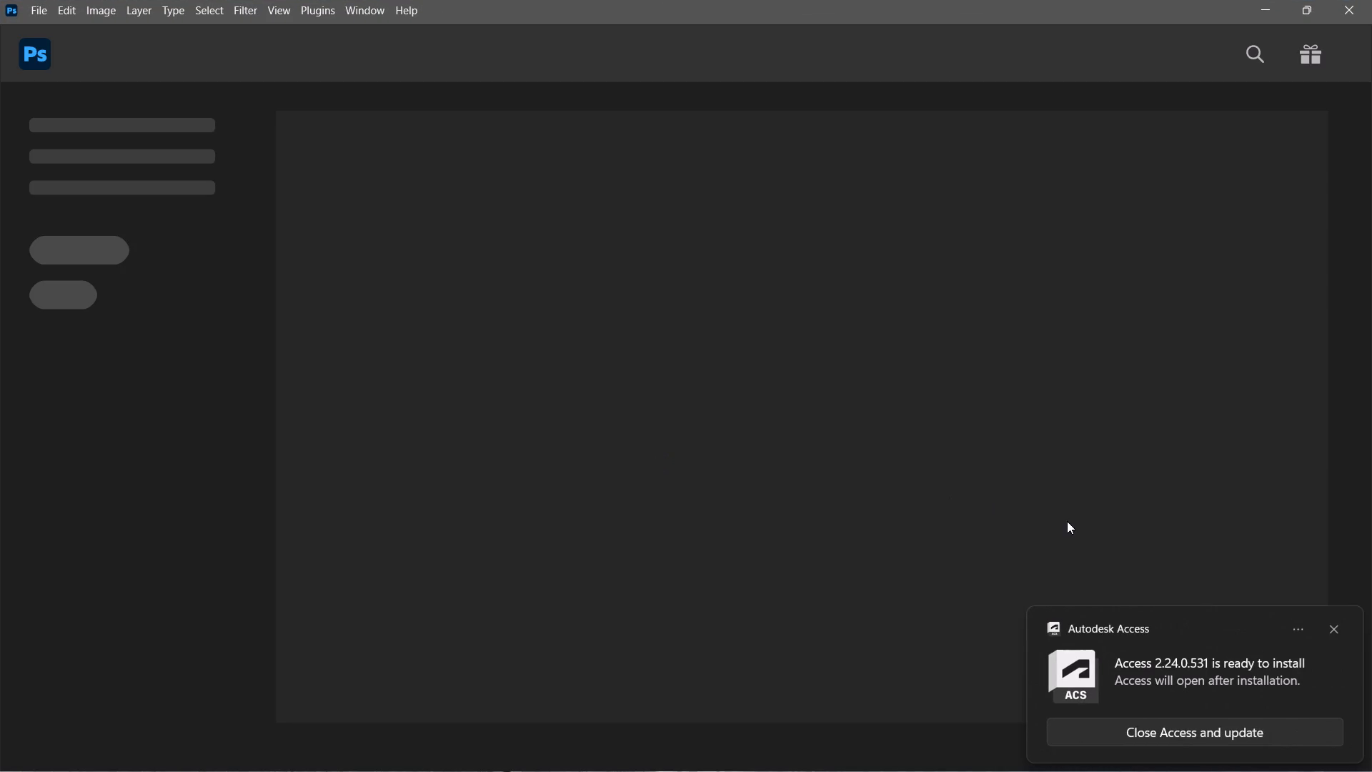
Dismiss the Autodesk Access update notification without installing the update.
click(1338, 625)
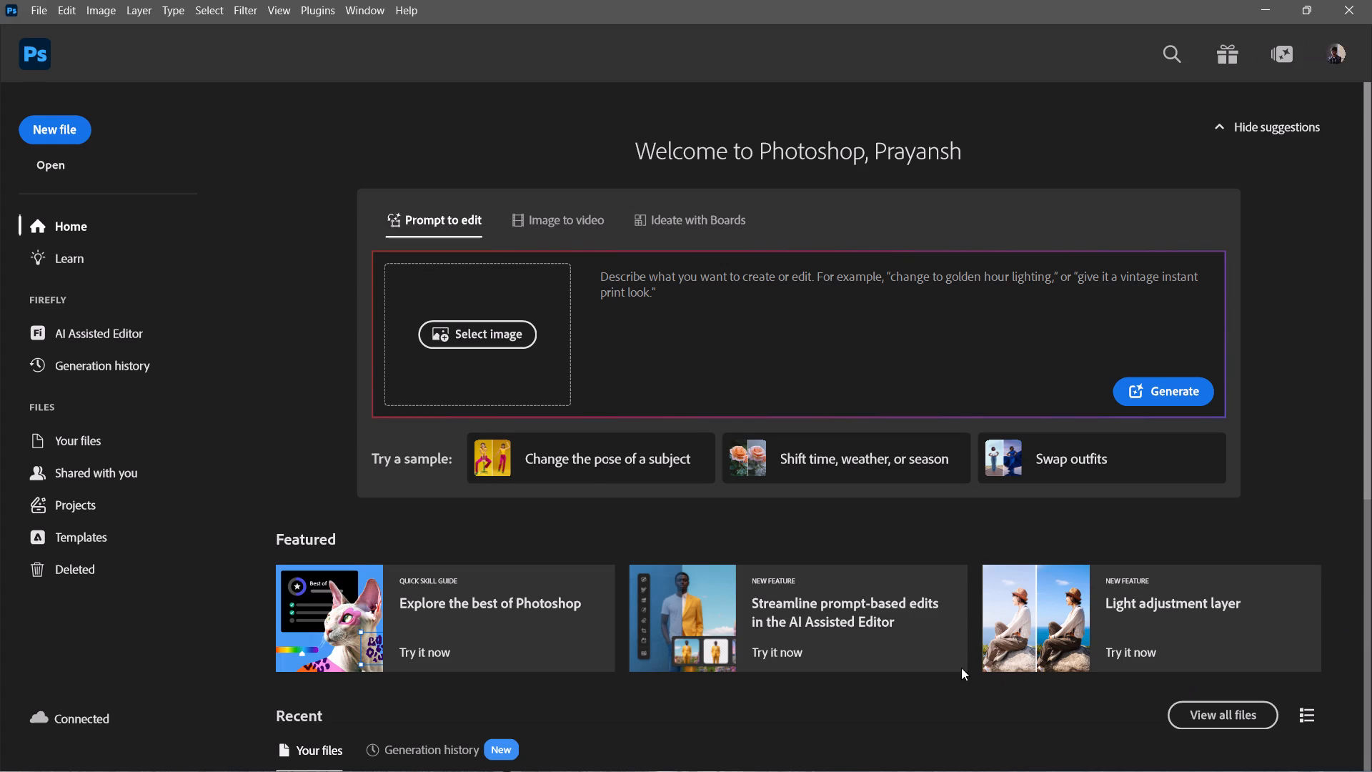
Look through the recent files on the home screen for a document to work on.
scroll(961, 668, down, 2)
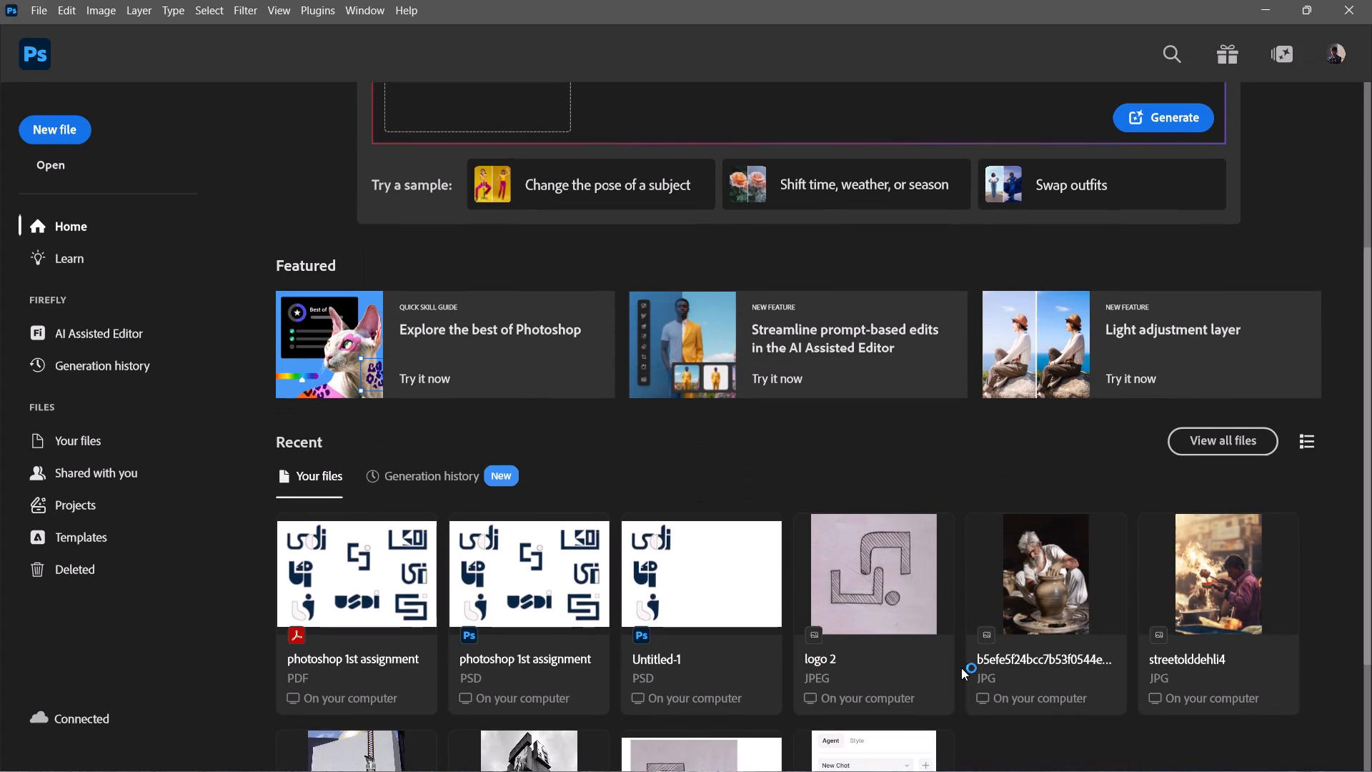
scroll(961, 668, down, 3)
scroll(961, 668, up, 1)
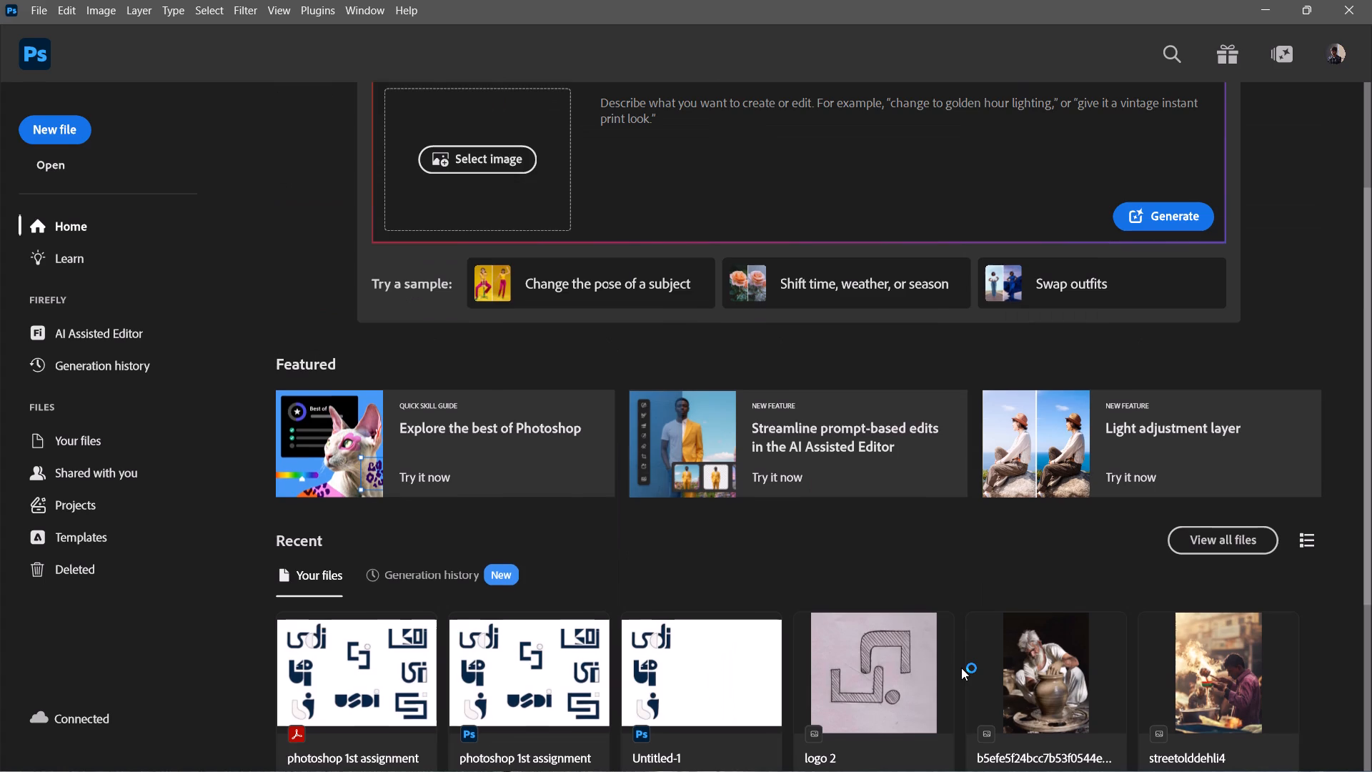
scroll(961, 668, up, 1)
scroll(961, 668, down, 2)
scroll(961, 668, up, 2)
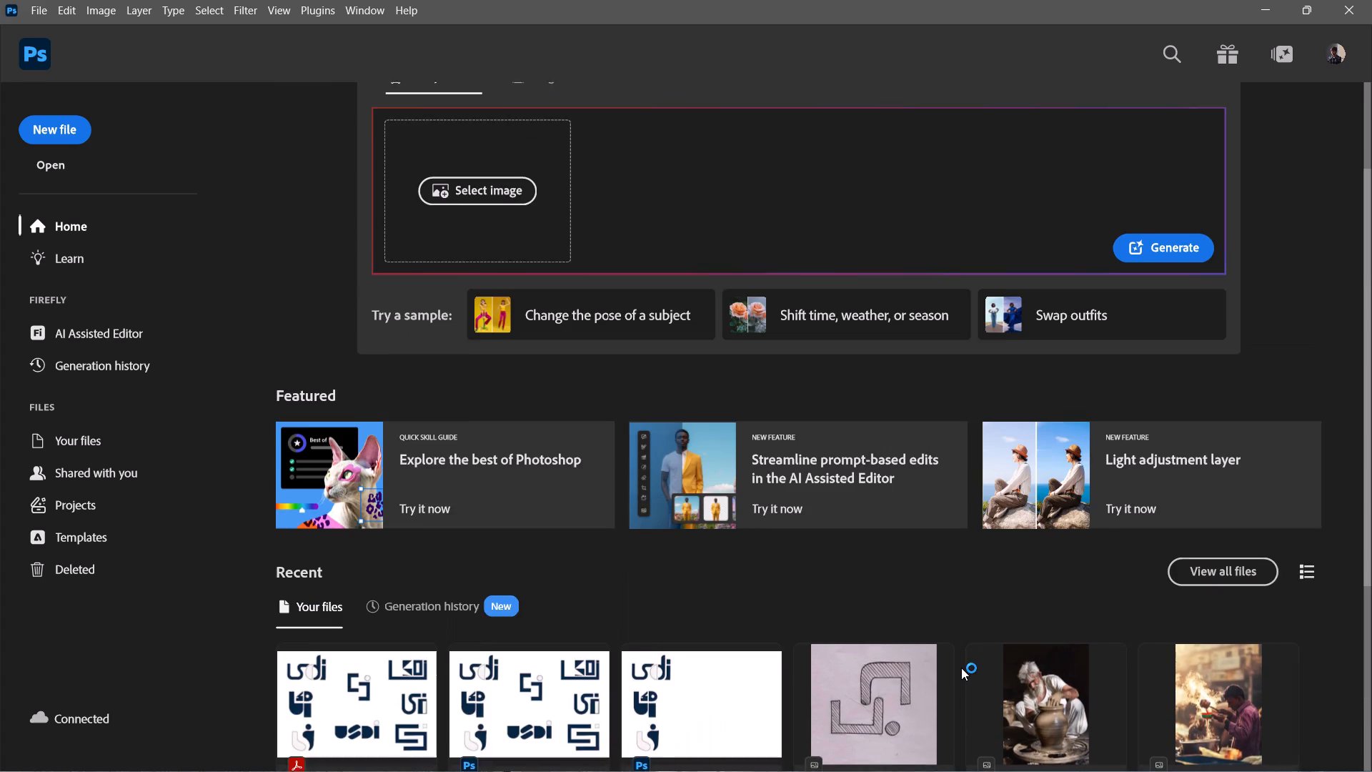
scroll(961, 668, down, 2)
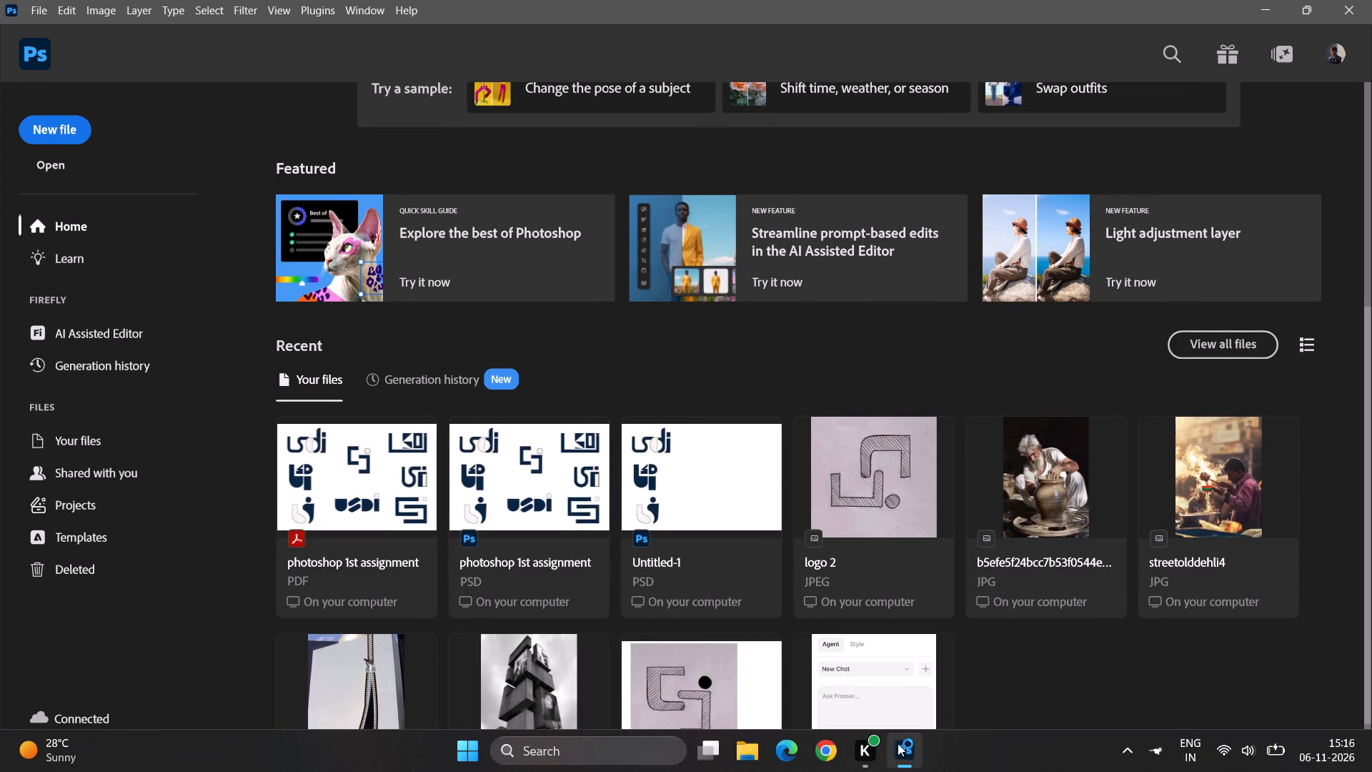
Switch to Google Chrome and open a browser window with the personal user profile.
click(808, 750)
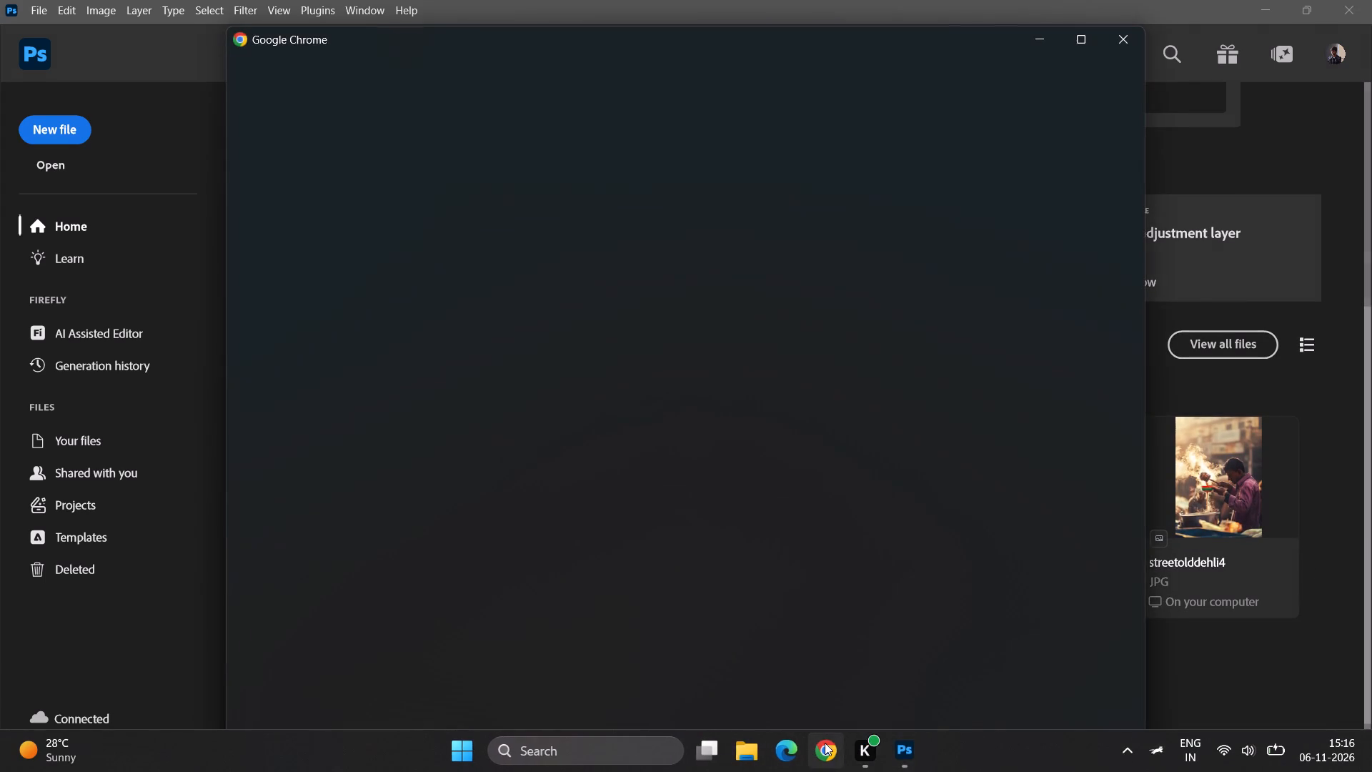
click(465, 520)
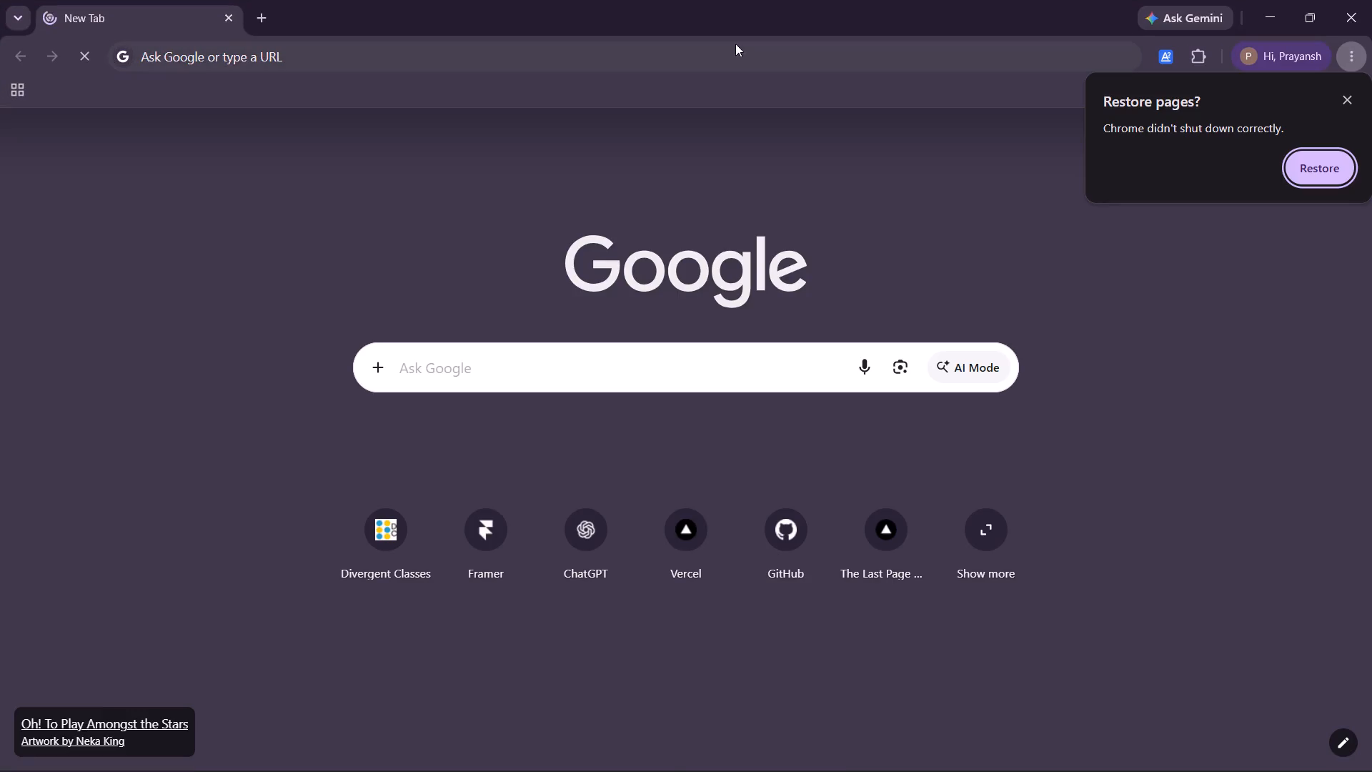
Begin entering a web address or search term starting with "g" in the new tab.
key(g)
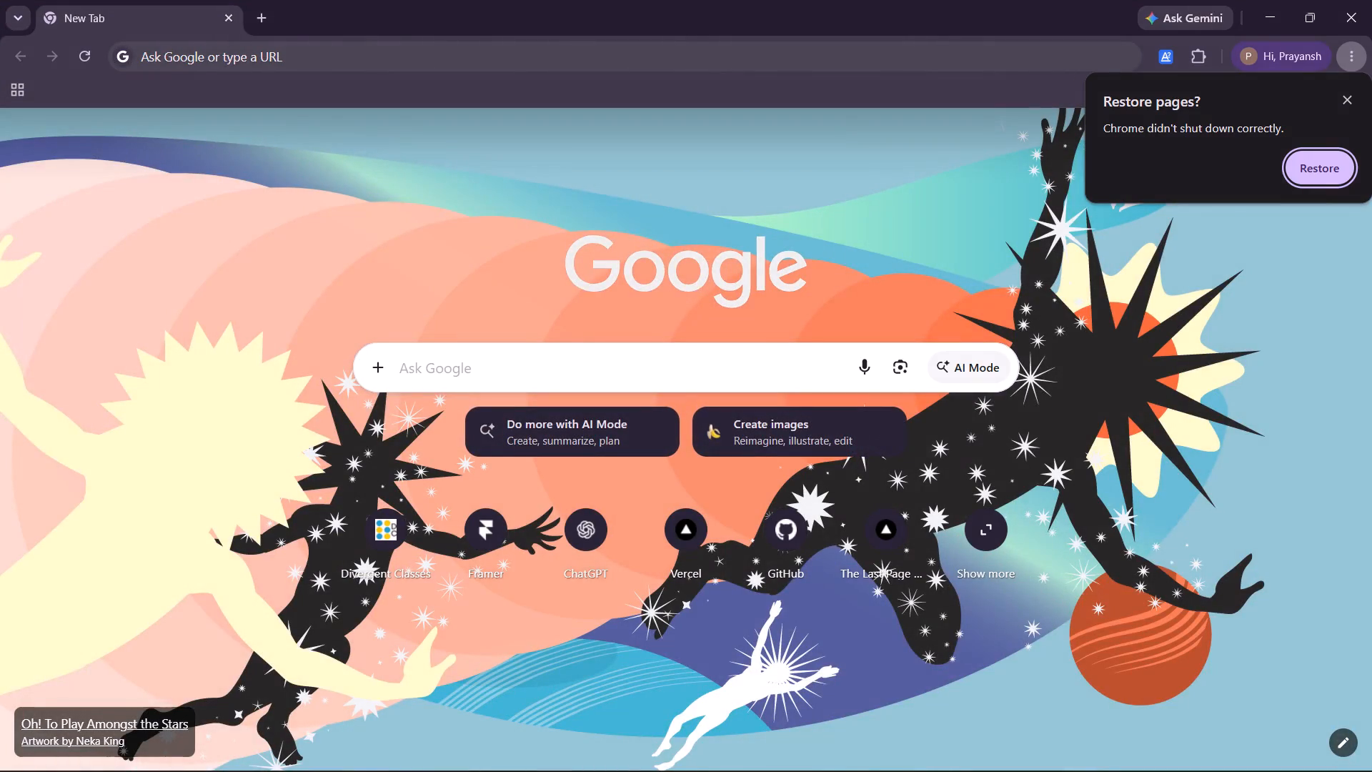
click(653, 61)
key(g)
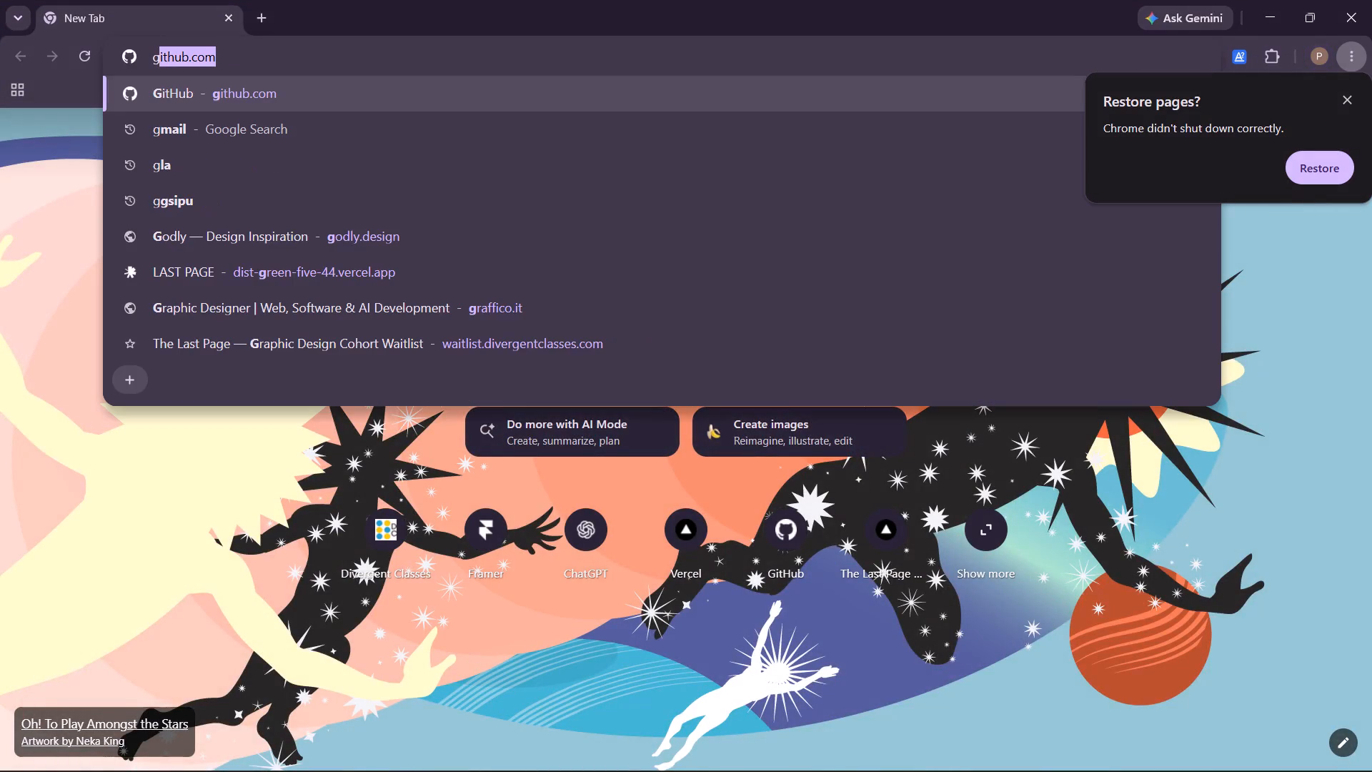
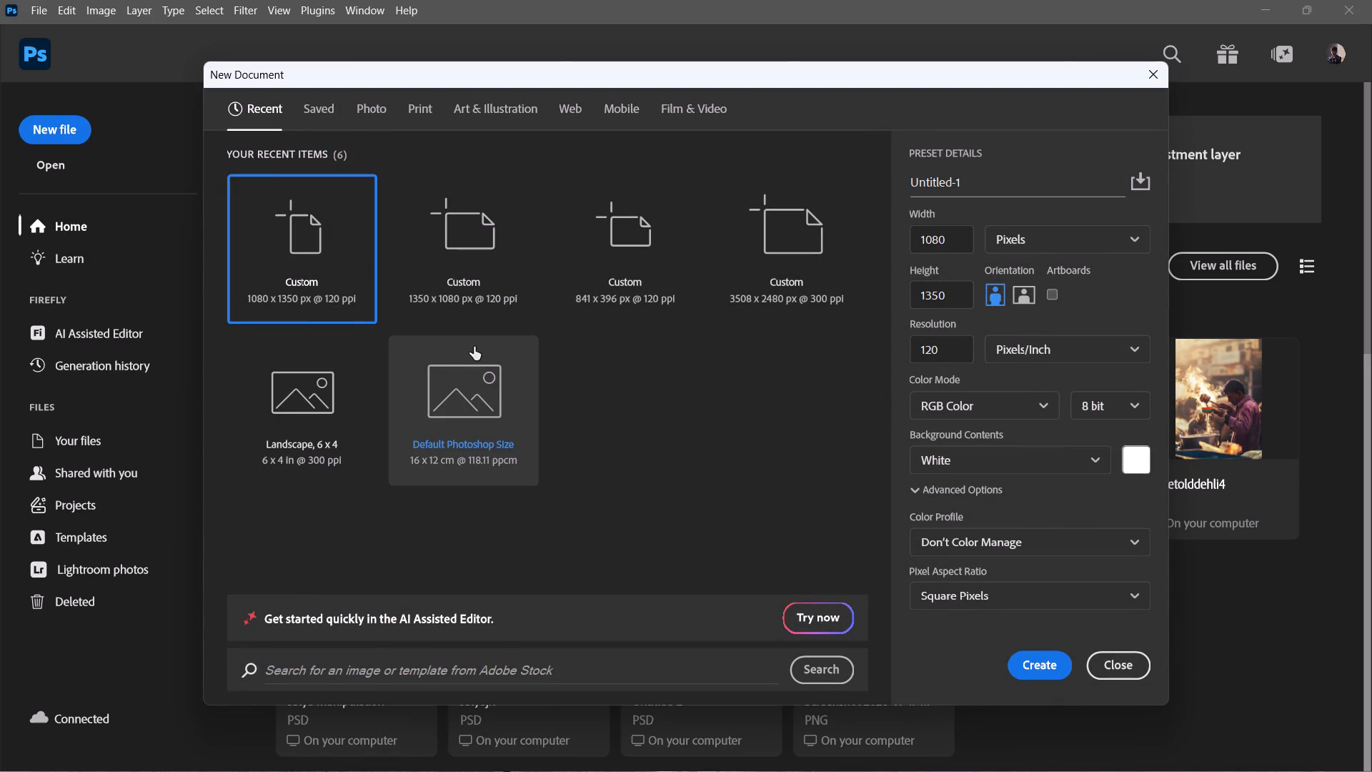
Create a new 1080 x 1440 px RGB document at 120 pixels/inch with a white background.
click(953, 302)
key(BackSpace)
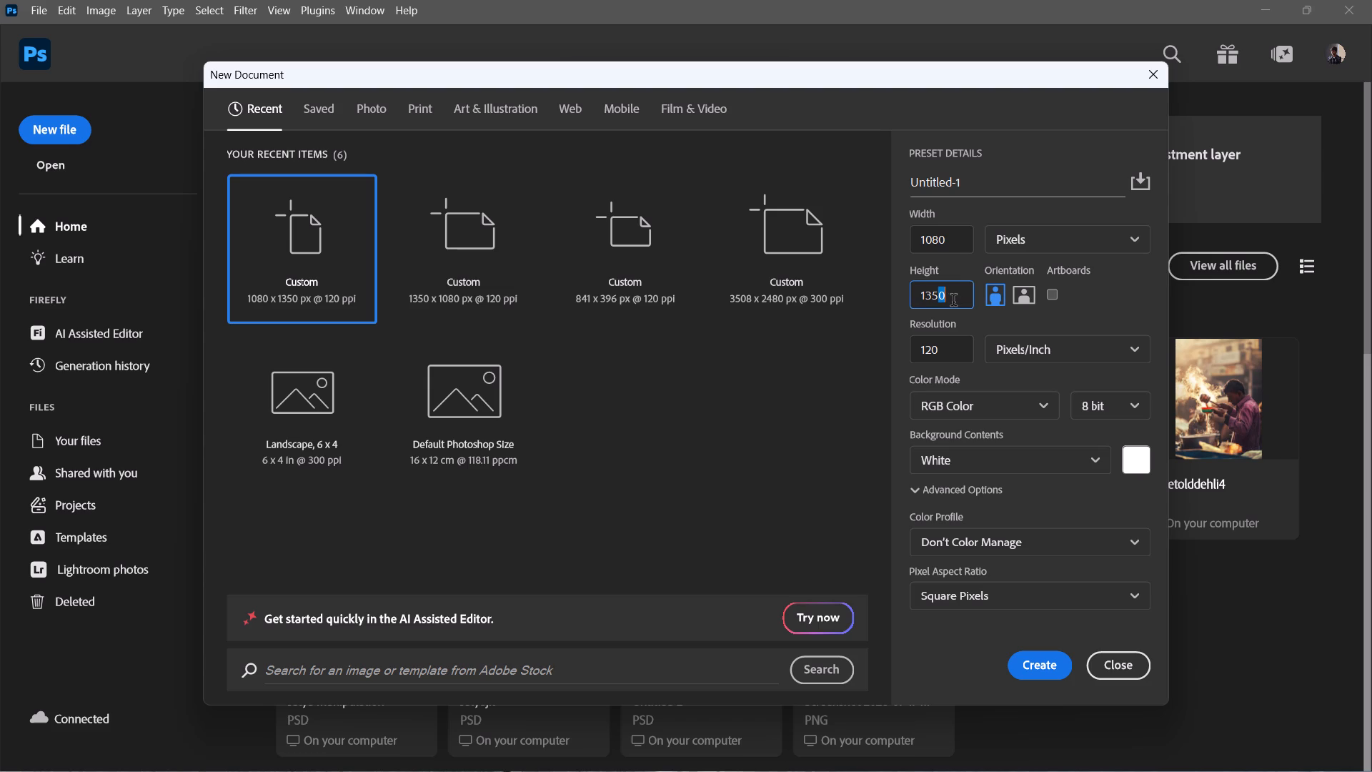
key(BackSpace)
key(BackSpace)
text(44)
key(0)
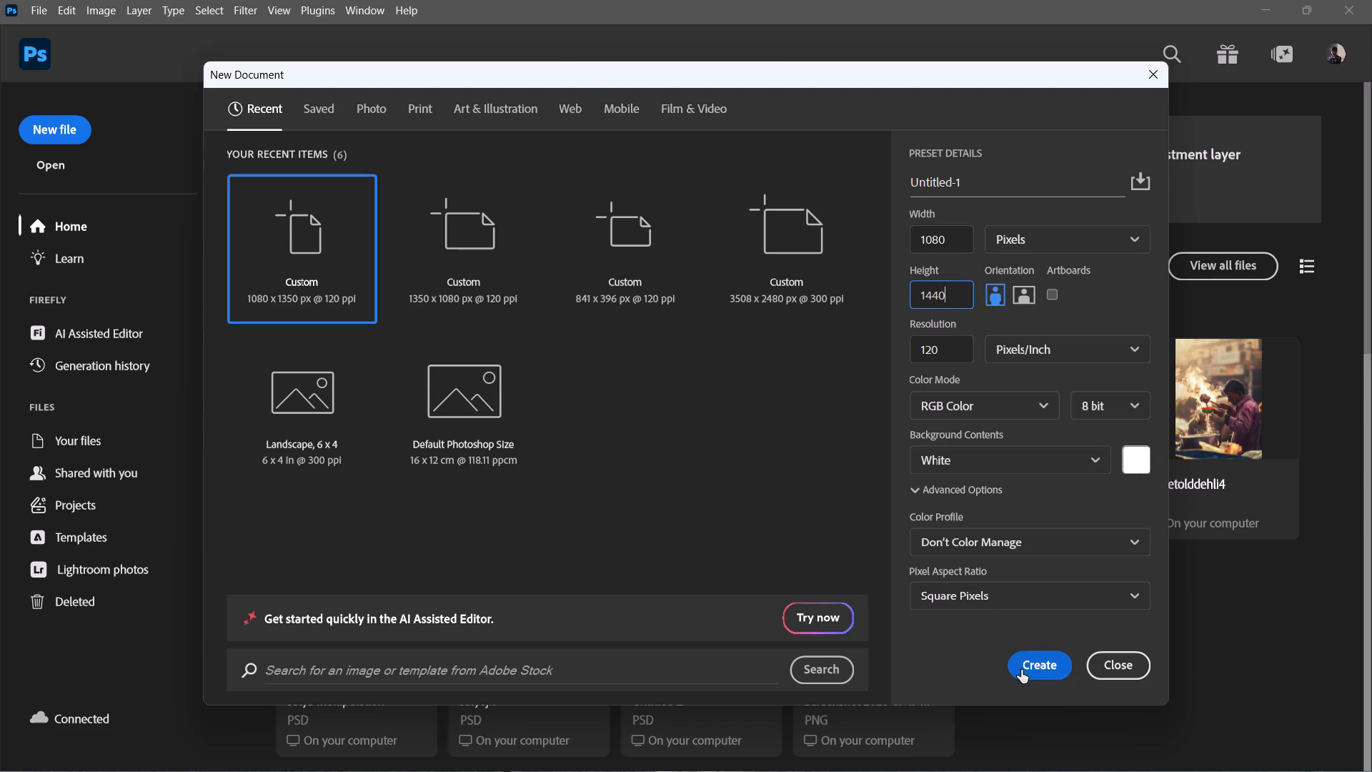
click(1025, 673)
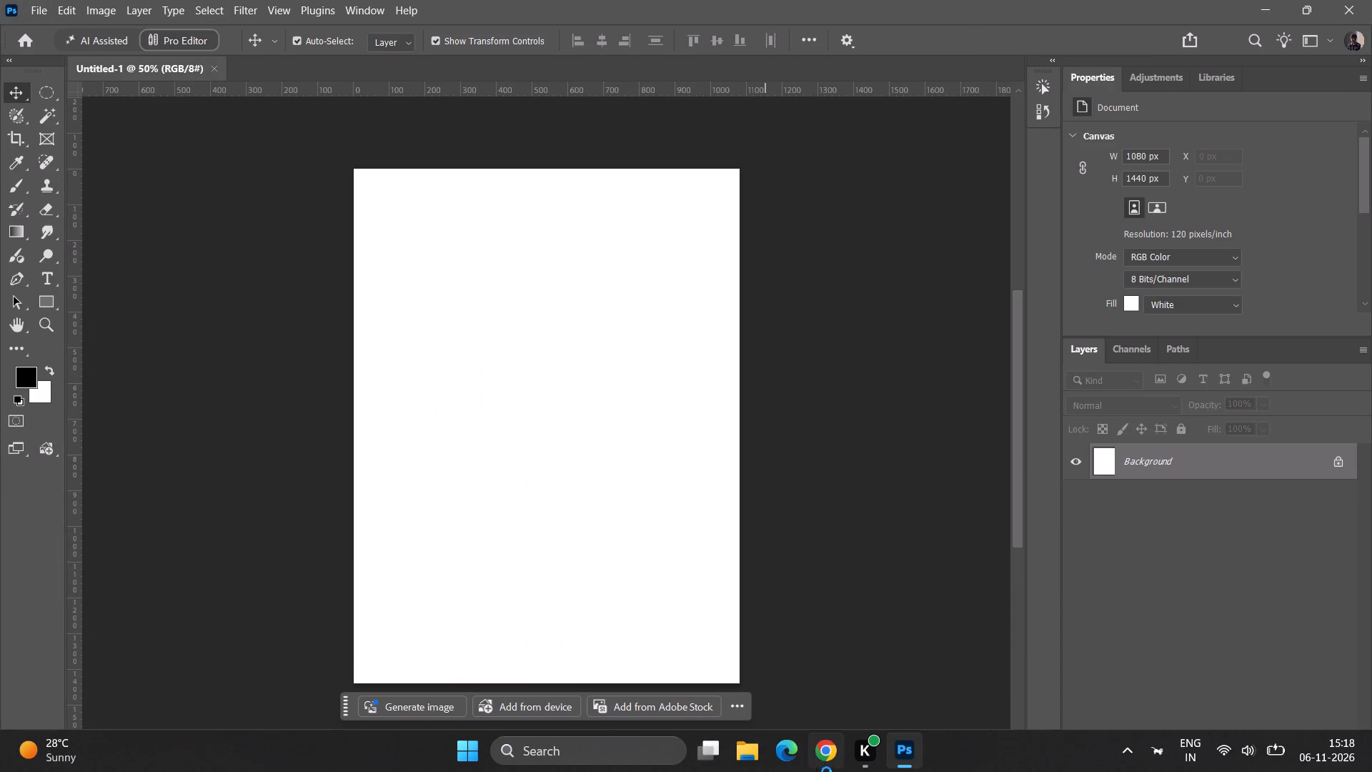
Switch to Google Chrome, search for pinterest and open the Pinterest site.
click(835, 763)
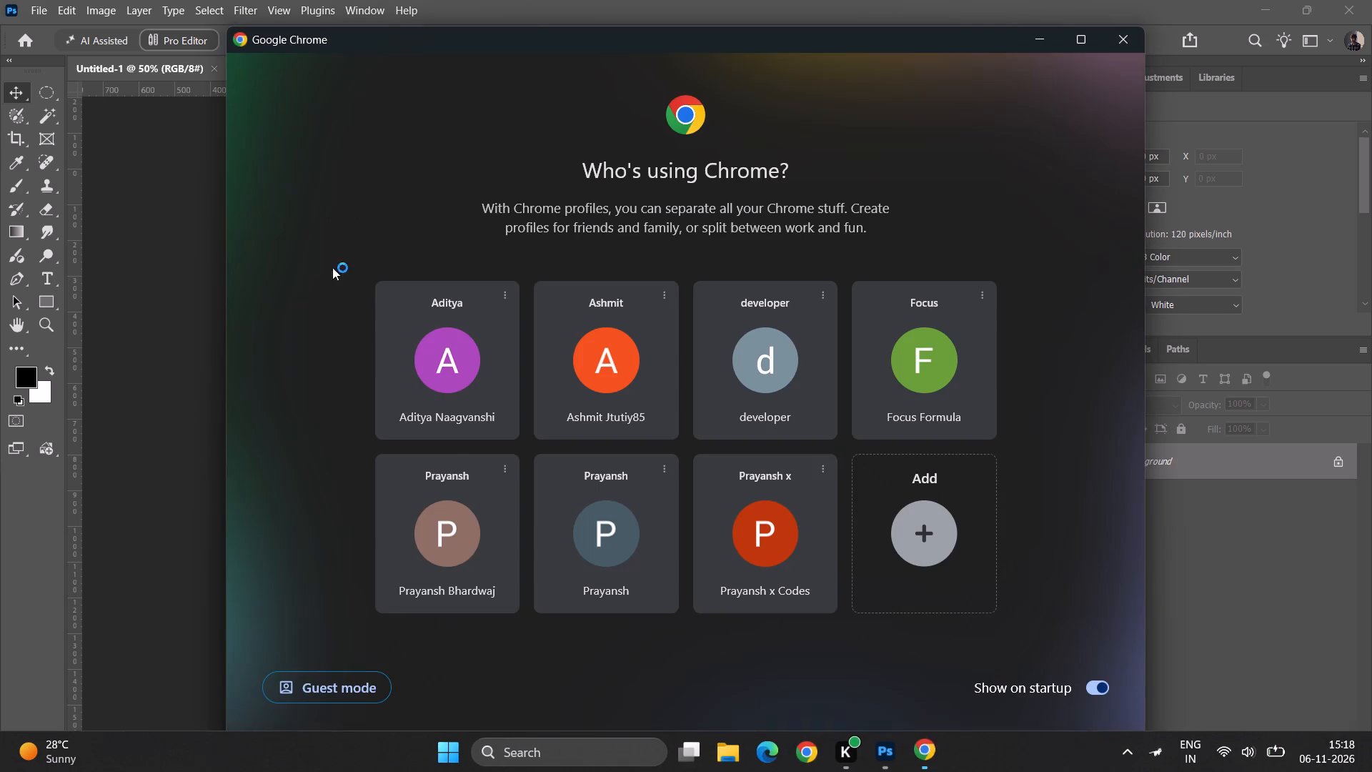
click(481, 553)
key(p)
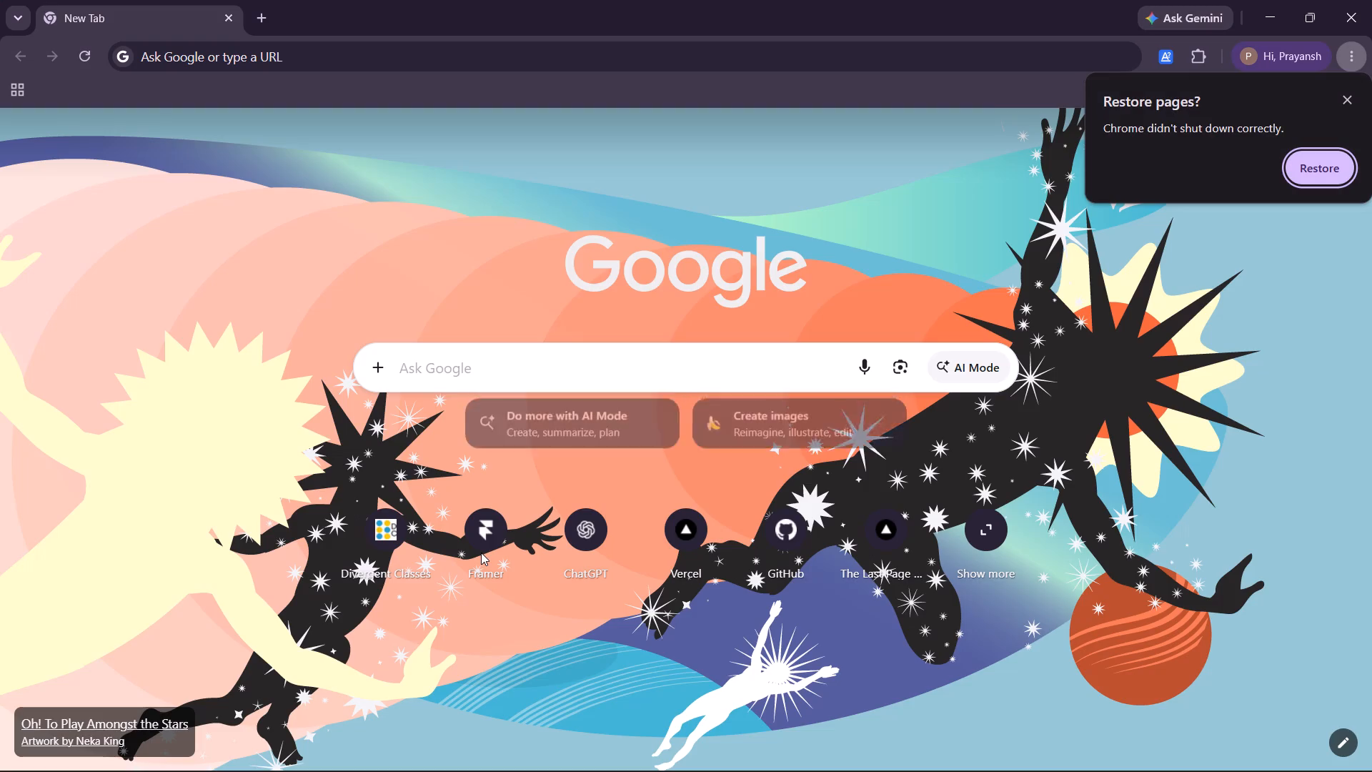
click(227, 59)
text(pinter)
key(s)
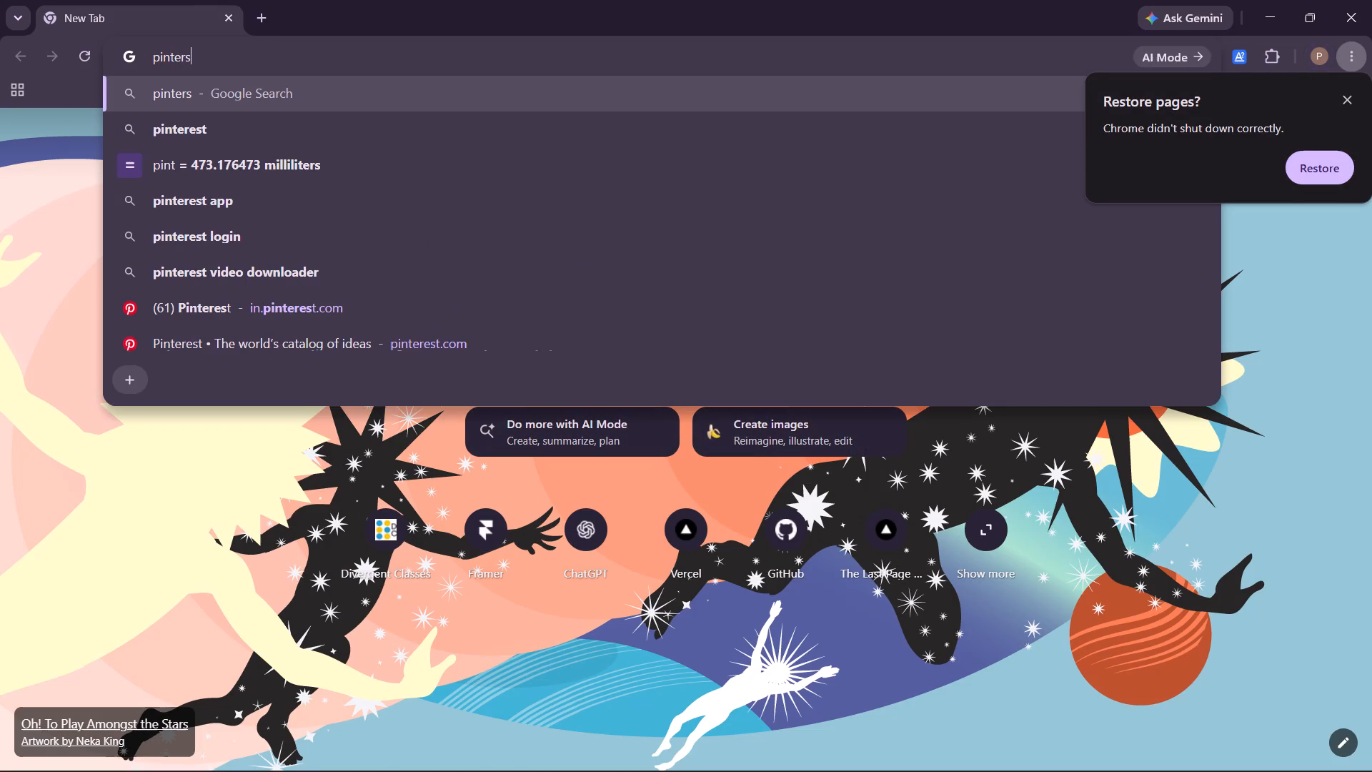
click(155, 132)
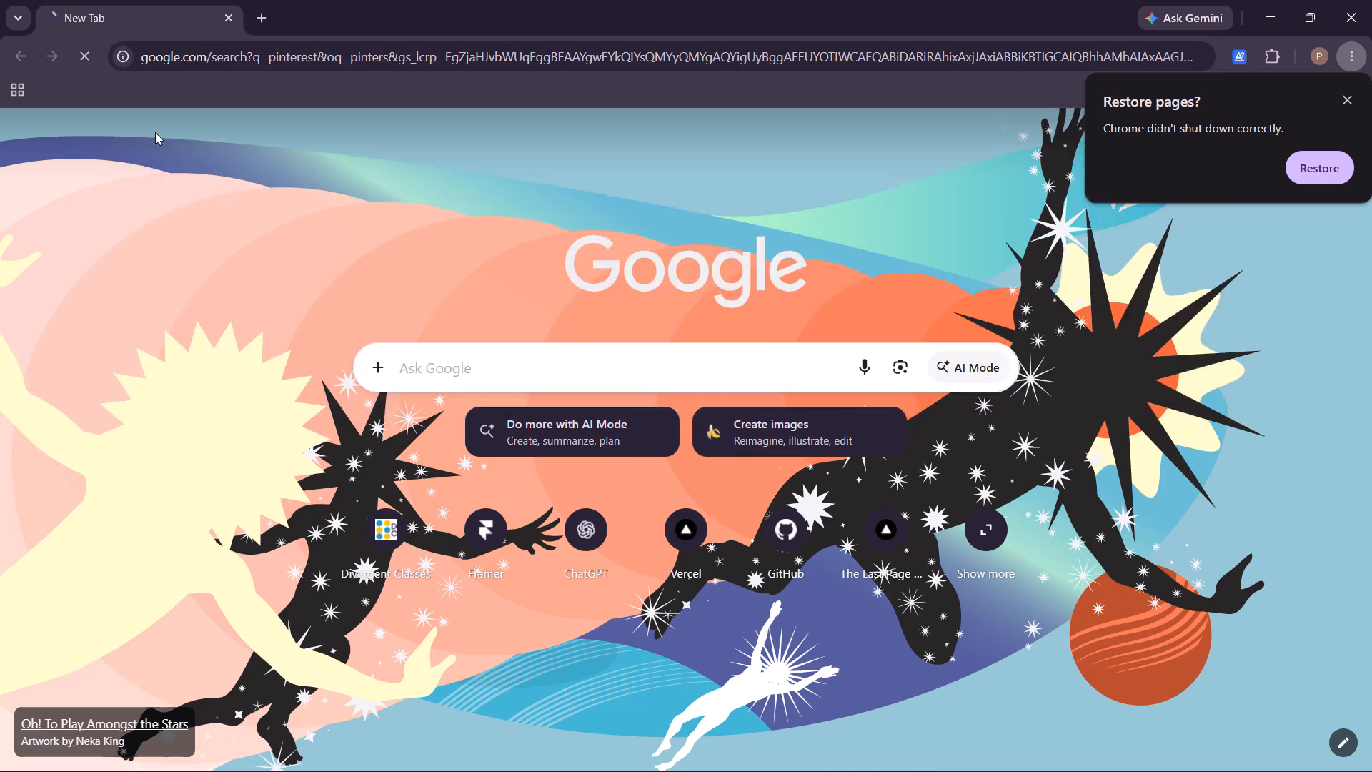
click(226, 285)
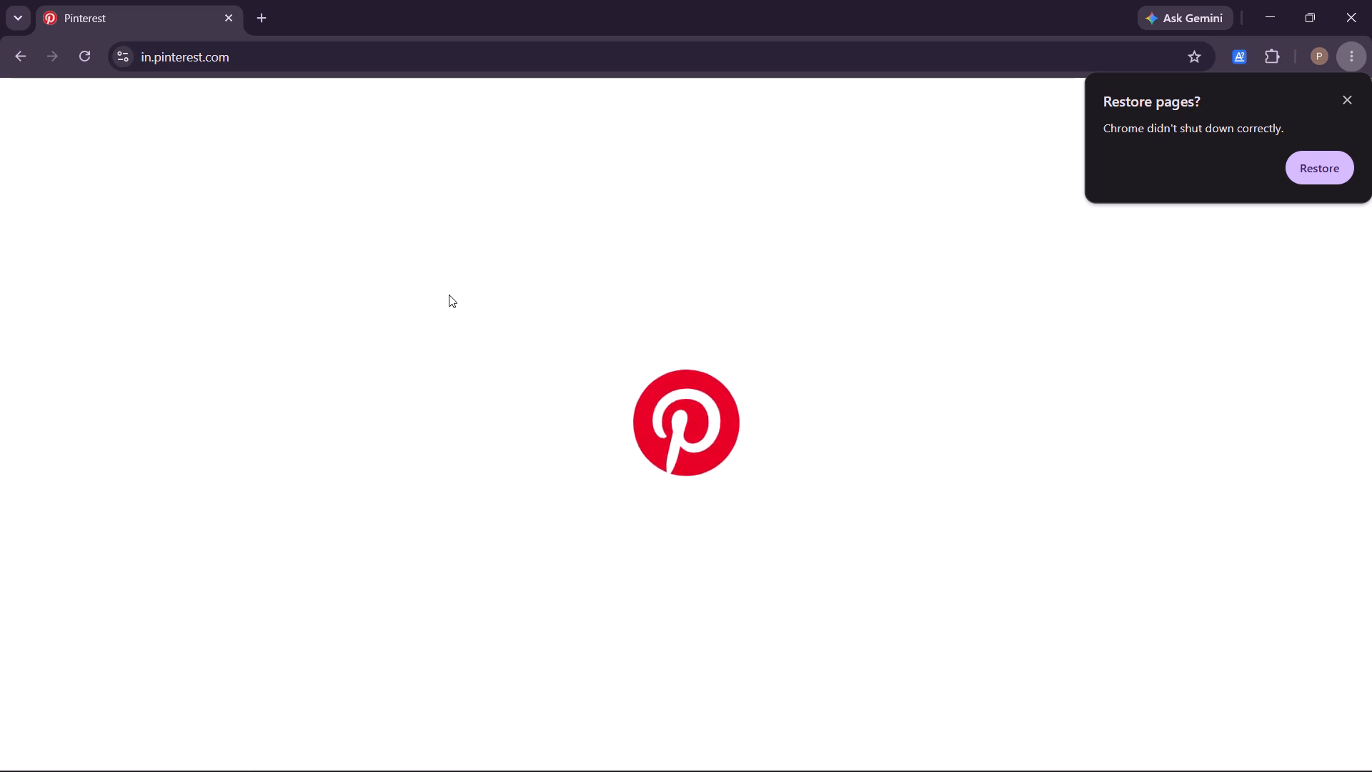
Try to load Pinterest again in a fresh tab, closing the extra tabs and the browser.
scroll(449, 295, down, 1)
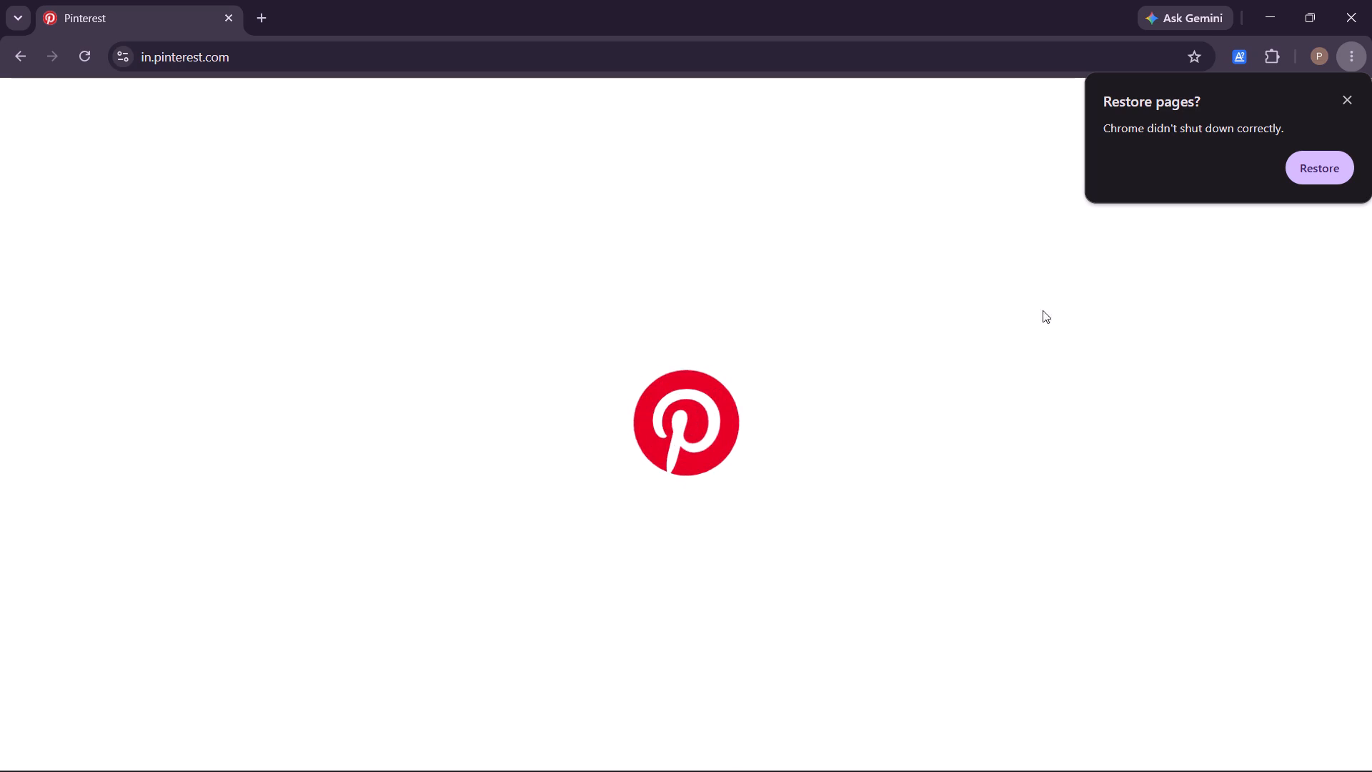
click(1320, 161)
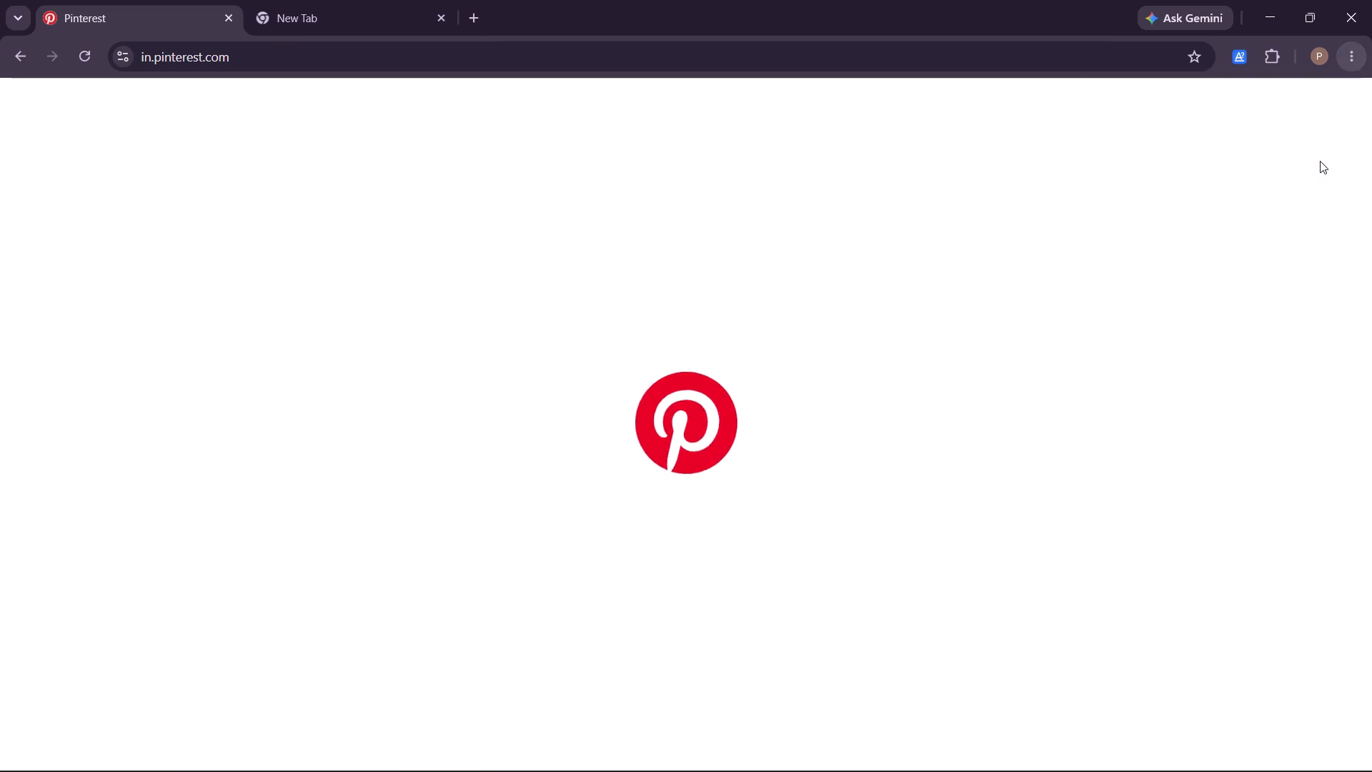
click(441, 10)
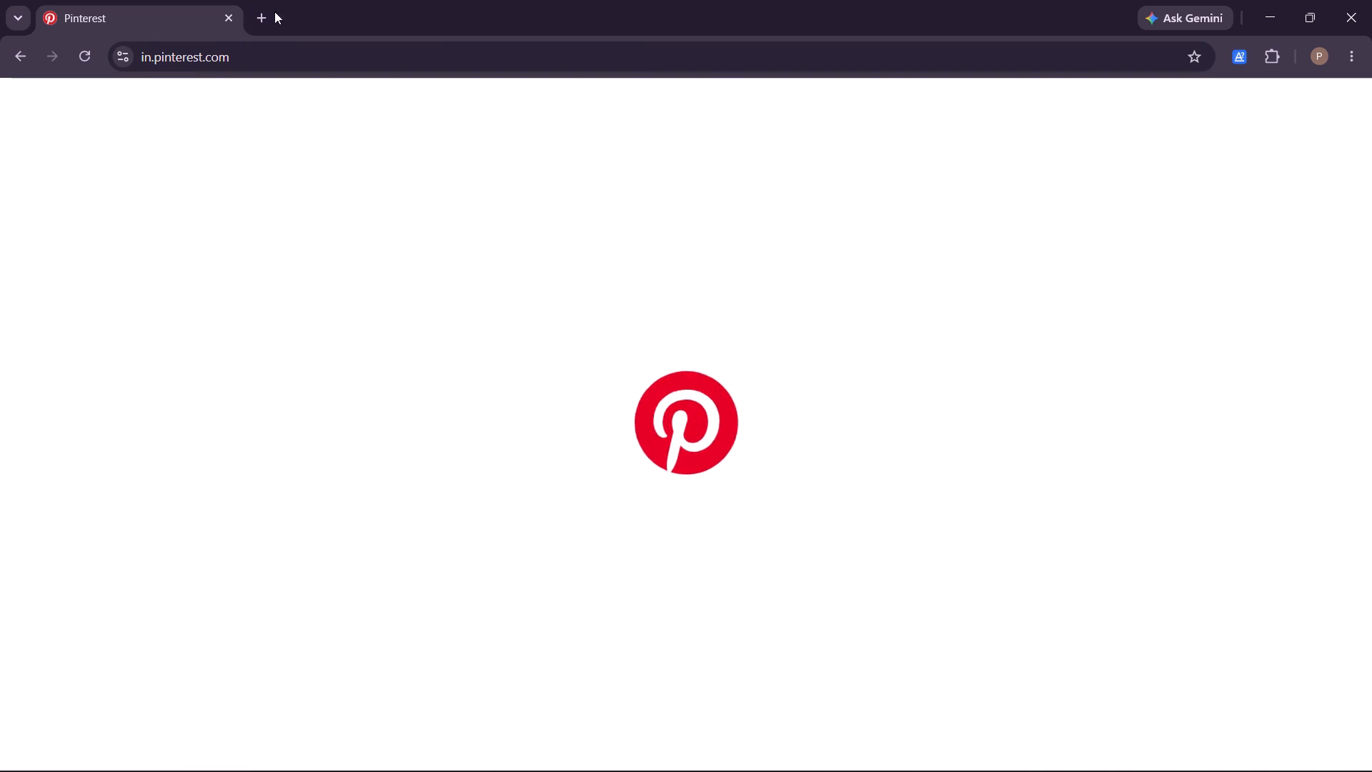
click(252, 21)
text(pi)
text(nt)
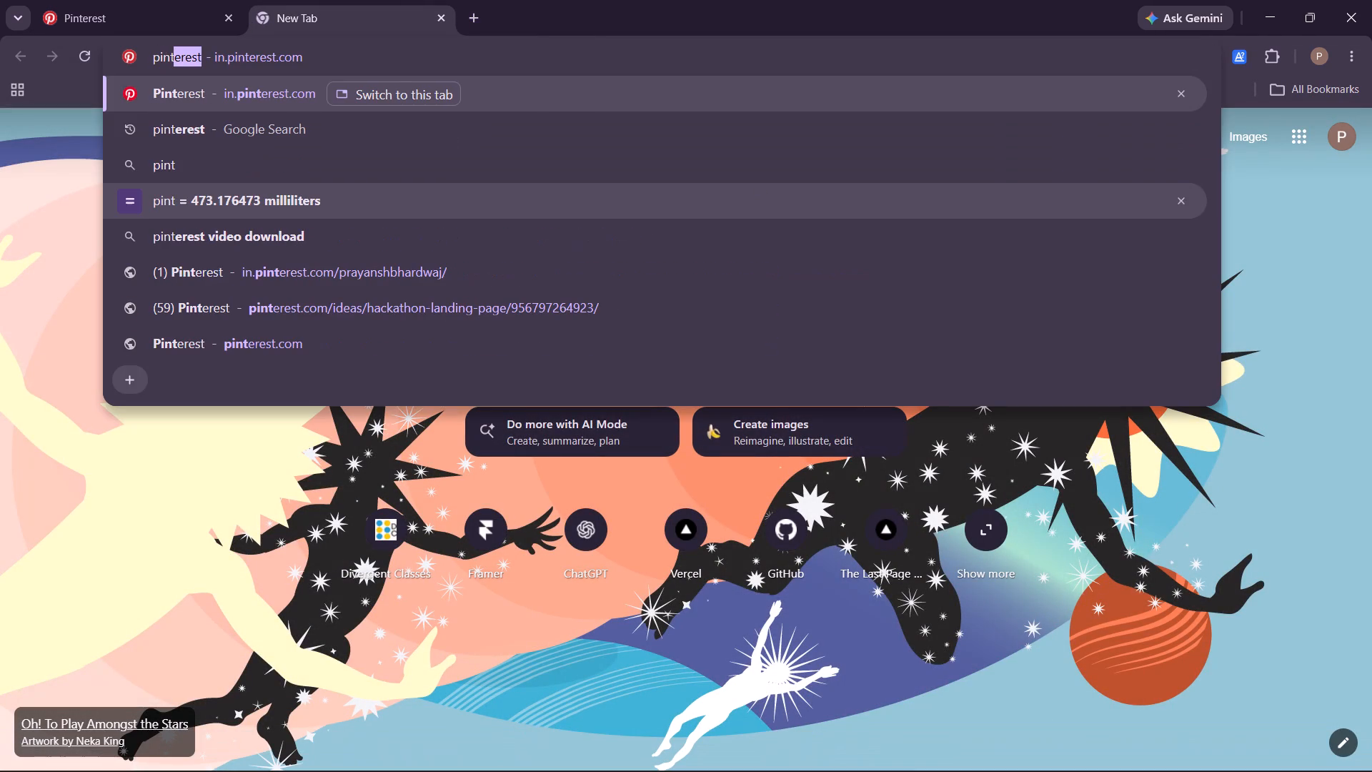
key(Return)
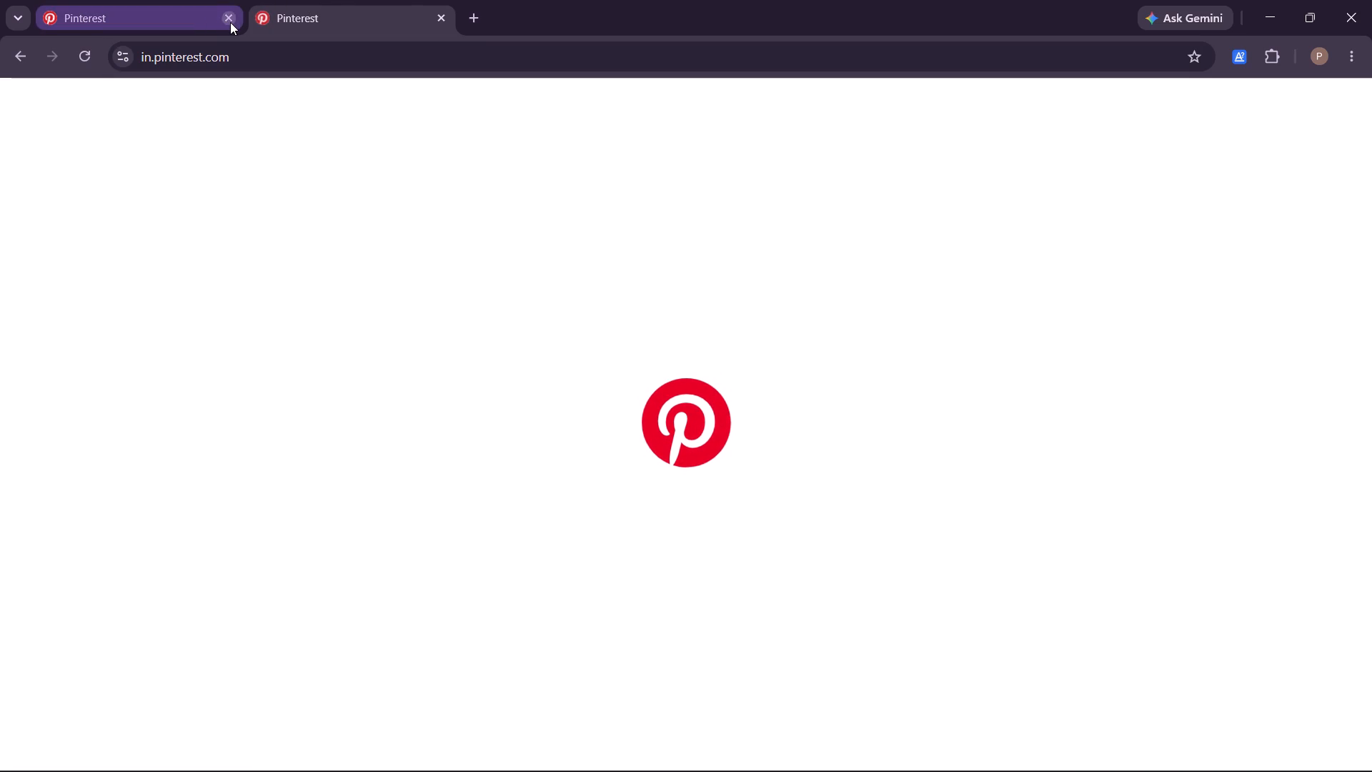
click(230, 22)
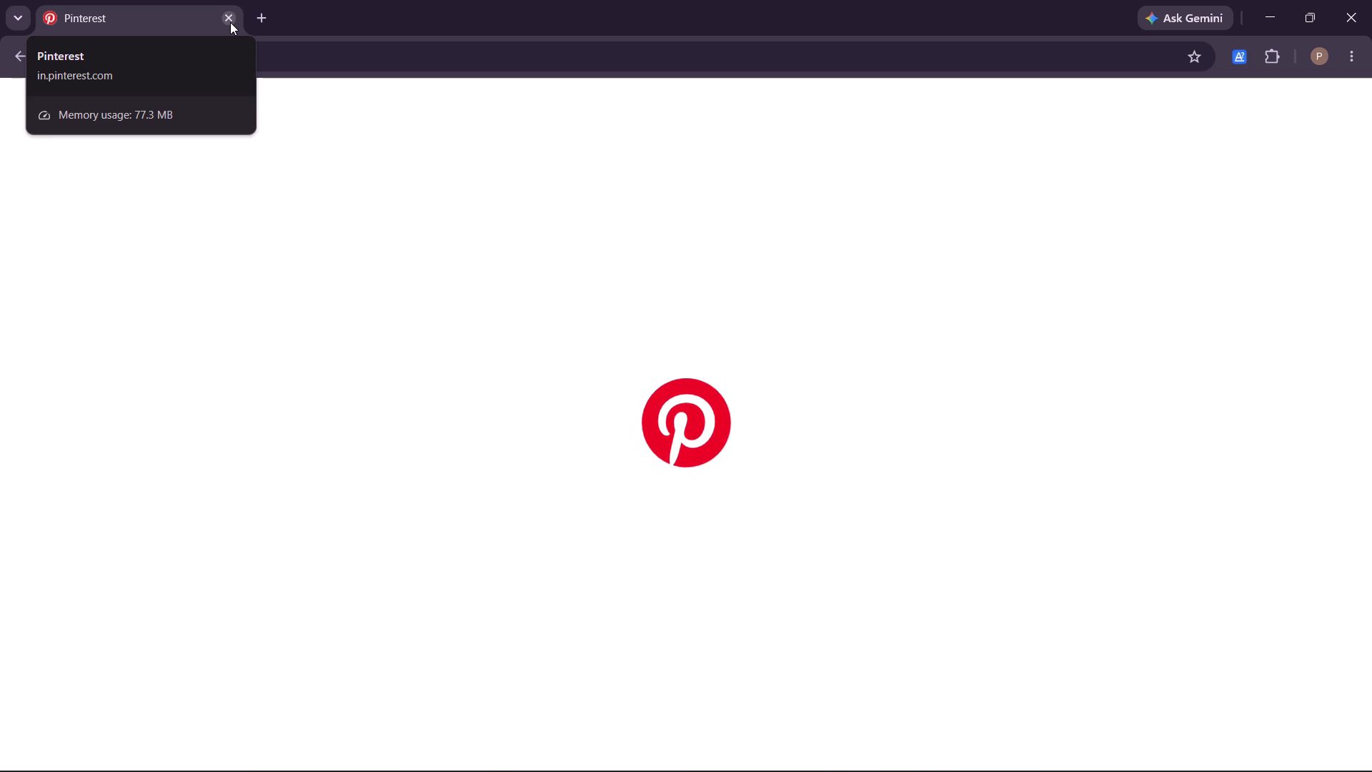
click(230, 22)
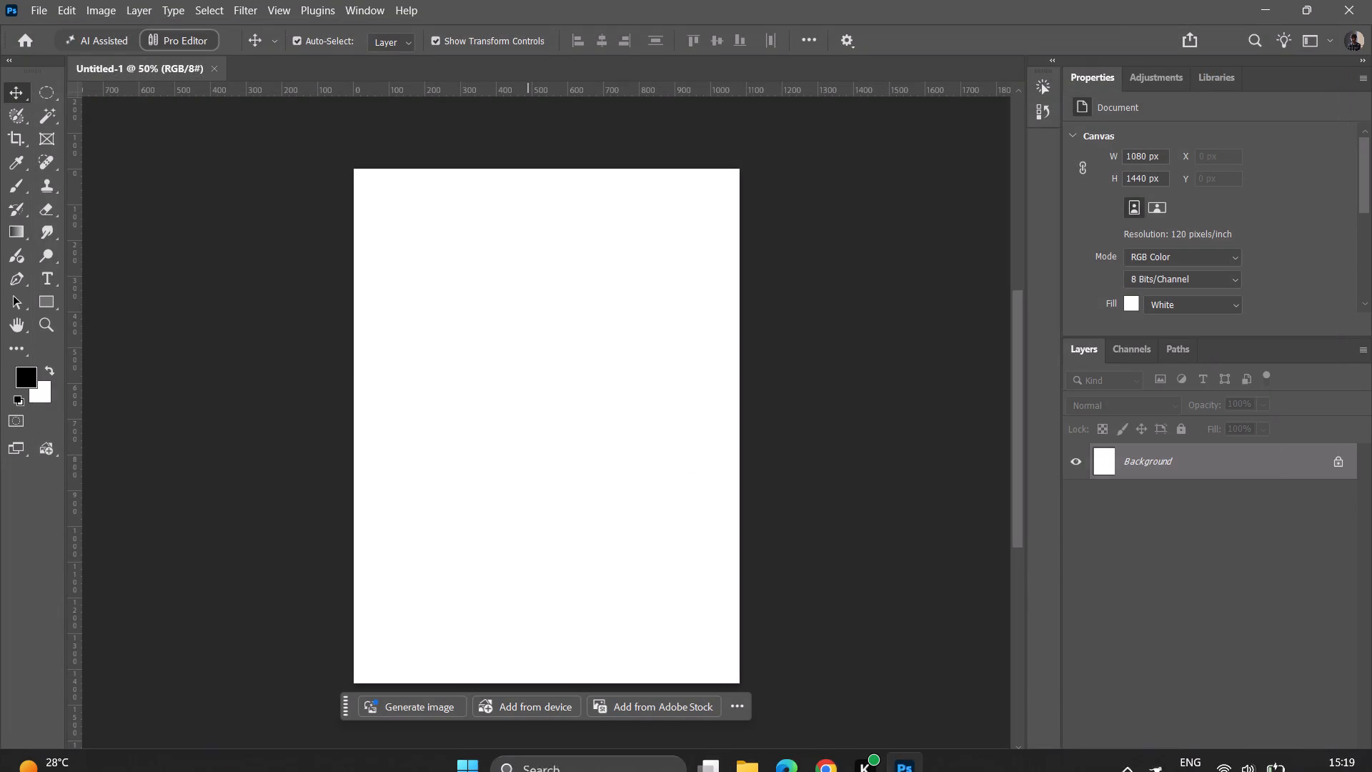
click(822, 751)
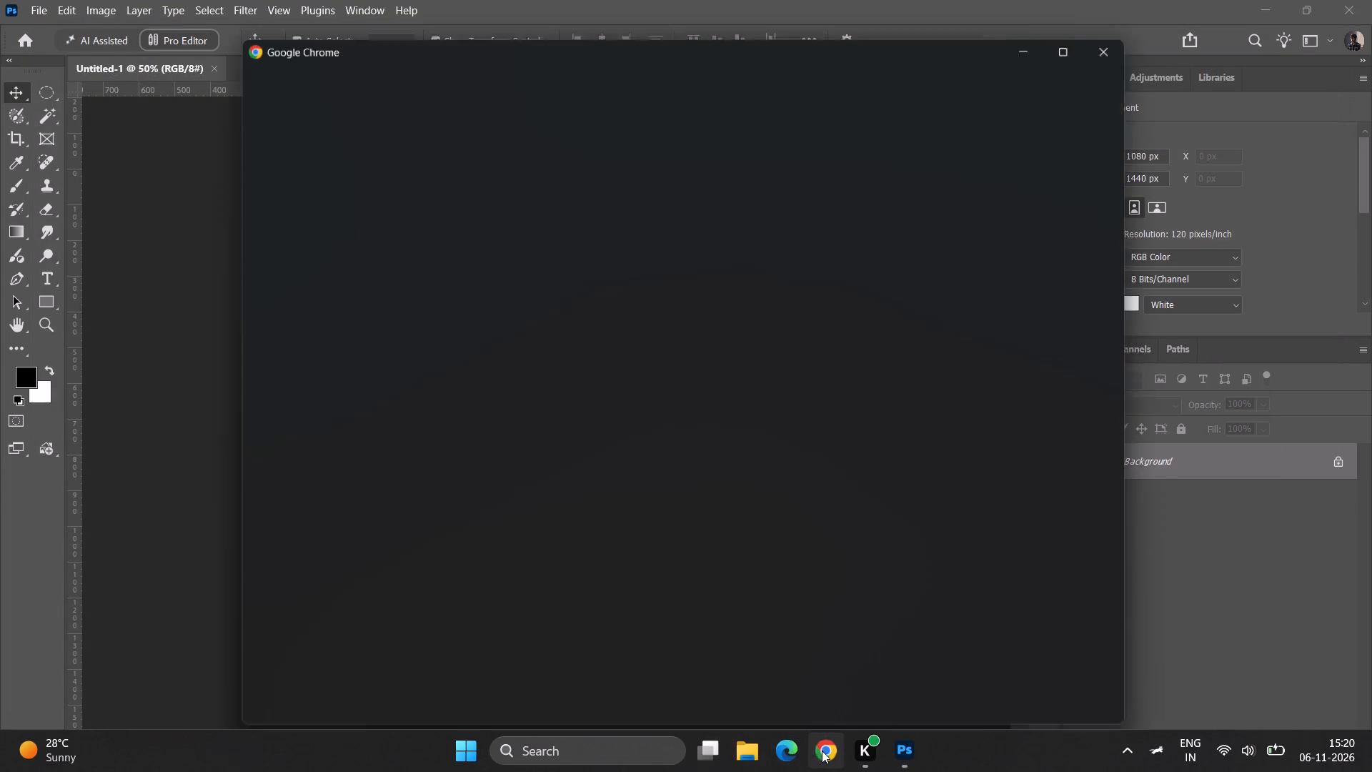
click(472, 638)
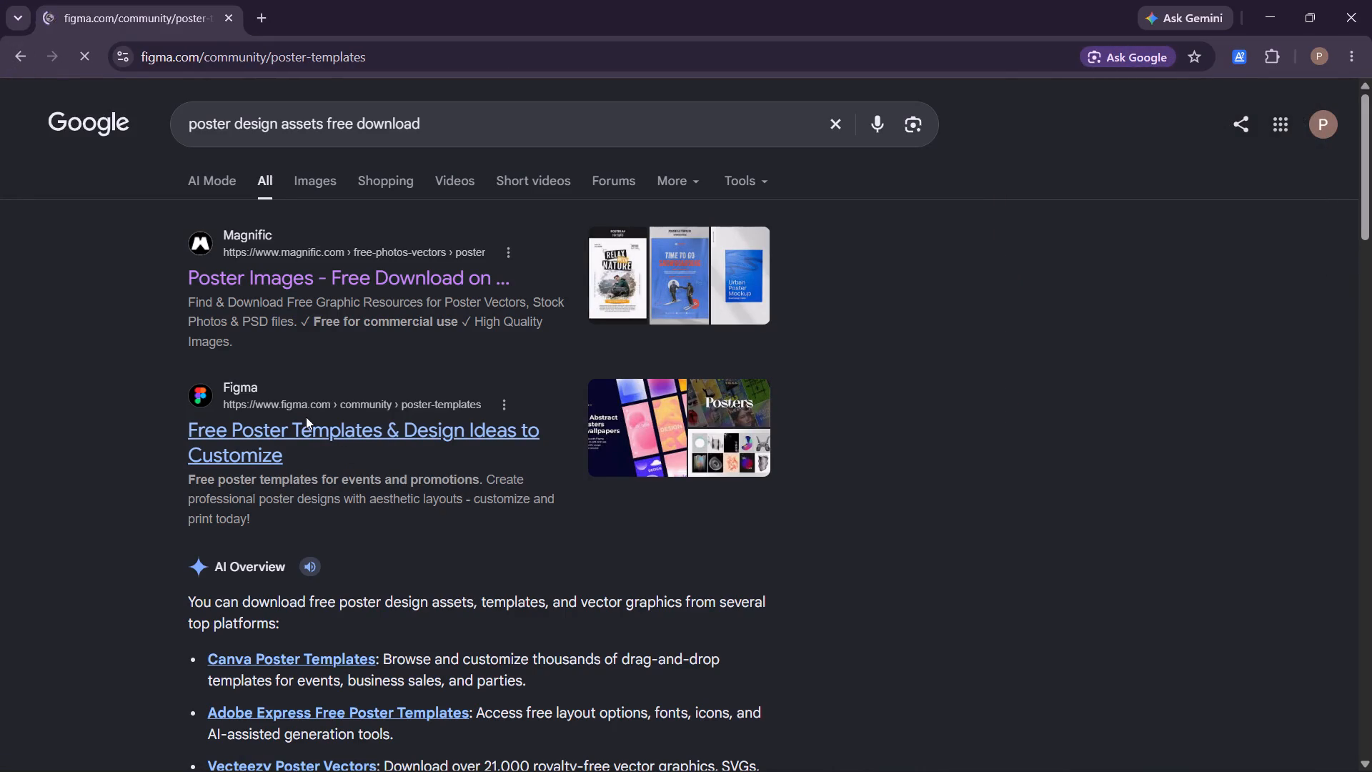
scroll(306, 417, down, 1)
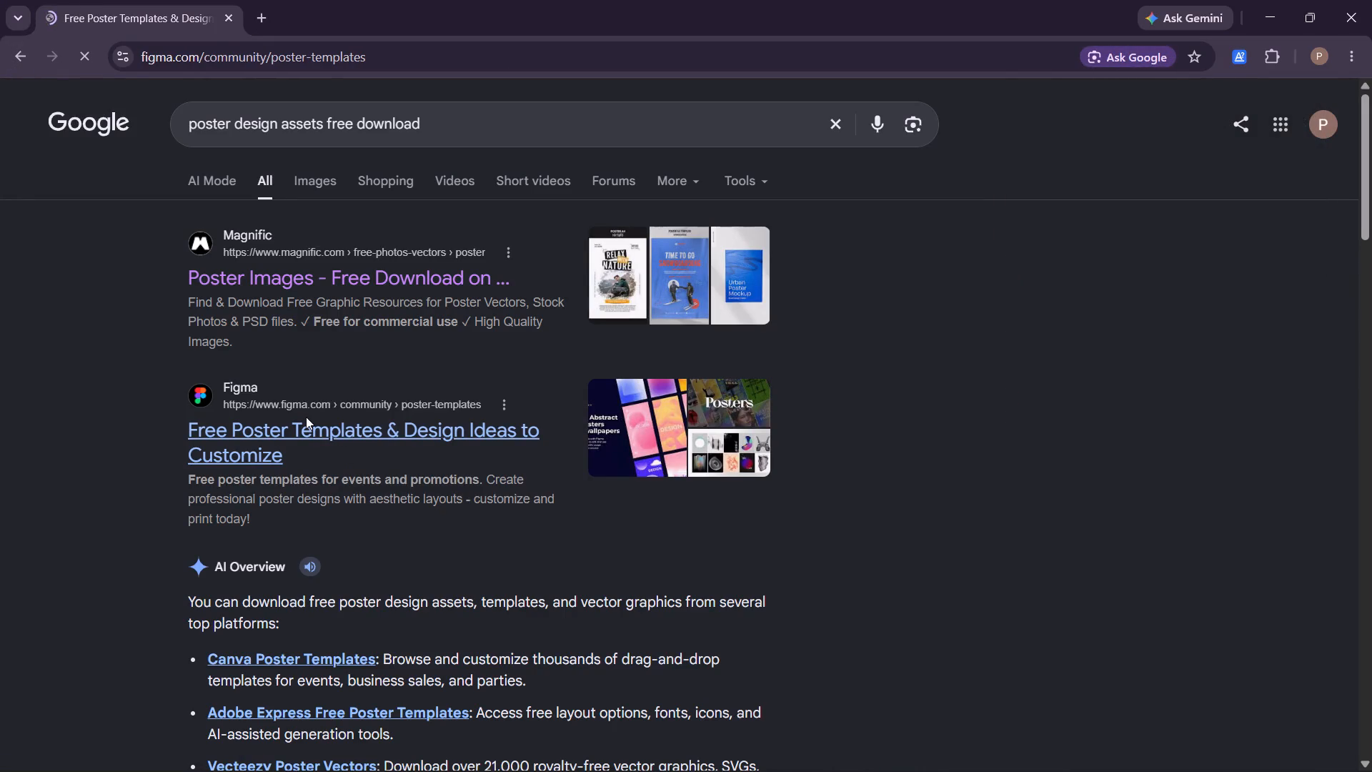
scroll(306, 417, down, 1)
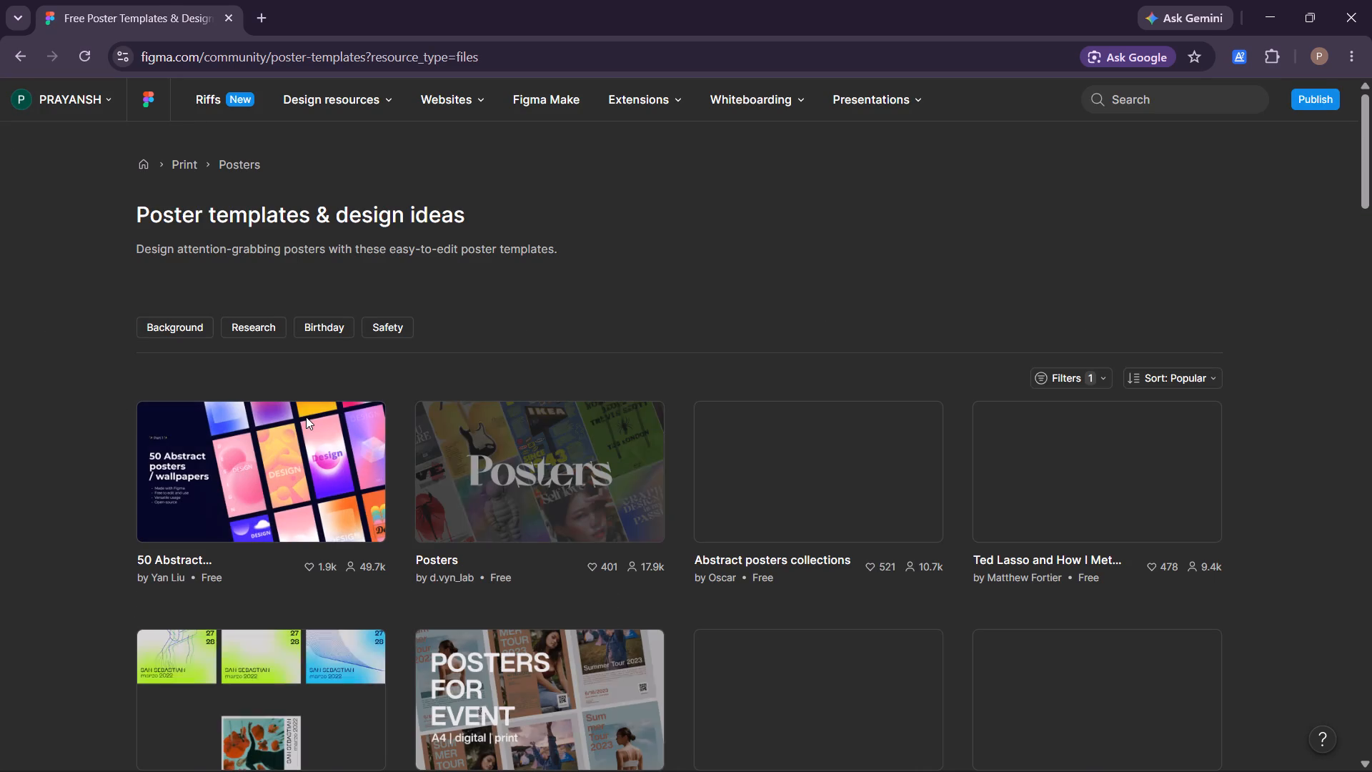
scroll(306, 417, down, 1)
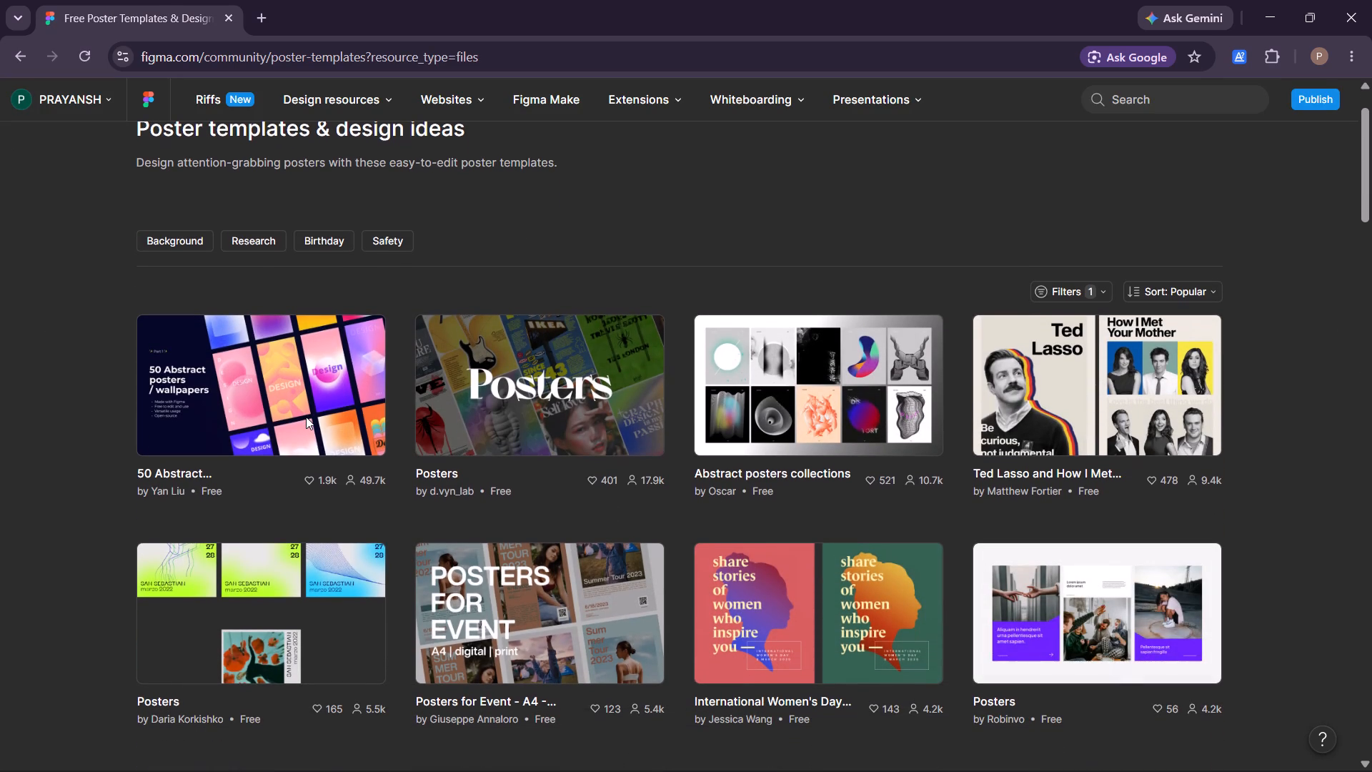
scroll(306, 417, down, 1)
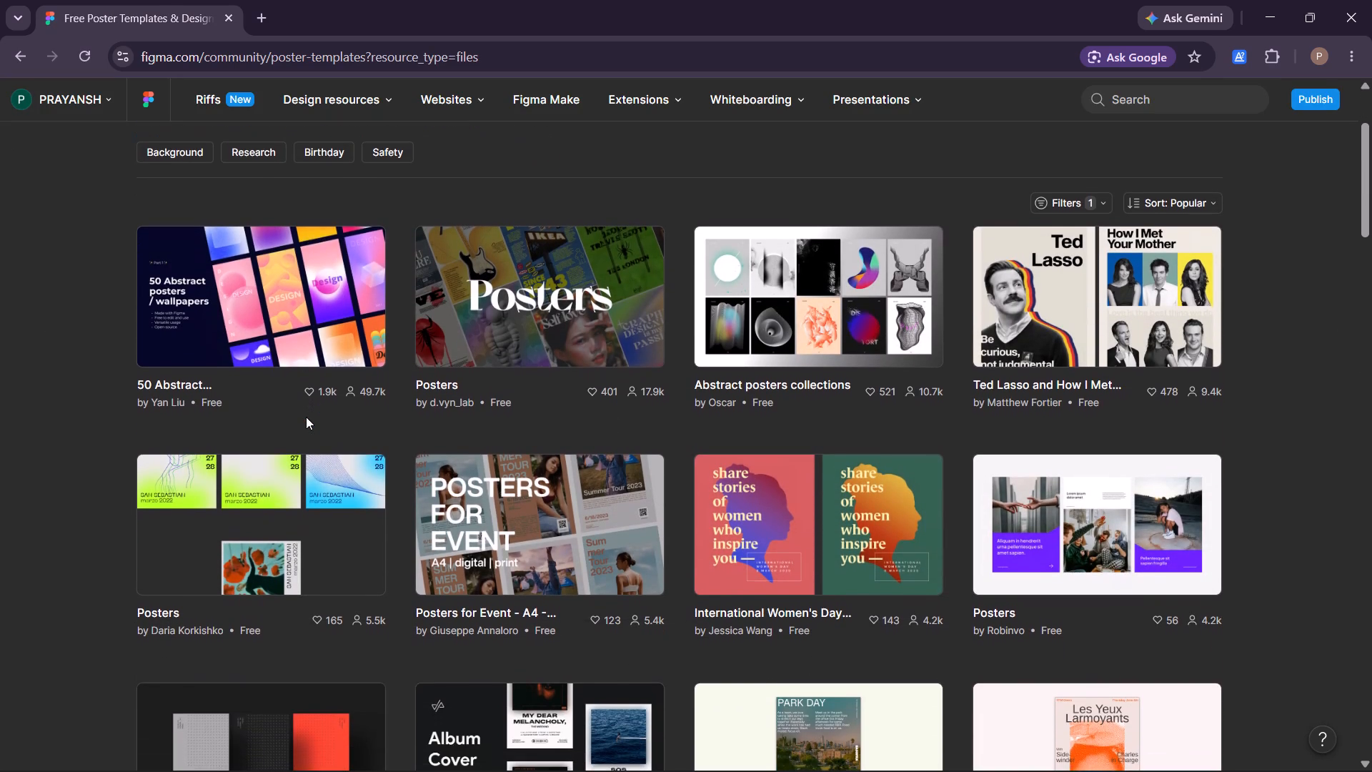
scroll(306, 417, down, 3)
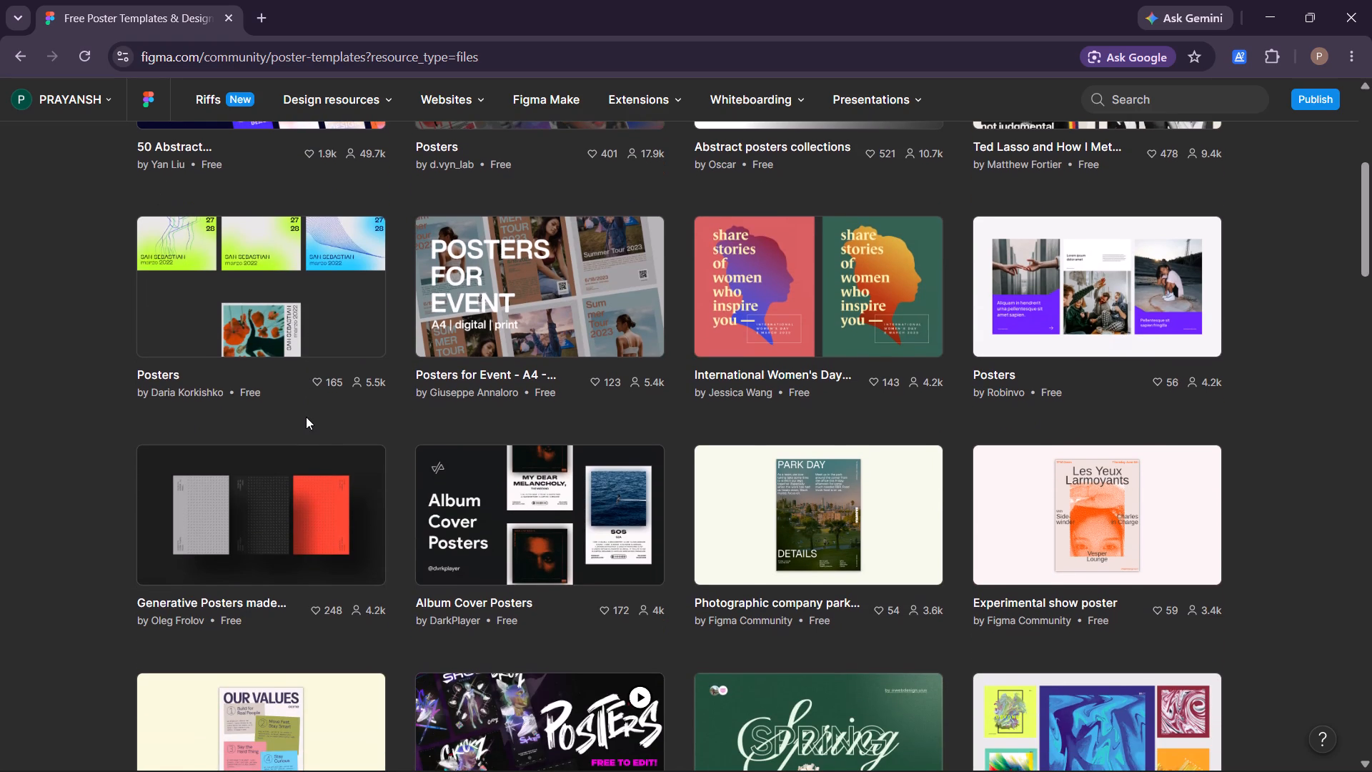
scroll(306, 417, down, 2)
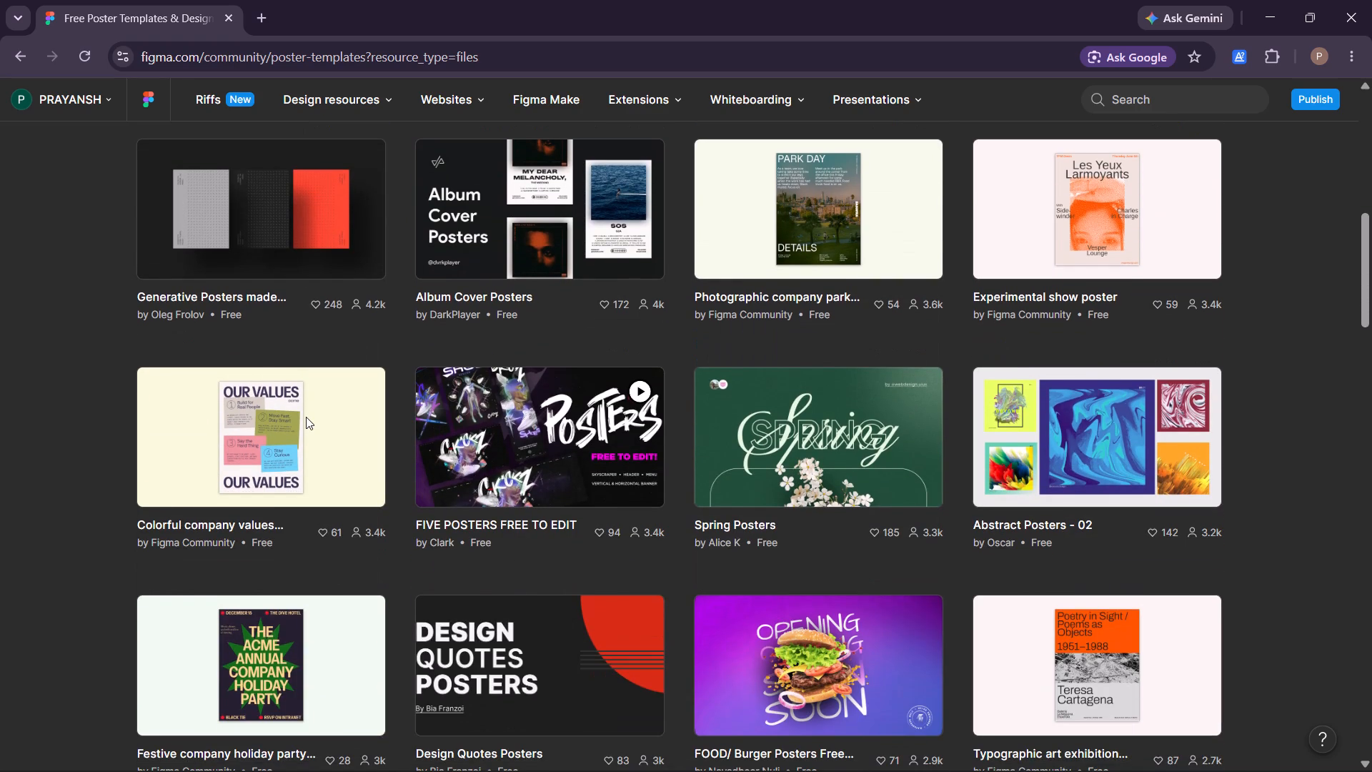
Open the FIVE POSTERS FREE TO EDIT community file in Figma under the personal team and go to its PROTOTYPE page.
triple_click(517, 472)
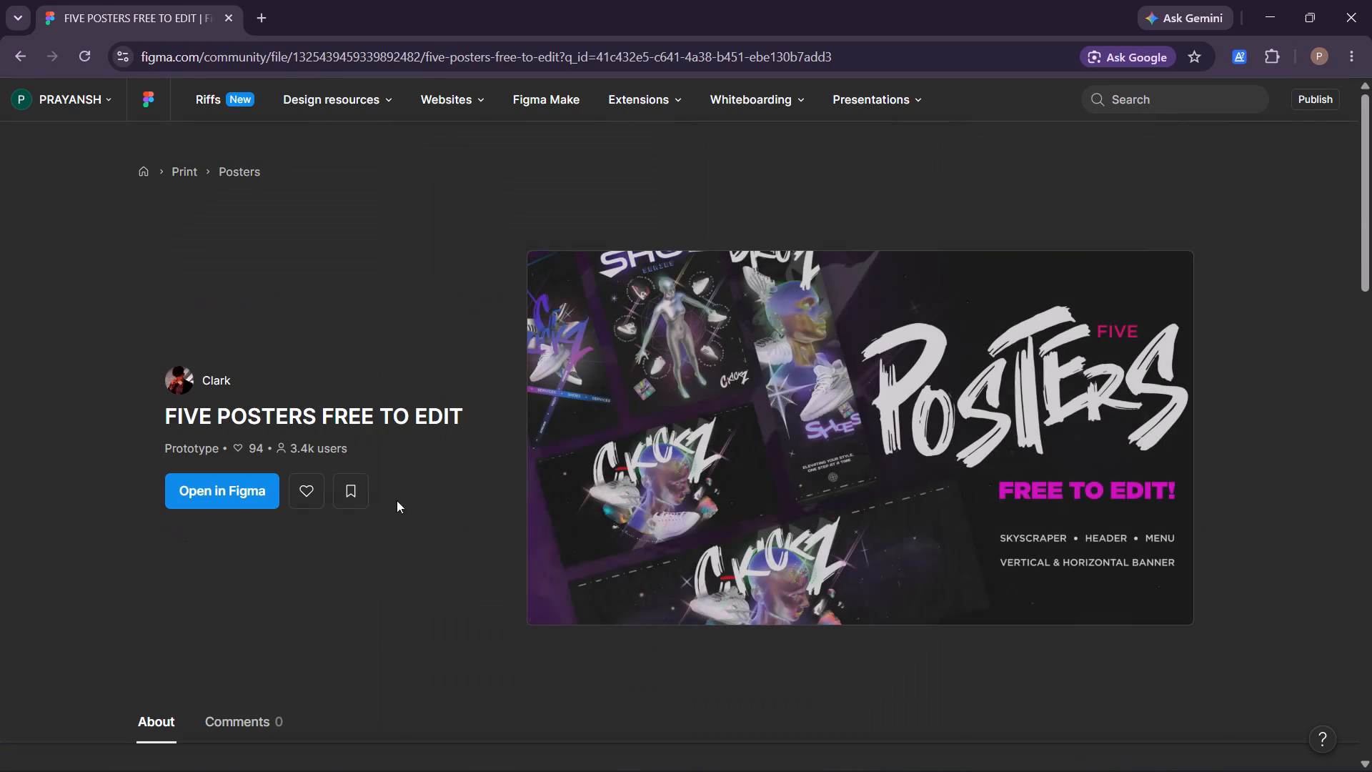
click(220, 493)
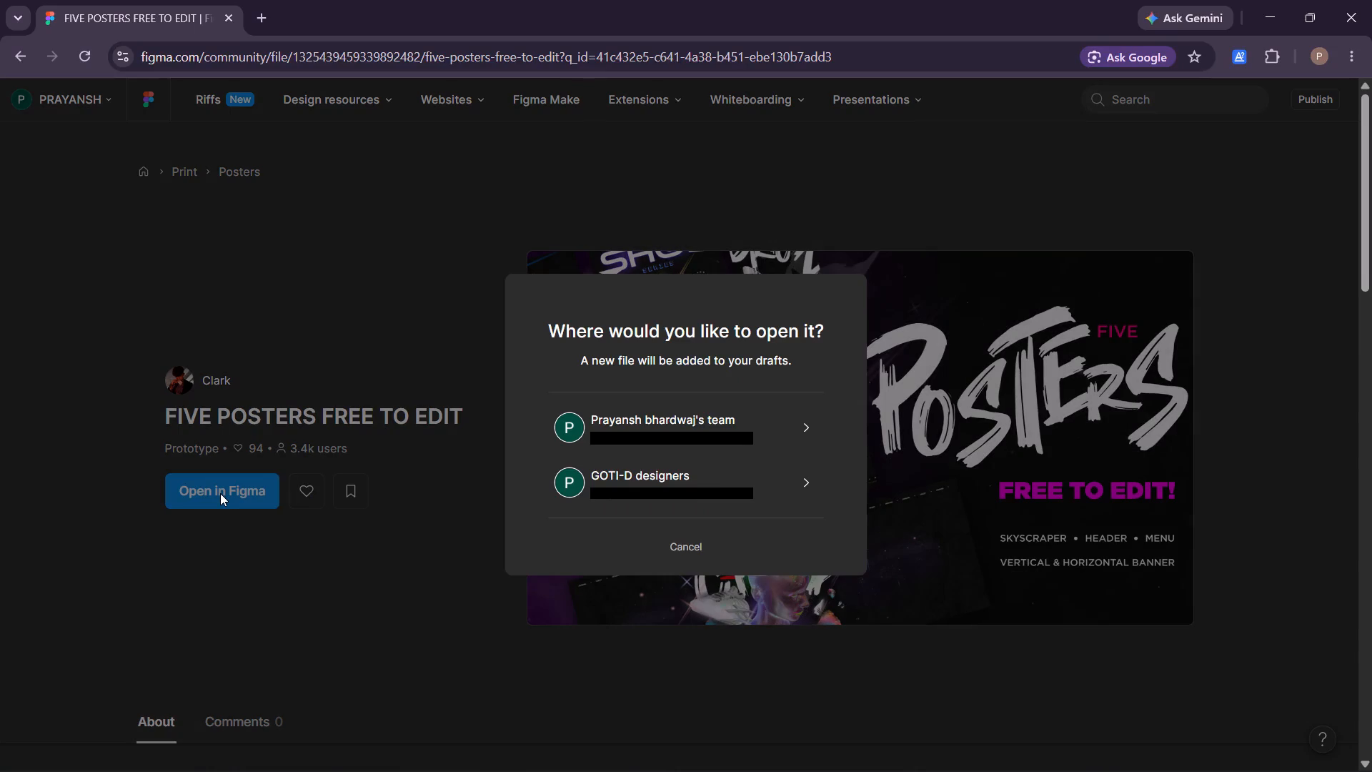
click(775, 421)
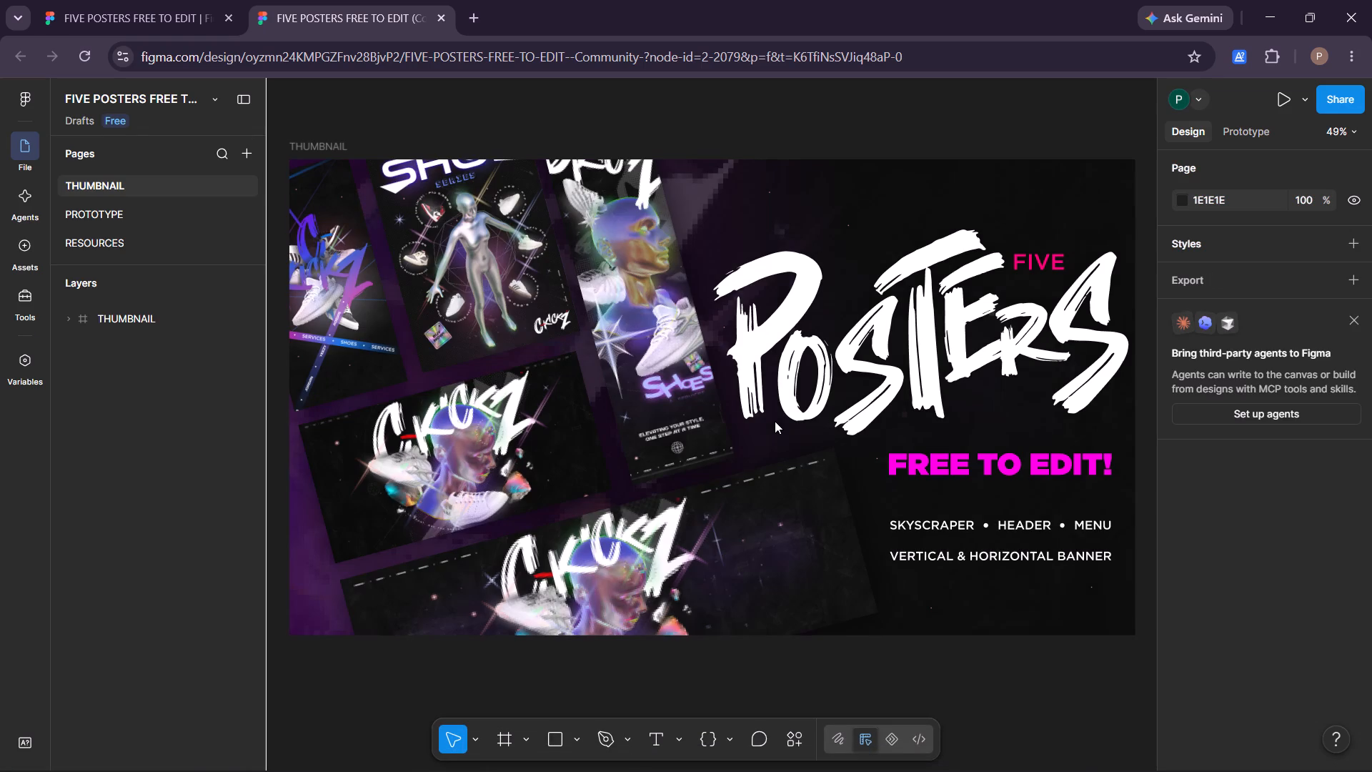
click(104, 211)
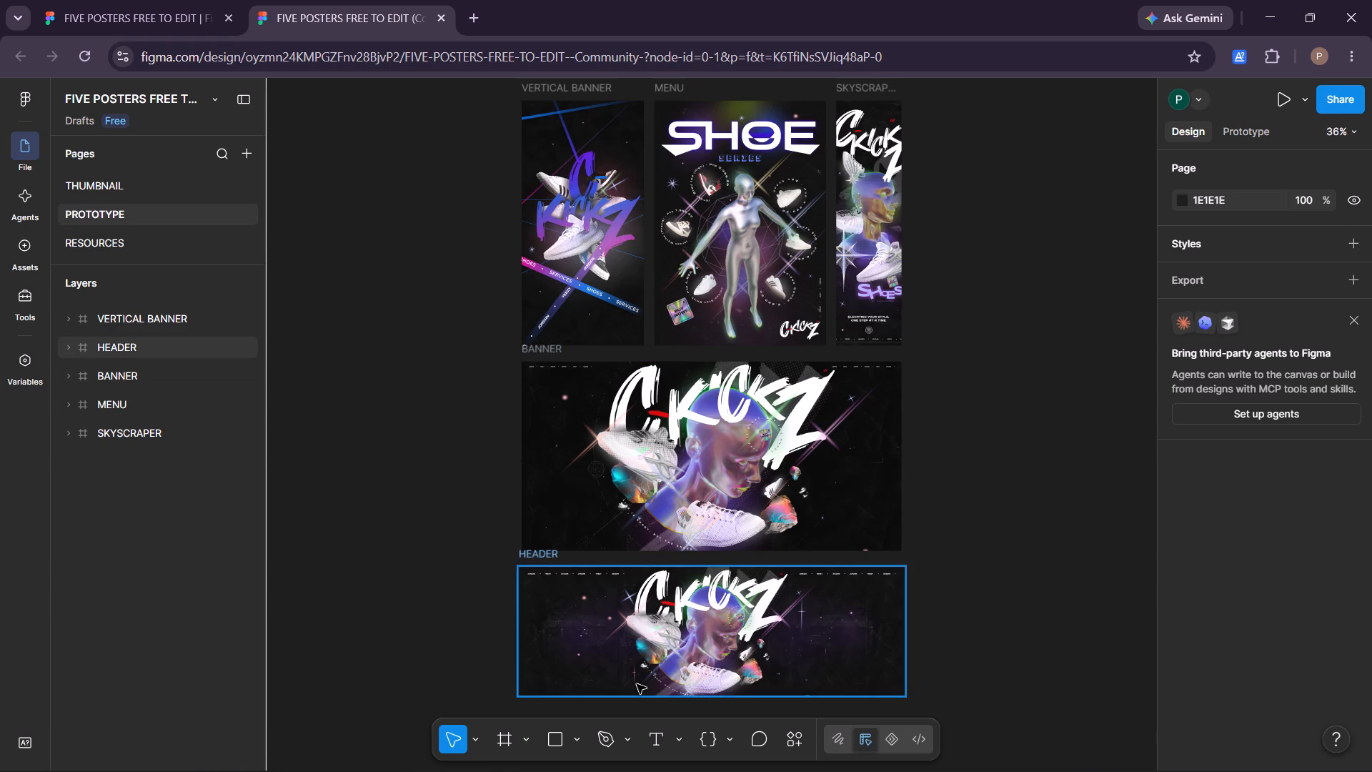
Inspect the BANNER poster's texture group down to one of its cropped image layers, leaving the crop unchanged.
scroll(637, 684, down, 2)
scroll(637, 684, up, 1)
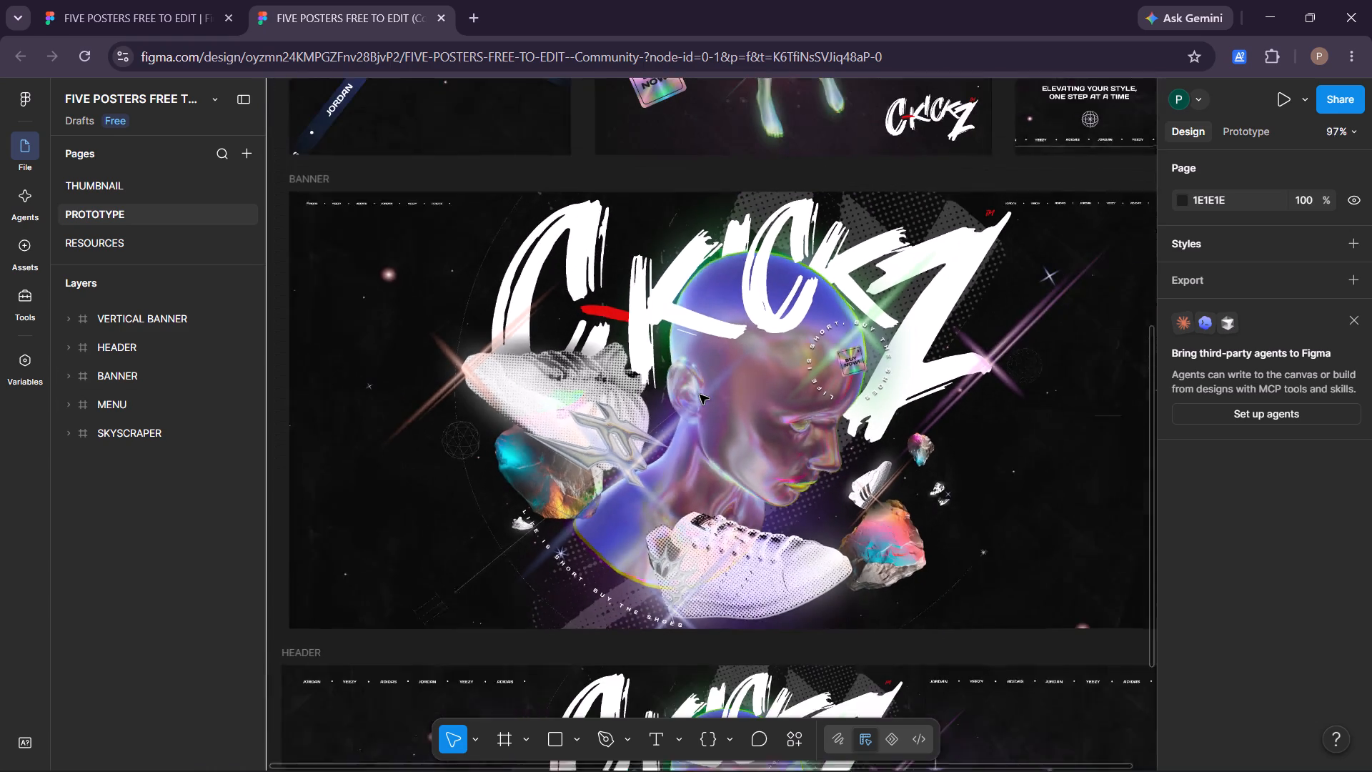
triple_click(492, 375)
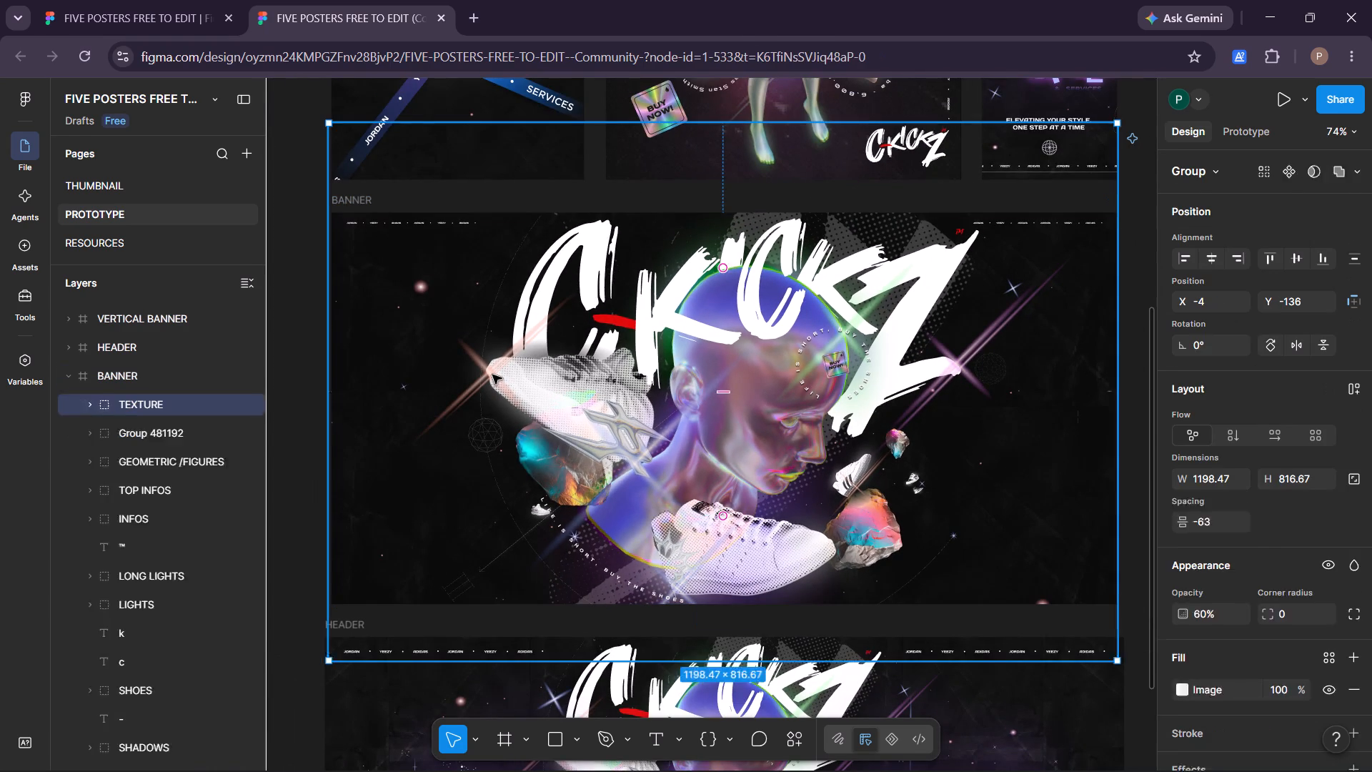
triple_click(492, 375)
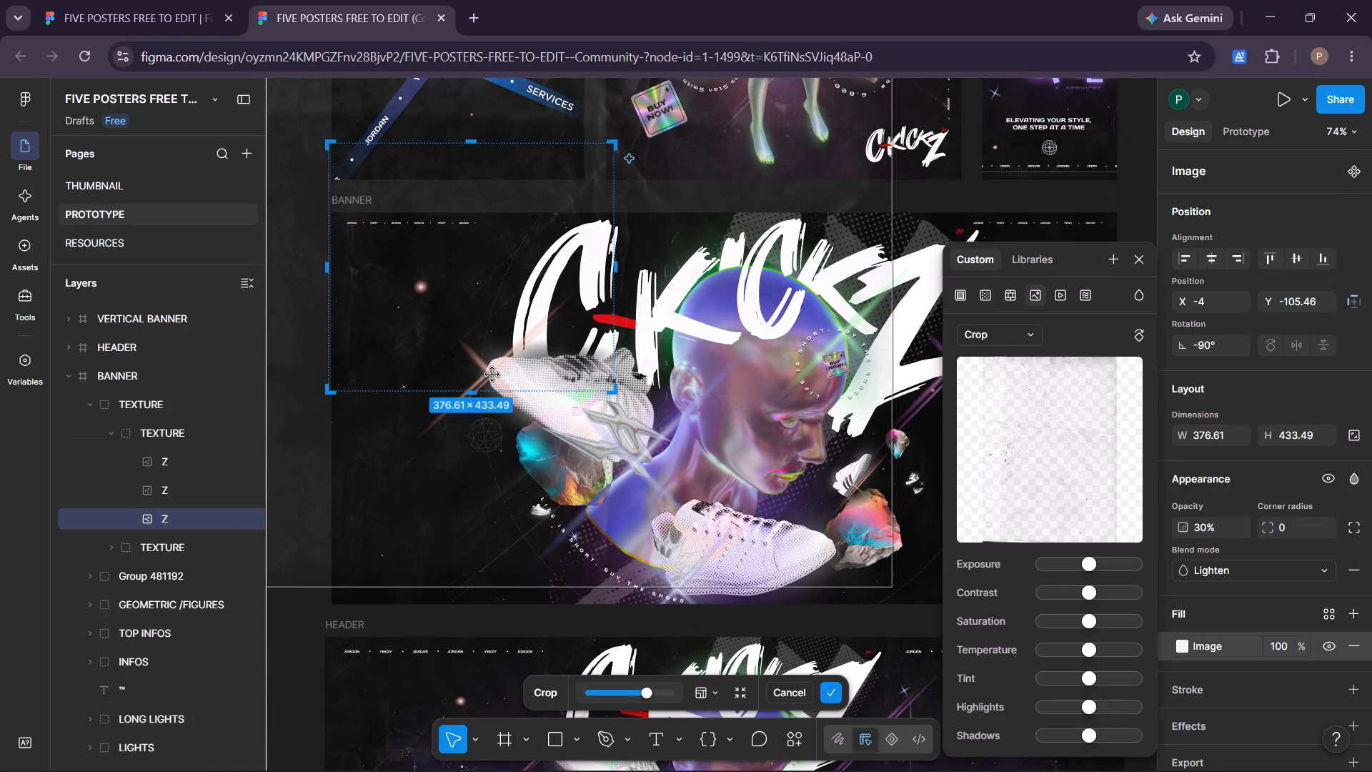
click(328, 437)
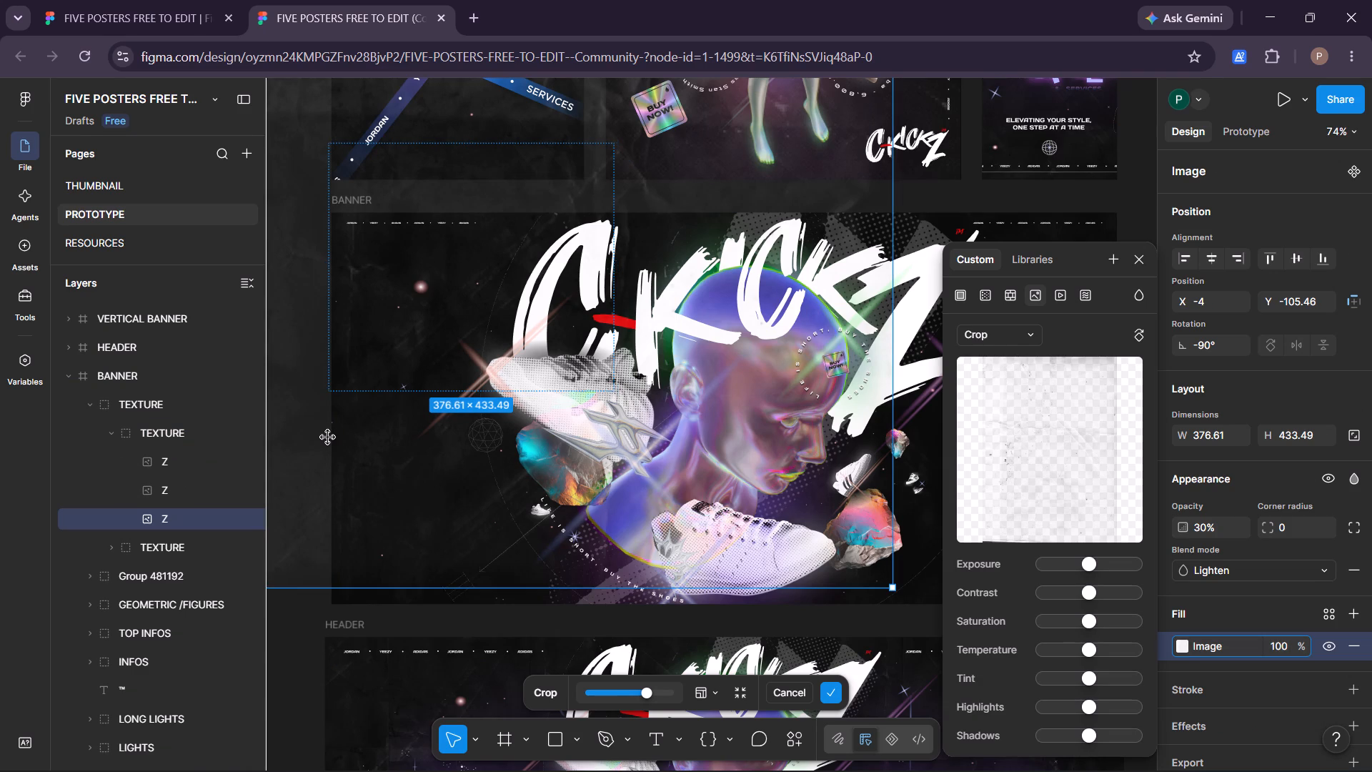
key(Escape)
Look over the VERTICAL BANNER, MENU and SKYSCRAPER posters to judge their artwork and elements.
scroll(328, 437, up, 2)
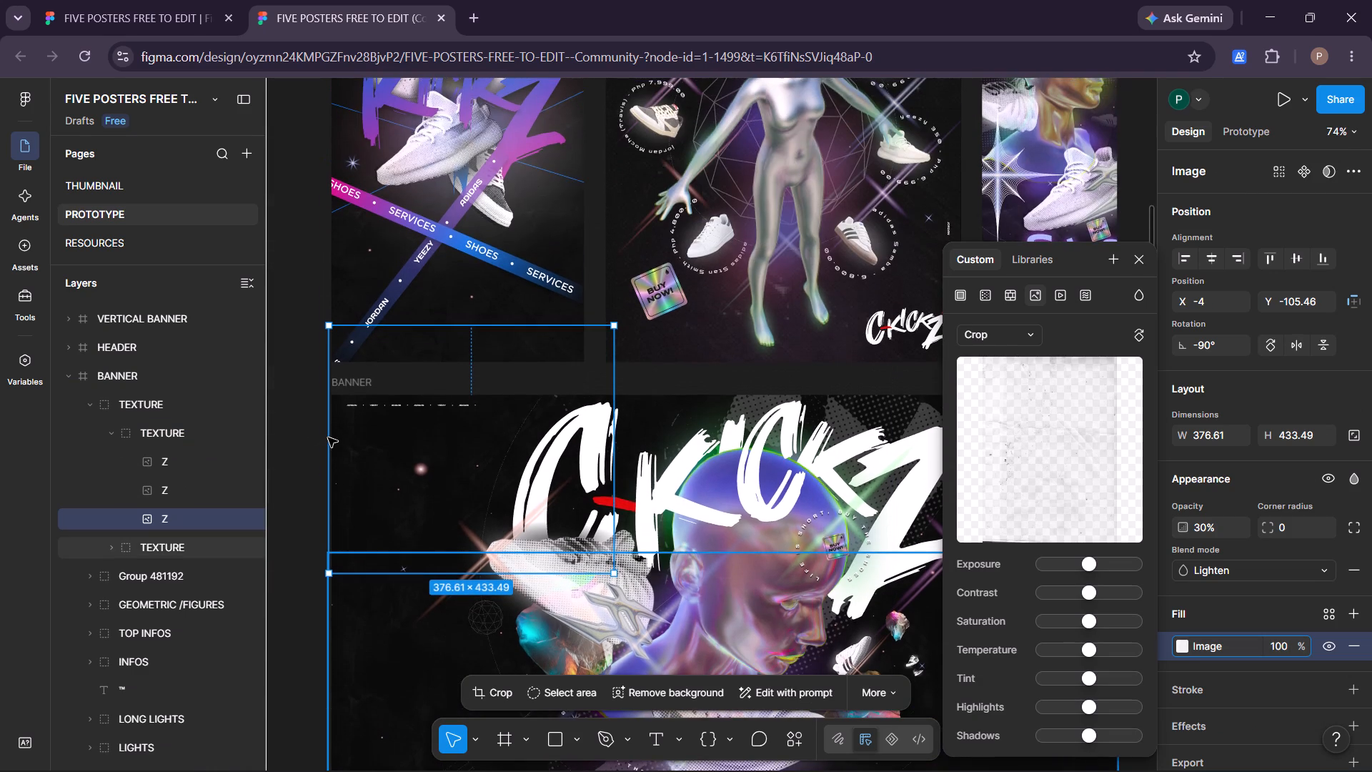
scroll(328, 437, up, 1)
scroll(365, 495, up, 1)
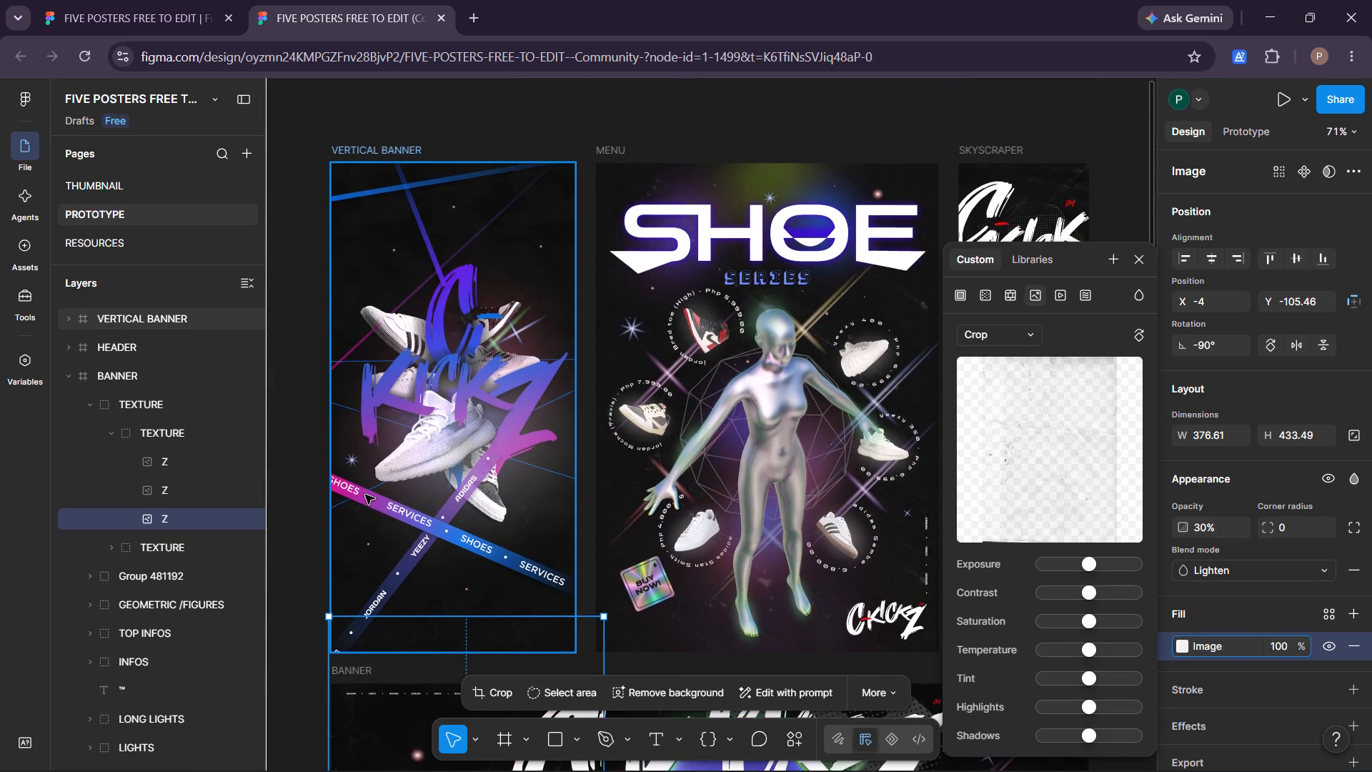
scroll(365, 495, left, 1)
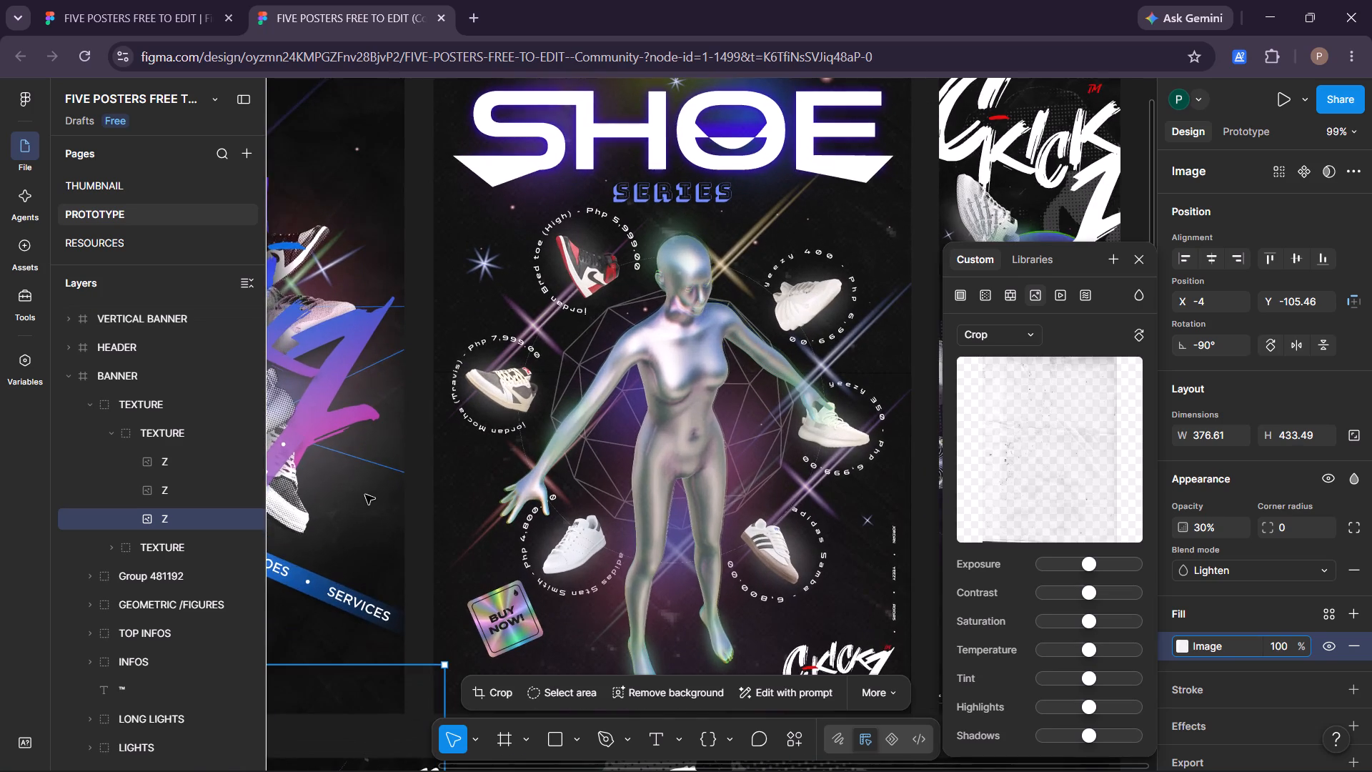
scroll(365, 495, left, 1)
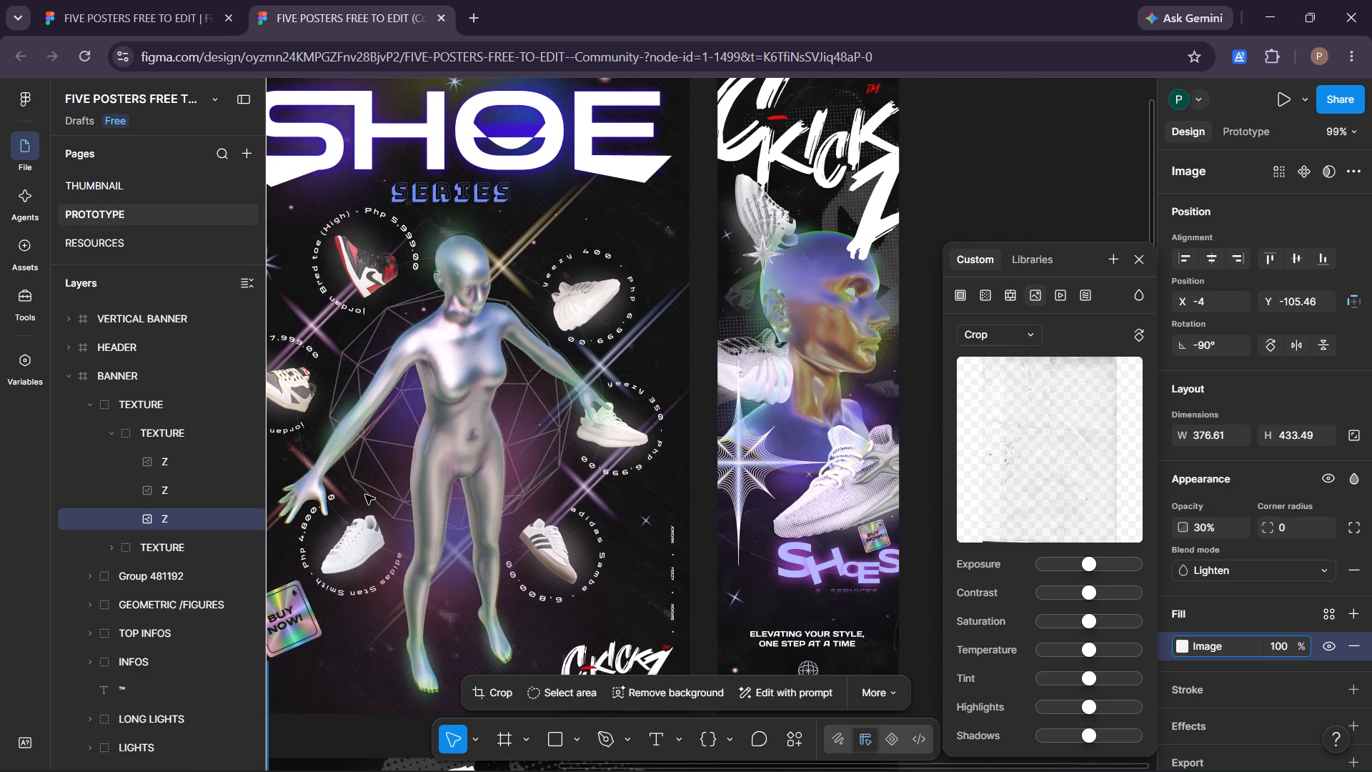
scroll(365, 495, left, 1)
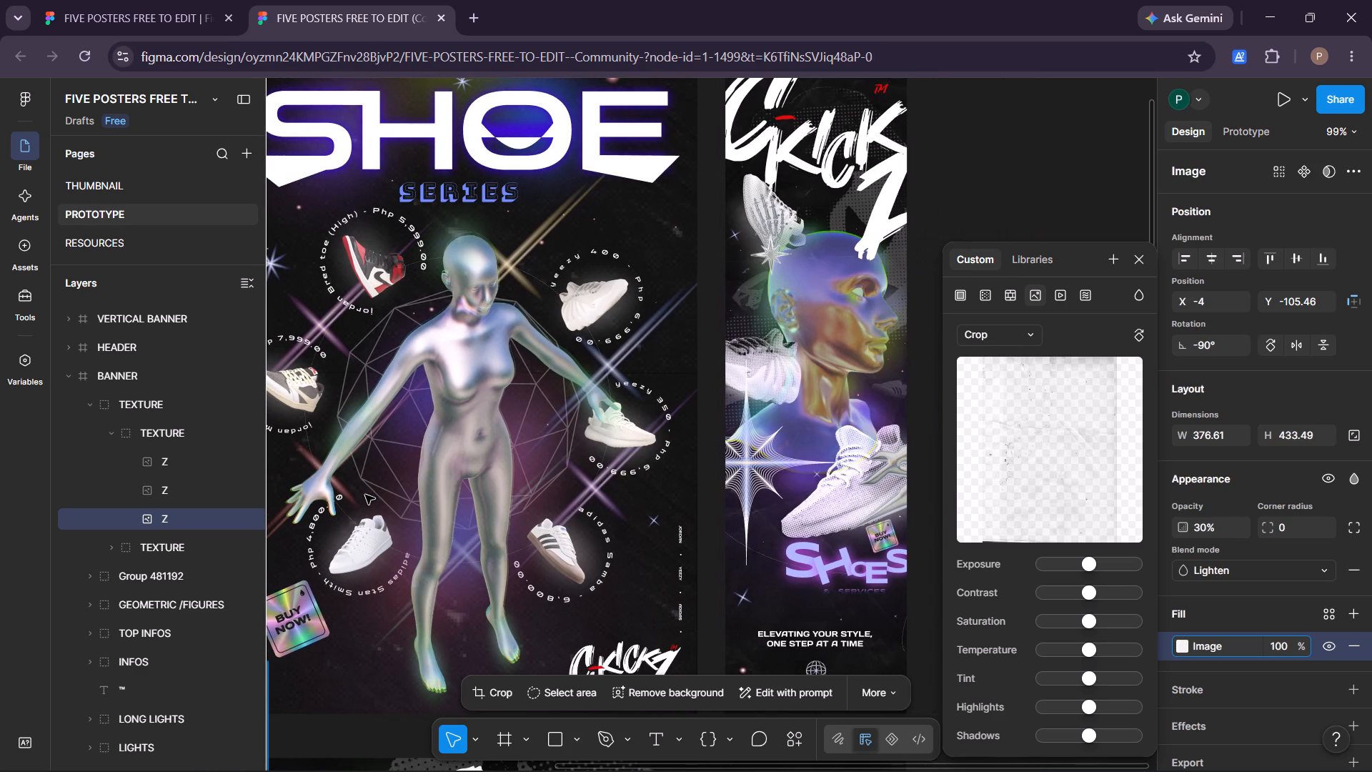
scroll(365, 495, up, 1)
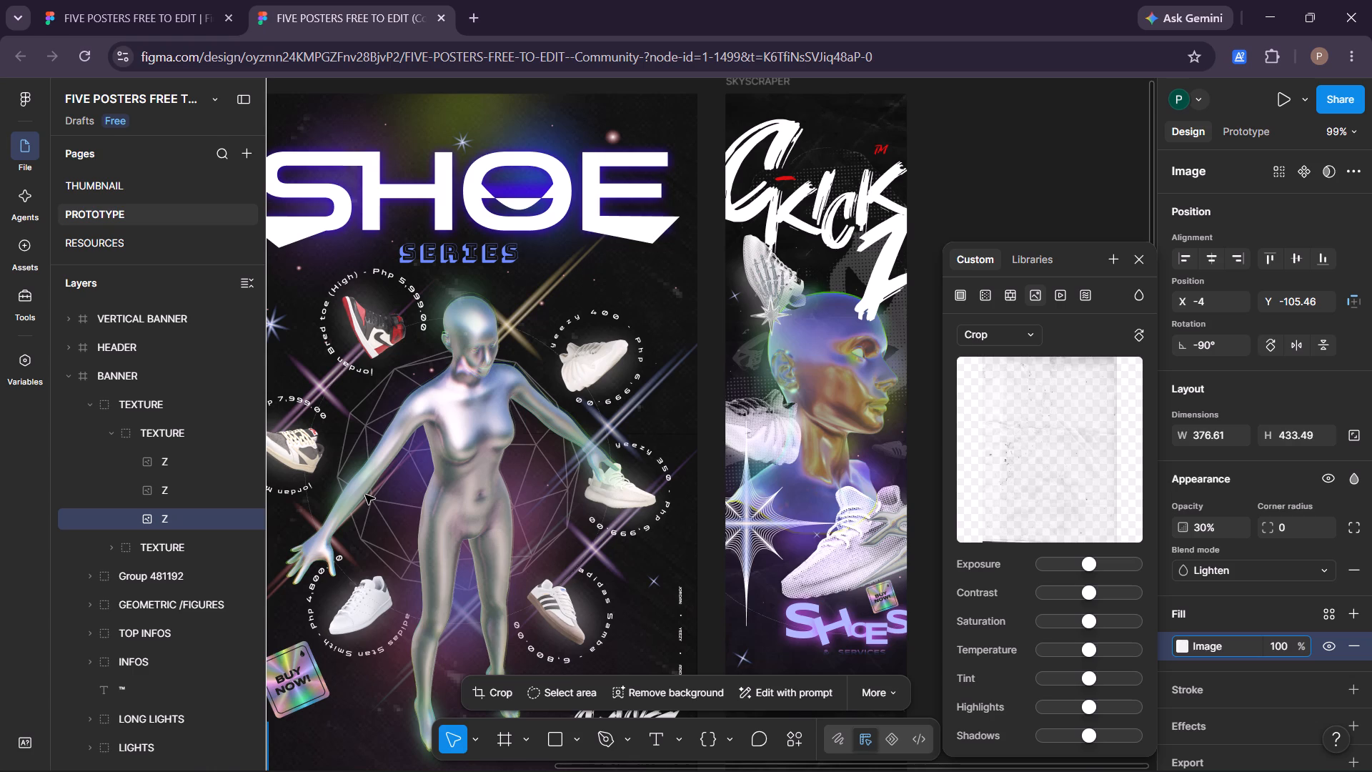
scroll(365, 495, right, 2)
scroll(365, 495, down, 1)
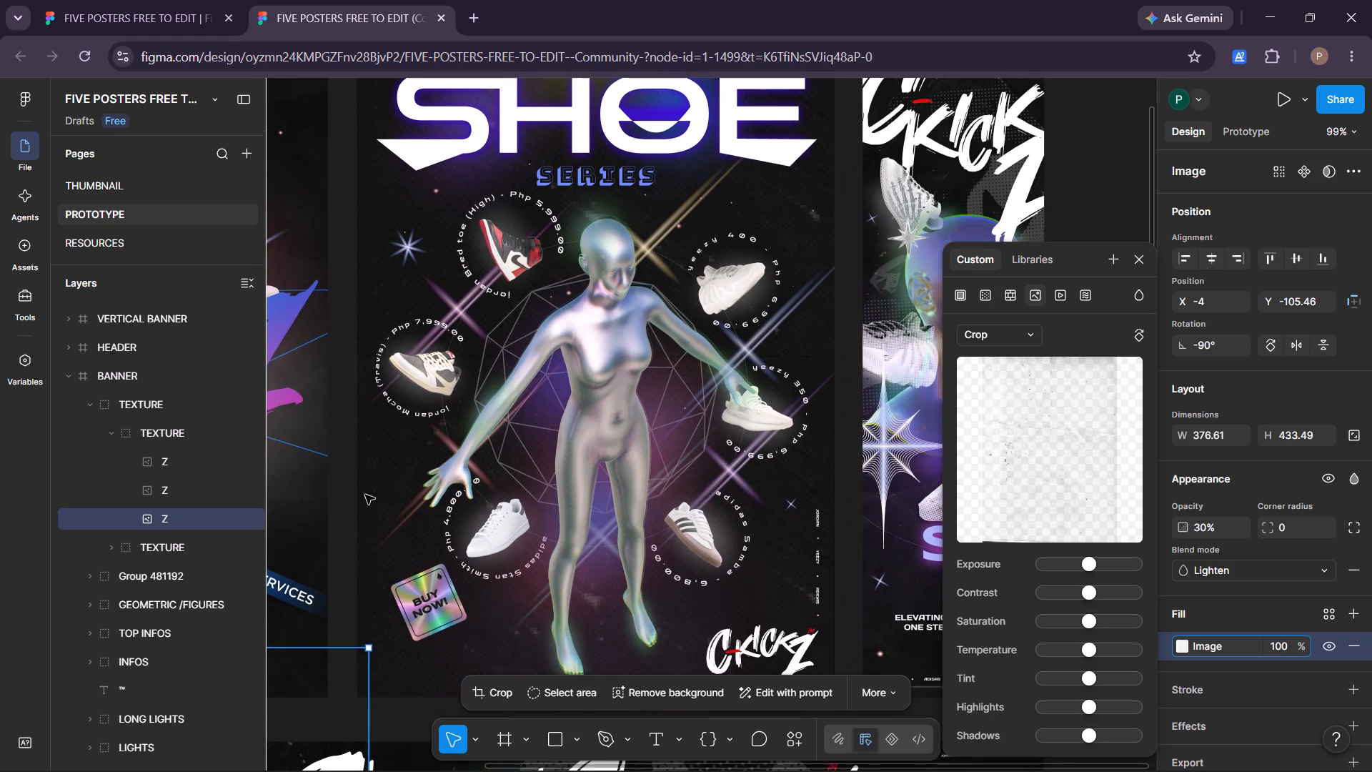
scroll(365, 495, down, 3)
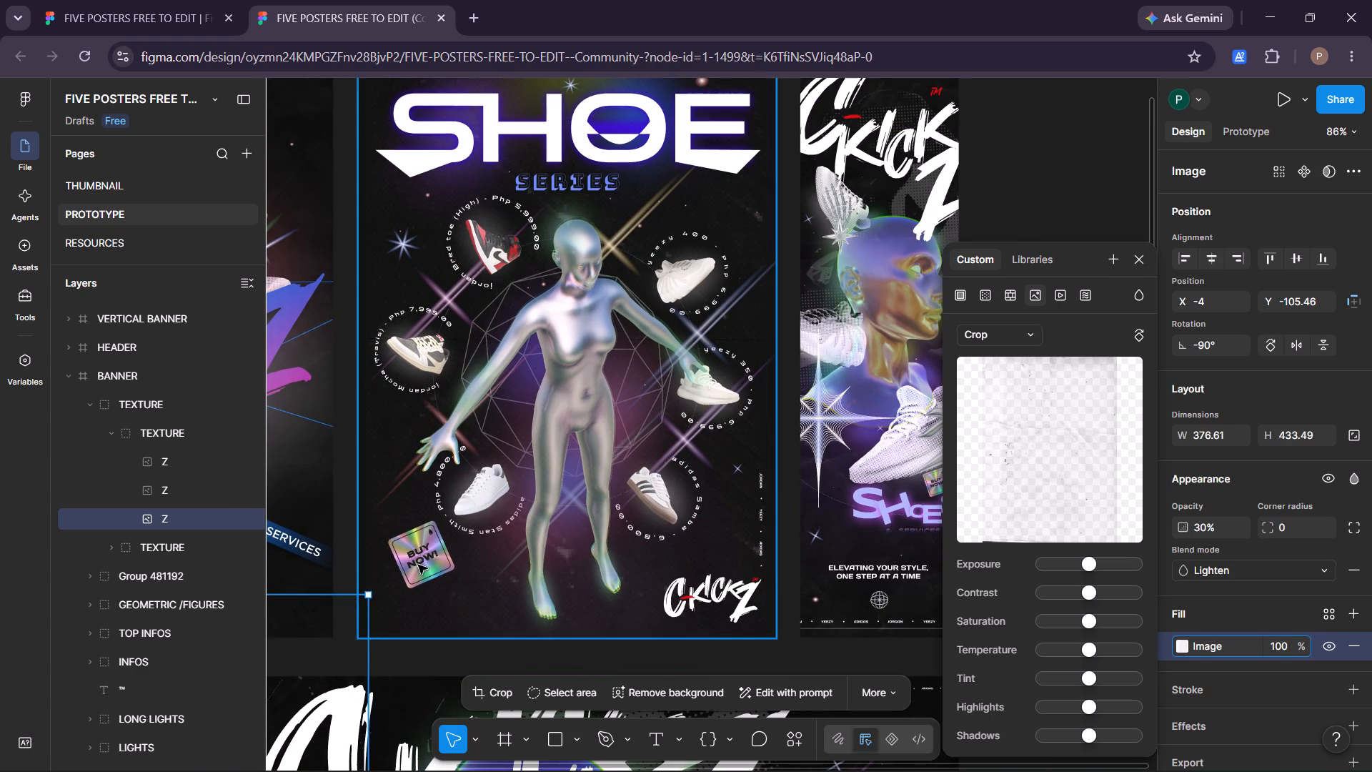
scroll(418, 565, up, 1)
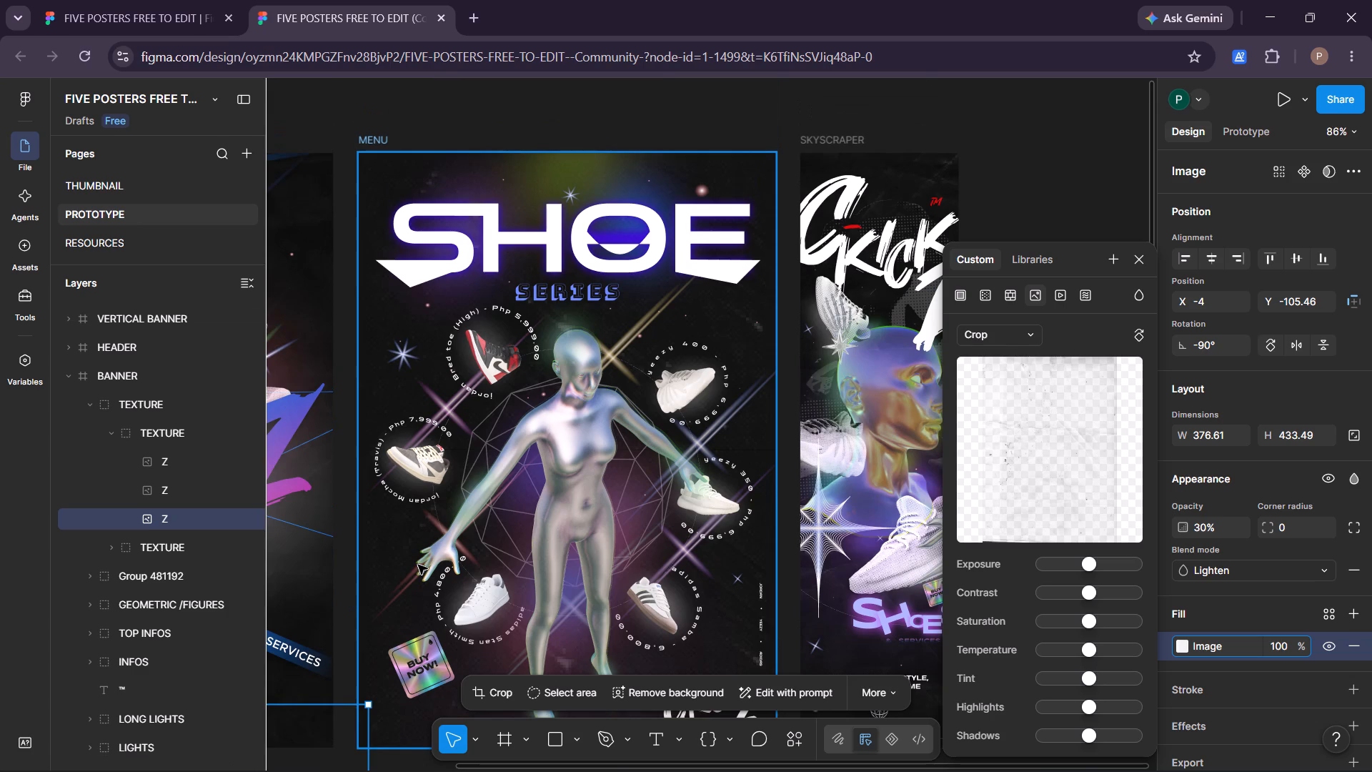
Move the MENU frame onto the empty canvas above the other posters, at about X -161, Y -1957.
click(497, 199)
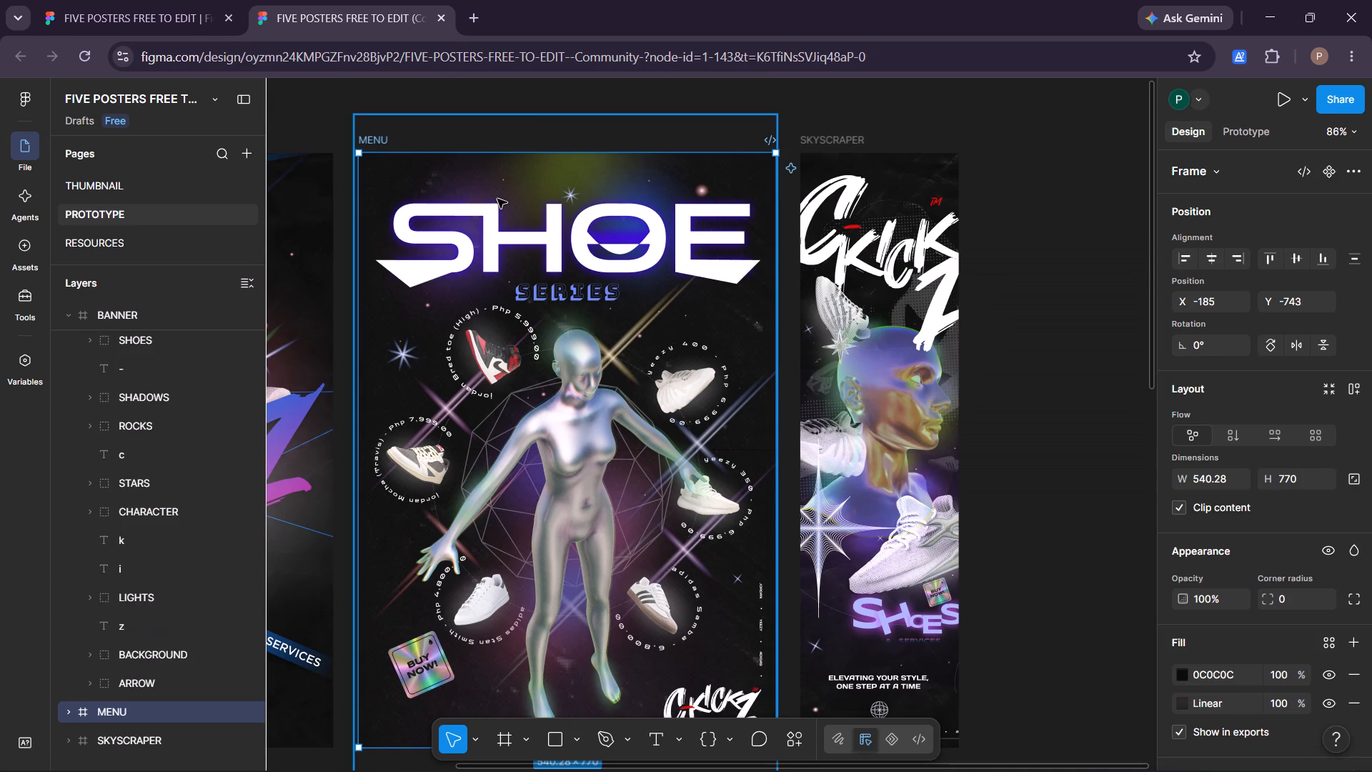
drag(530, 179, 555, 71)
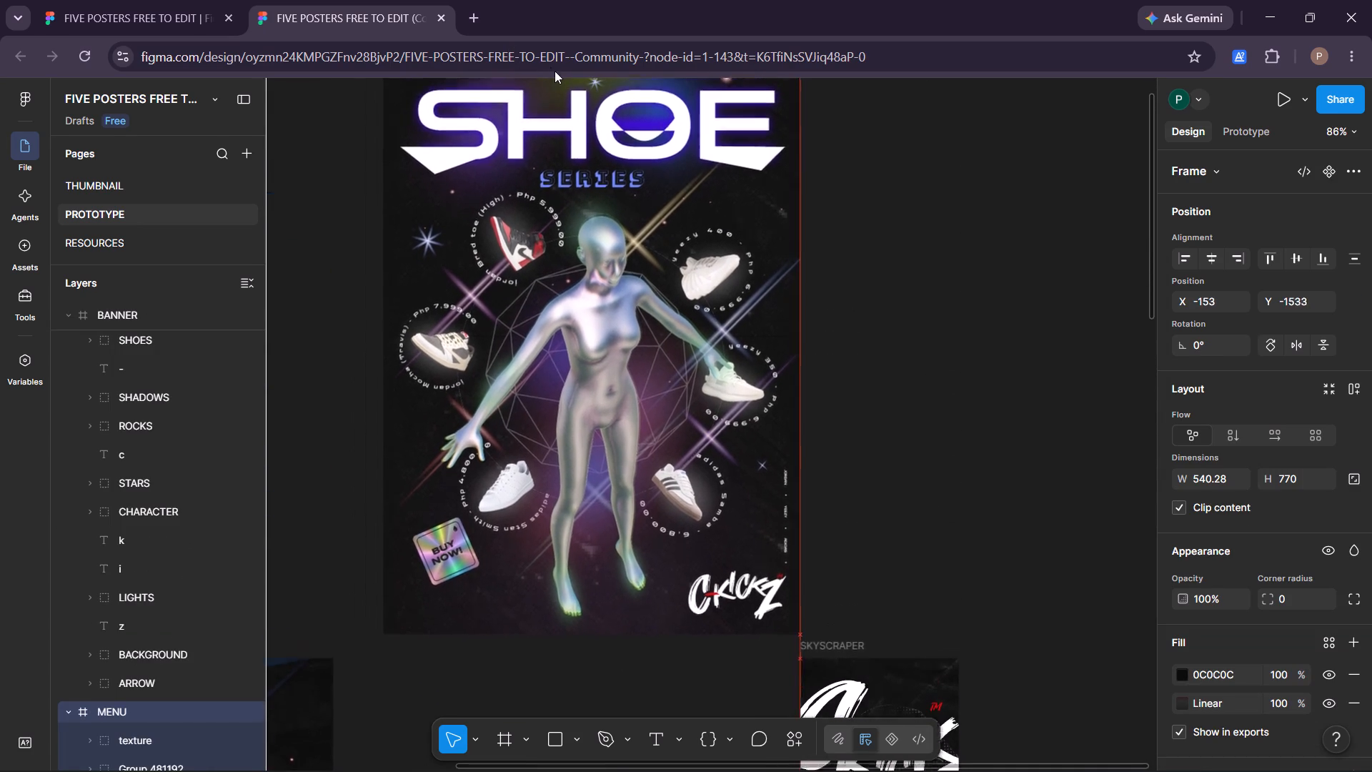
drag(555, 71, 549, 64)
scroll(549, 64, up, 1)
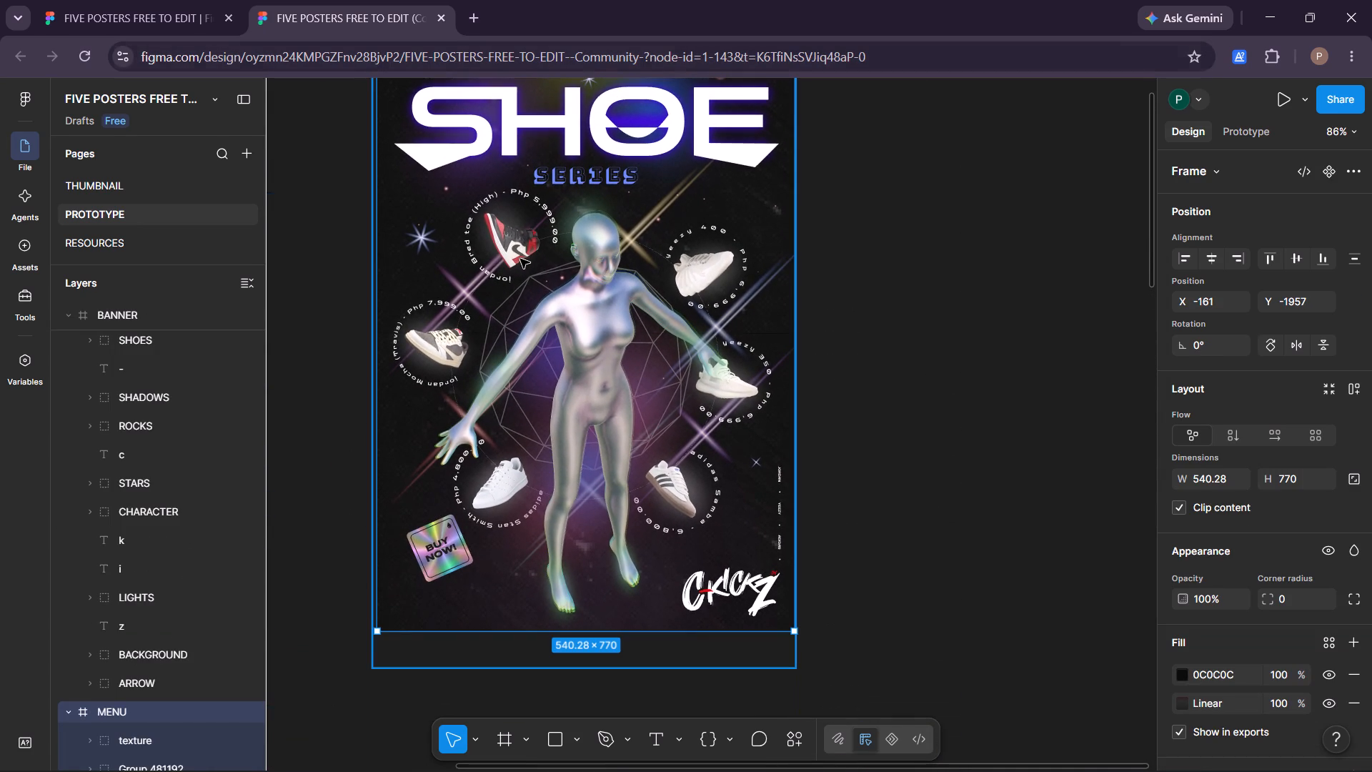
scroll(520, 259, up, 1)
Look through the layer groups that make up the MENU poster.
scroll(159, 536, down, 1)
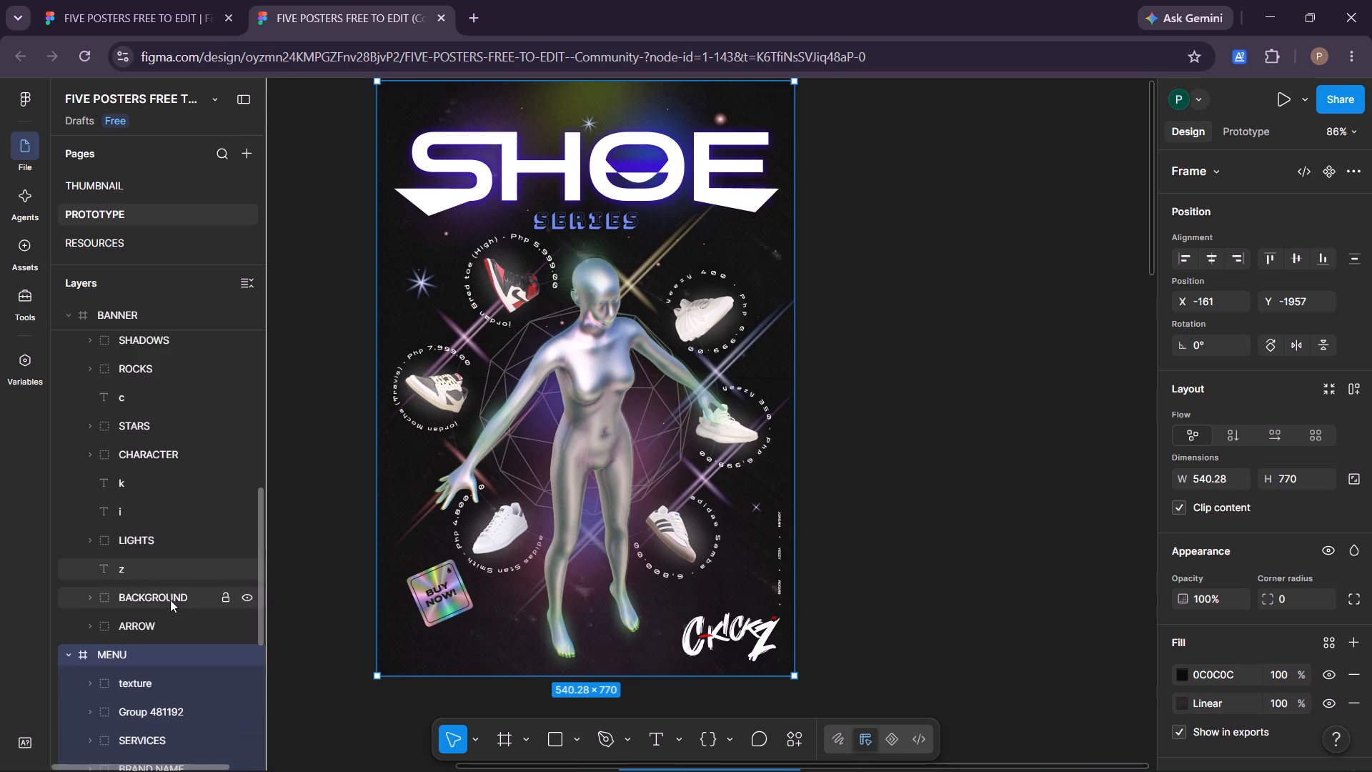
click(171, 600)
scroll(171, 600, down, 2)
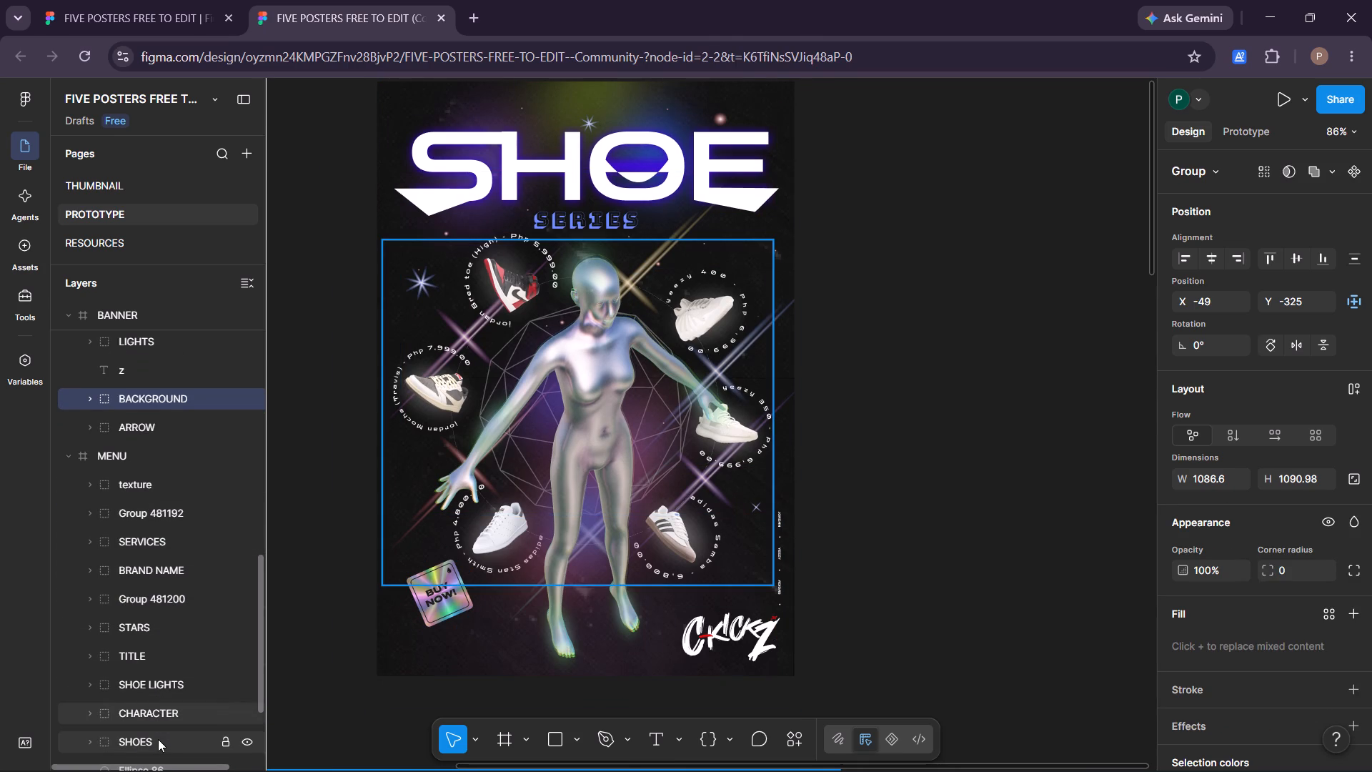
scroll(158, 739, down, 1)
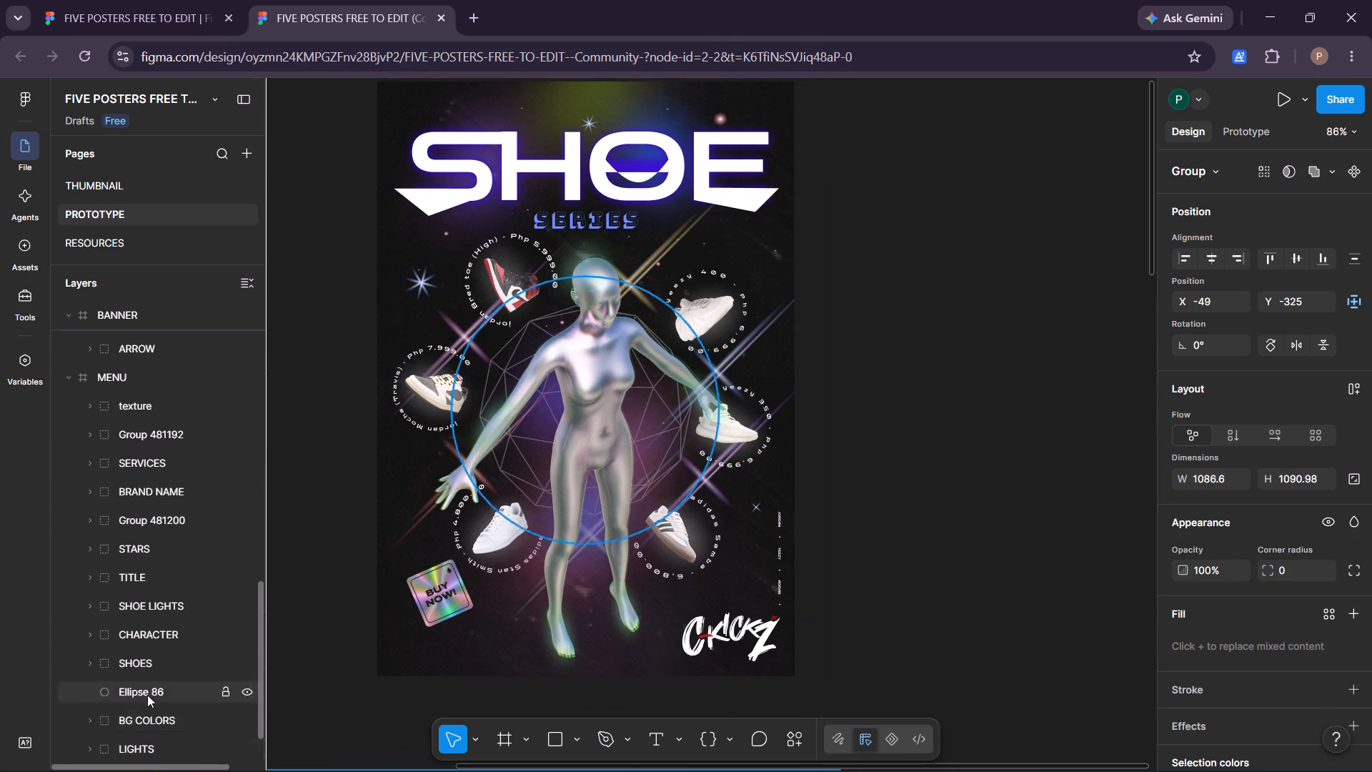
scroll(147, 689, down, 1)
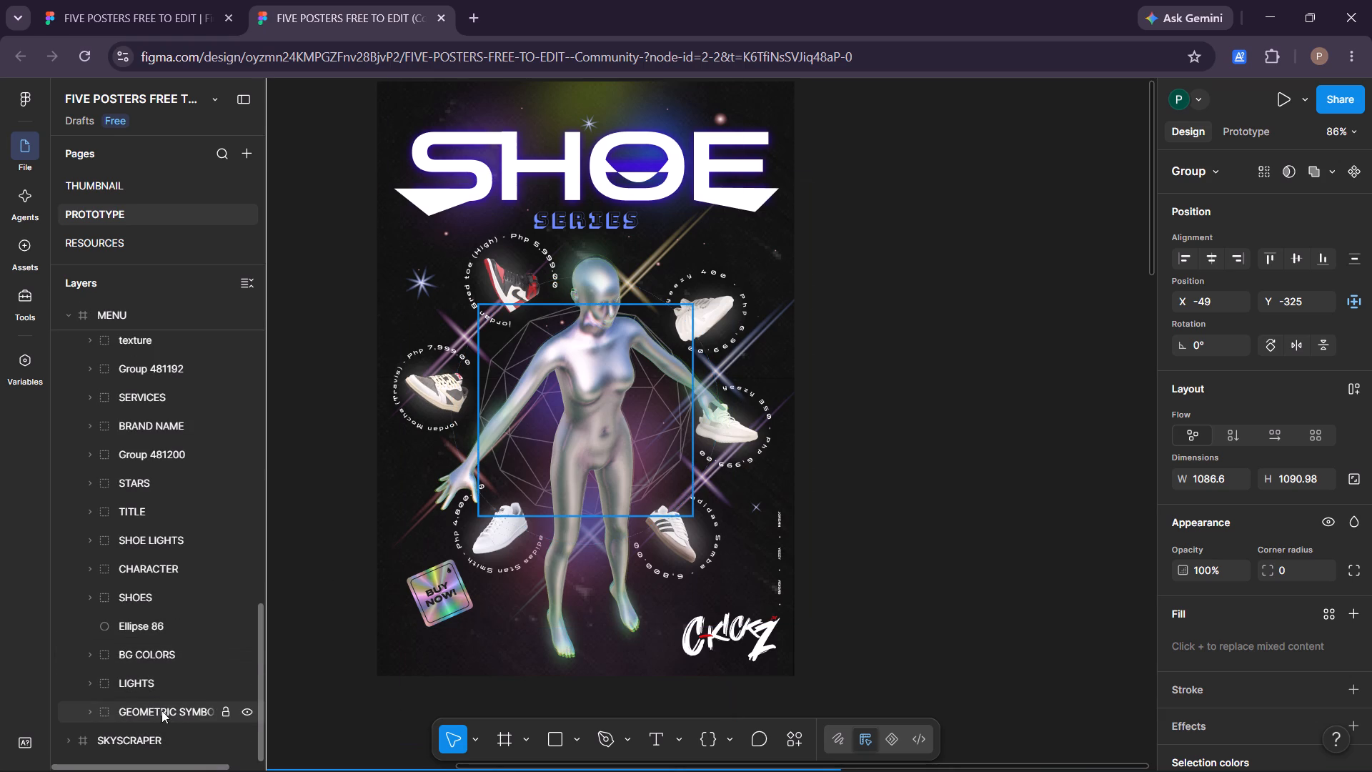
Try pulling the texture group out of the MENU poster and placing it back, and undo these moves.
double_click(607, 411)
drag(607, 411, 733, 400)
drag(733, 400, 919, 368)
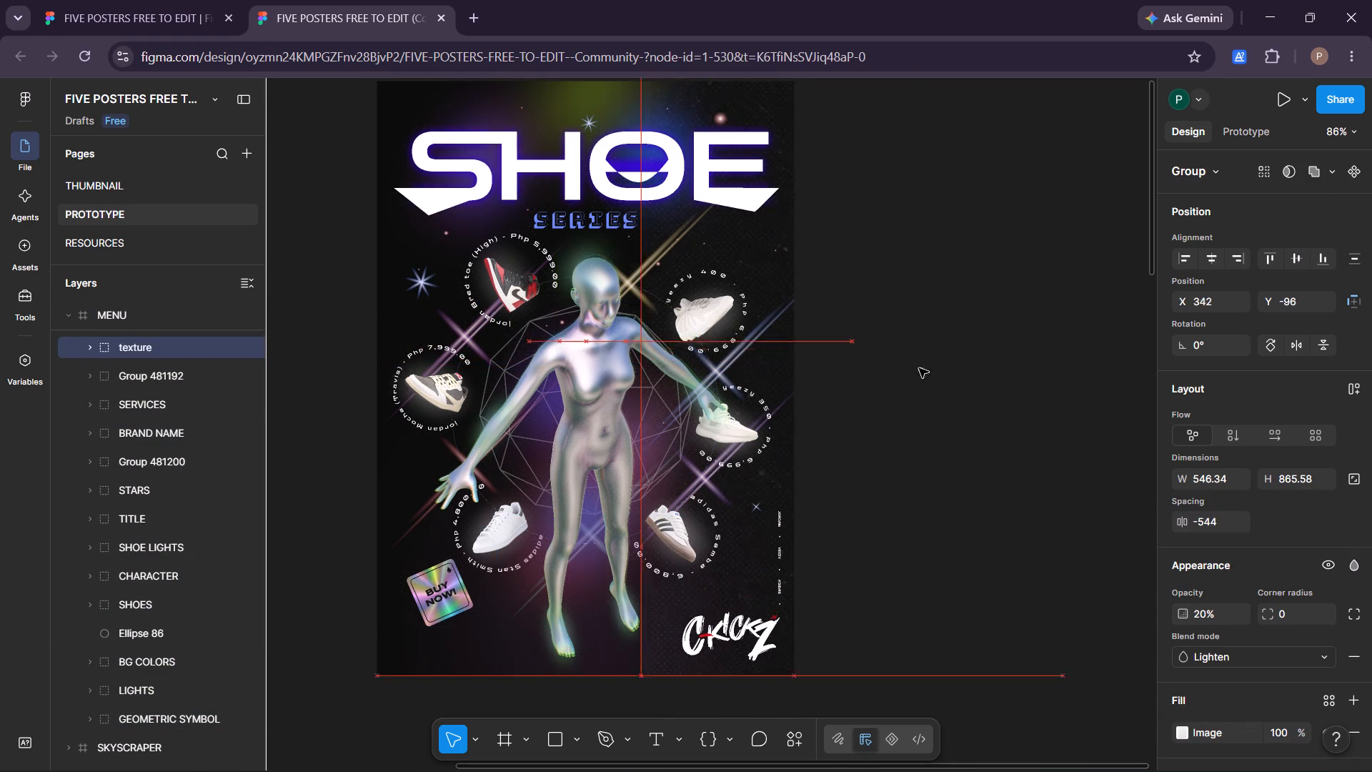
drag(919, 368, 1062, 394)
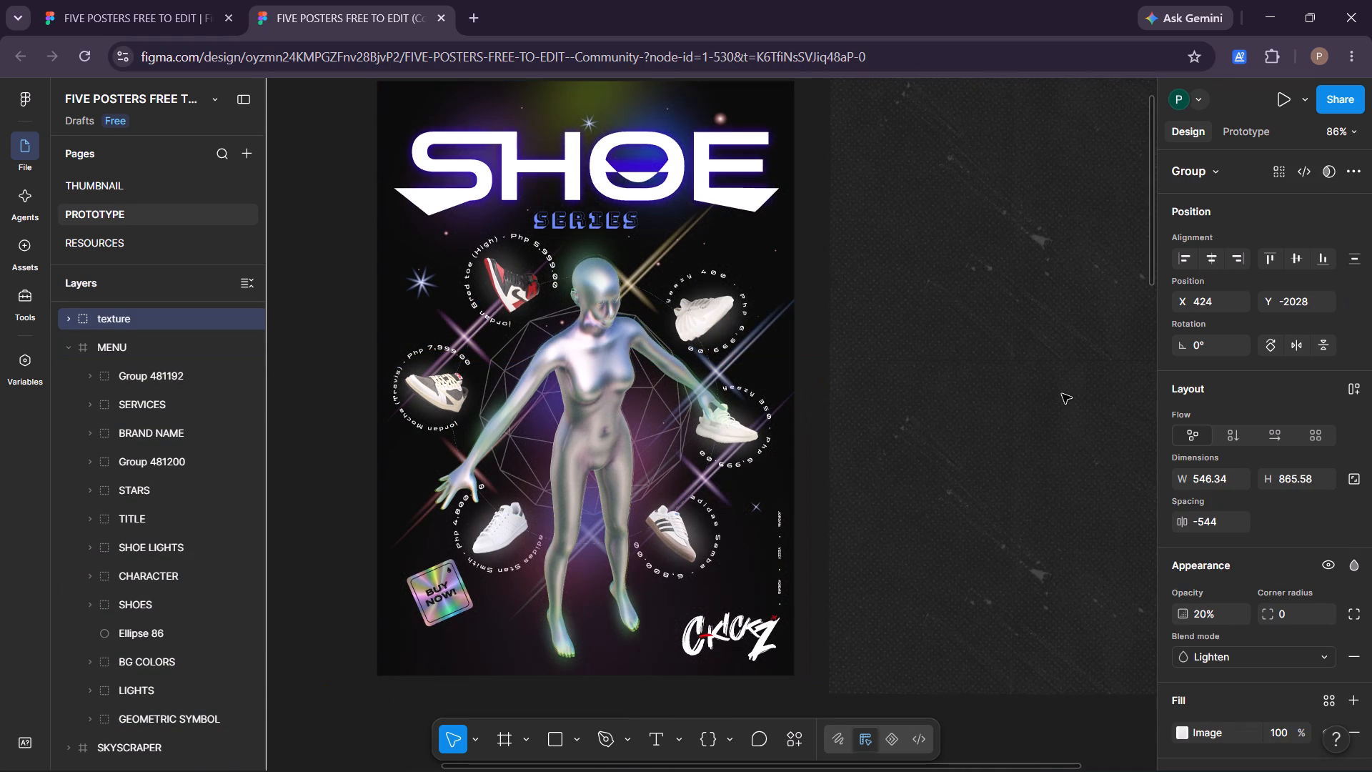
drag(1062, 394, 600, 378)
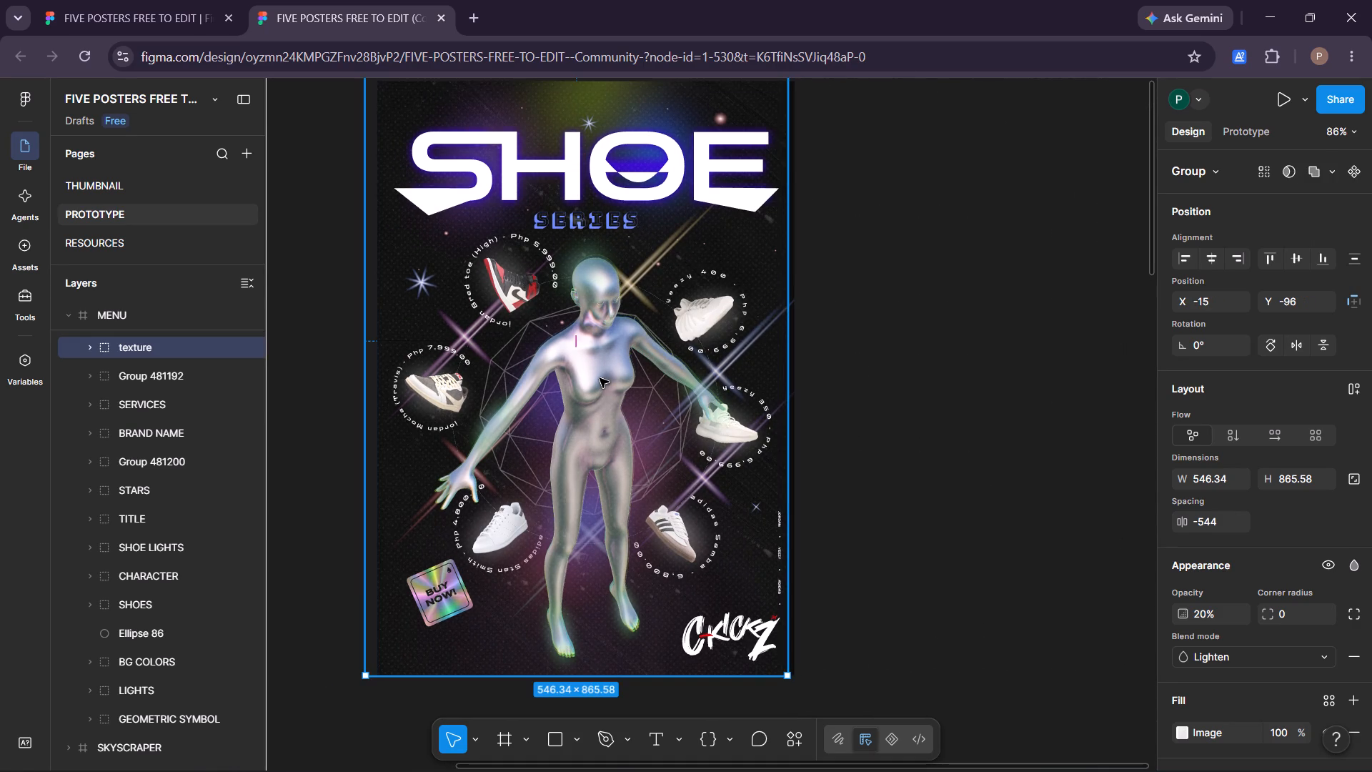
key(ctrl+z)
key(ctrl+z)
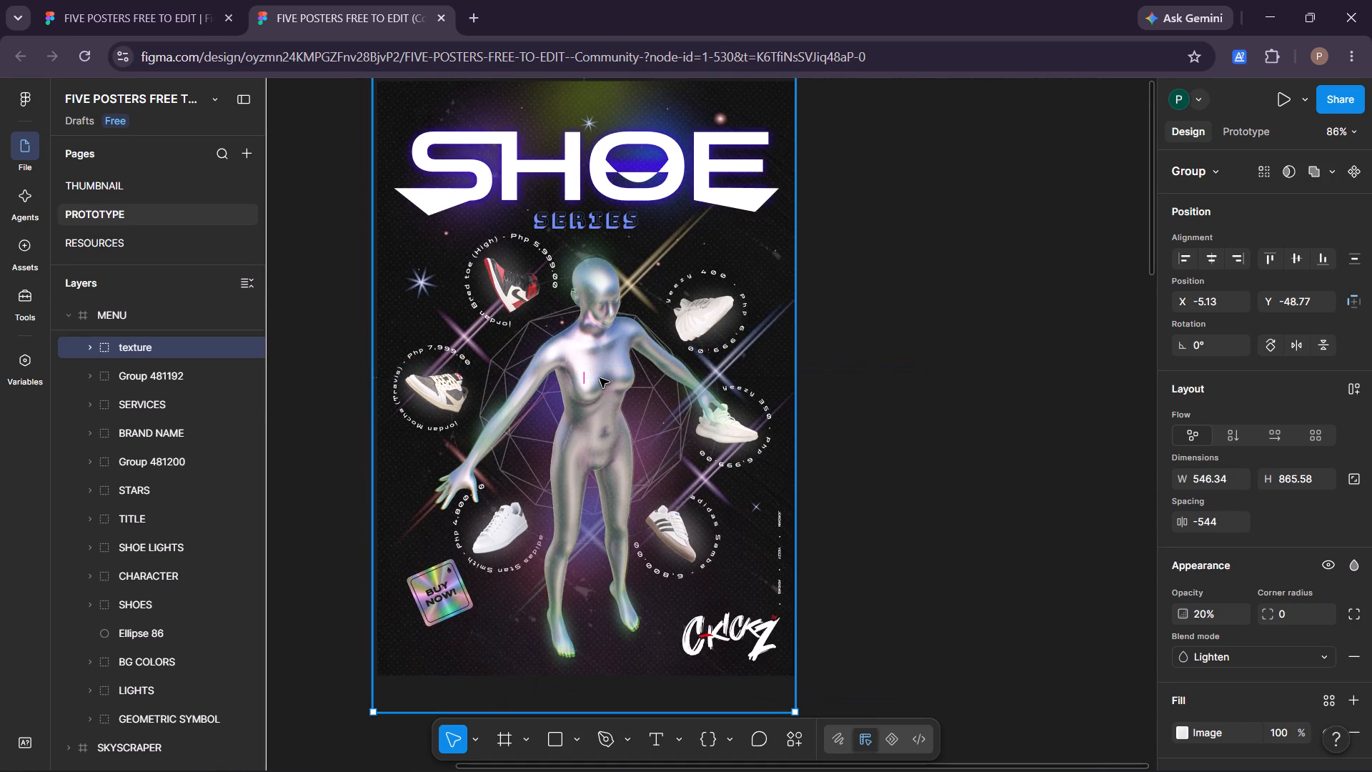
Inspect the two cropped image layers inside the MENU poster's texture group.
triple_click(602, 381)
click(602, 381)
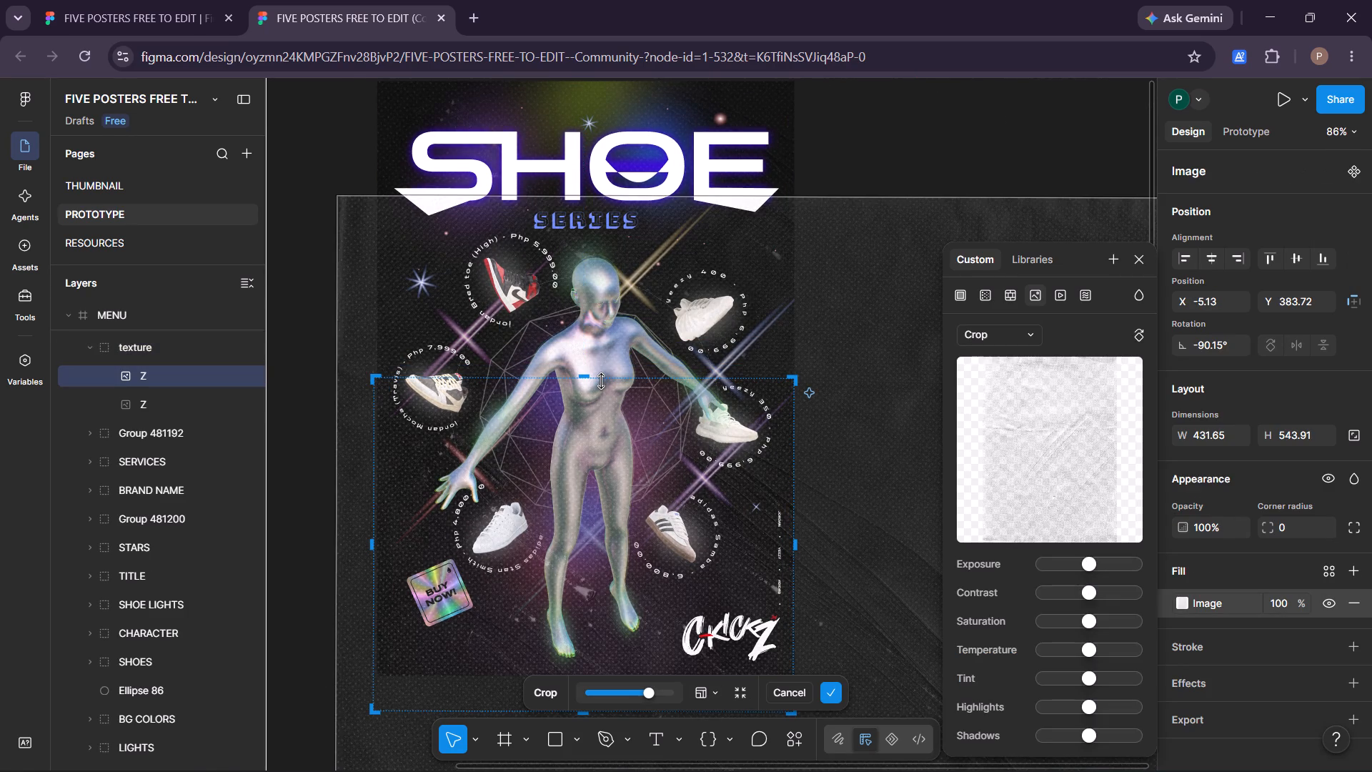
click(320, 456)
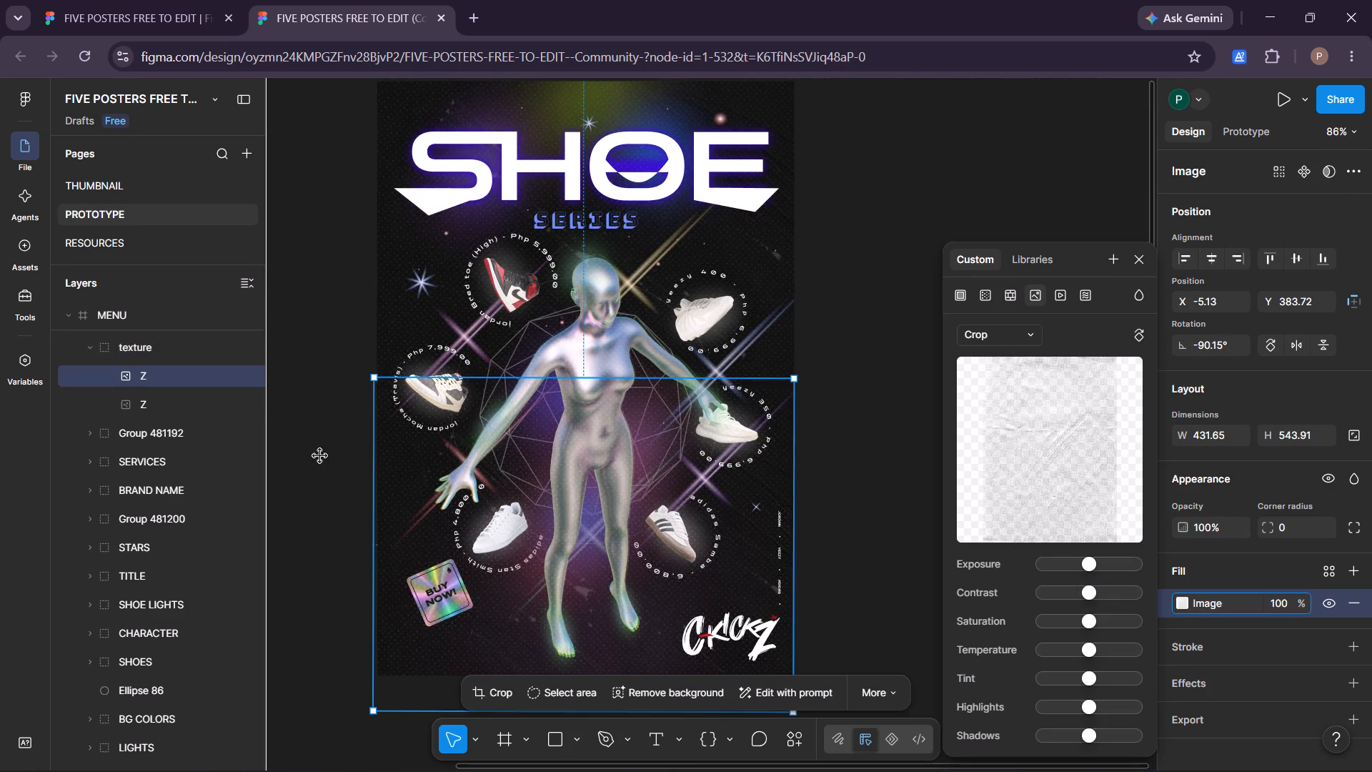
double_click(617, 315)
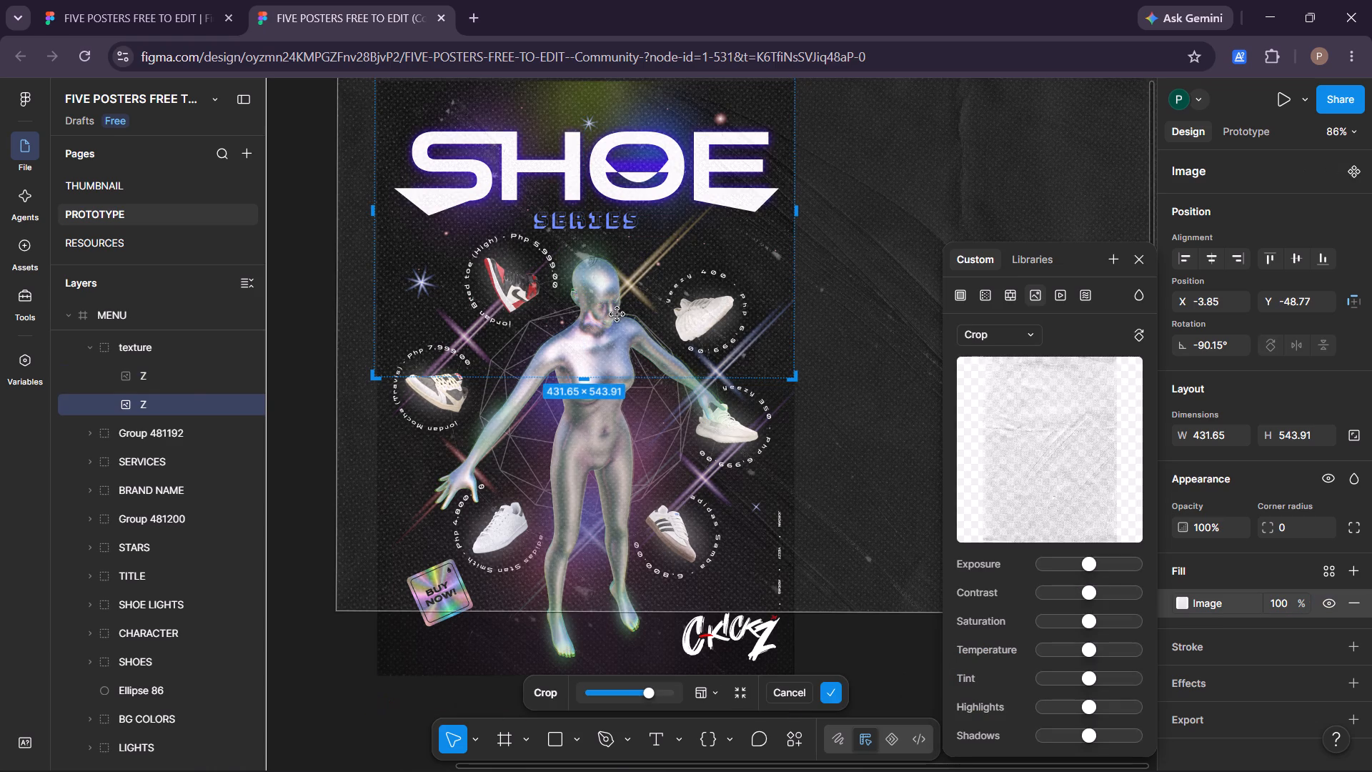
click(301, 371)
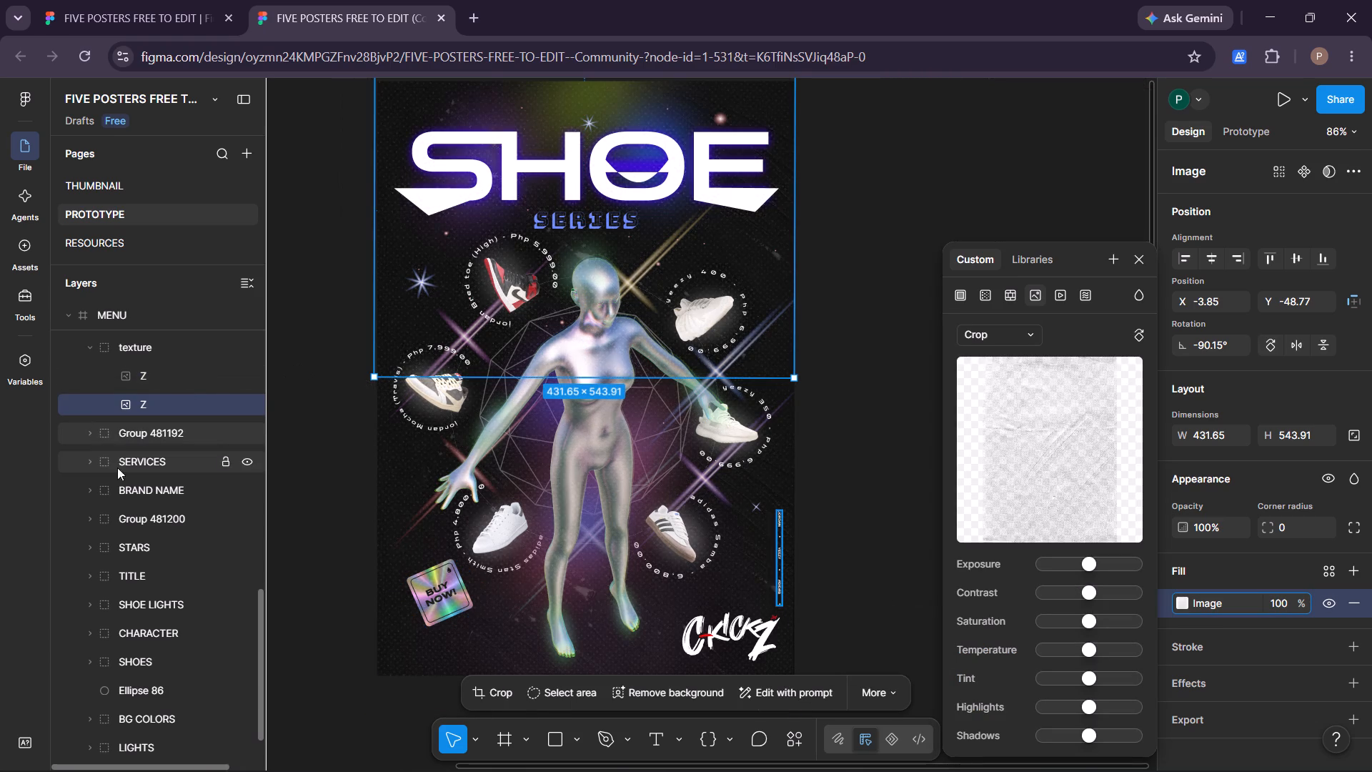
Move the BUY NOW! sticker group out of the MENU frame onto the empty canvas left of the poster, at about X -388, Y -1523.
click(147, 438)
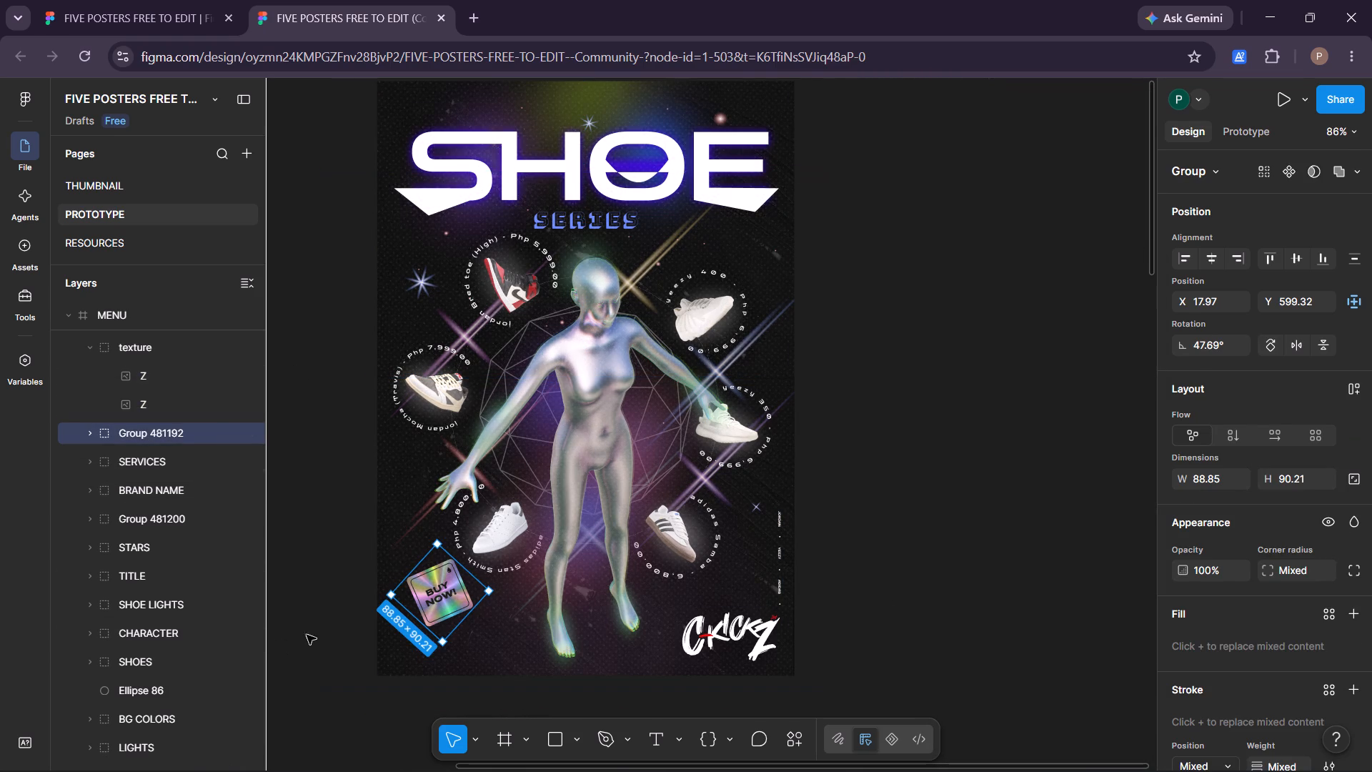
drag(416, 591, 324, 580)
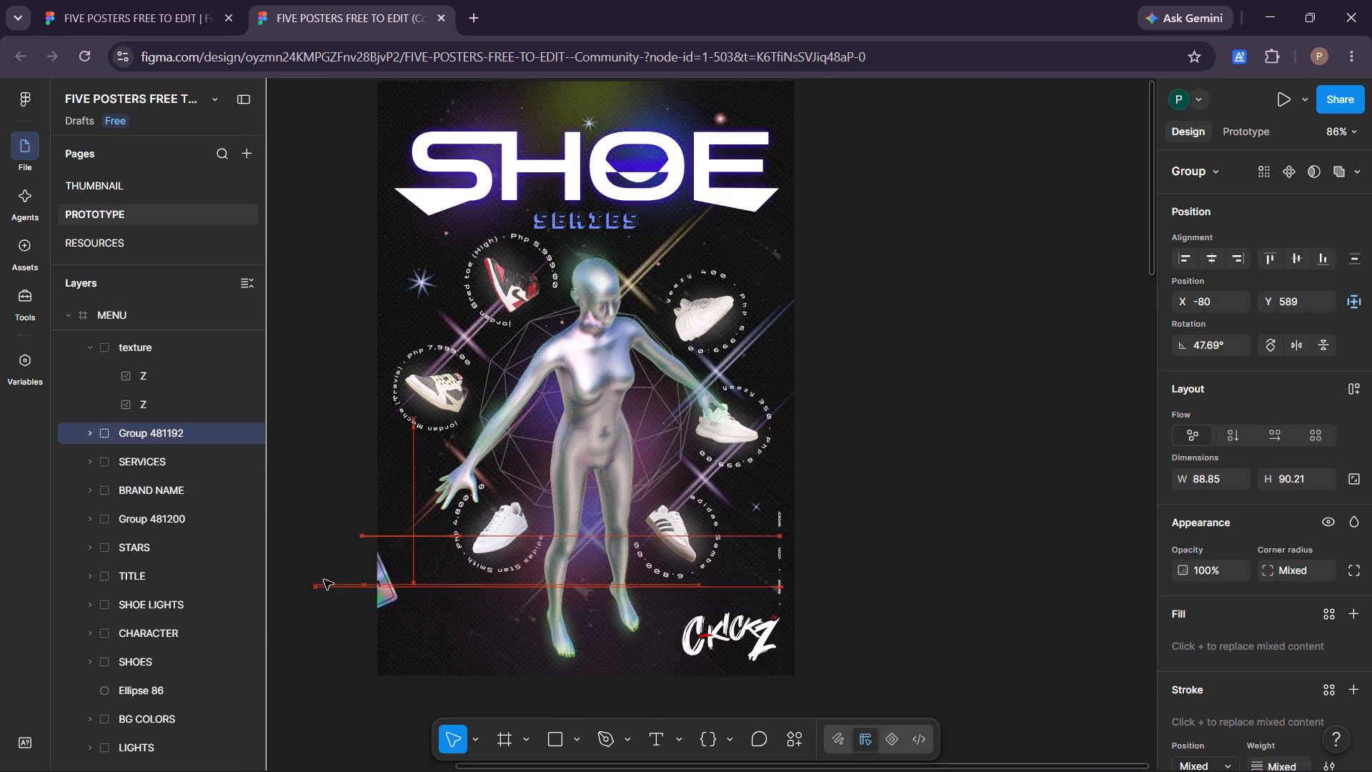
drag(324, 580, 362, 464)
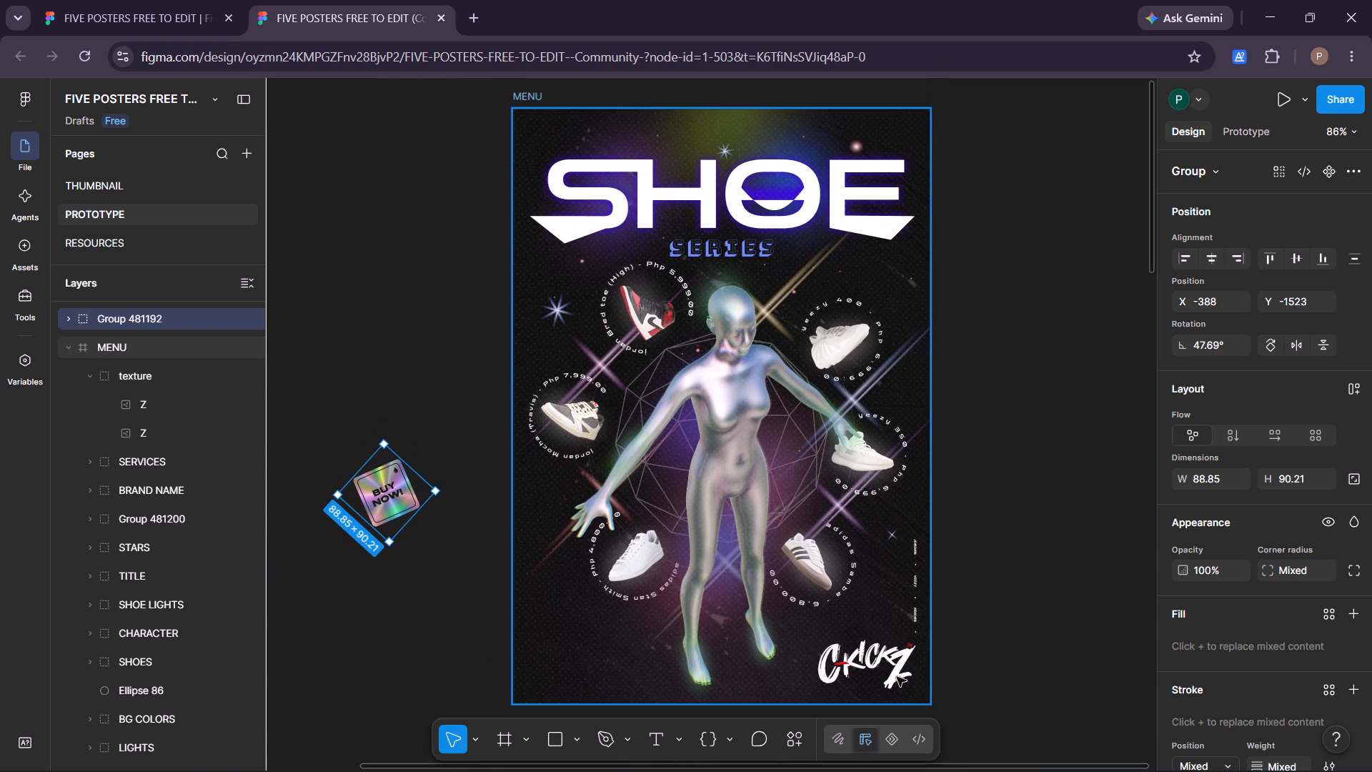
Move one texture image out of the MENU frame onto the empty canvas right of the poster, at about X 455, Y -1950.
triple_click(870, 675)
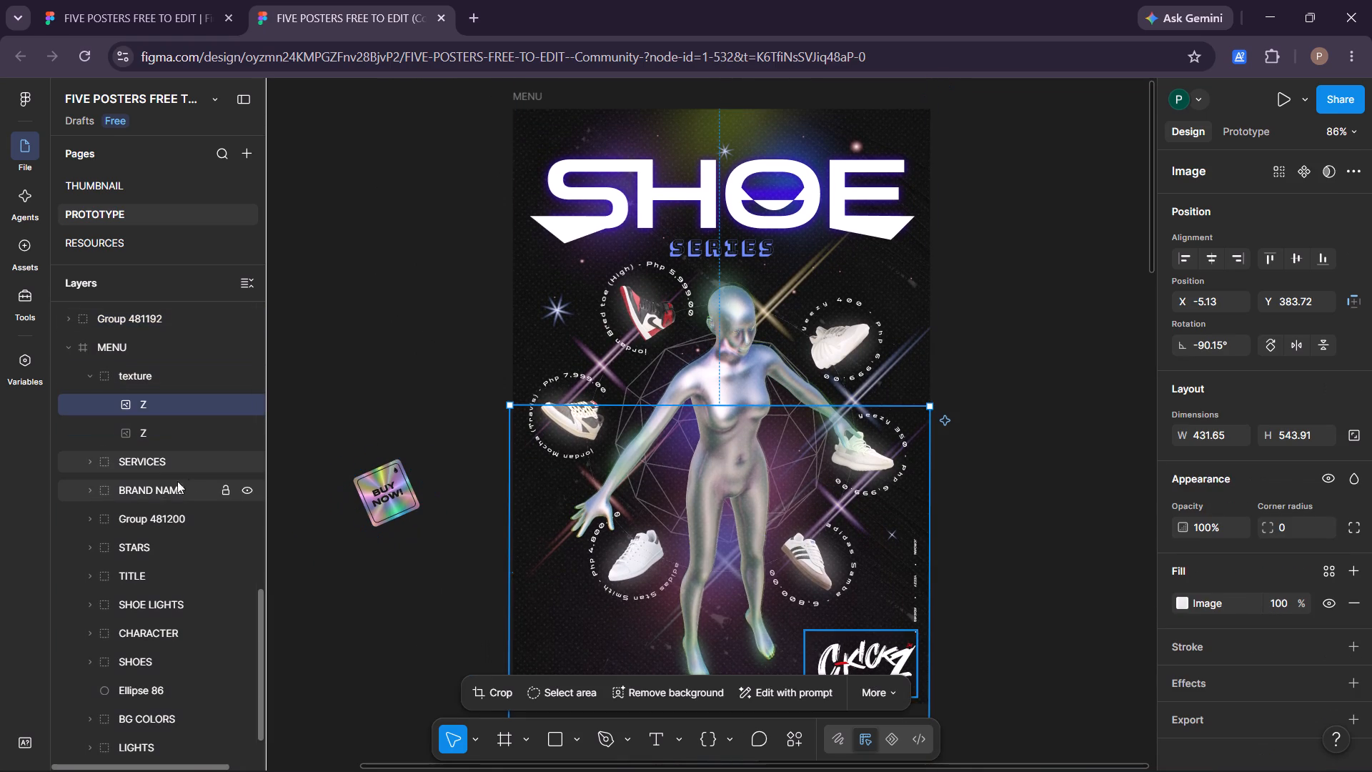
click(153, 460)
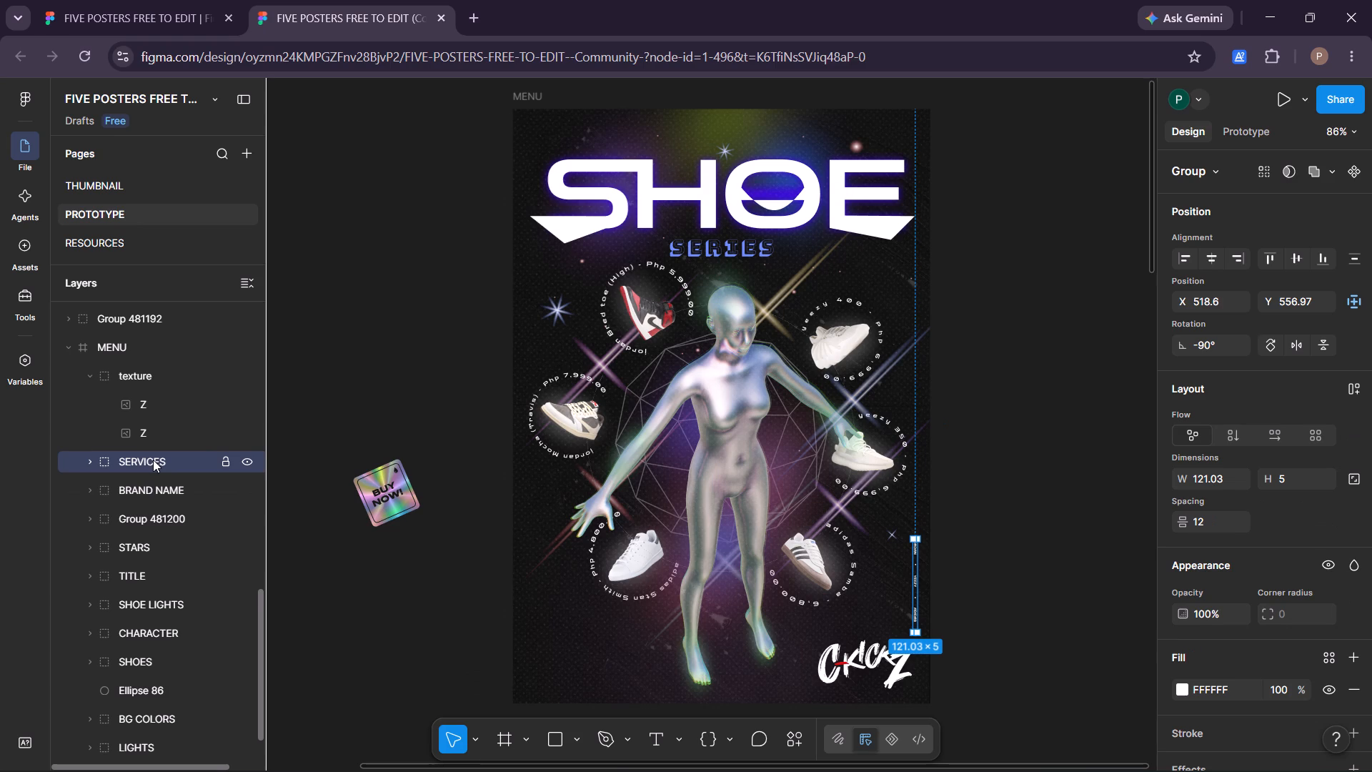
double_click(628, 214)
drag(628, 214, 810, 257)
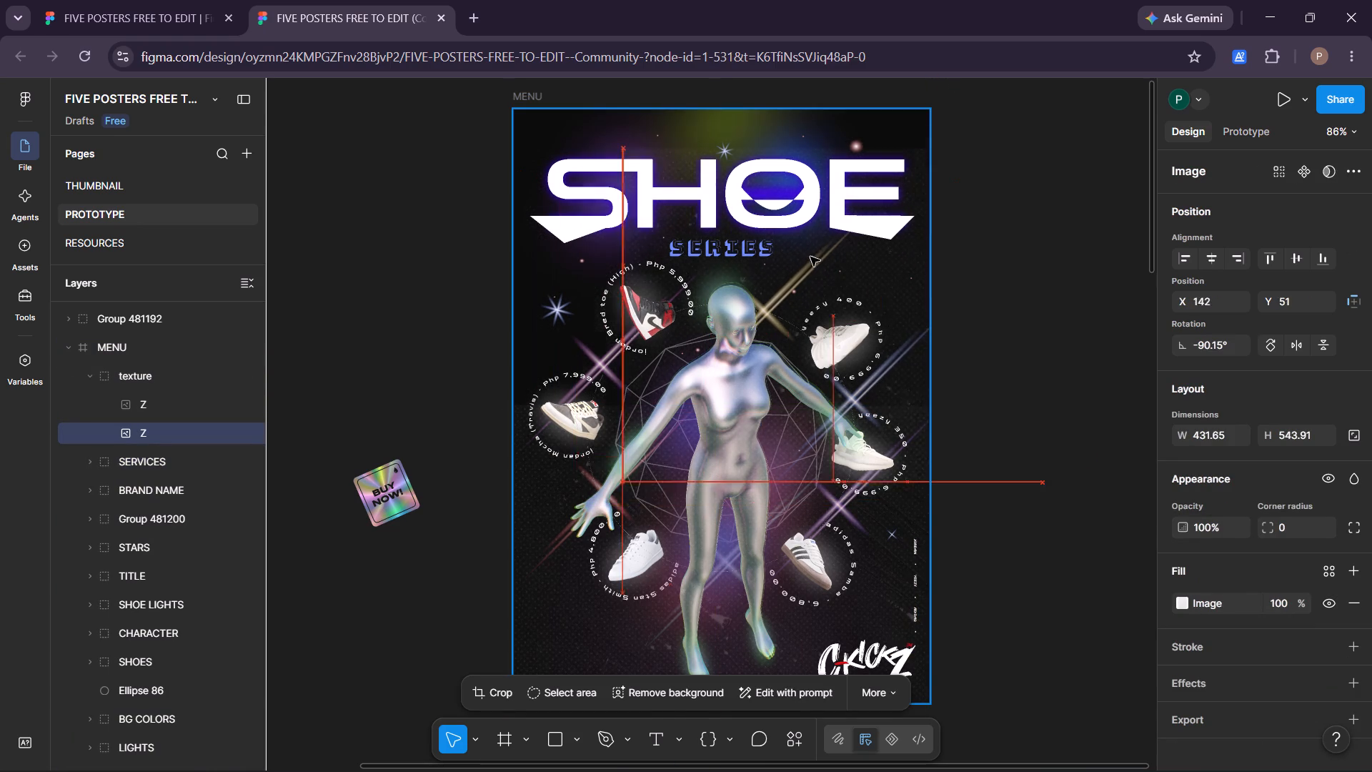
drag(810, 257, 1107, 257)
Move the texture group with its remaining image out of the MENU frame, below the extracted texture image, at about X 490, Y -1484.
scroll(729, 334, left, 1)
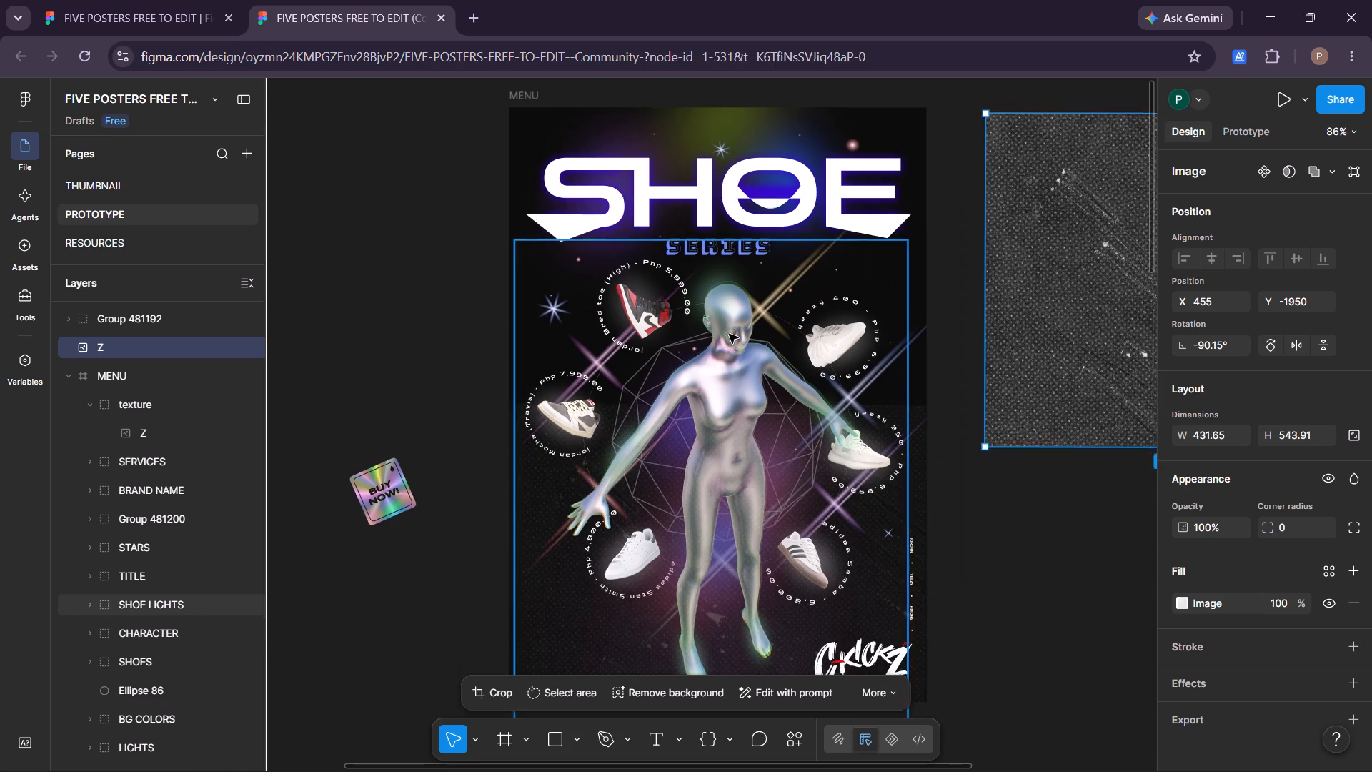
scroll(729, 334, left, 2)
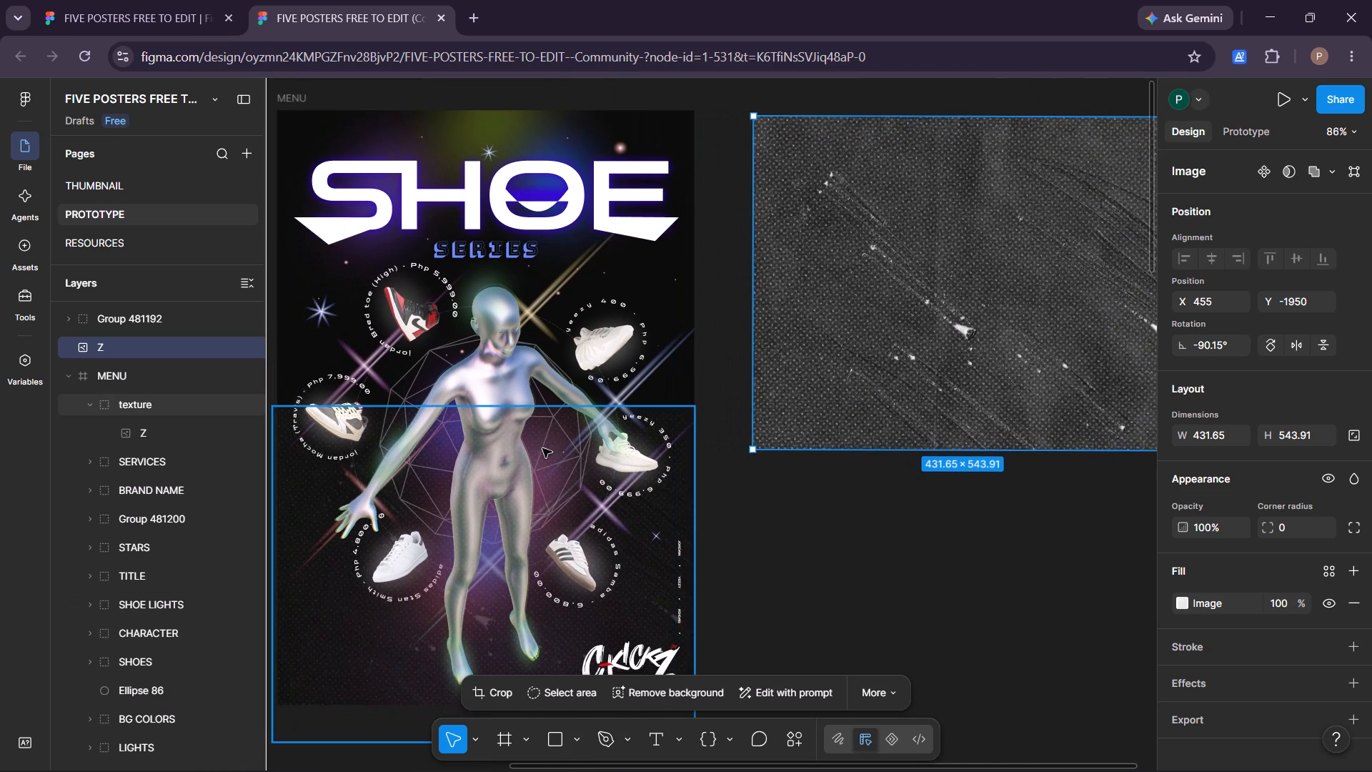
drag(530, 505, 1036, 575)
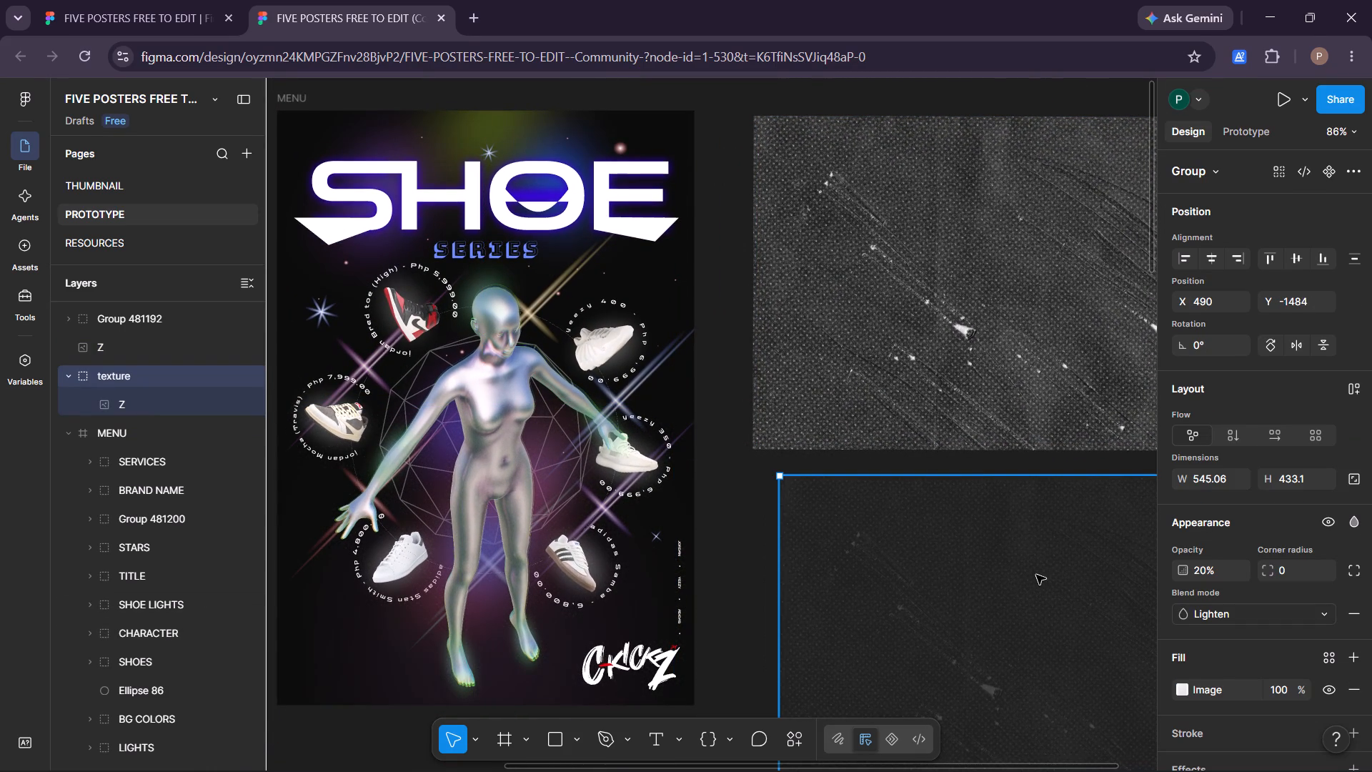
Move the CHARACTER group out of the MENU frame onto the empty canvas above the poster, at about X 89, Y -2650.
click(507, 459)
drag(507, 459, 532, 419)
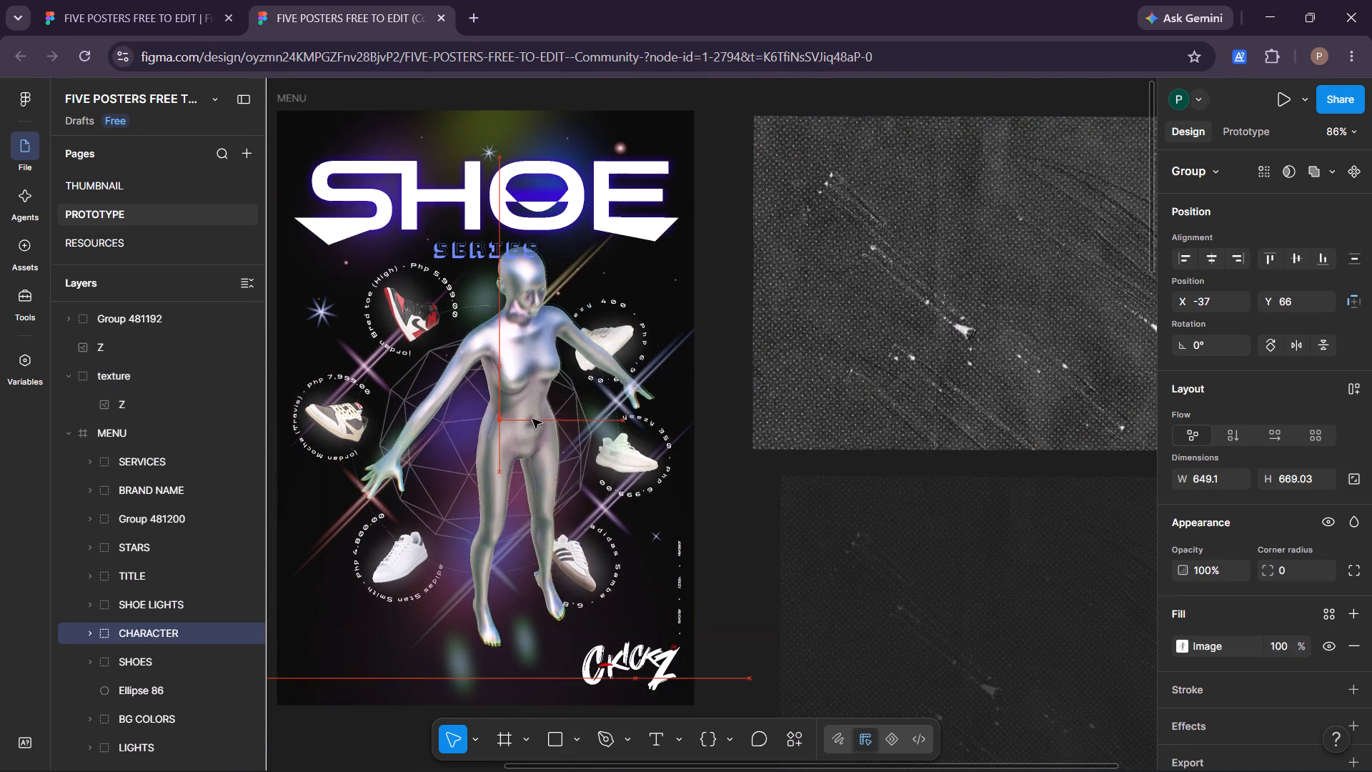
drag(532, 419, 905, 169)
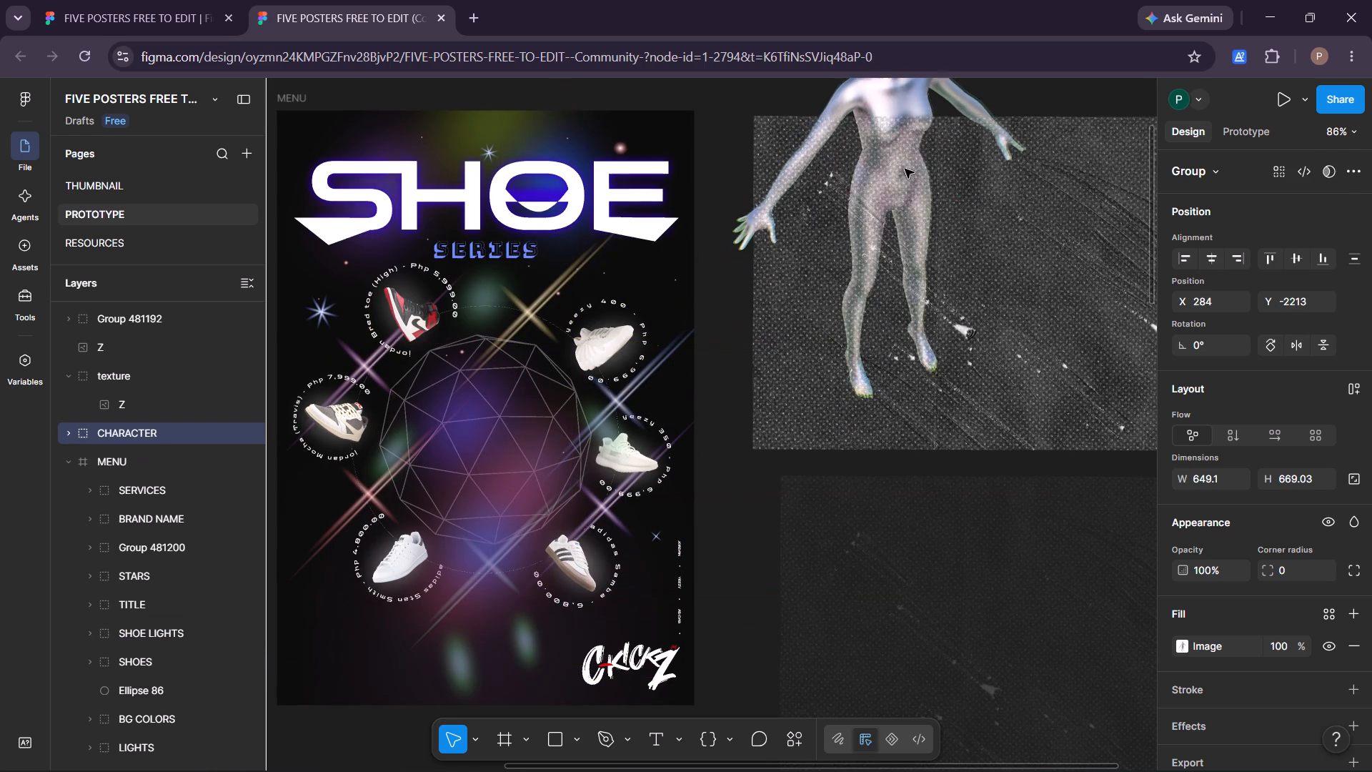
drag(905, 169, 754, 231)
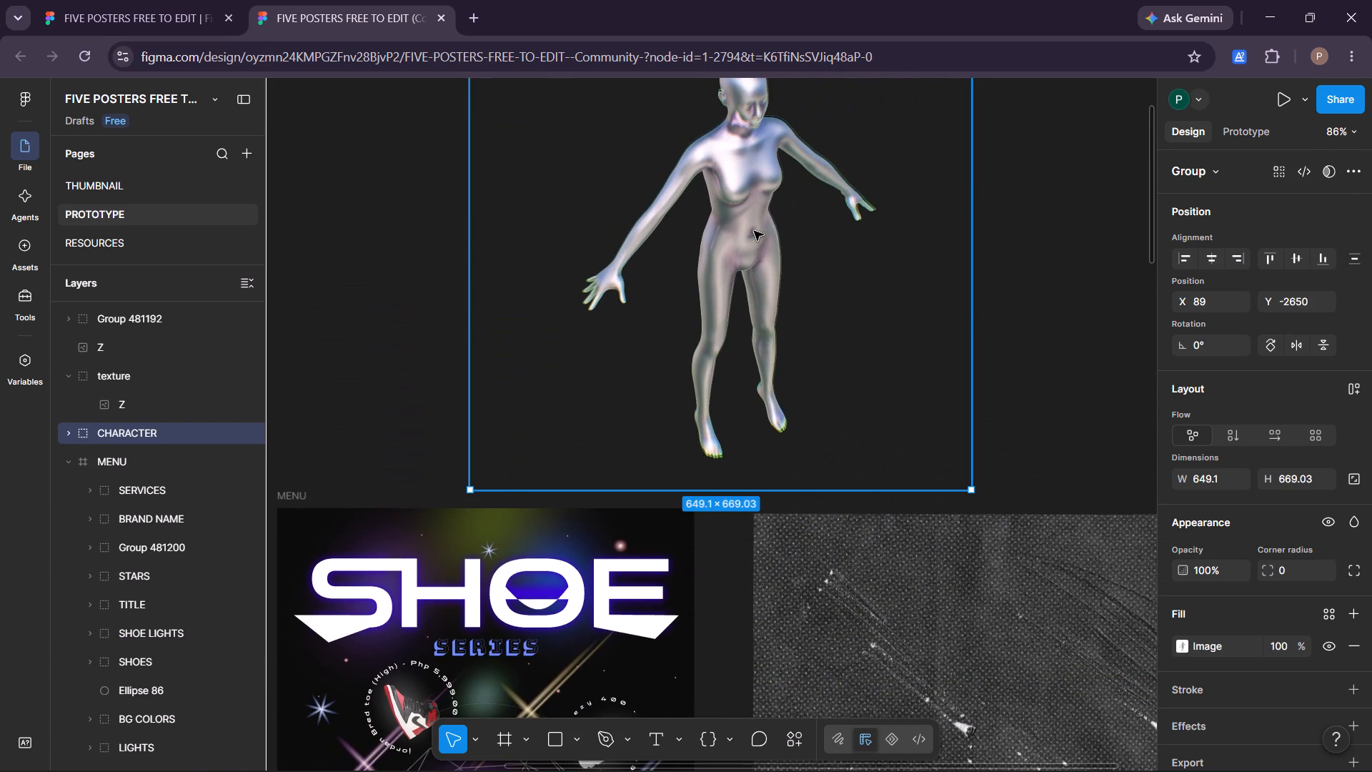
Move the TITLE group with the SHOE SERIES lettering out of the MENU frame, above the poster, at about X -298, Y -2311.
scroll(562, 401, down, 2)
click(593, 320)
scroll(593, 320, down, 1)
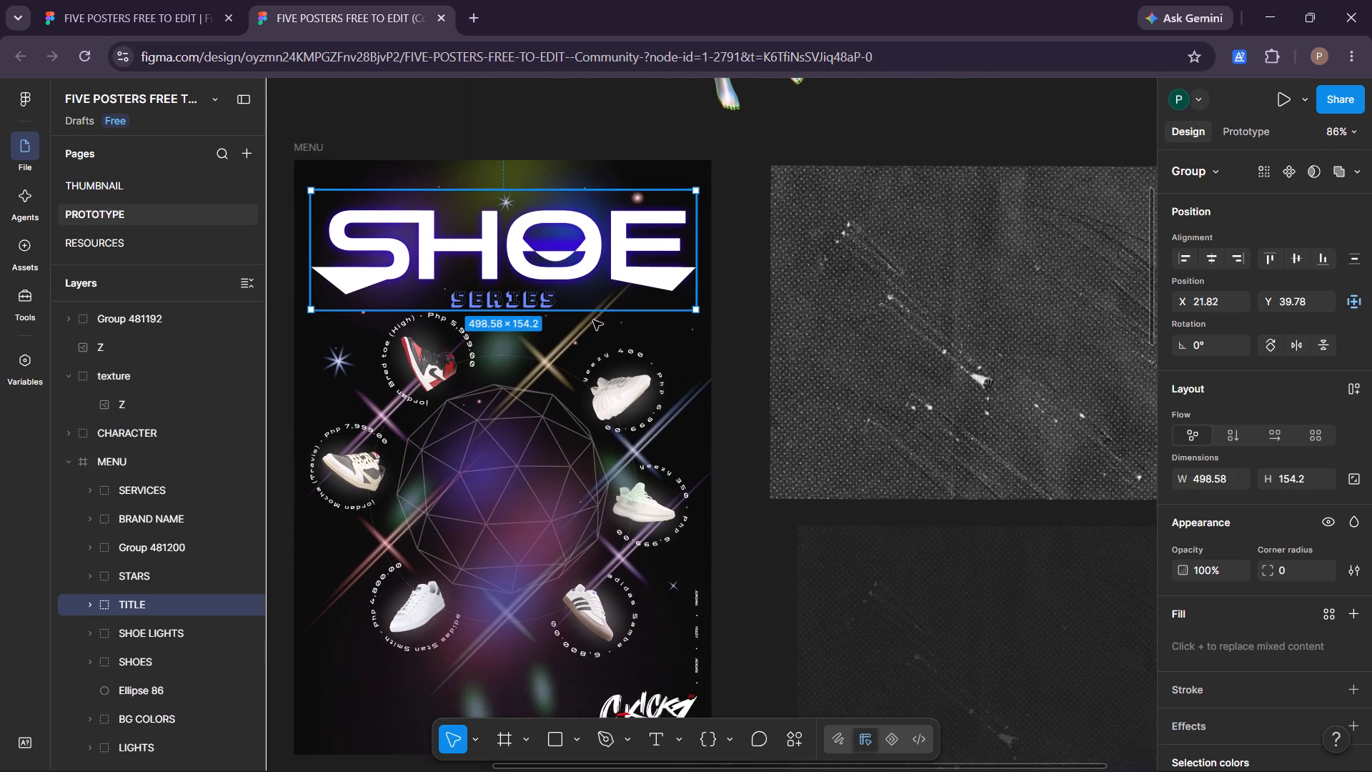
scroll(593, 320, down, 1)
drag(503, 270, 380, 73)
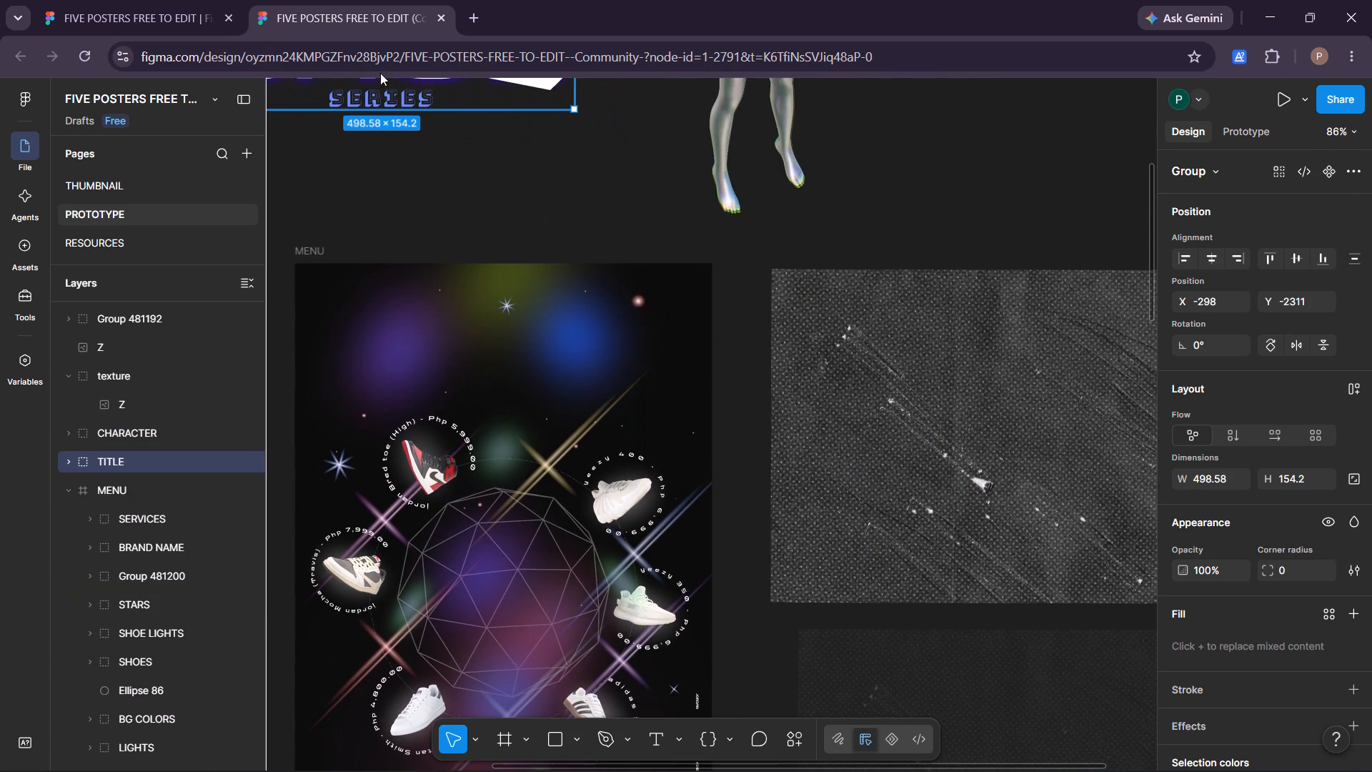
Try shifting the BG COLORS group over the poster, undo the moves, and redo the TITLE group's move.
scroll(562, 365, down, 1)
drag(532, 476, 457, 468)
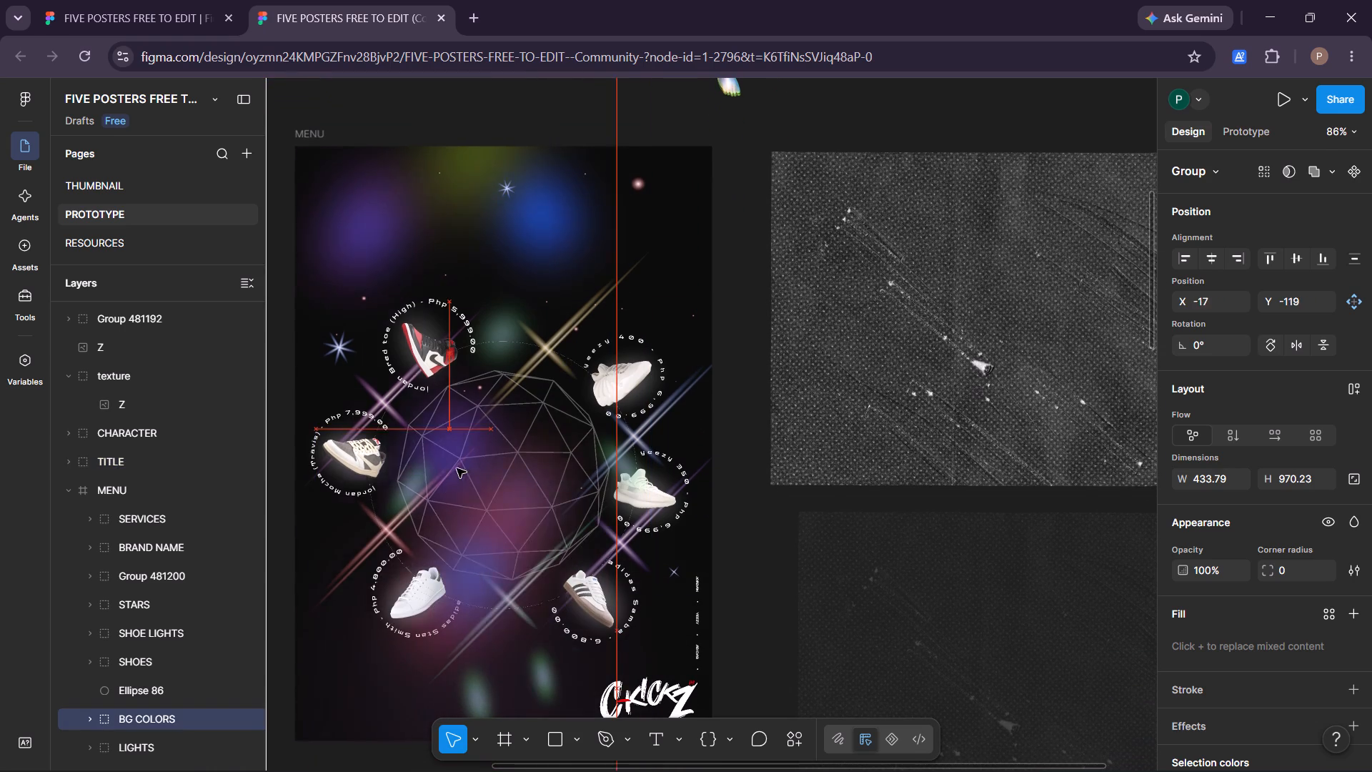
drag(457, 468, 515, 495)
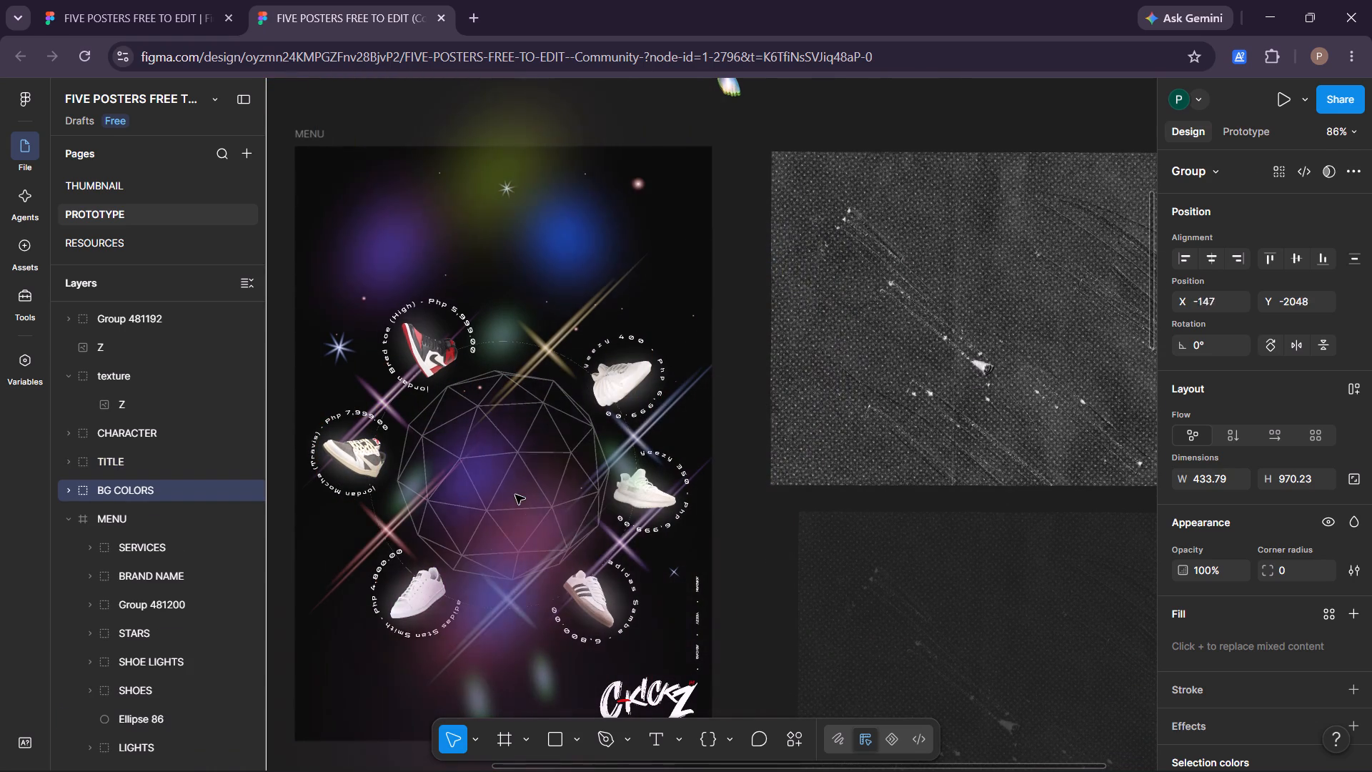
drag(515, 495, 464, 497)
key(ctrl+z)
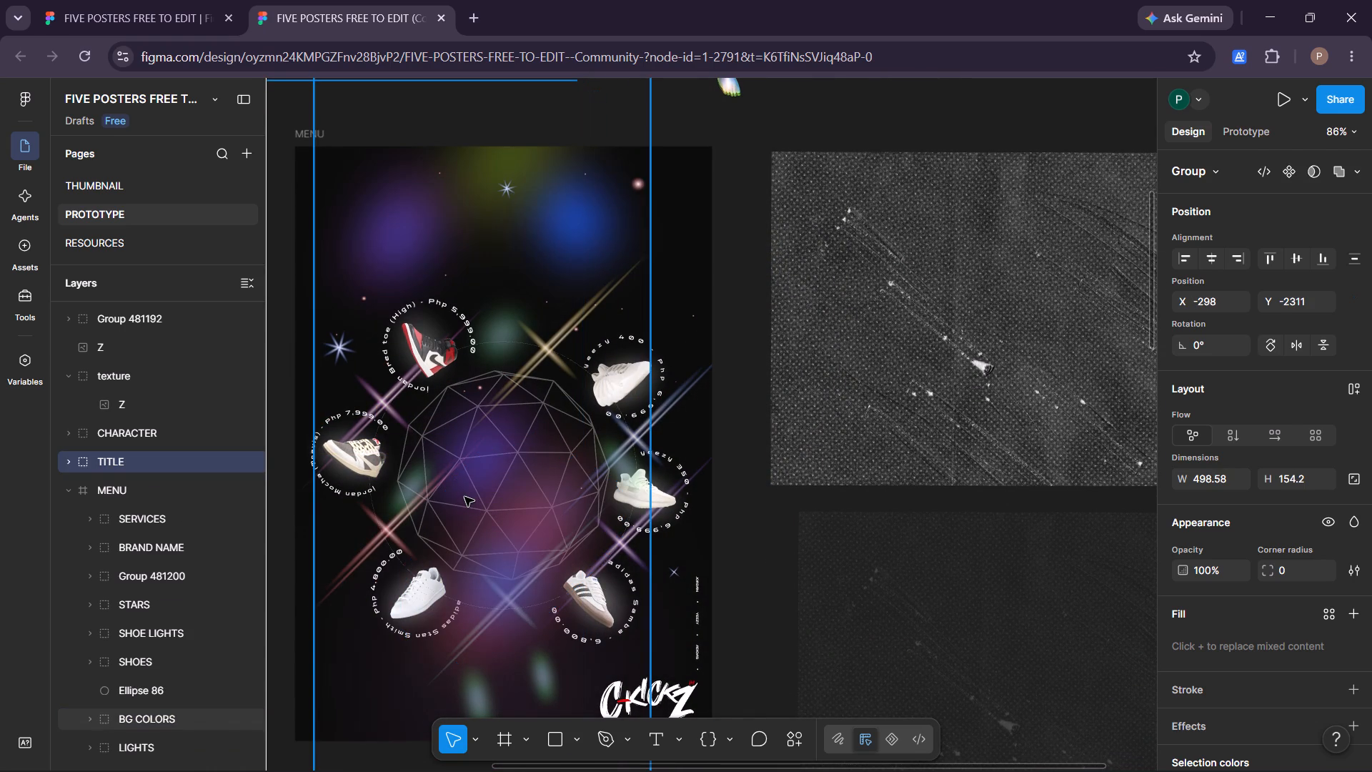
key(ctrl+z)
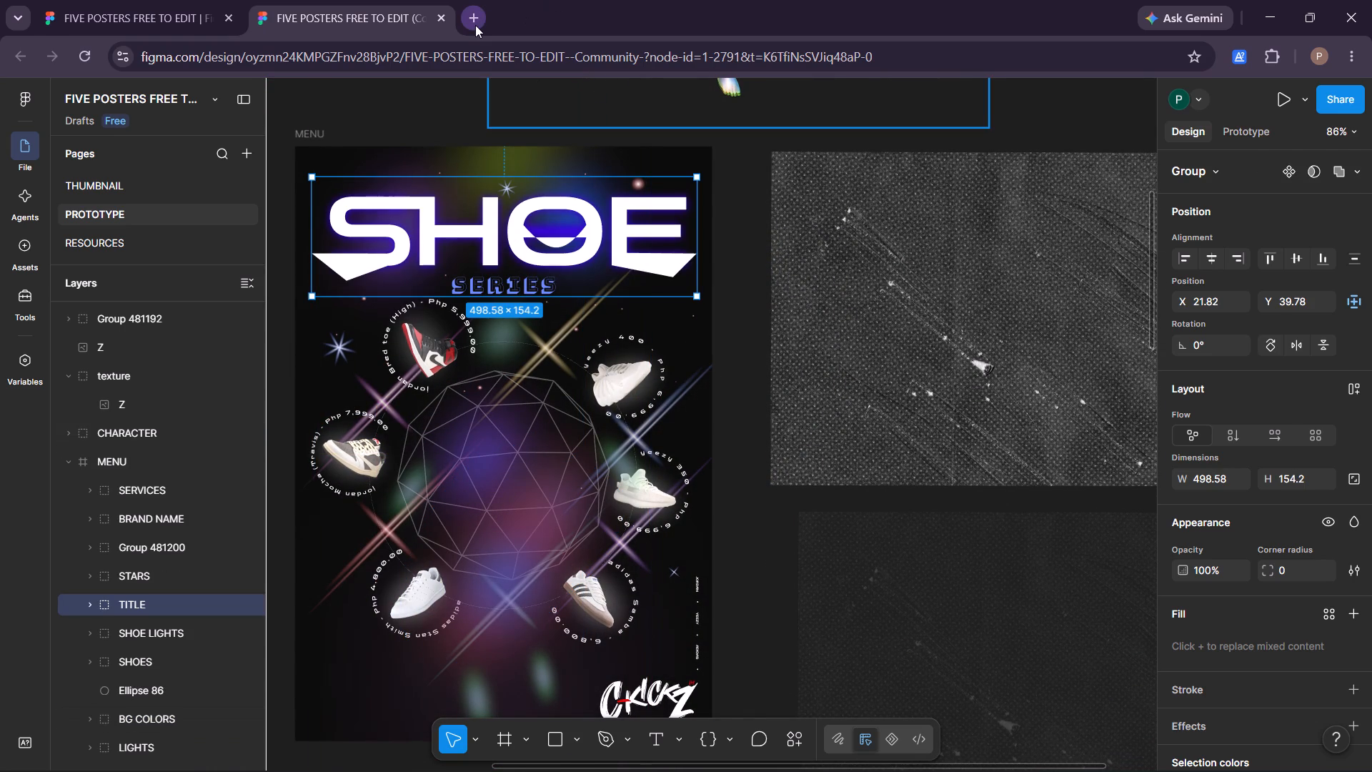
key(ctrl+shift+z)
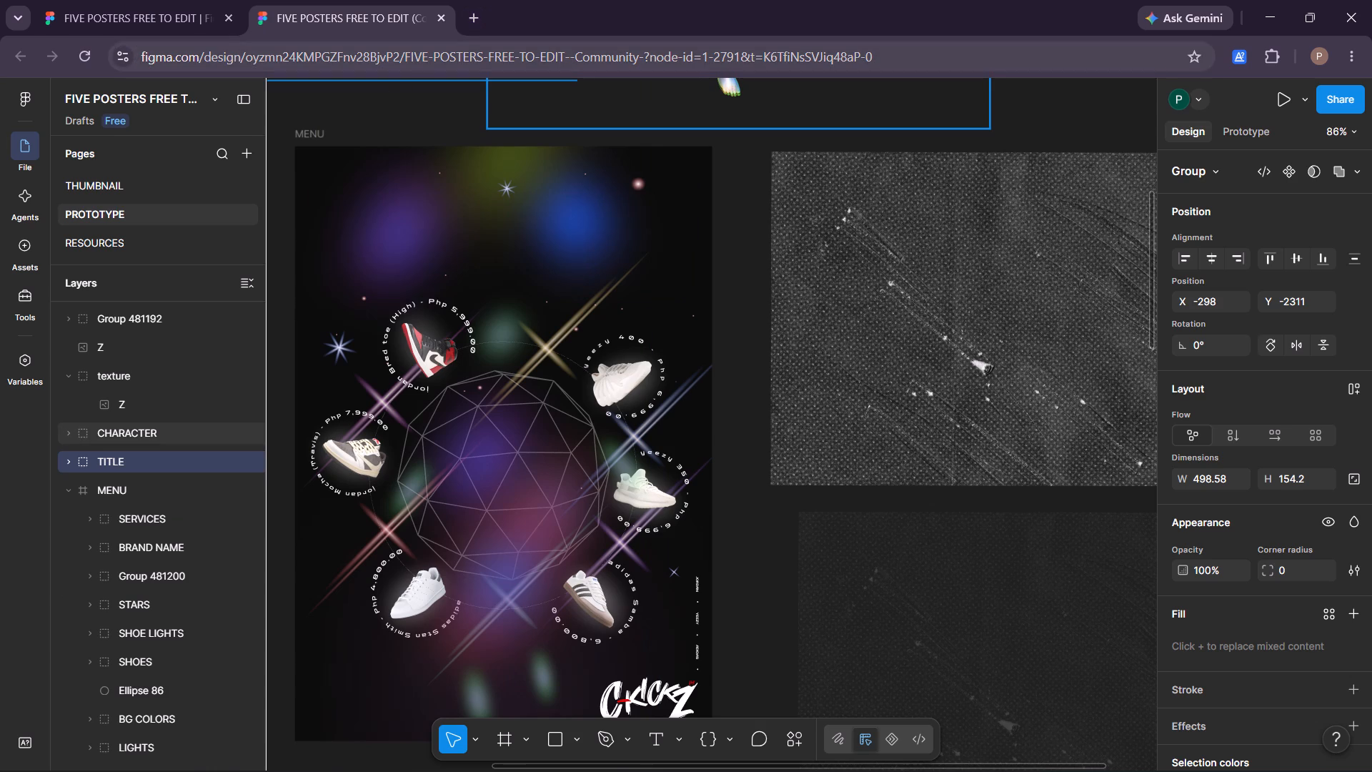
Move the BG COLORS group out of the MENU frame onto the canvas left of the poster, at about X -759, Y -2068.
drag(454, 215, 264, 159)
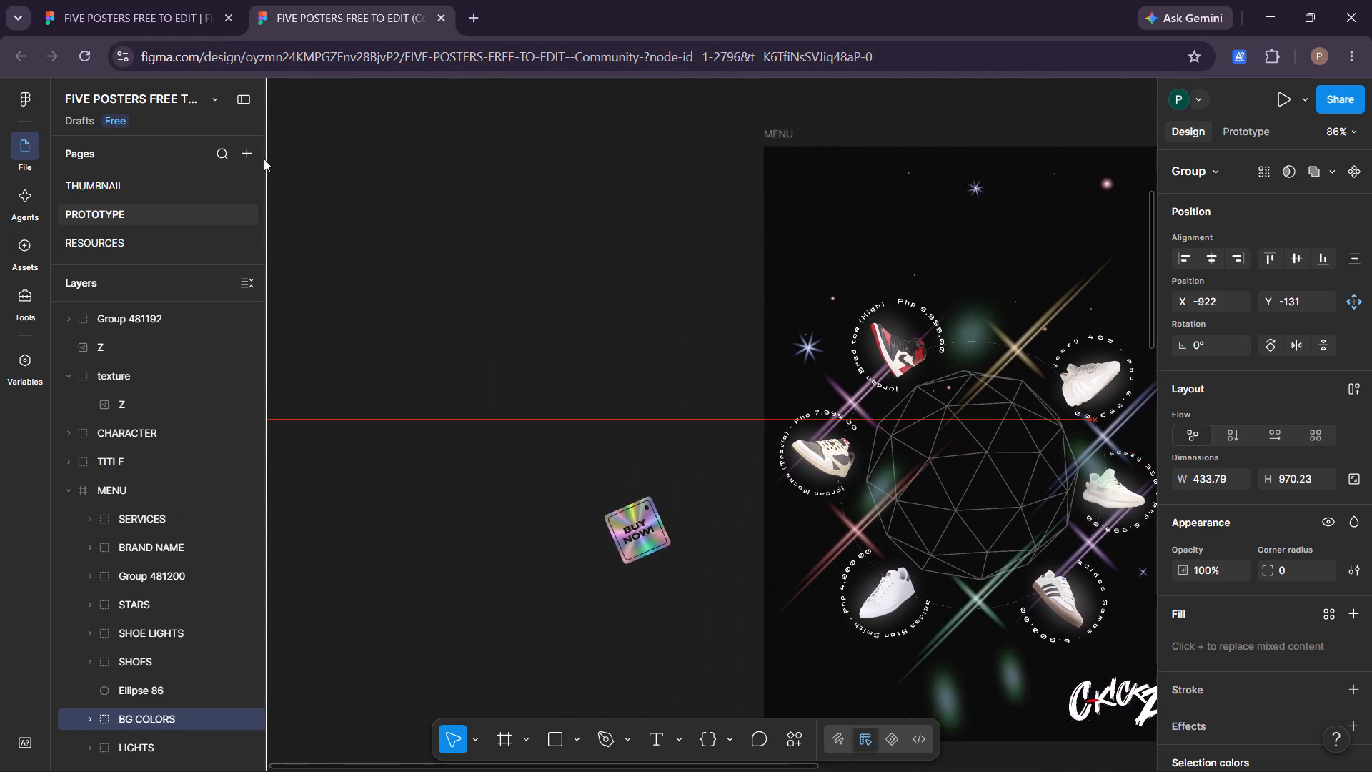
drag(264, 159, 474, 217)
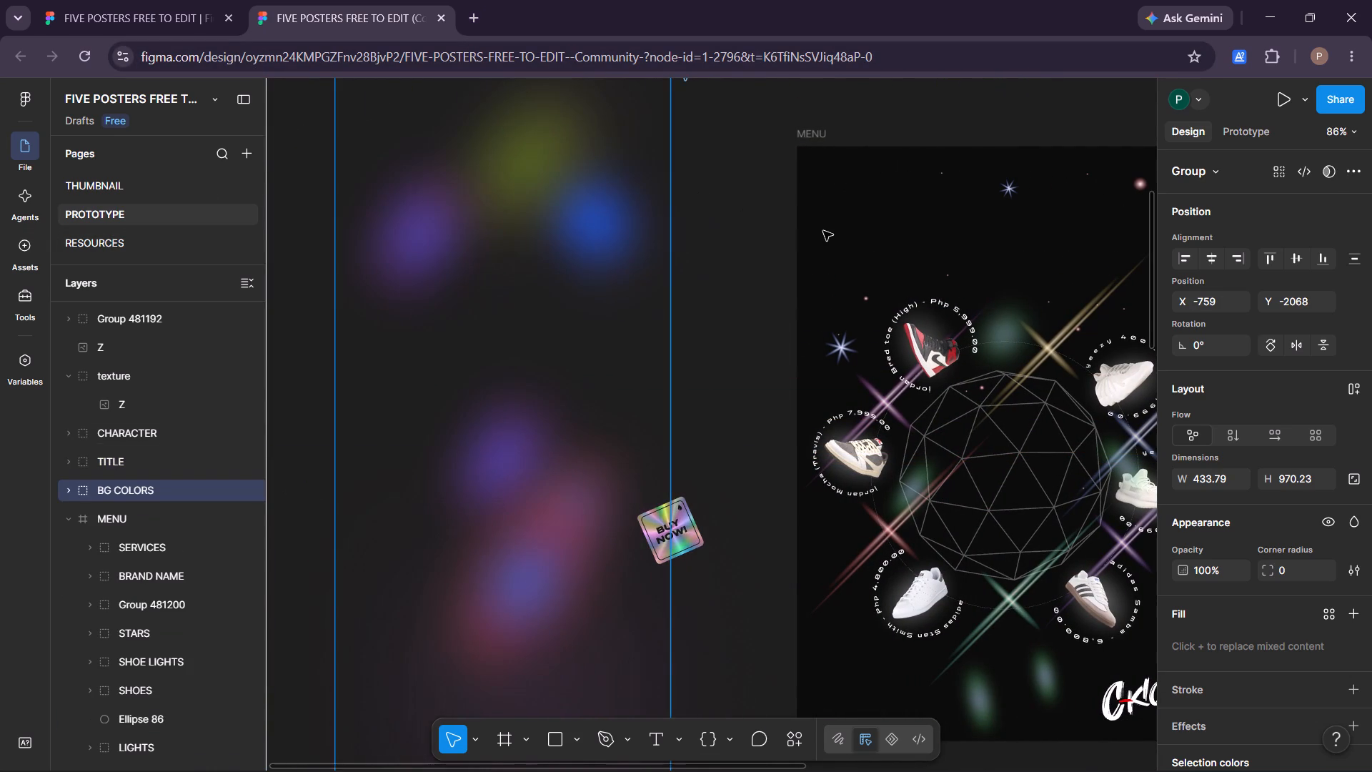
Move the LIGHTS group out of the MENU frame to the canvas below the BUY NOW! sticker, at about X -796, Y -1395.
scroll(823, 231, left, 3)
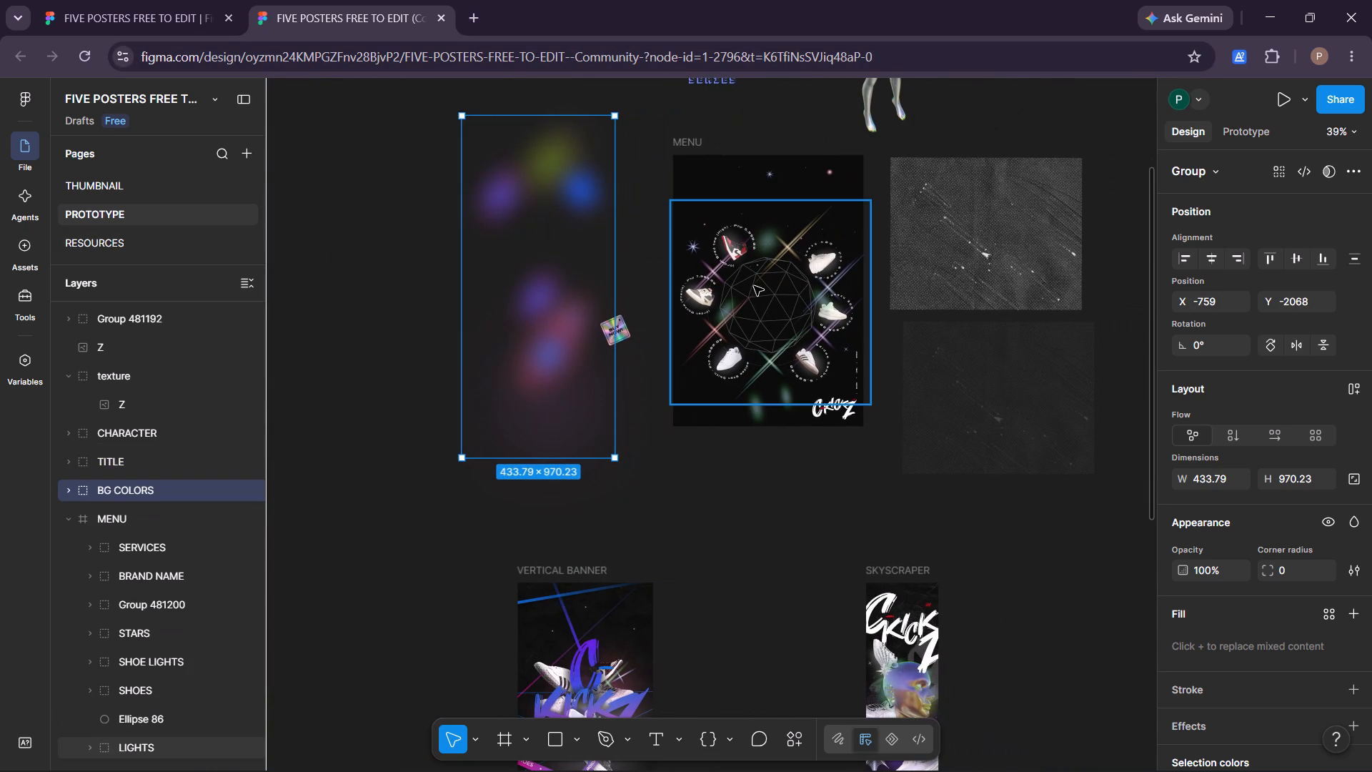
click(754, 286)
scroll(754, 286, up, 1)
scroll(707, 194, down, 1)
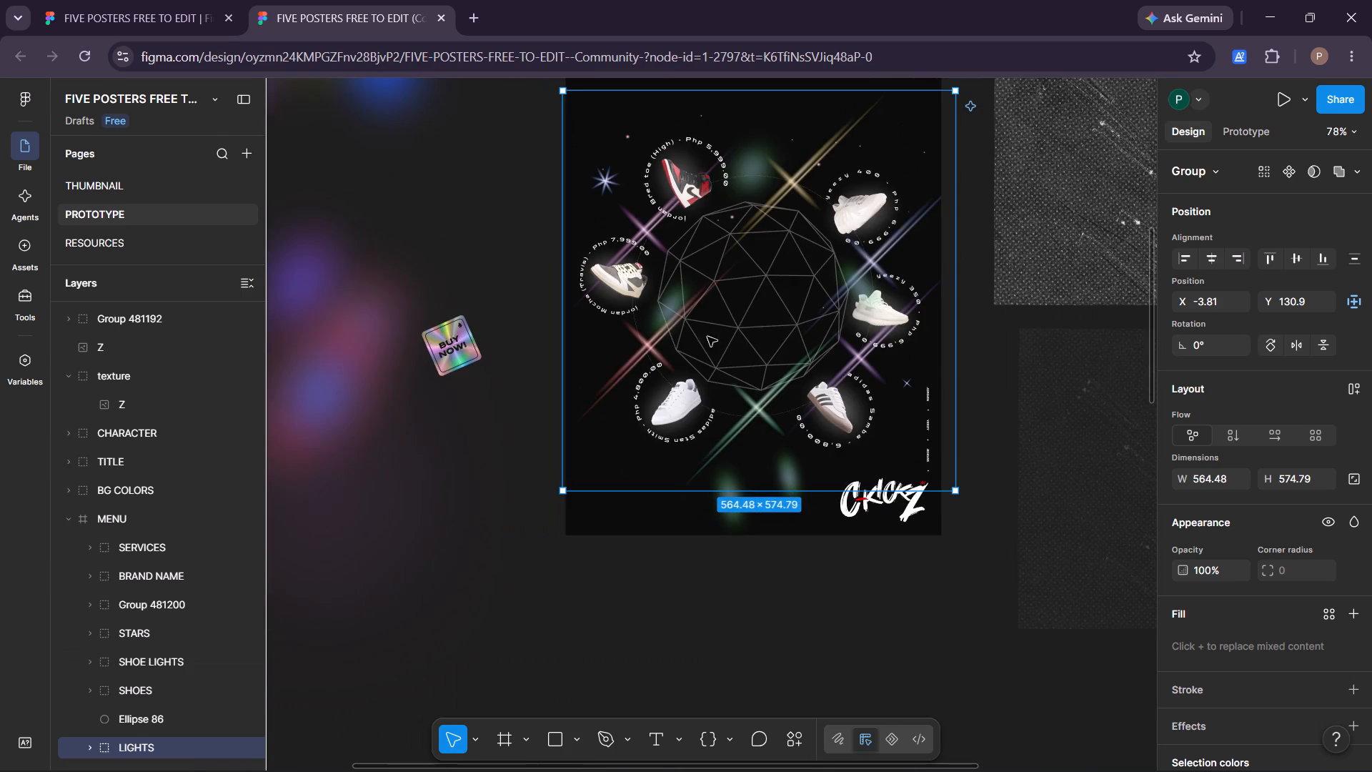
drag(739, 314, 373, 575)
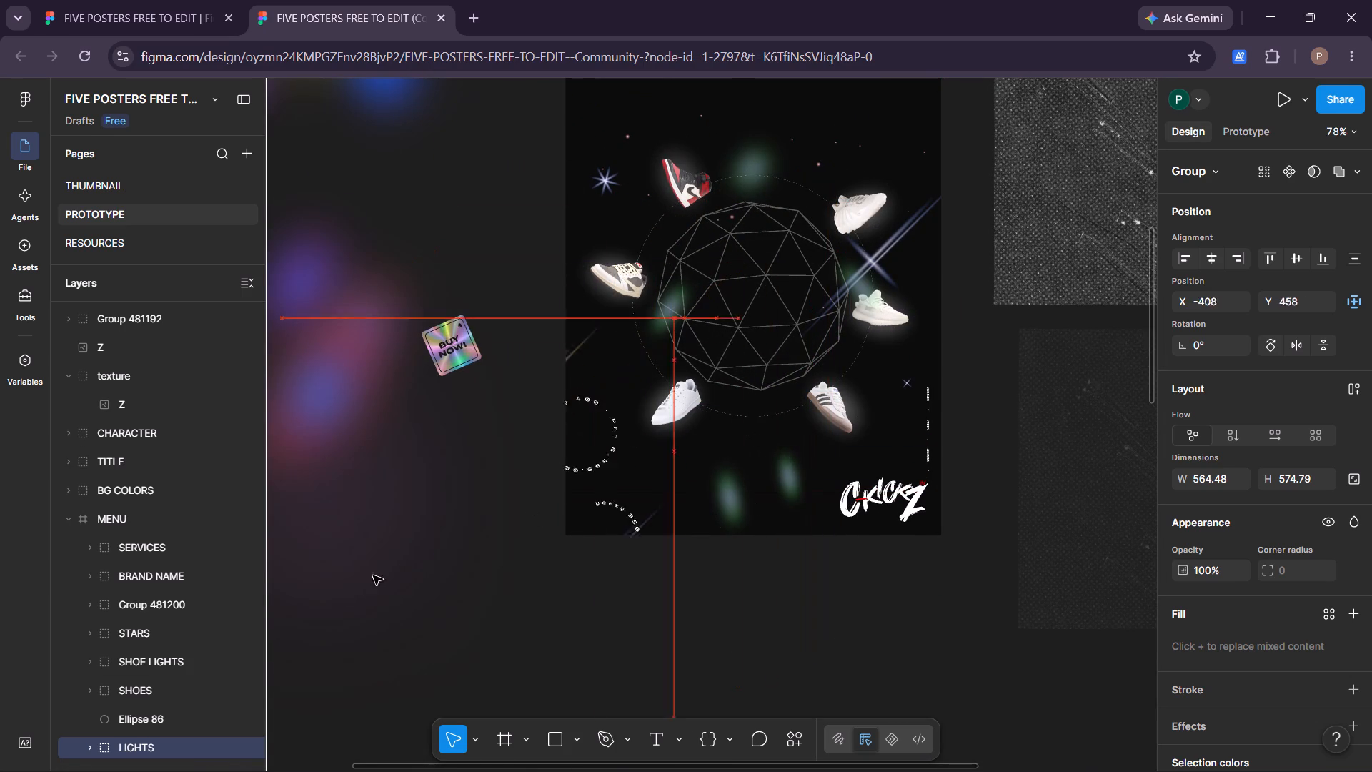
drag(373, 575, 298, 614)
Inspect the coloured light flares and the ellipses they consist of inside the extracted LIGHTS group.
scroll(480, 500, right, 1)
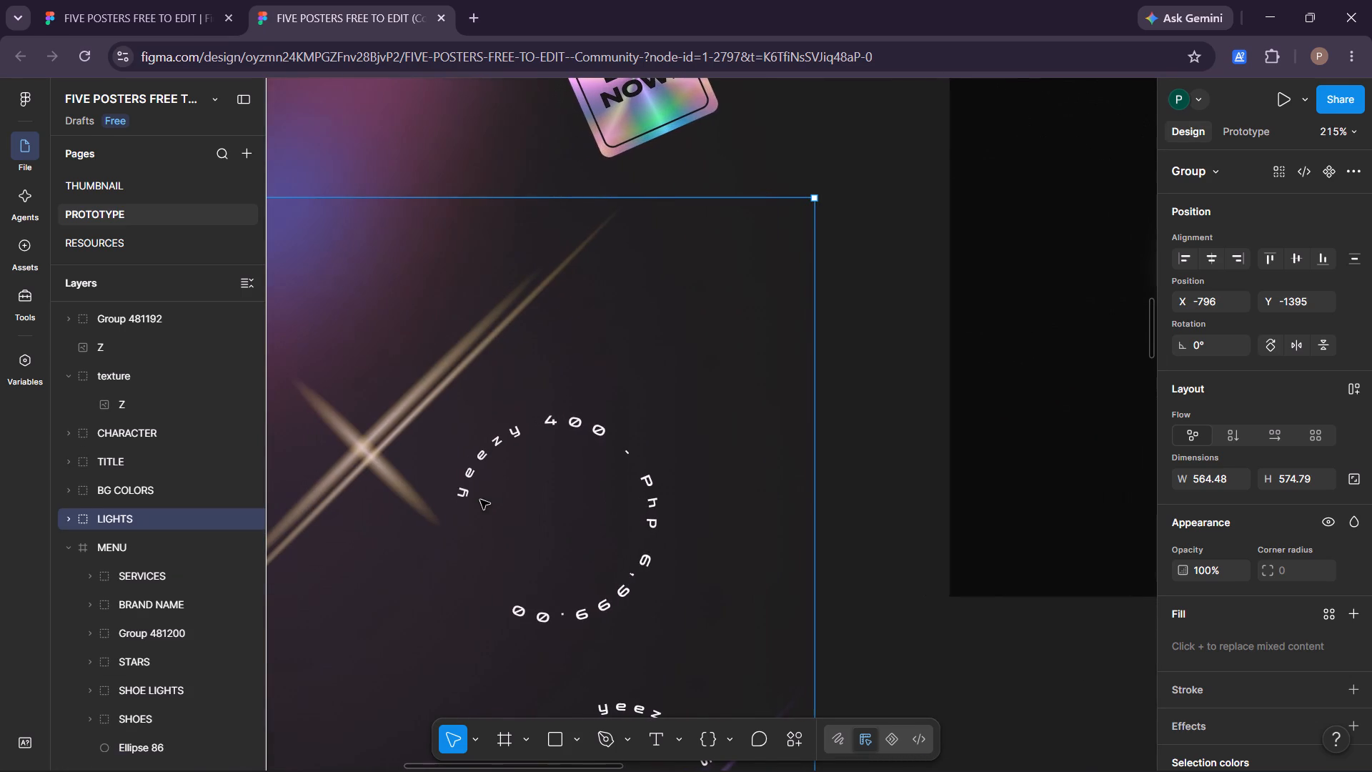
scroll(480, 500, right, 4)
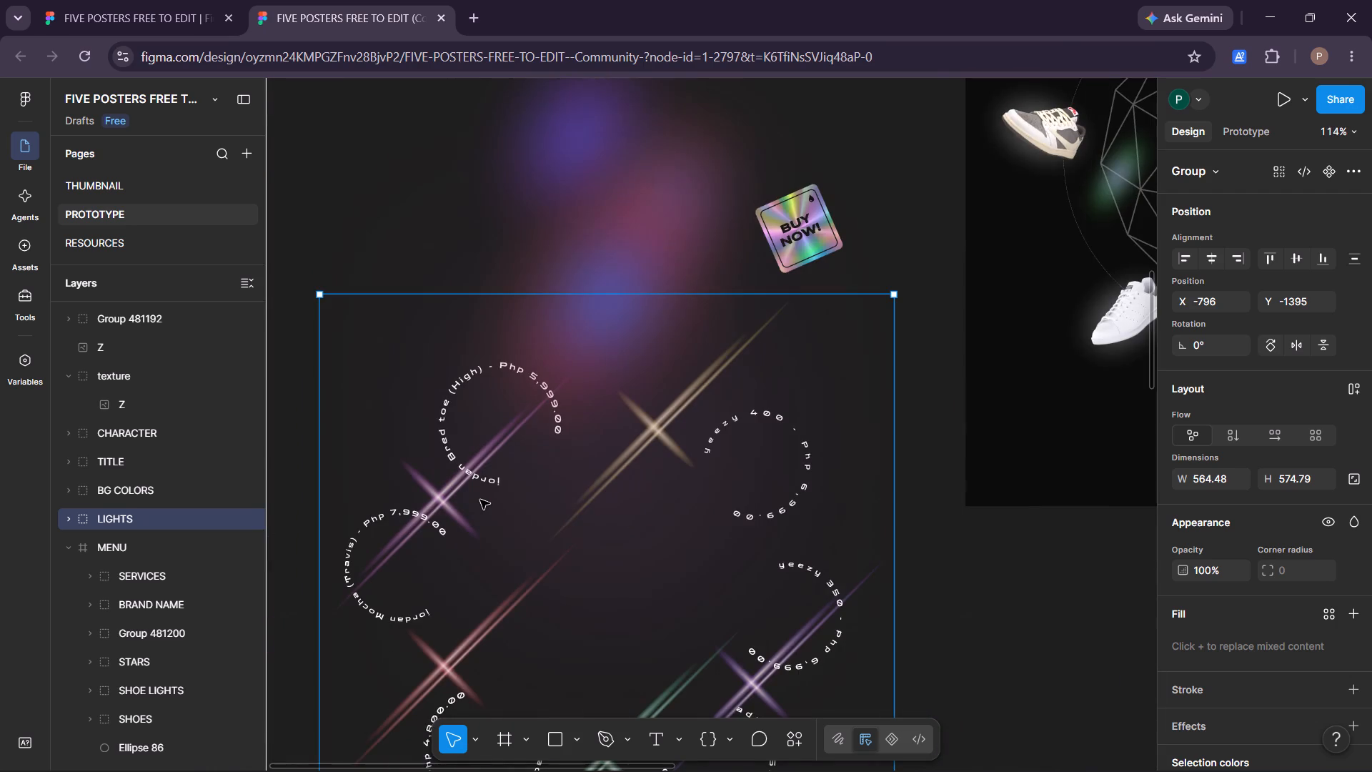
scroll(480, 500, down, 1)
triple_click(572, 503)
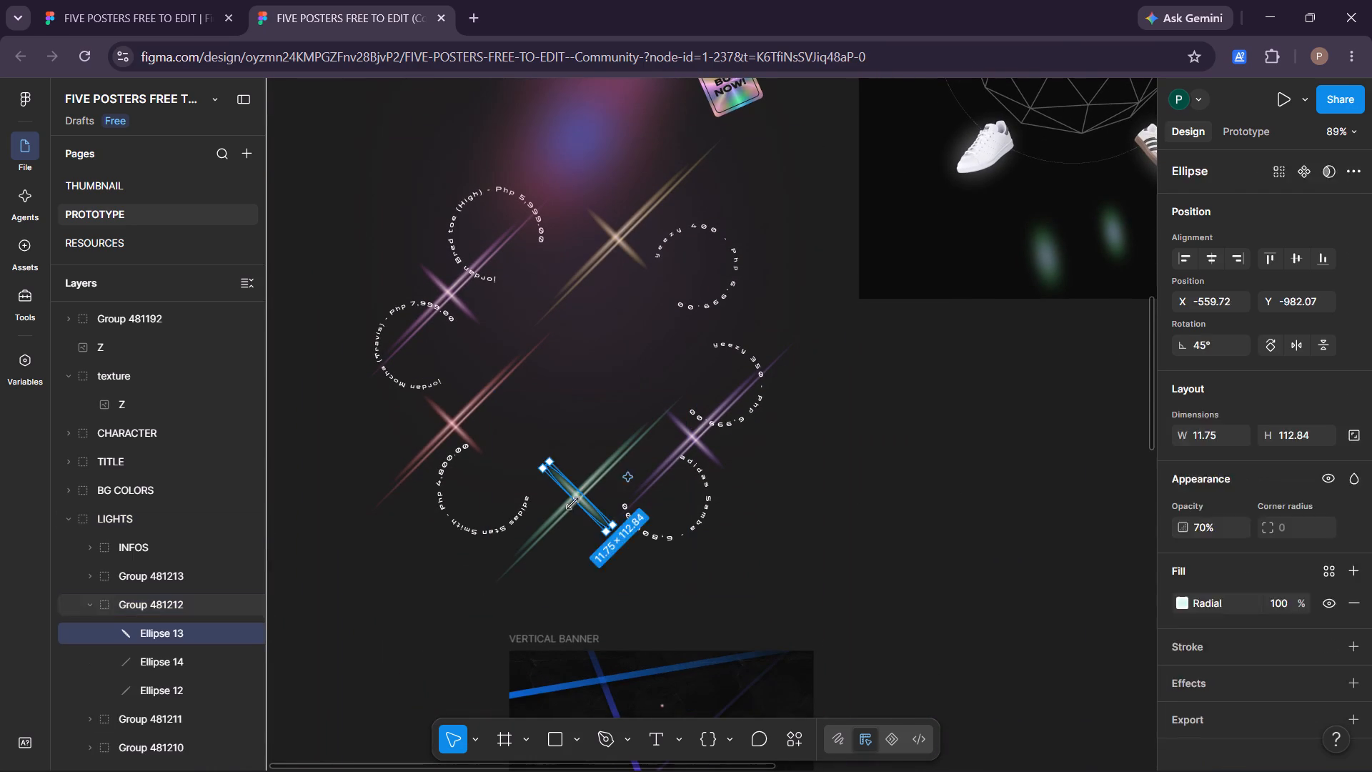
click(572, 503)
double_click(531, 543)
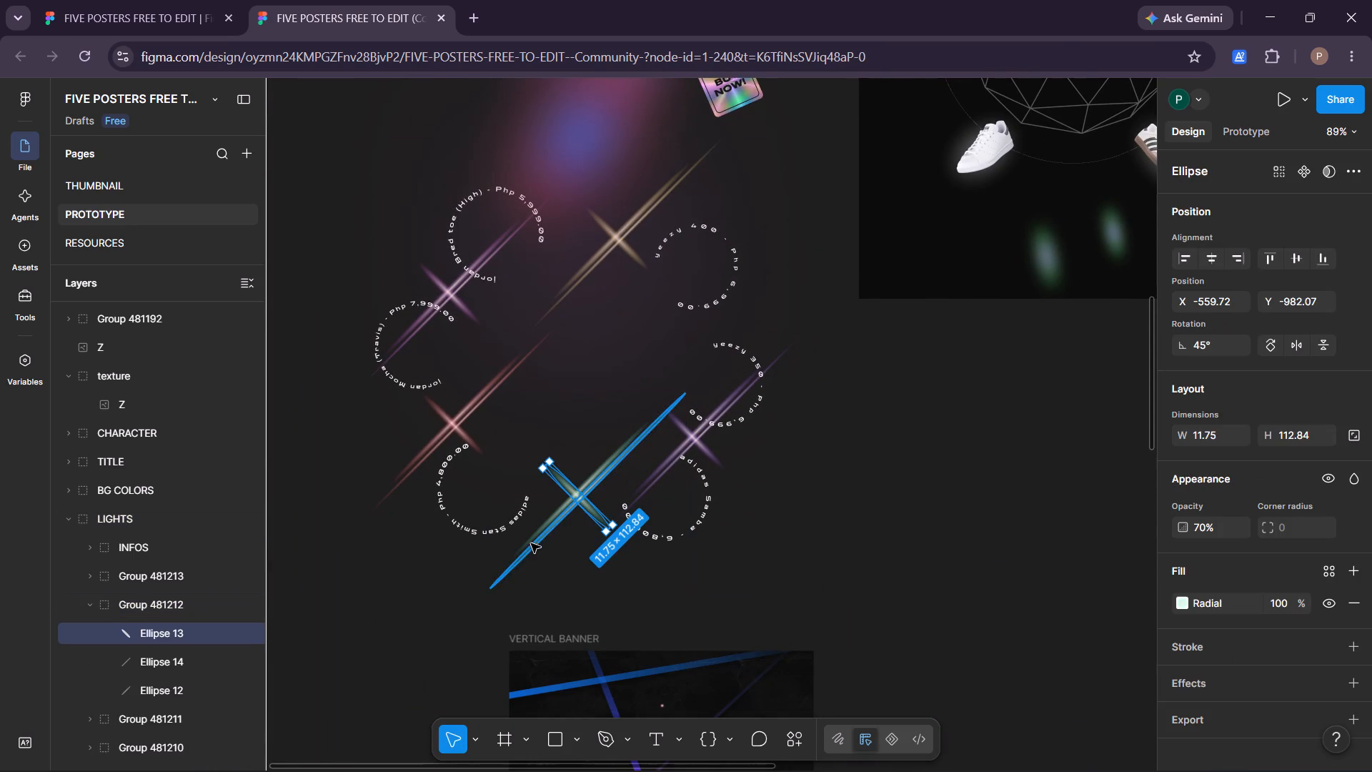
click(820, 480)
Move the GEOMETRIC SYMBOL wireframe sphere out of the MENU frame to the left of the poster, at about X -439, Y -1752.
scroll(820, 480, left, 2)
scroll(820, 480, up, 1)
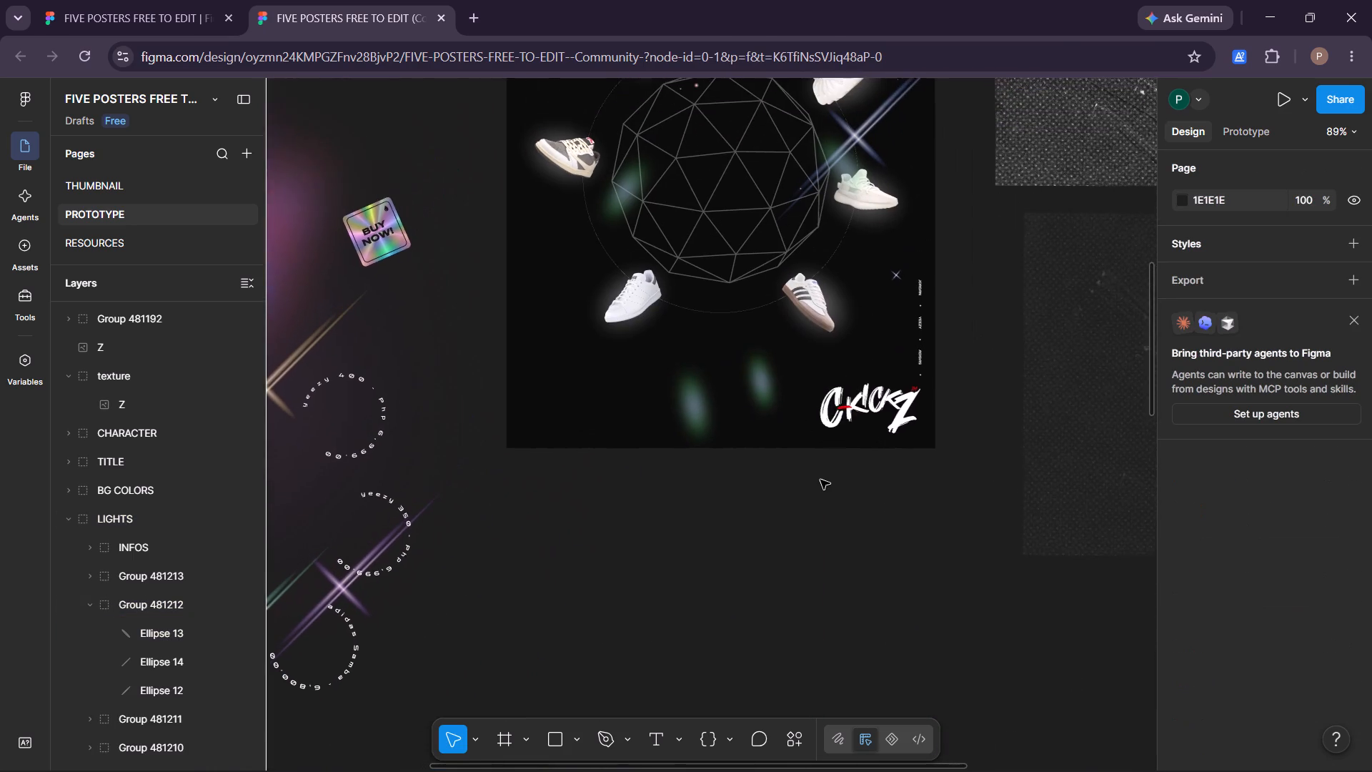
scroll(820, 480, up, 2)
click(642, 385)
drag(642, 385, 316, 320)
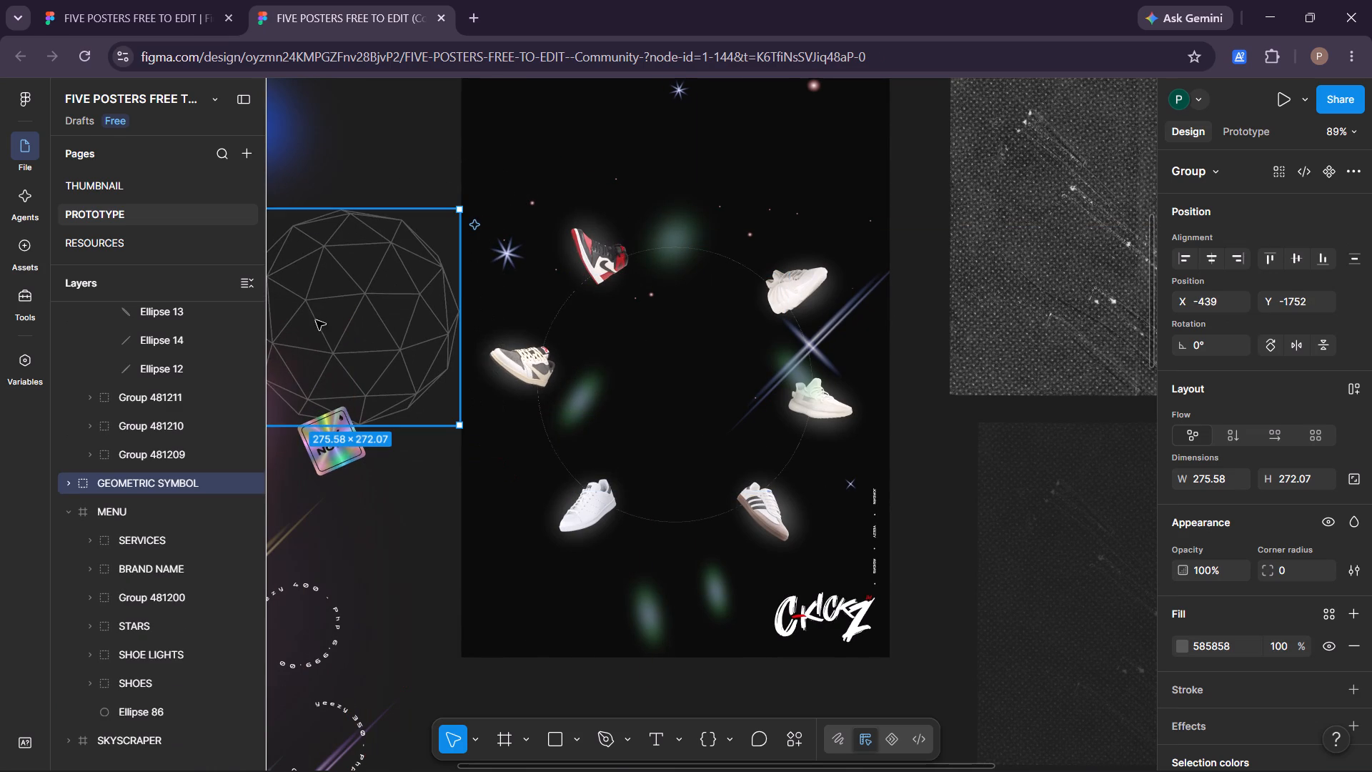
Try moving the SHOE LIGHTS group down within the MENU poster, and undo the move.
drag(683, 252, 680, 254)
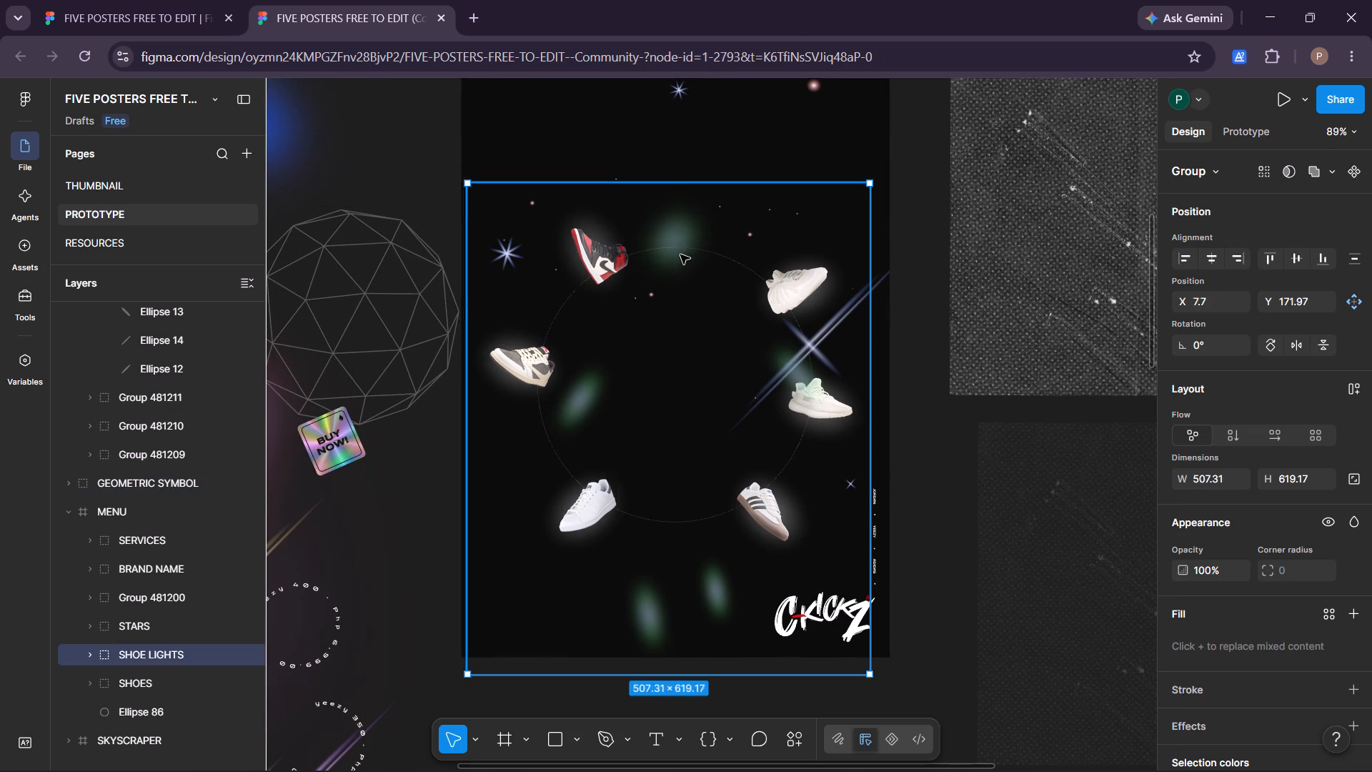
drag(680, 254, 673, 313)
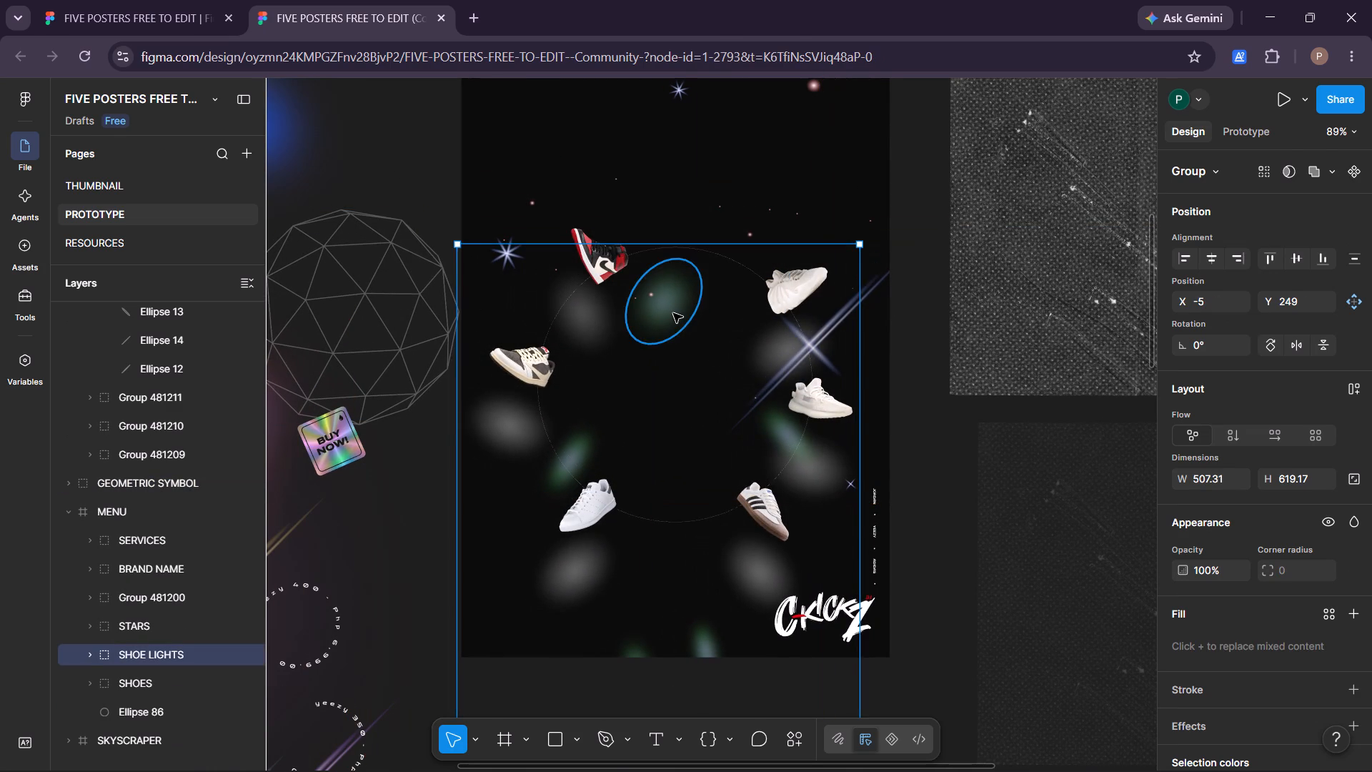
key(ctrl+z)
Move the SHOE LIGHTS group out of the MENU frame onto the canvas below the poster, at about X -232, Y -1183.
drag(670, 262, 626, 373)
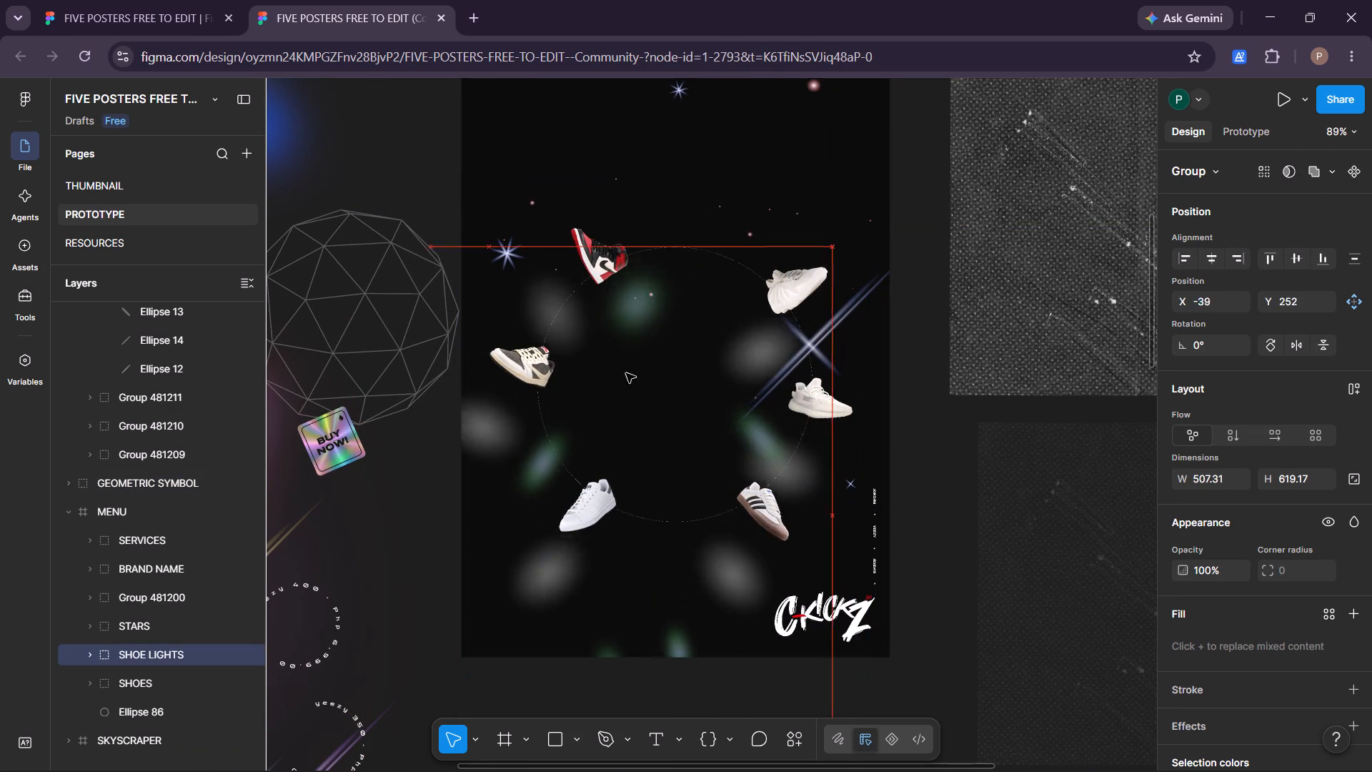
drag(626, 373, 607, 710)
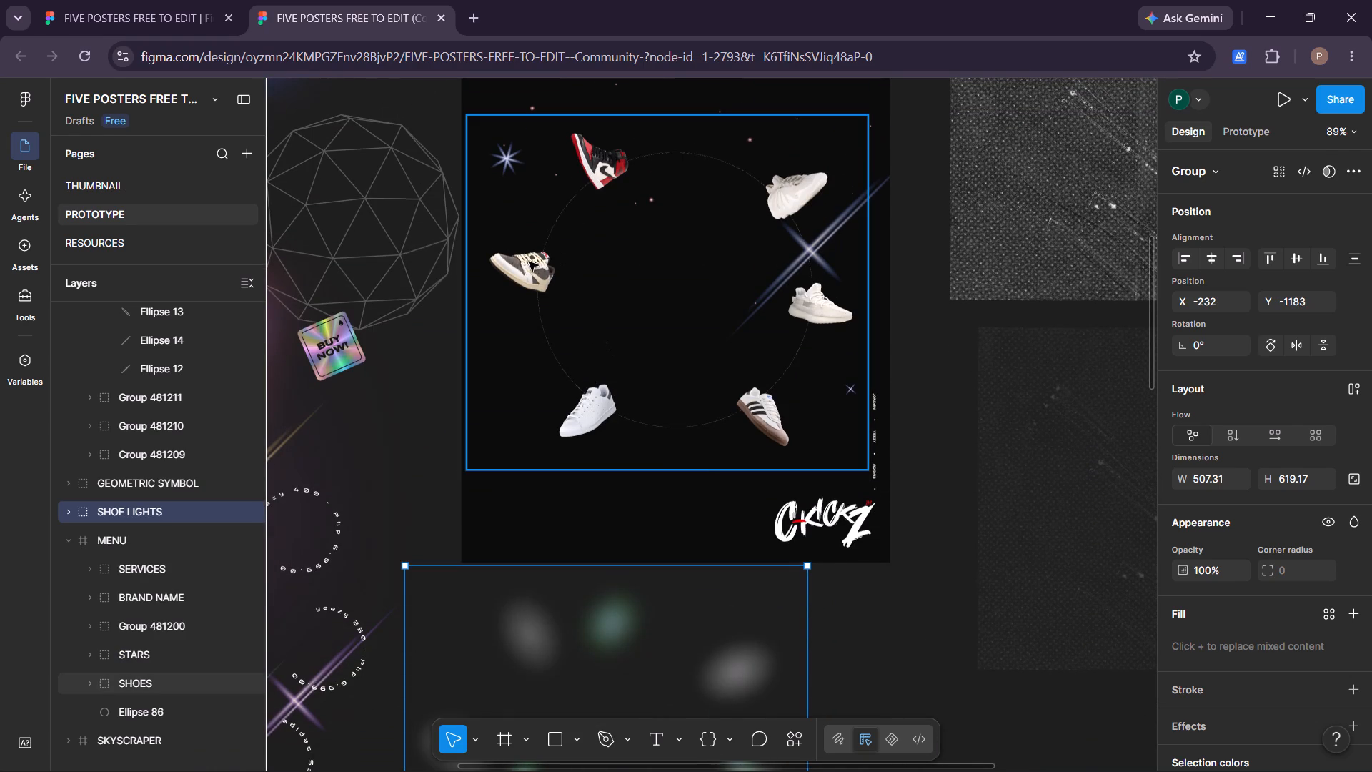
Move the SHOES group out of the MENU frame to the canvas above the BG COLORS group, at about X -847, Y -2760.
click(522, 264)
drag(522, 264, 310, 0)
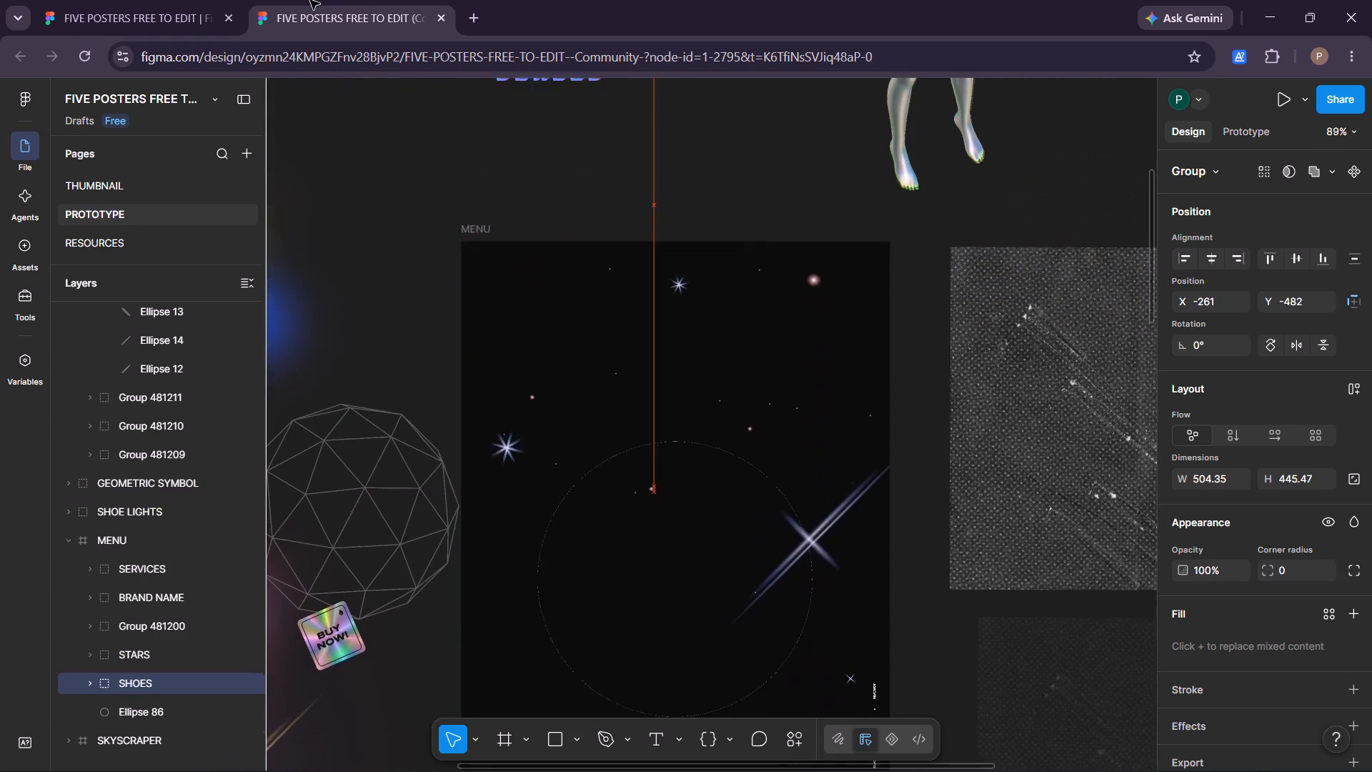
drag(310, 0, 320, 89)
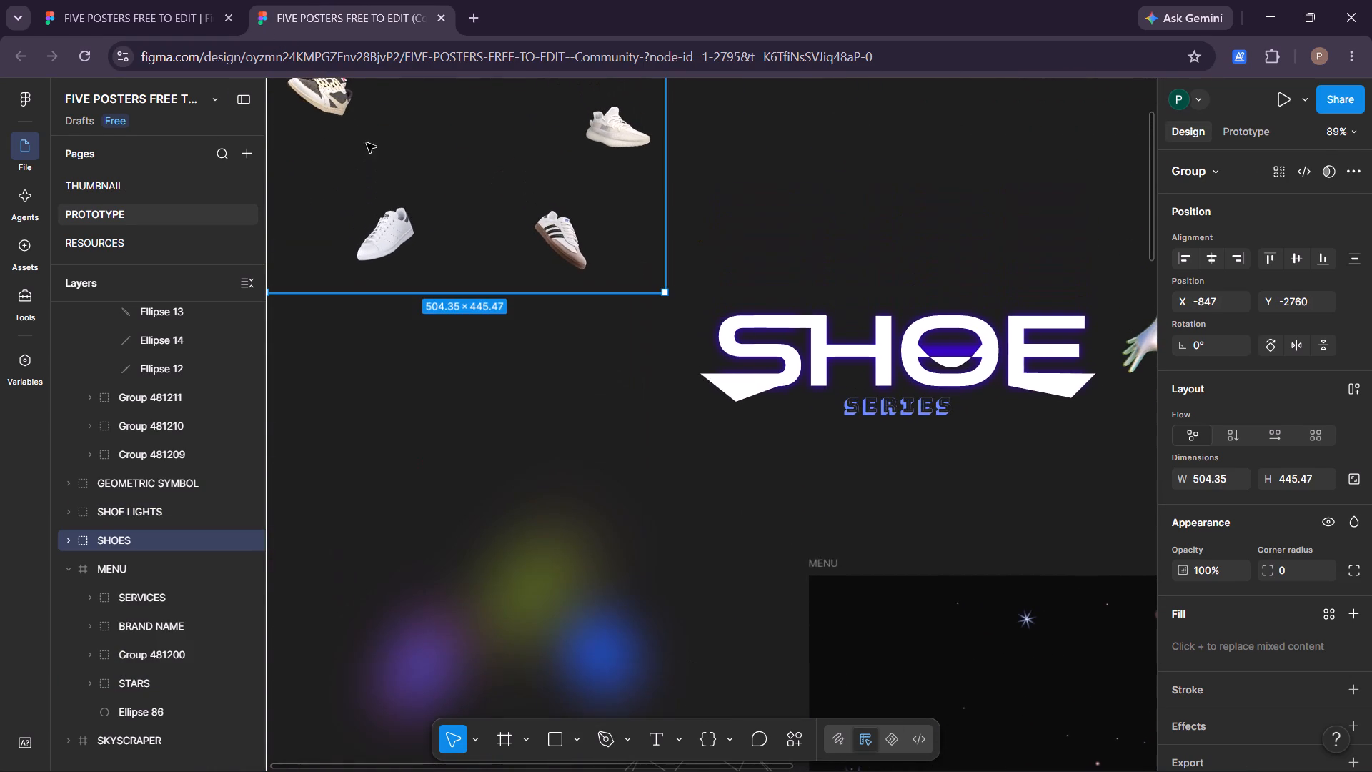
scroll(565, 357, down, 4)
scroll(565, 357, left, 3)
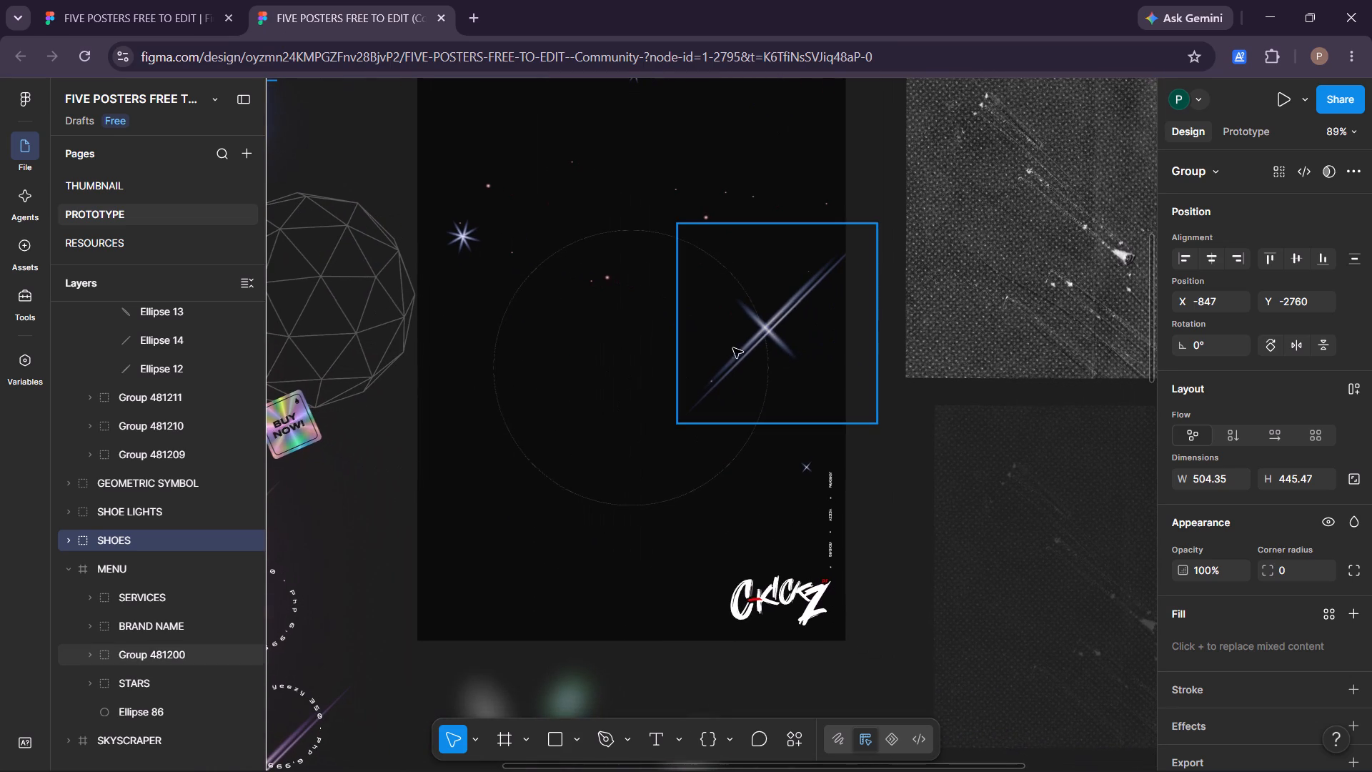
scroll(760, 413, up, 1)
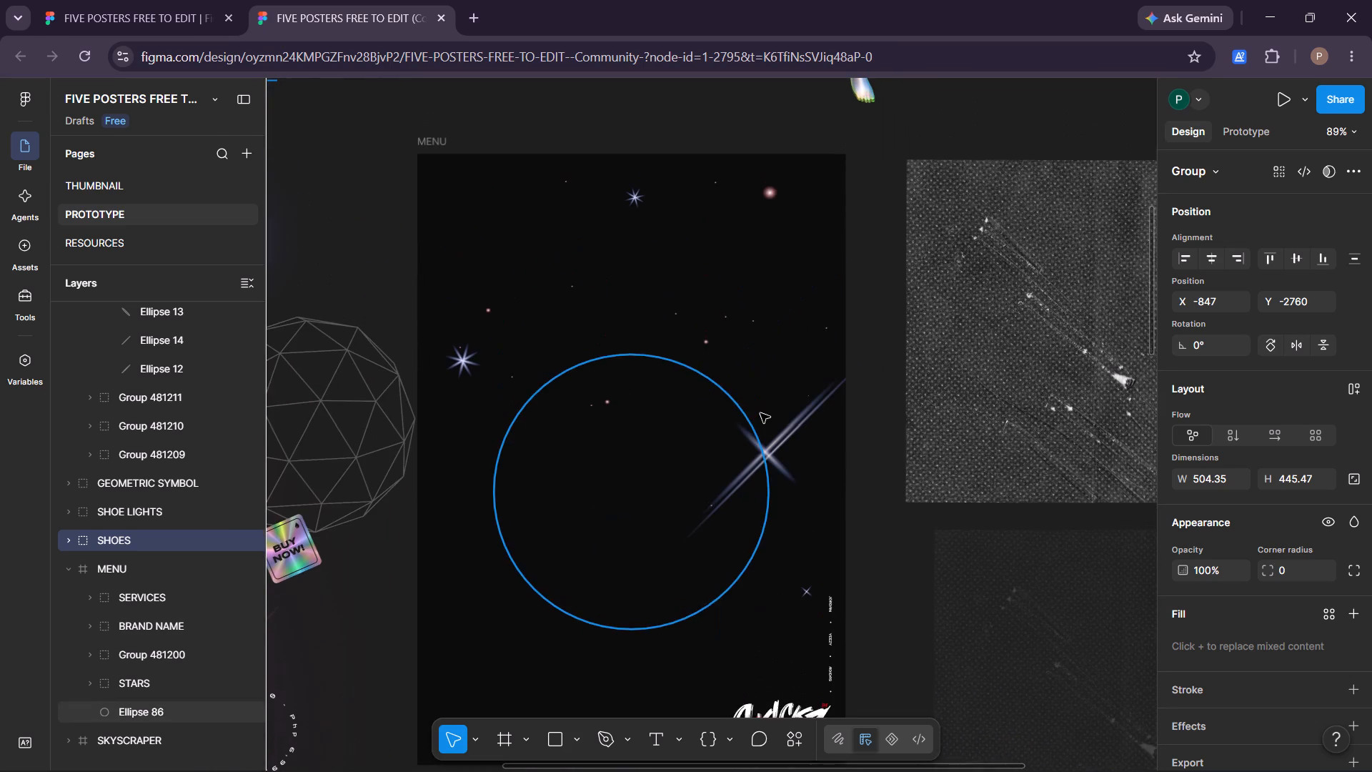
Go back from the poster file's community page through the poster templates listing to the Google results for poster design assets.
scroll(760, 413, up, 1)
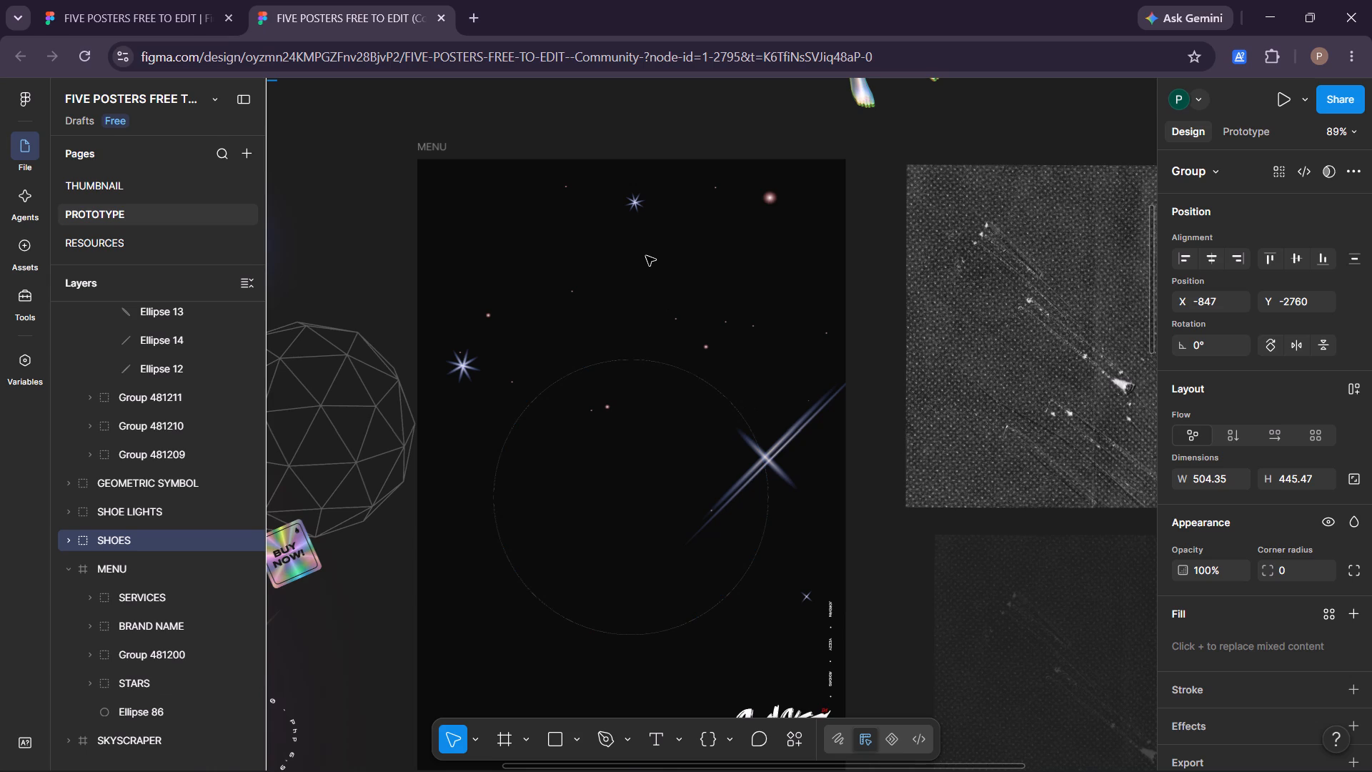
click(207, 0)
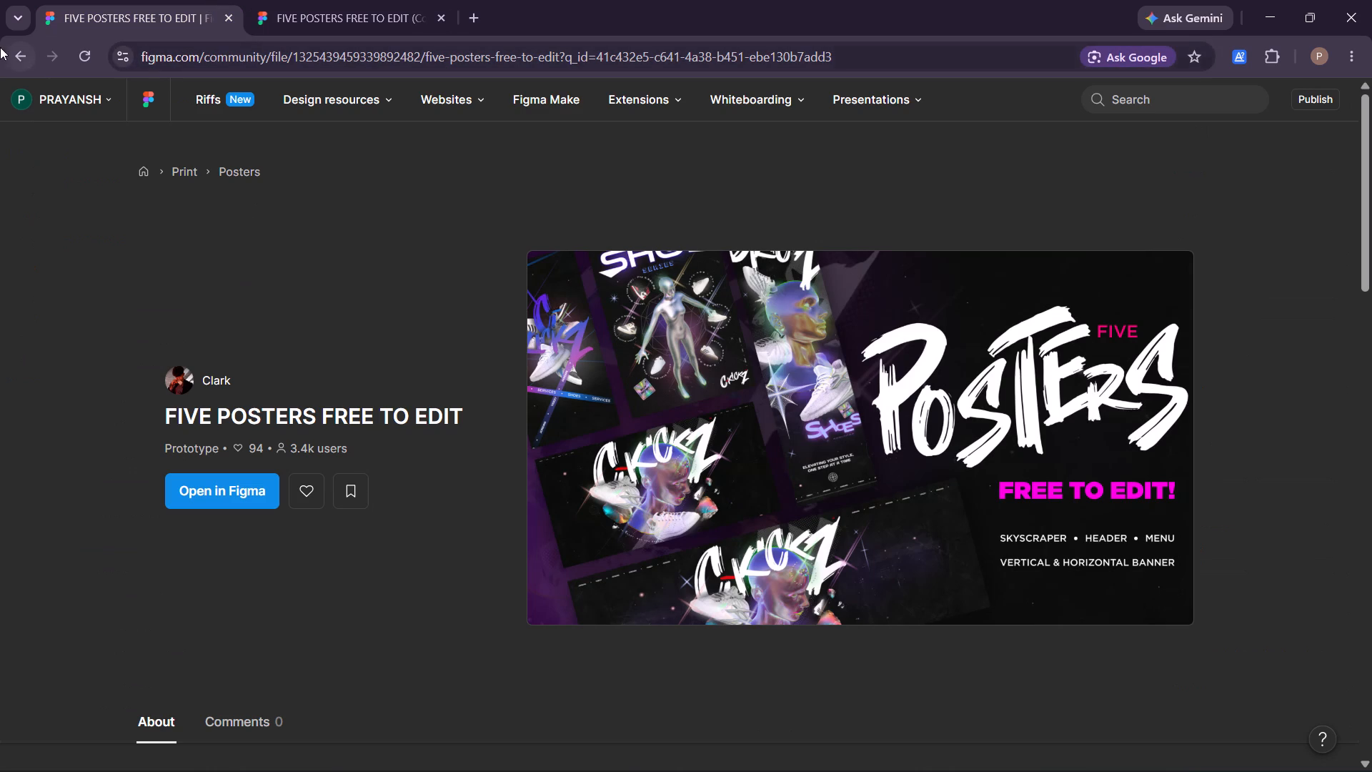
click(6, 49)
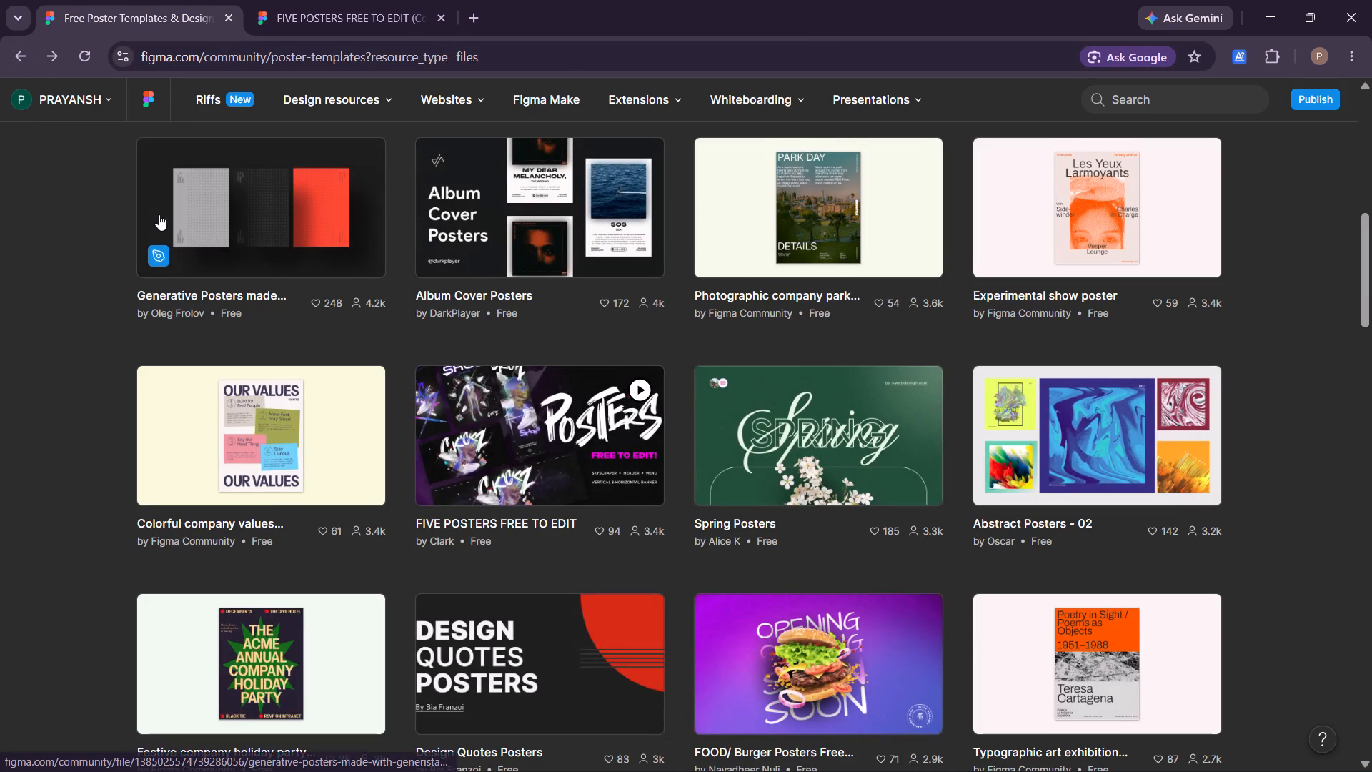
scroll(159, 214, up, 1)
scroll(0, 84, up, 1)
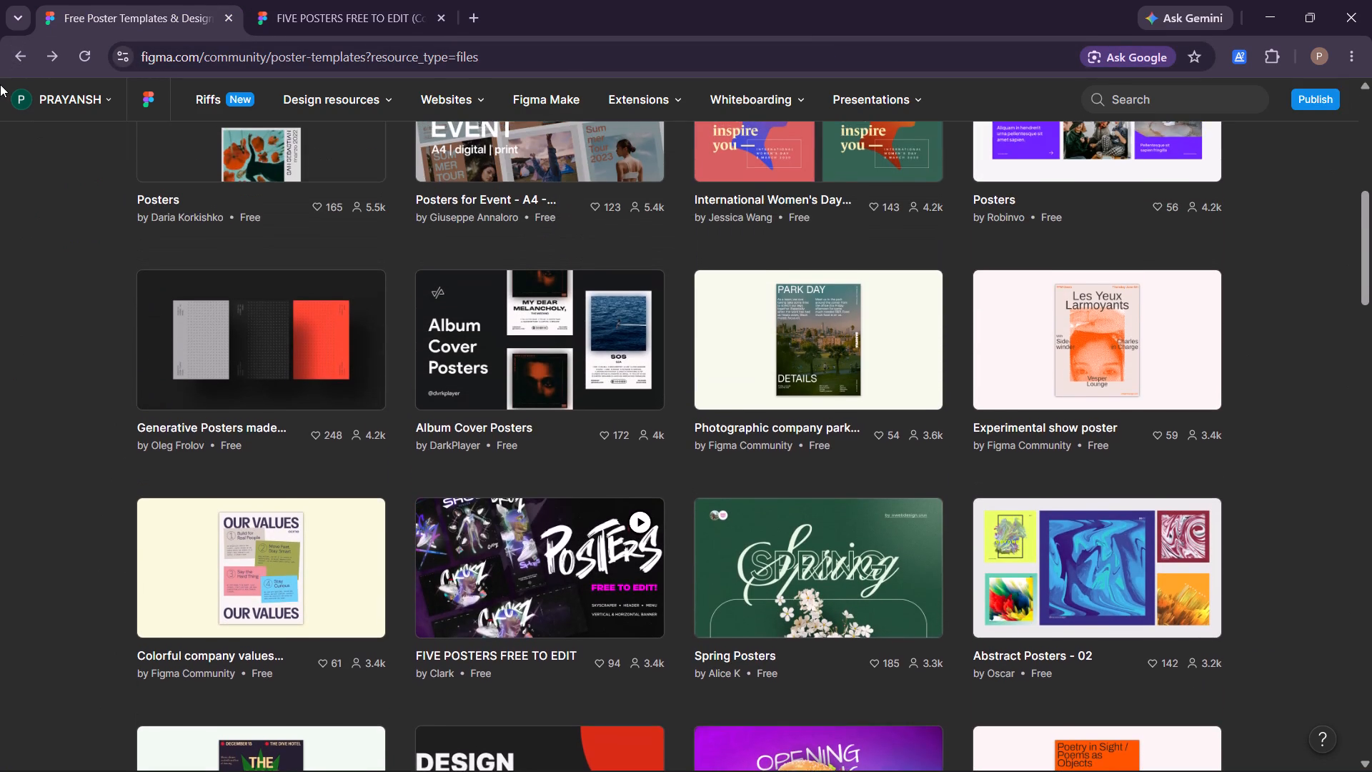
scroll(0, 84, down, 3)
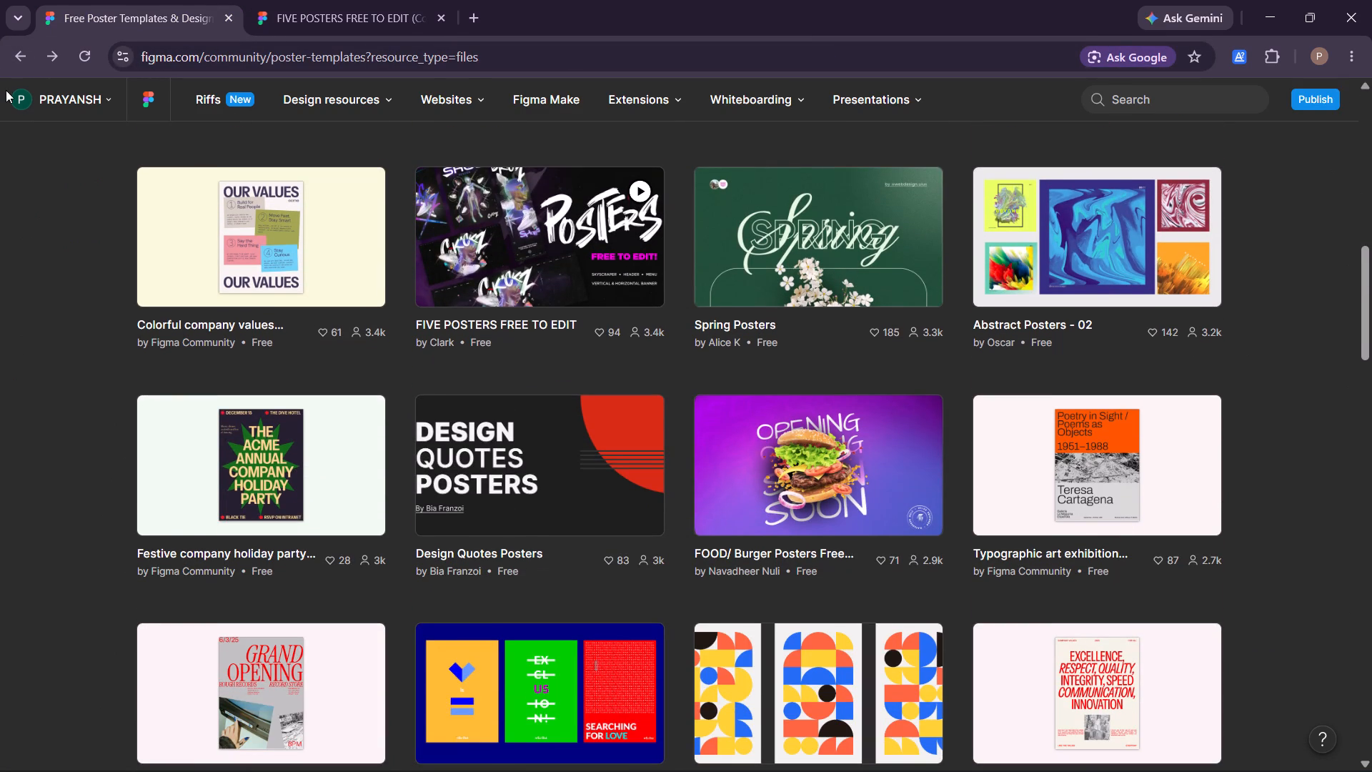
click(17, 44)
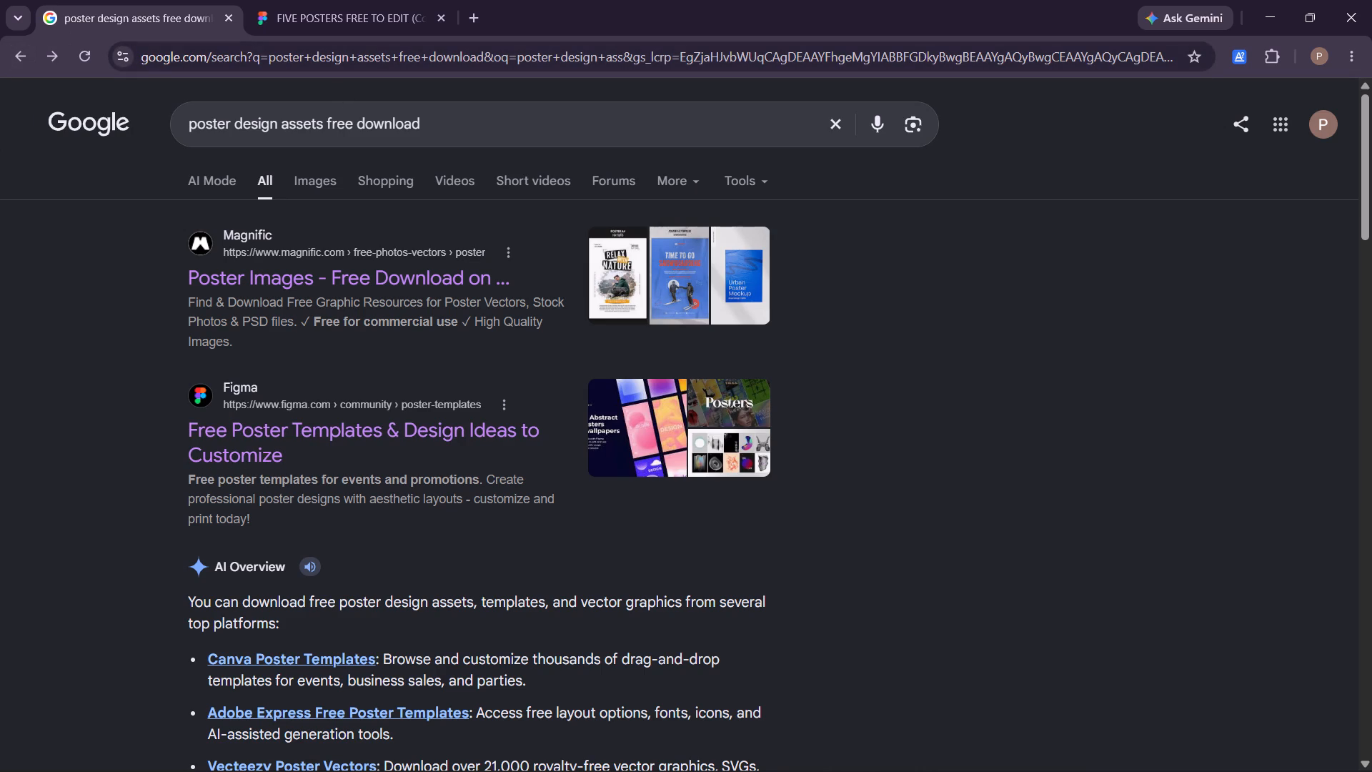
Extend the Google search to "poster design assets free download newspaper".
click(432, 111)
key(space)
text(newpap)
key(Down)
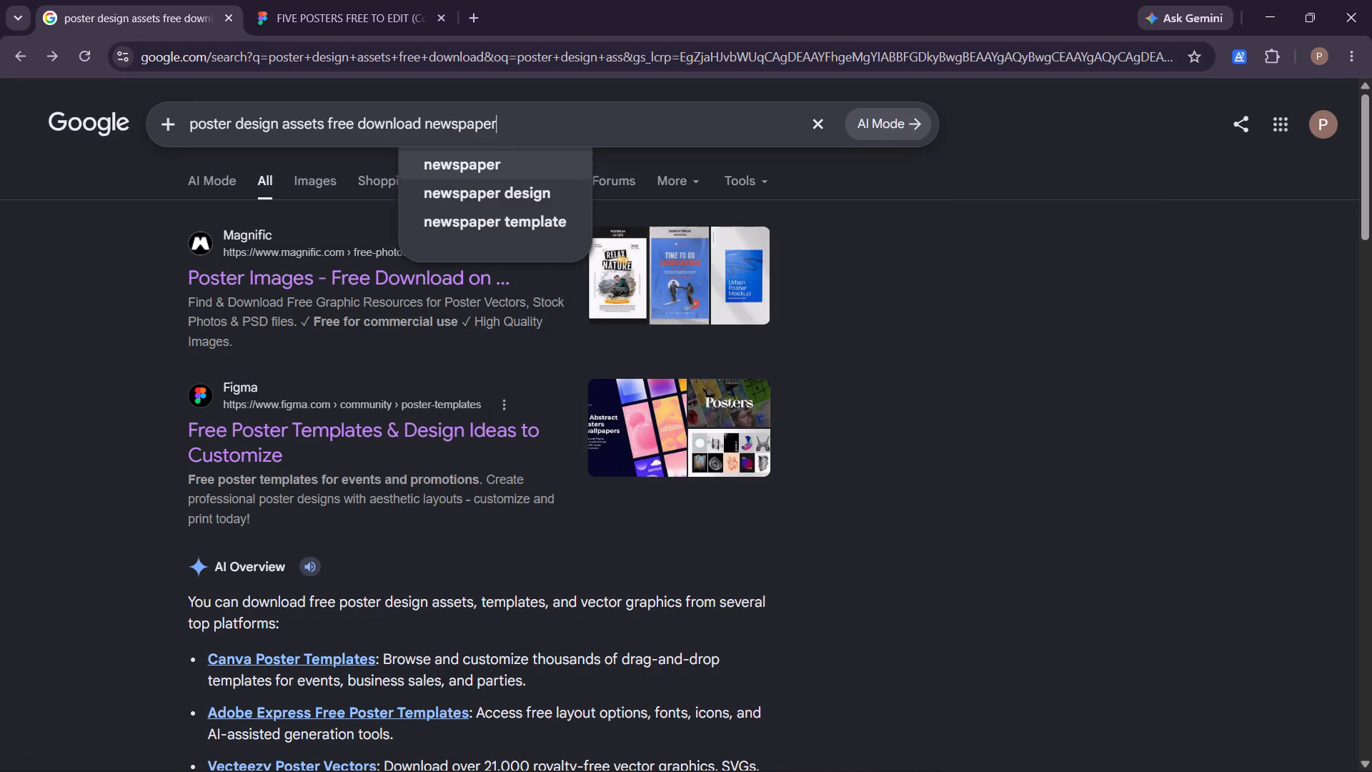
key(Return)
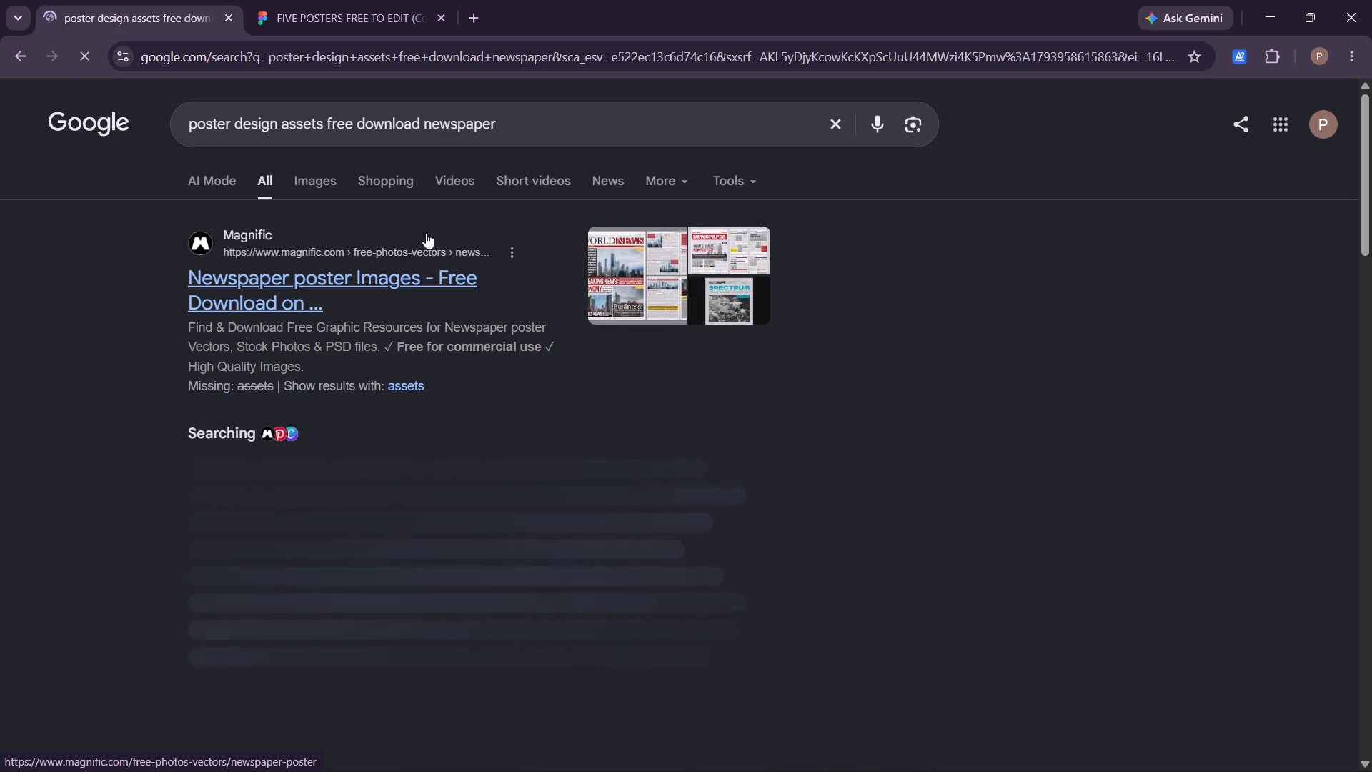
Refine the Google search to "poster design assets free download newspaper design poster".
click(520, 112)
key(space)
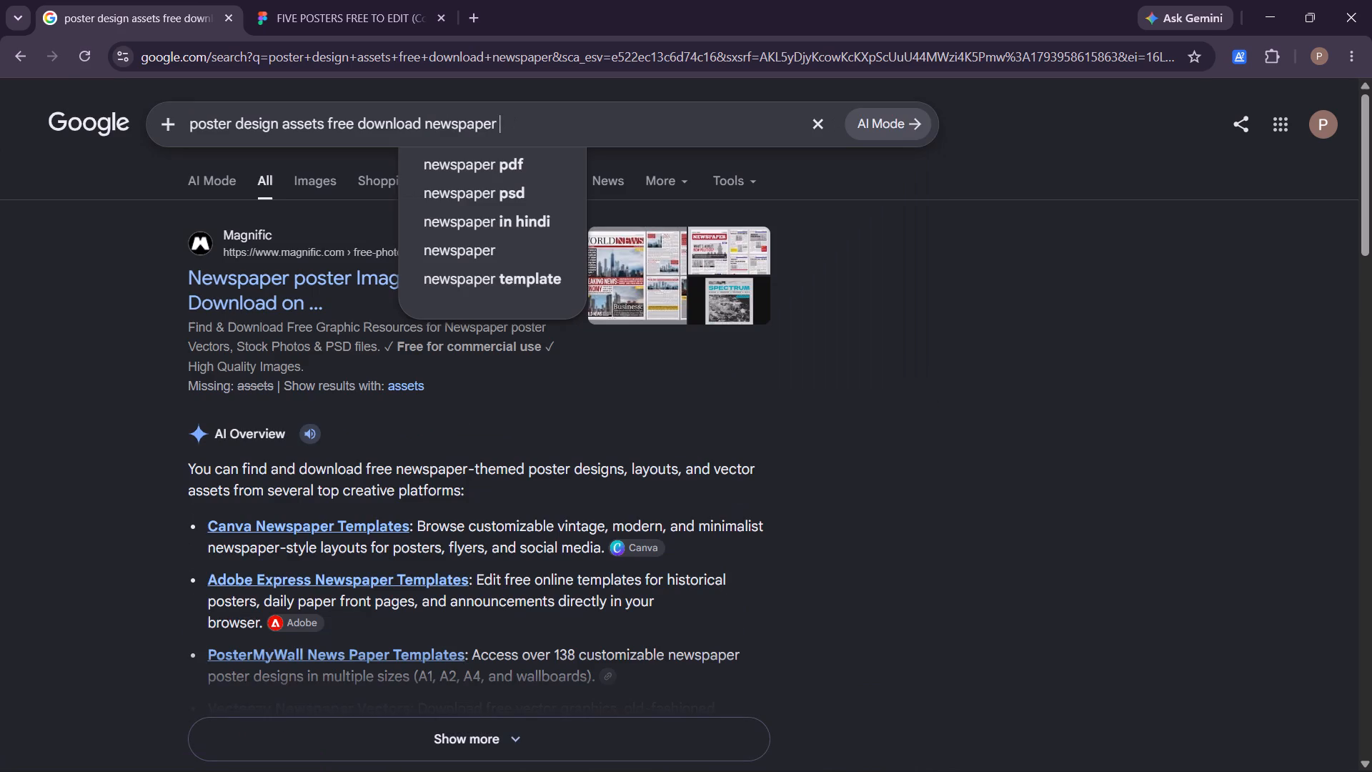
text(design poster)
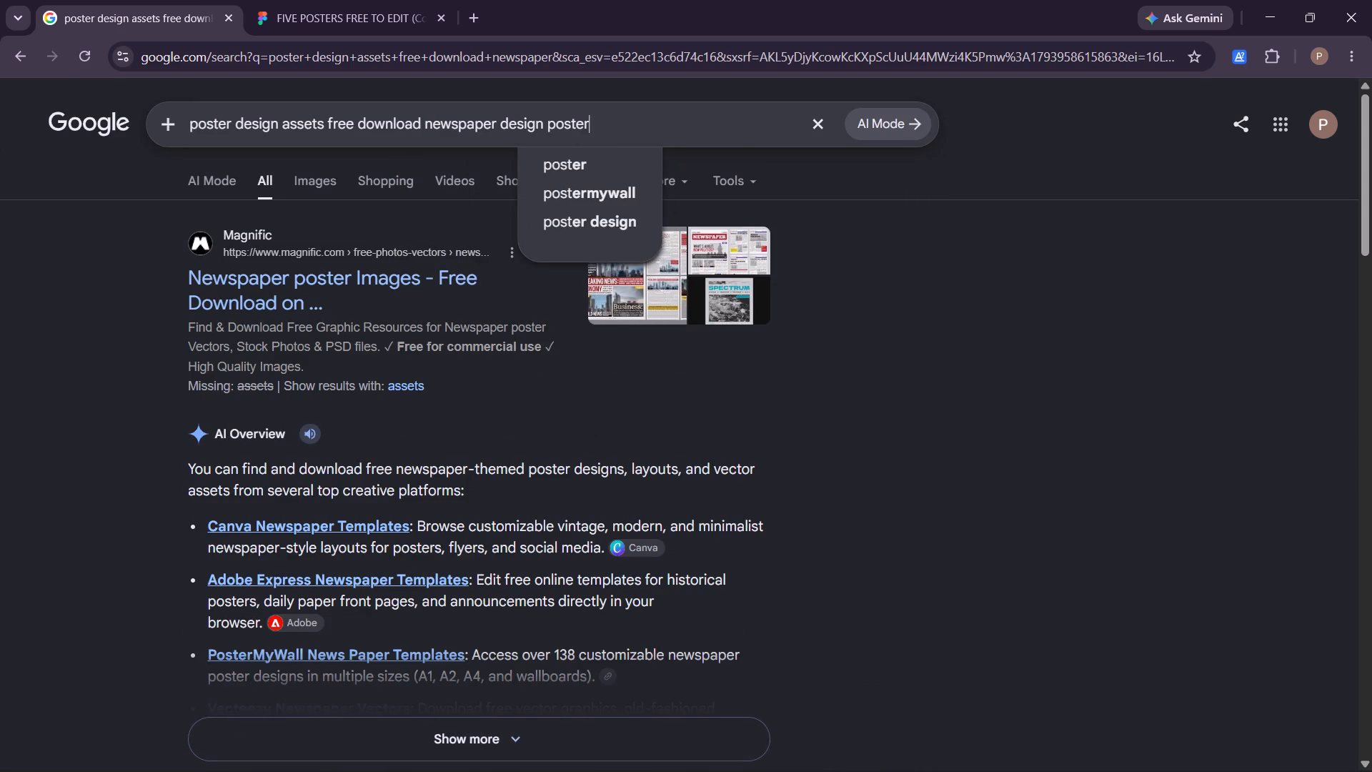
key(space)
key(Return)
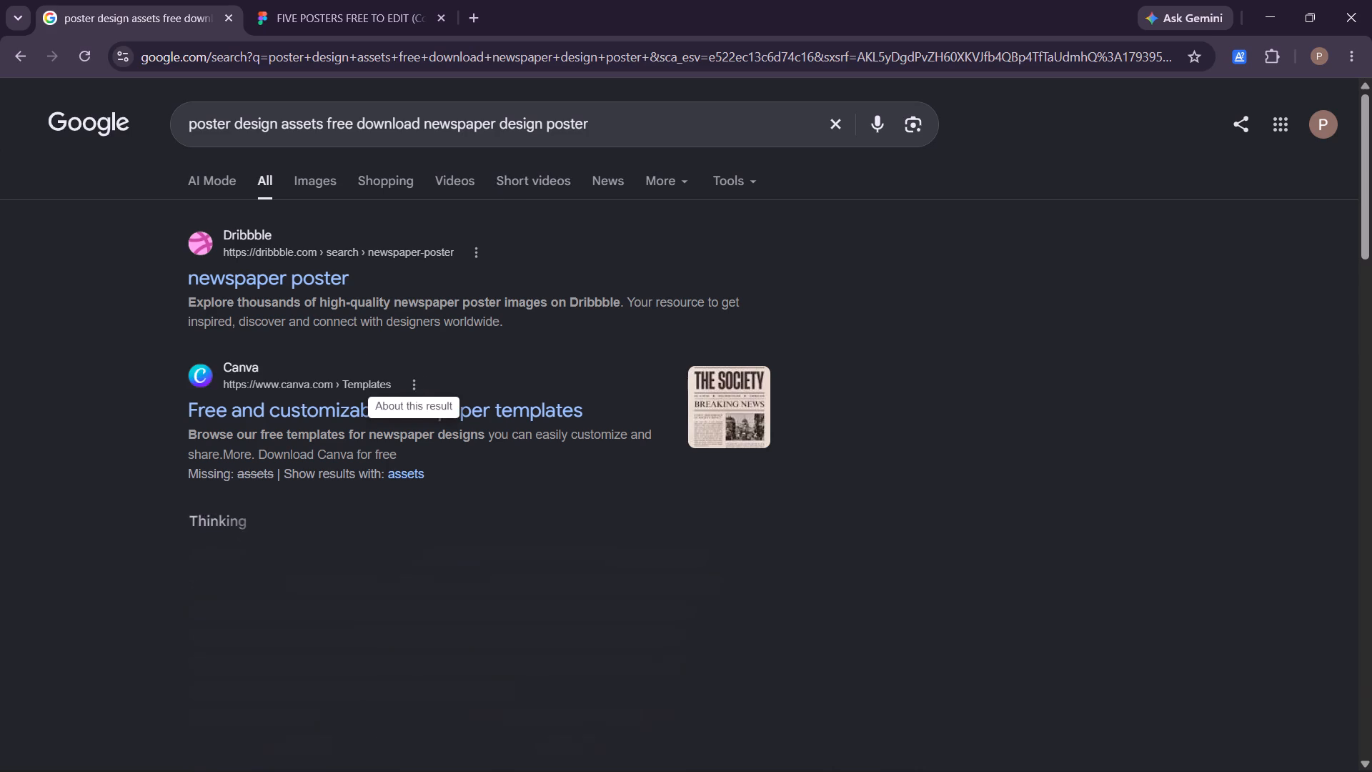
Look through the search results for sources of newspaper-style poster design assets.
scroll(265, 415, down, 2)
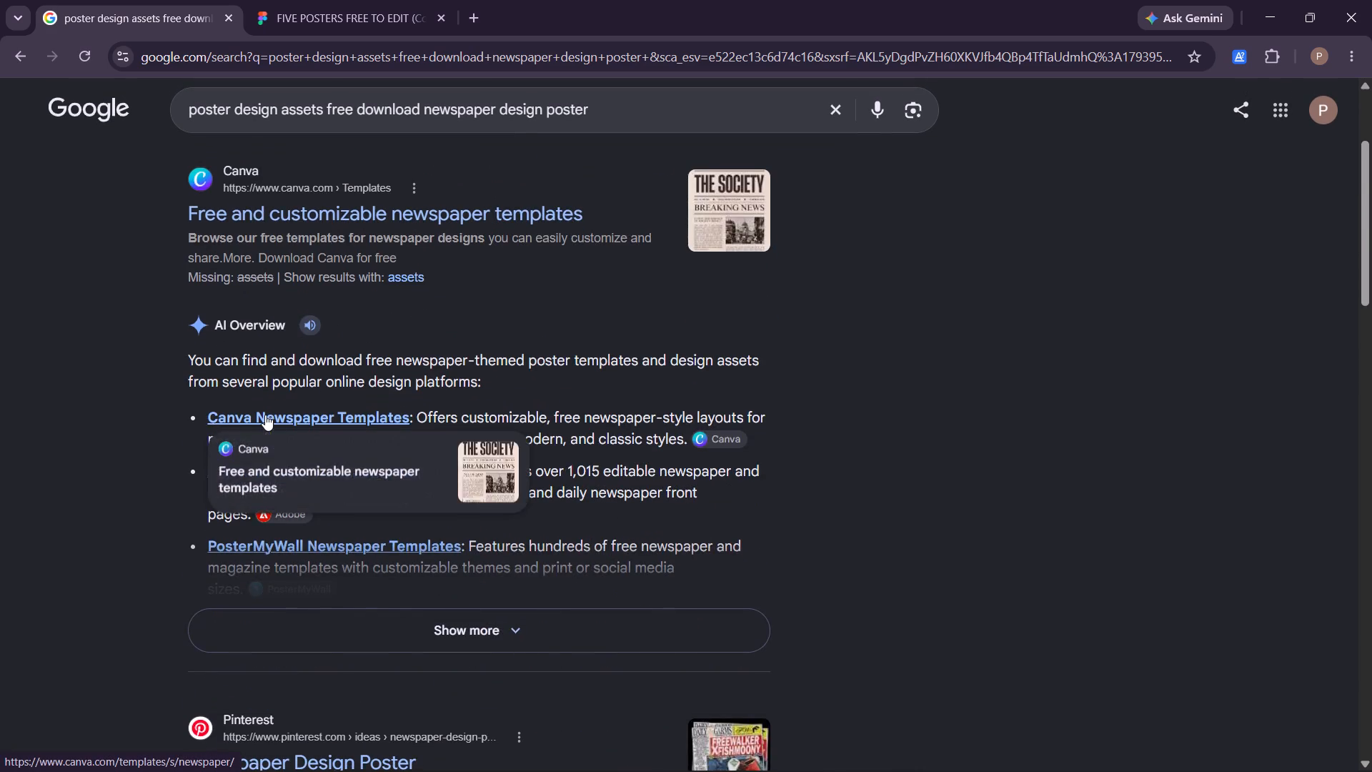
scroll(265, 415, down, 7)
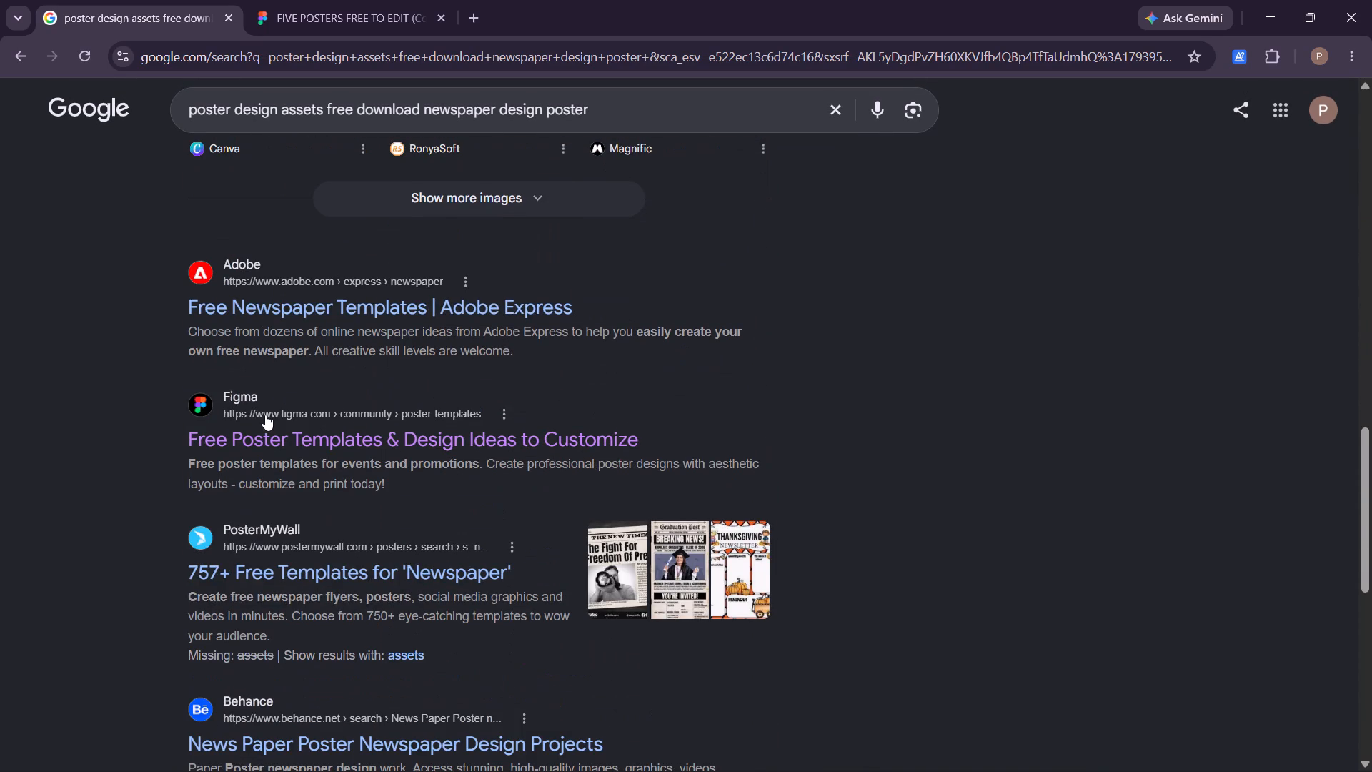
scroll(265, 415, down, 5)
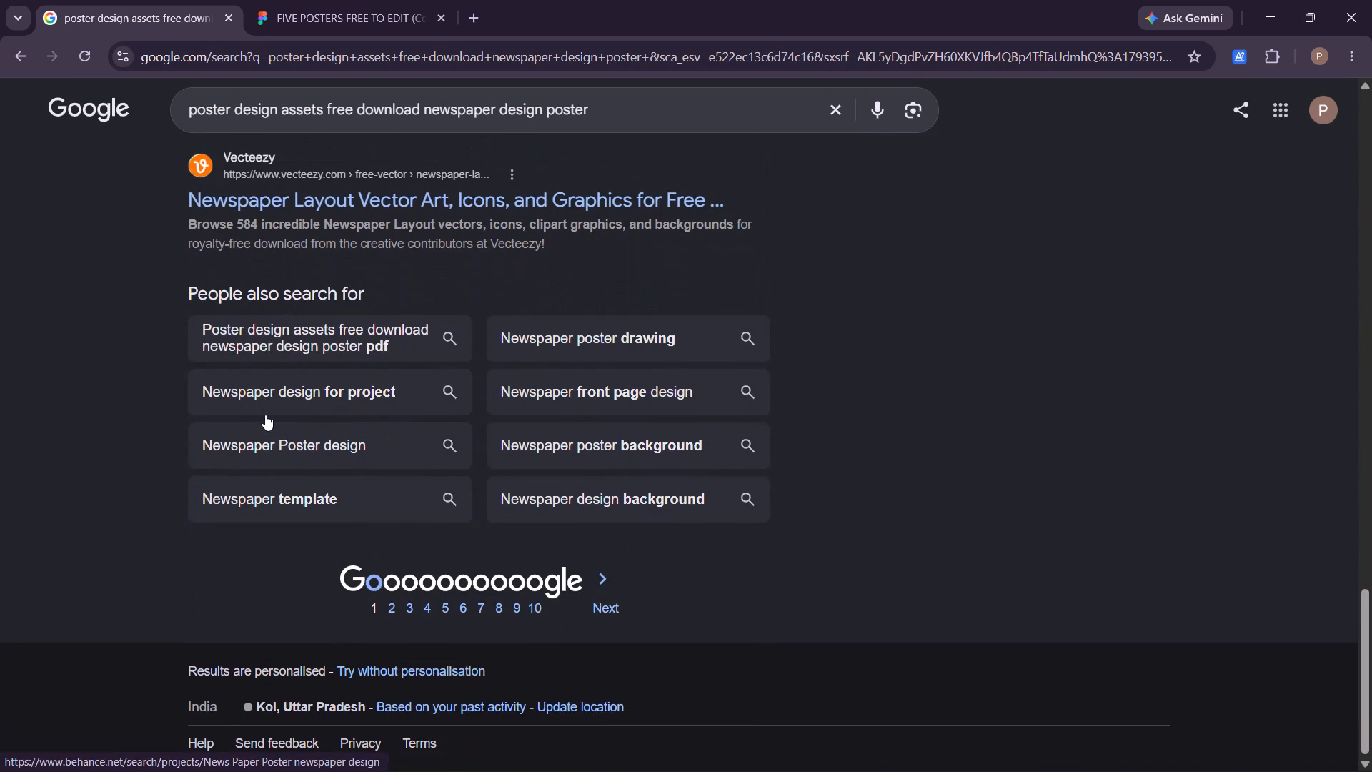
scroll(265, 415, down, 1)
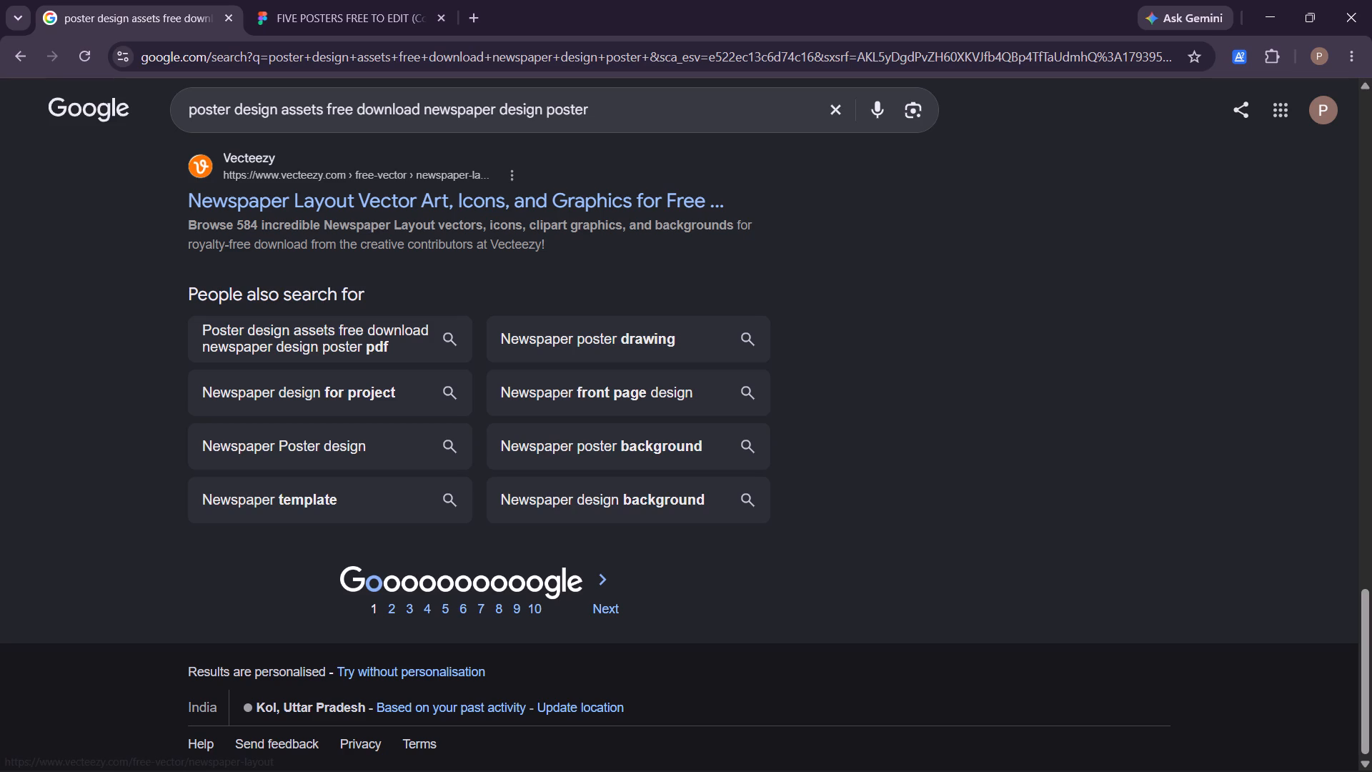
Shorten the Google search to "poster design assets free download" and look through its results for asset packs.
drag(605, 106, 412, 109)
key(BackSpace)
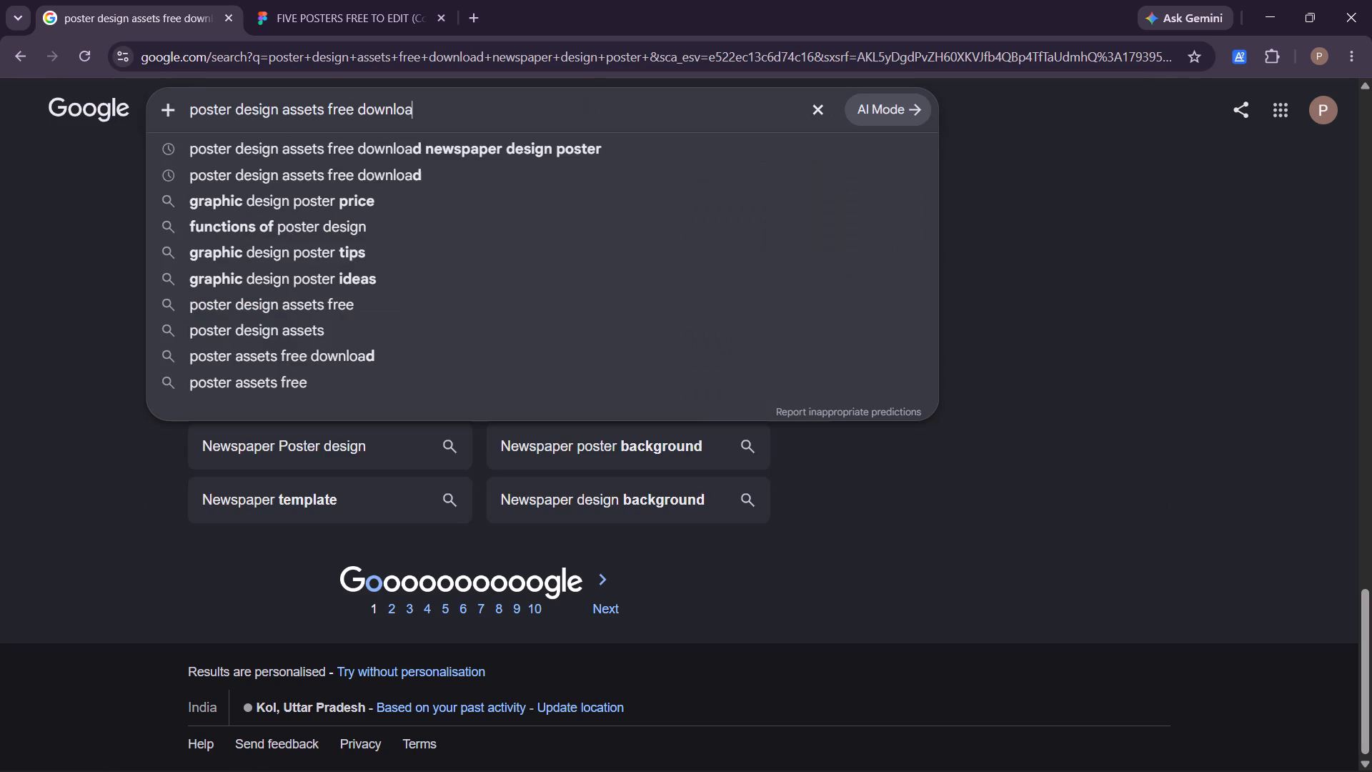
key(d)
key(Return)
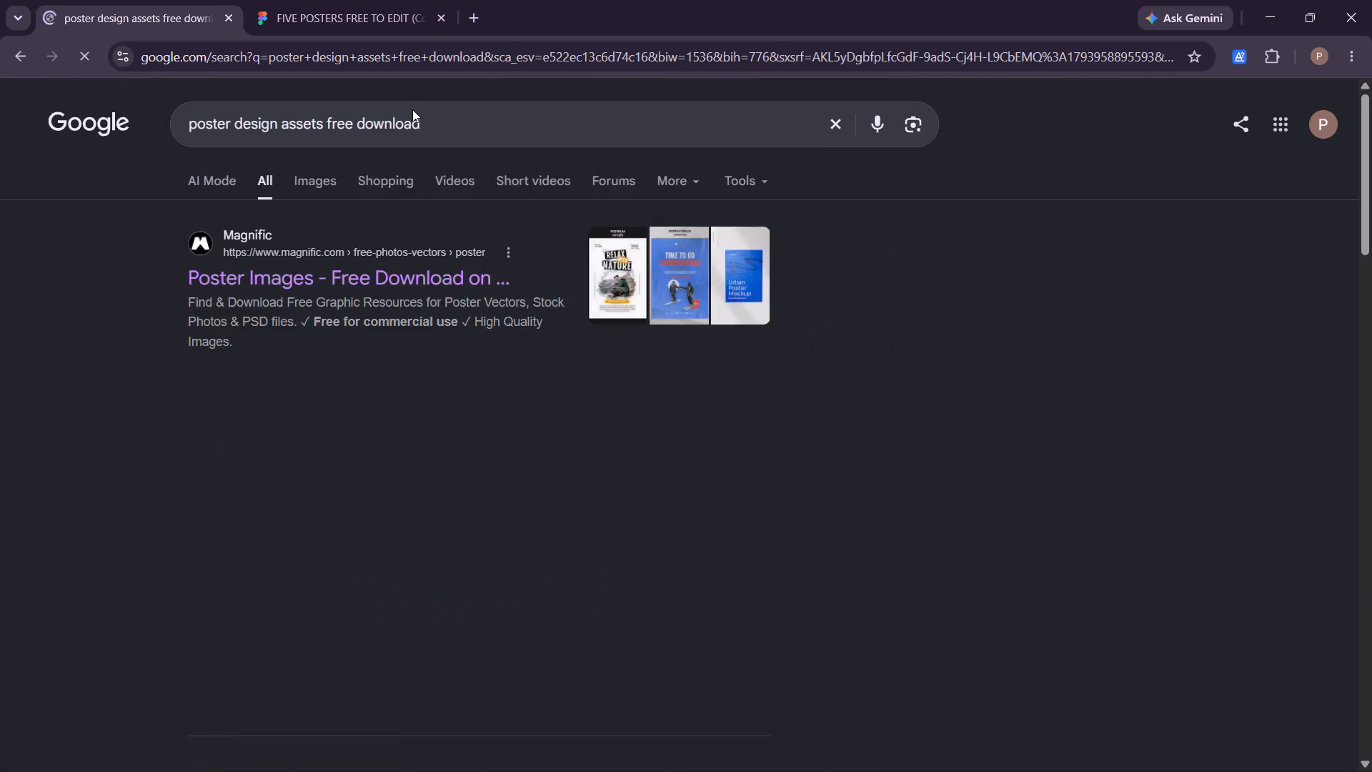
scroll(412, 109, down, 2)
scroll(502, 603, down, 2)
scroll(386, 416, down, 3)
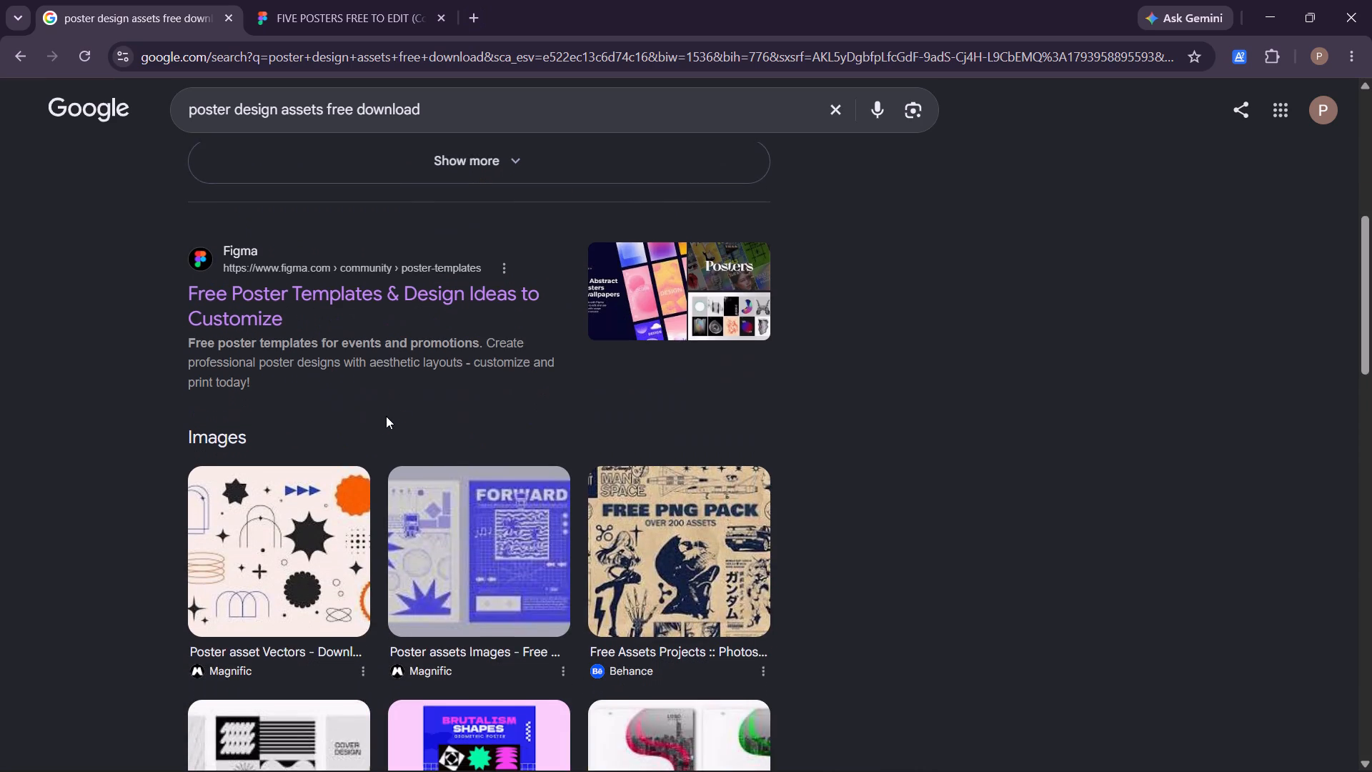
Look further through the "poster design assets free download" results, including images and template sites, for usable poster assets.
scroll(386, 416, down, 1)
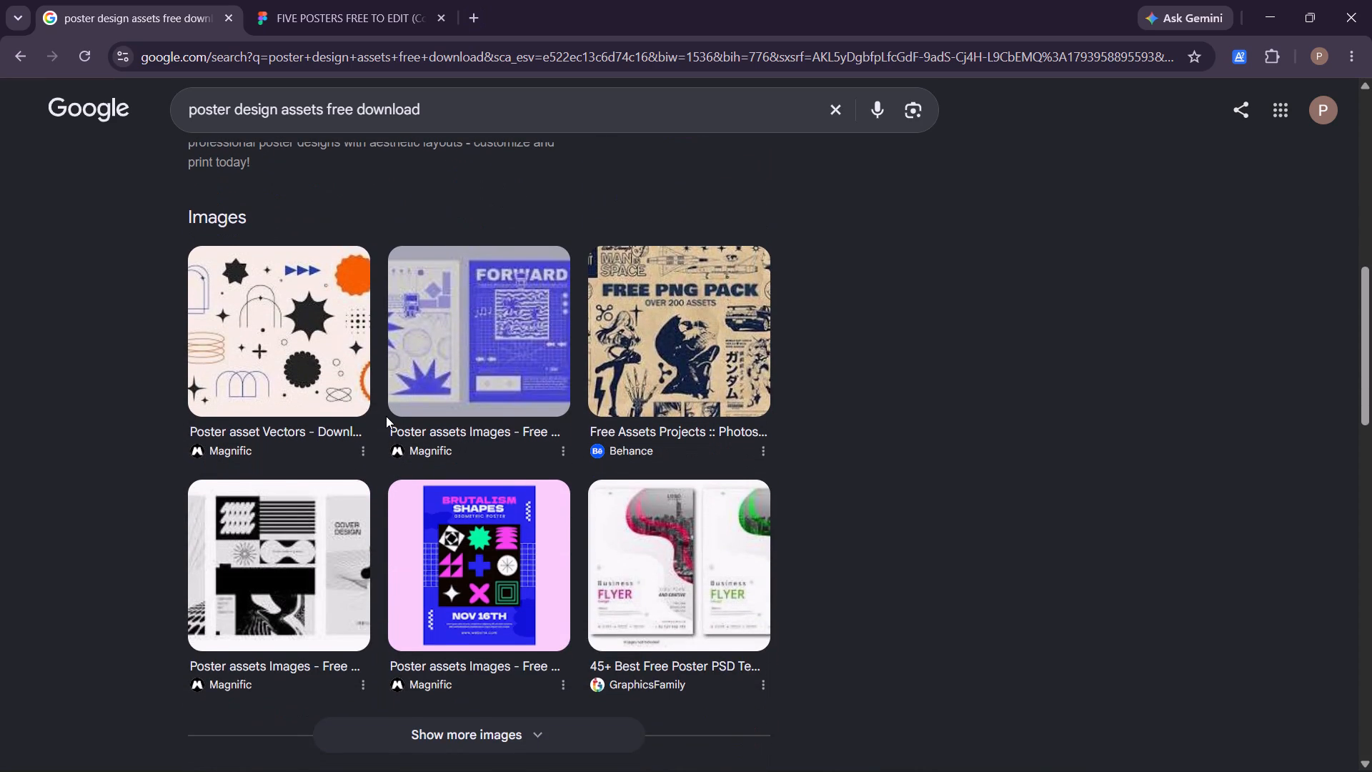
scroll(386, 416, down, 3)
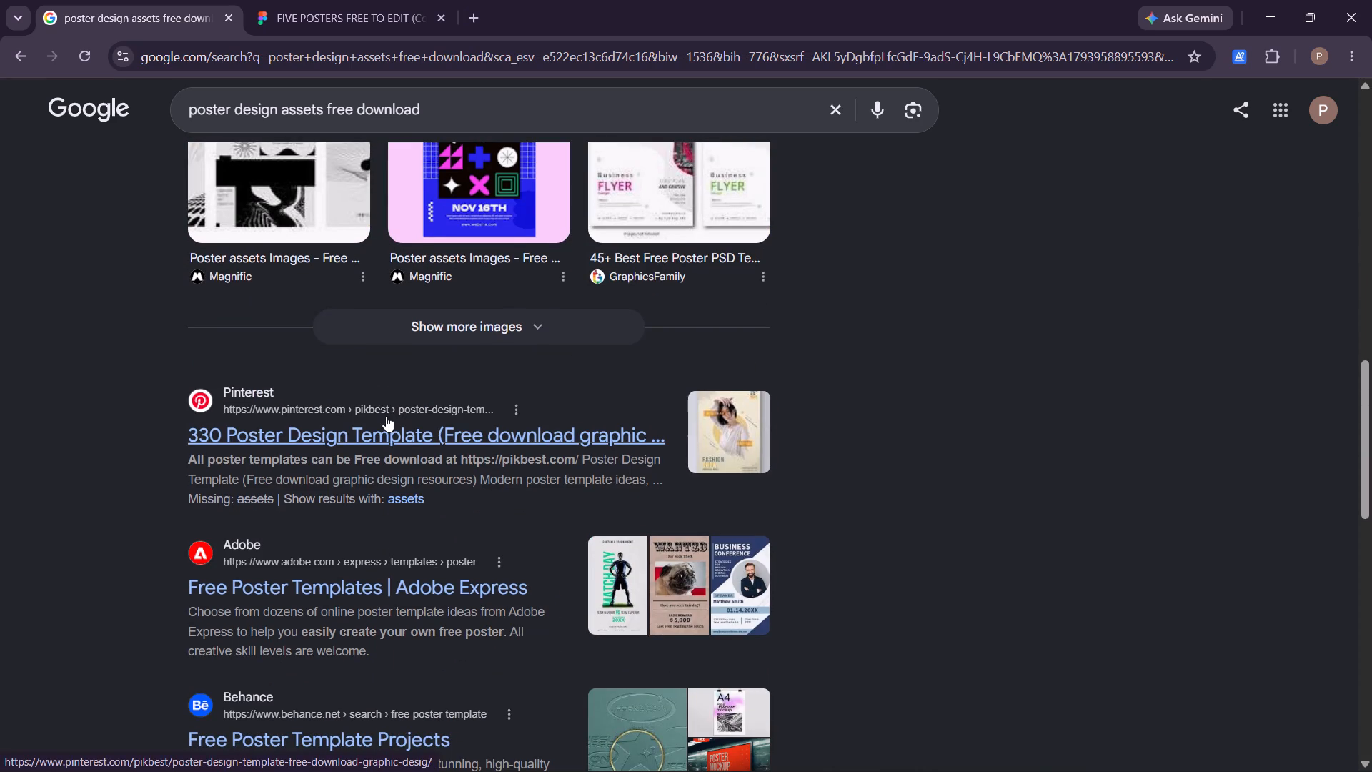
scroll(386, 416, down, 4)
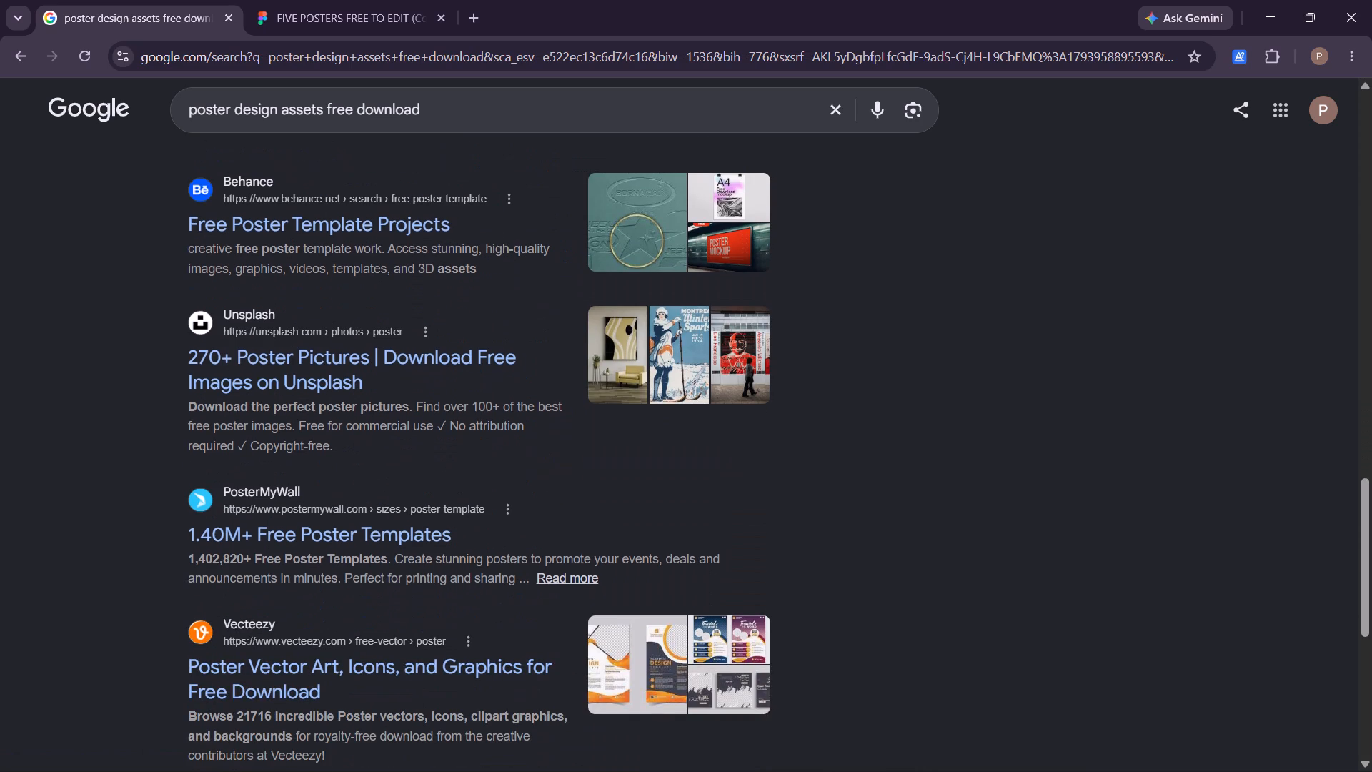
scroll(386, 416, down, 9)
scroll(386, 416, up, 16)
Open Instagram in a new browser tab and decline to continue sharing account information with HP IGAuth-IG.
click(484, 16)
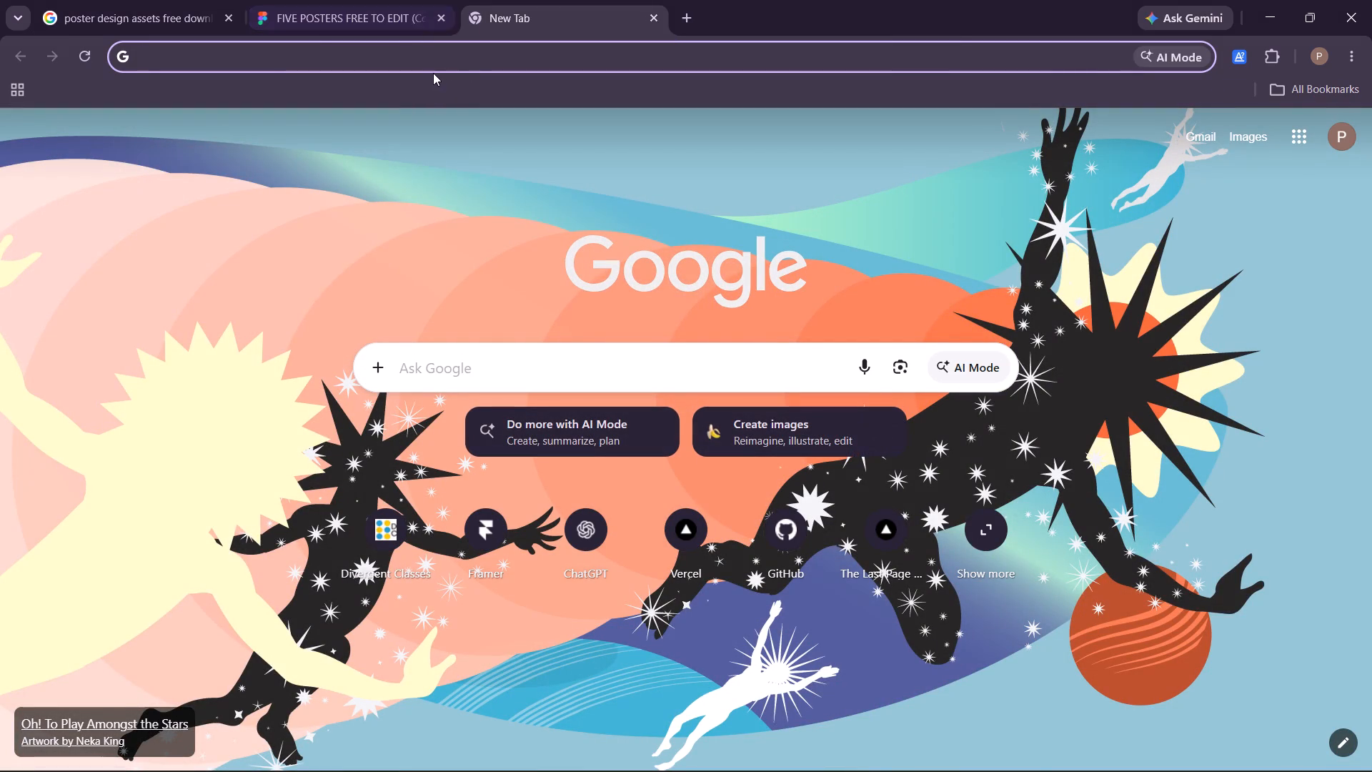
click(422, 54)
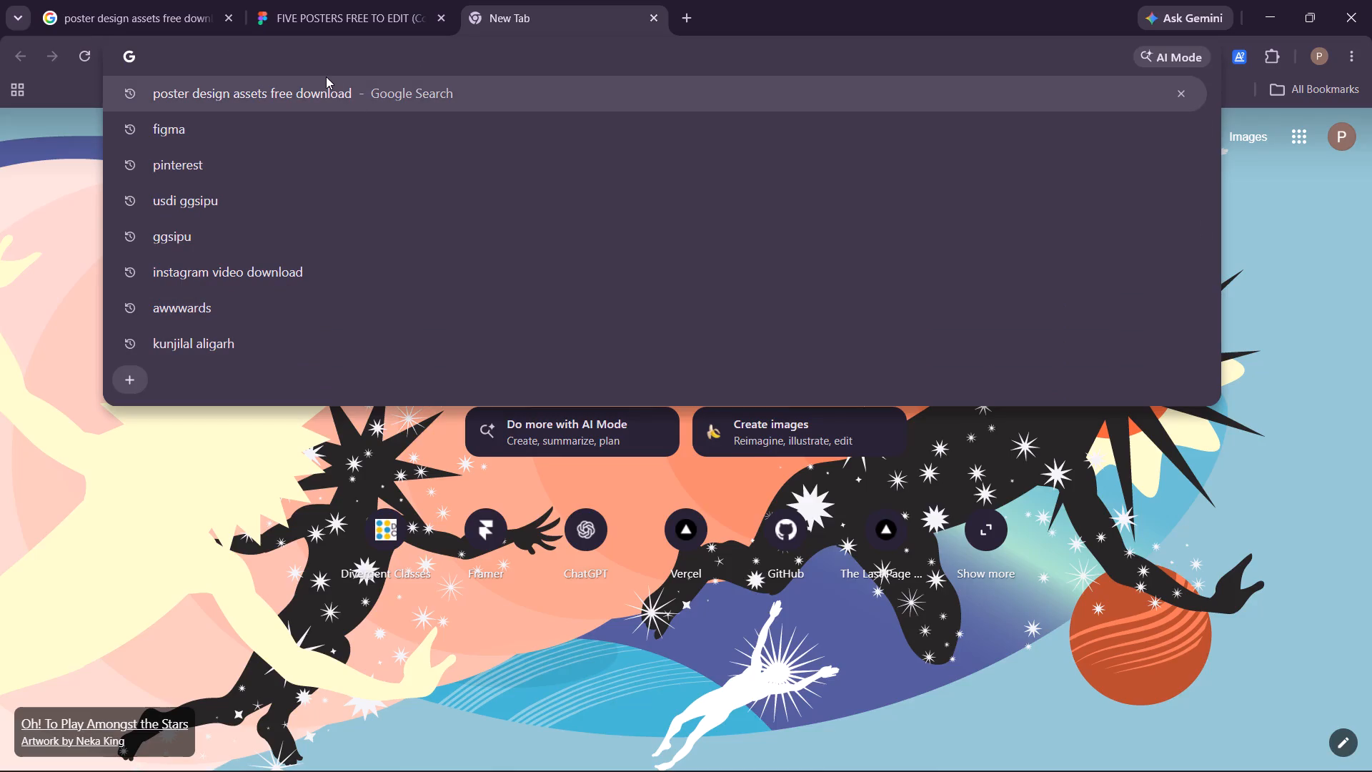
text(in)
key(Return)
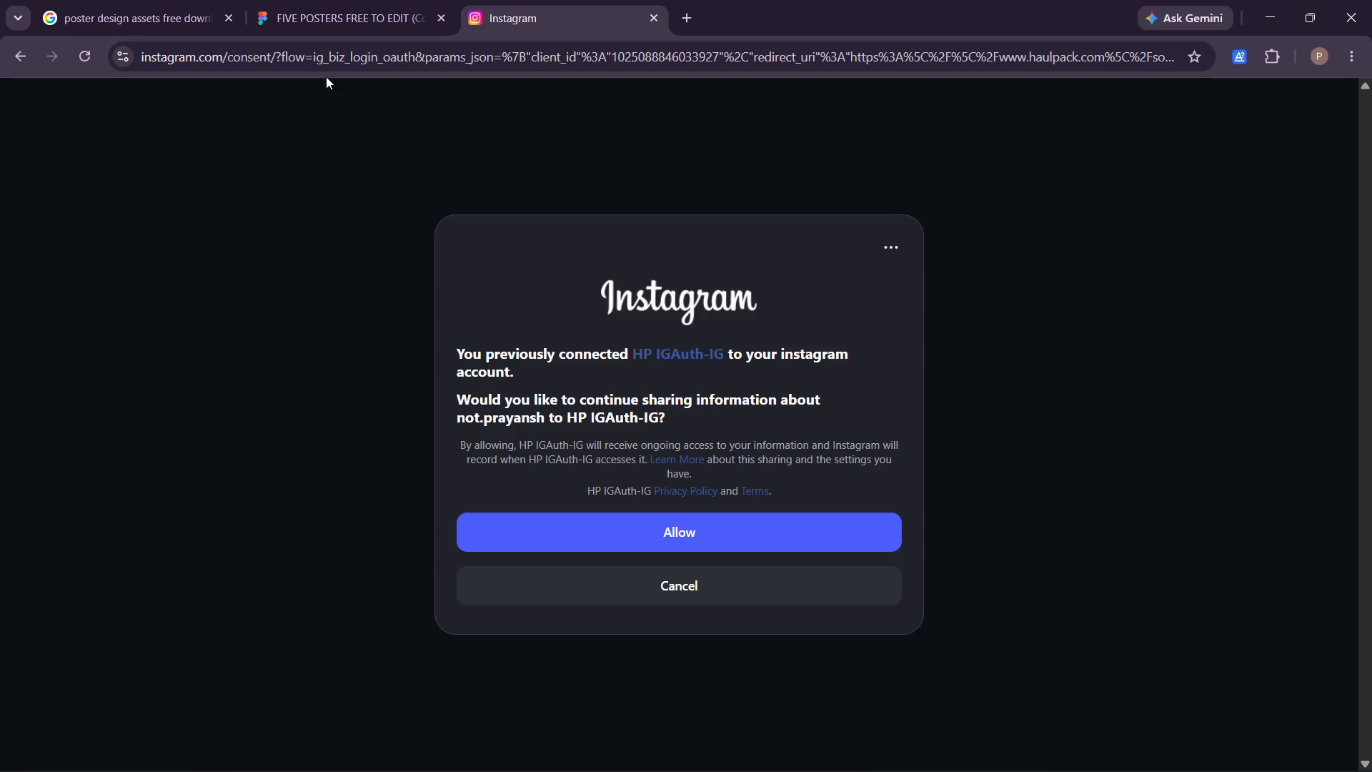
click(996, 235)
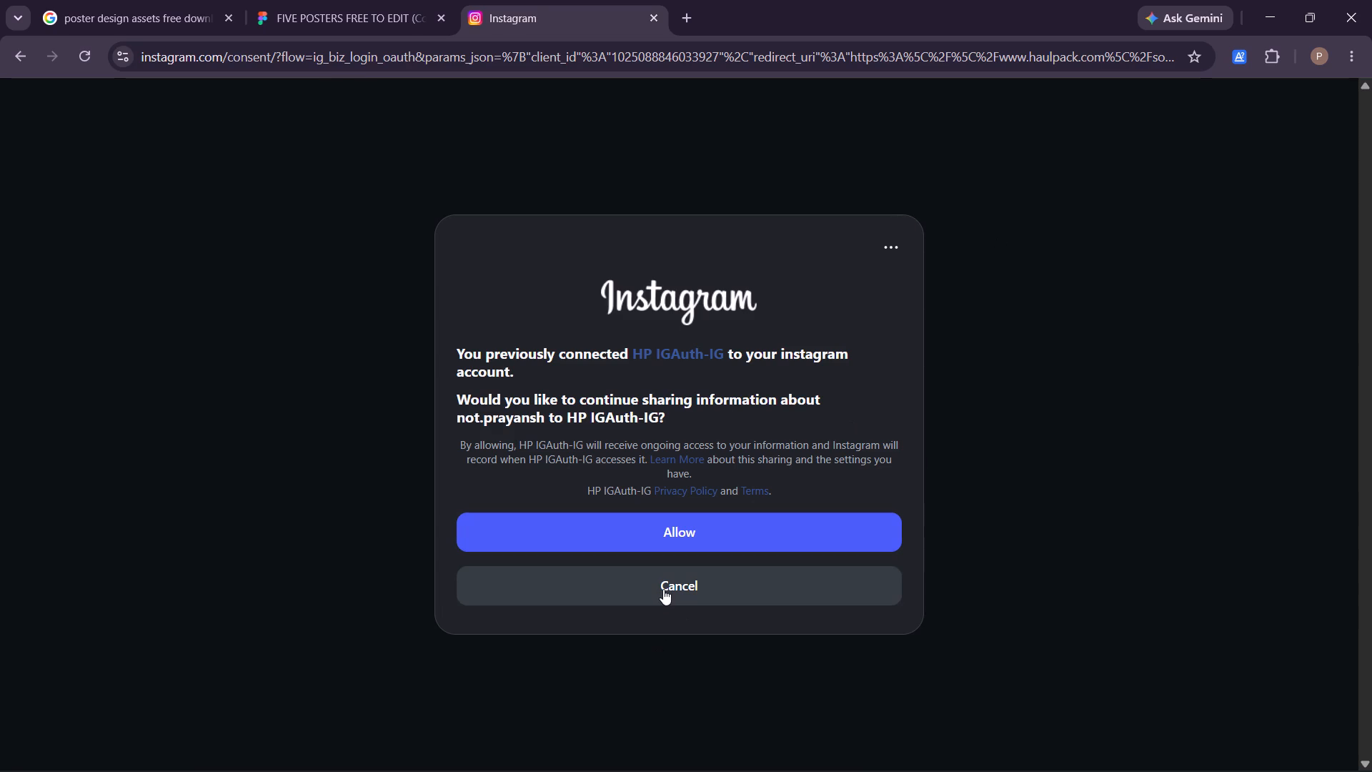
click(663, 589)
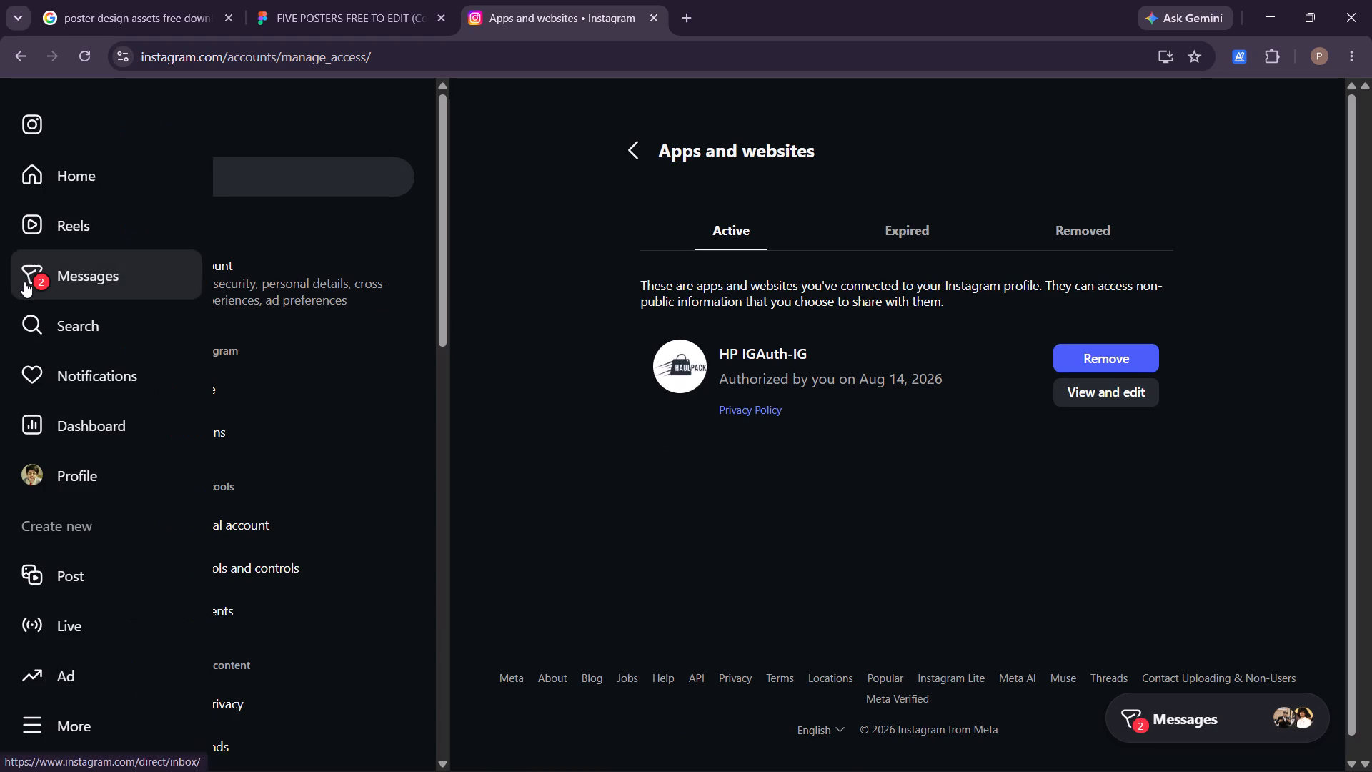
Open the Instagram direct messages inbox.
click(24, 282)
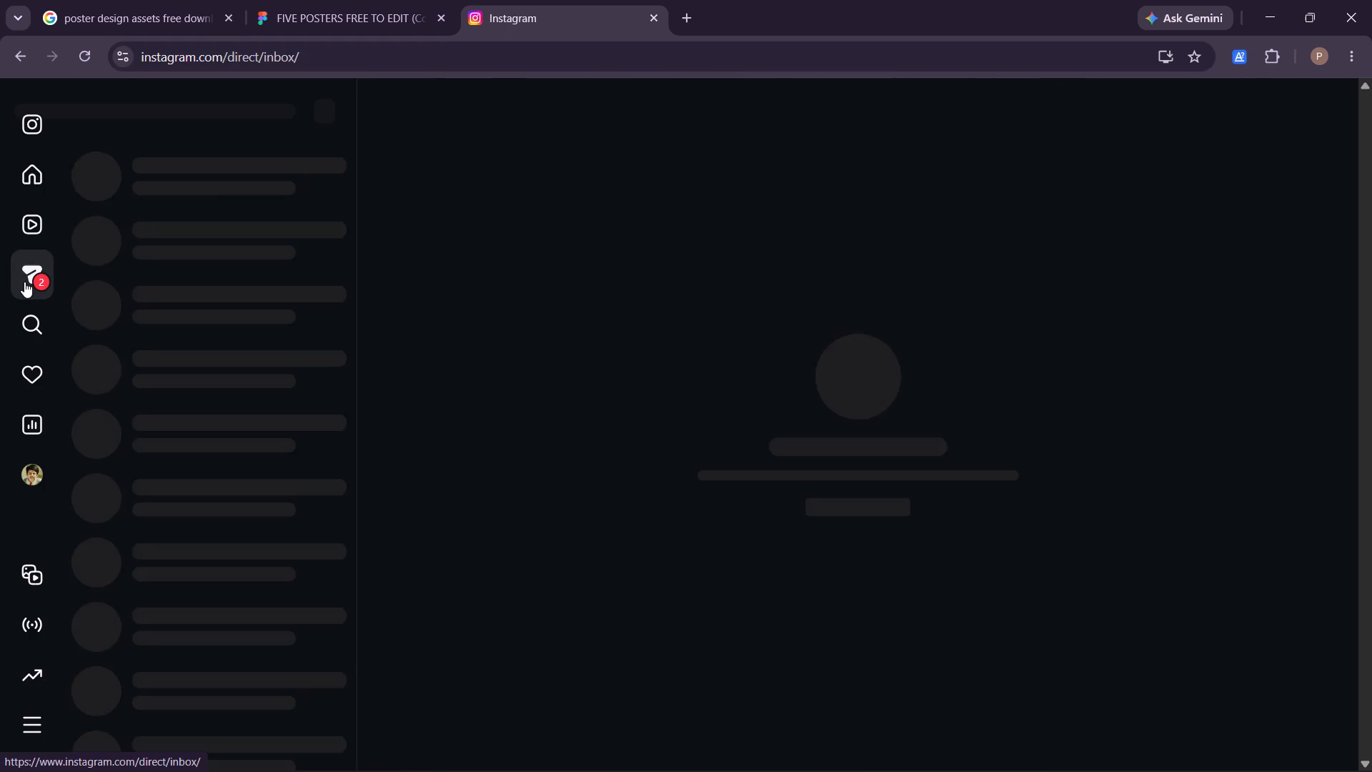
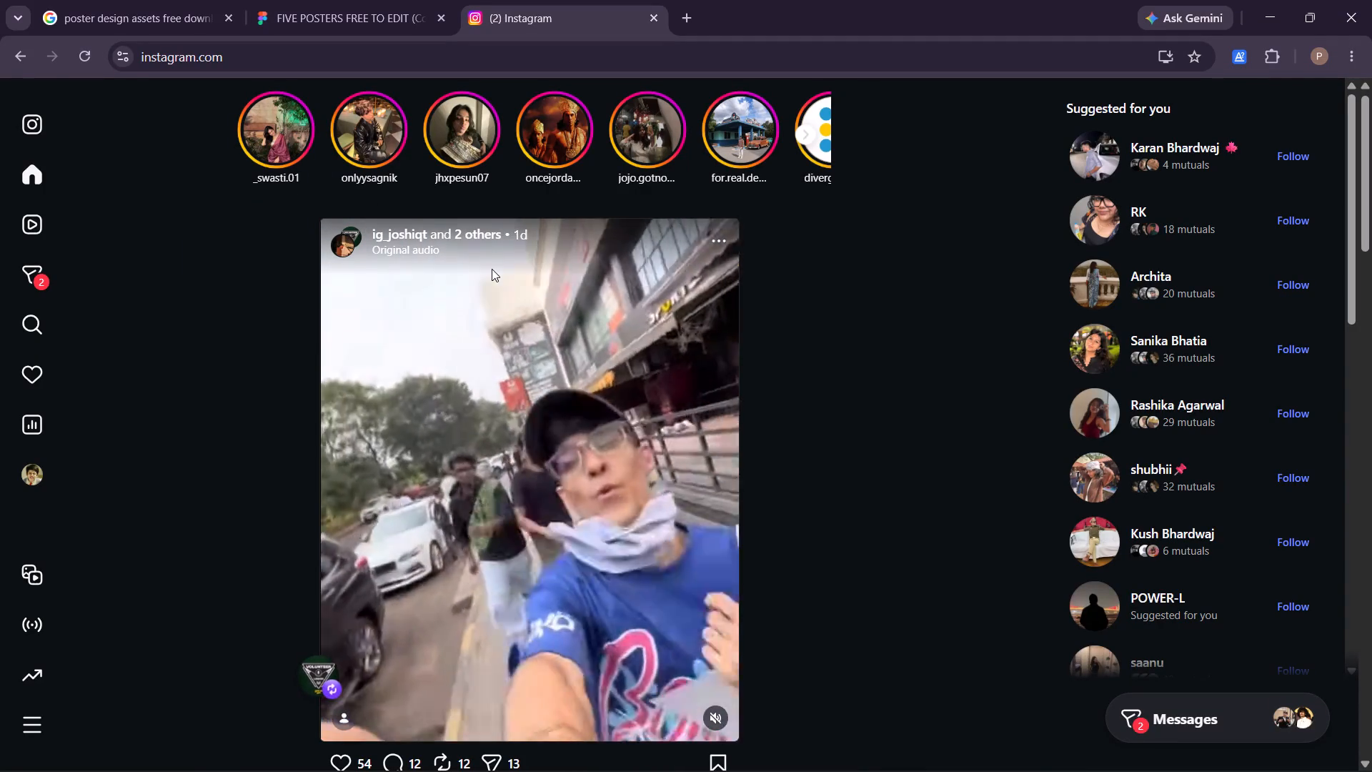
Look through the recent posts in the Instagram home feed.
scroll(492, 269, down, 7)
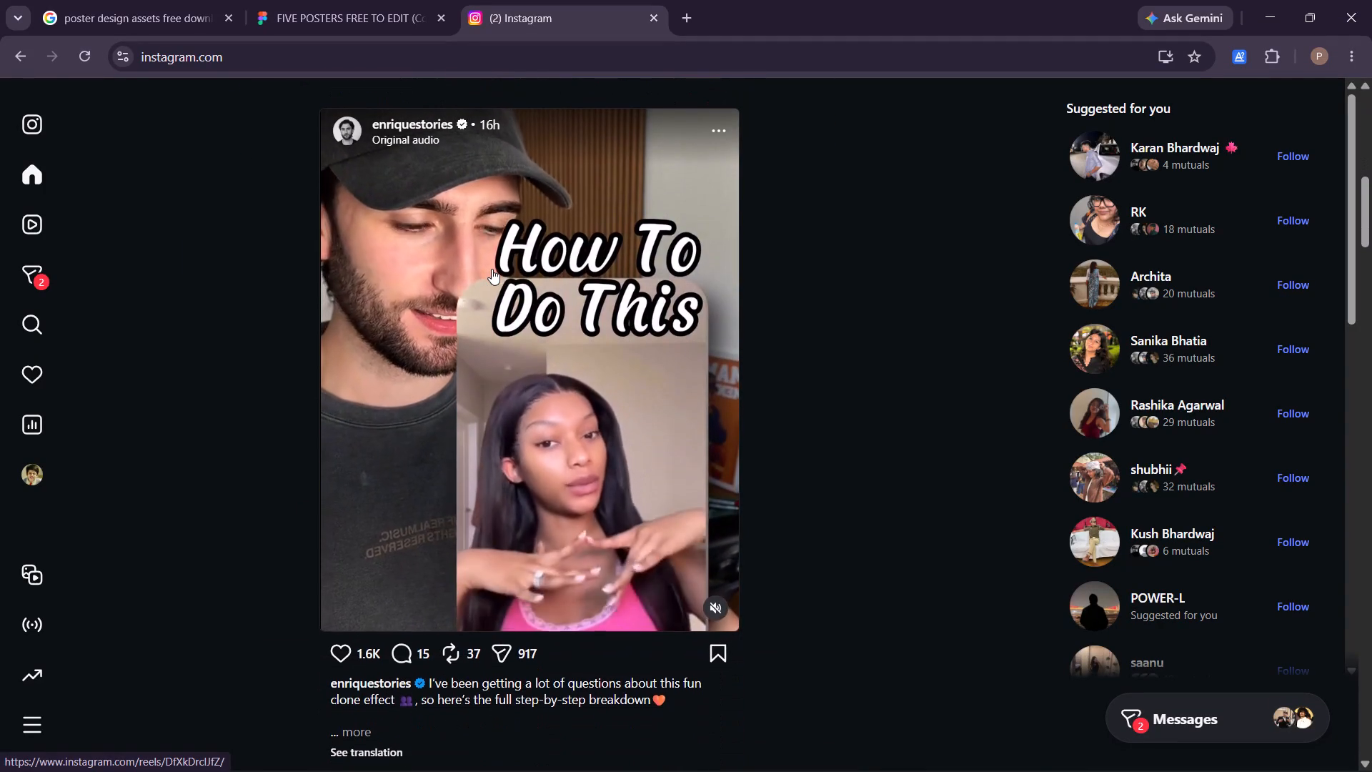
scroll(492, 269, down, 6)
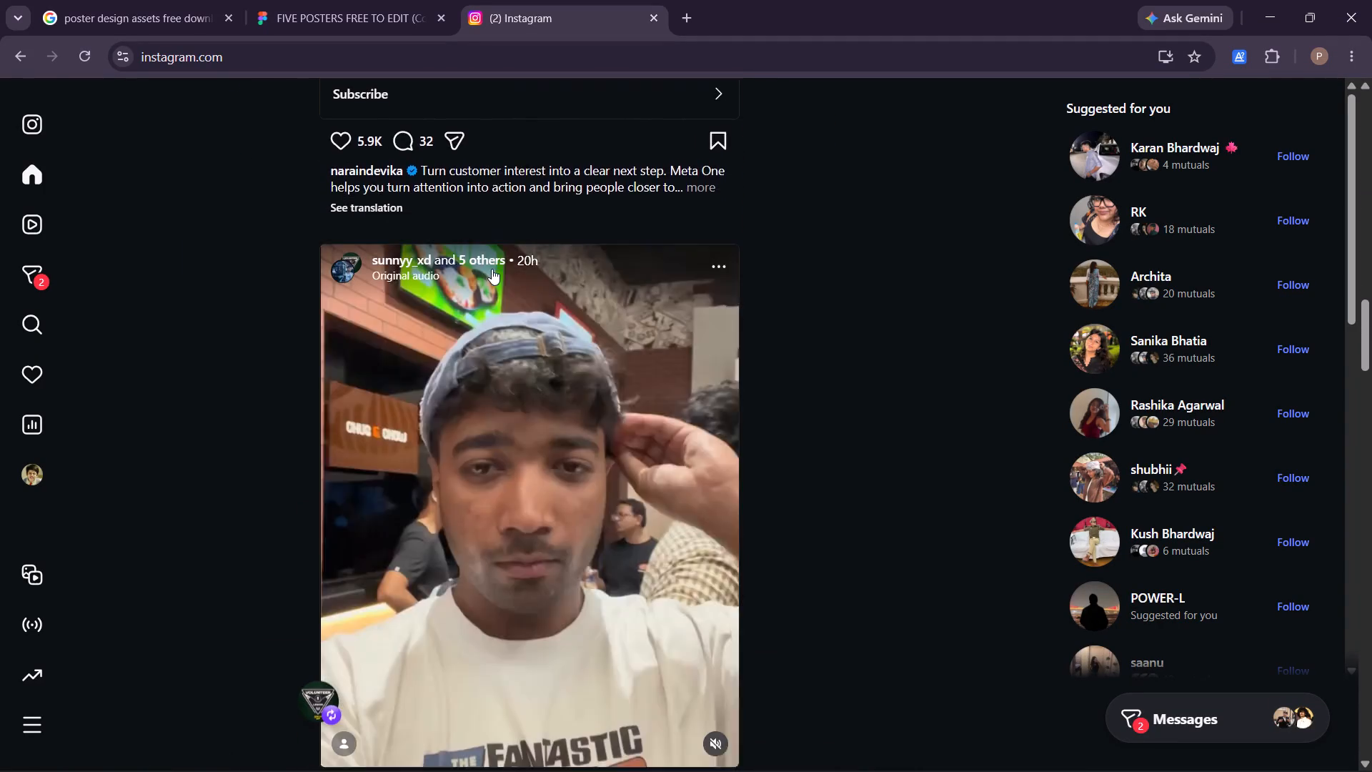
scroll(544, 558, down, 5)
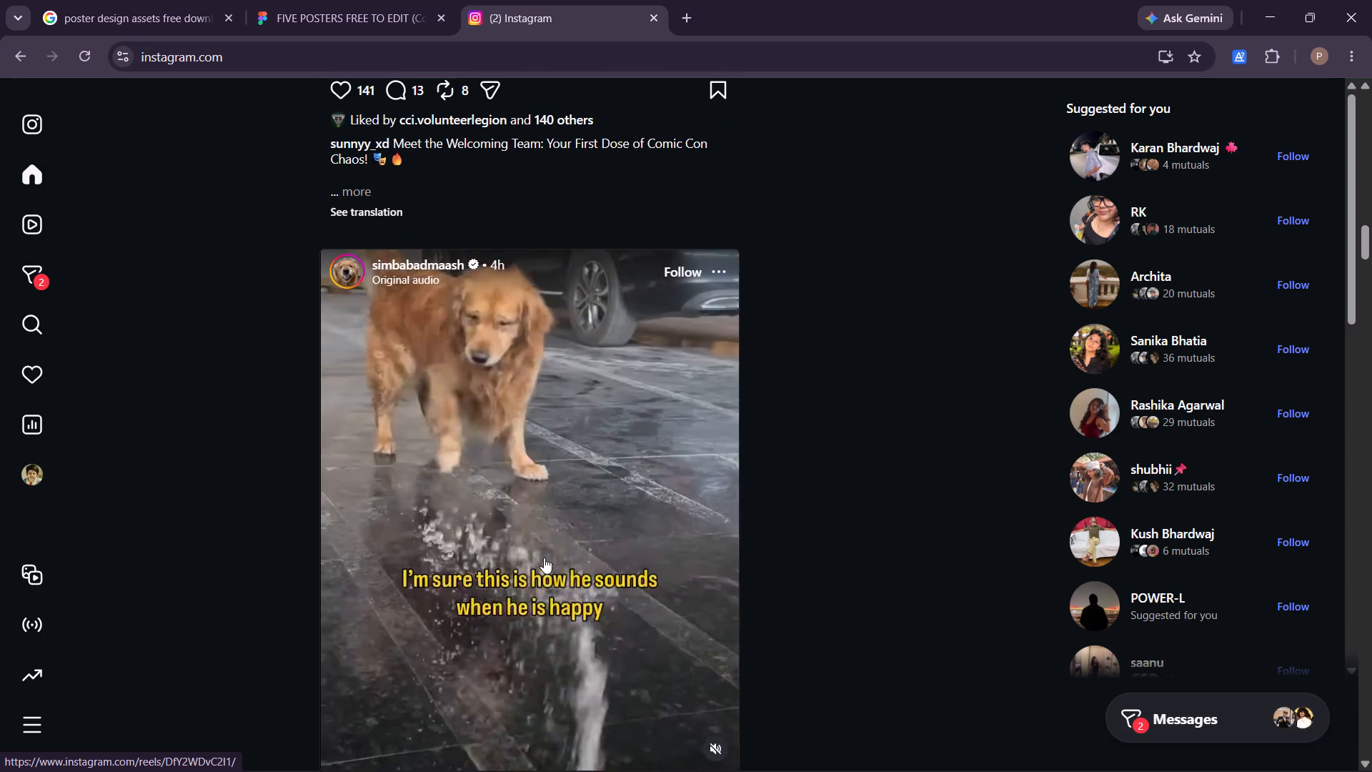
scroll(544, 558, up, 1)
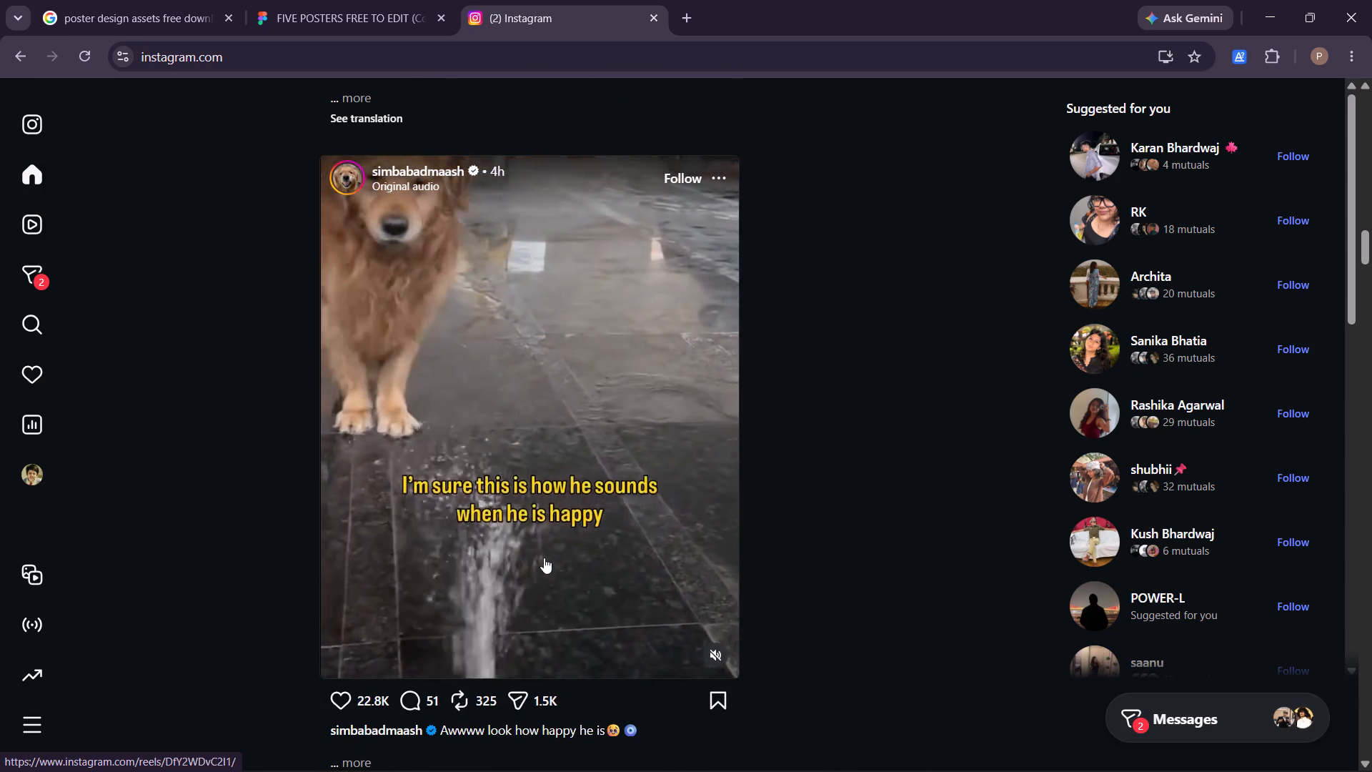
scroll(544, 558, up, 1)
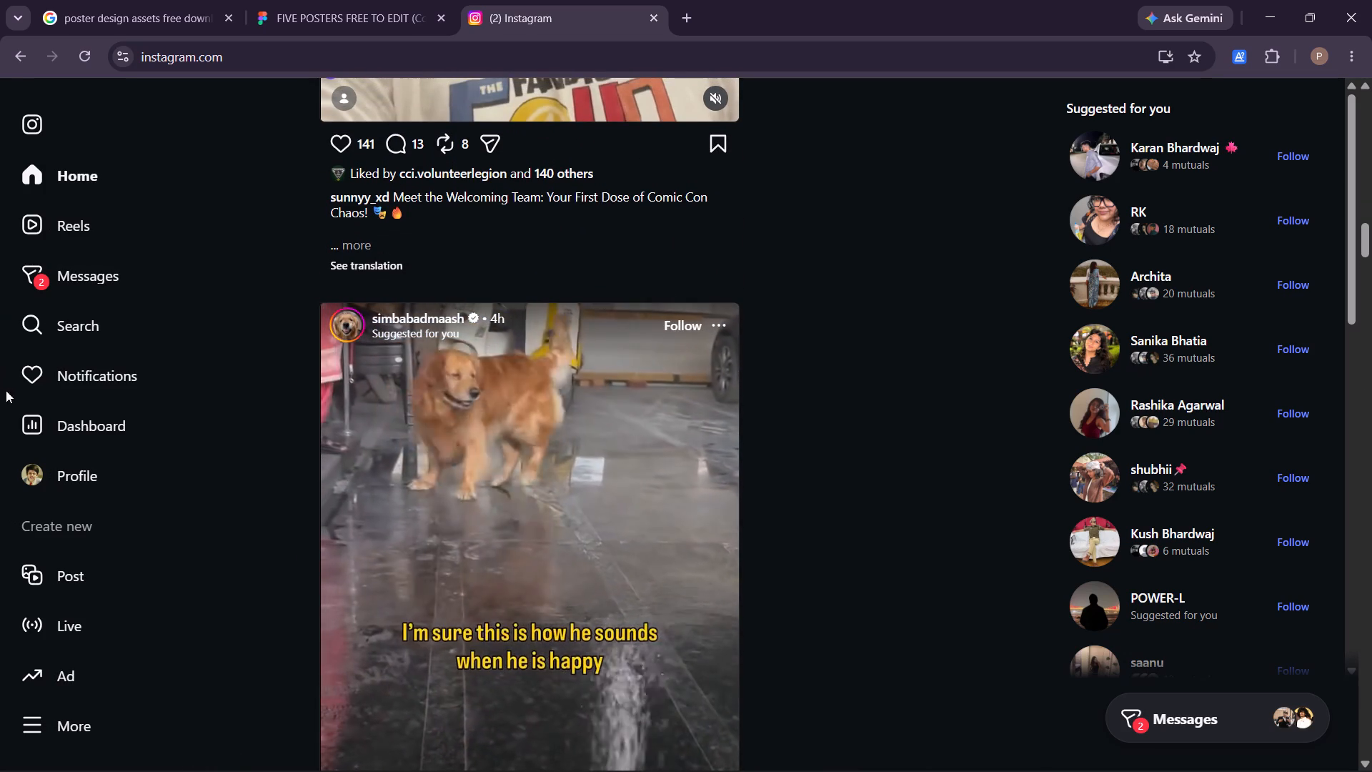
Search Instagram for "poster design".
click(71, 335)
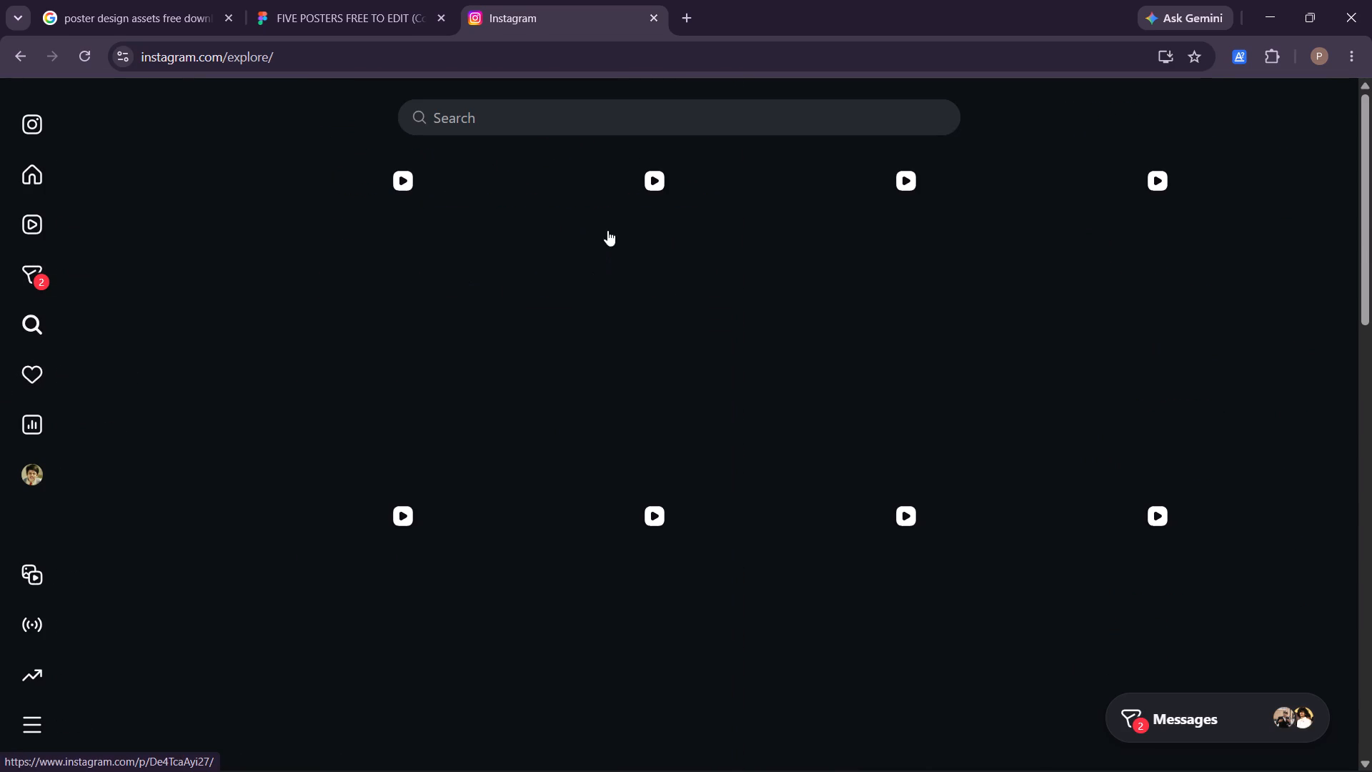
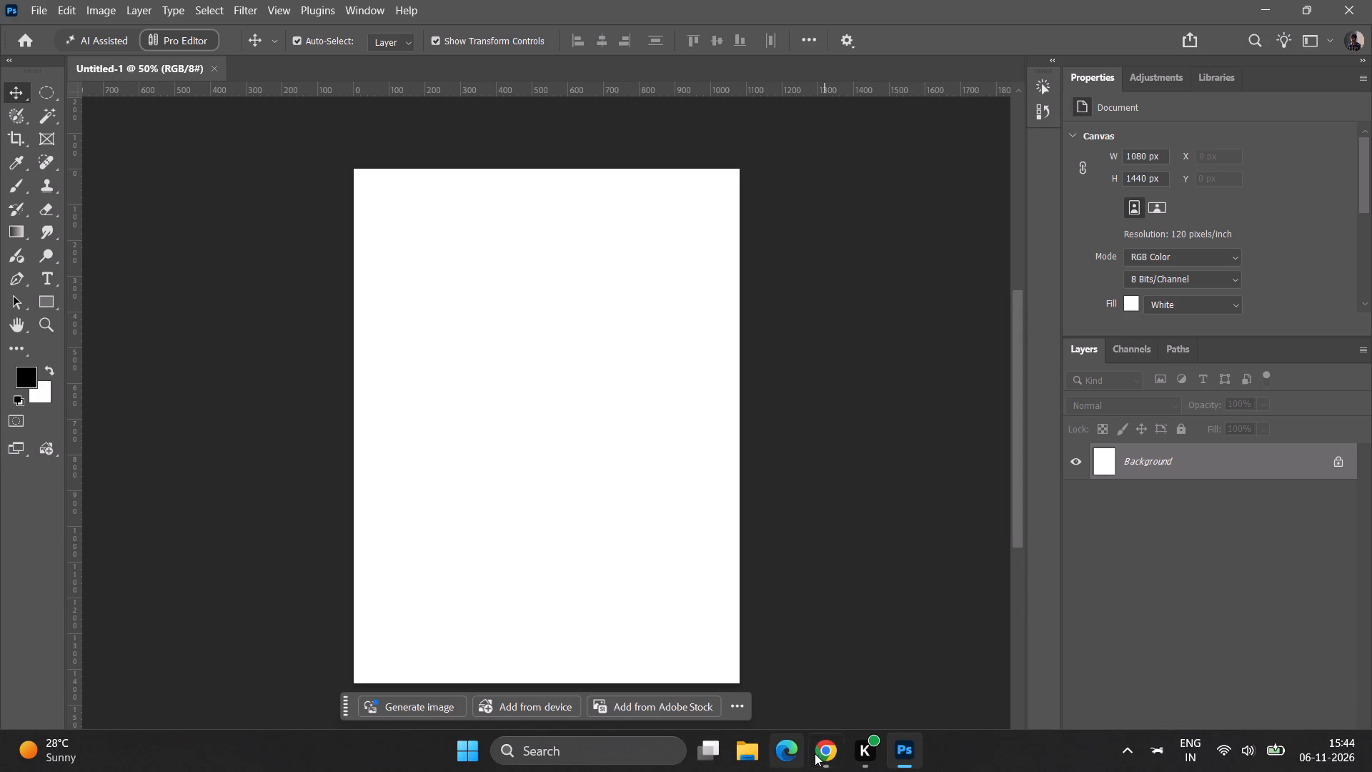
Switch to Chrome and search Google Images in a new tab for "wooden table bg".
click(838, 749)
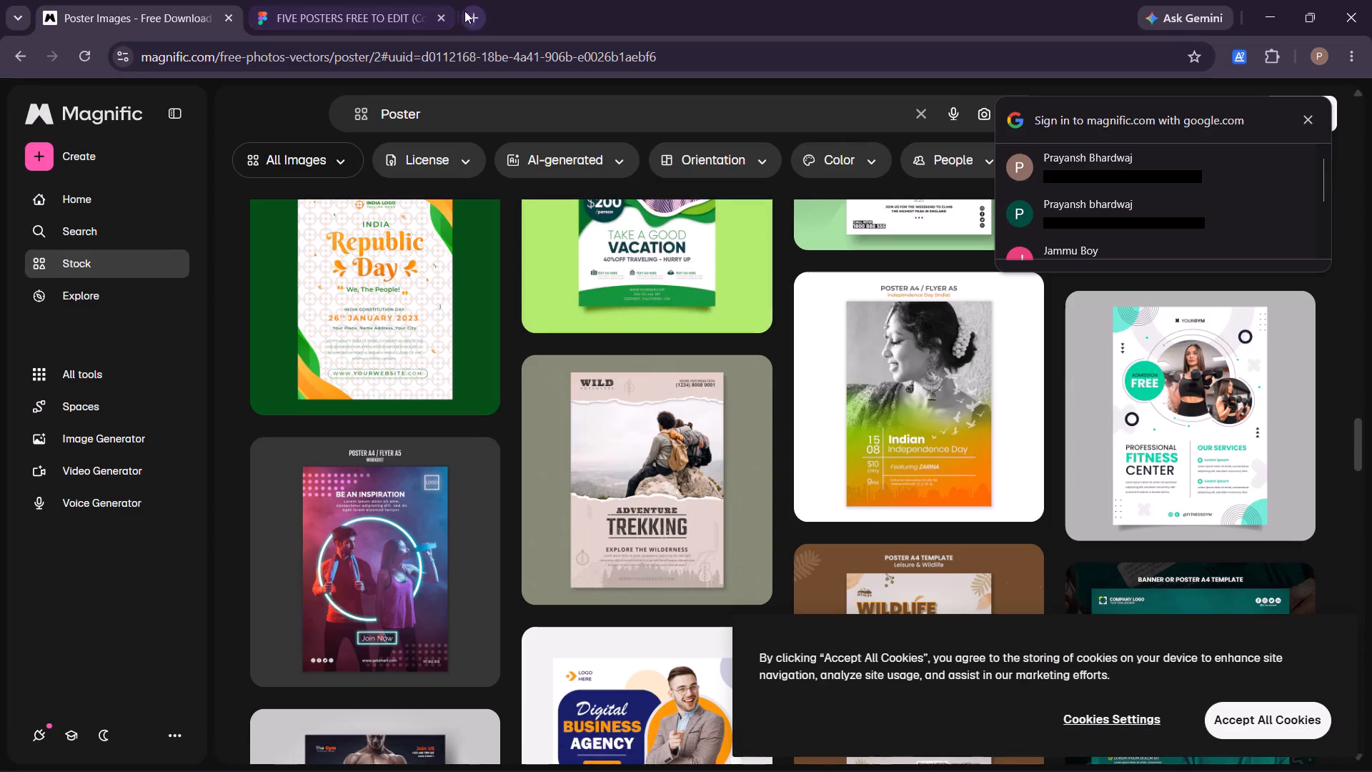
click(468, 16)
click(427, 64)
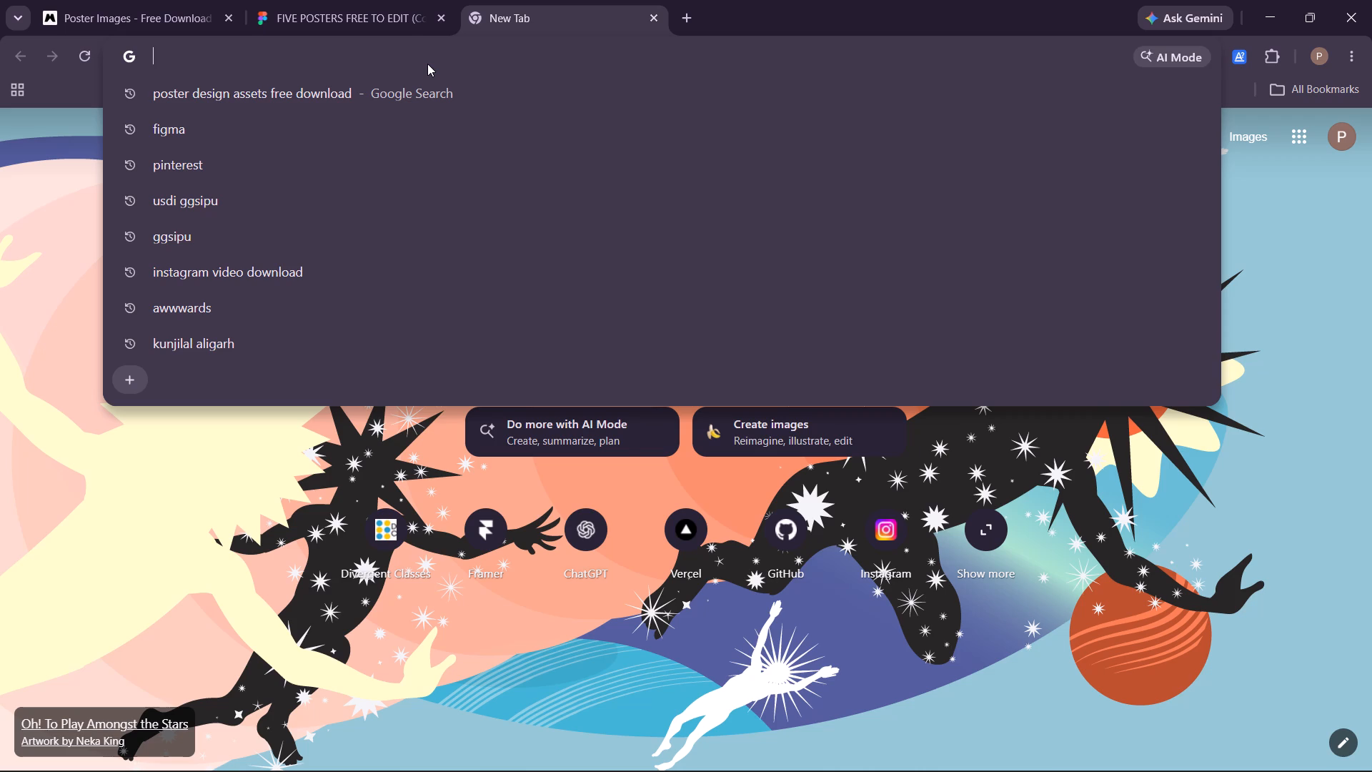
text(woodedn)
key(BackSpace)
key(BackSpace)
text(n table bg)
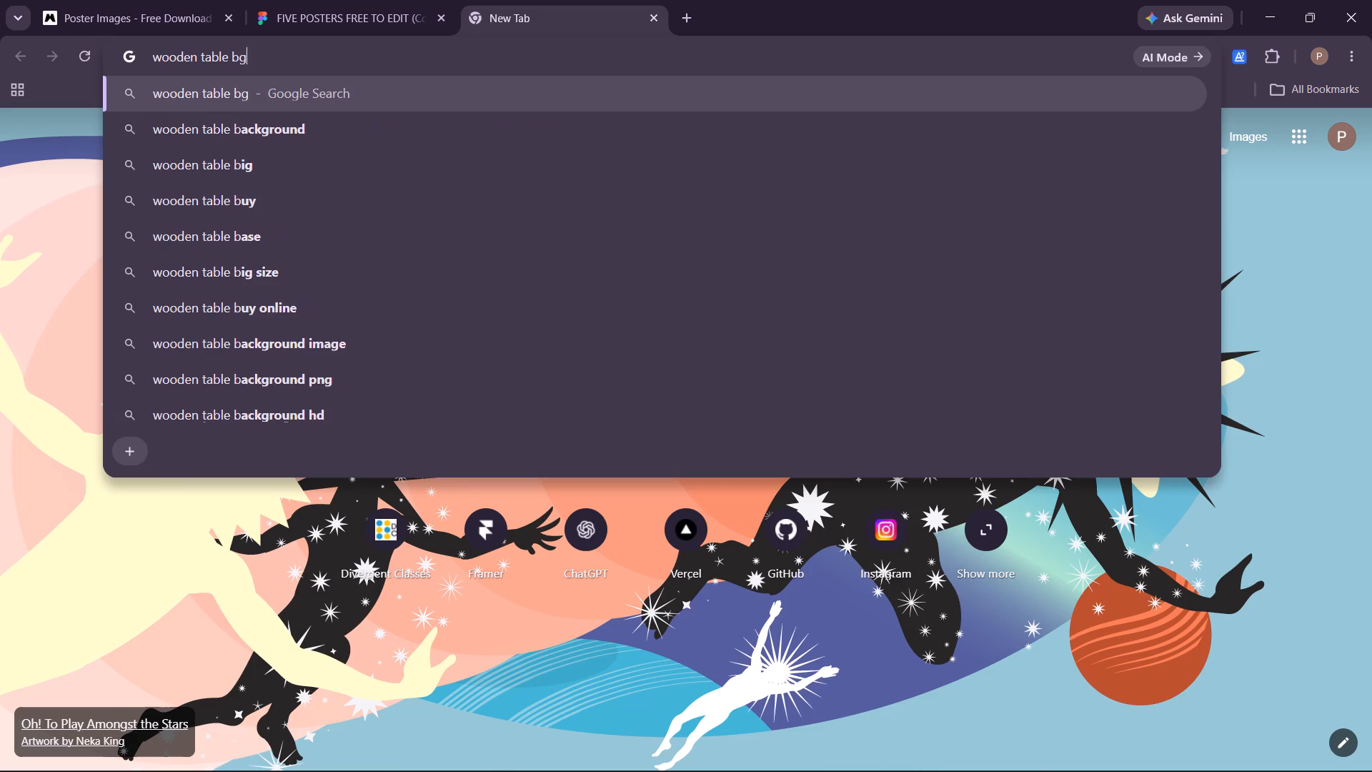
key(Return)
click(299, 181)
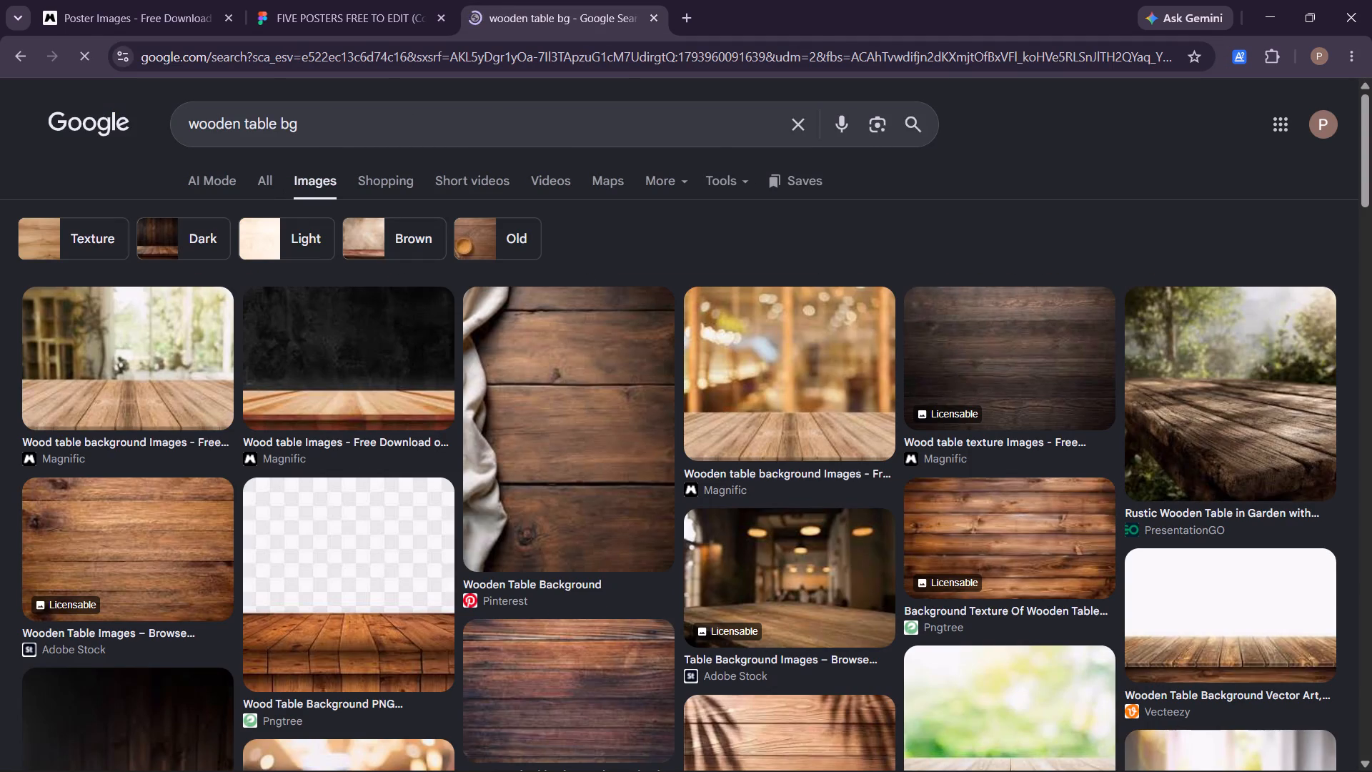
Preview the wooden table background with draped cloth and browse its related images, including the Magnific wood texture.
click(583, 431)
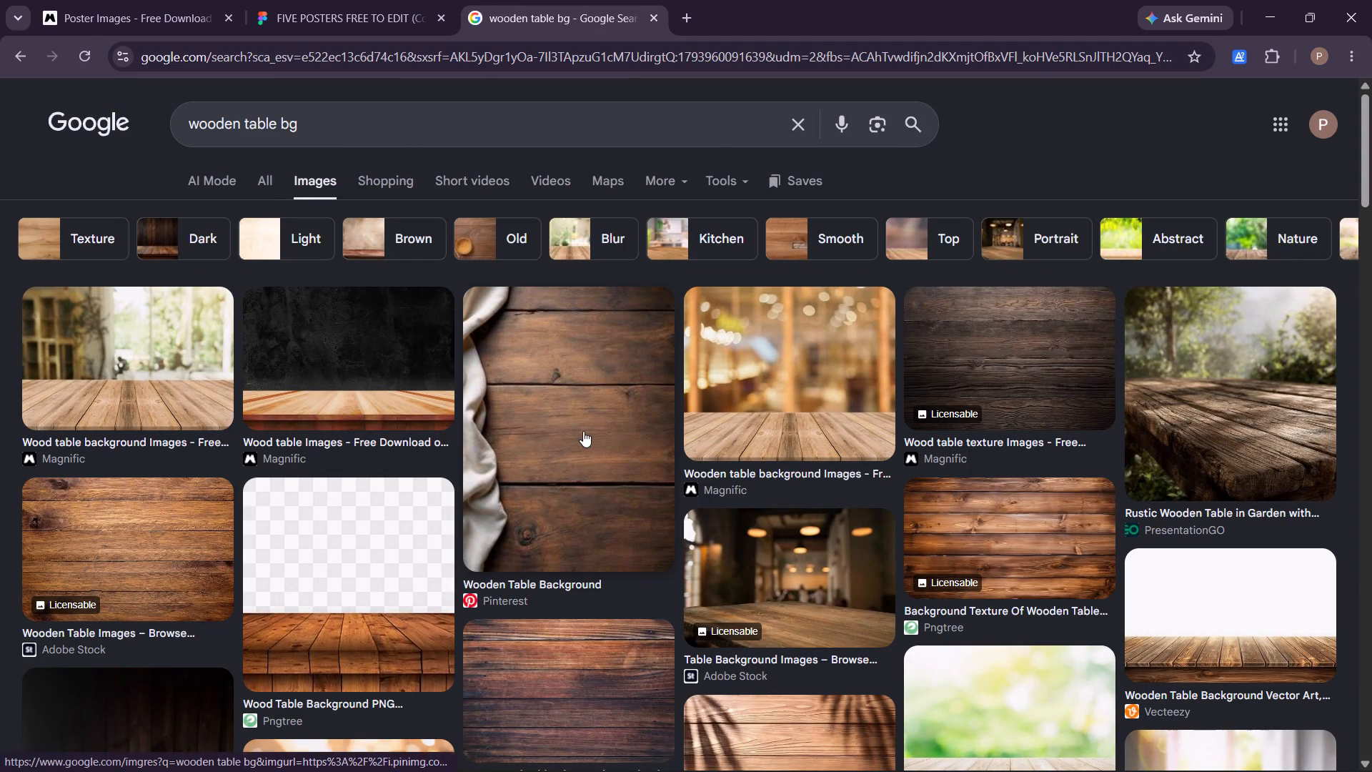
scroll(852, 721, down, 3)
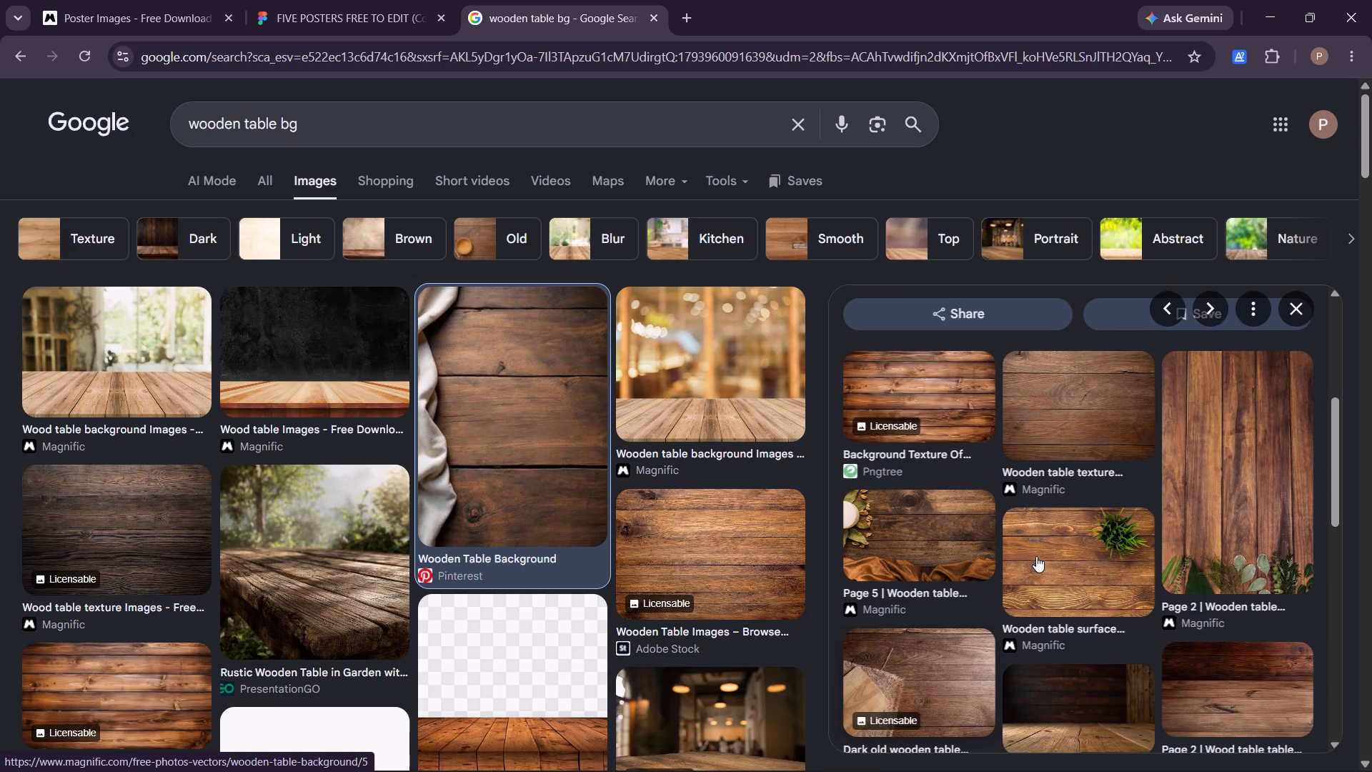
scroll(1040, 403, down, 2)
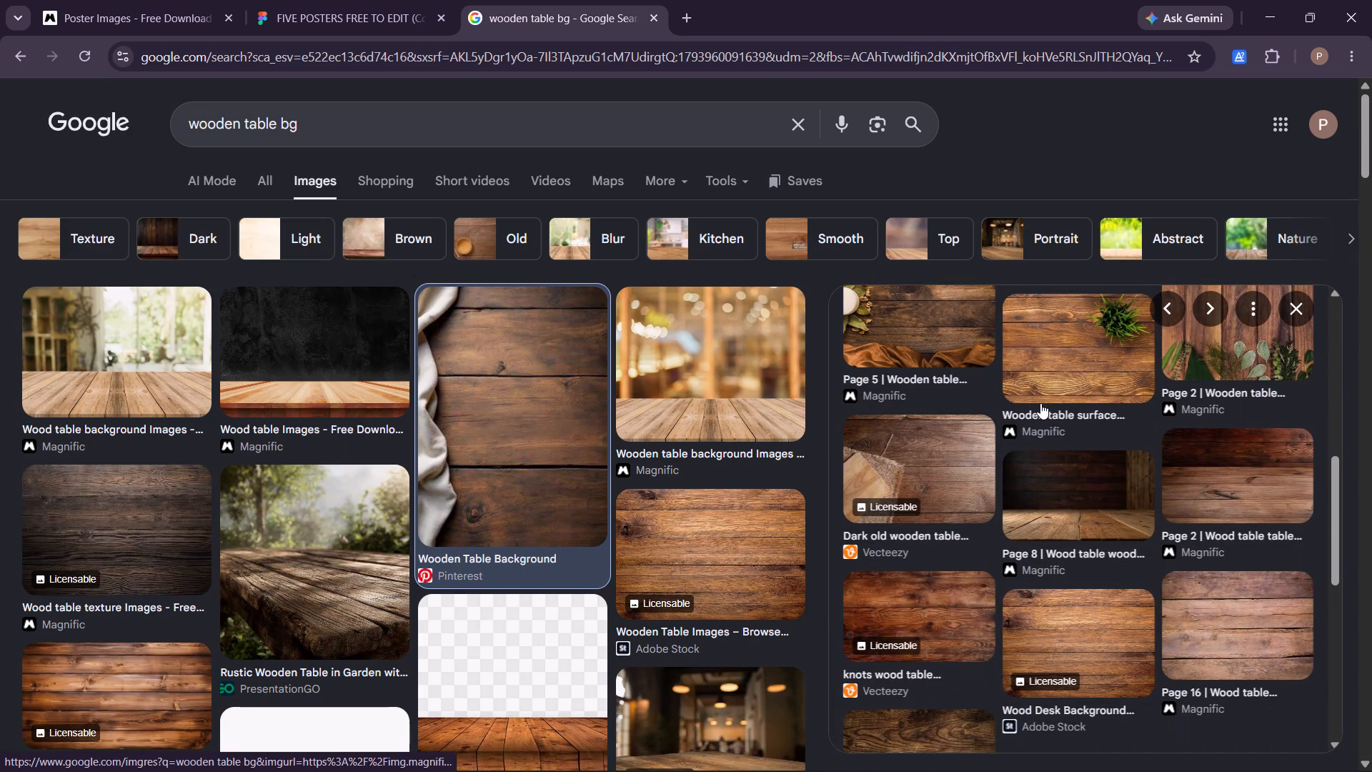
scroll(1040, 403, up, 3)
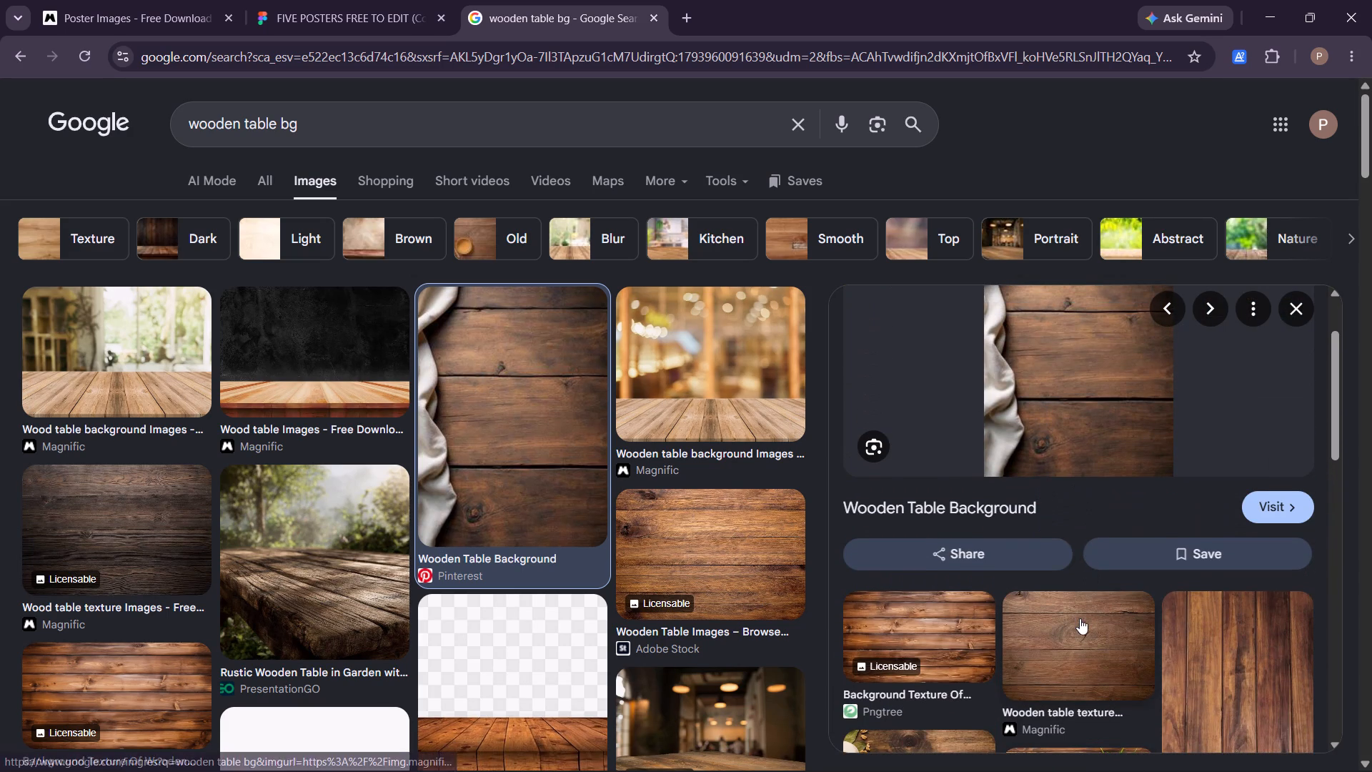
click(1080, 618)
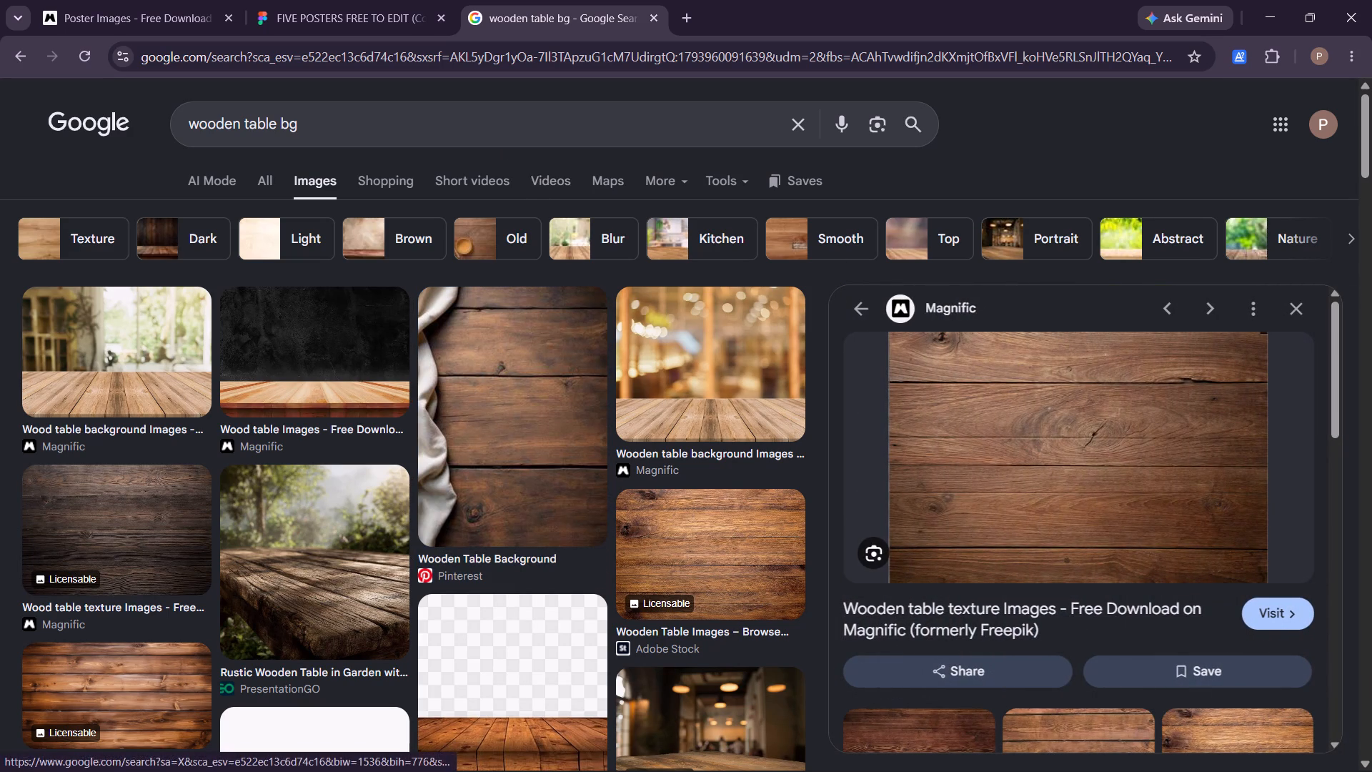
Extend the image search to "wooden table bg for poster".
click(468, 126)
key(space)
text(for poster)
key(Return)
Refine the image search to "wooden table bg for poster design".
click(414, 111)
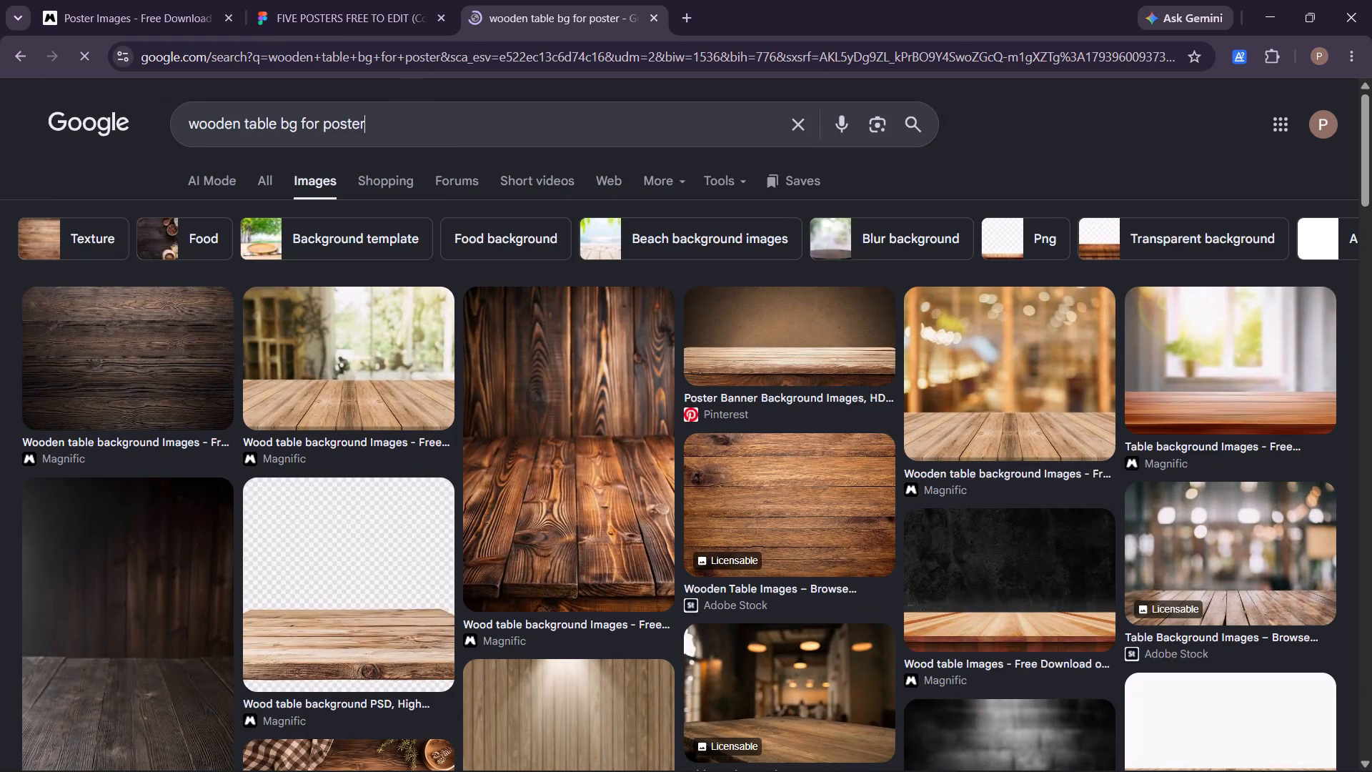
key(space)
text(deo)
key(BackSpace)
text(sign)
key(Return)
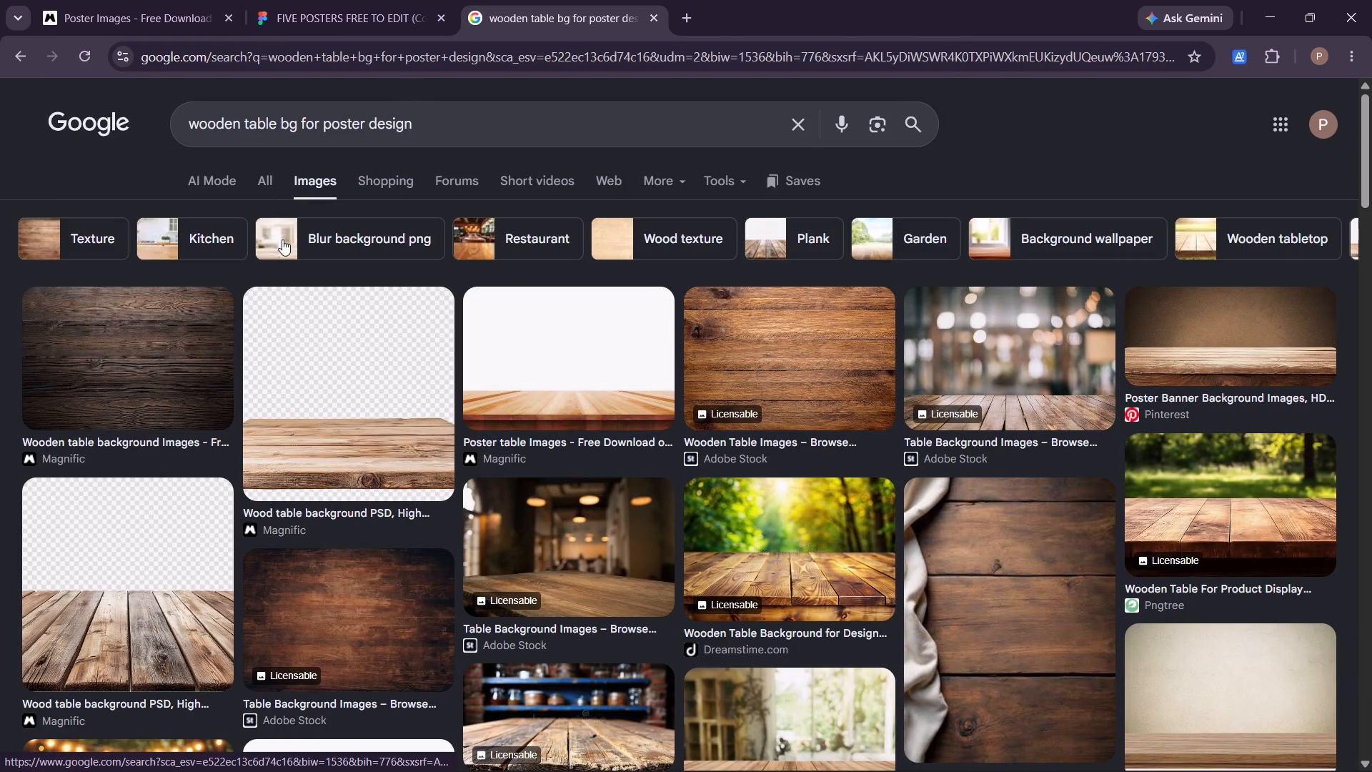
Look through the general web results for sources of wooden table backgrounds.
click(271, 177)
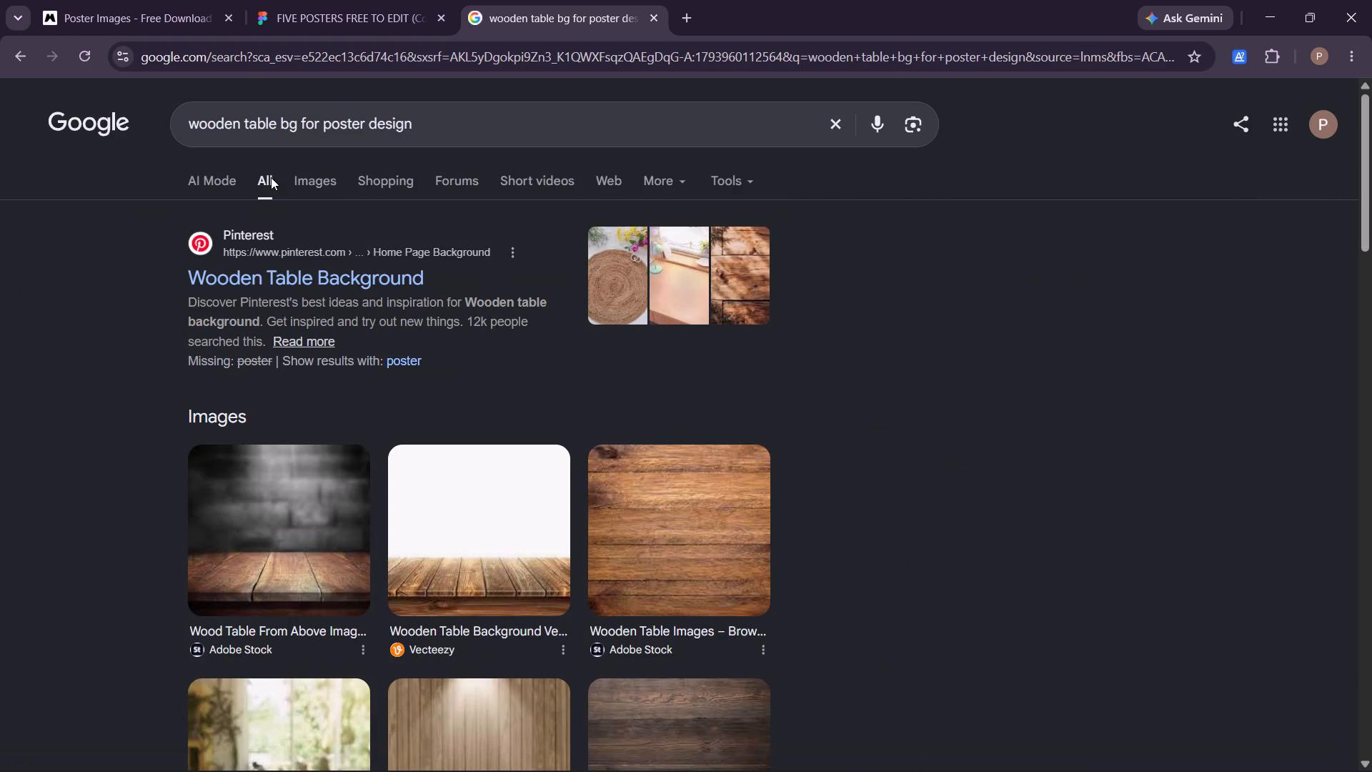
scroll(376, 539, down, 3)
scroll(376, 539, up, 3)
scroll(376, 539, down, 6)
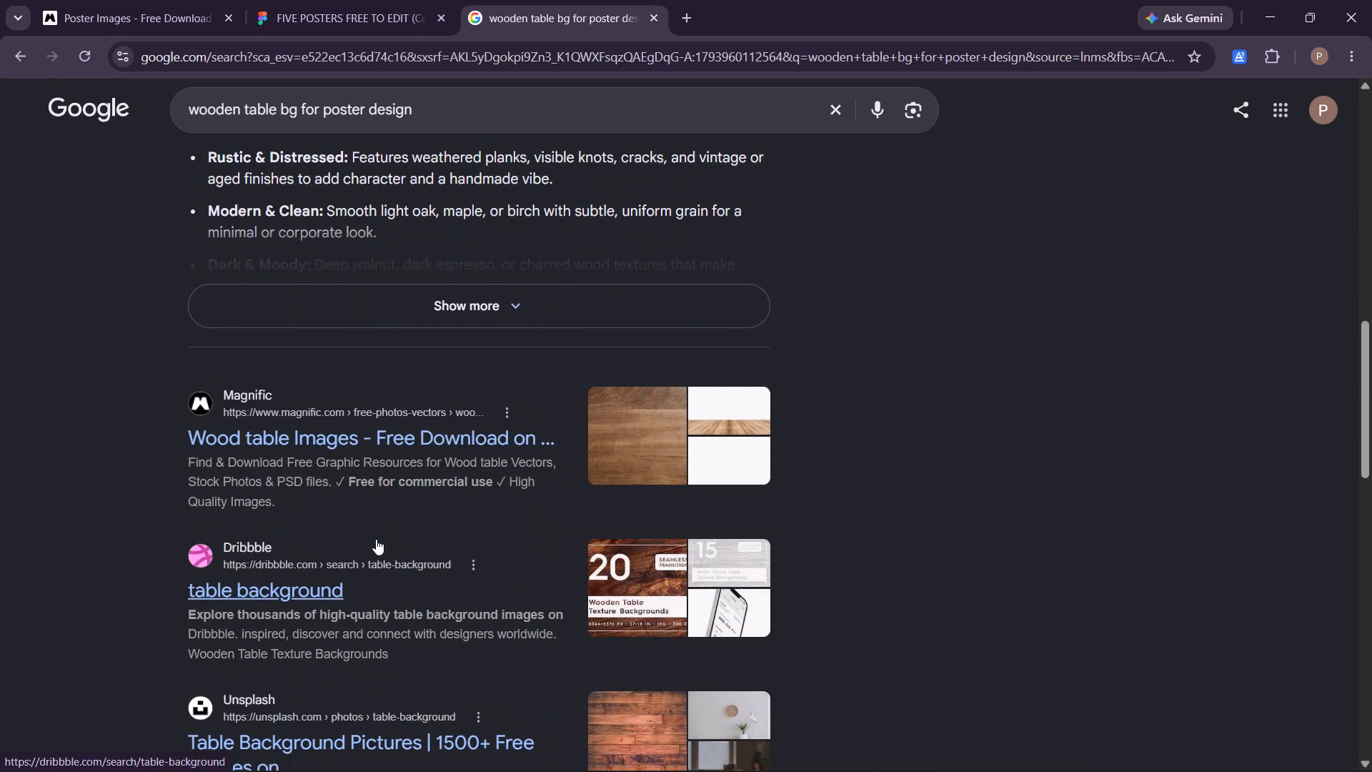
scroll(376, 539, down, 2)
scroll(309, 274, up, 1)
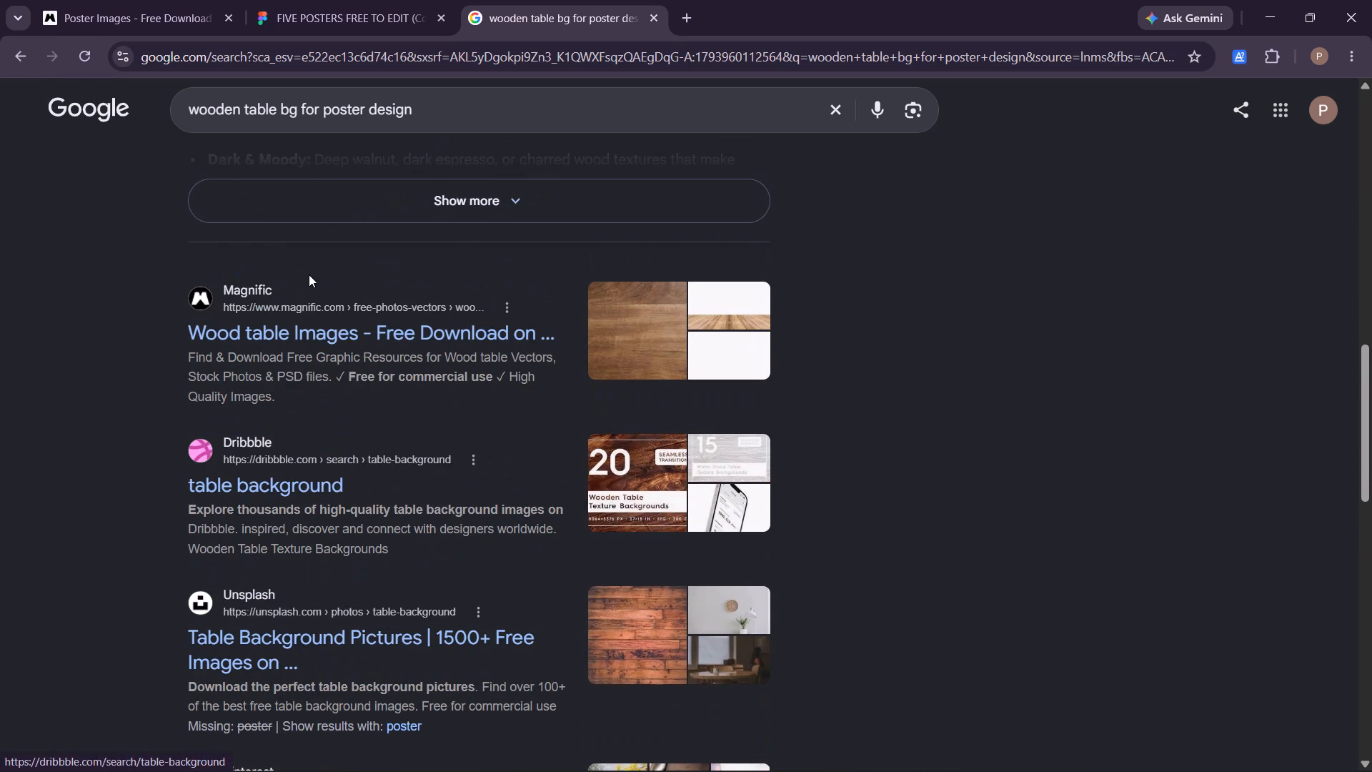
scroll(309, 274, up, 5)
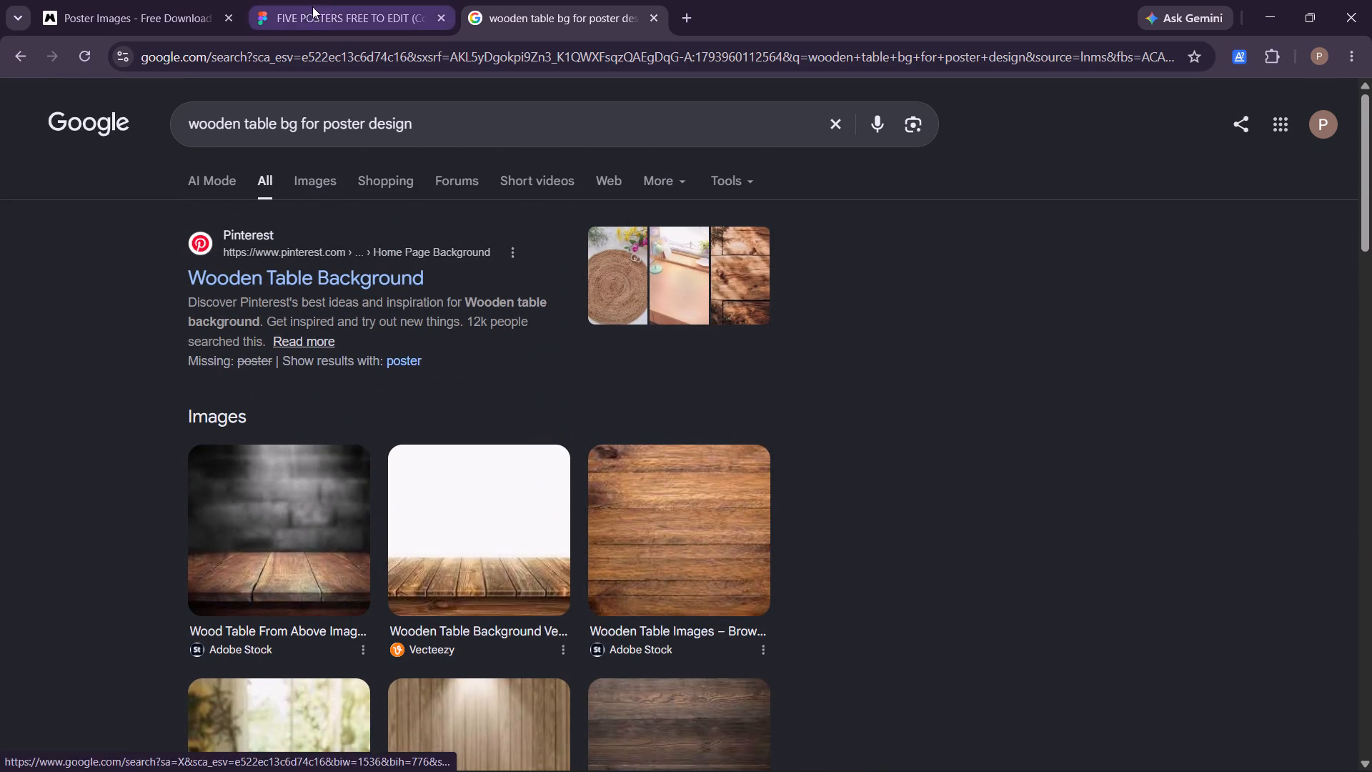
Compare the dark wood and brown Adobe Stock plank backgrounds in the image results, and check the brown one's source page.
click(310, 184)
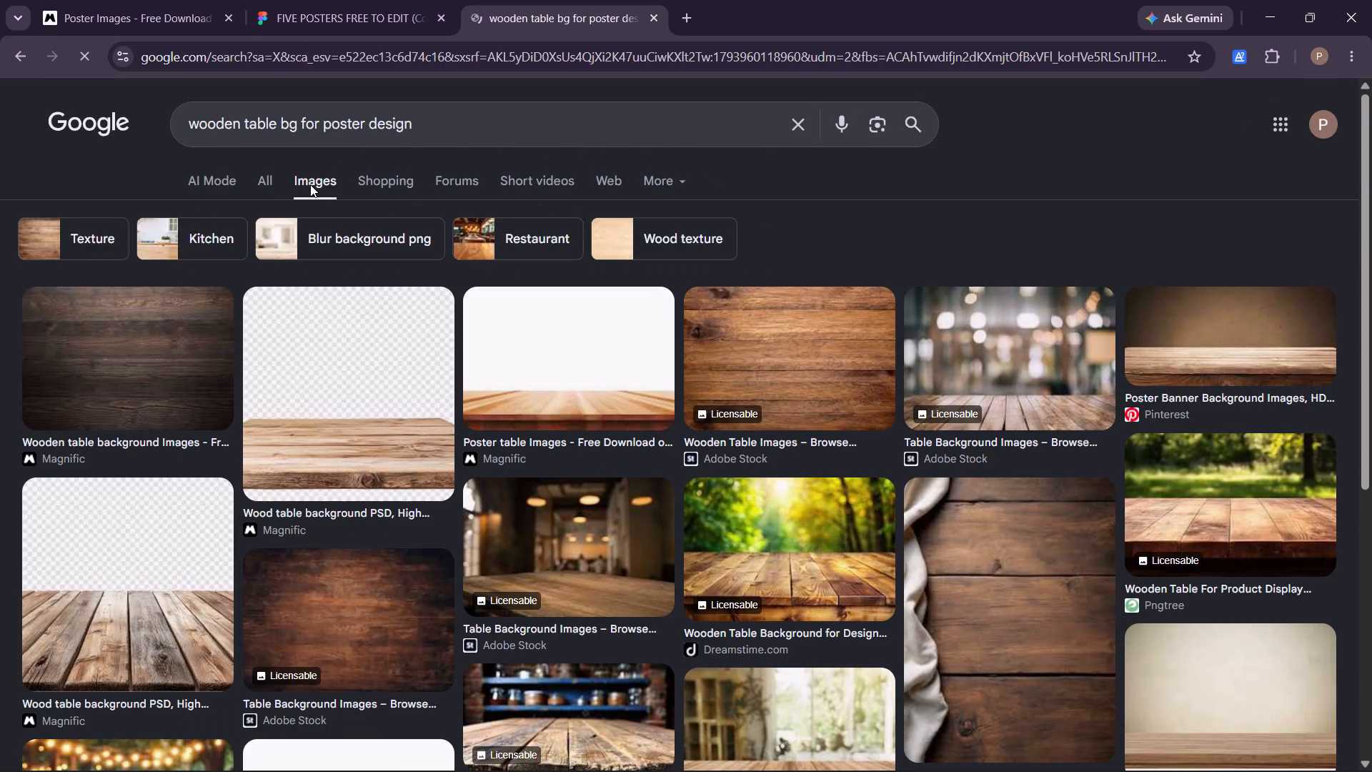
click(140, 358)
scroll(982, 485, down, 2)
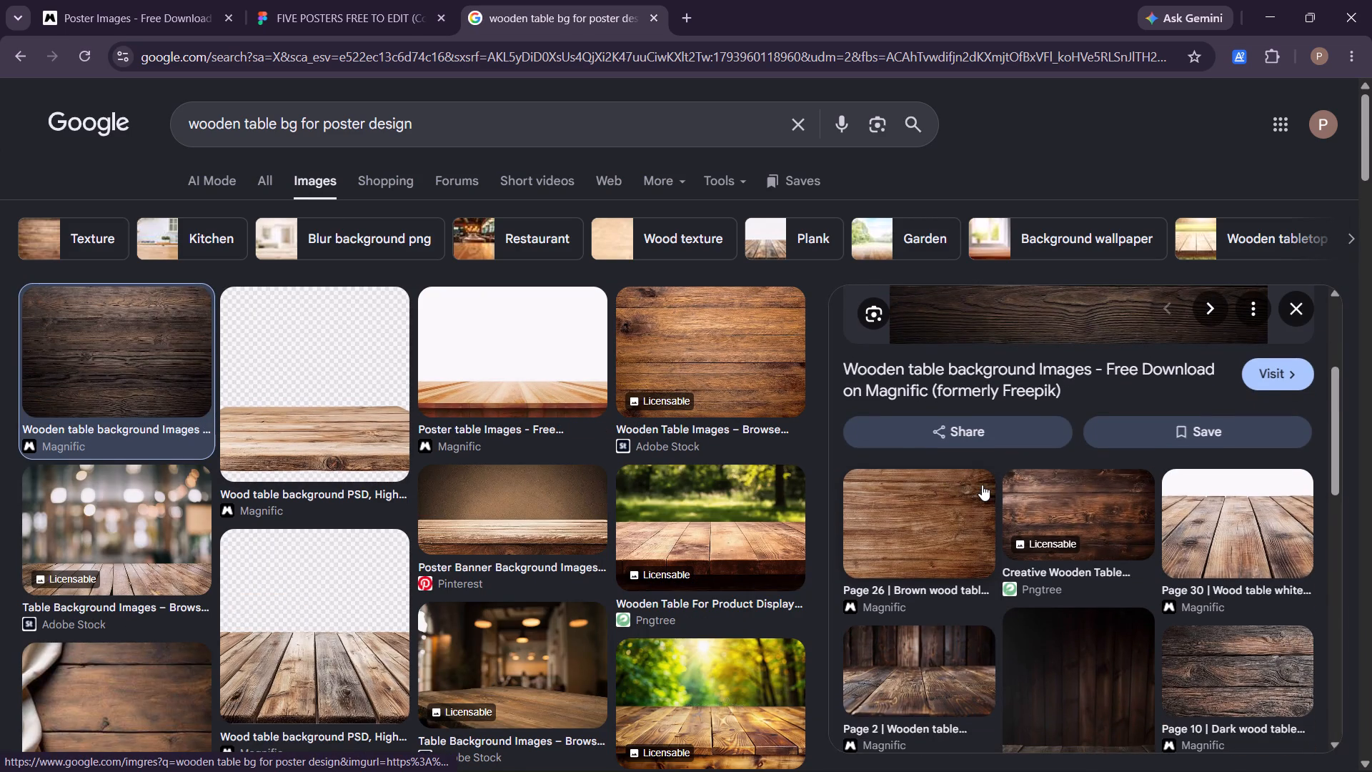
click(757, 349)
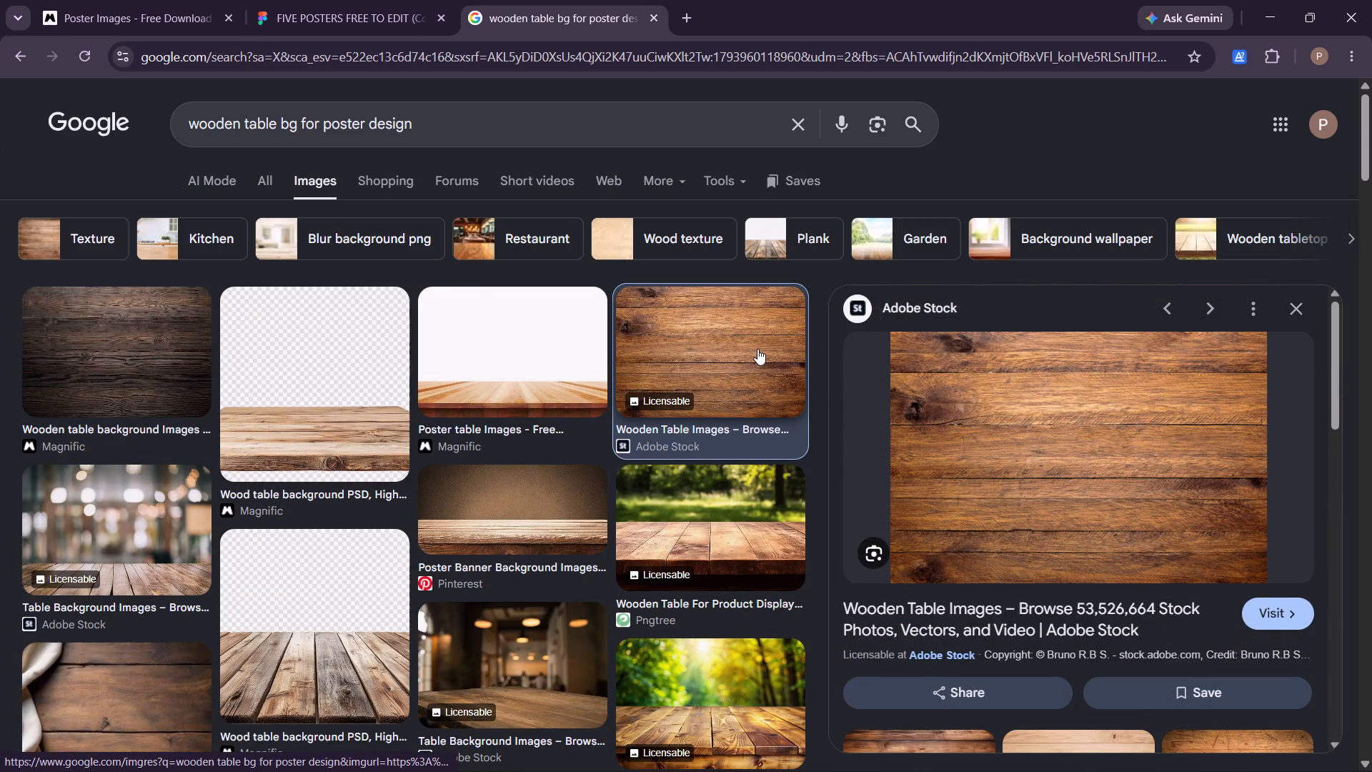
scroll(1158, 462, down, 1)
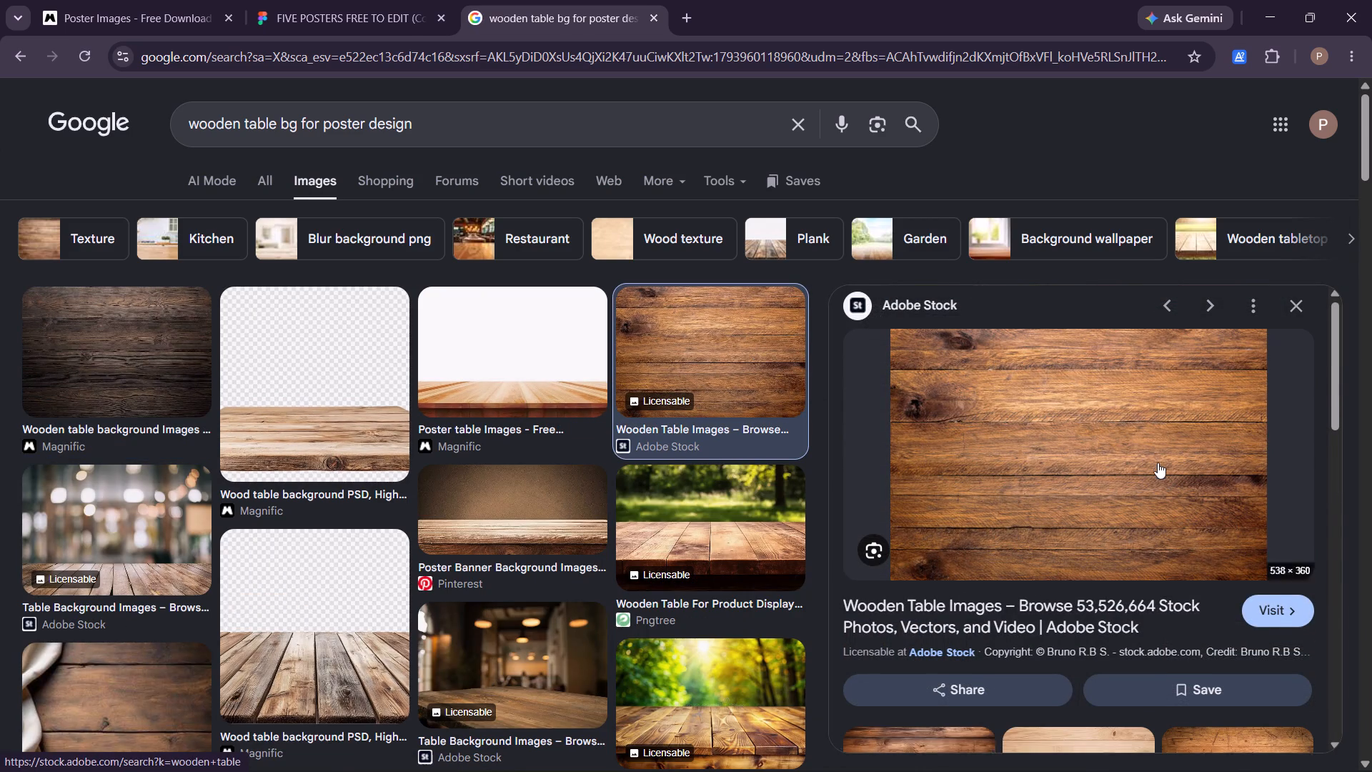
scroll(1158, 462, down, 1)
scroll(1158, 462, up, 4)
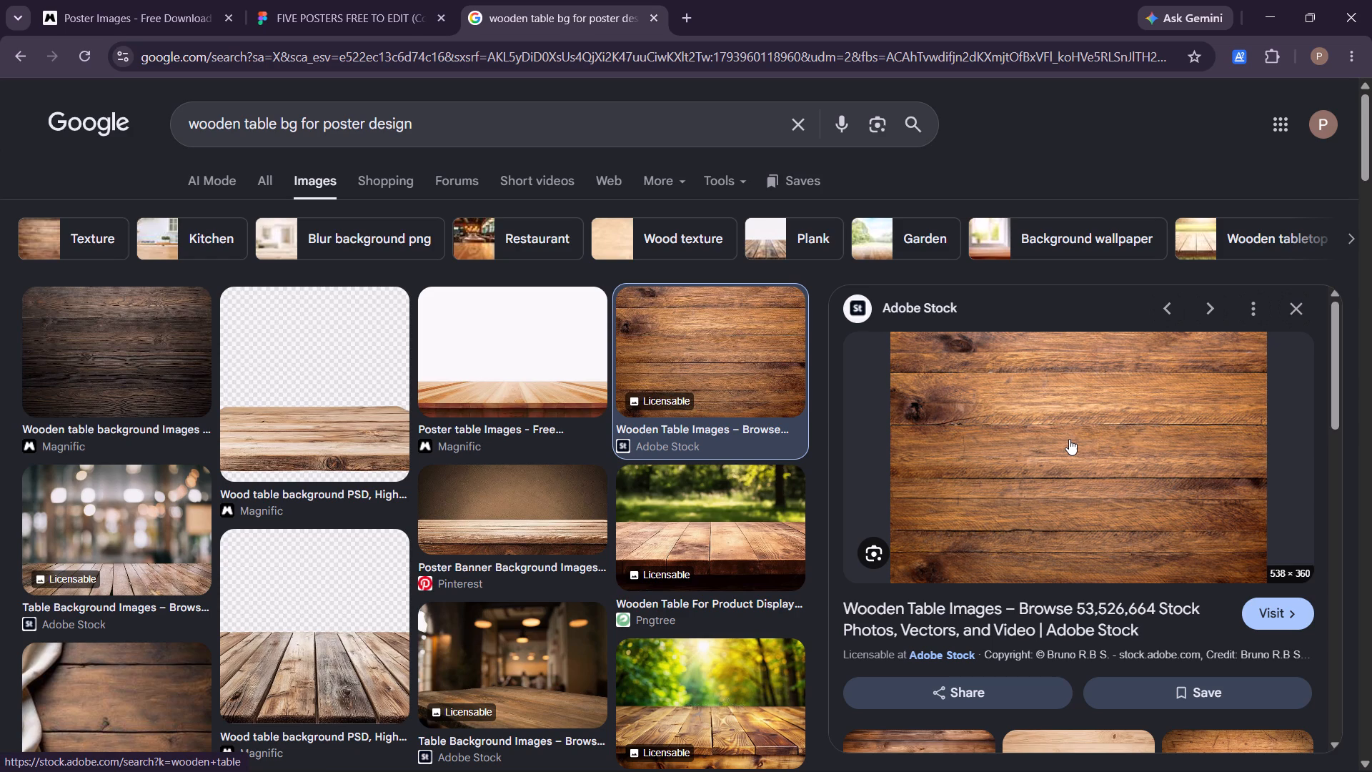
click(1069, 439)
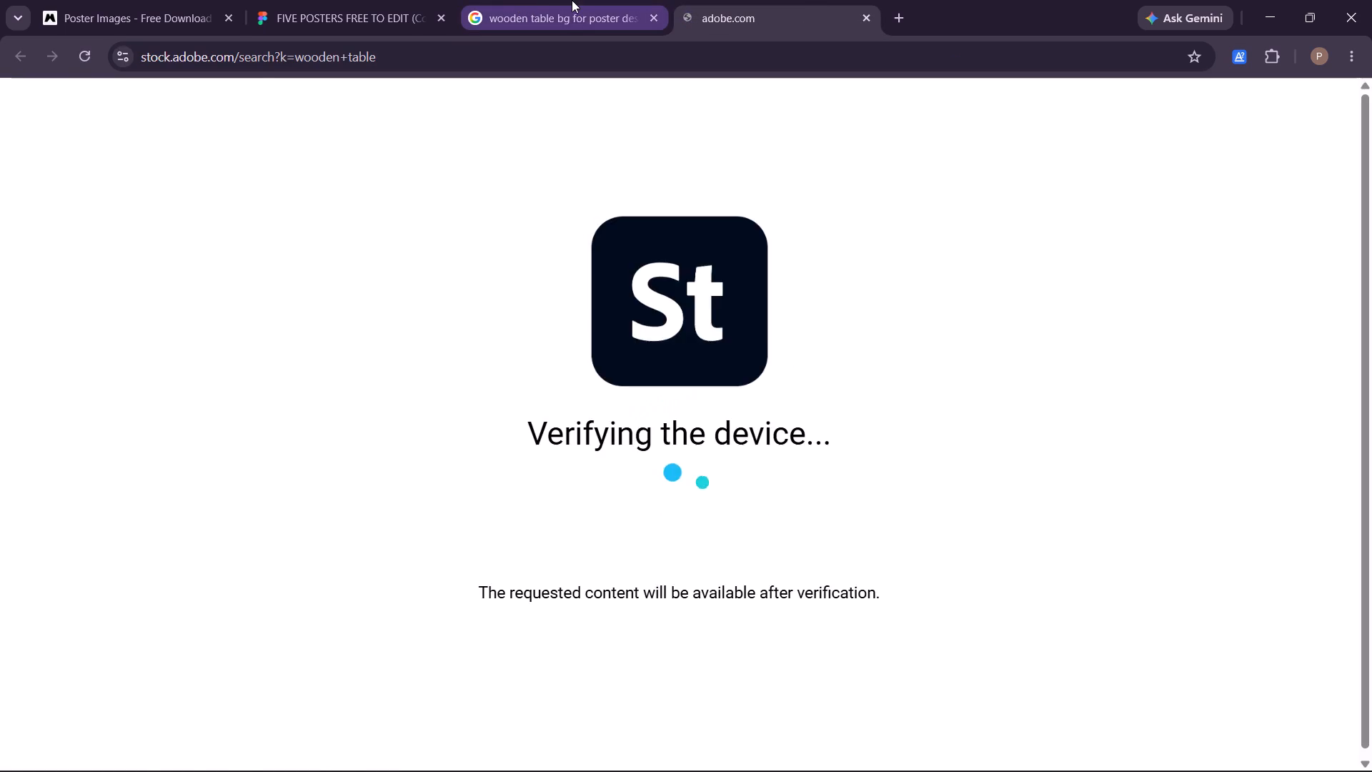
click(572, 0)
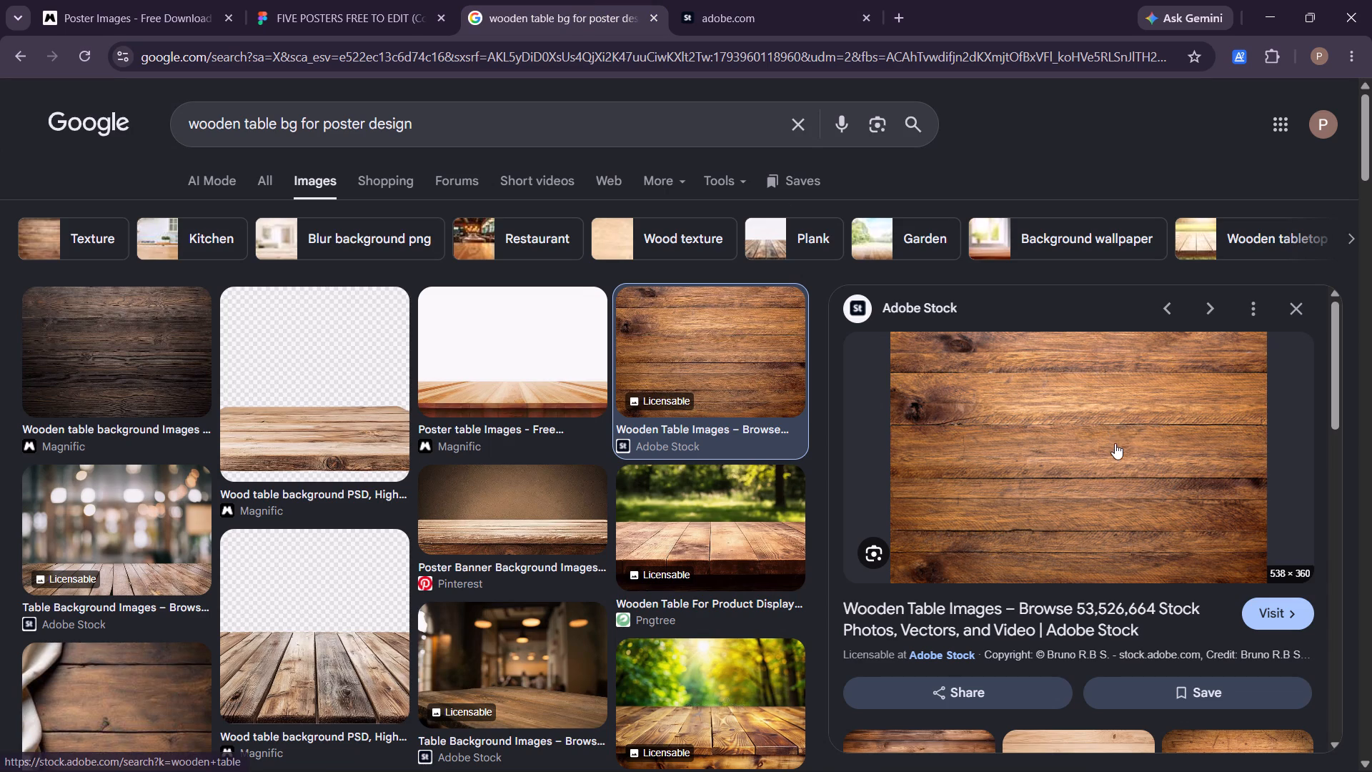
Save the brown Adobe Stock wood plank image to Downloads as "wood" and close its source page.
right_click(1157, 429)
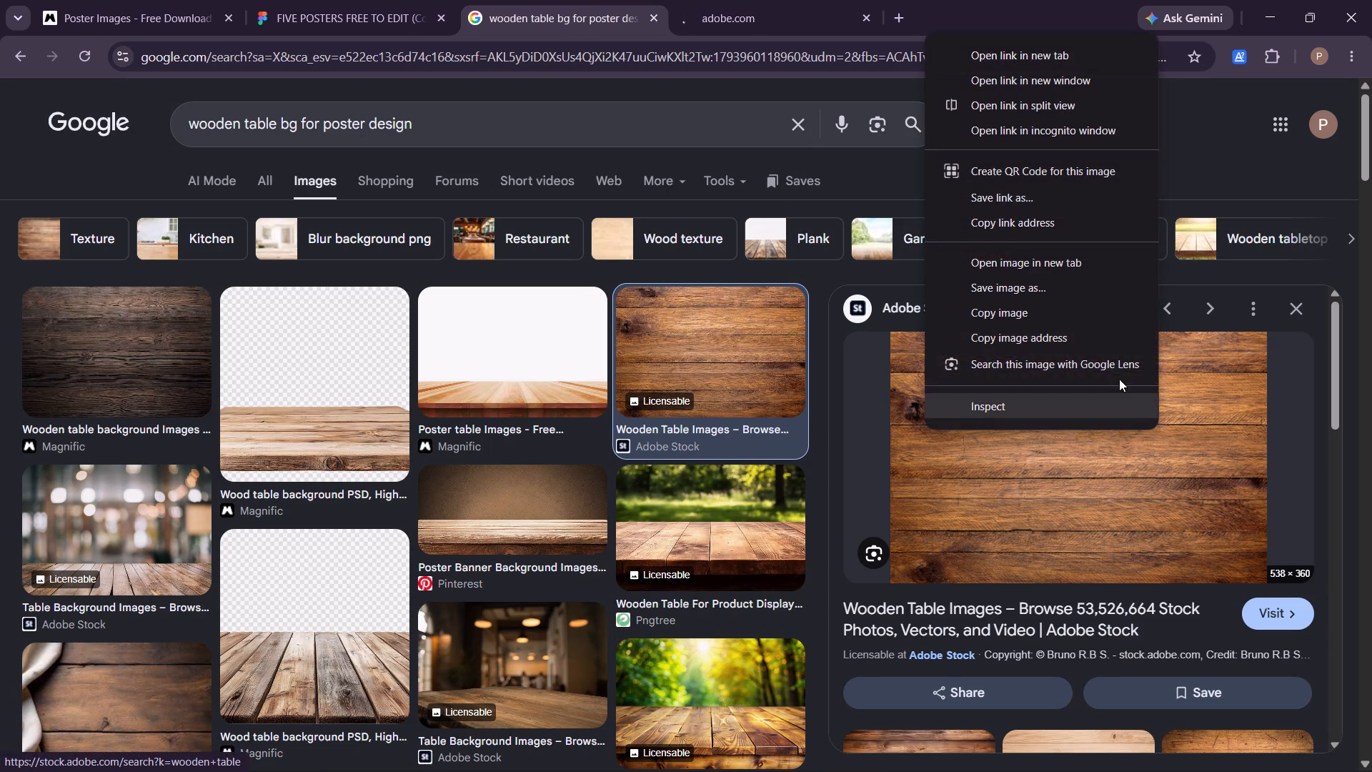
click(1034, 289)
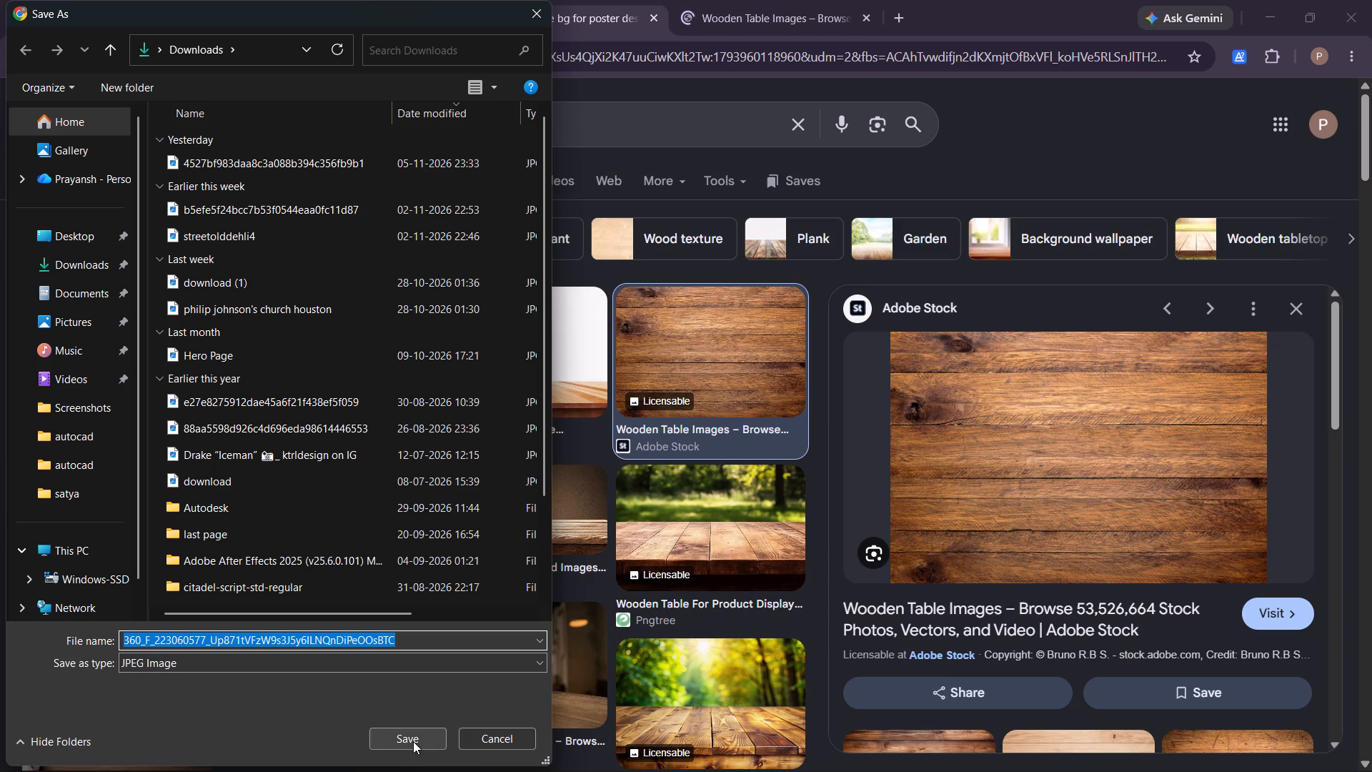
key(BackSpace)
key(t)
key(BackSpace)
text(wood)
key(Return)
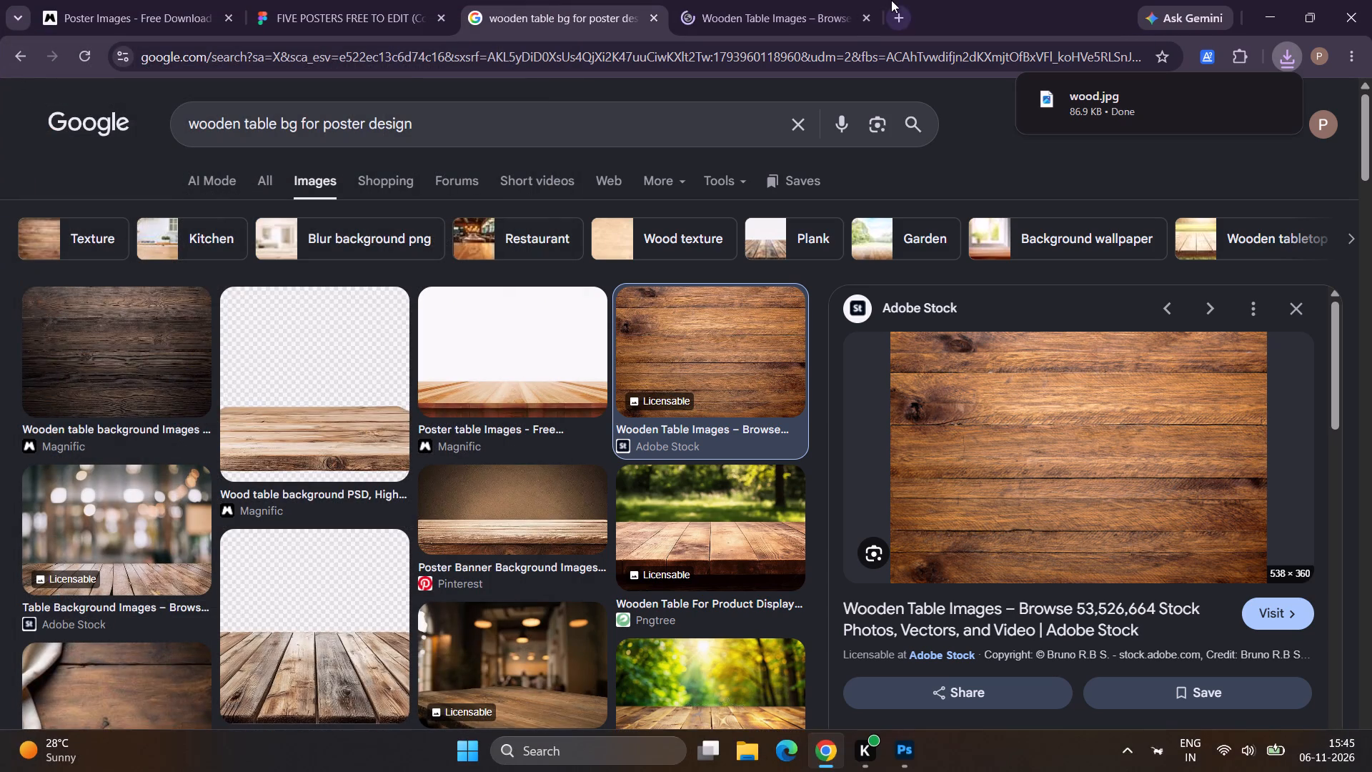
click(865, 16)
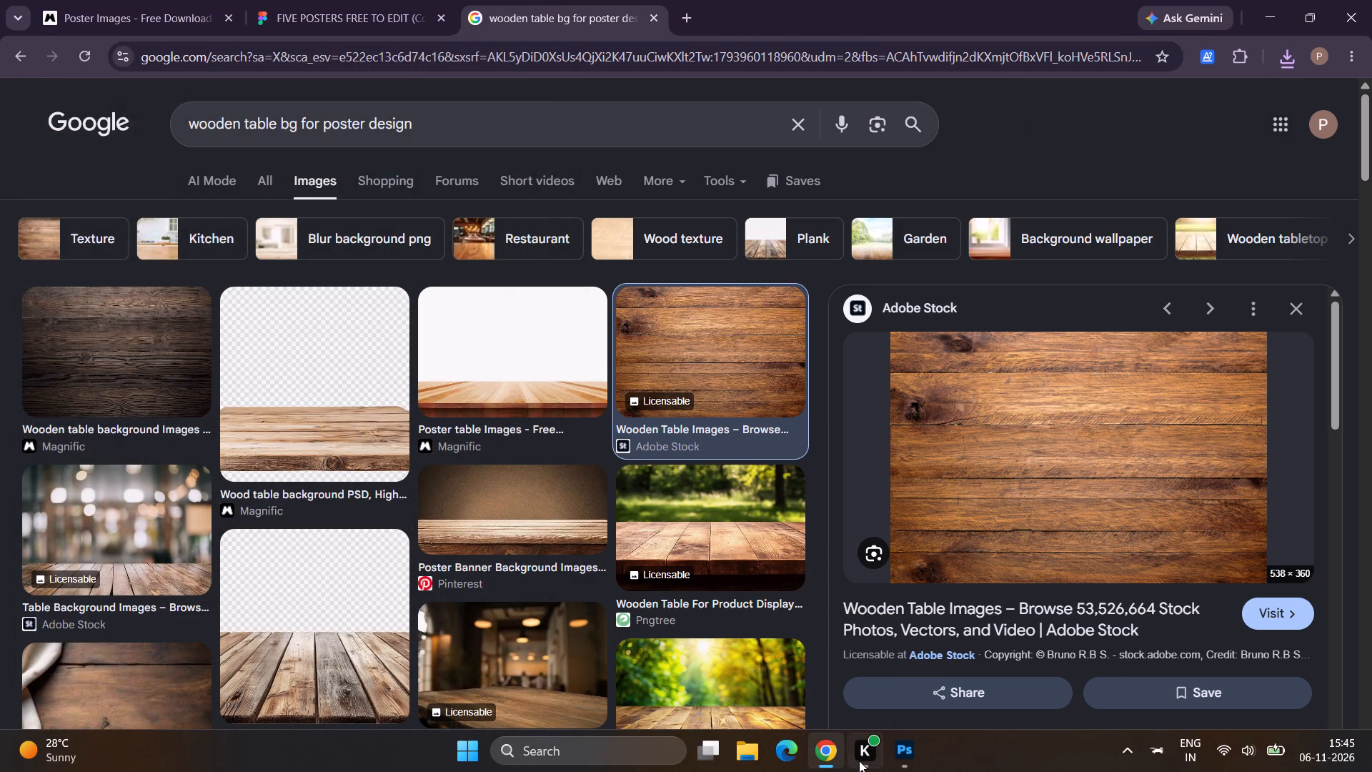
Switch to Photoshop and place the wood image from Downloads as an embedded object in the poster document.
click(903, 759)
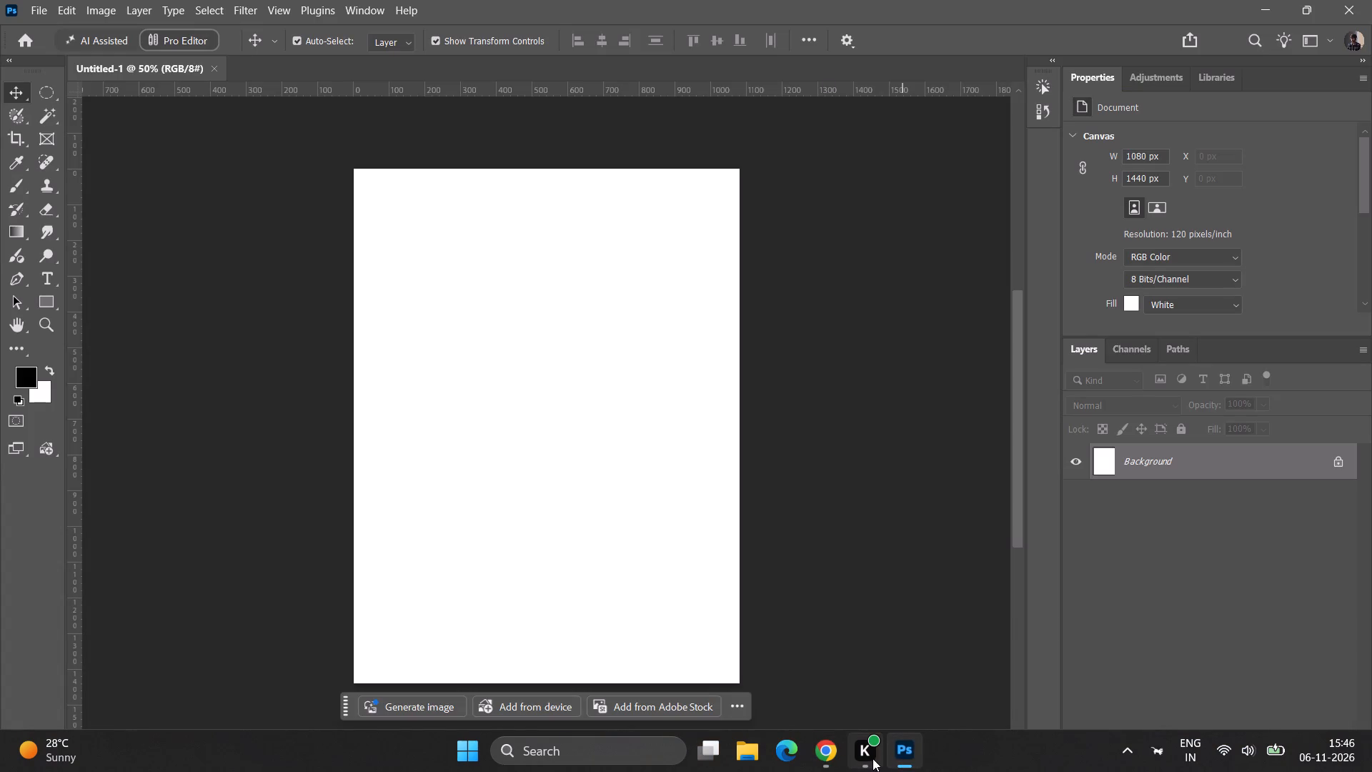
drag(873, 758, 831, 759)
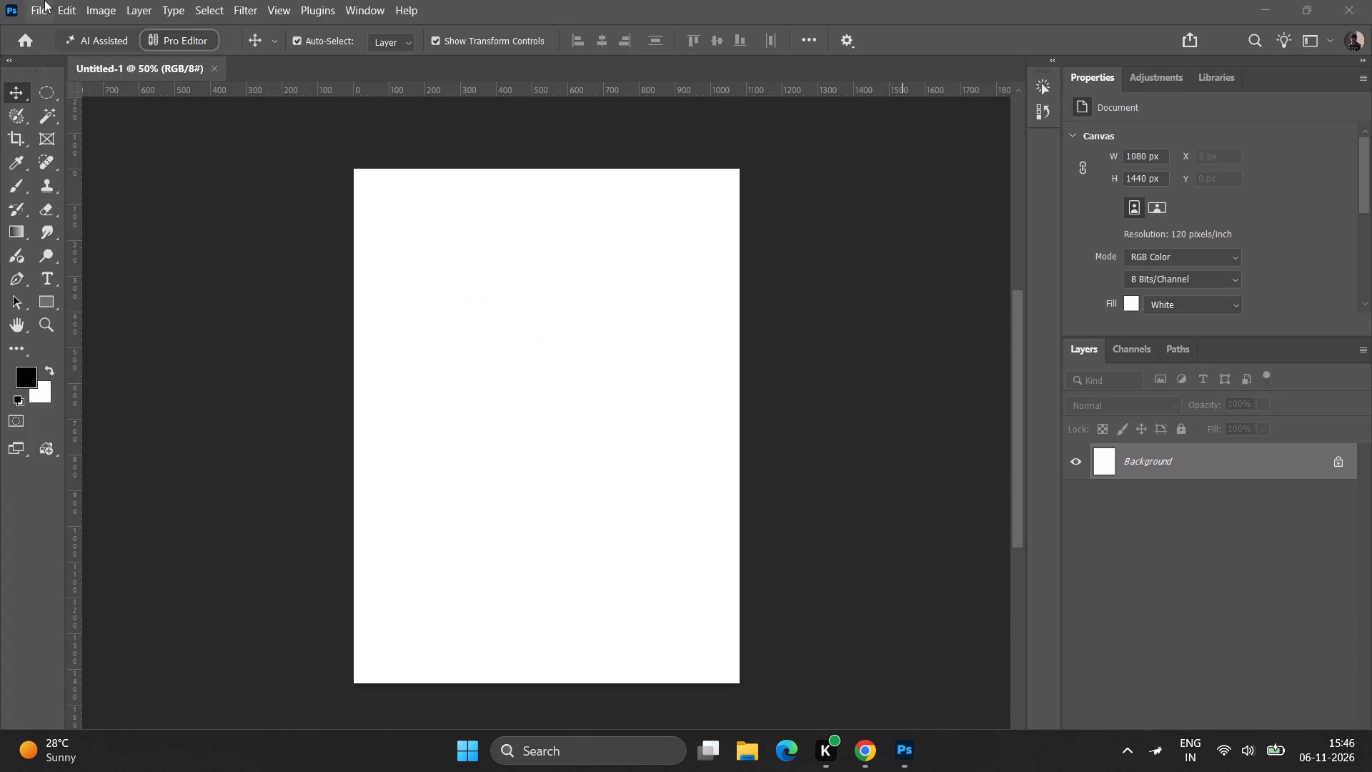
click(44, 0)
click(94, 367)
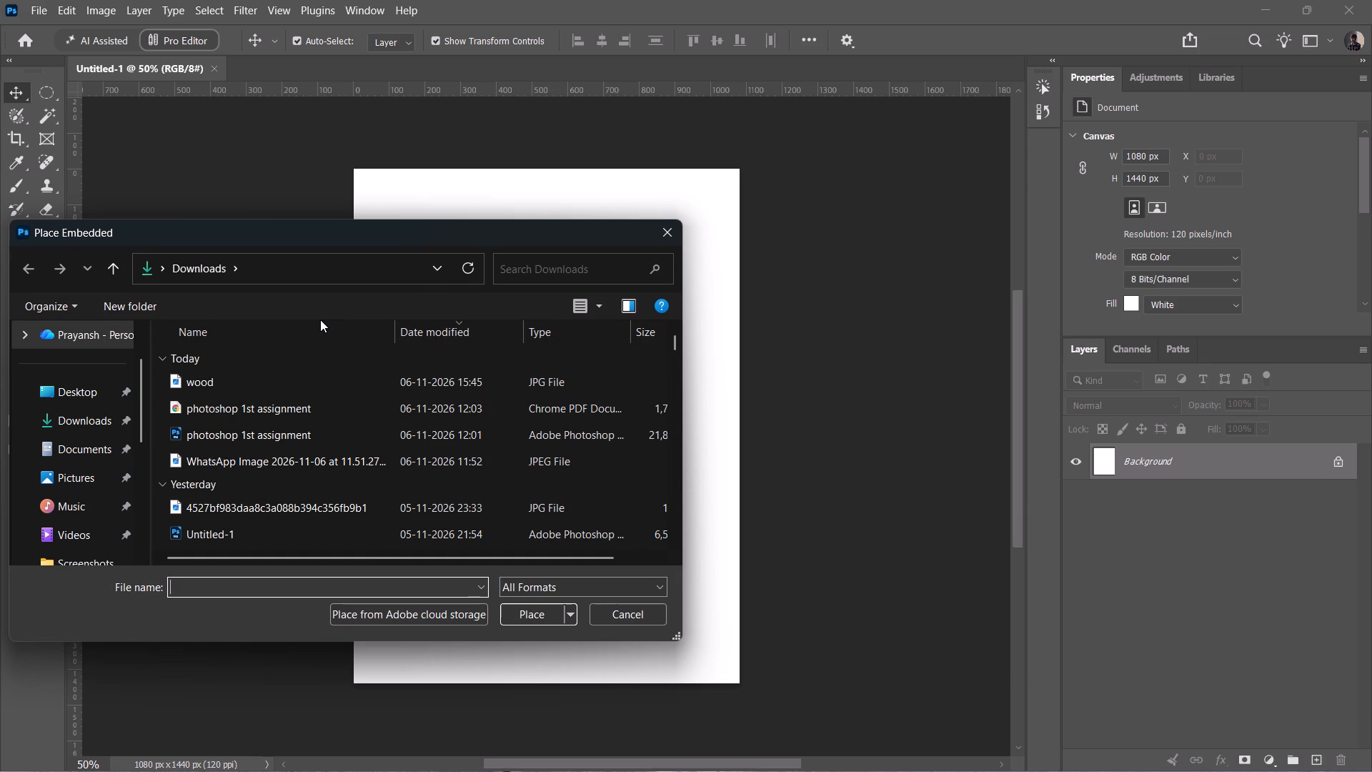
click(294, 383)
click(530, 614)
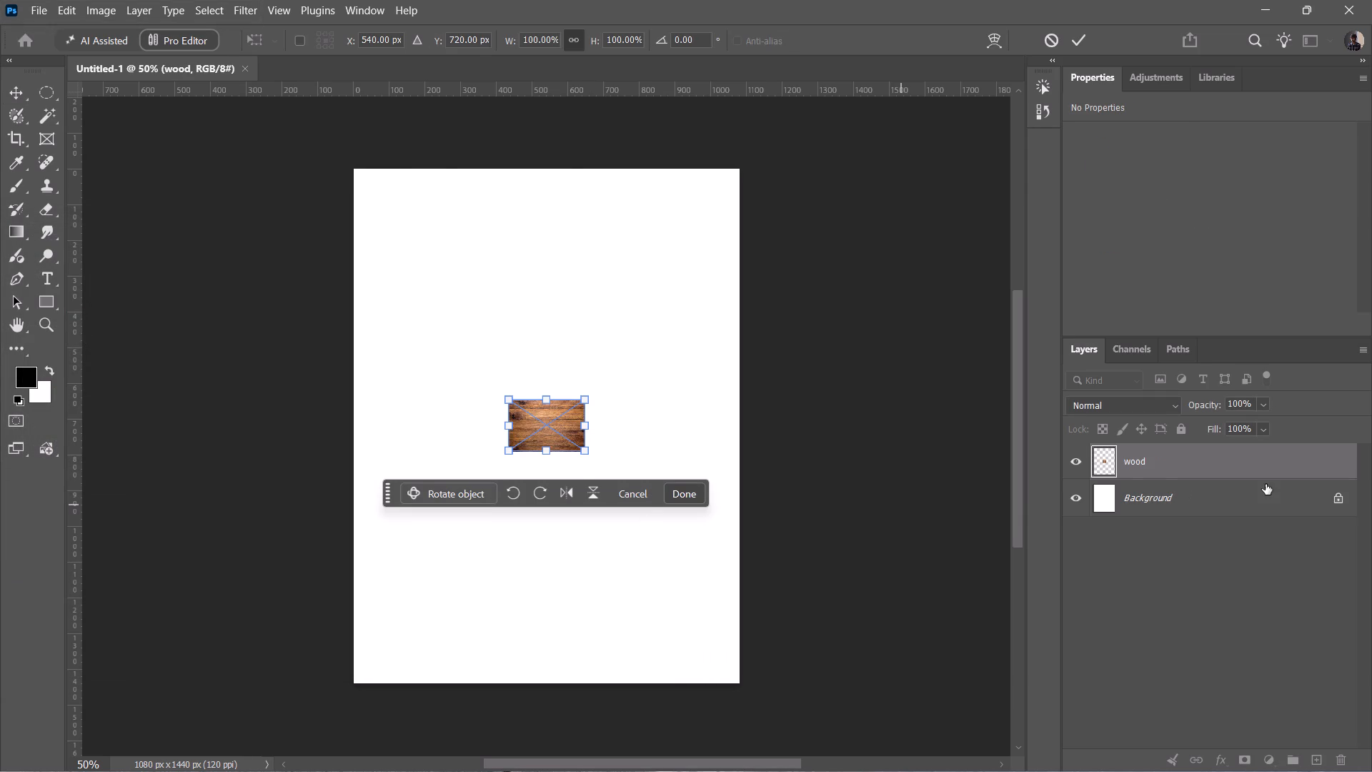
right_click(1098, 463)
right_click(1098, 463)
right_click(1105, 466)
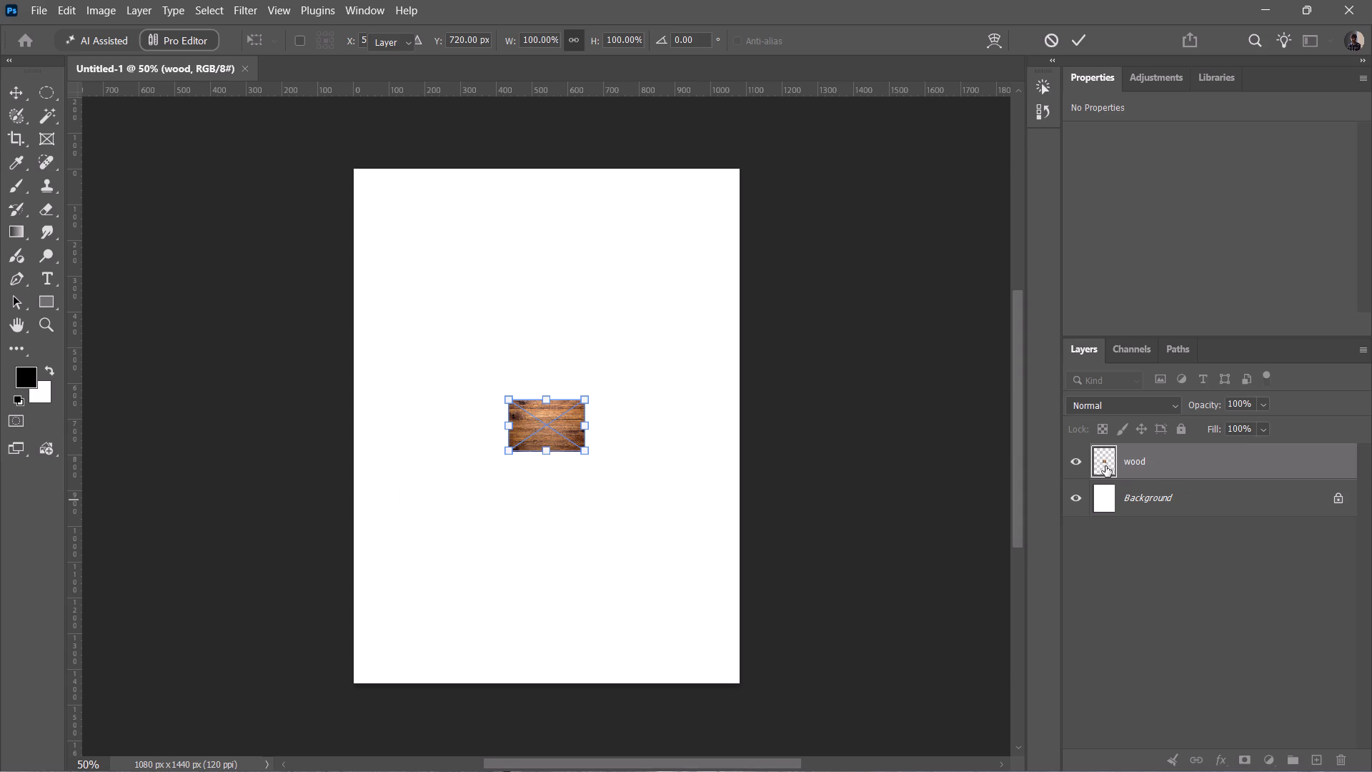
right_click(1105, 466)
right_click(1105, 466)
right_click(1105, 466)
right_click(1105, 466)
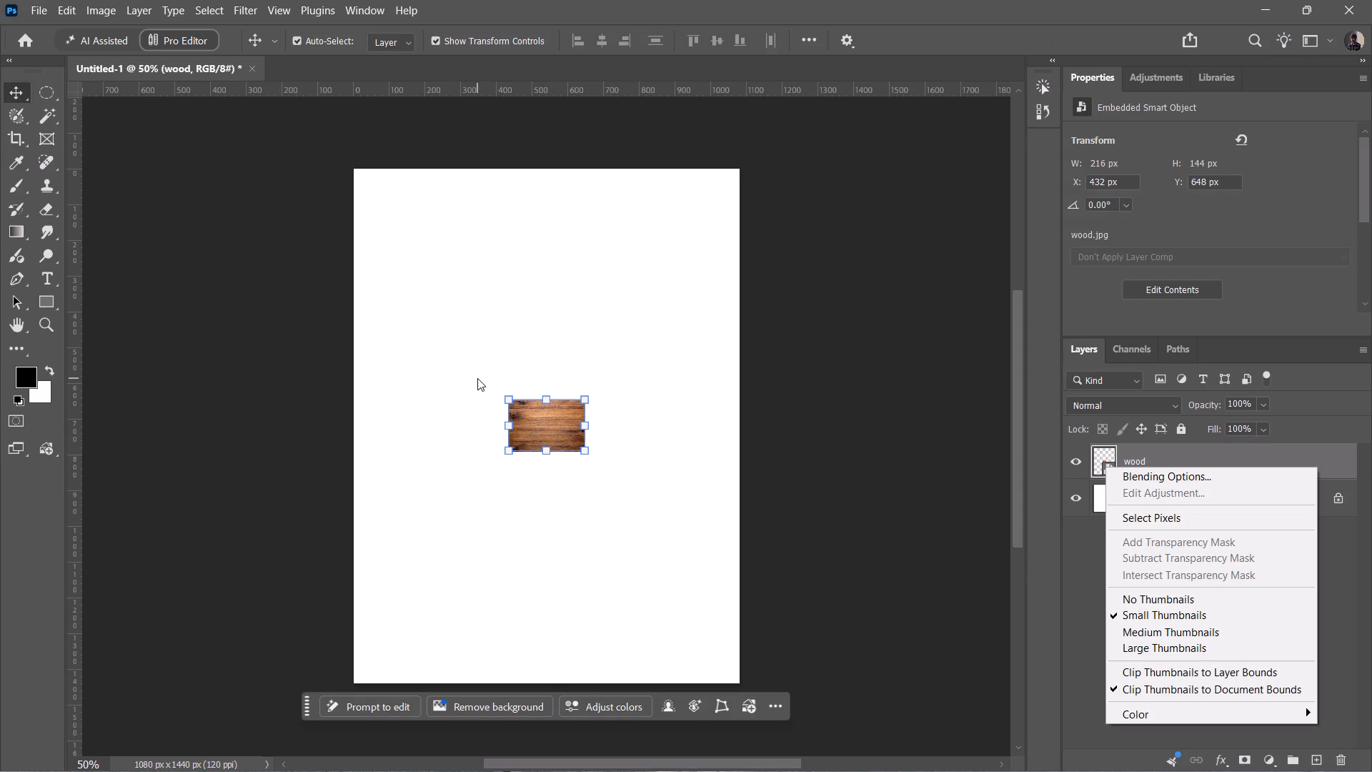
click(557, 432)
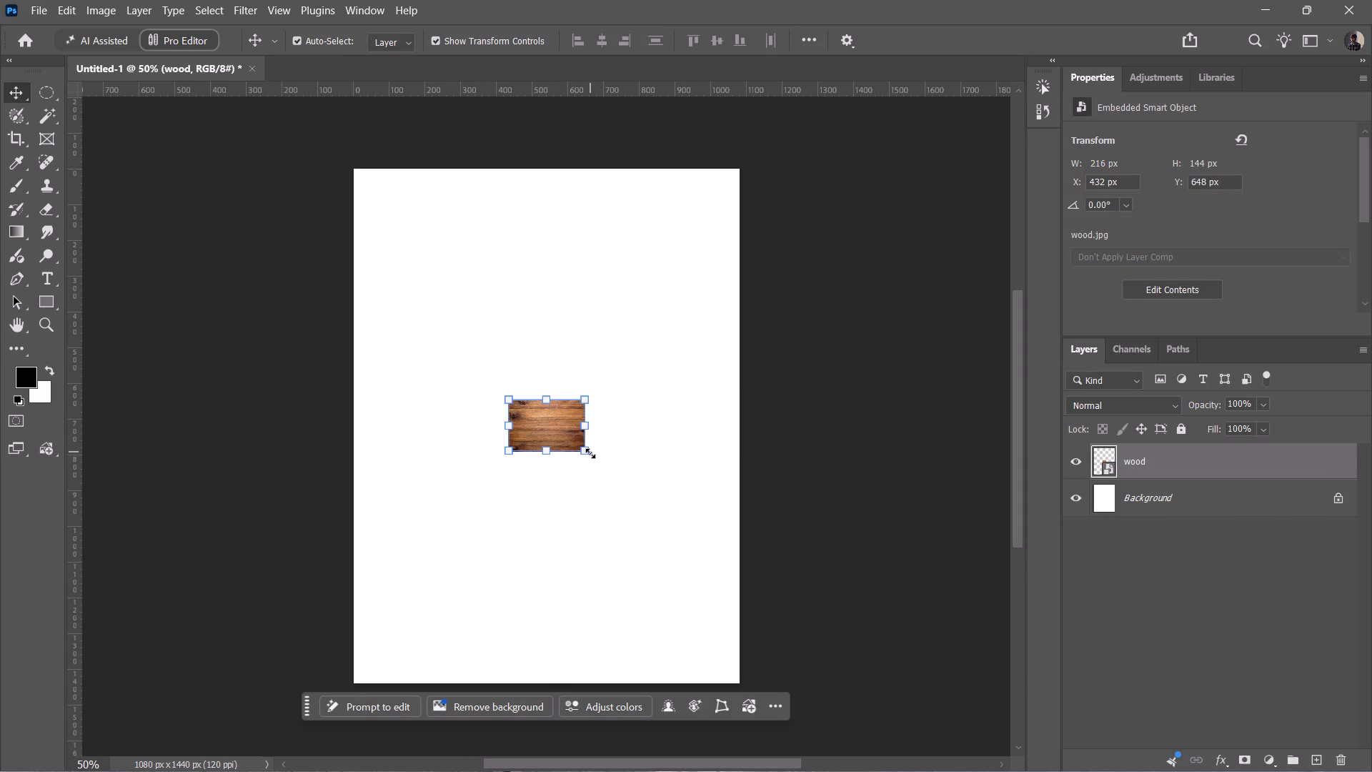
Scale the wood layer up proportionally to about 2407 x 1610 px and position it over the whole canvas, centred vertically.
drag(582, 447, 873, 771)
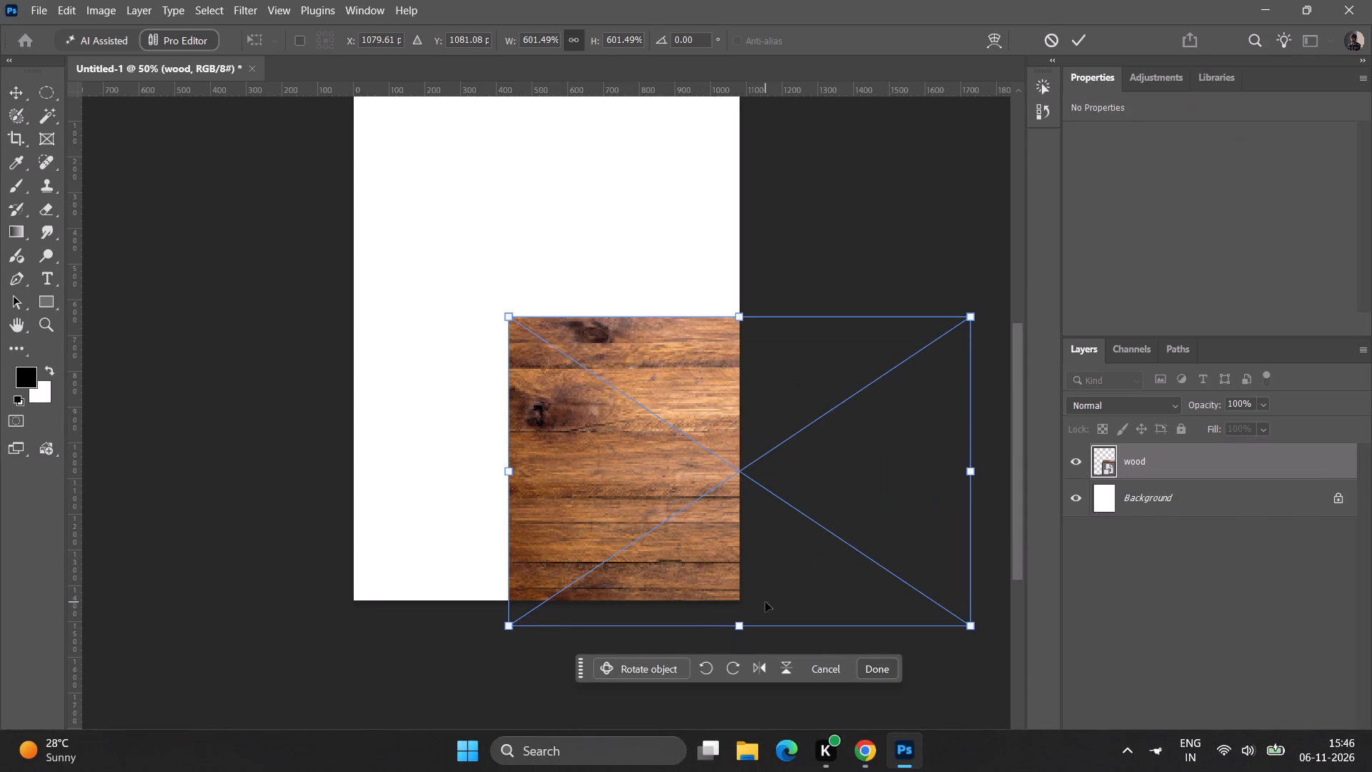
drag(765, 602, 555, 435)
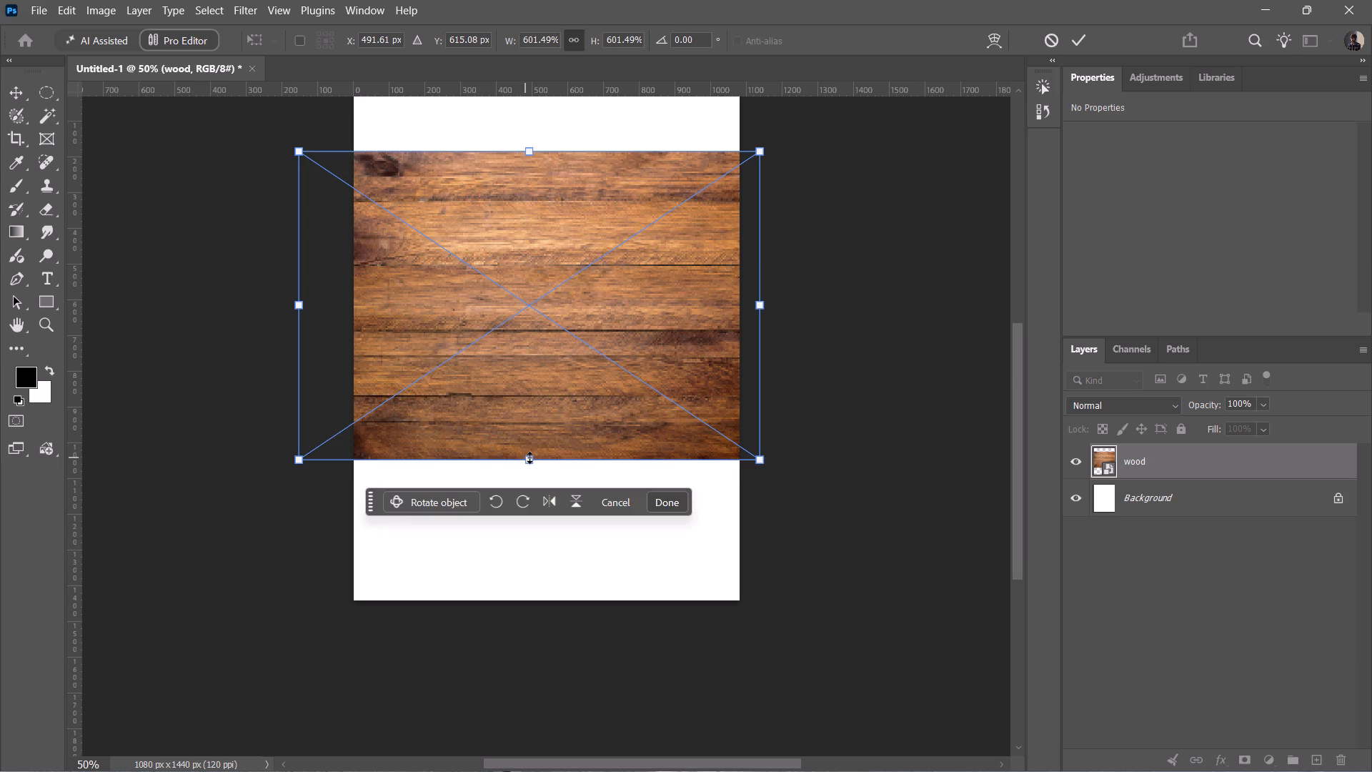
drag(530, 457, 616, 723)
drag(591, 585, 583, 508)
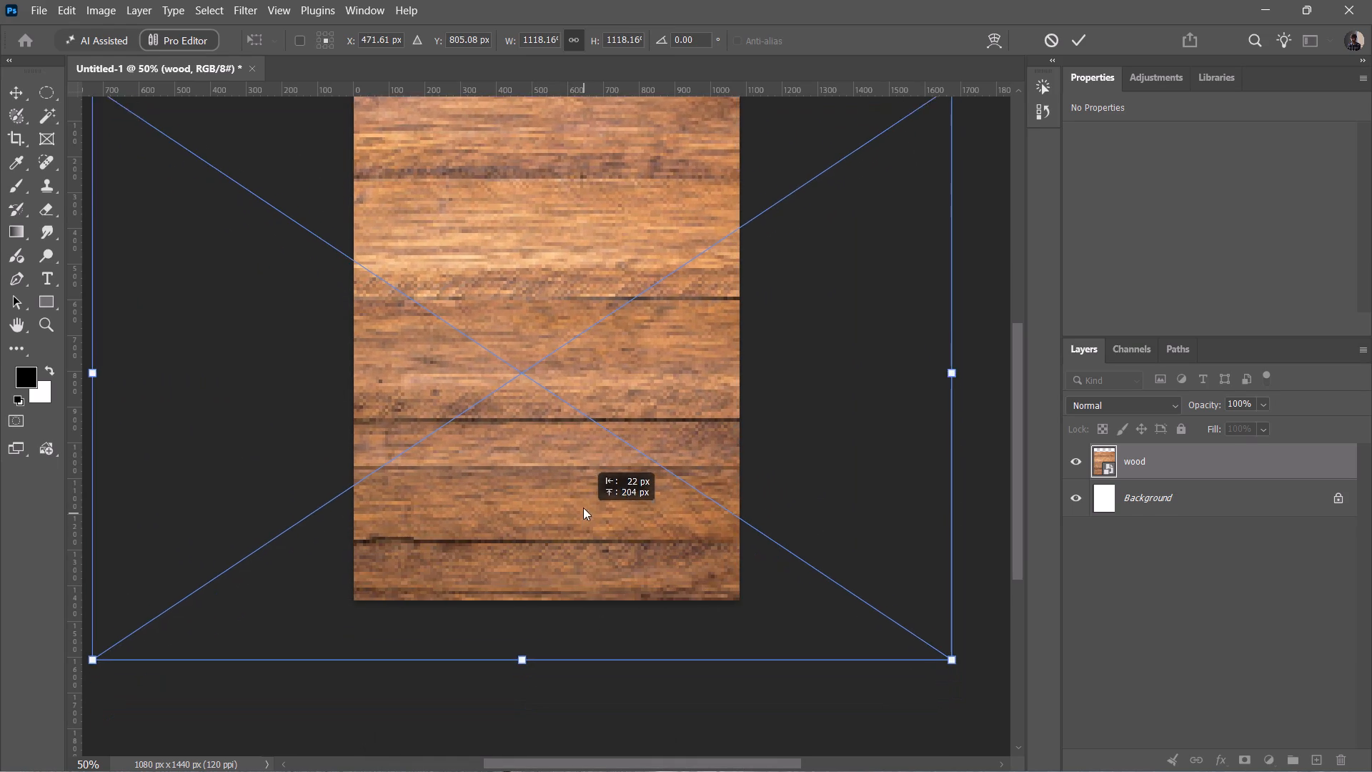
drag(583, 508, 583, 472)
scroll(583, 472, up, 1)
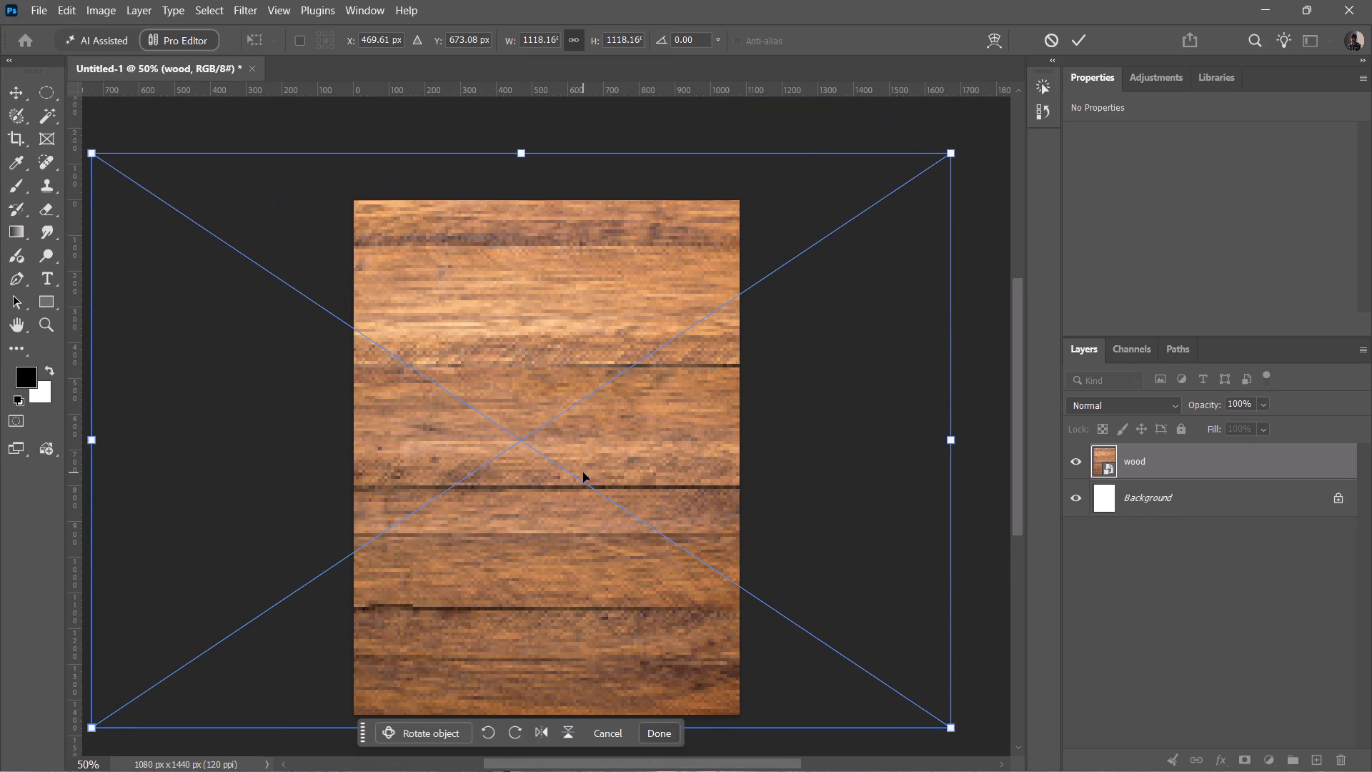
scroll(583, 472, up, 1)
drag(583, 472, 585, 490)
click(990, 376)
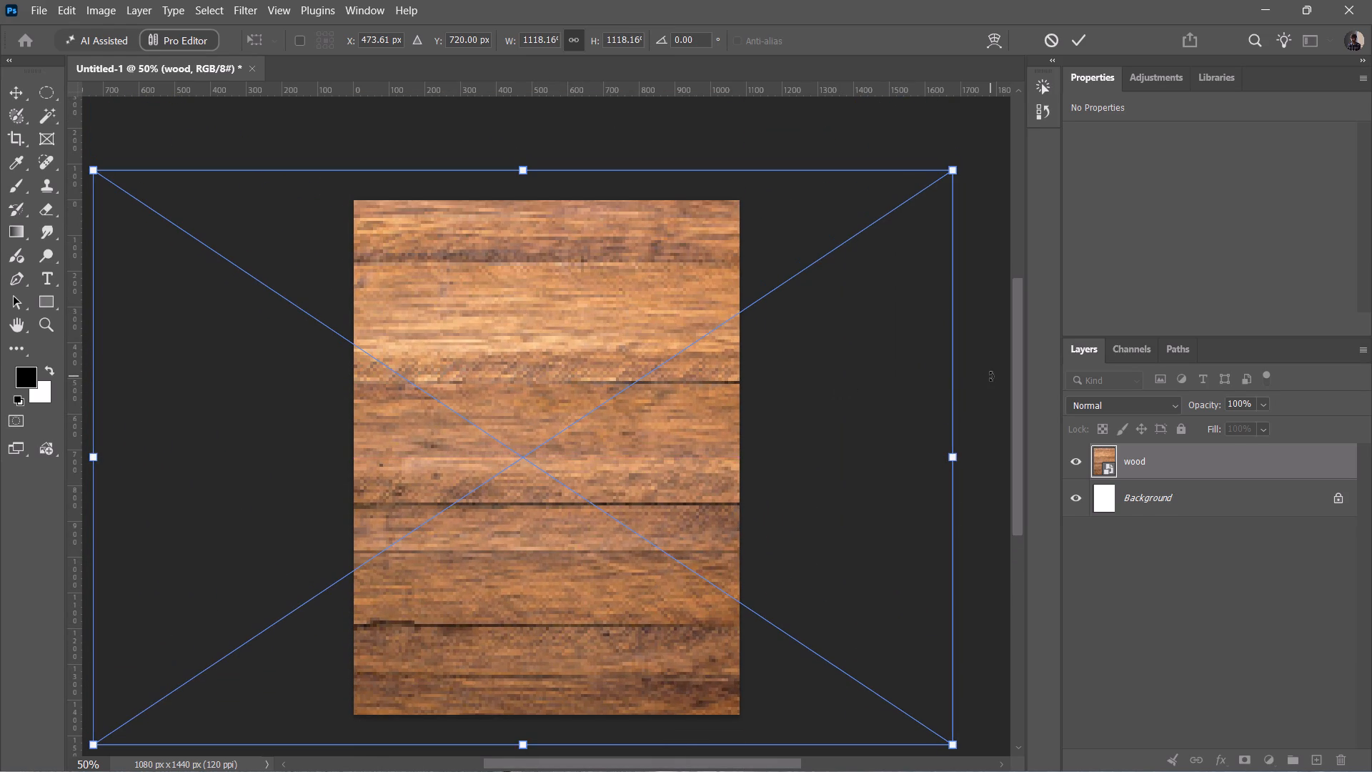
key(Return)
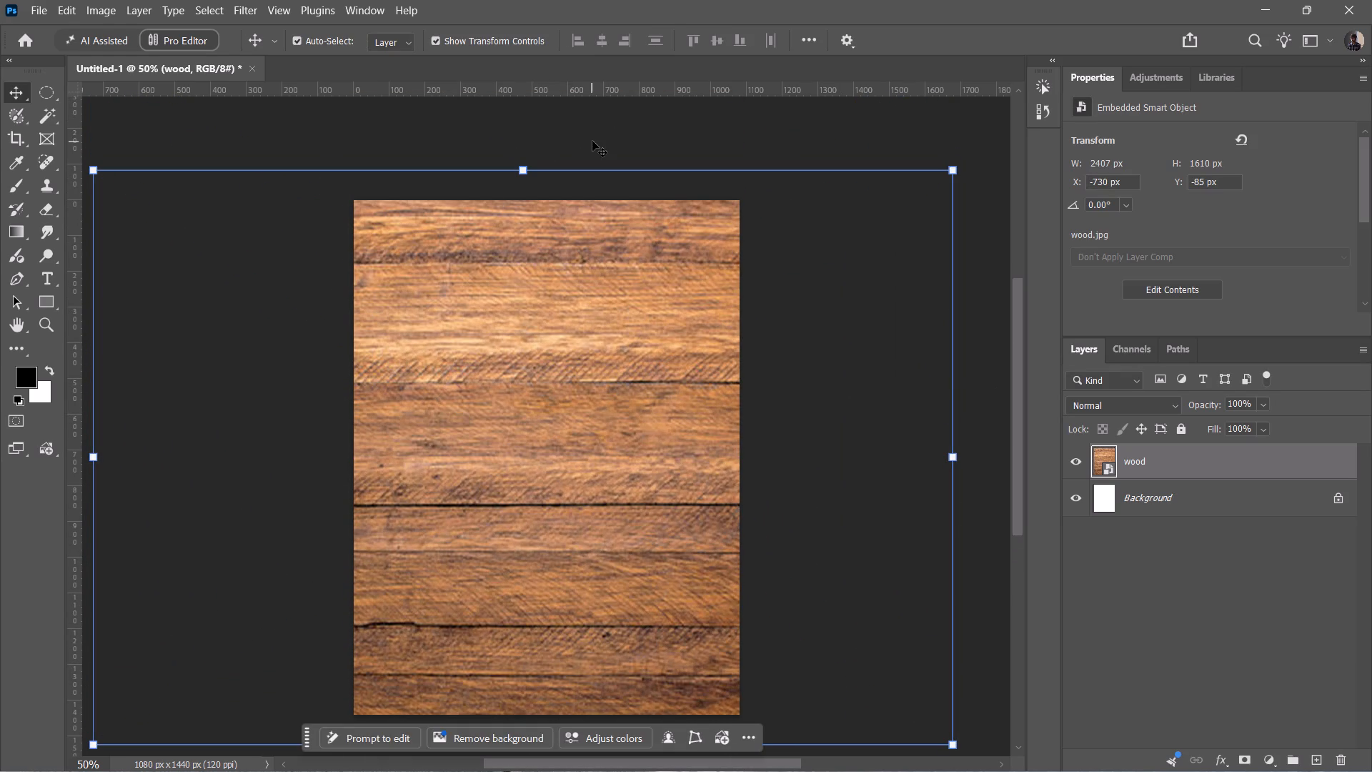
click(592, 141)
Resize the wood layer proportionally to 2152 x 1440 px and align its top and bottom edges with the canvas, keeping the full width covered.
click(534, 398)
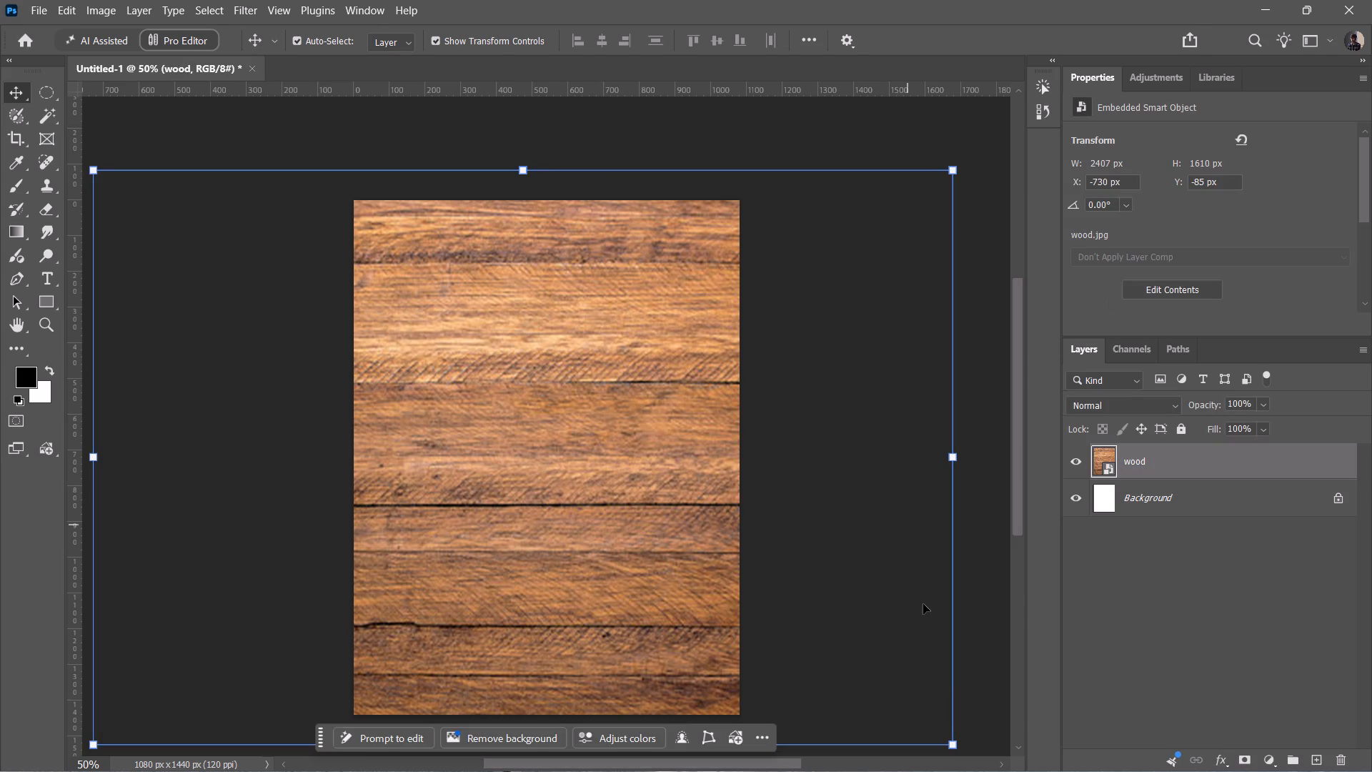
drag(958, 457, 822, 505)
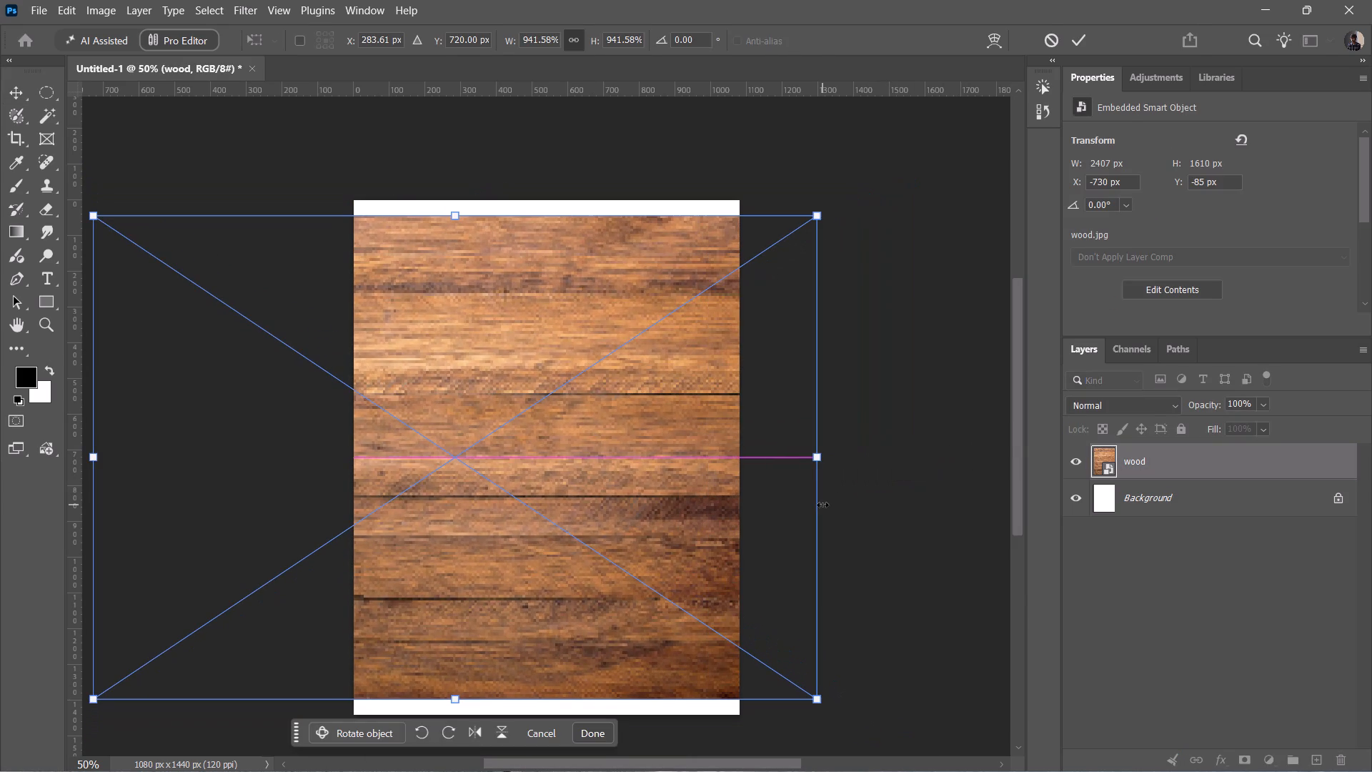
drag(702, 452, 763, 352)
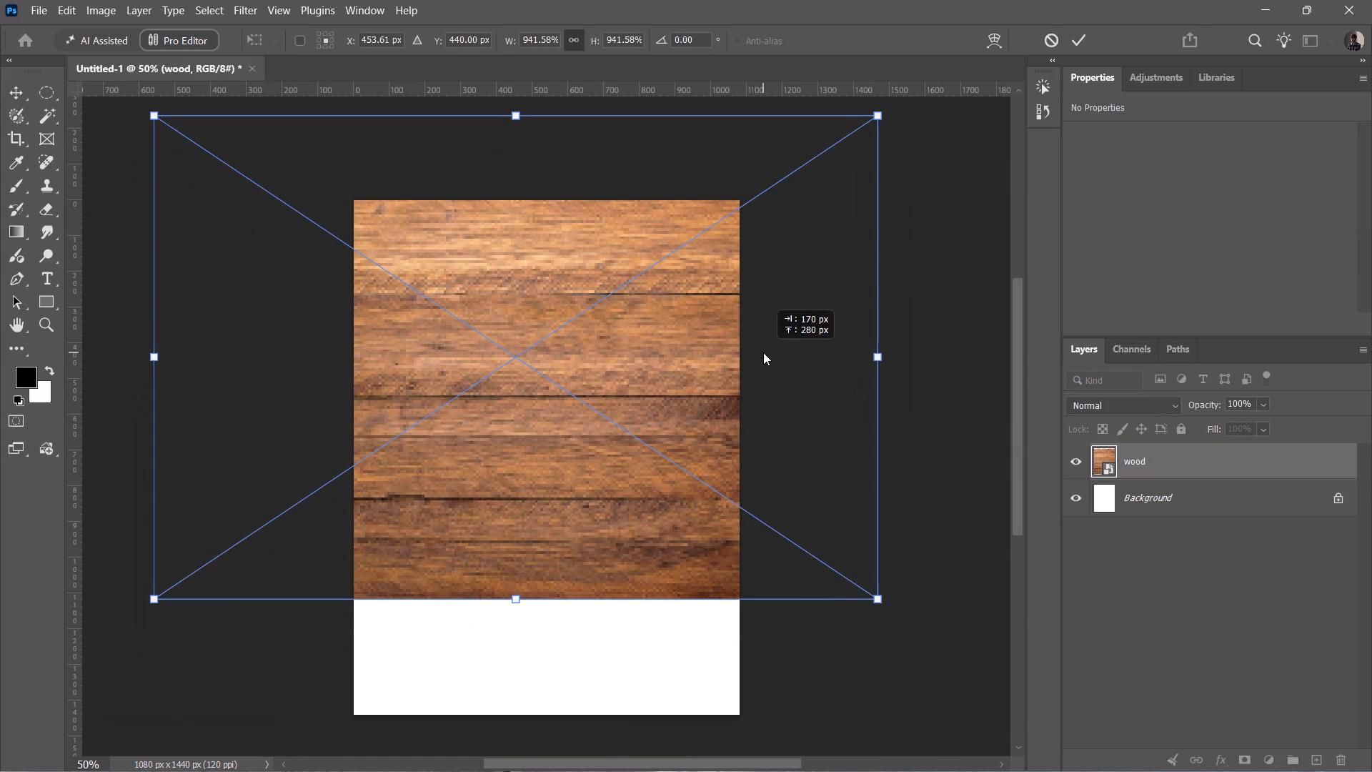
drag(763, 352, 763, 355)
drag(763, 355, 780, 441)
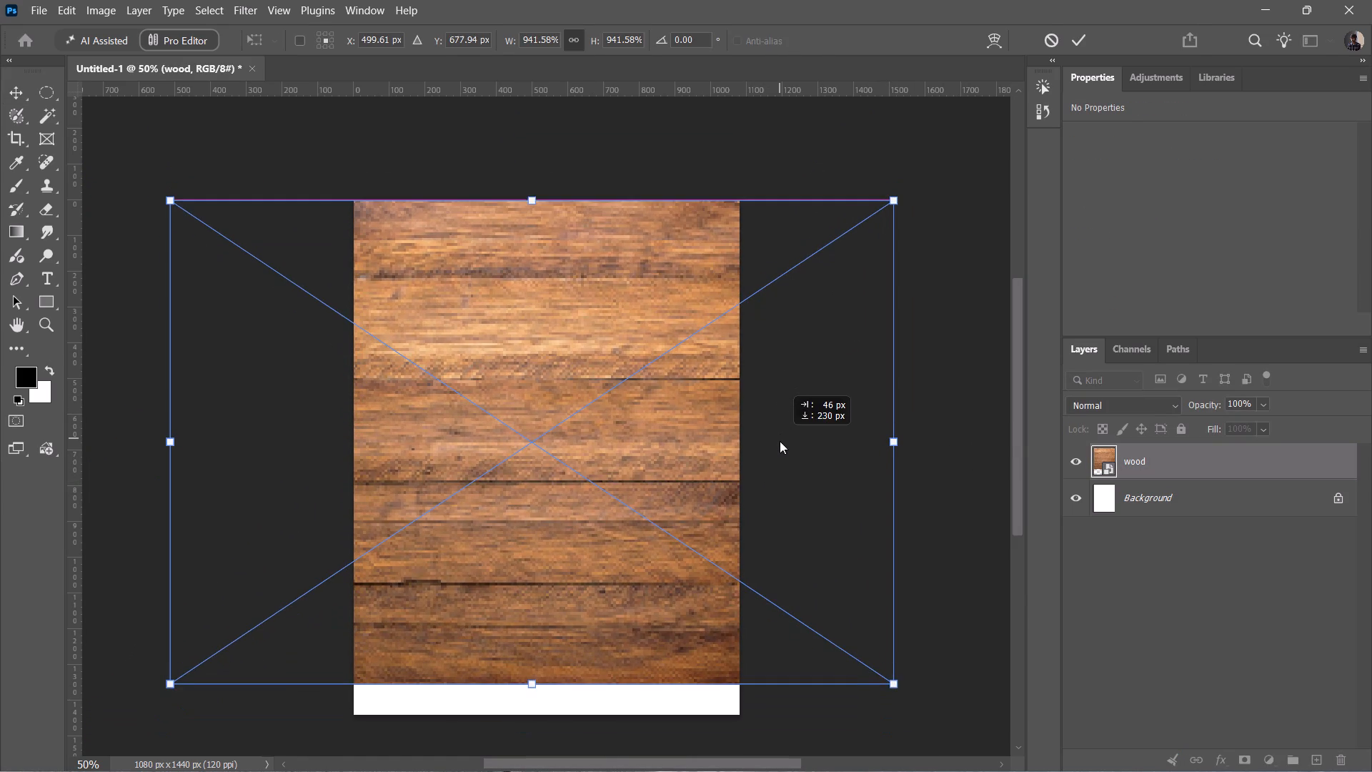
drag(780, 441, 780, 491)
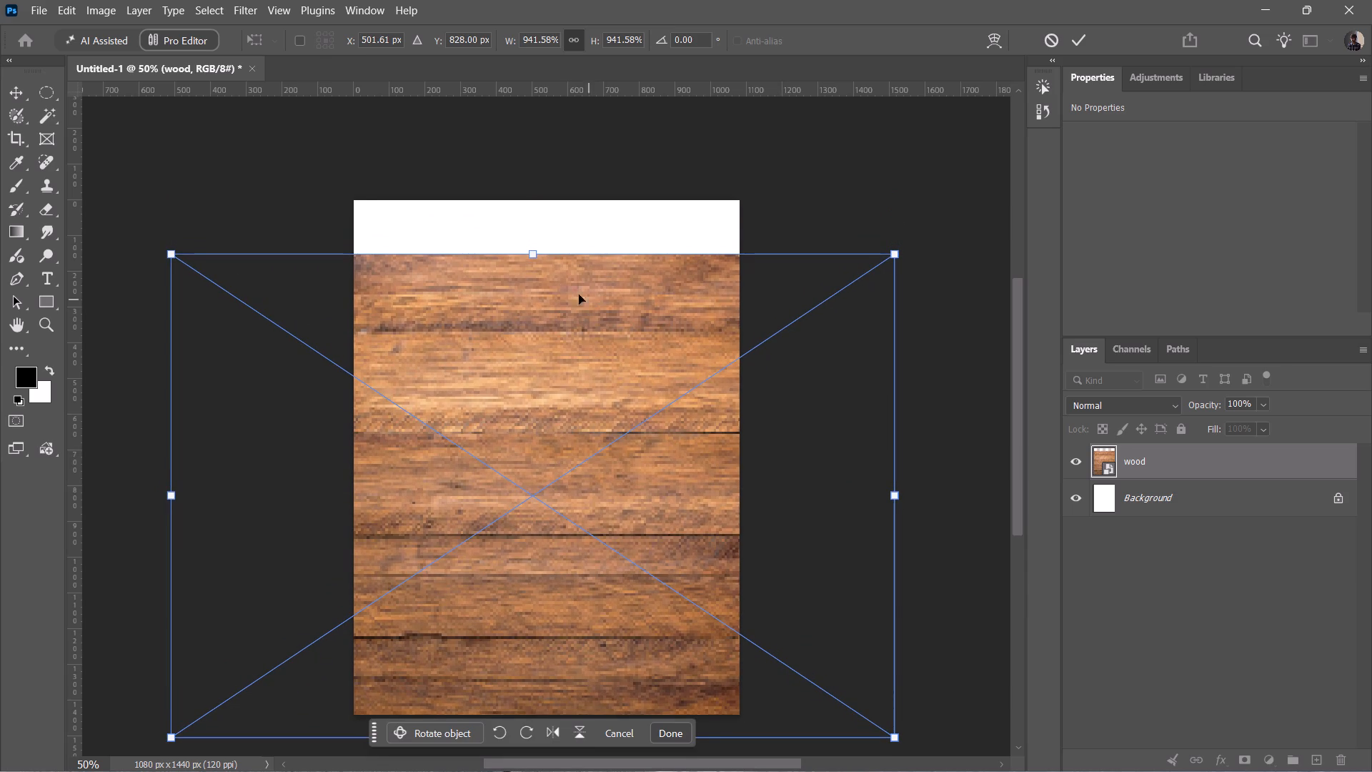
drag(529, 255, 532, 237)
drag(532, 276, 534, 259)
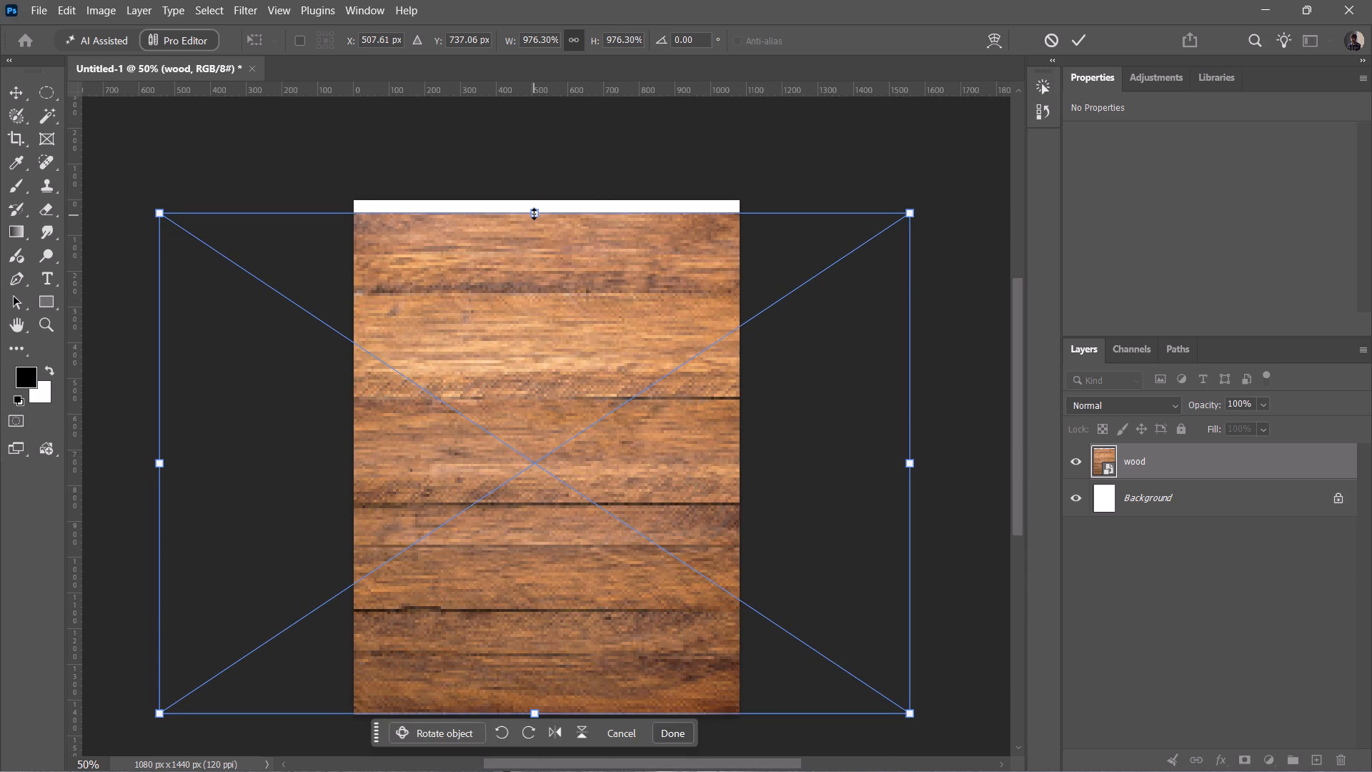
drag(534, 214, 536, 204)
click(595, 154)
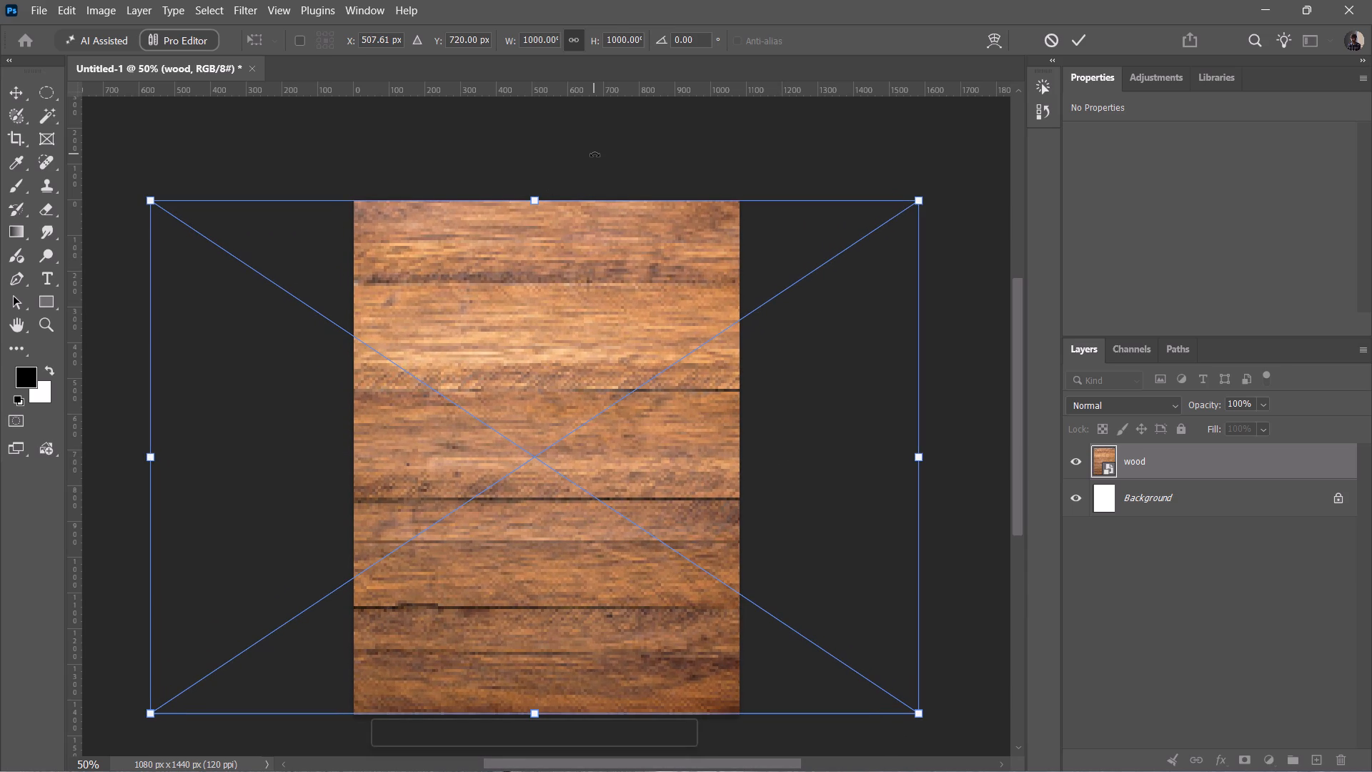
key(Return)
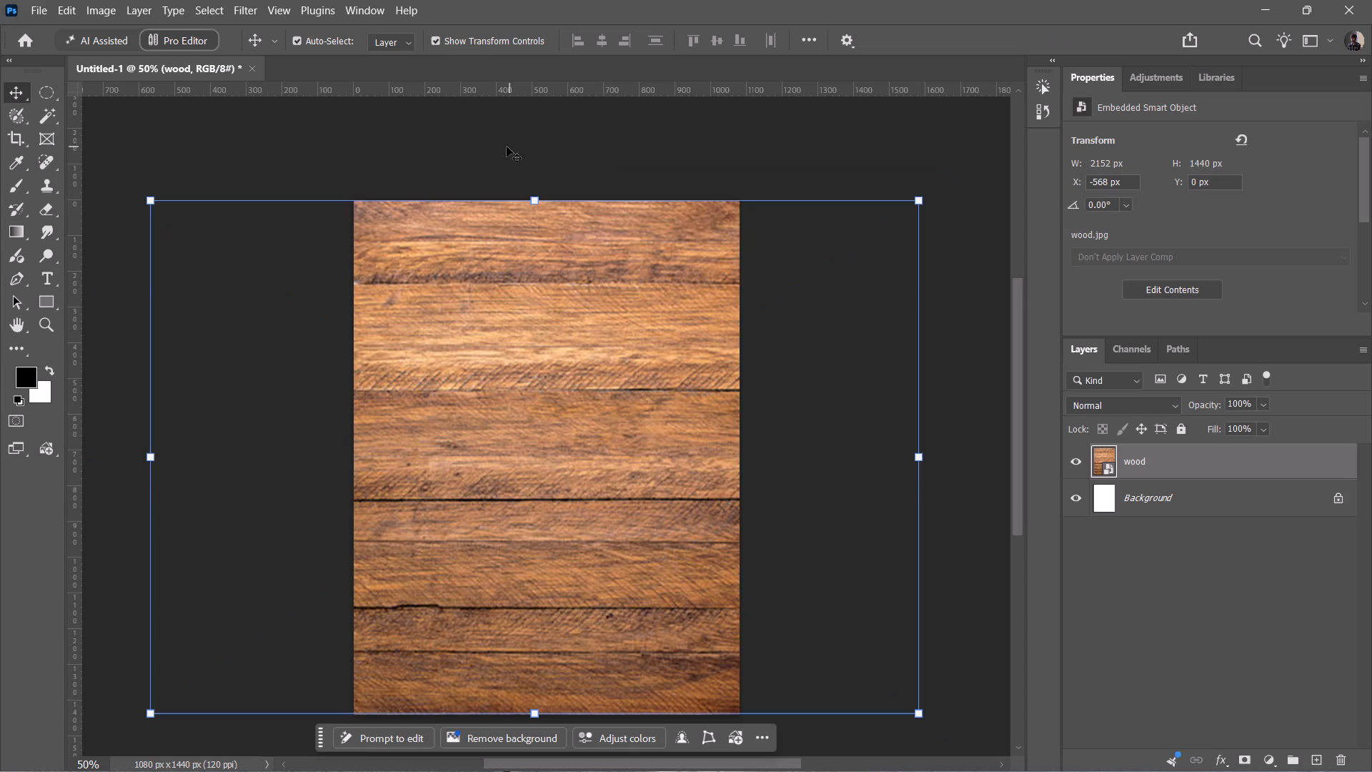
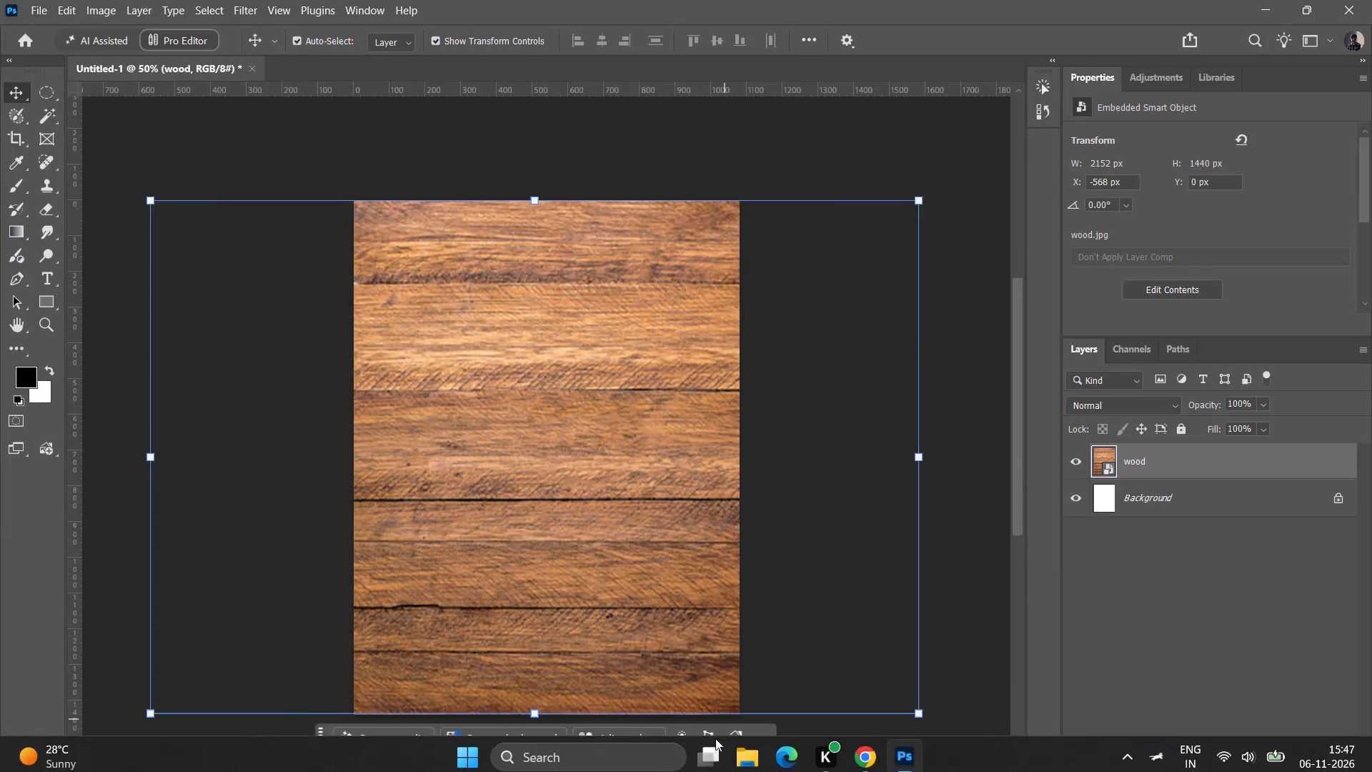
Open the WhatsApp app from the recent Windows searches.
click(589, 753)
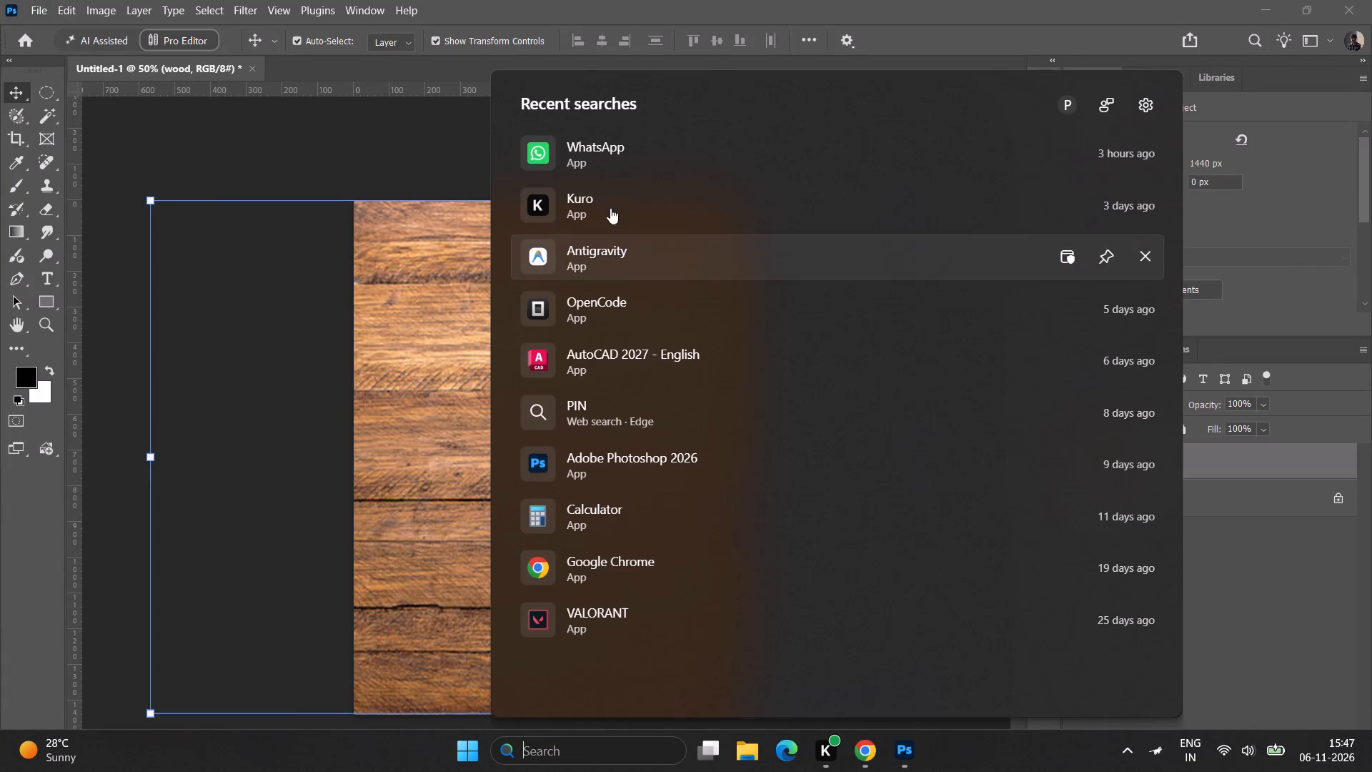
click(615, 174)
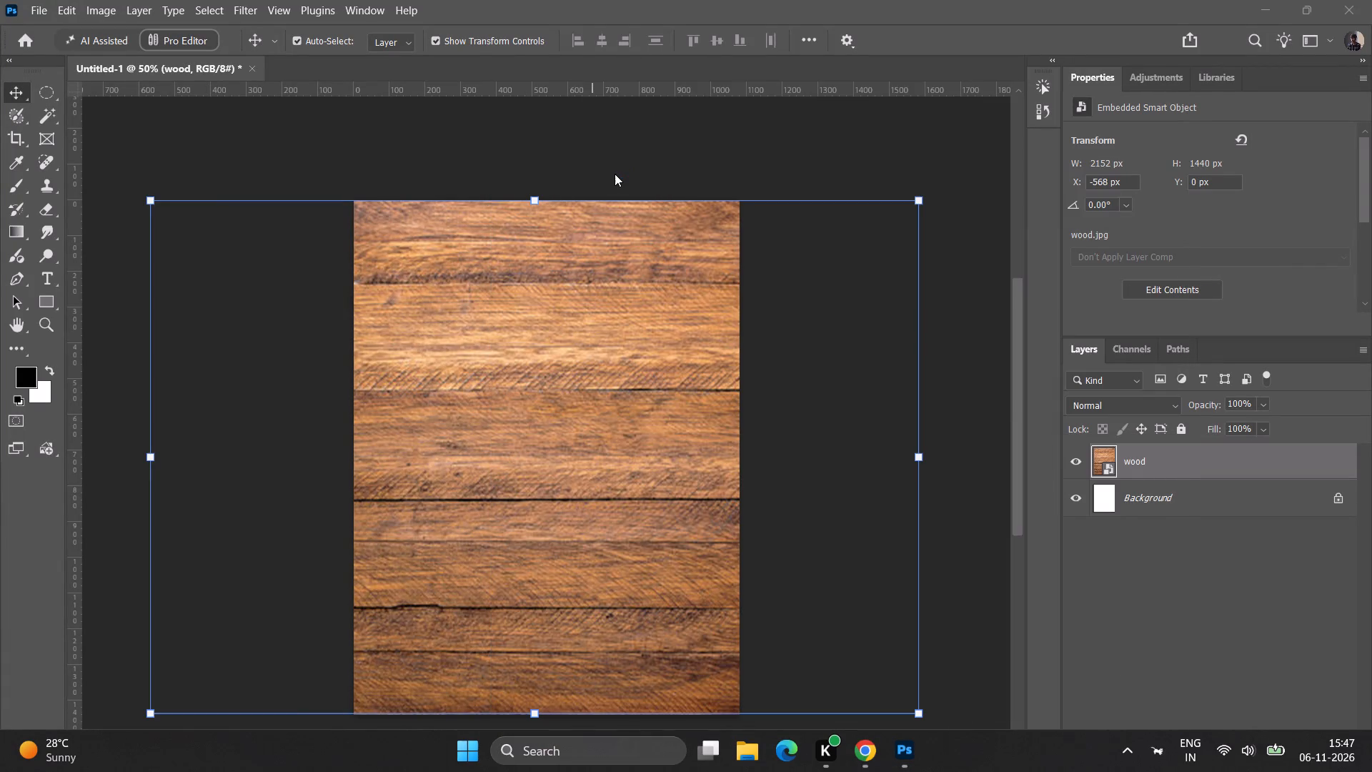
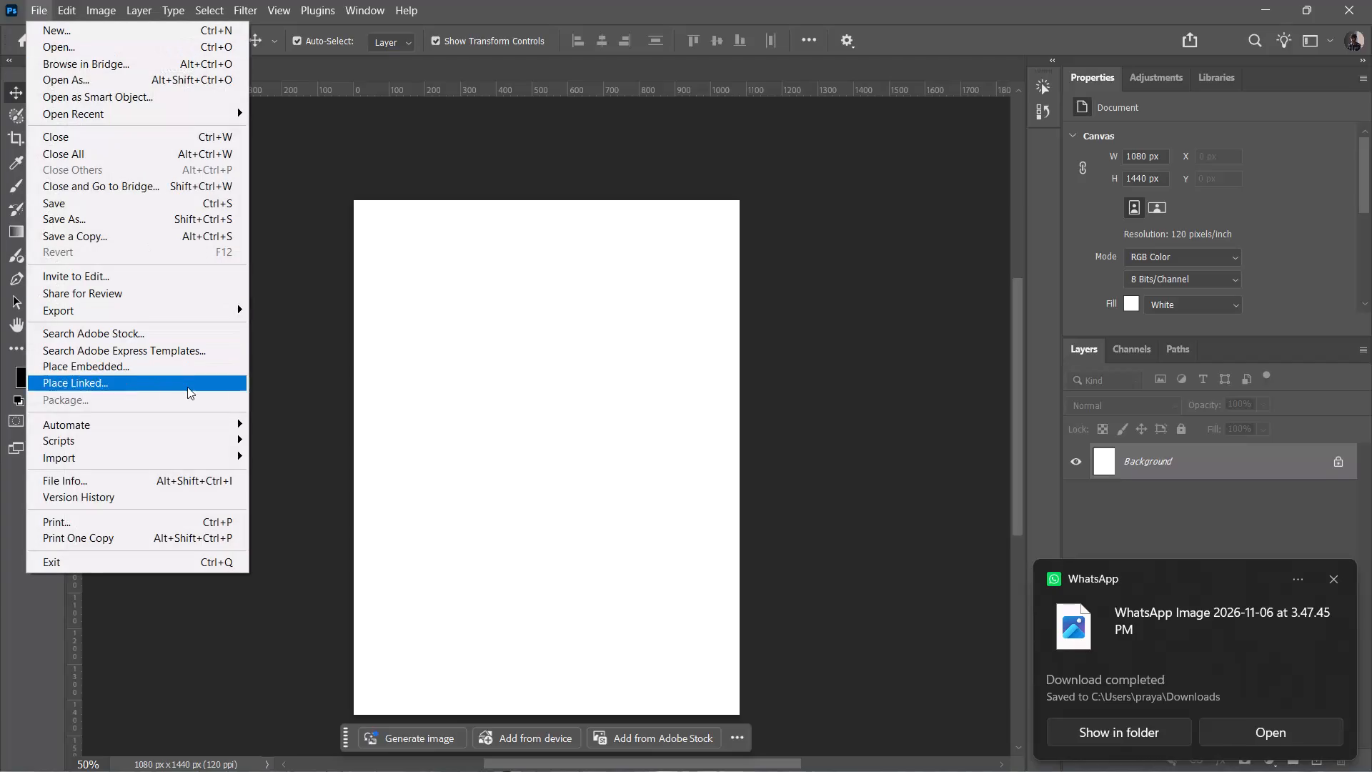
Place the file "WhatsApp Image 2026-11-06 at 3.47.45 PM" from Downloads as an embedded object in the poster document.
click(169, 370)
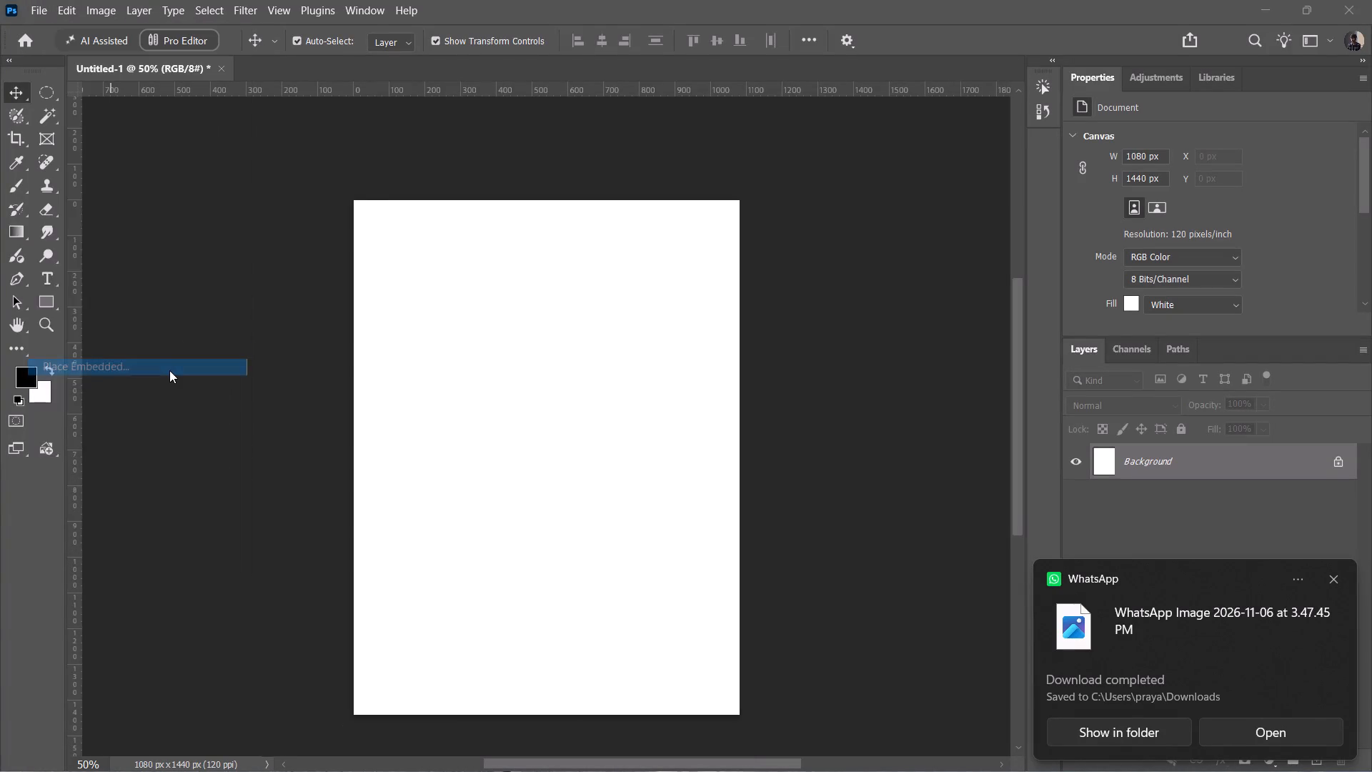
click(222, 372)
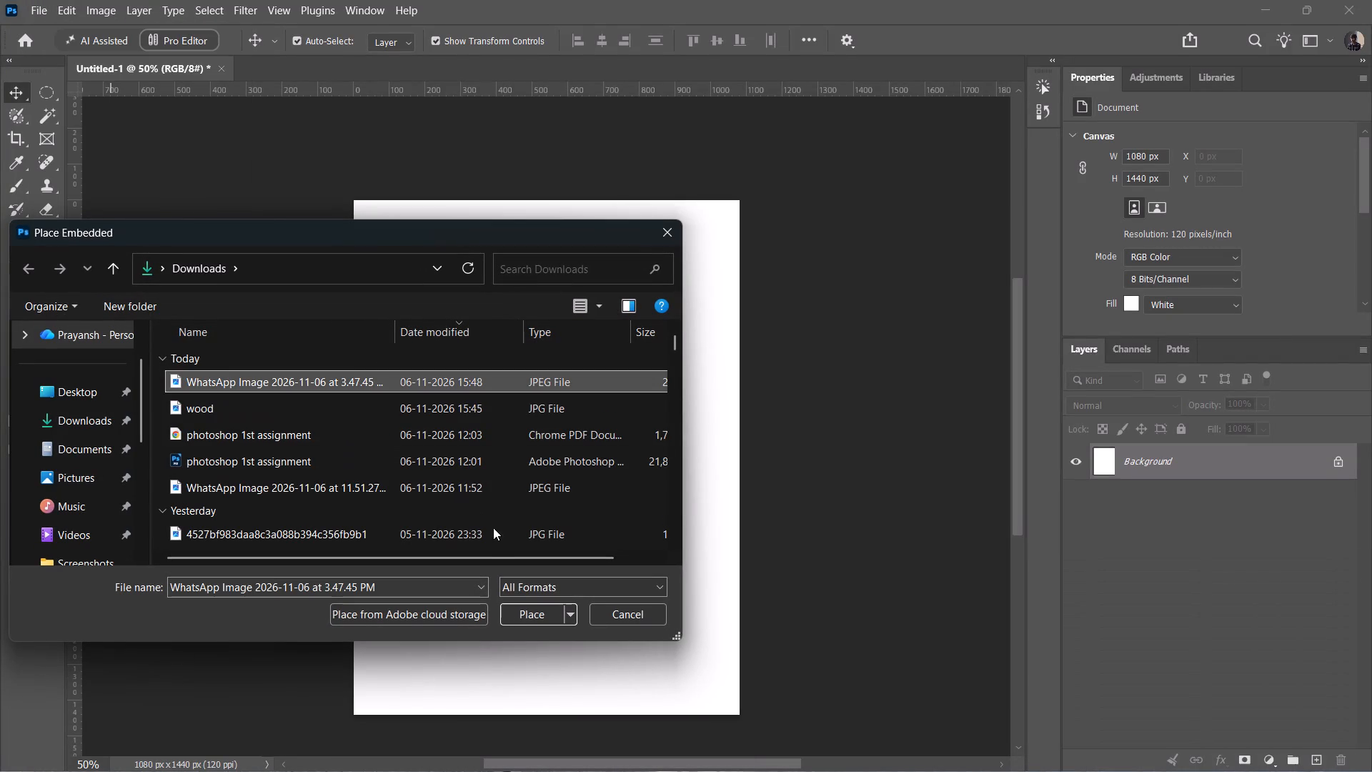
click(520, 612)
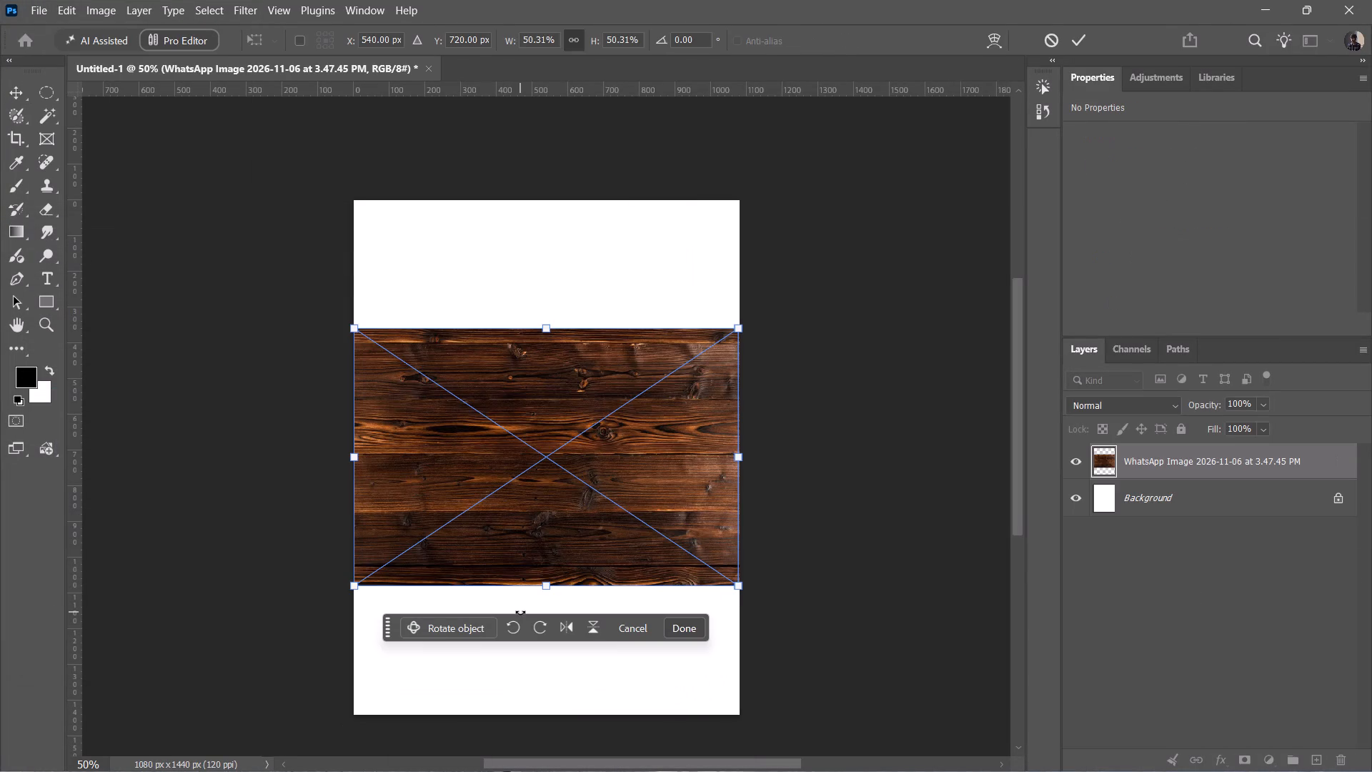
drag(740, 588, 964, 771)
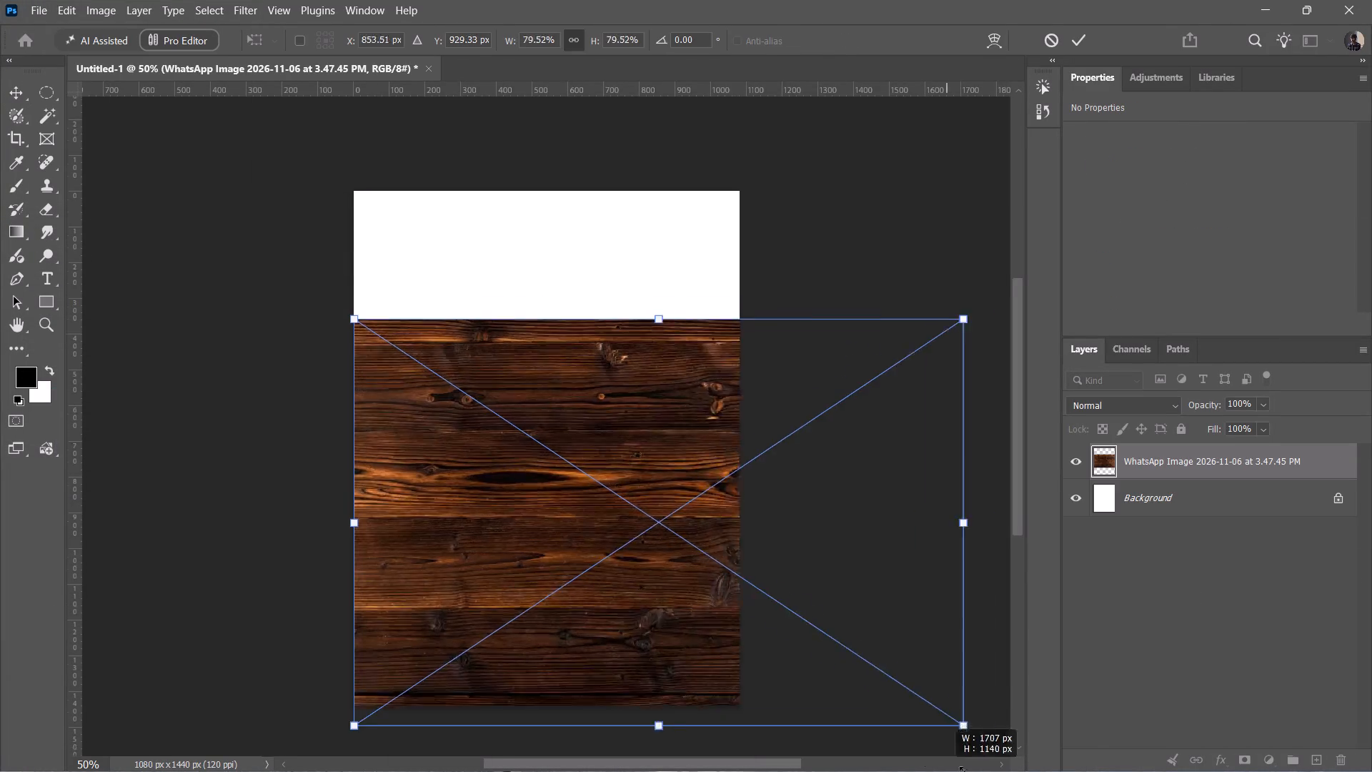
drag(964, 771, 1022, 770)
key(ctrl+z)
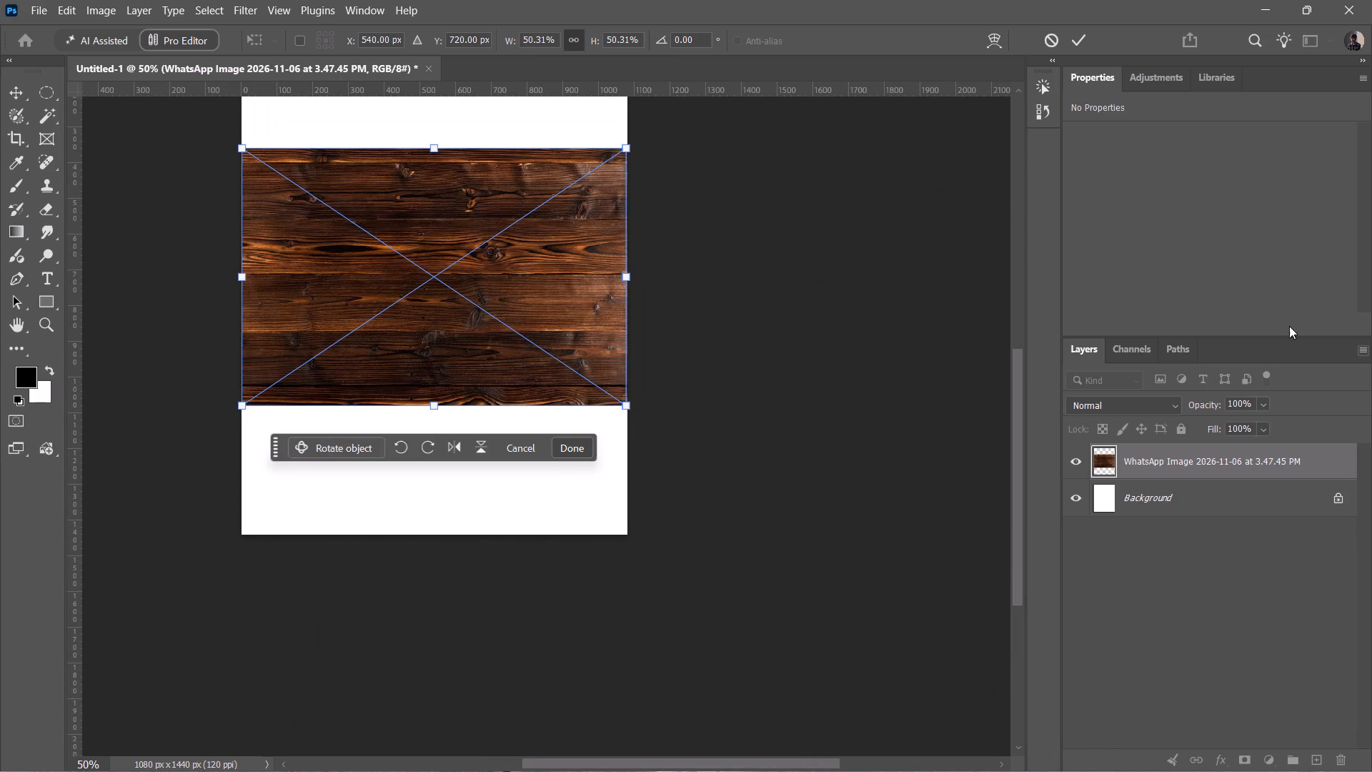
Scale the dark wood image proportionally to about 92.59%, centred horizontally on the canvas, and move it up to about Y 869 px.
right_click(1114, 470)
right_click(1114, 470)
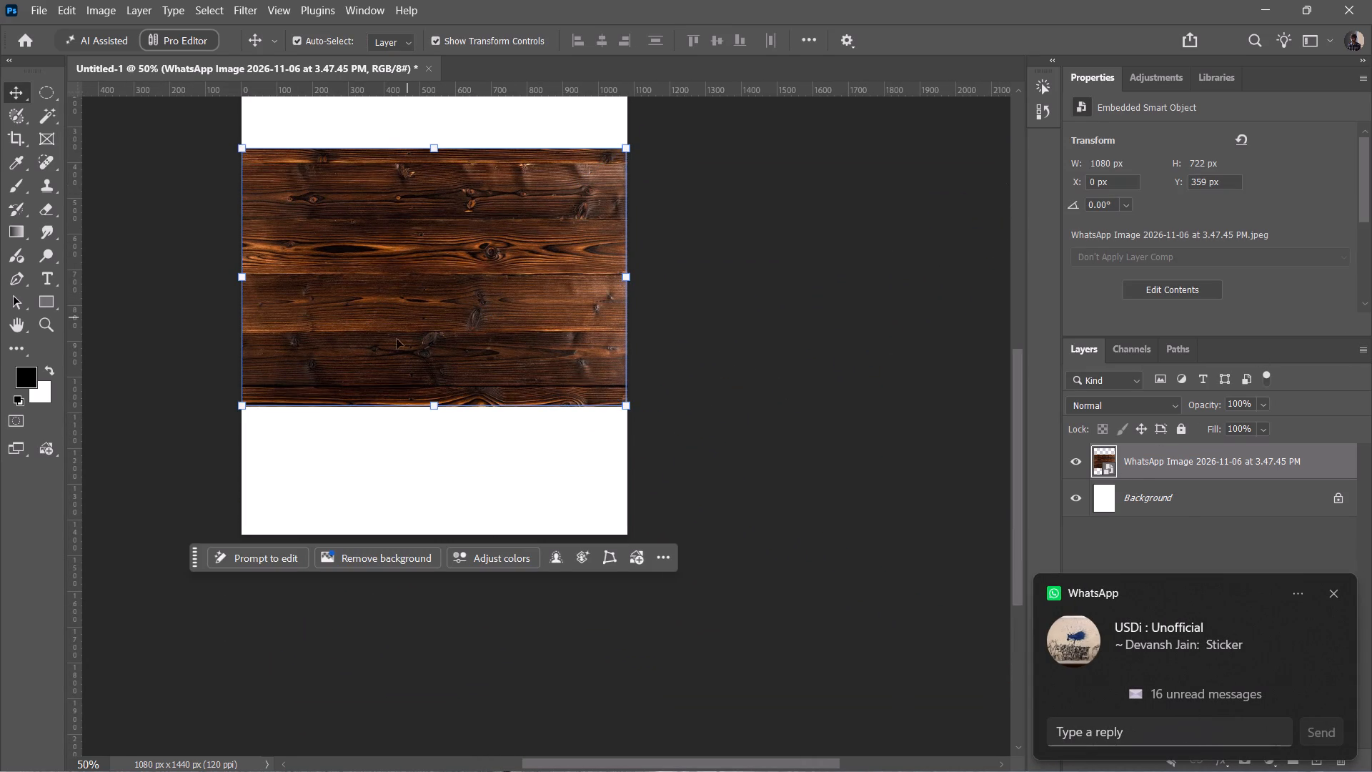
drag(437, 409, 512, 625)
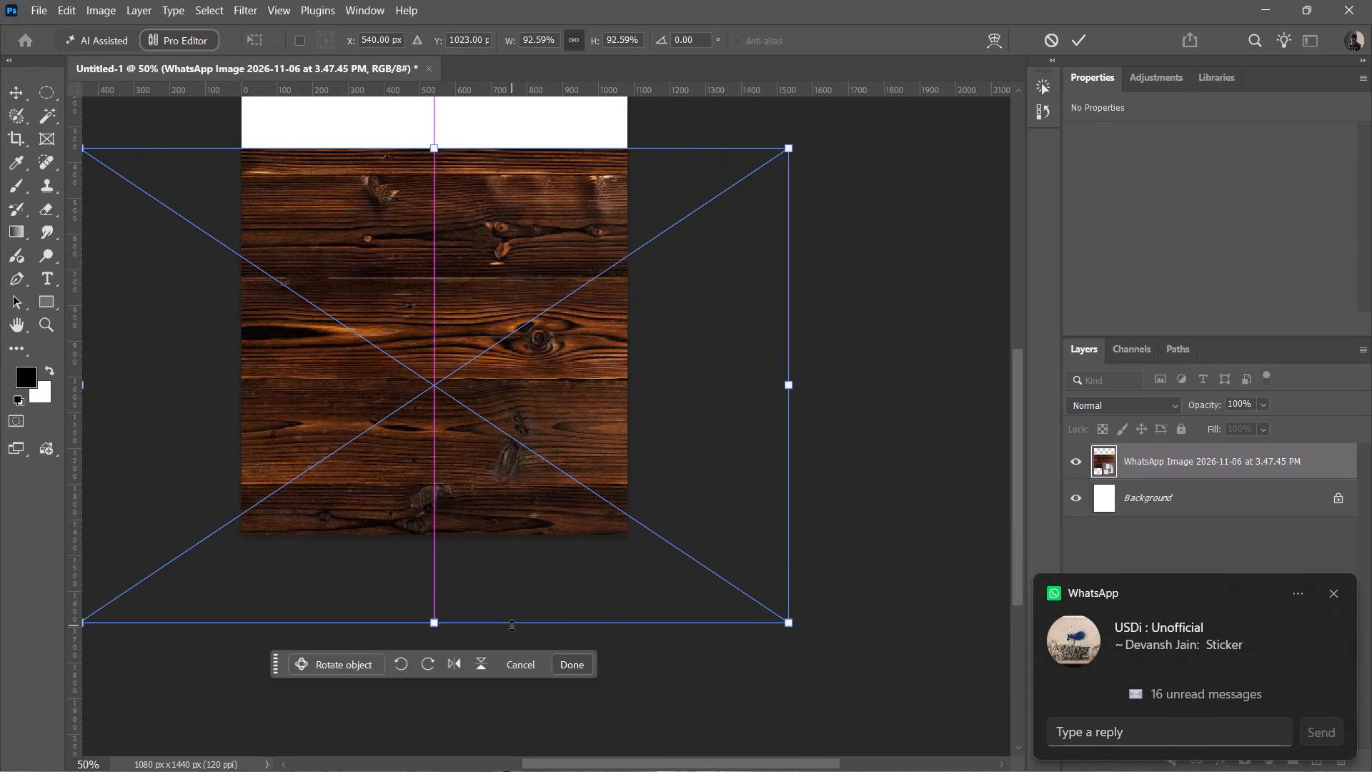
drag(500, 505, 500, 450)
scroll(500, 450, up, 1)
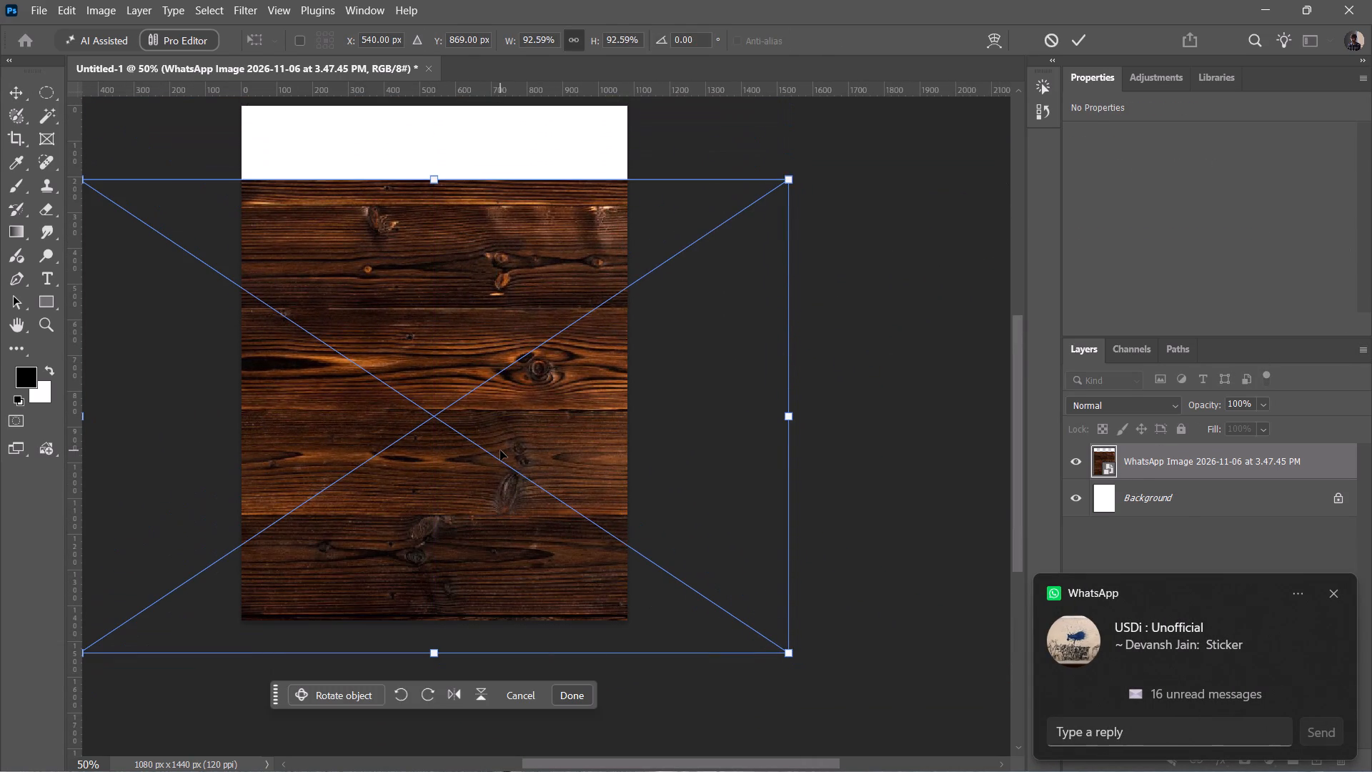
Scale the placed dark wood image proportionally to 2222 x 1483 px, align its top edge with the canvas top, and deselect it.
drag(477, 435, 470, 362)
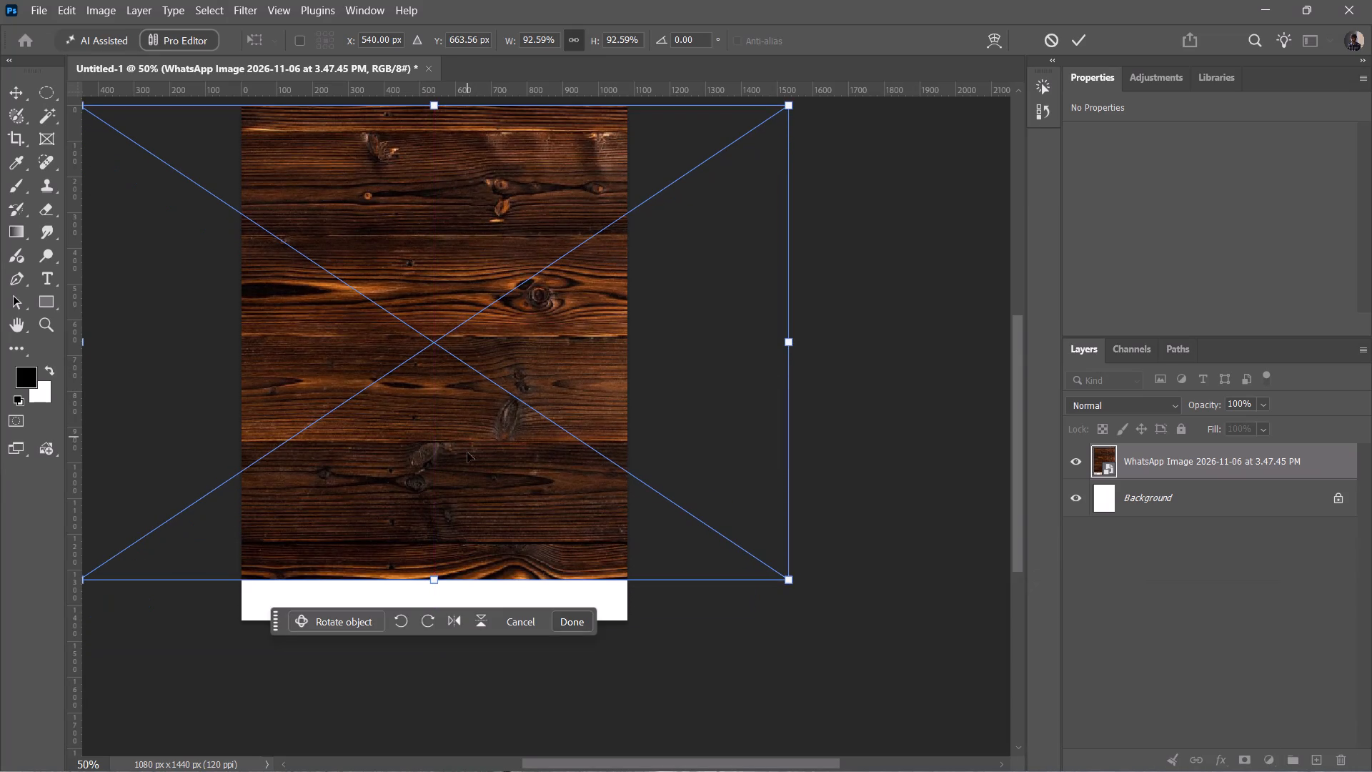
drag(435, 580, 438, 646)
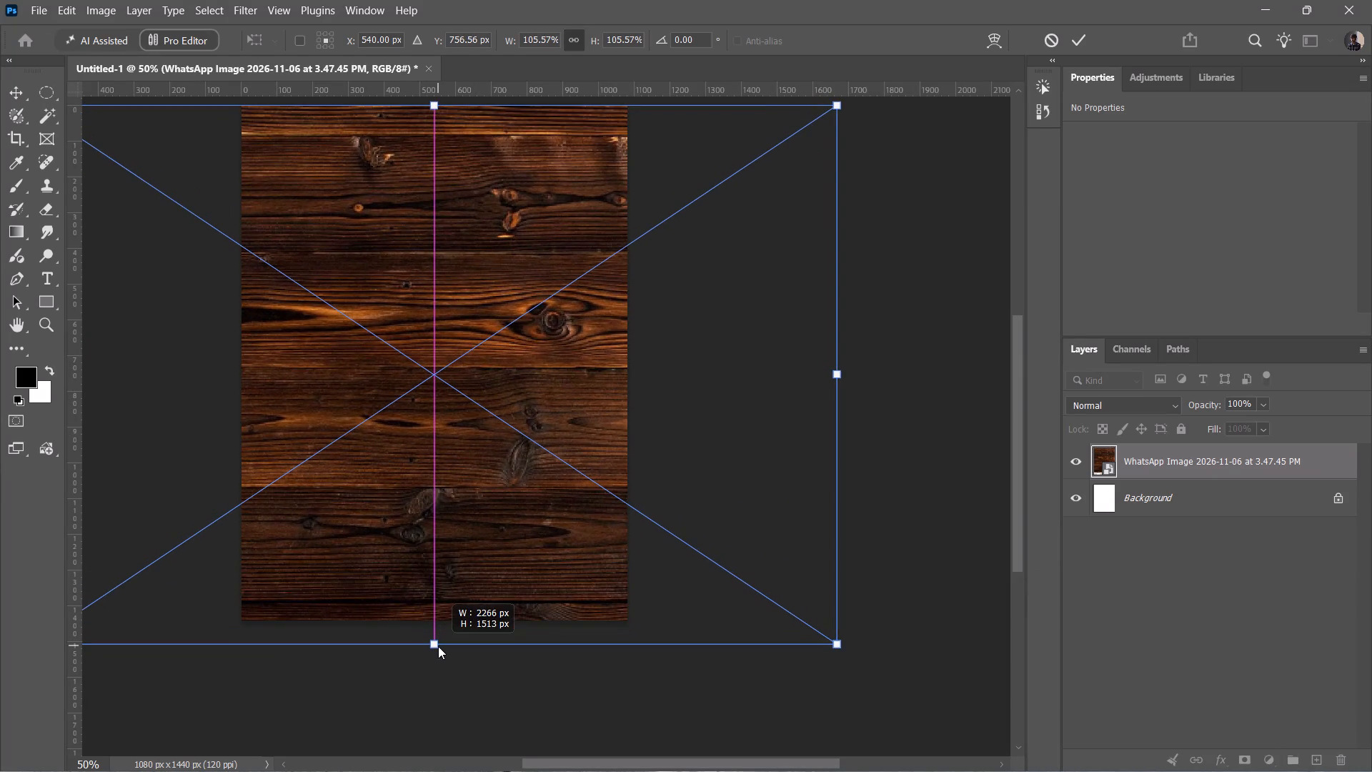
drag(438, 646, 439, 635)
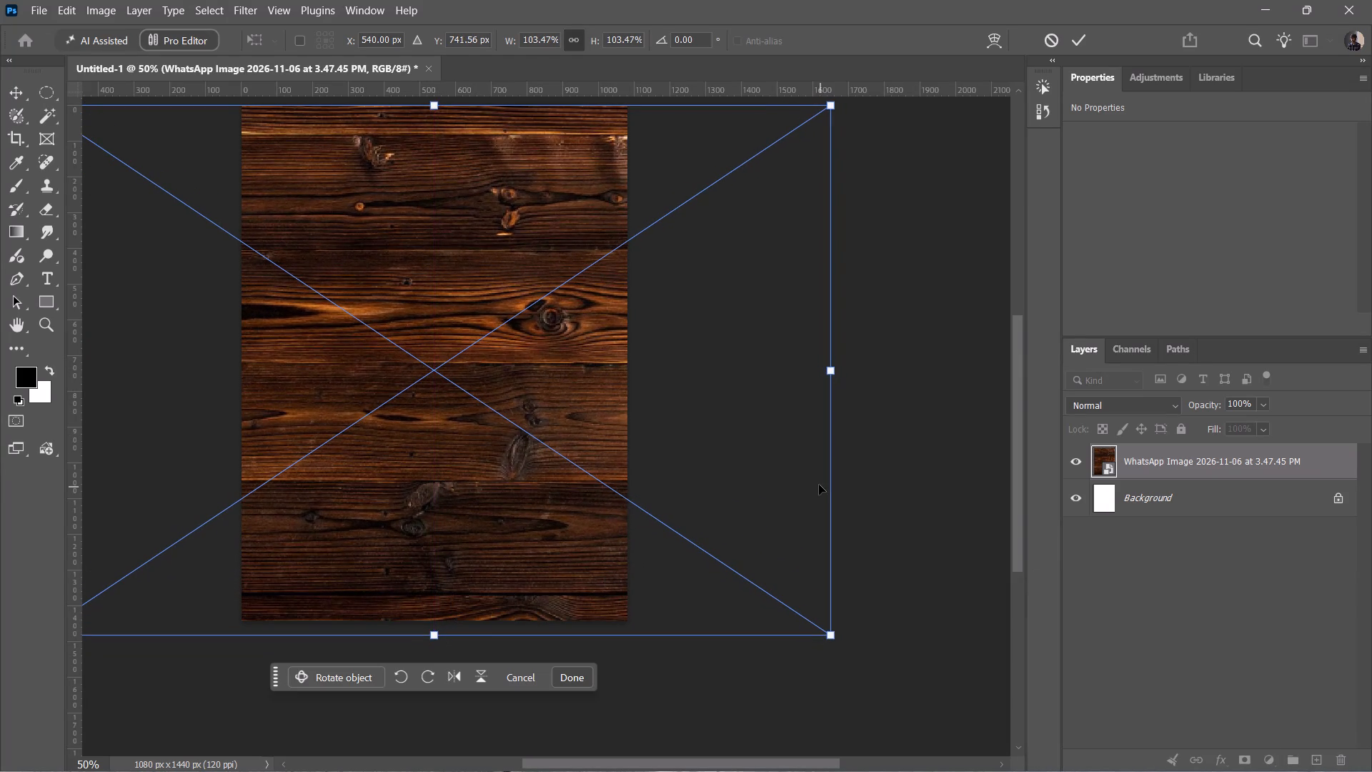
click(898, 463)
scroll(825, 485, right, 1)
key(Return)
scroll(955, 513, up, 1)
scroll(955, 513, down, 1)
scroll(485, 462, right, 1)
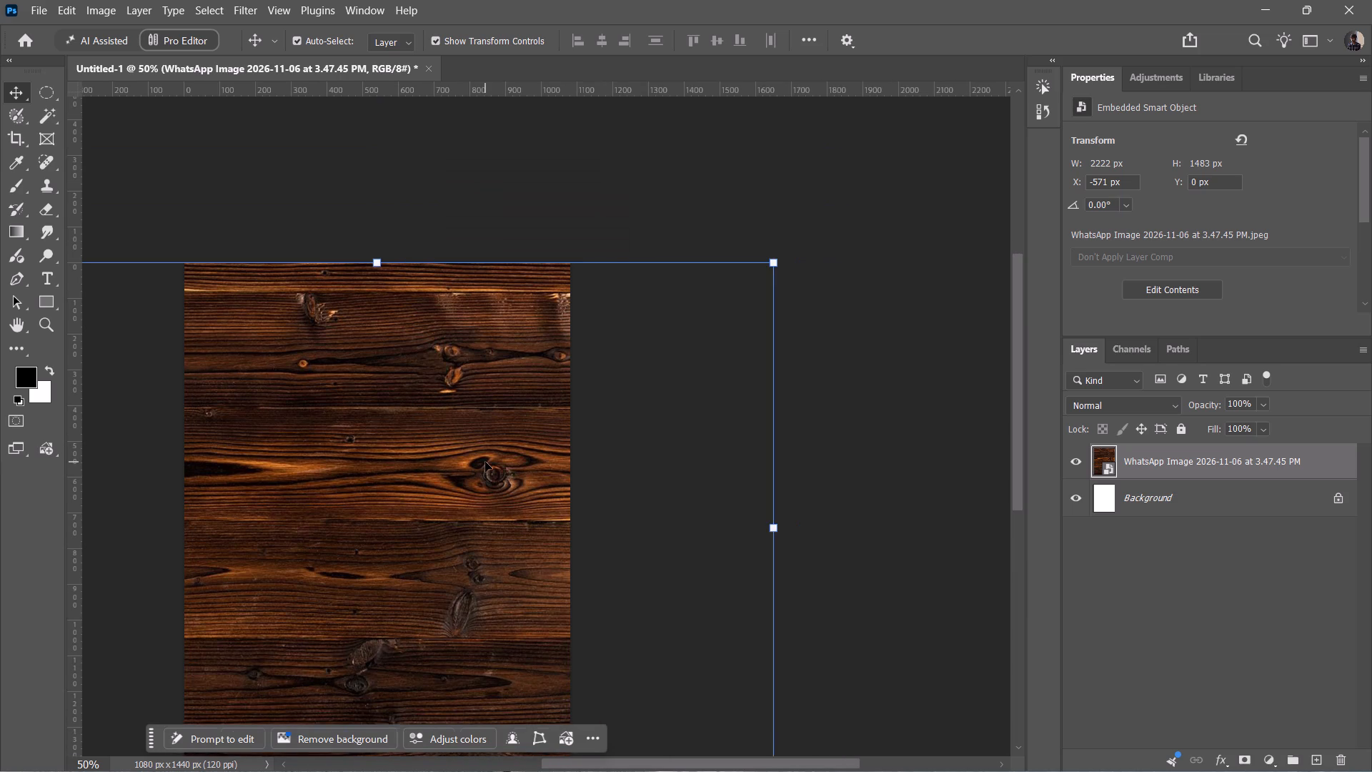
scroll(290, 421, left, 2)
click(522, 225)
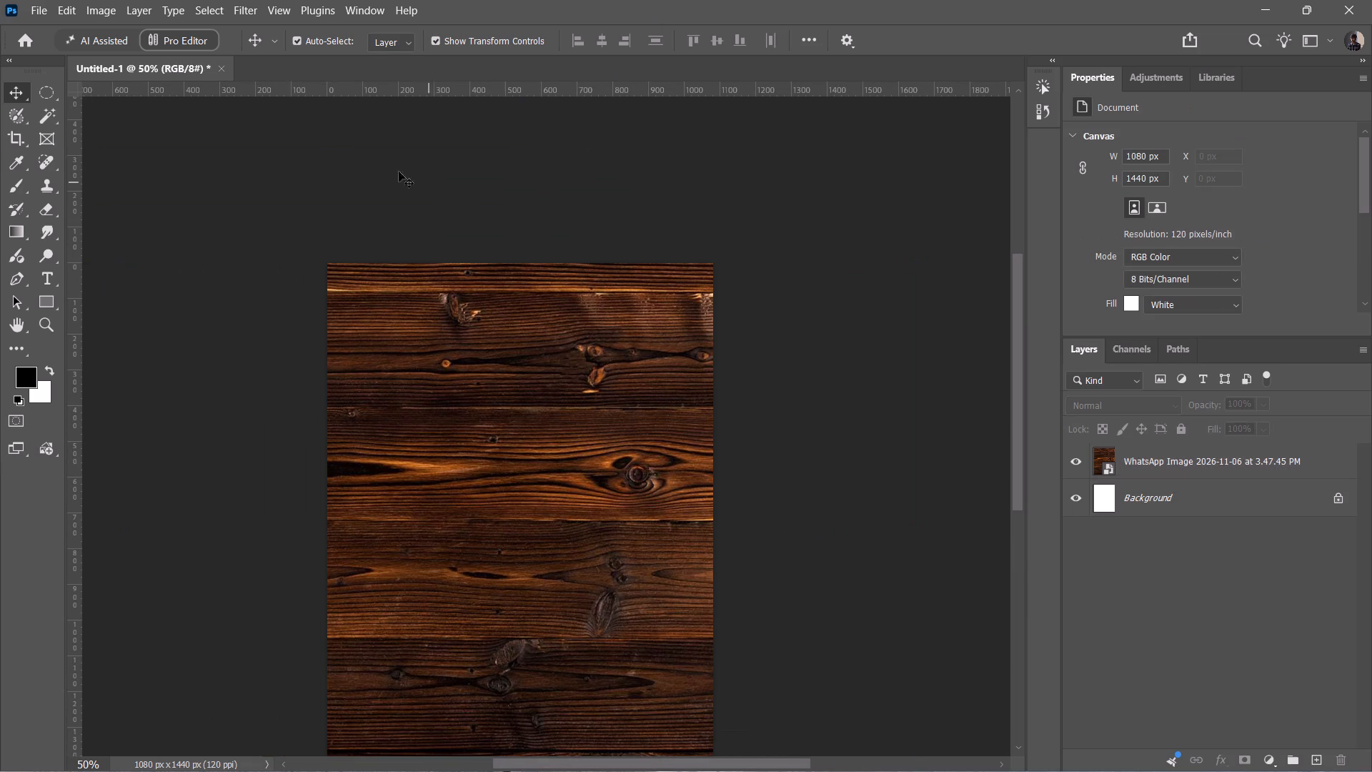
scroll(327, 150, down, 2)
scroll(327, 150, up, 1)
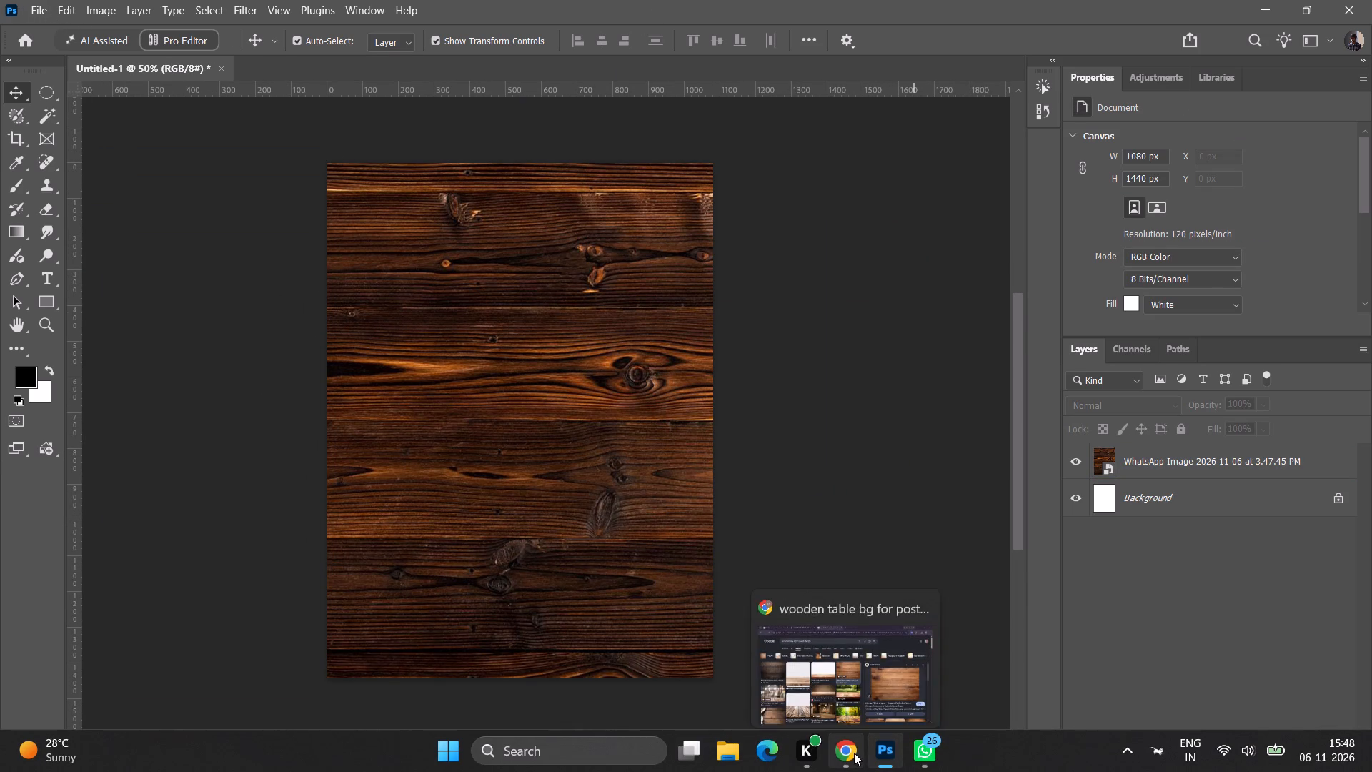
Switch to Chrome and search Google Images for "paper sheets for poster design".
click(854, 753)
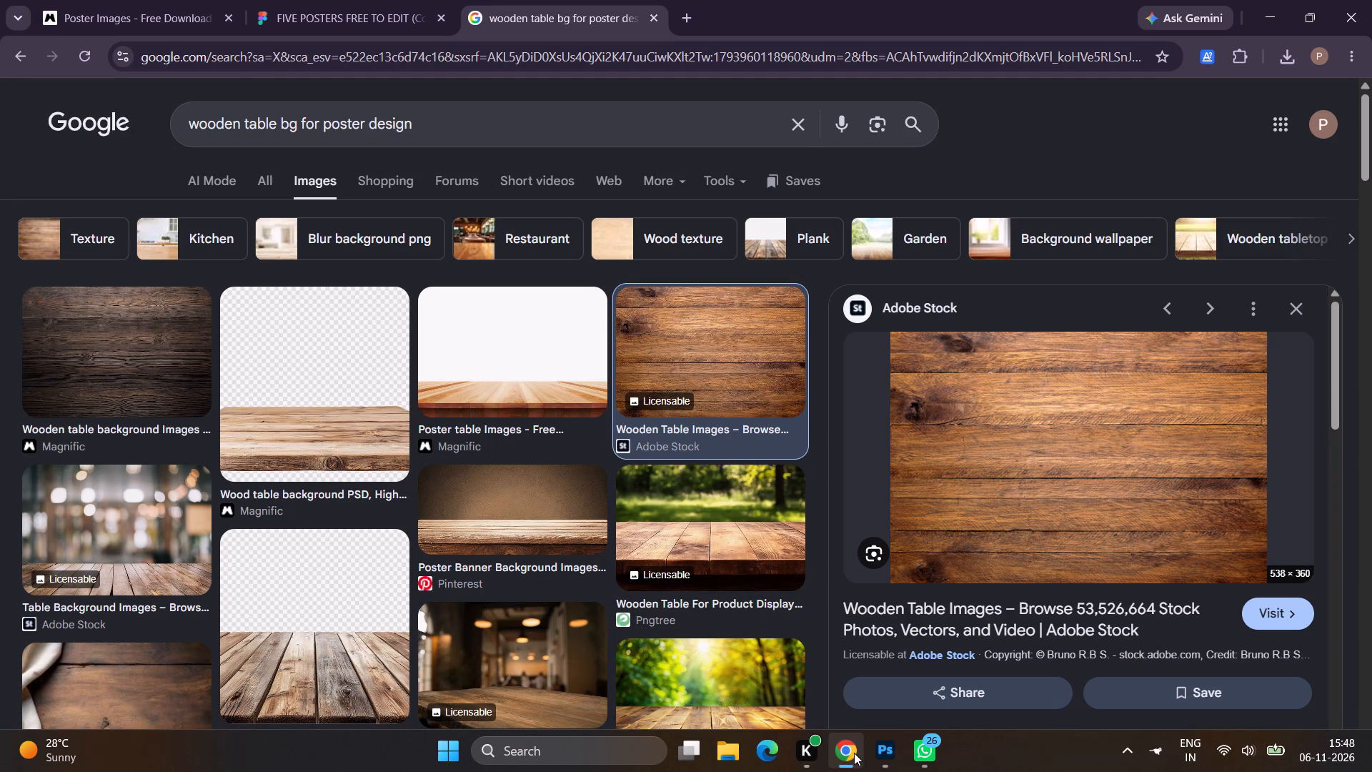
click(809, 124)
text(ppae)
key(BackSpace)
key(BackSpace)
key(BackSpace)
key(a)
key(BackSpace)
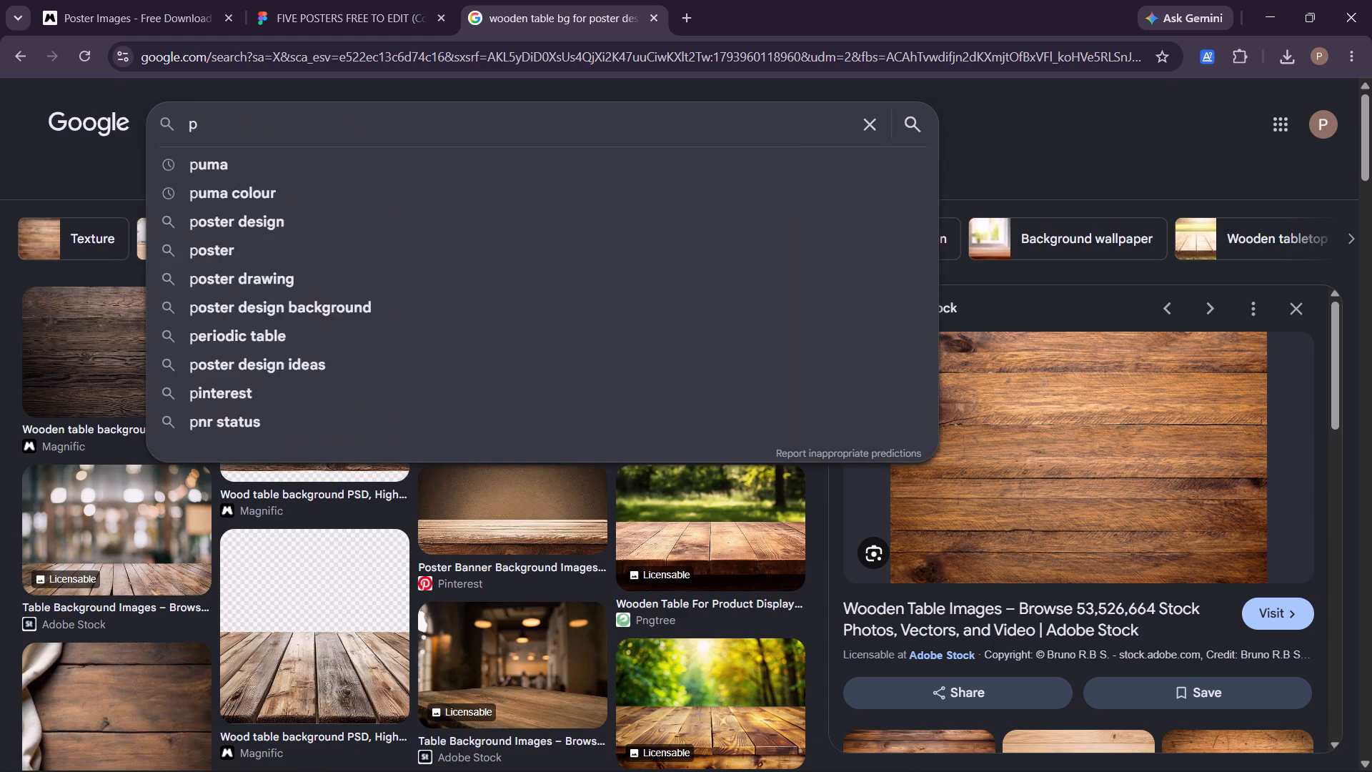
text(per)
key(BackSpace)
key(BackSpace)
key(BackSpace)
text(aper sheets for)
key(space)
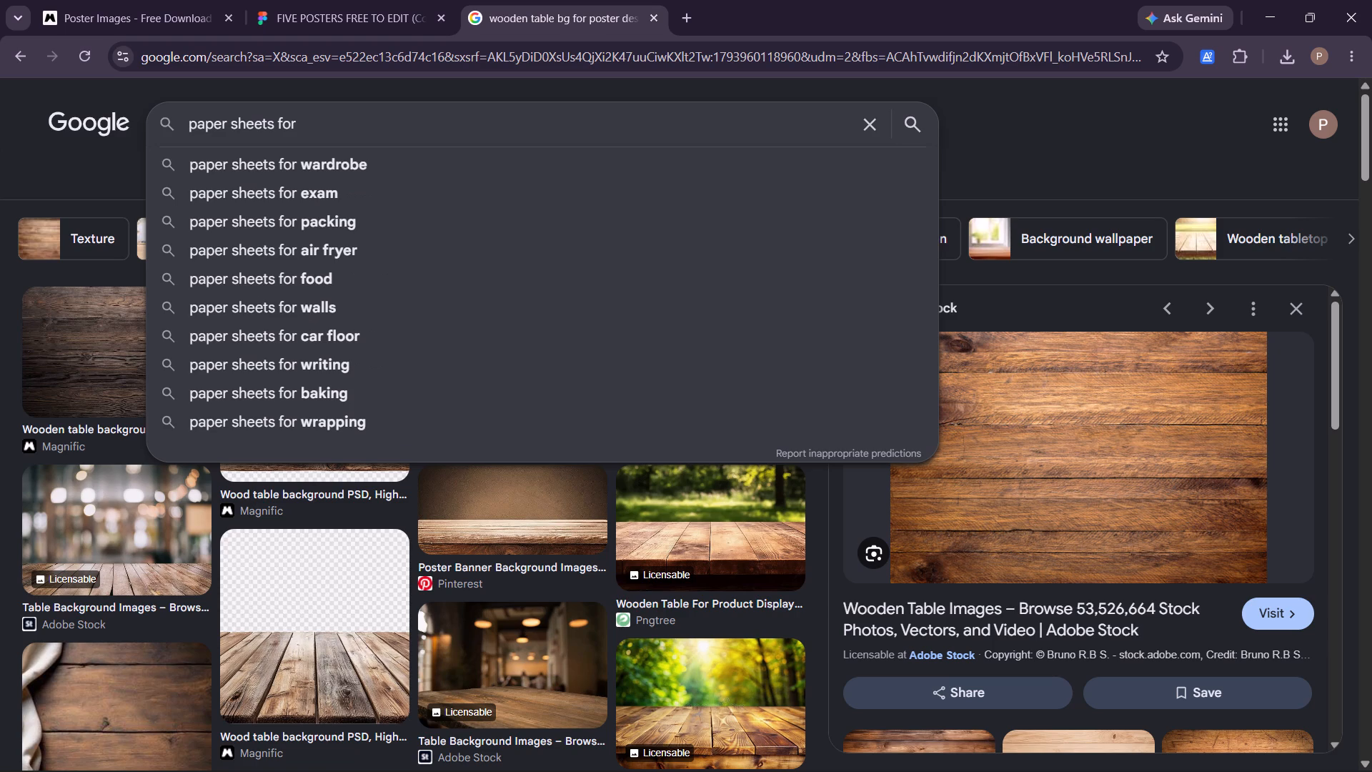
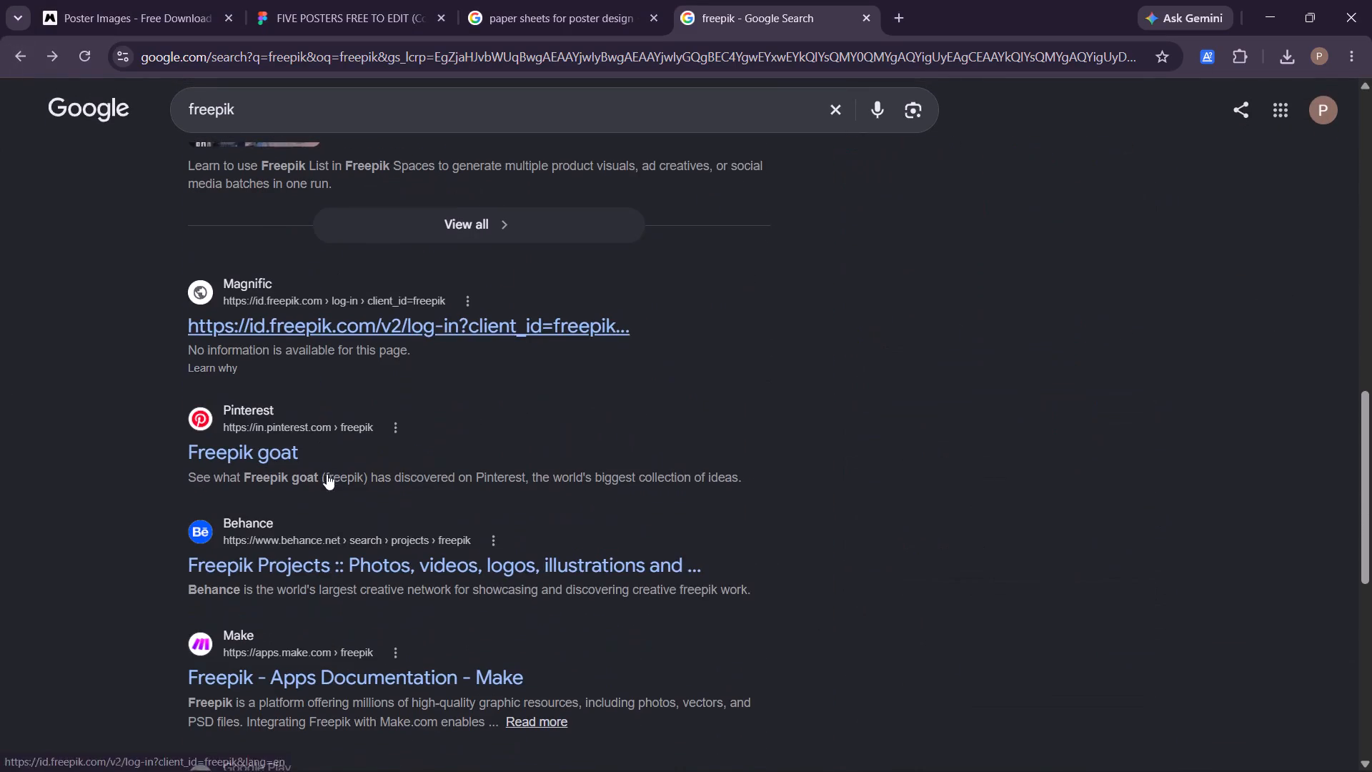
scroll(327, 474, down, 1)
scroll(275, 523, down, 3)
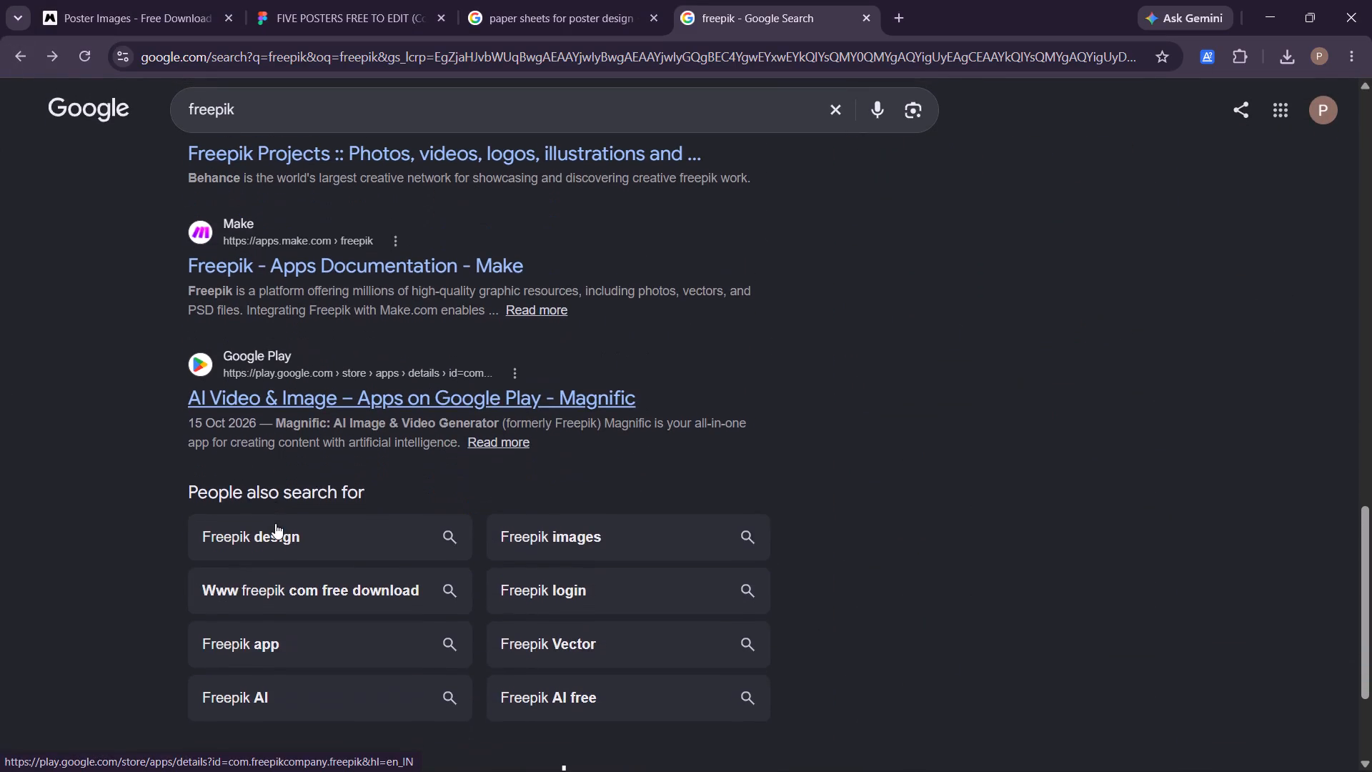
Search Google for "pixabay" and open the Pixabay website.
click(820, 96)
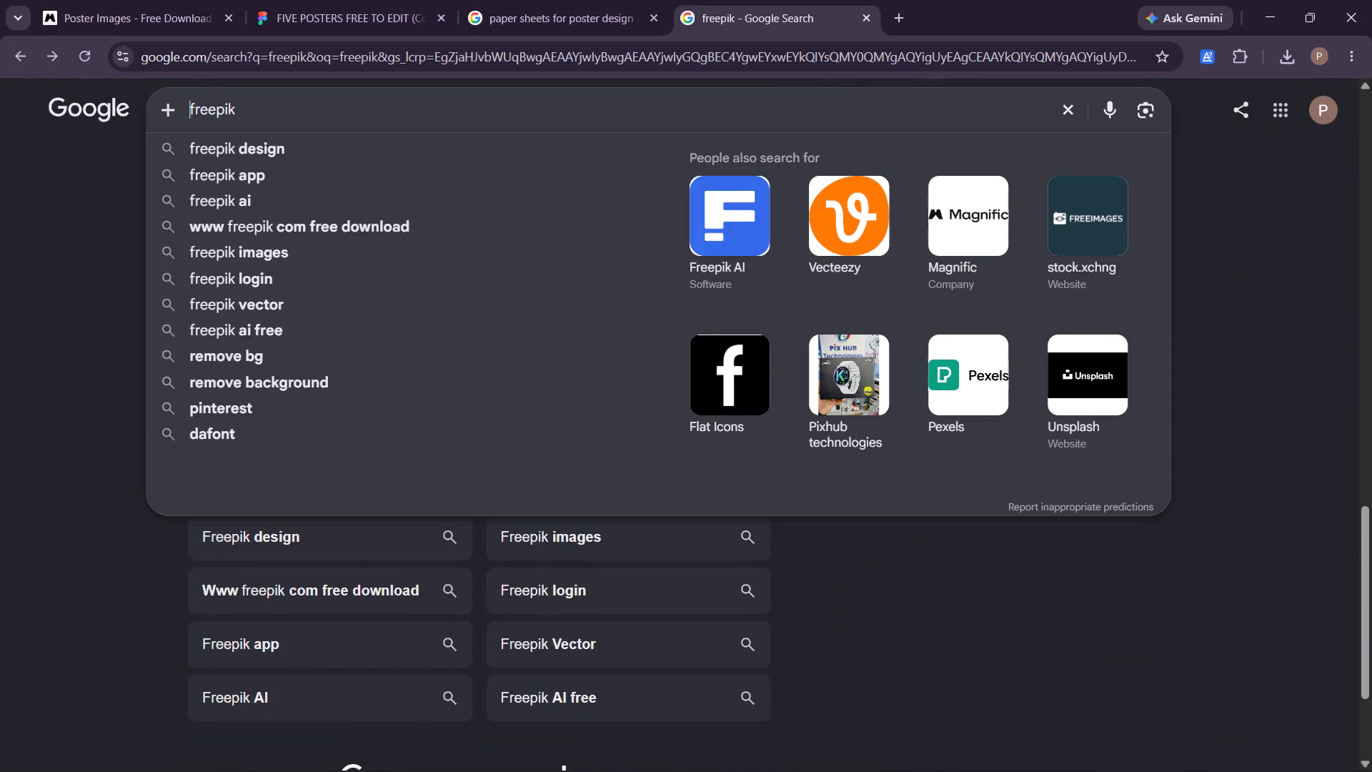
click(1077, 100)
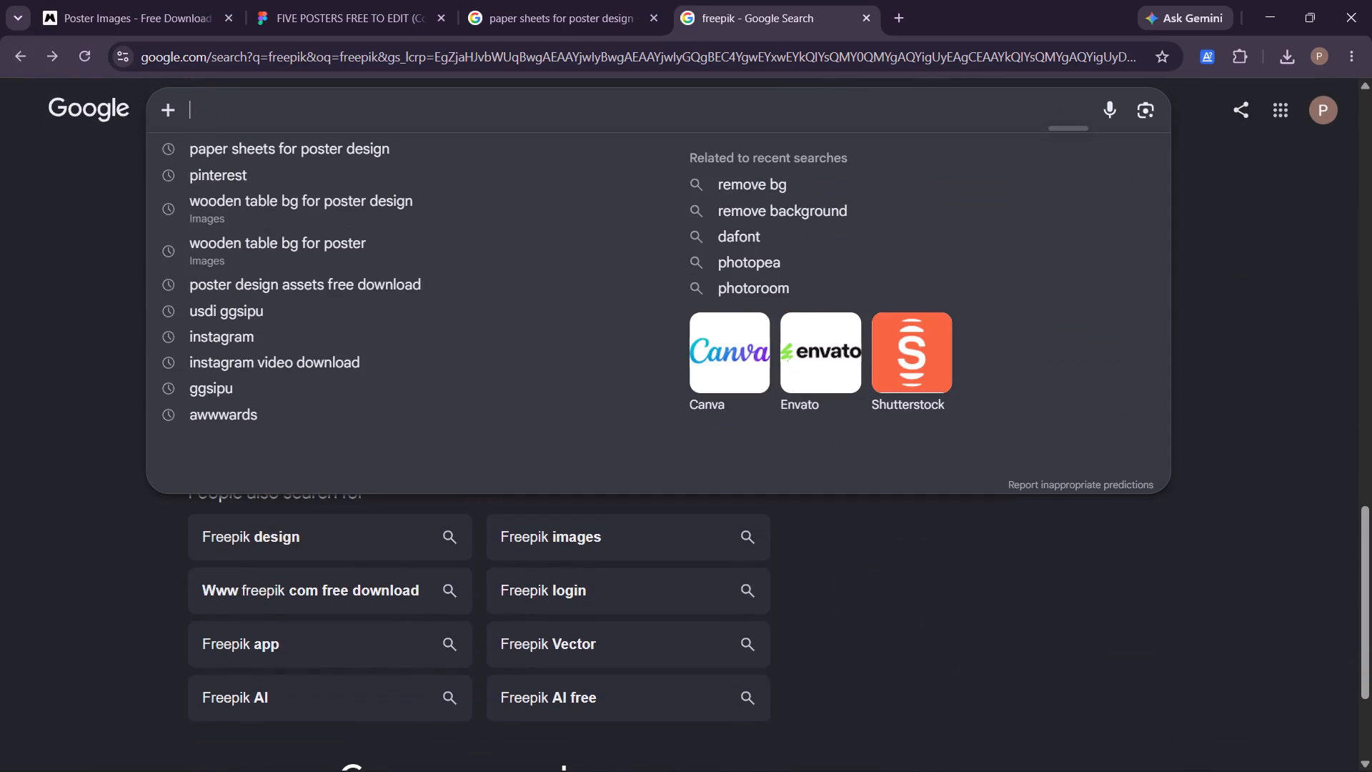
text(pixab)
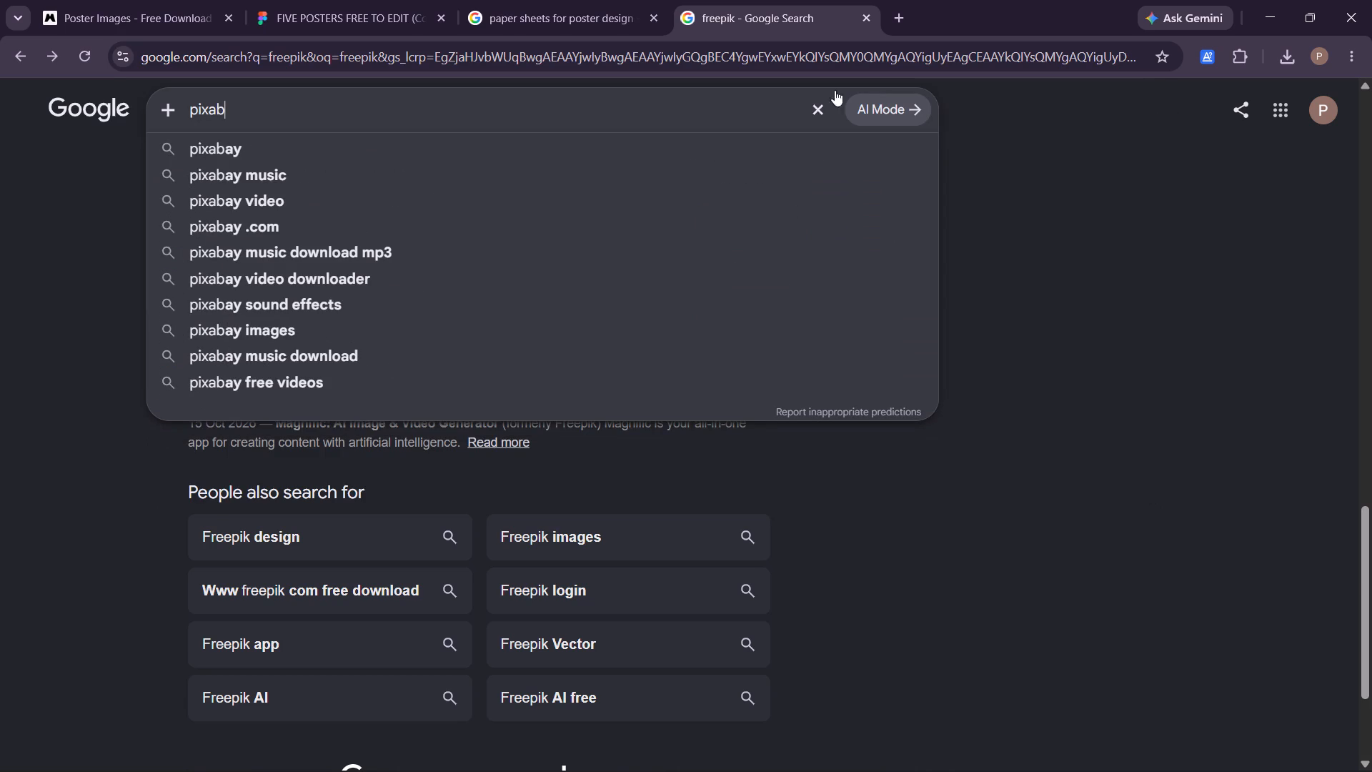
click(575, 144)
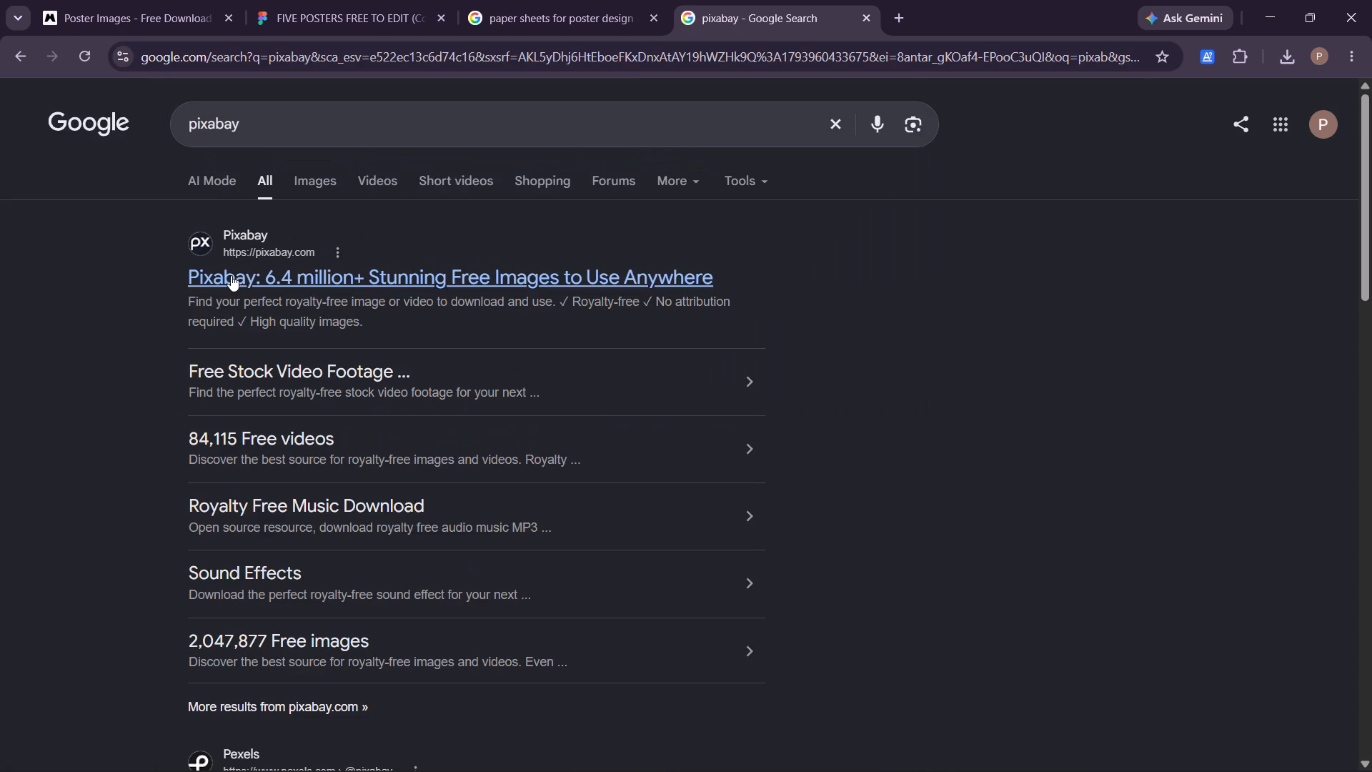
click(238, 274)
Search Pixabay's free images for "paper sheets".
scroll(567, 528, down, 2)
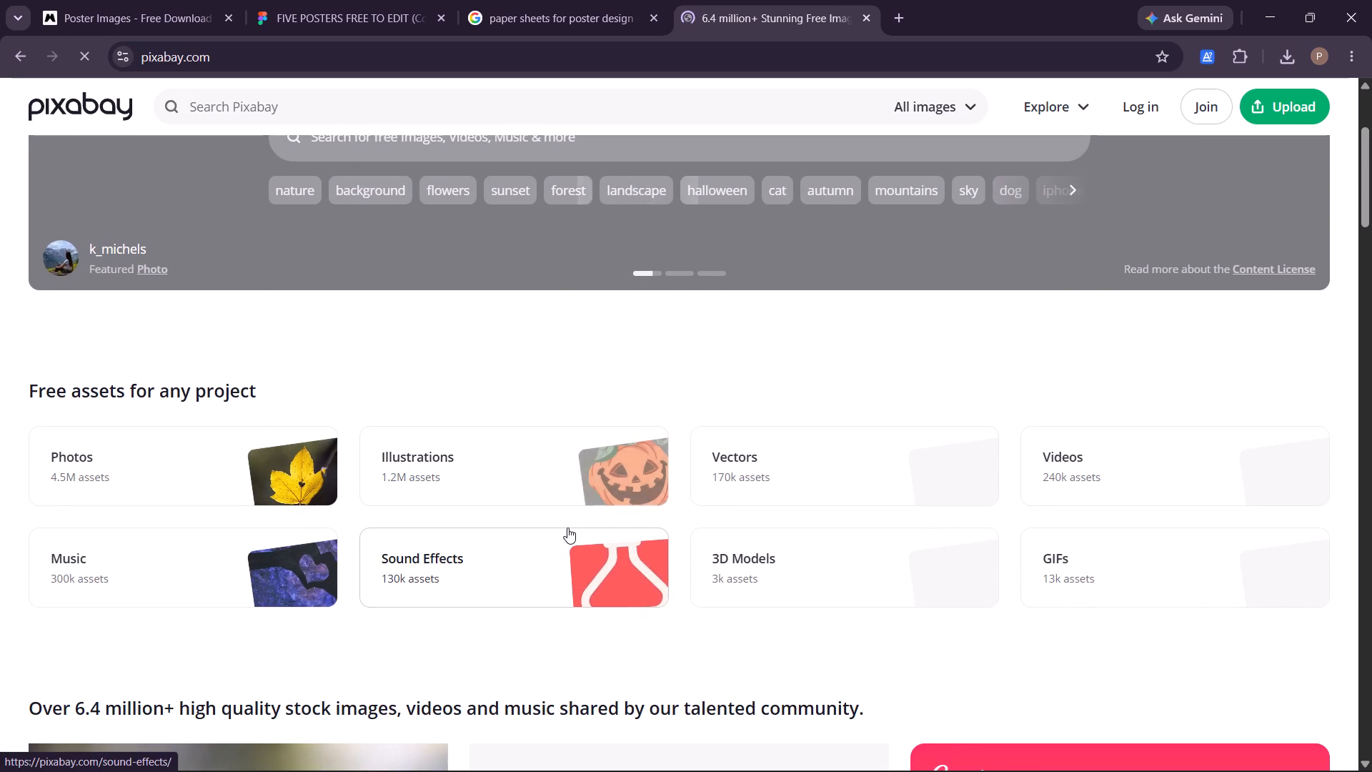
scroll(567, 528, down, 7)
scroll(567, 528, up, 5)
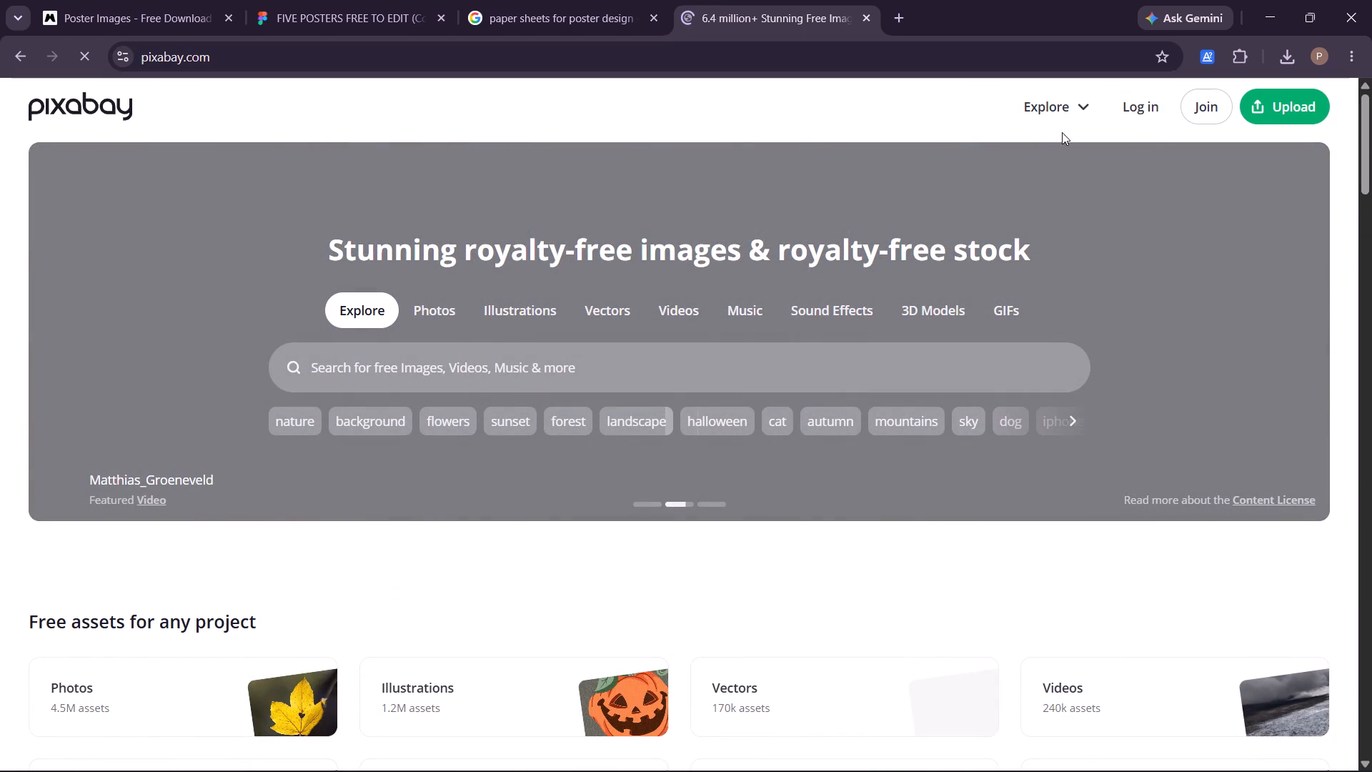
scroll(1062, 132, up, 2)
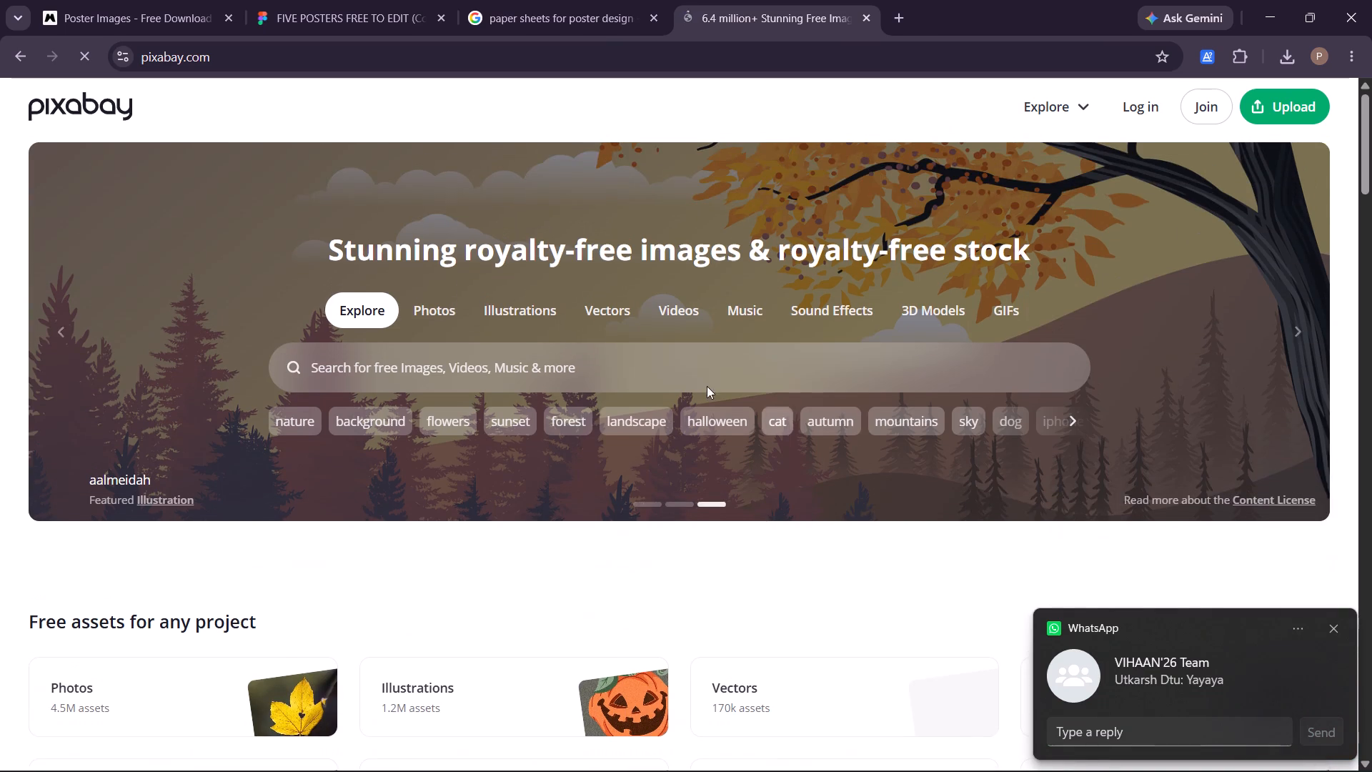
click(641, 382)
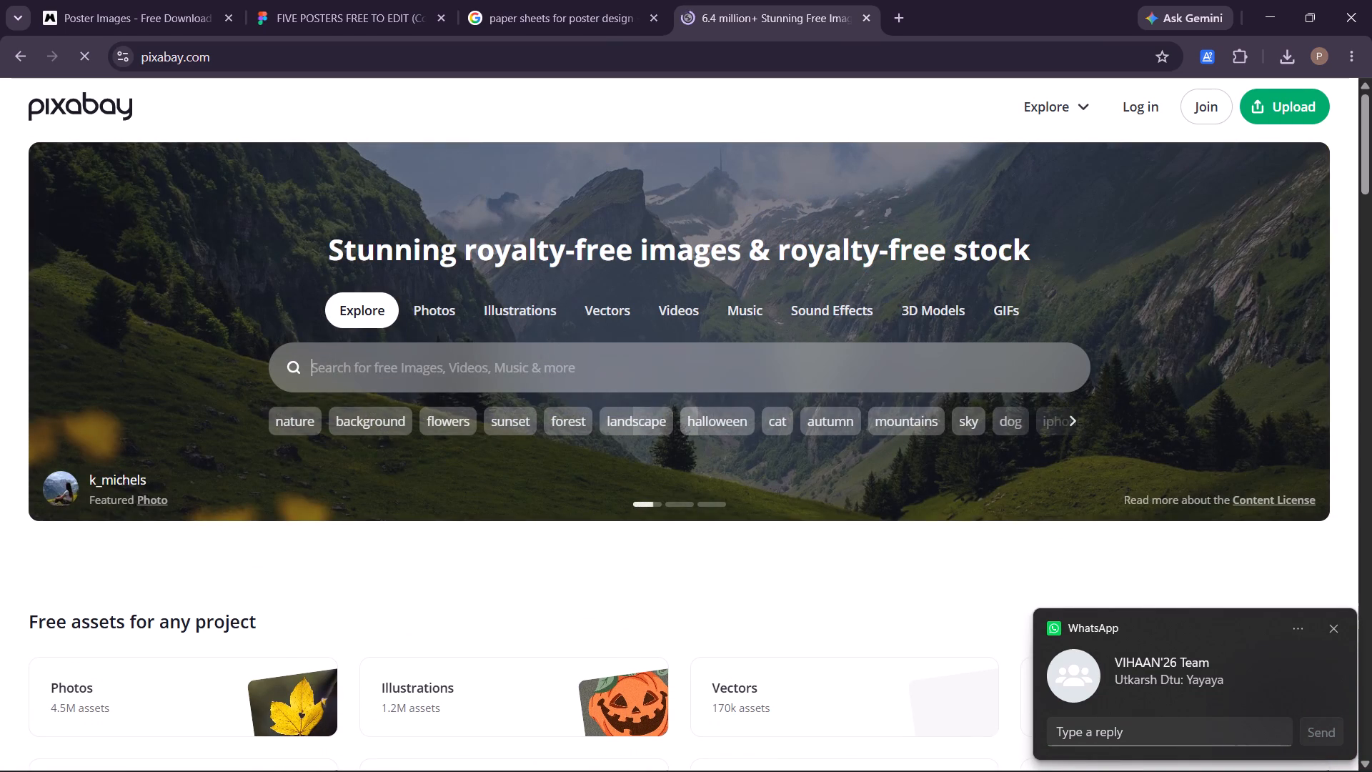
click(517, 355)
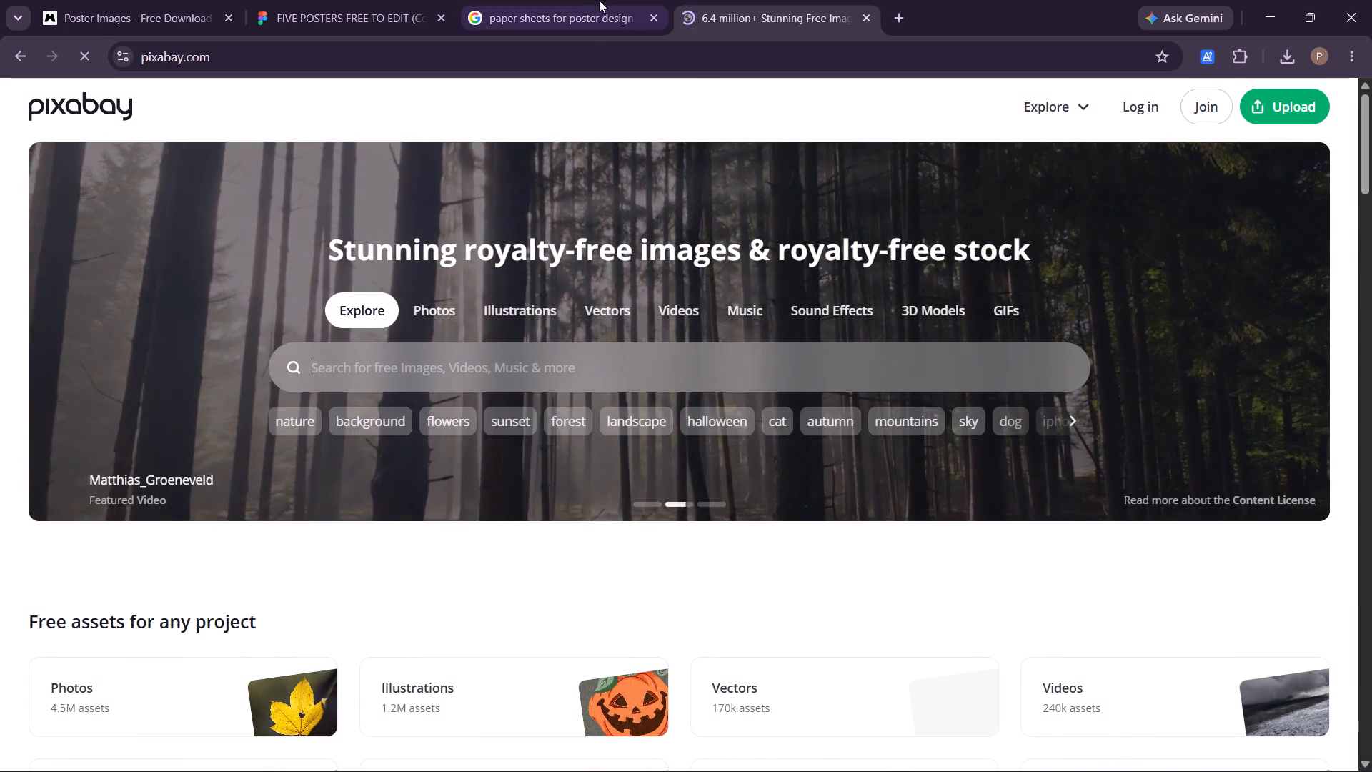
text(paper)
key(space)
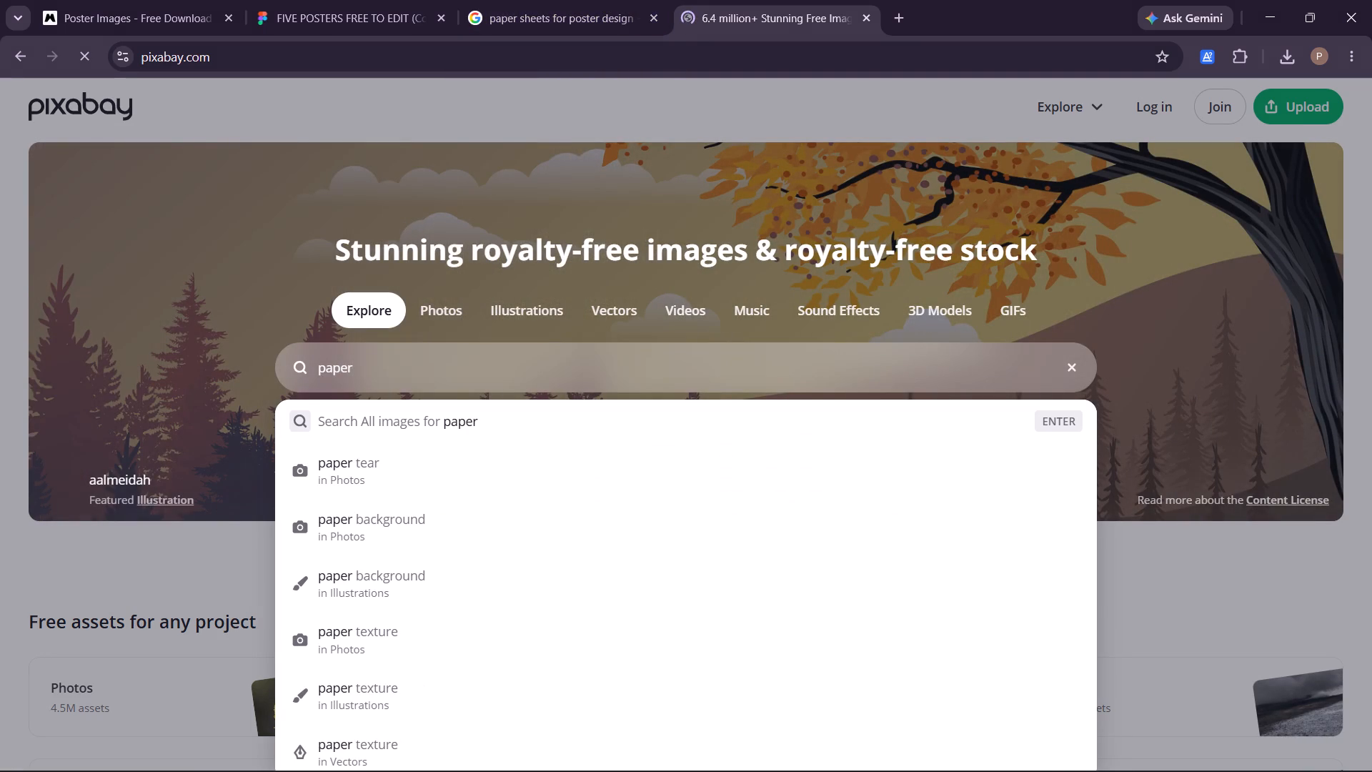
text(sheets)
key(Return)
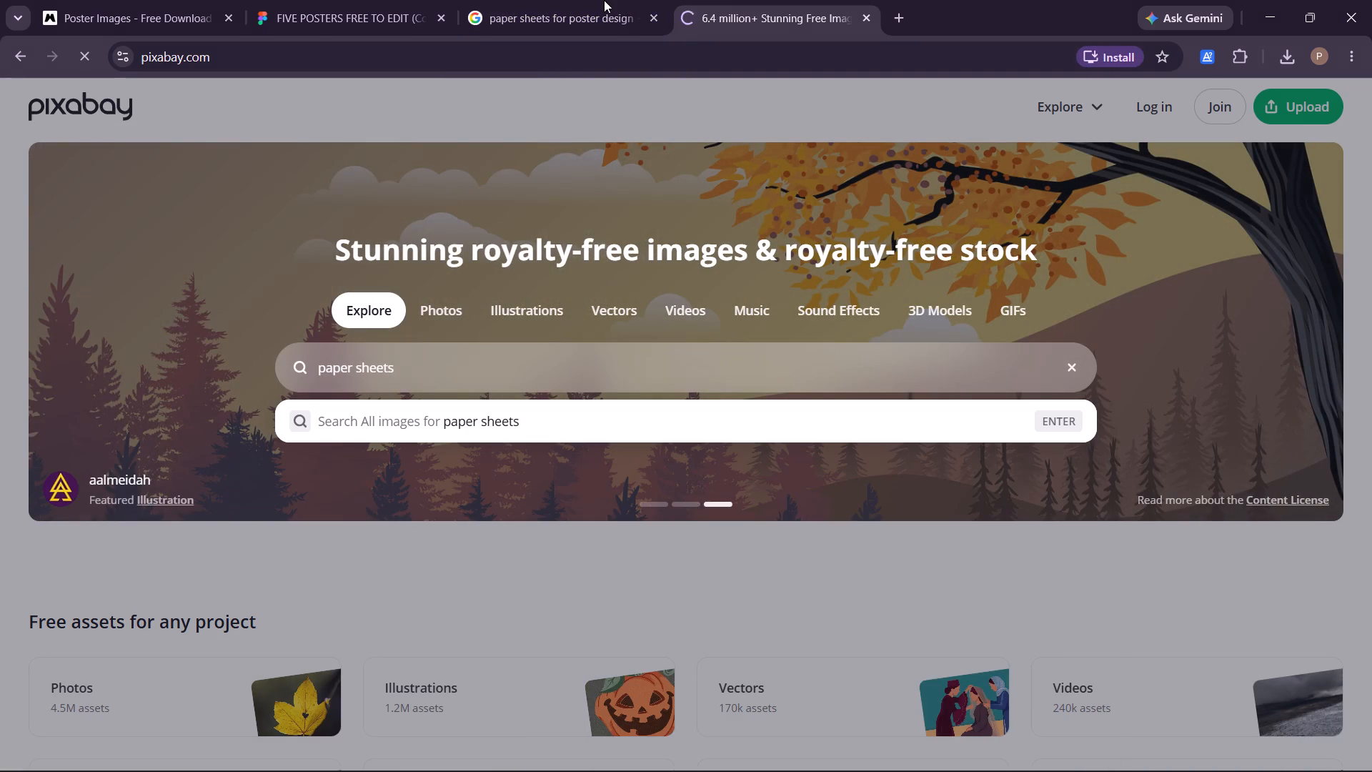
key(Return)
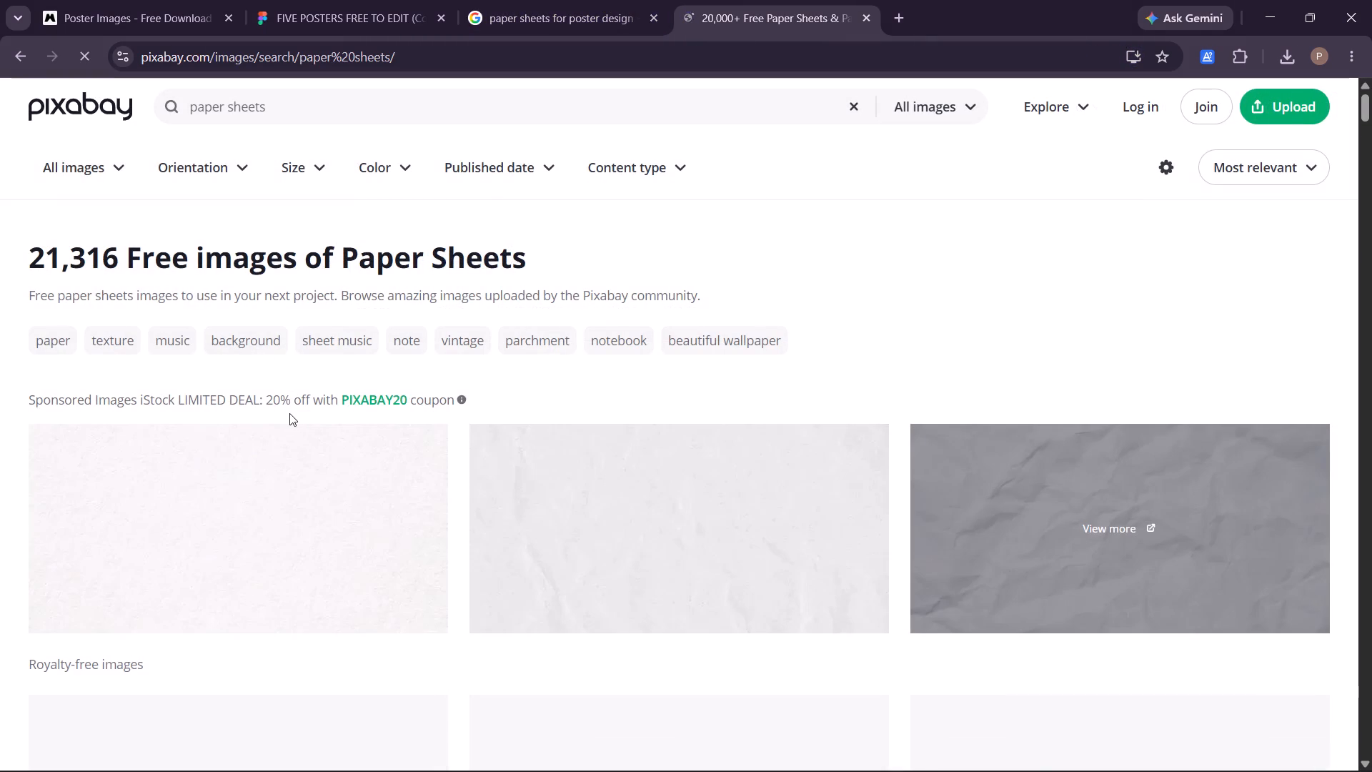
Examine the "paper sheets" image results for a paper texture that suits the poster.
scroll(289, 413, down, 5)
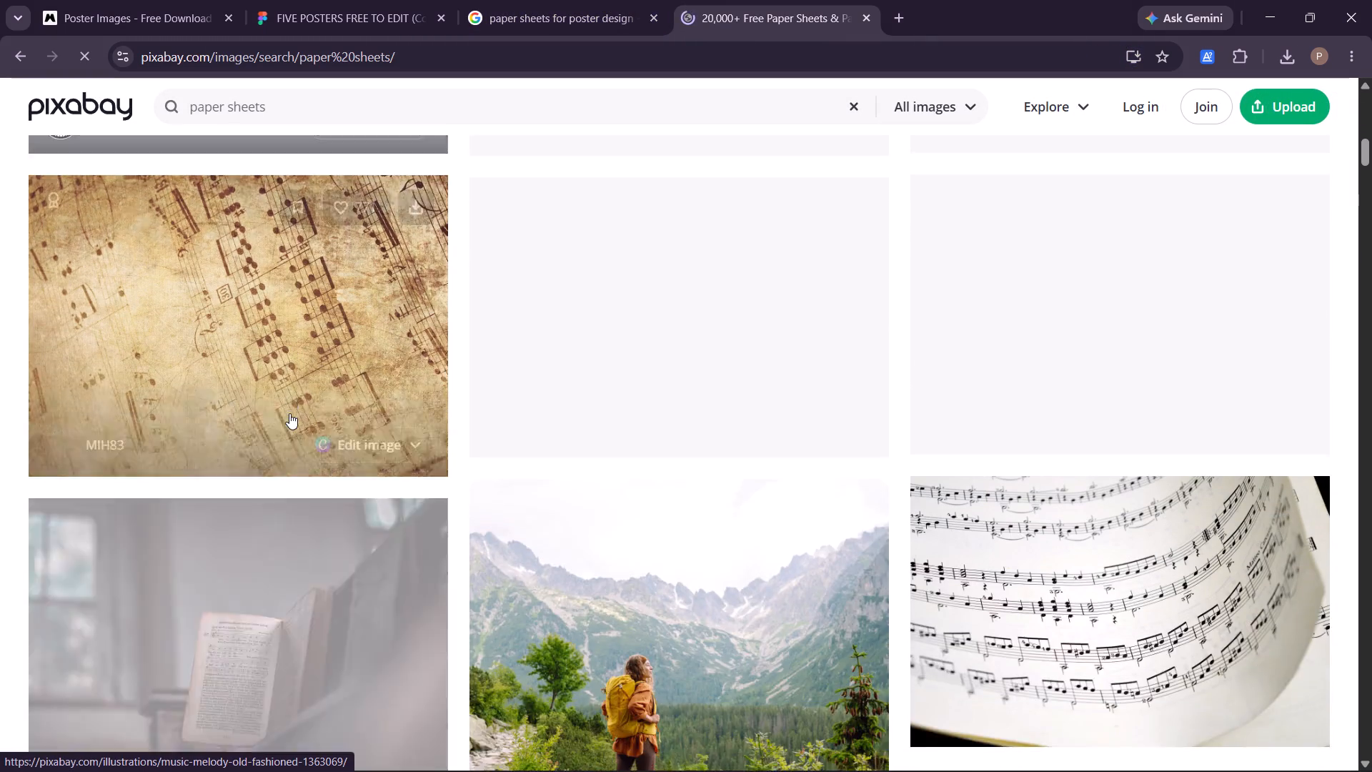
scroll(289, 413, down, 2)
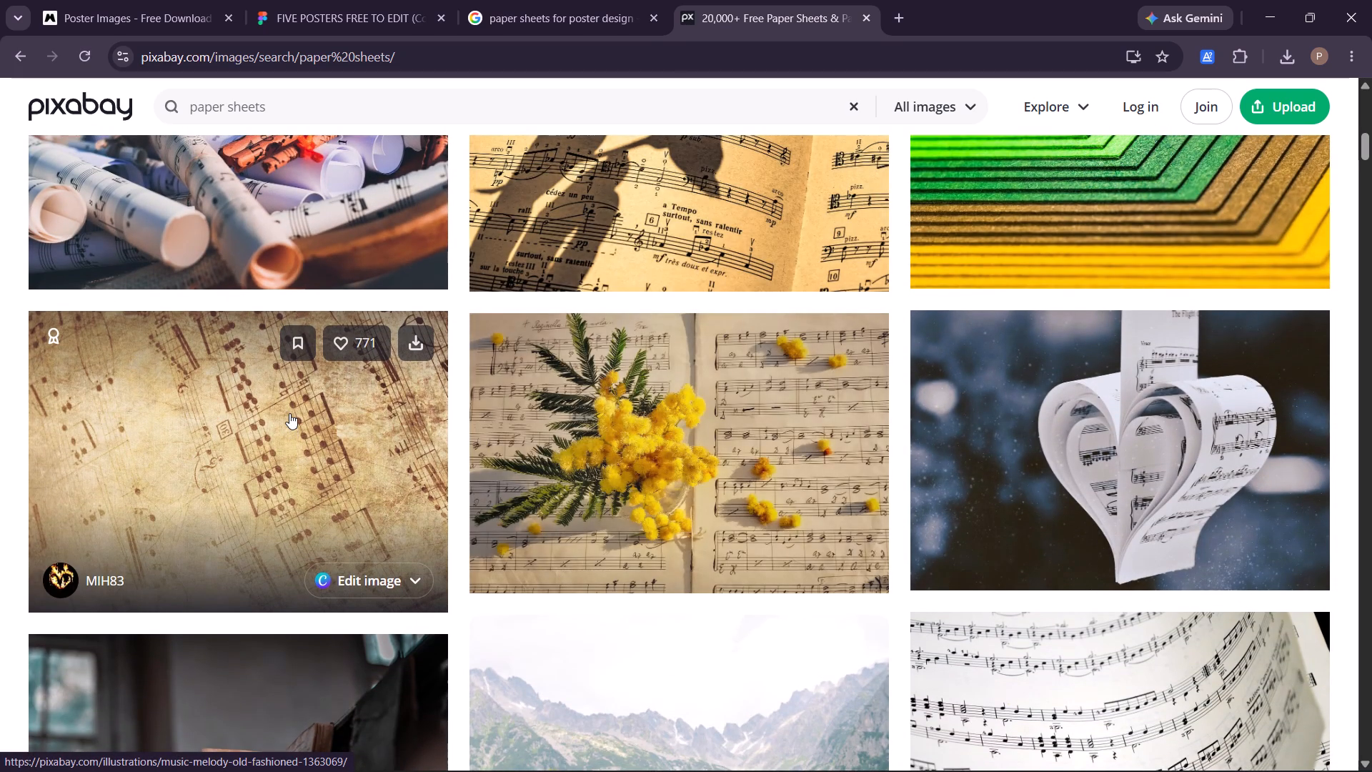
scroll(289, 413, up, 3)
scroll(289, 413, down, 5)
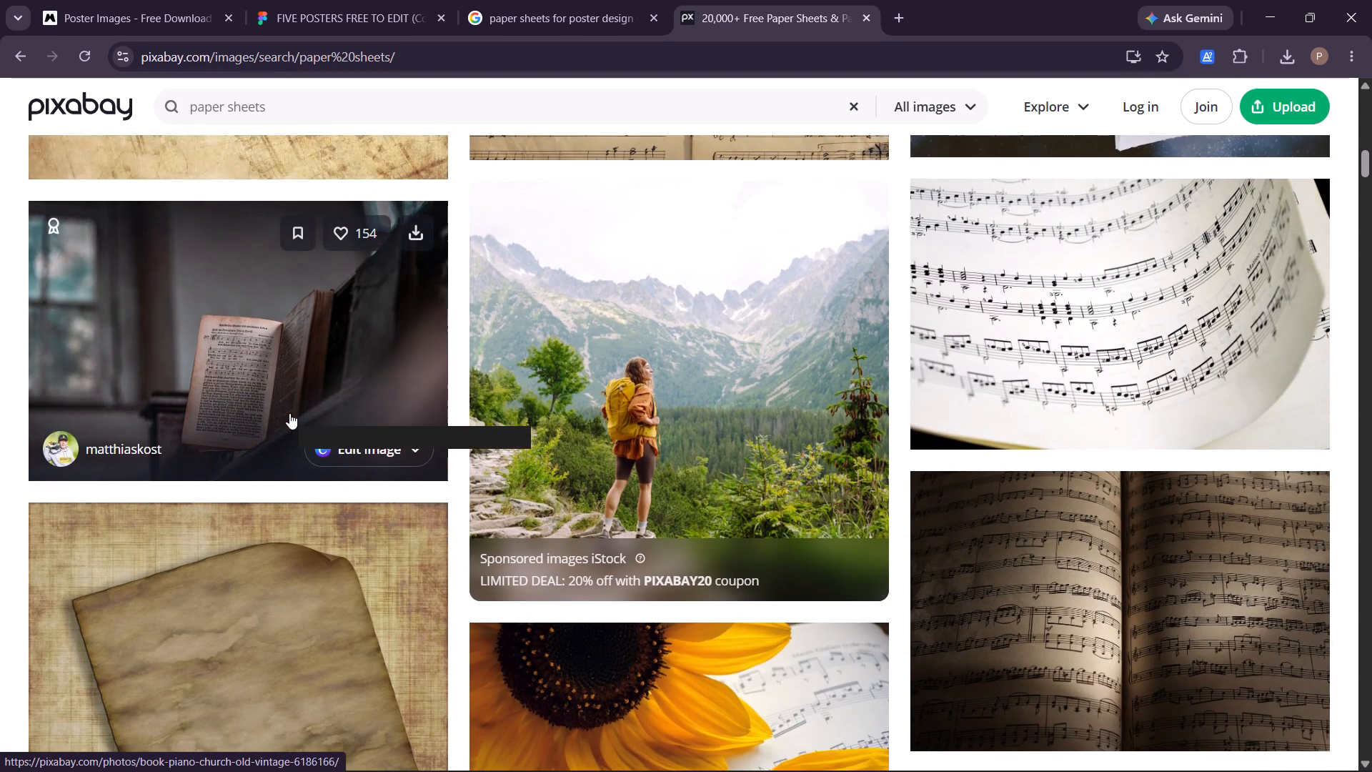
scroll(289, 413, down, 5)
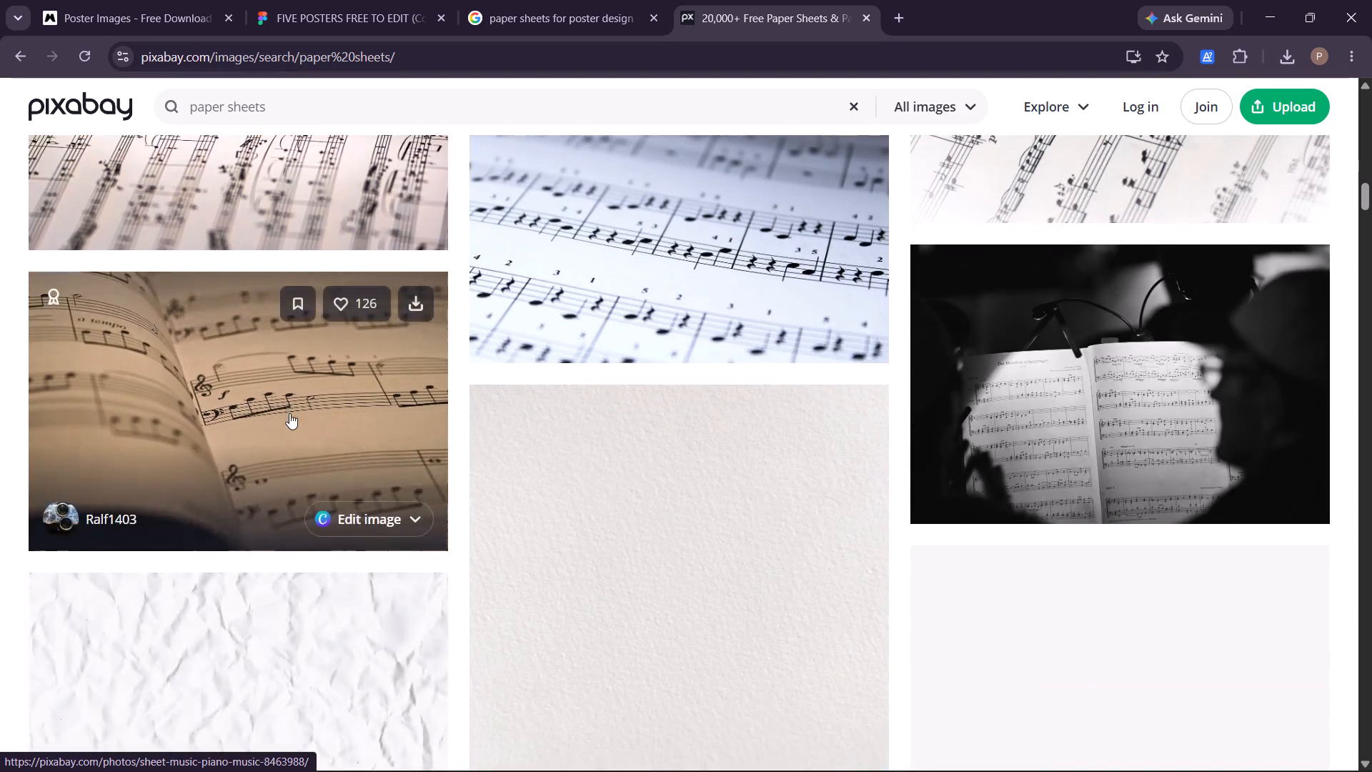
Open the old parchment paper illustration, examine it and its related free media, and close the Pixabay page.
scroll(289, 413, up, 6)
click(224, 663)
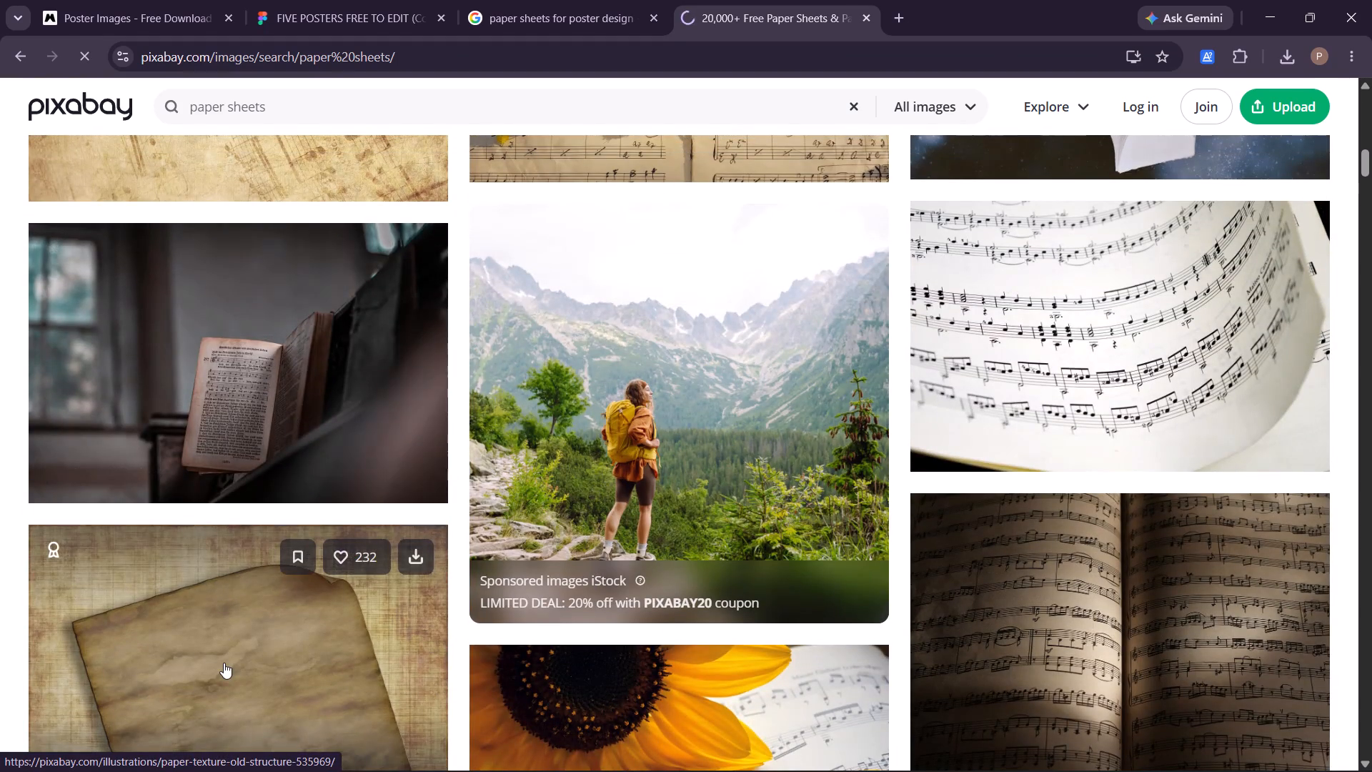
scroll(558, 582, down, 2)
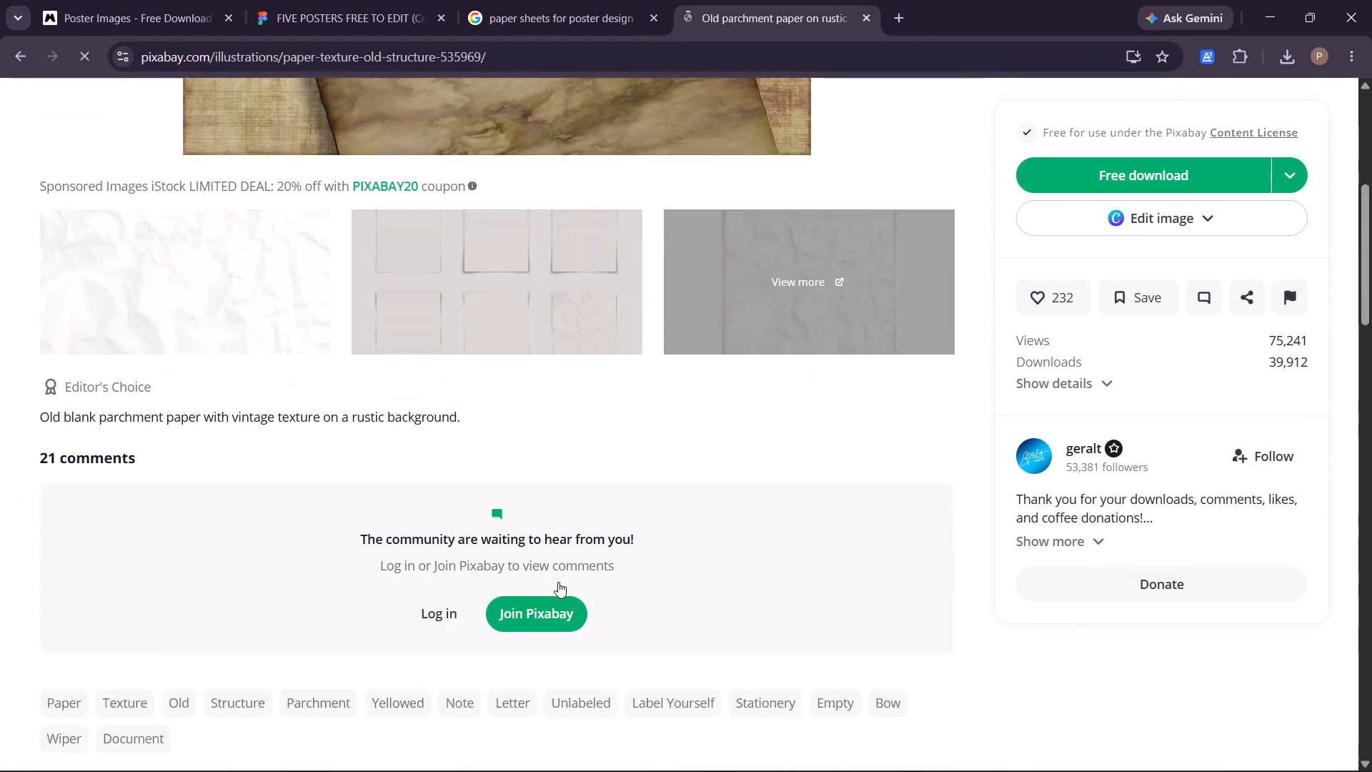
scroll(558, 582, down, 1)
scroll(558, 582, up, 9)
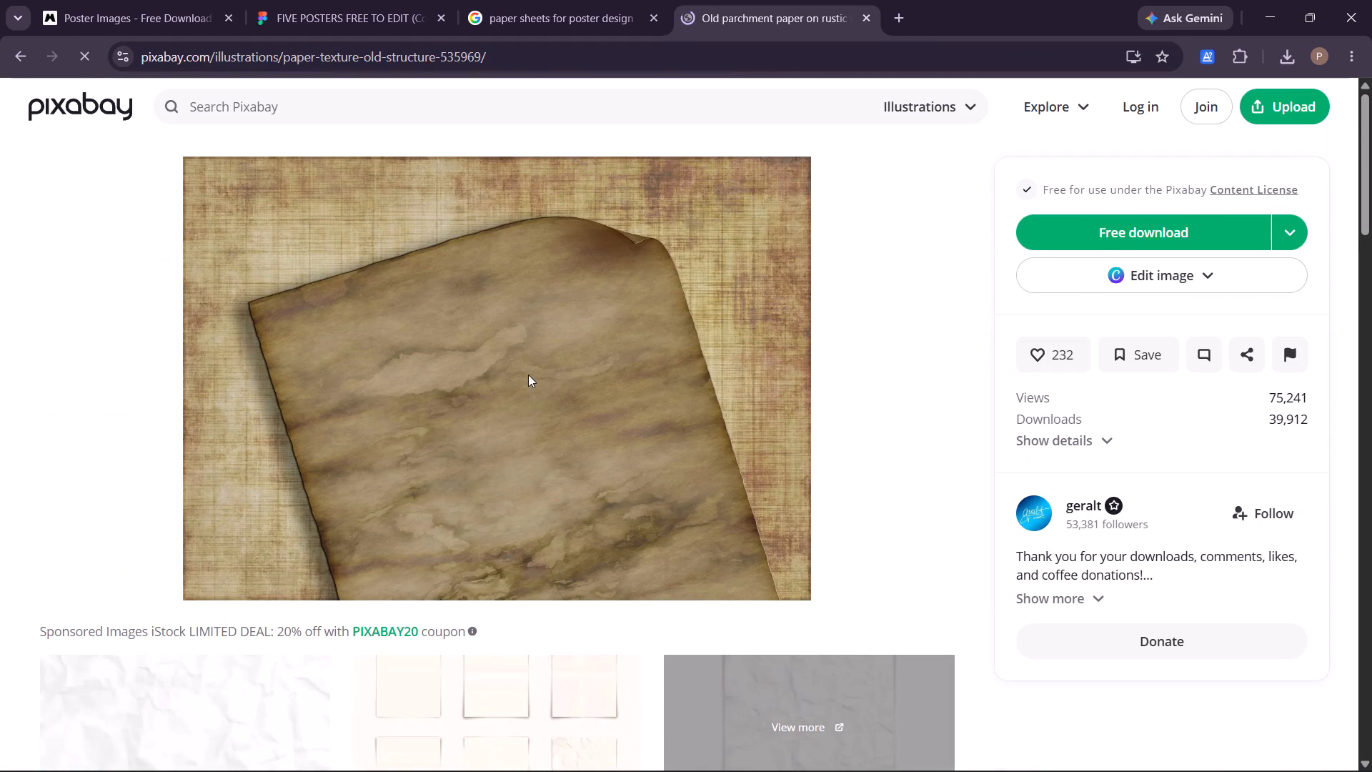
scroll(528, 375, down, 8)
scroll(528, 375, up, 3)
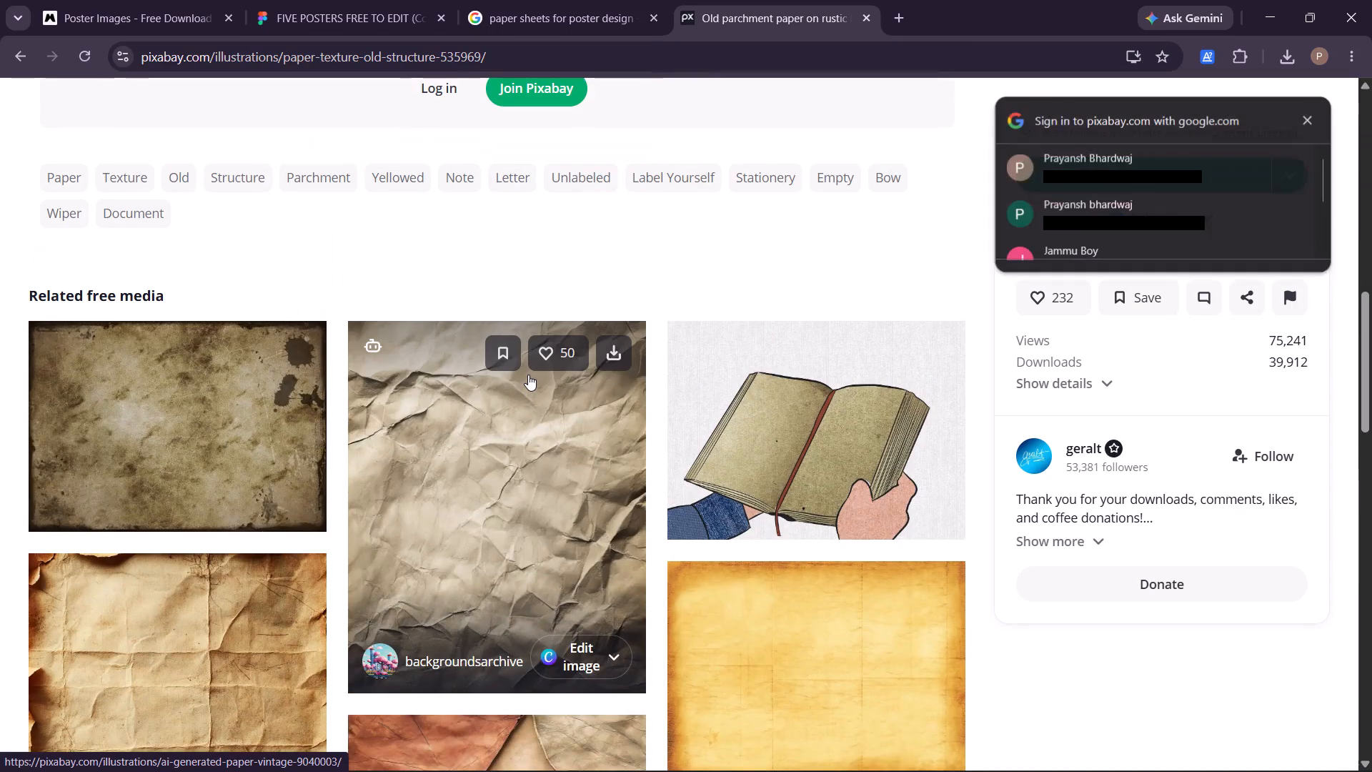
scroll(528, 375, down, 1)
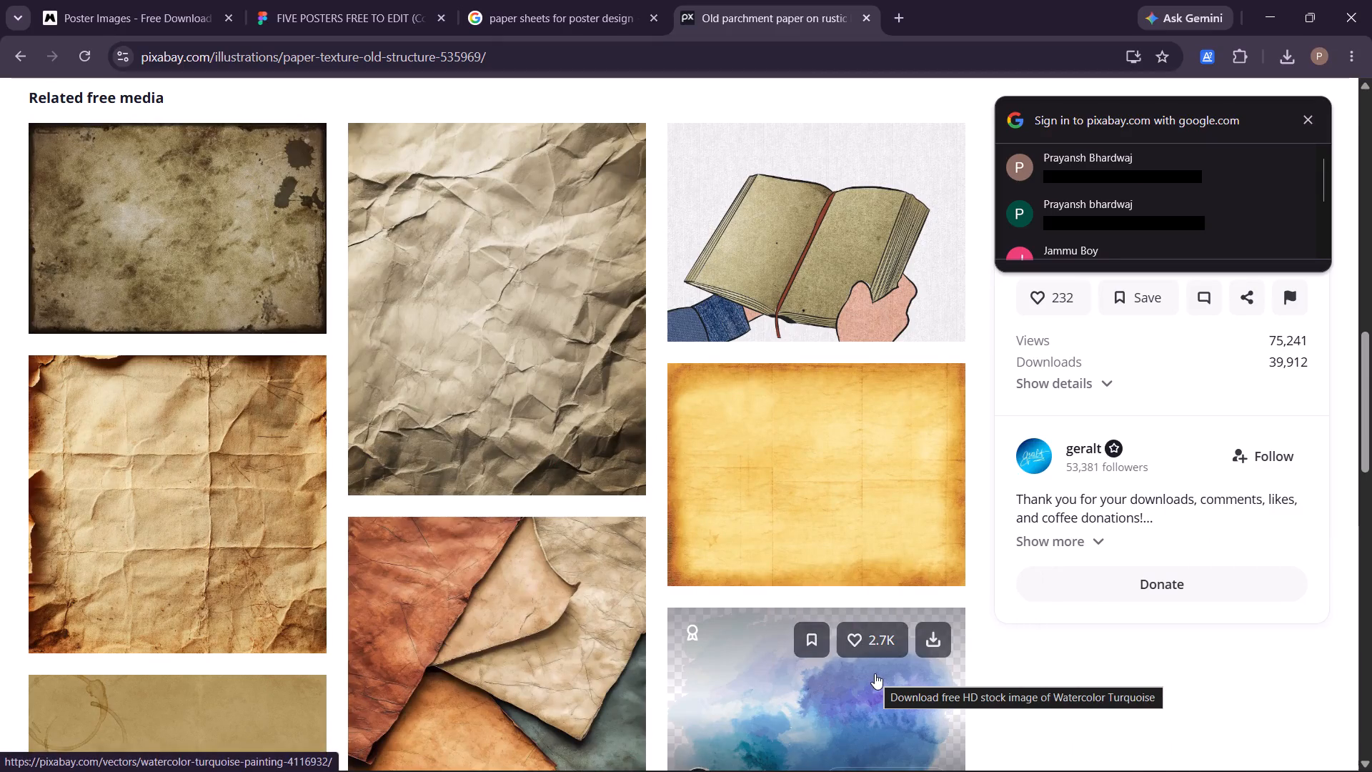
scroll(875, 673, down, 1)
scroll(689, 715, down, 3)
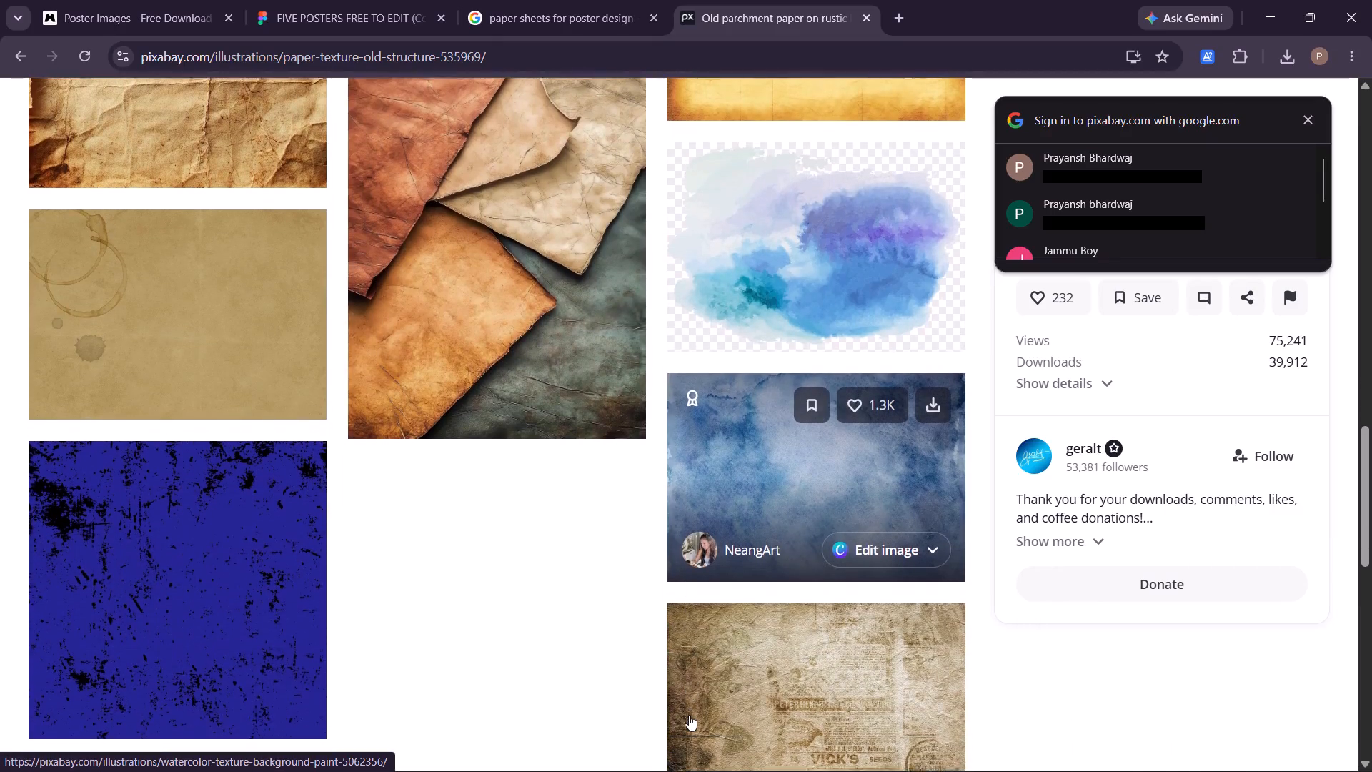
scroll(689, 715, down, 3)
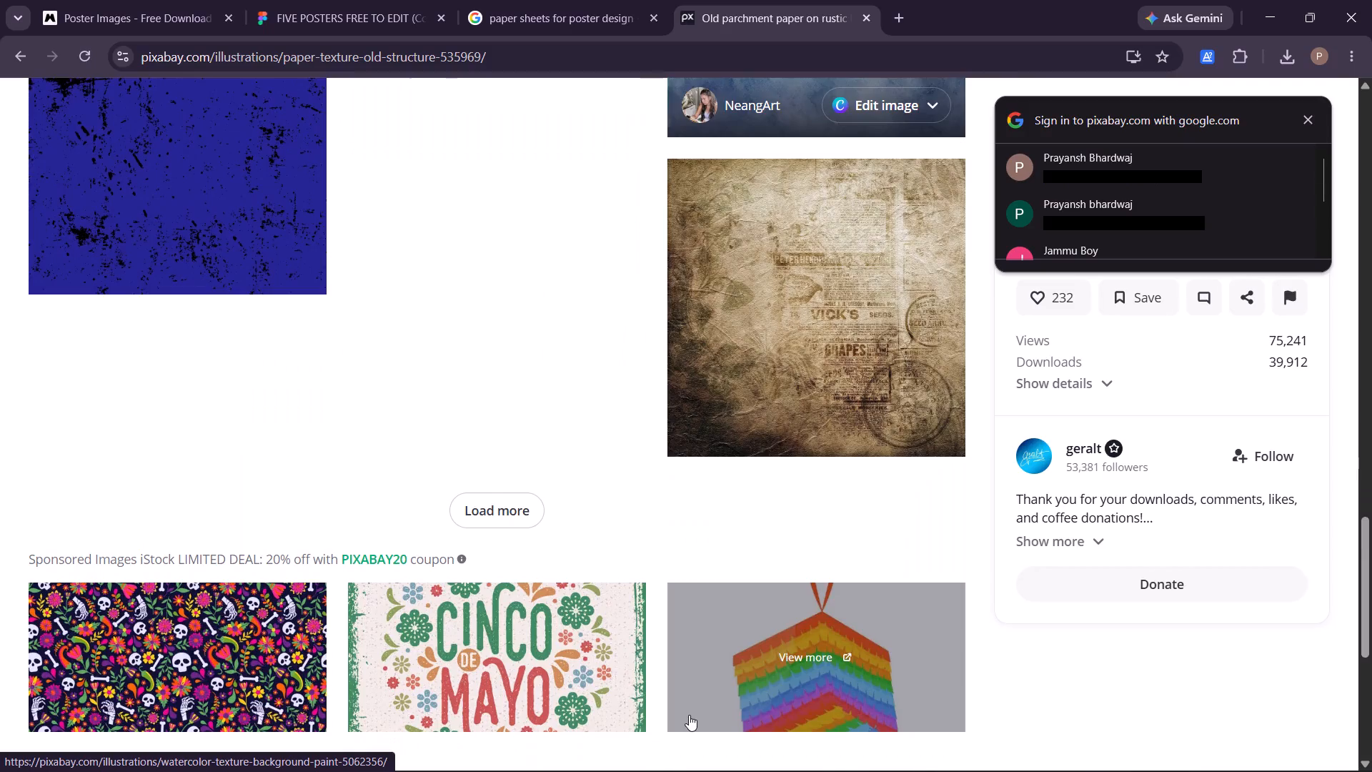
scroll(689, 715, down, 3)
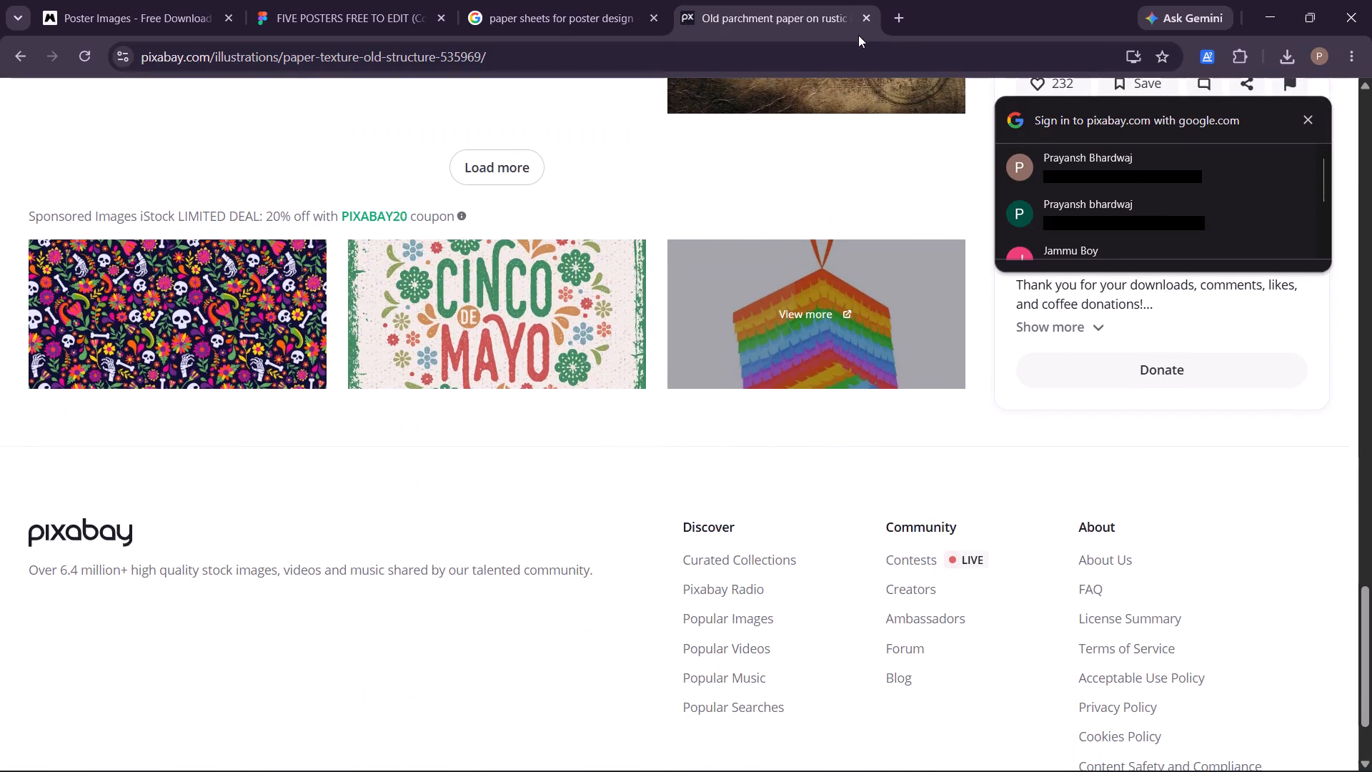
click(864, 22)
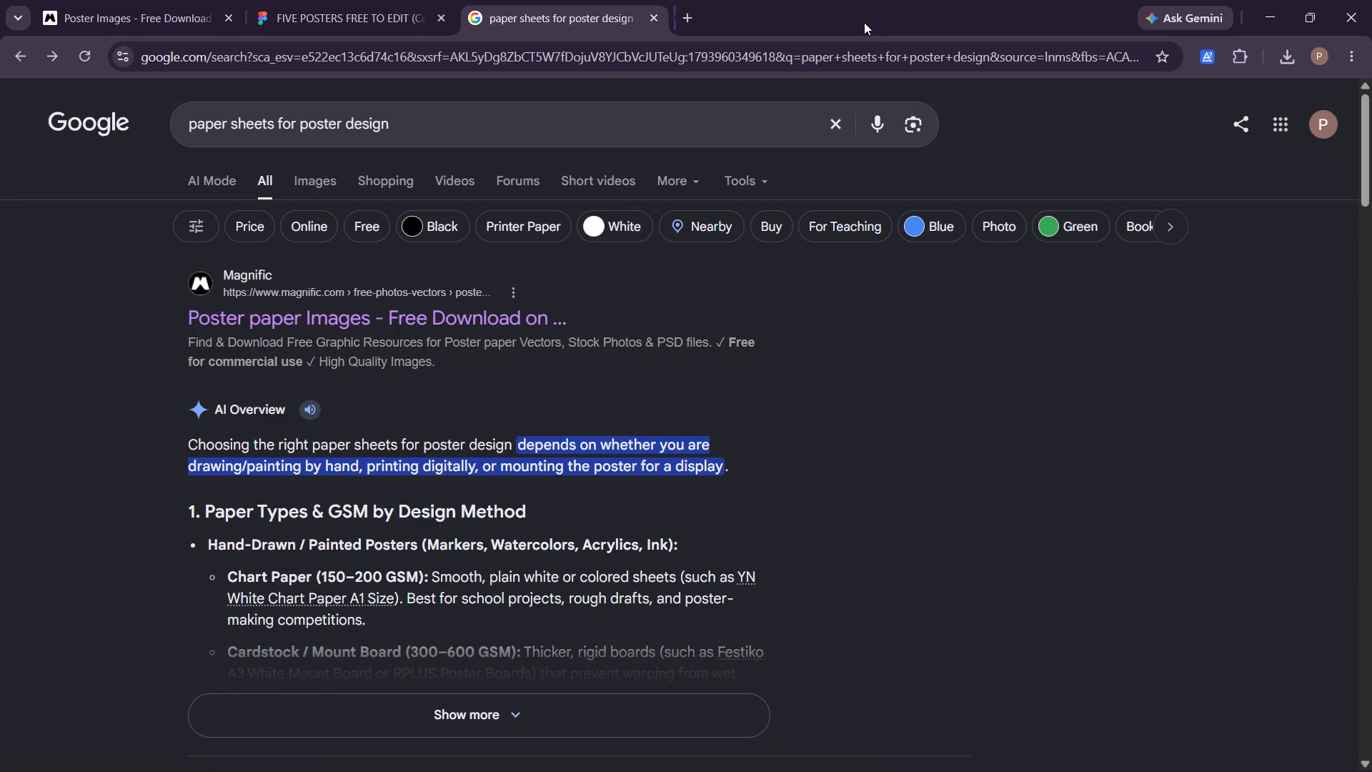
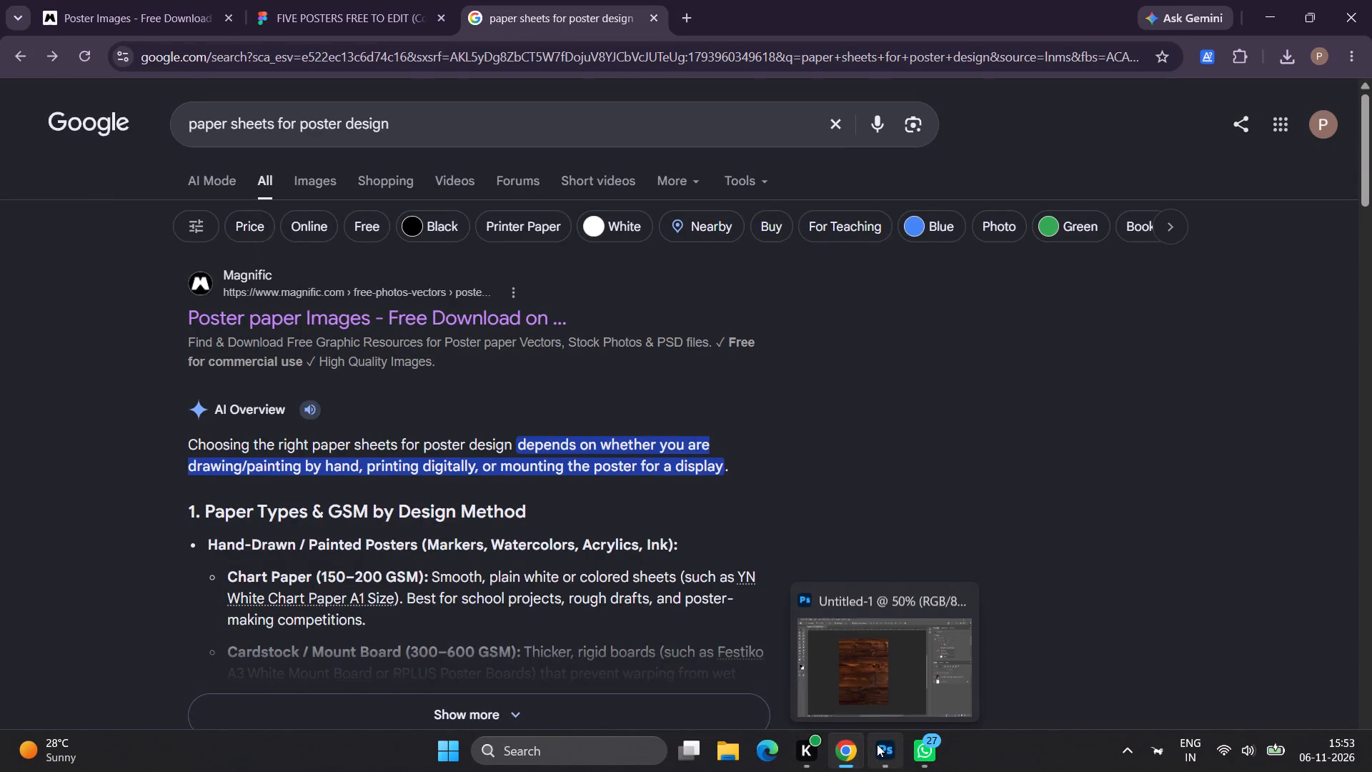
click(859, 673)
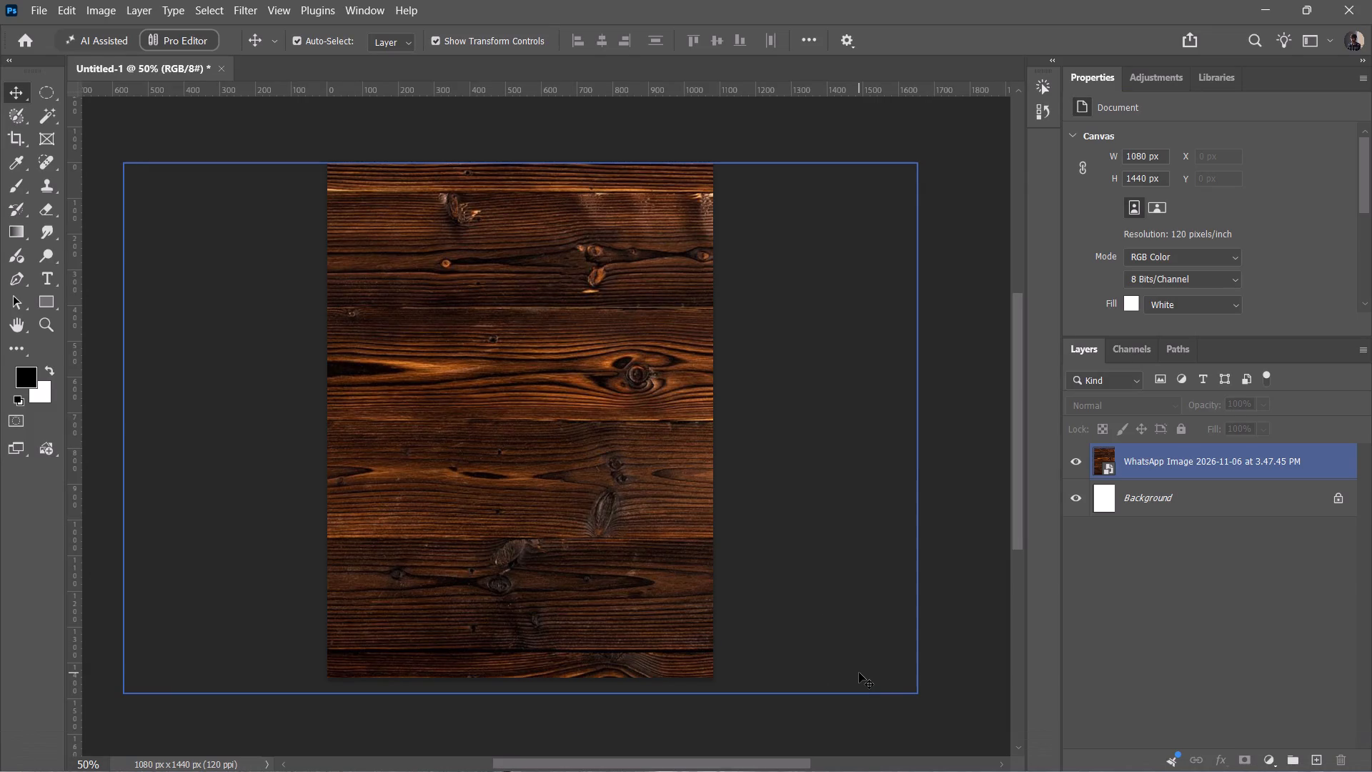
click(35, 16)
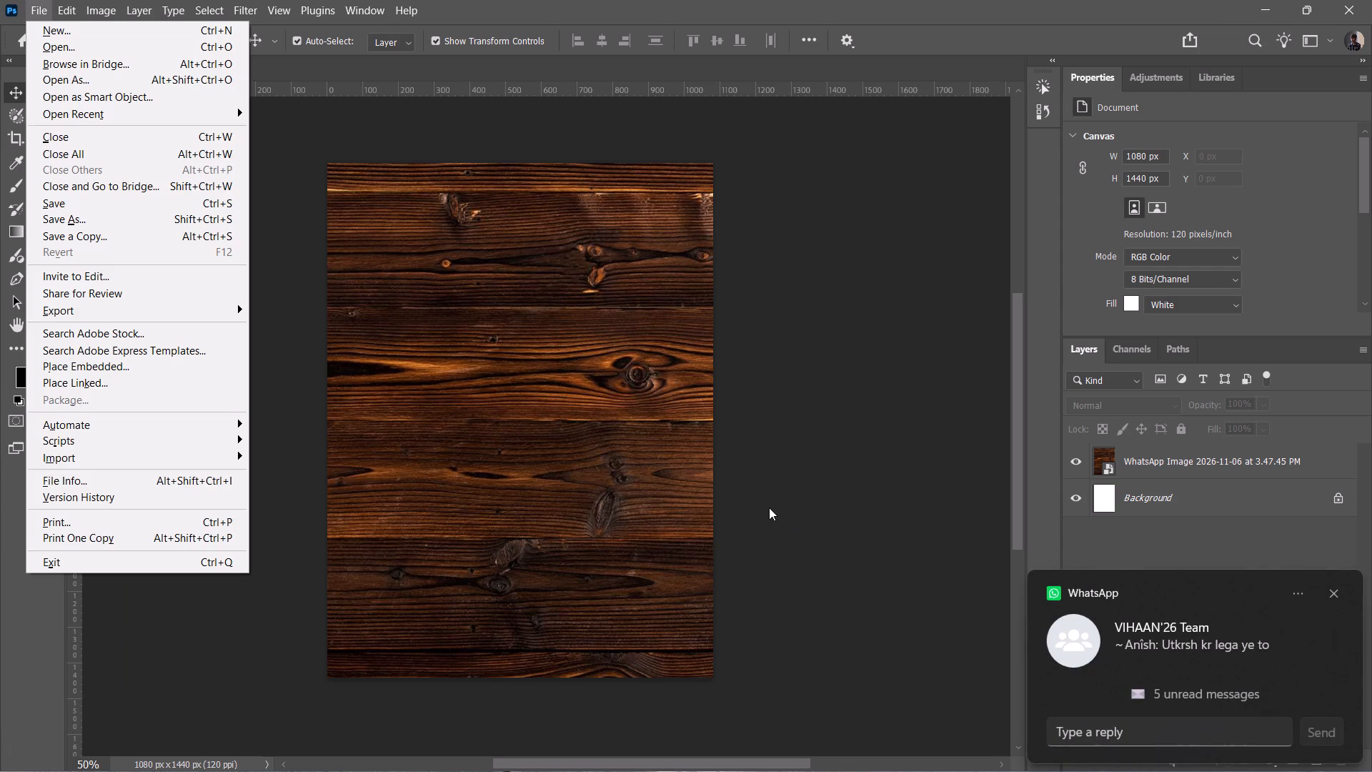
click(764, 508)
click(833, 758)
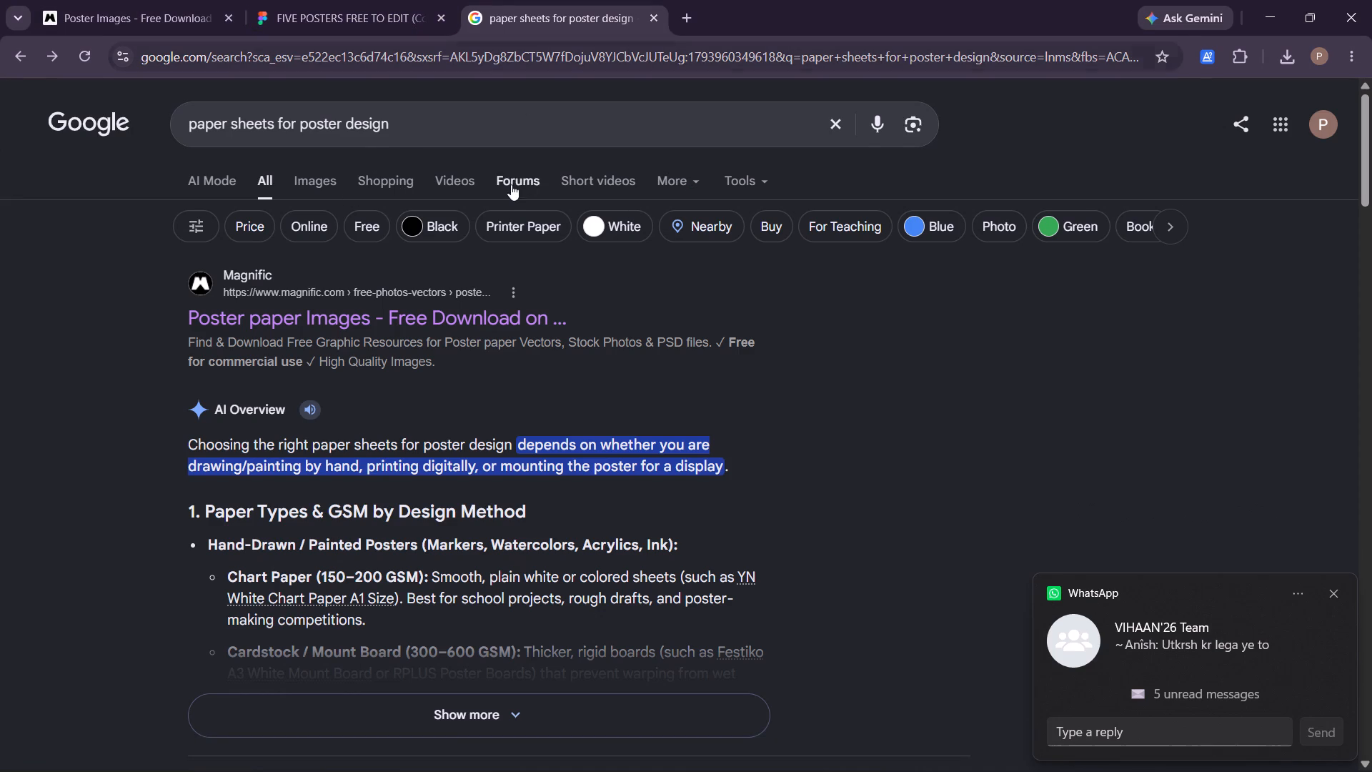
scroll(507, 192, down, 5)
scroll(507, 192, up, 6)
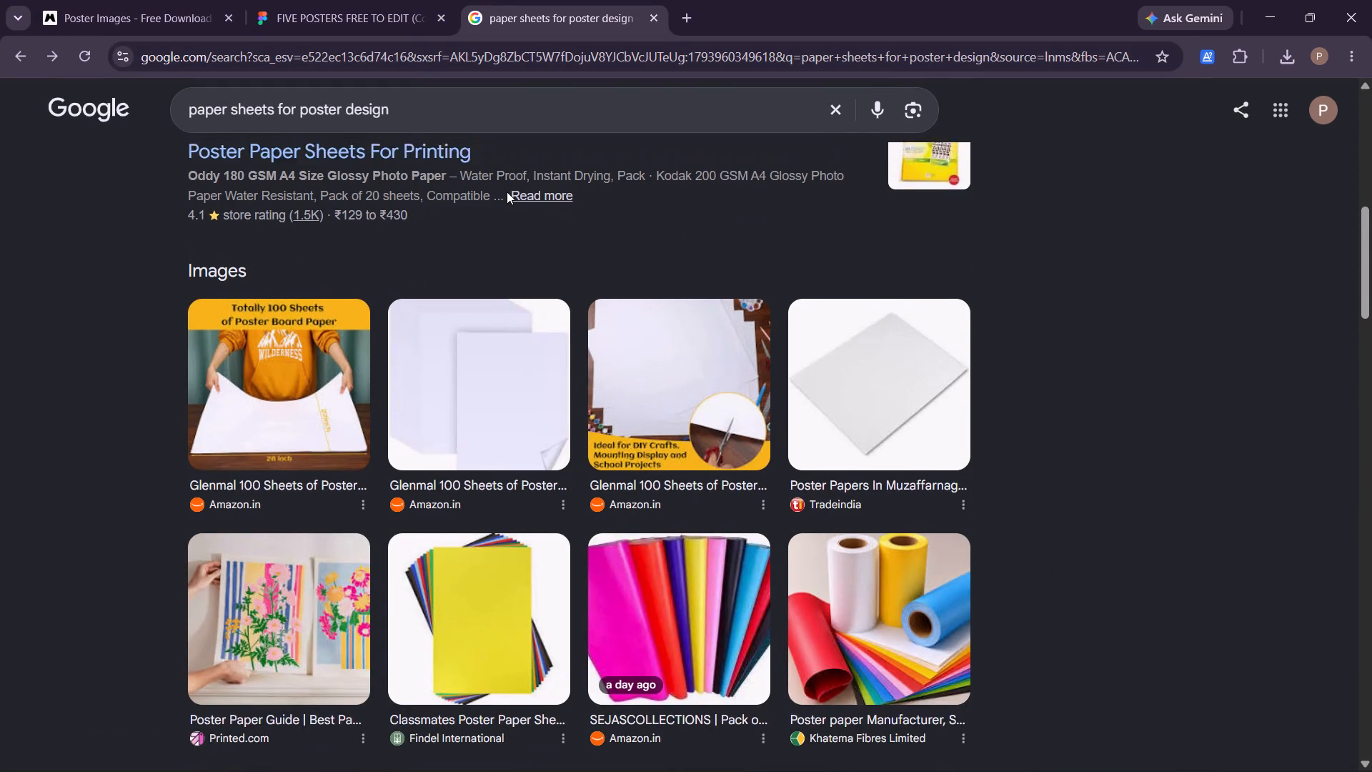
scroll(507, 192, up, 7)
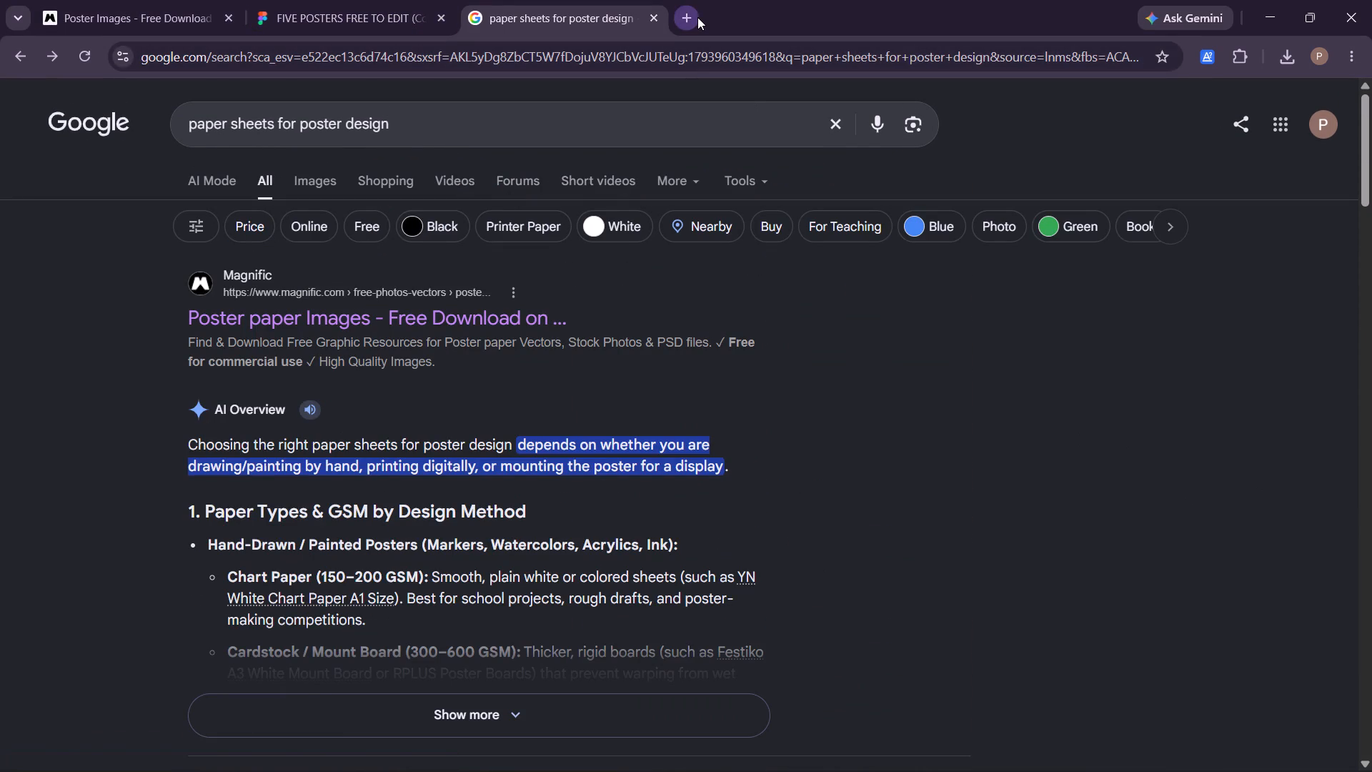
Search Google for "pinterest" in a new browser tab.
click(697, 17)
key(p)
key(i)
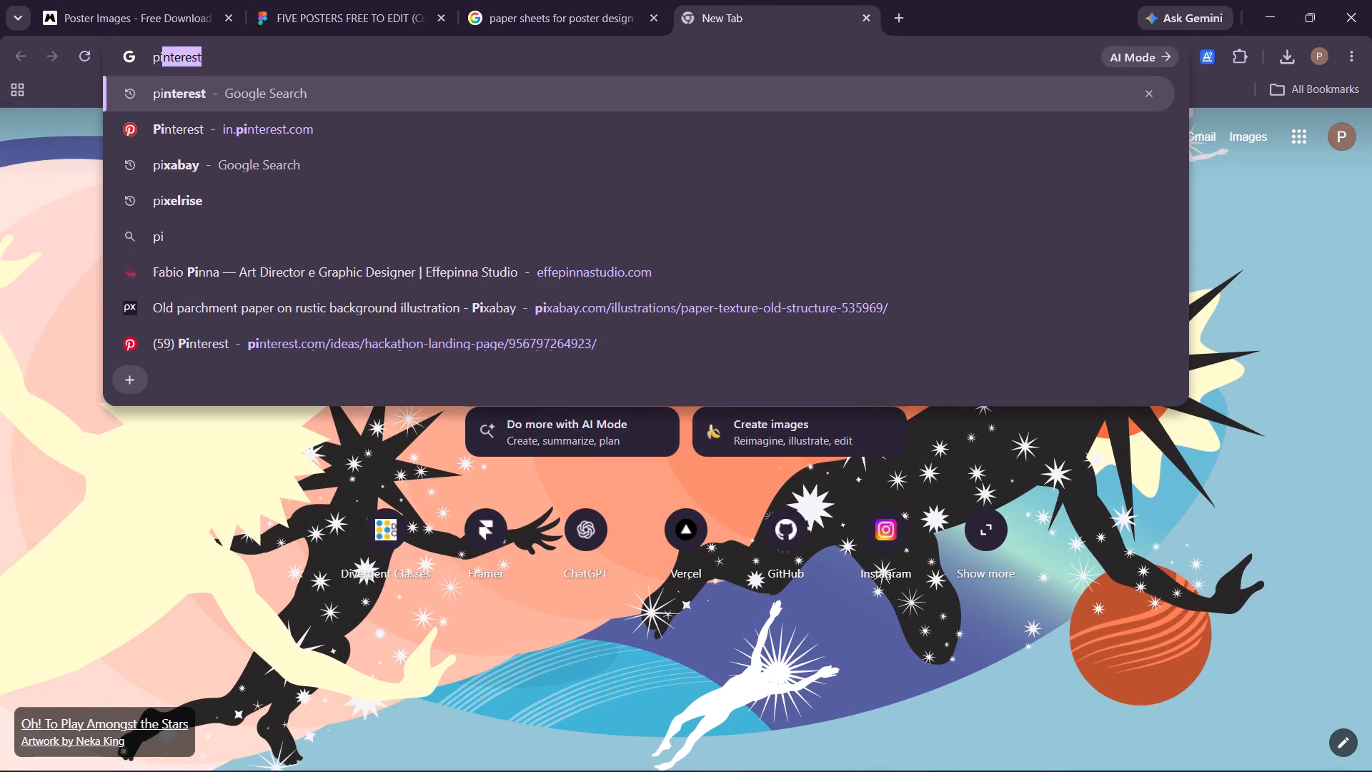
key(Return)
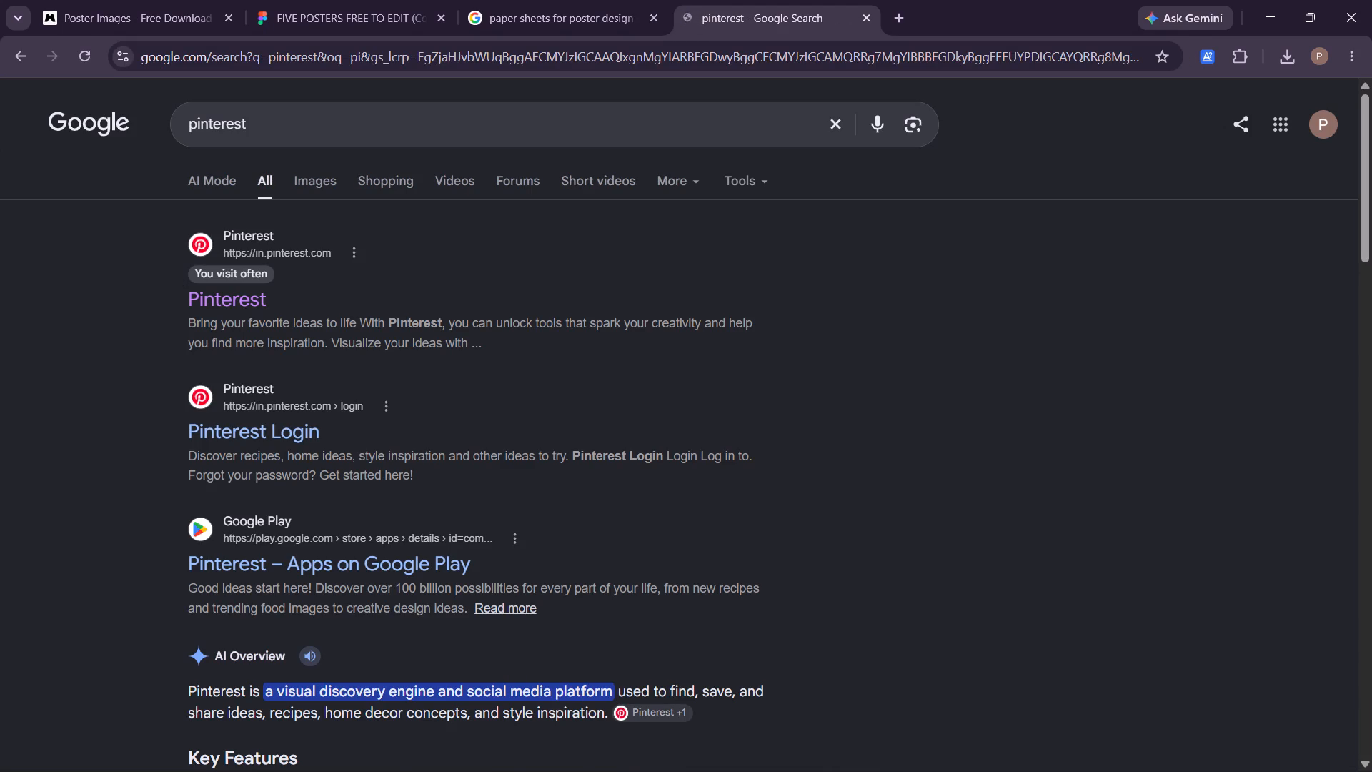
Open the Pinterest website and search it for "paper design".
click(251, 292)
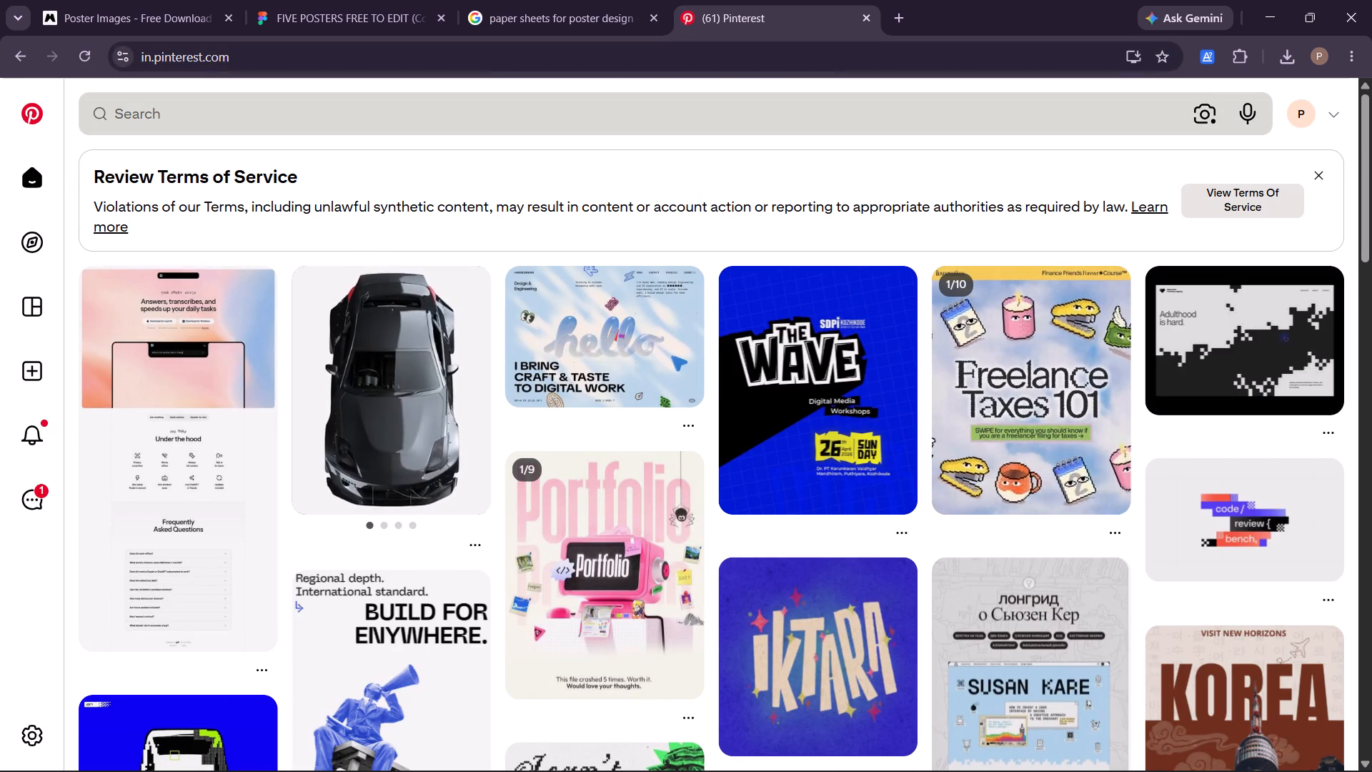
click(616, 115)
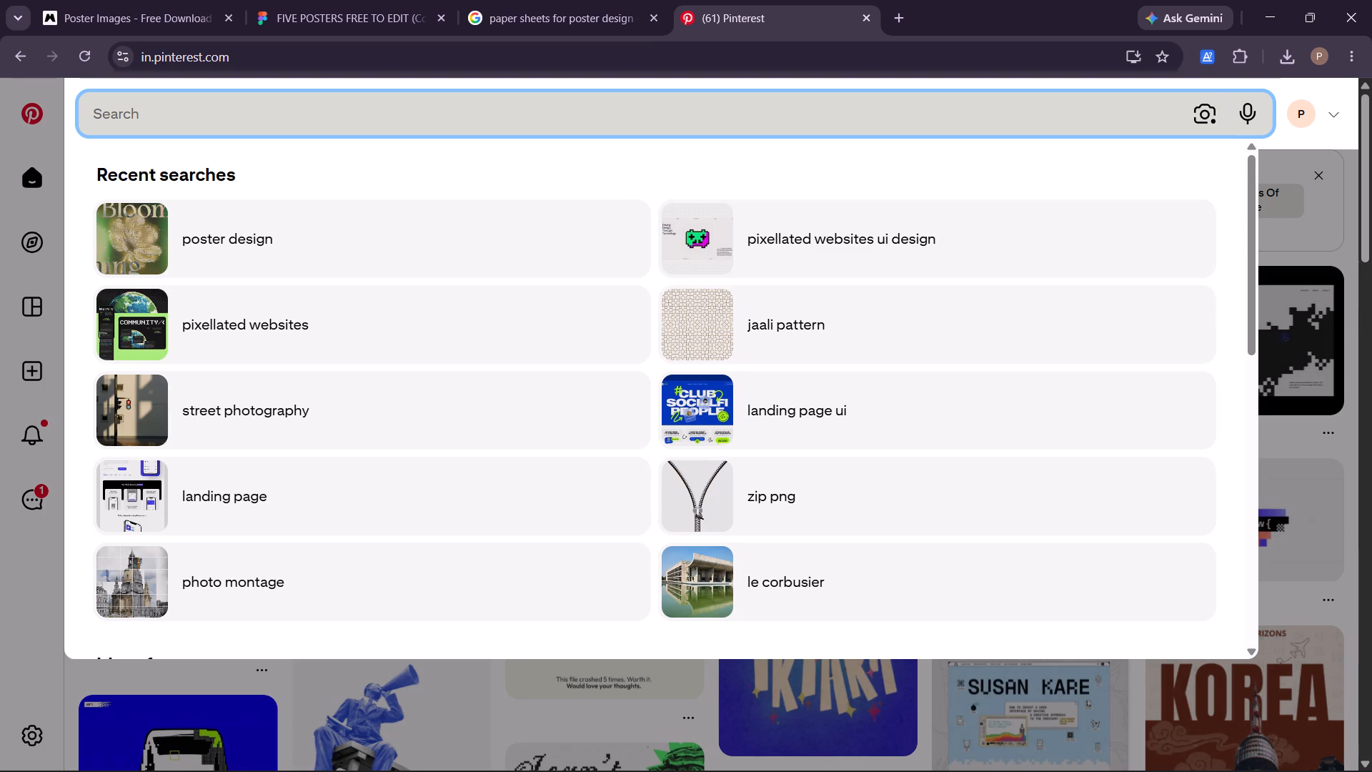
text(paper)
key(space)
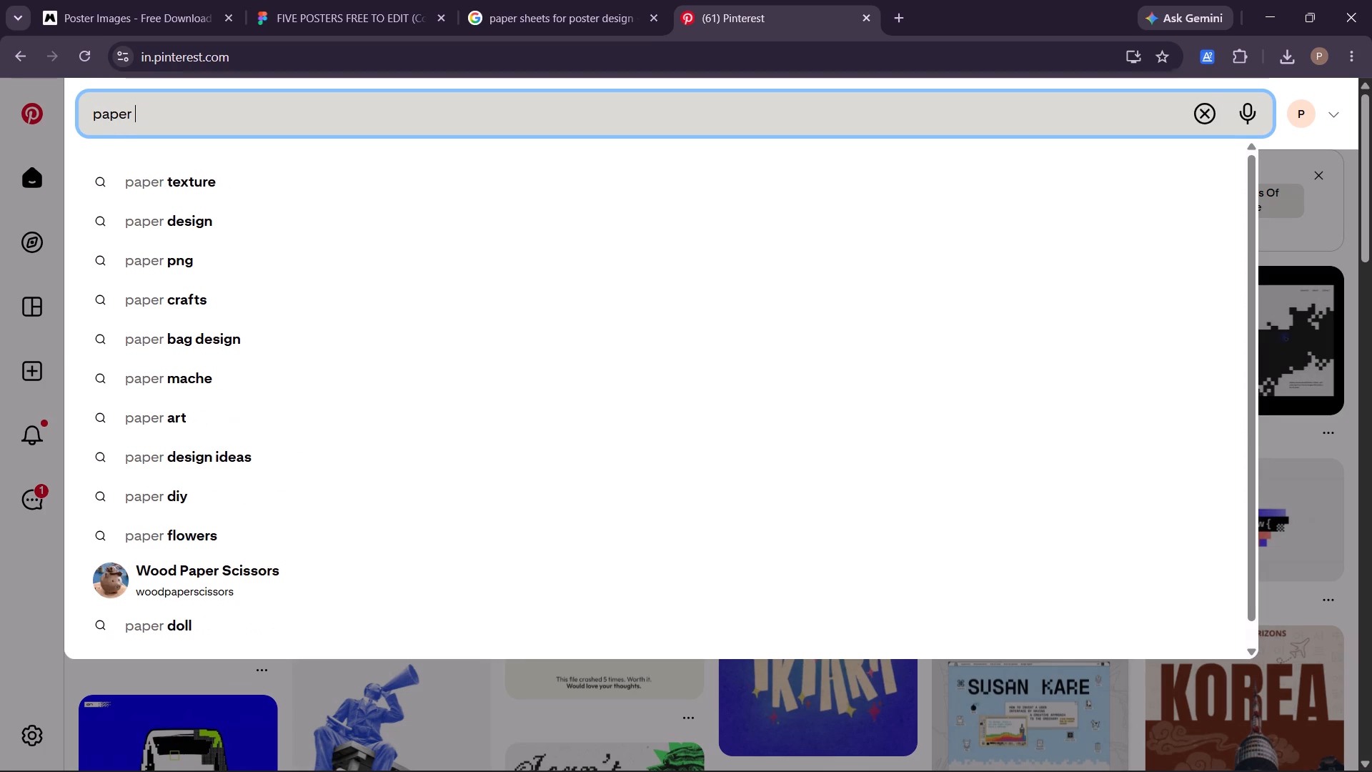
key(Down)
key(Up)
key(Down)
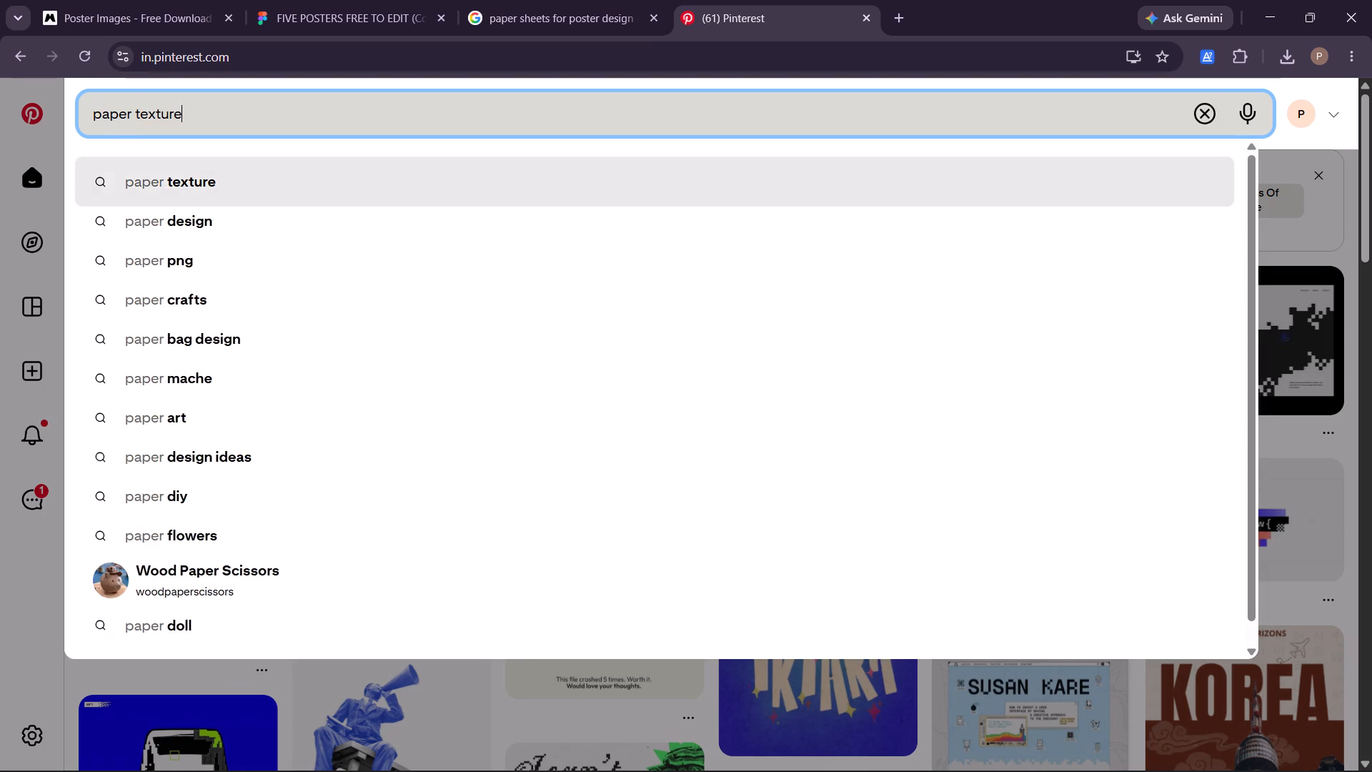
key(Down)
key(Return)
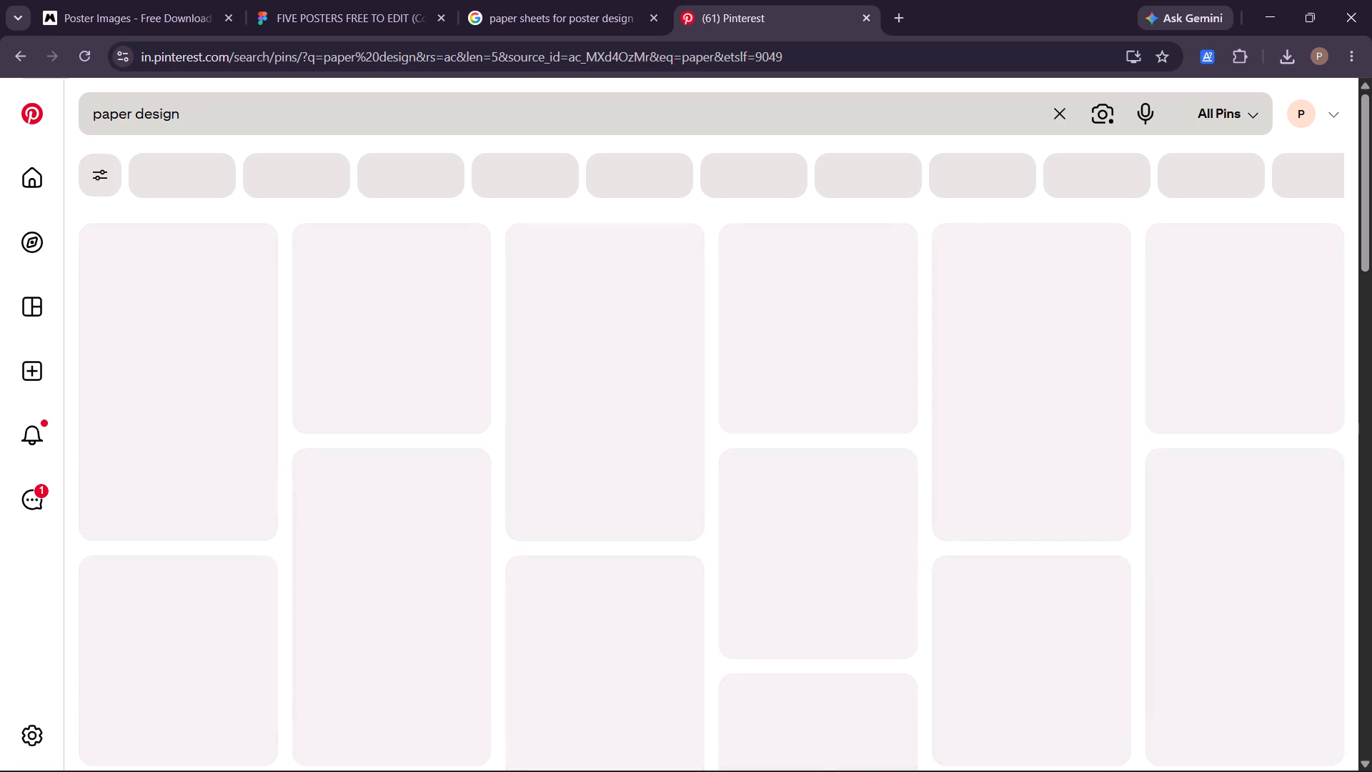
Browse the "paper design" results and open the pin of stacked white sheets with a paper clip and binder clip on black.
scroll(337, 410, down, 1)
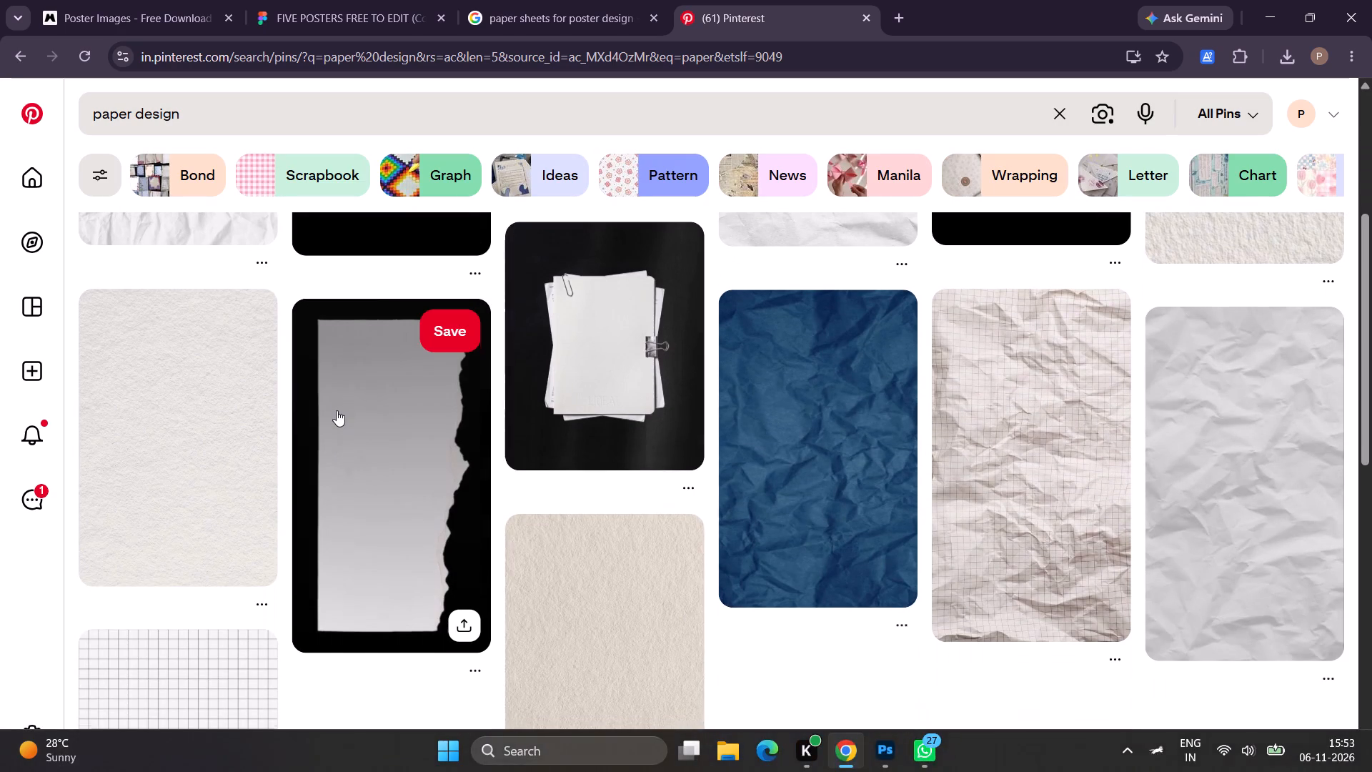
scroll(337, 410, down, 1)
click(639, 317)
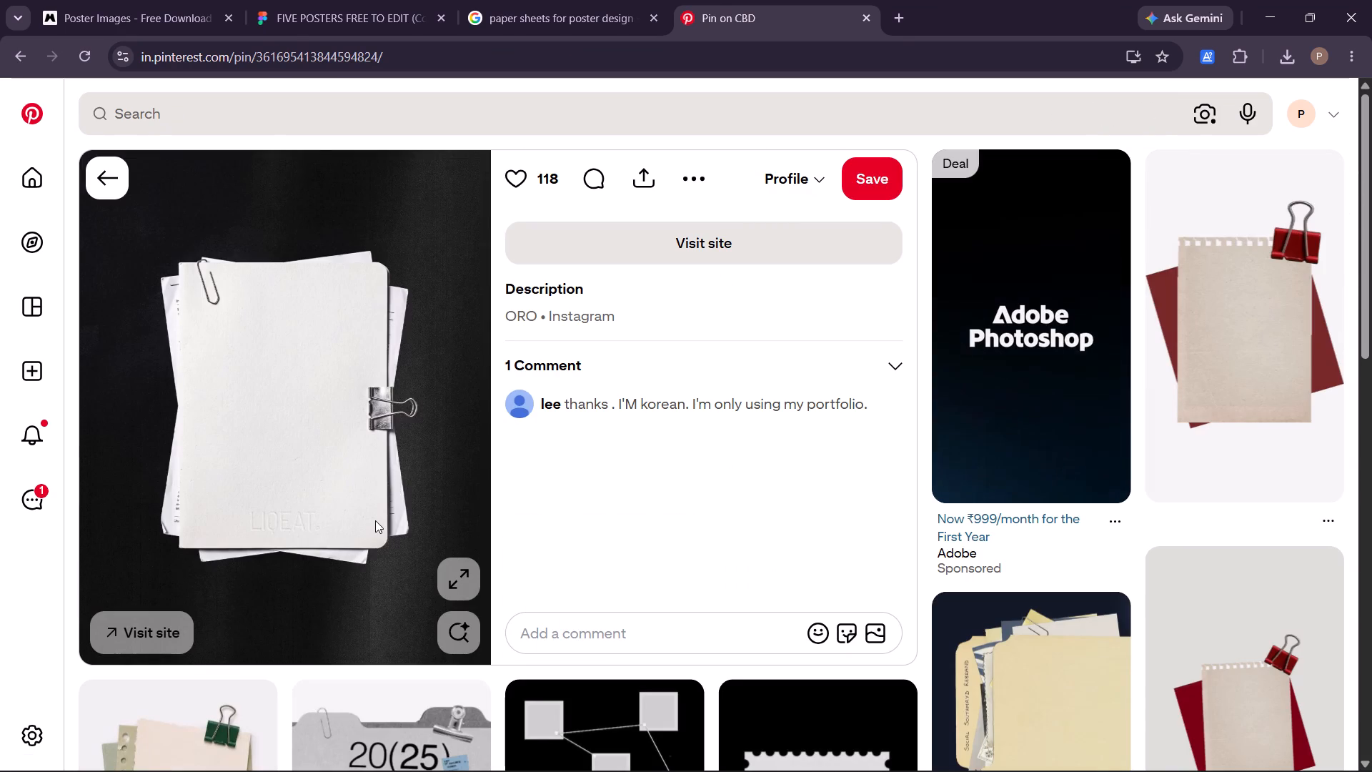
Examine the pins related to the clipped paper stack for a paper sheet image that suits the poster.
scroll(375, 520, down, 2)
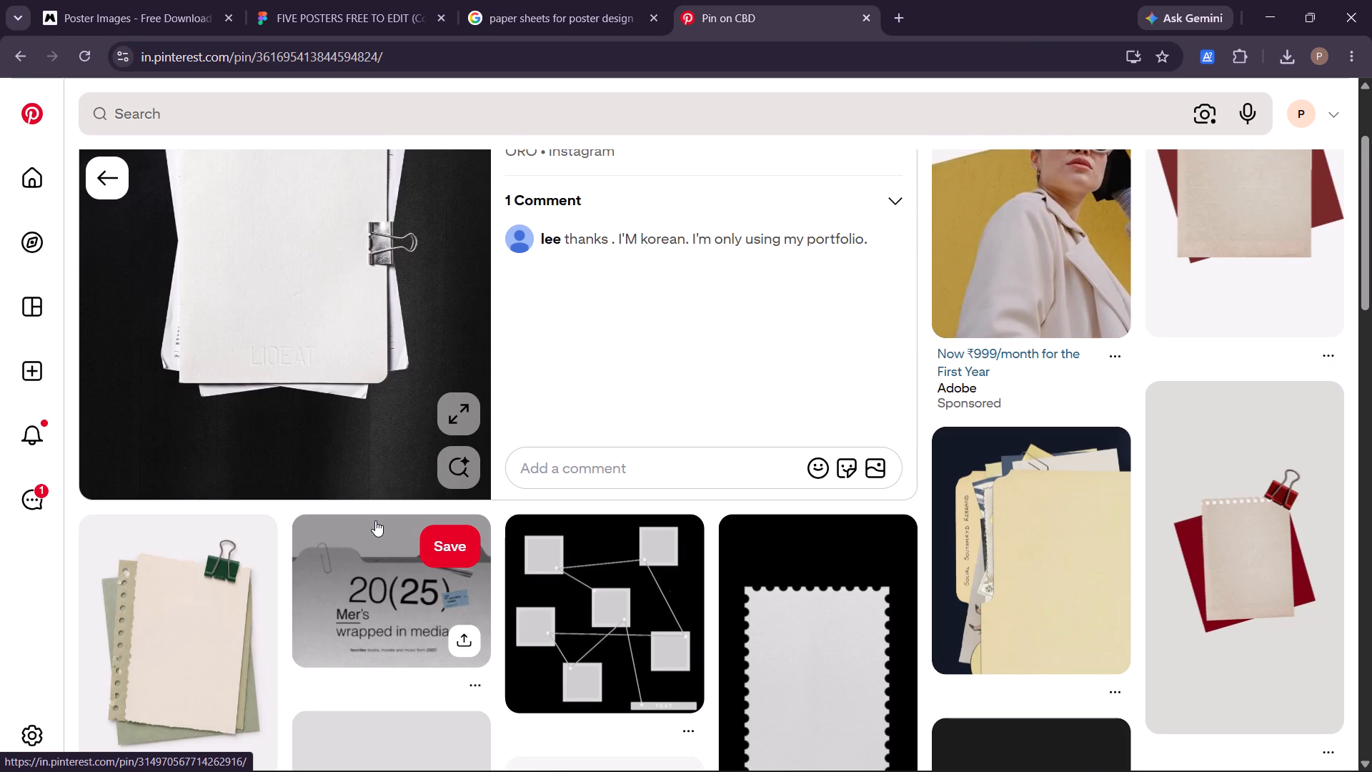
scroll(577, 612, down, 3)
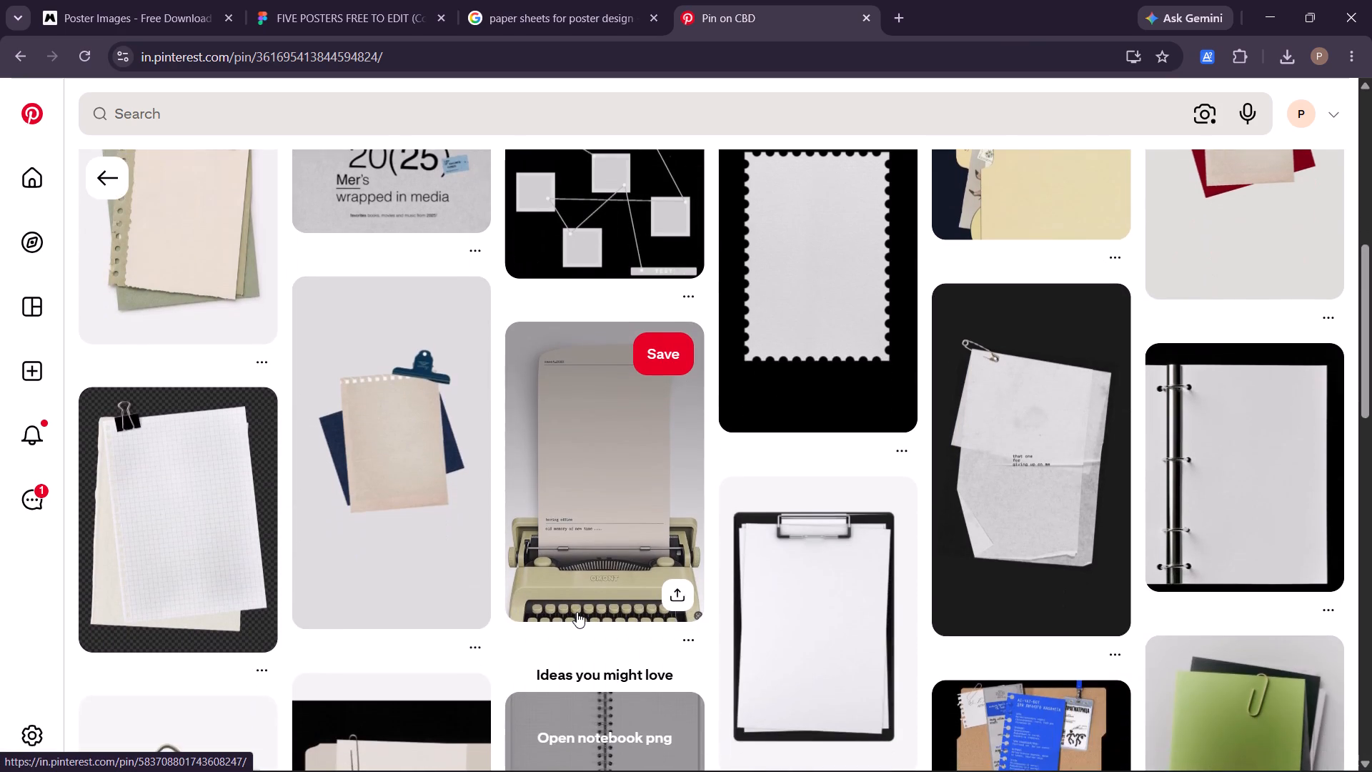
scroll(577, 612, down, 1)
scroll(577, 612, up, 1)
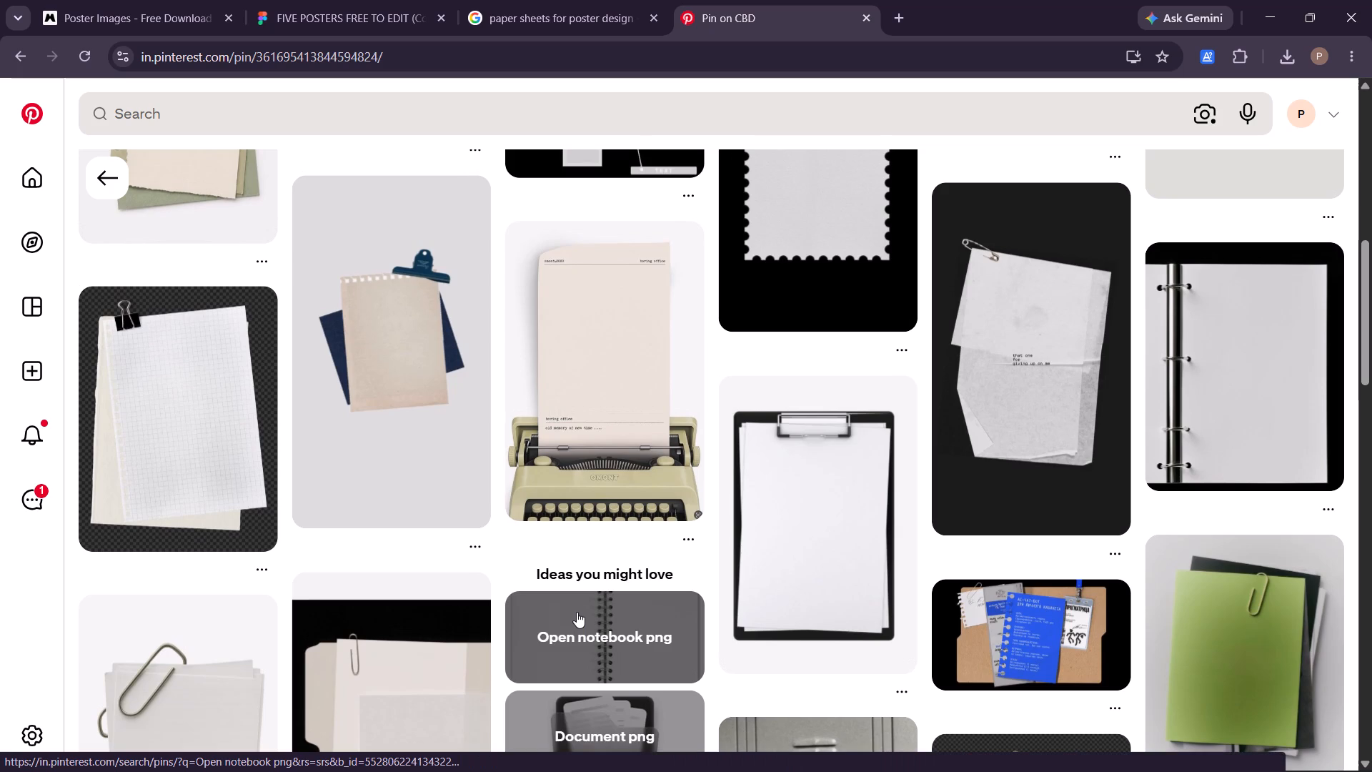
scroll(577, 612, up, 2)
scroll(577, 612, down, 1)
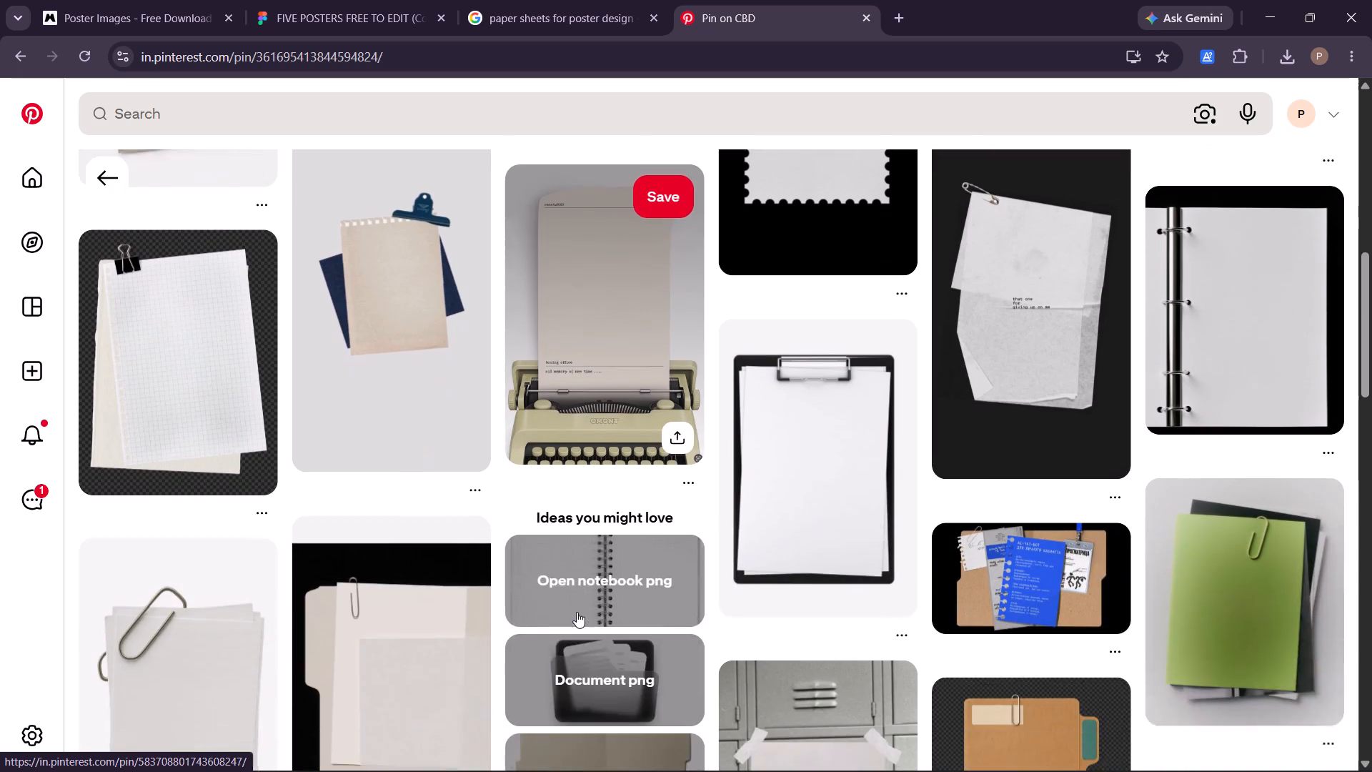
scroll(577, 612, down, 5)
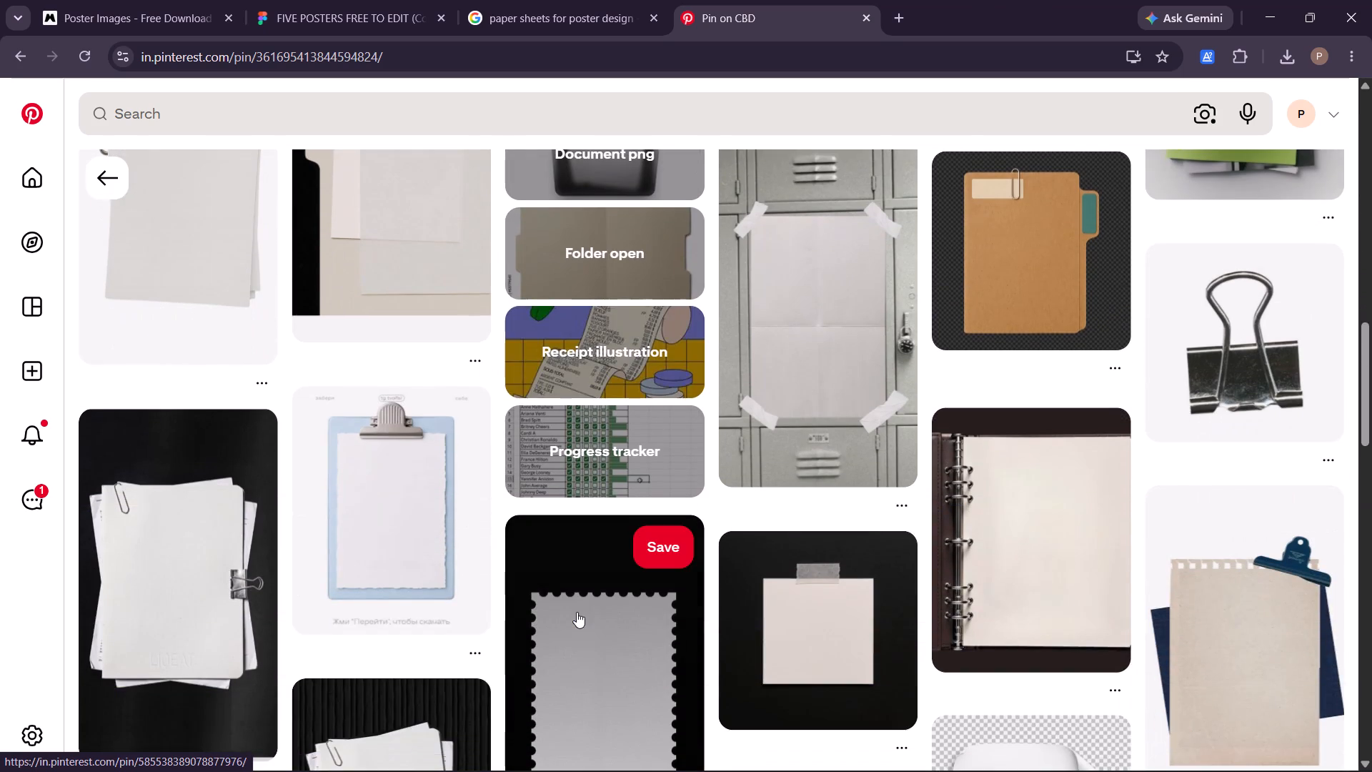
scroll(577, 612, down, 5)
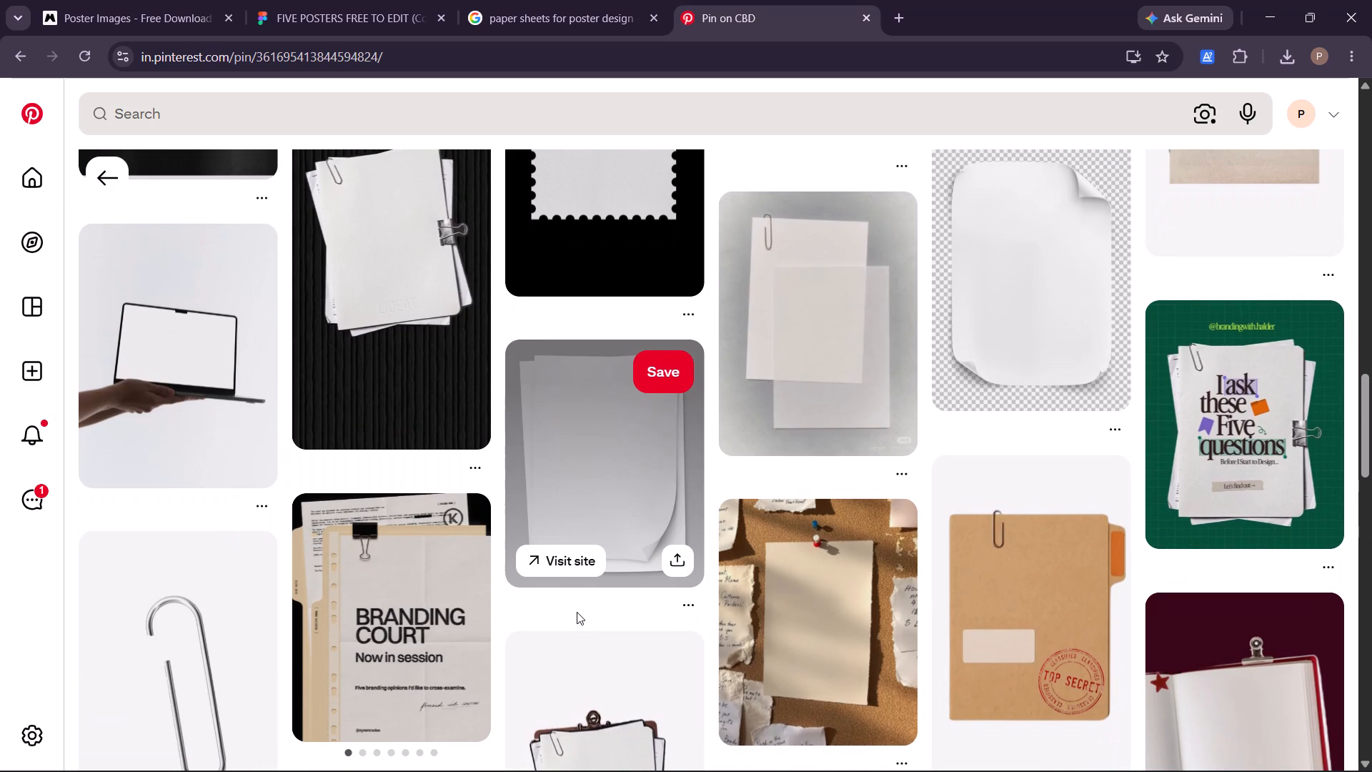
scroll(577, 612, up, 2)
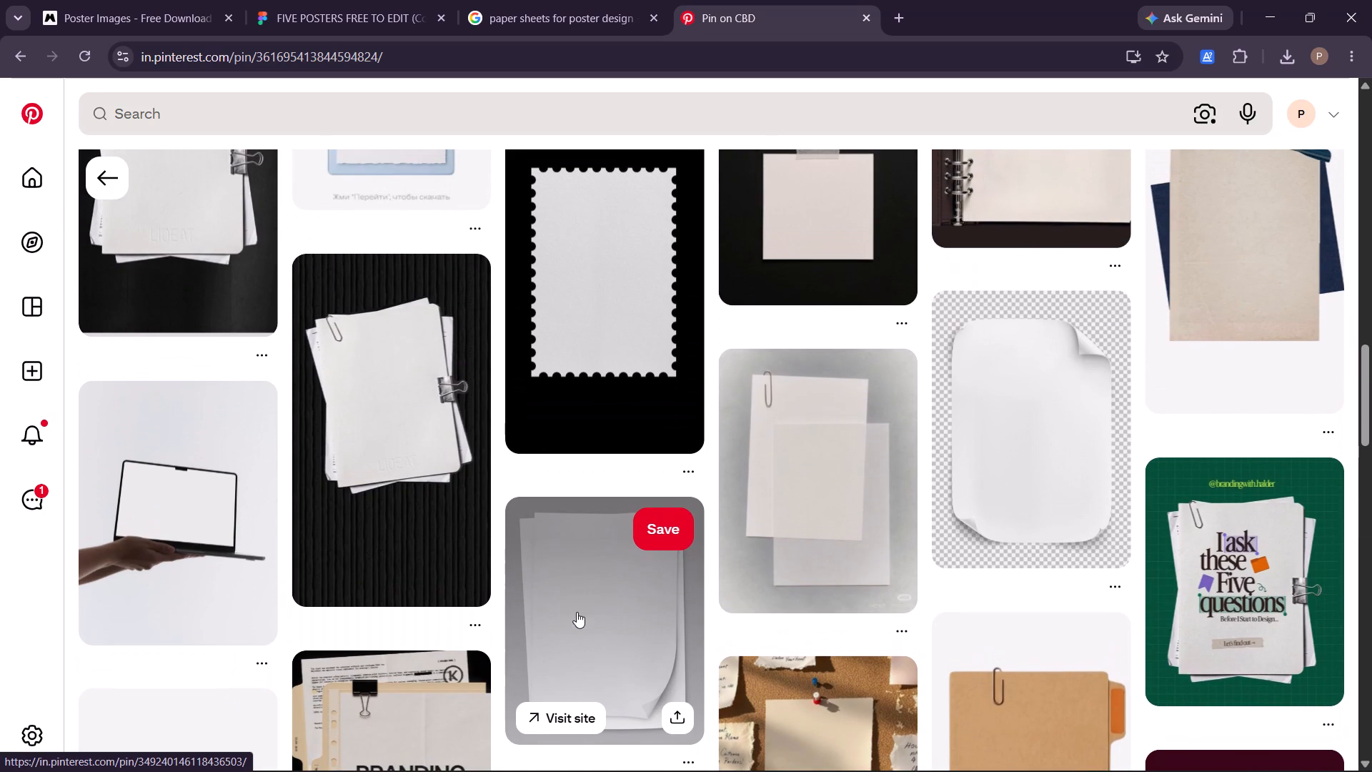
Examine more of the related paper, folder and clipboard pins, and return to the clipped white paper stack to compare it with them.
scroll(577, 612, down, 4)
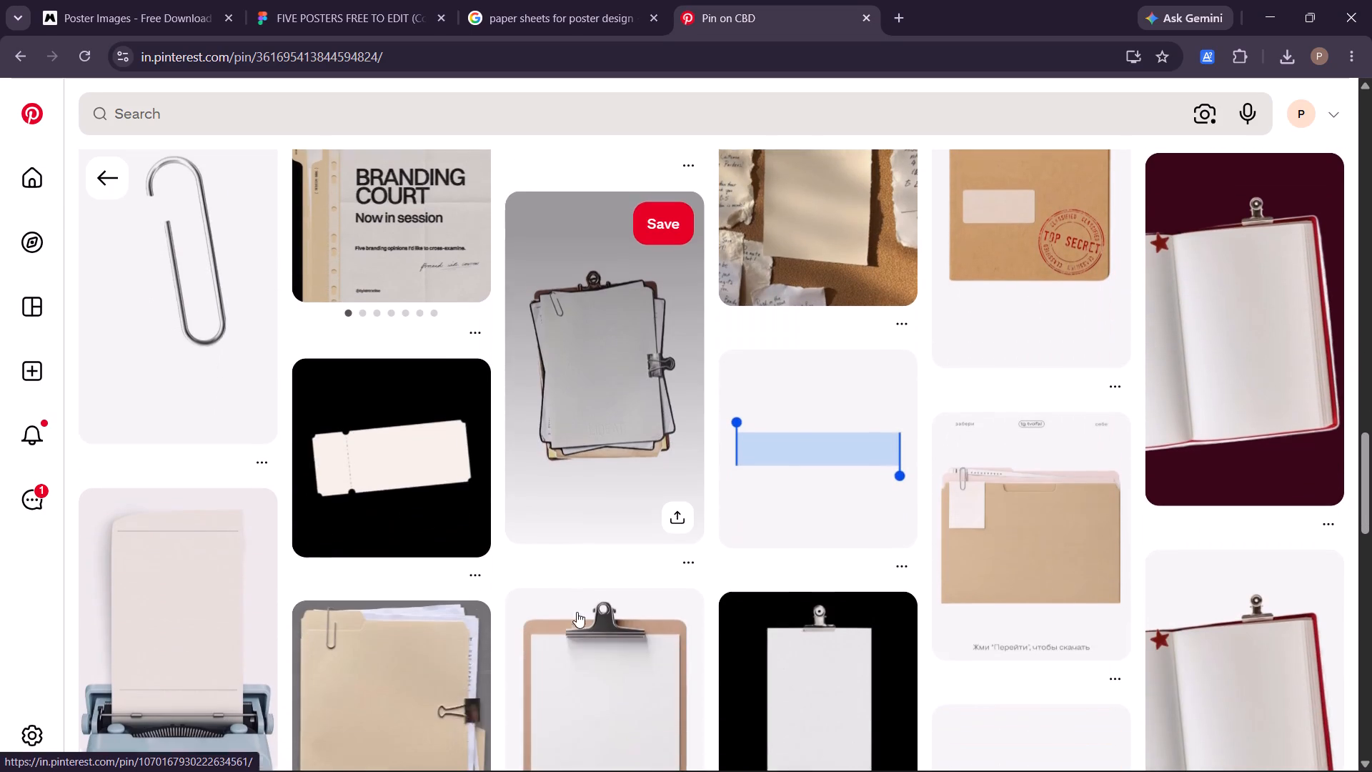
scroll(577, 612, down, 1)
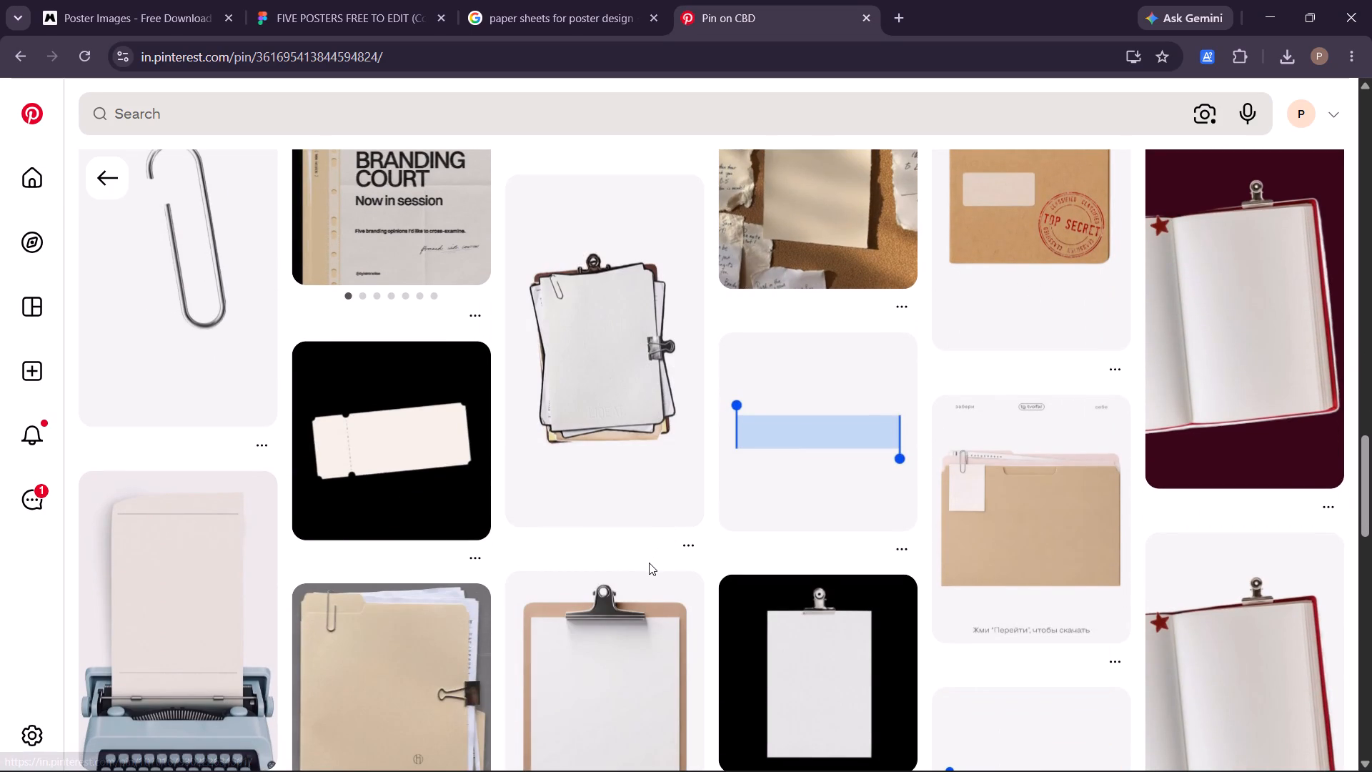
scroll(649, 563, up, 5)
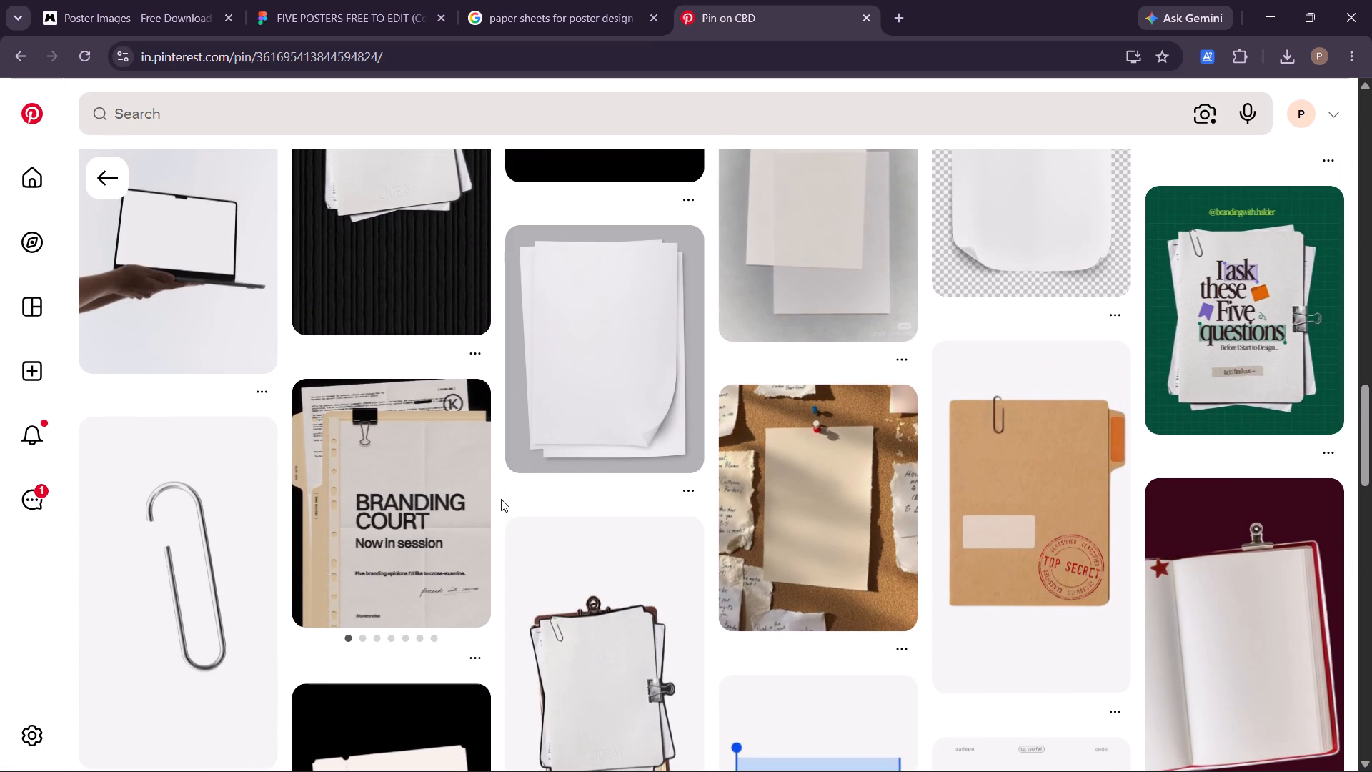
scroll(498, 503, up, 2)
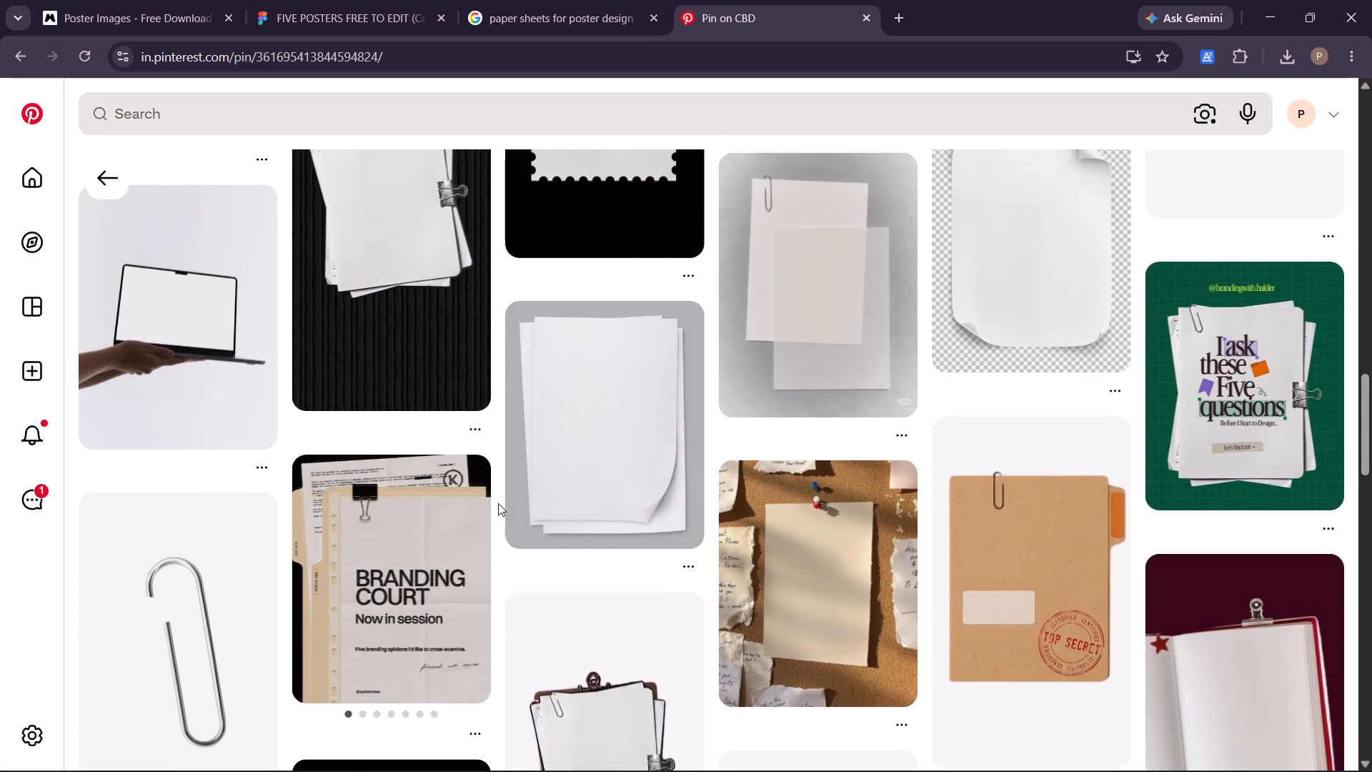
scroll(498, 503, up, 3)
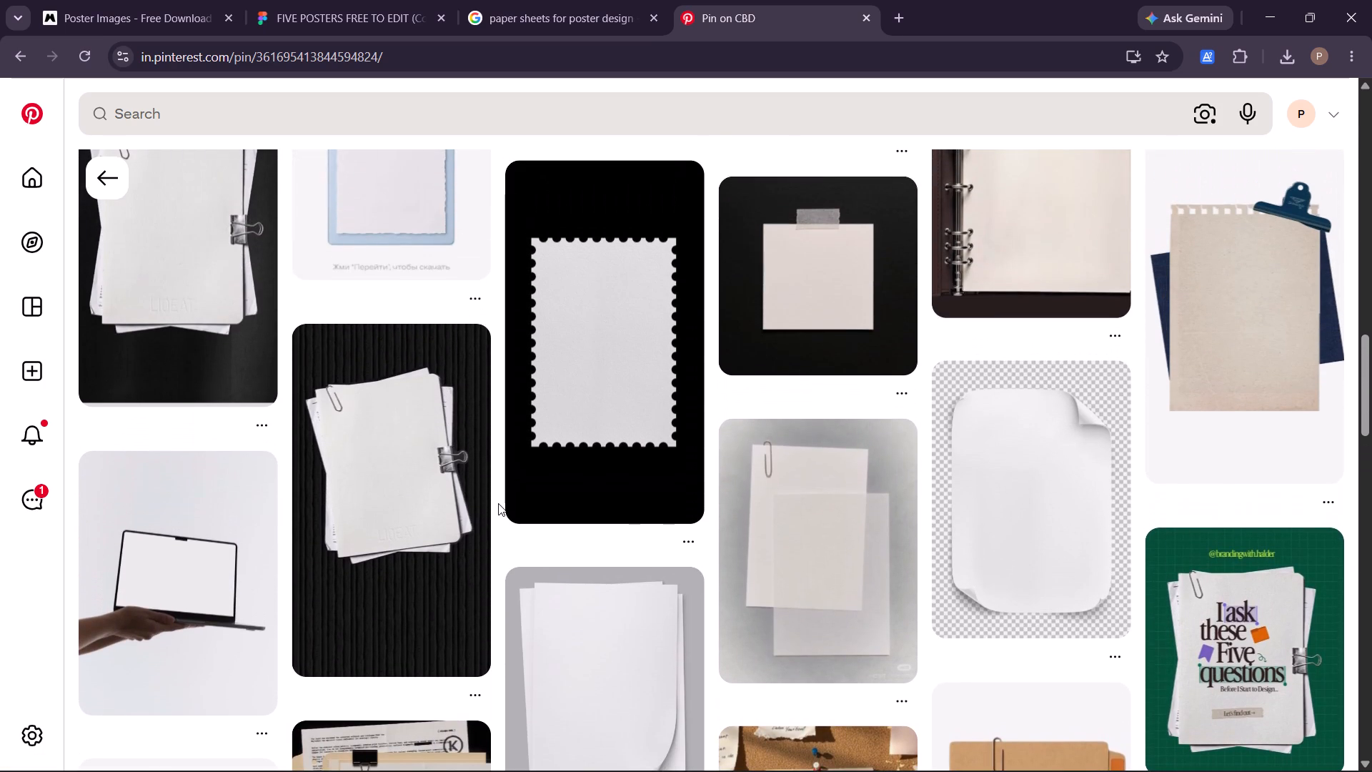
scroll(498, 503, up, 5)
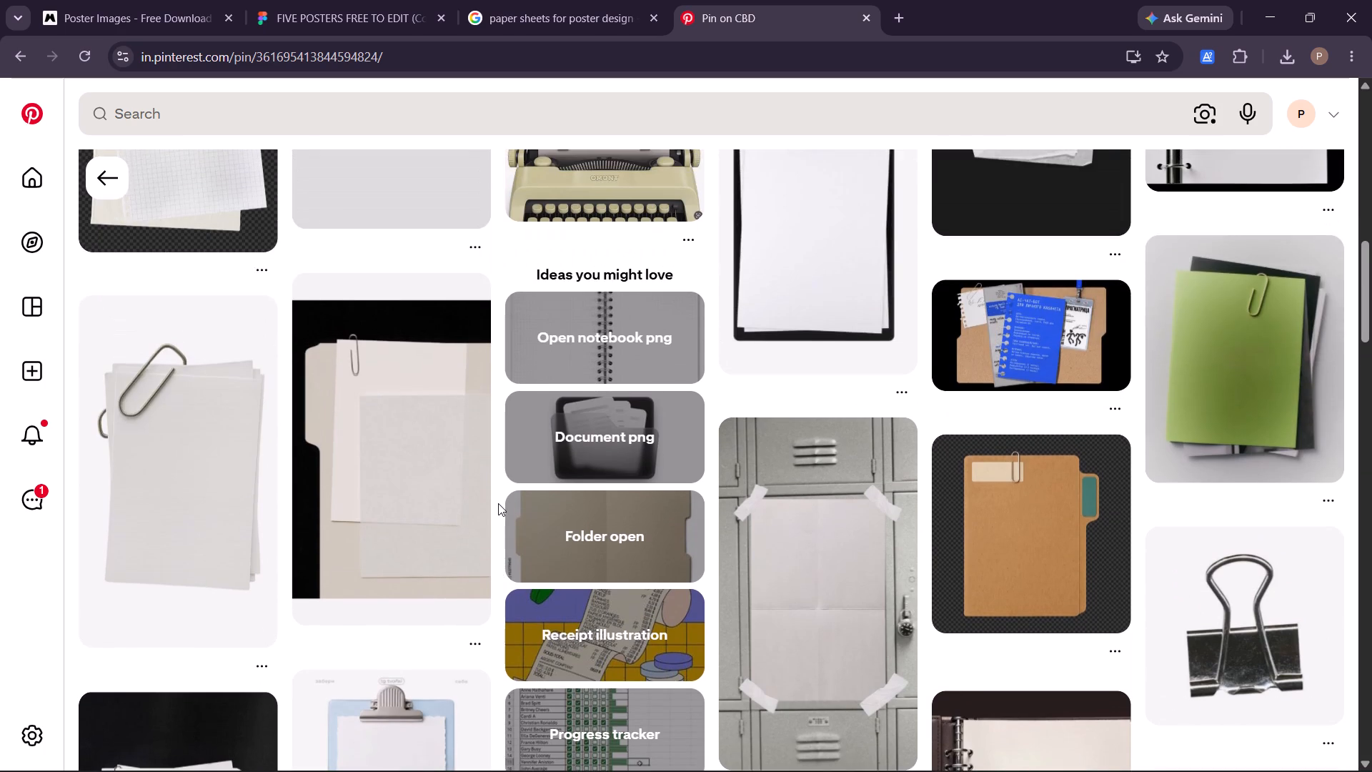
scroll(498, 503, up, 4)
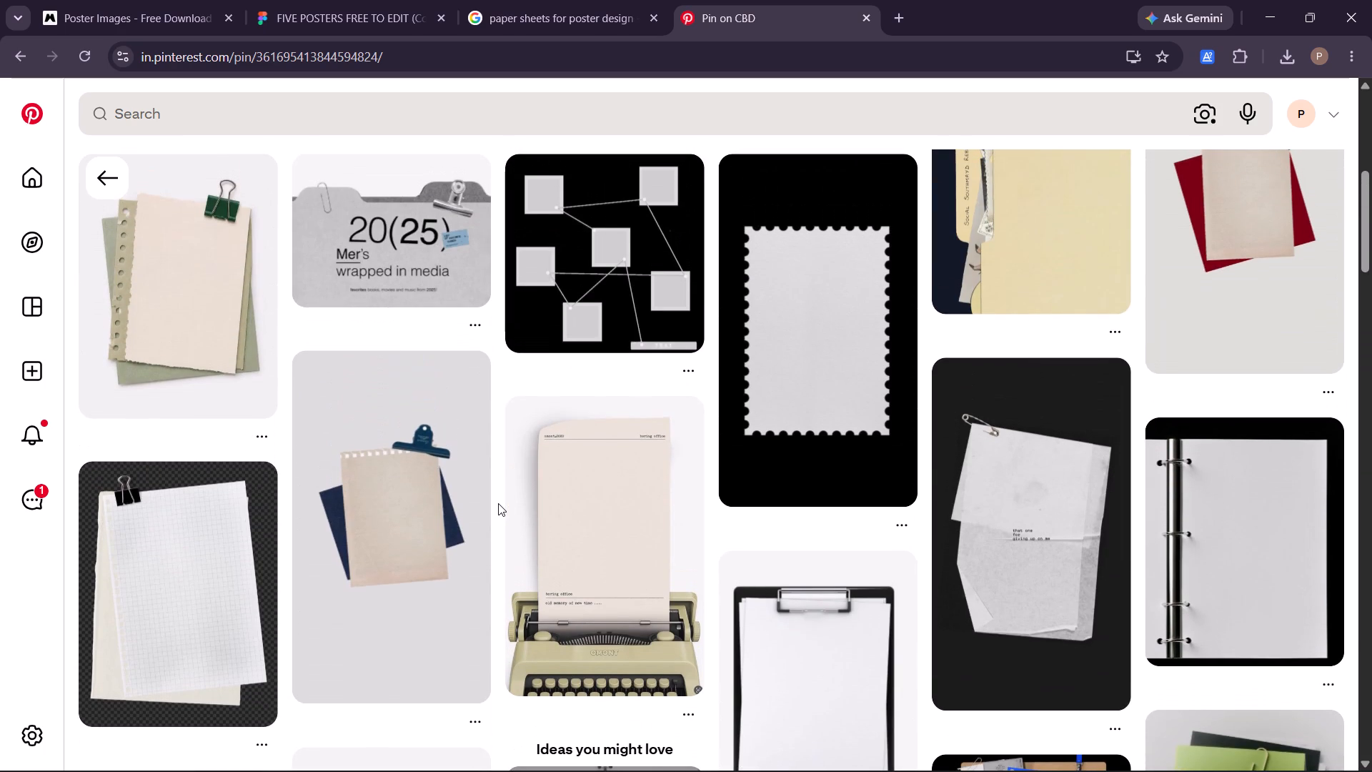
scroll(498, 503, up, 3)
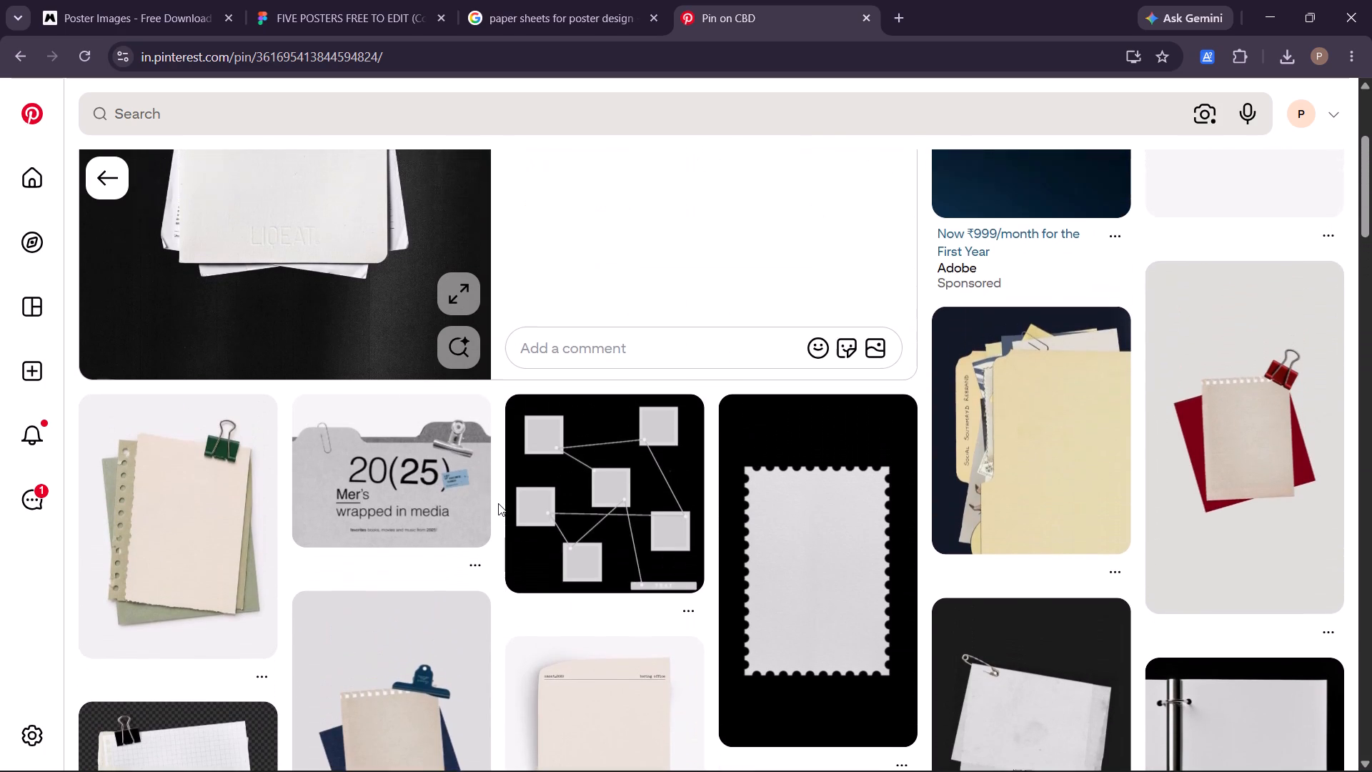
scroll(498, 503, up, 5)
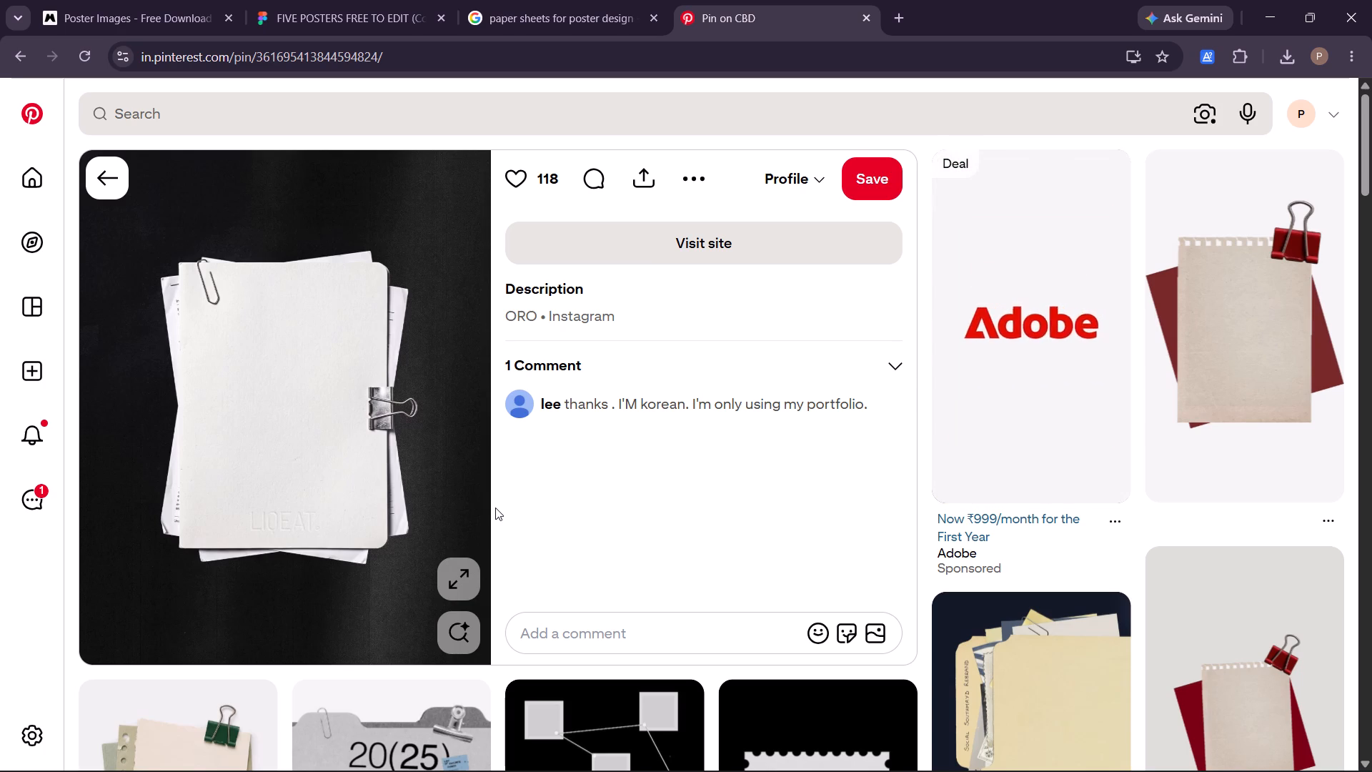
scroll(495, 508, up, 1)
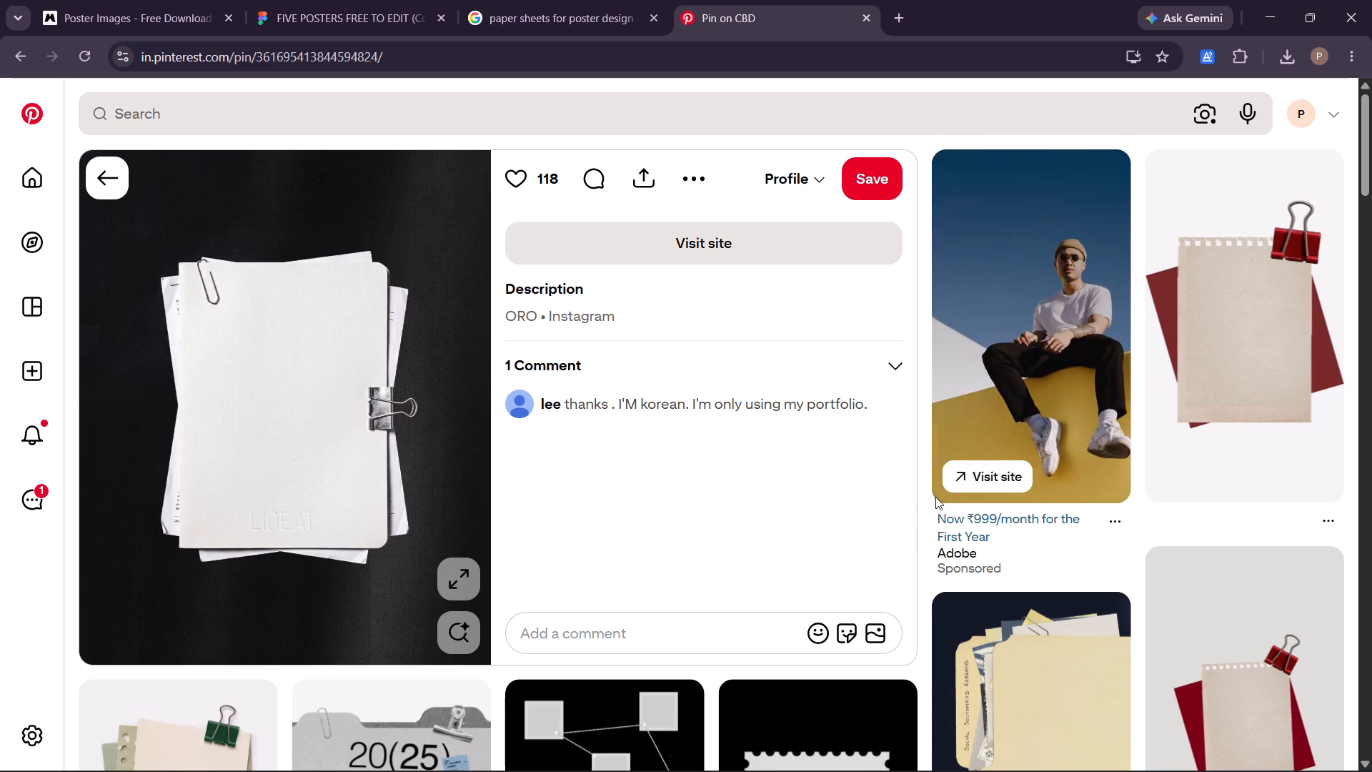
scroll(919, 503, up, 2)
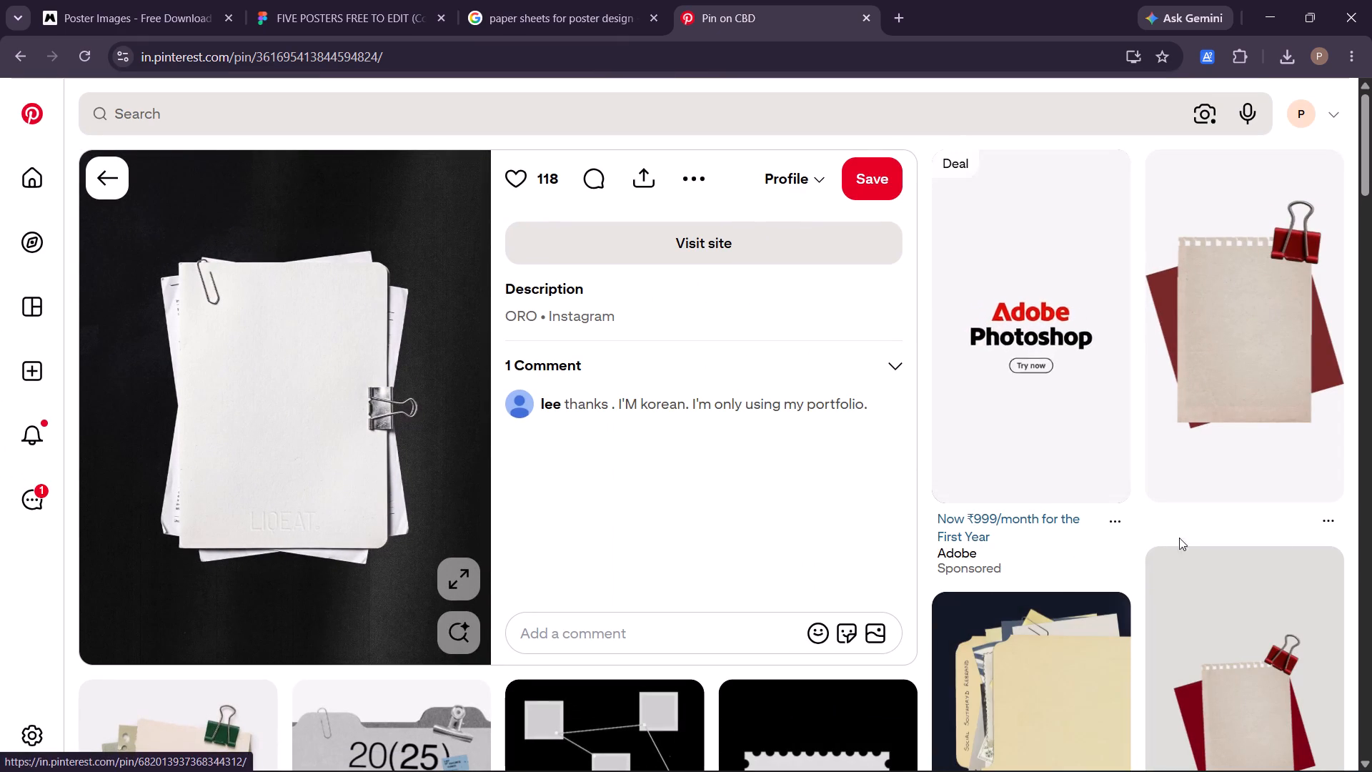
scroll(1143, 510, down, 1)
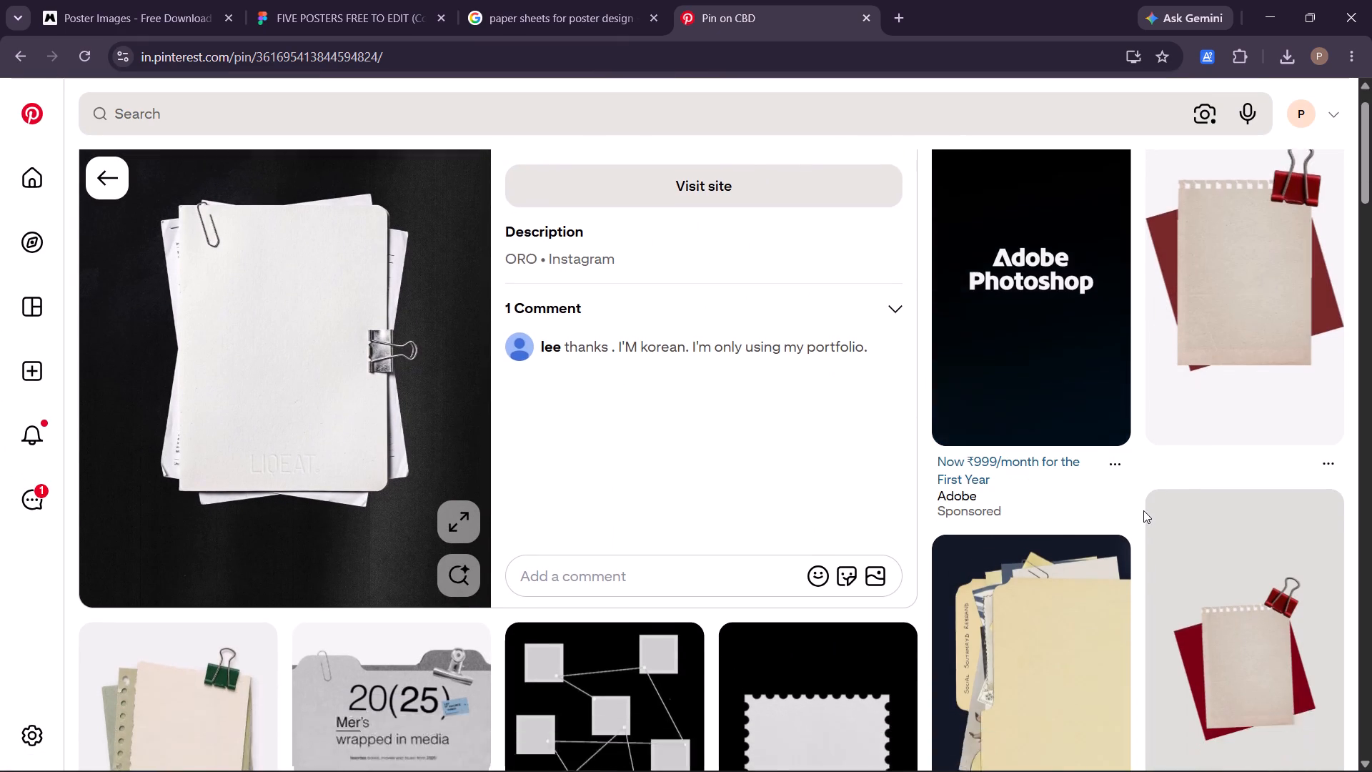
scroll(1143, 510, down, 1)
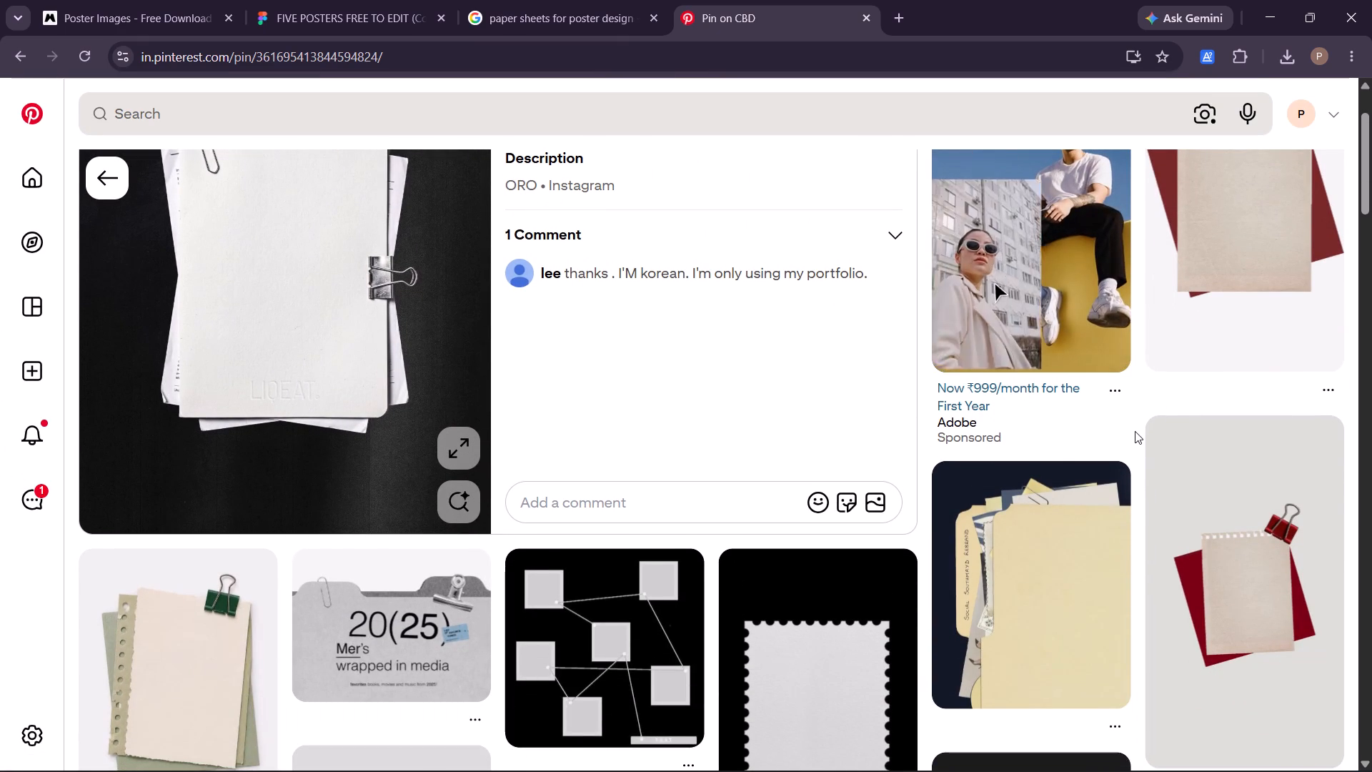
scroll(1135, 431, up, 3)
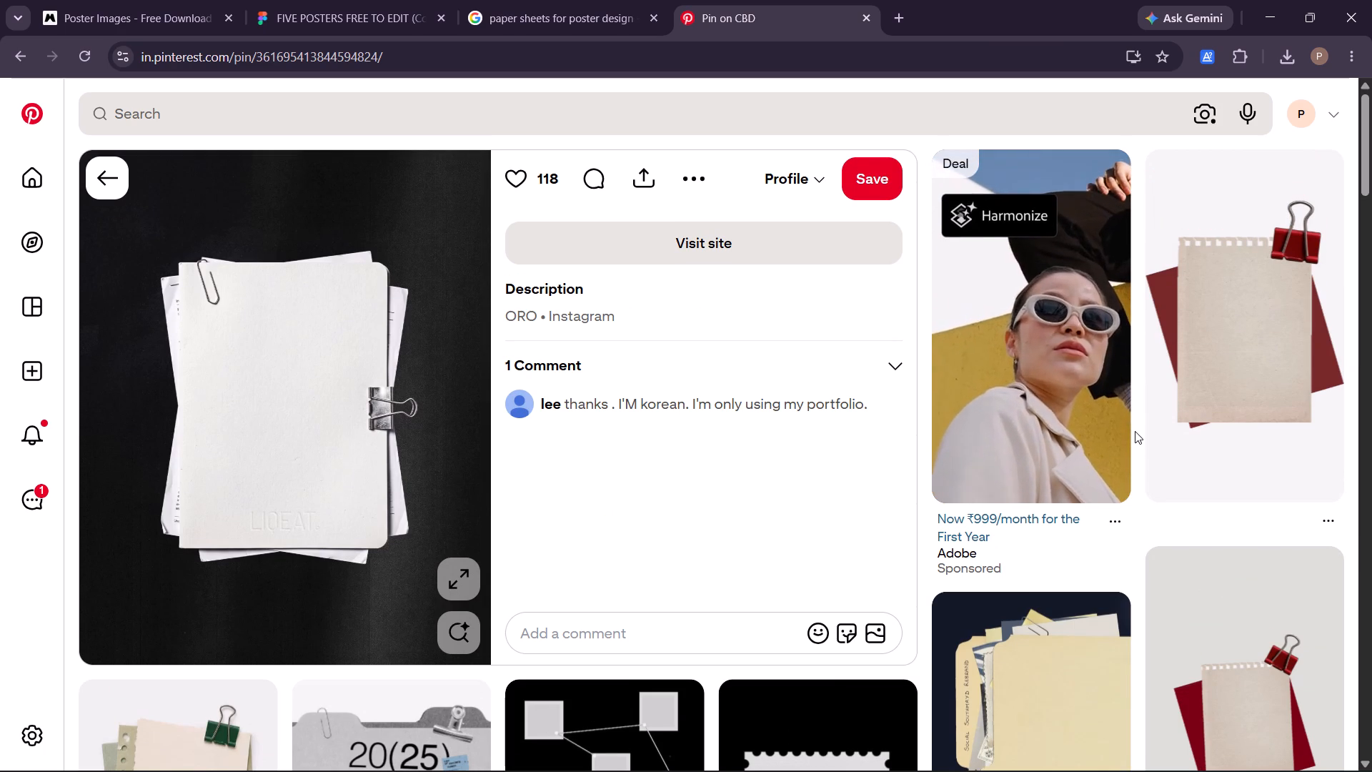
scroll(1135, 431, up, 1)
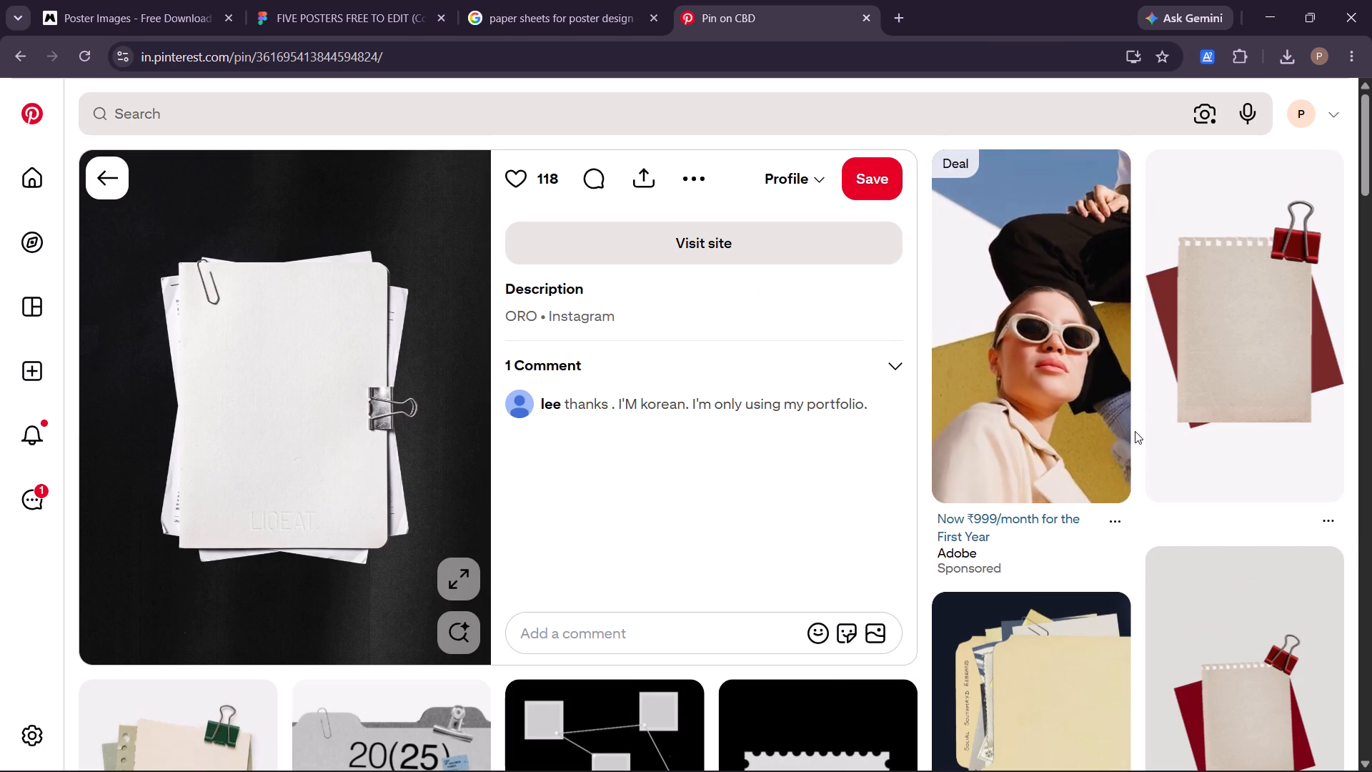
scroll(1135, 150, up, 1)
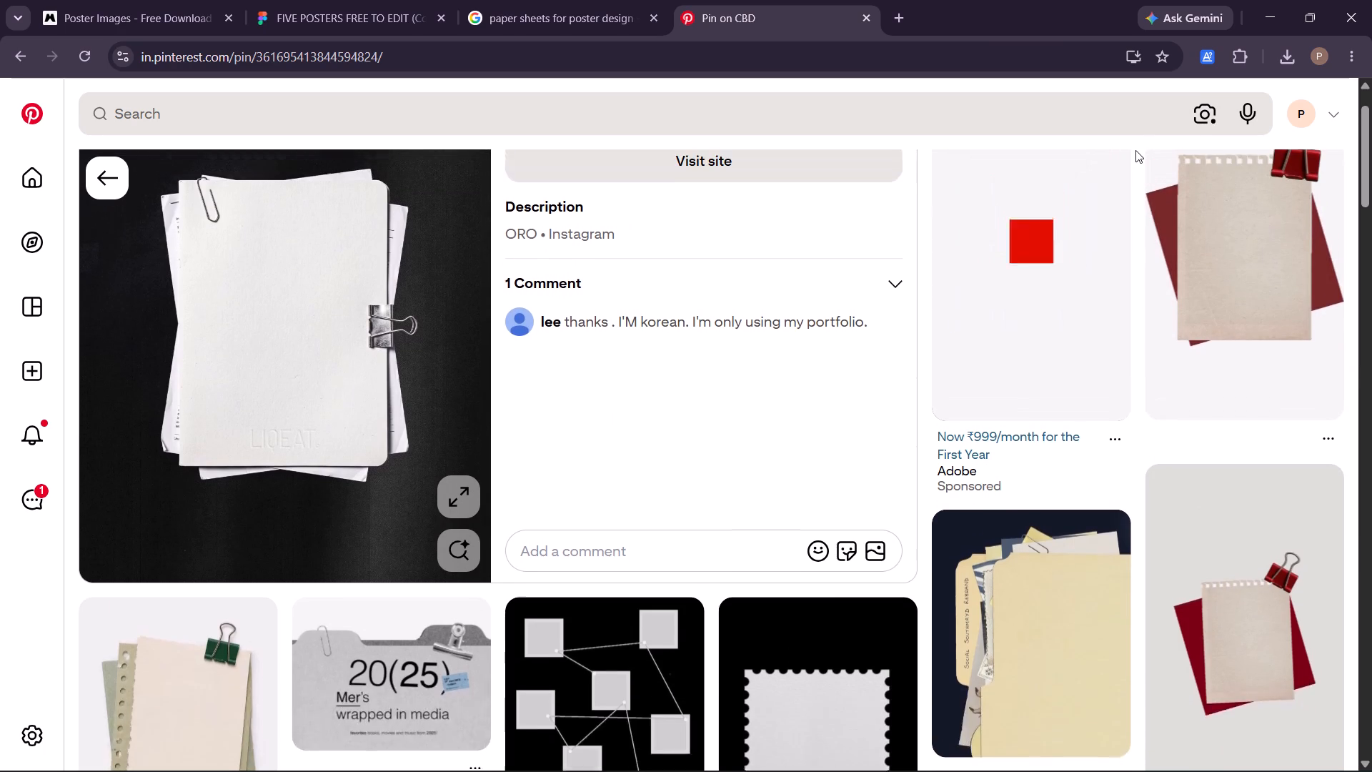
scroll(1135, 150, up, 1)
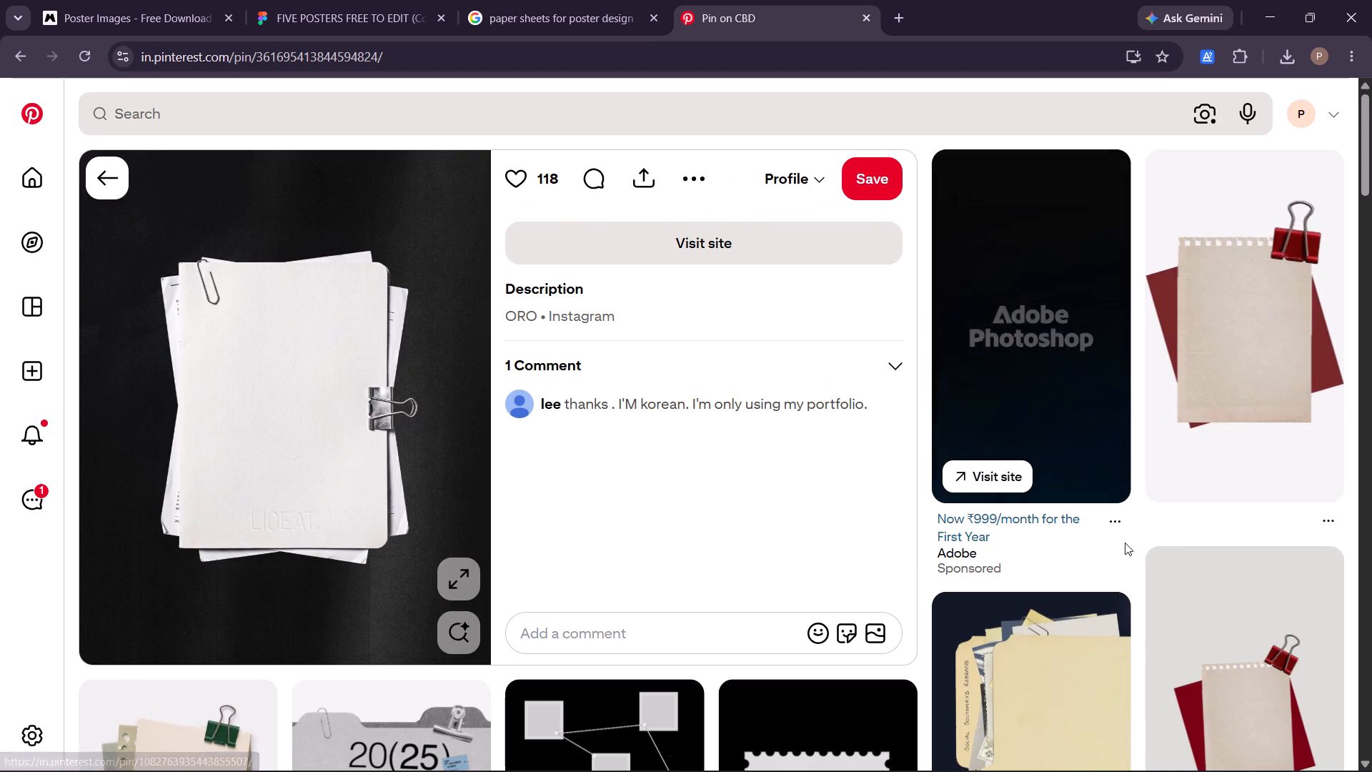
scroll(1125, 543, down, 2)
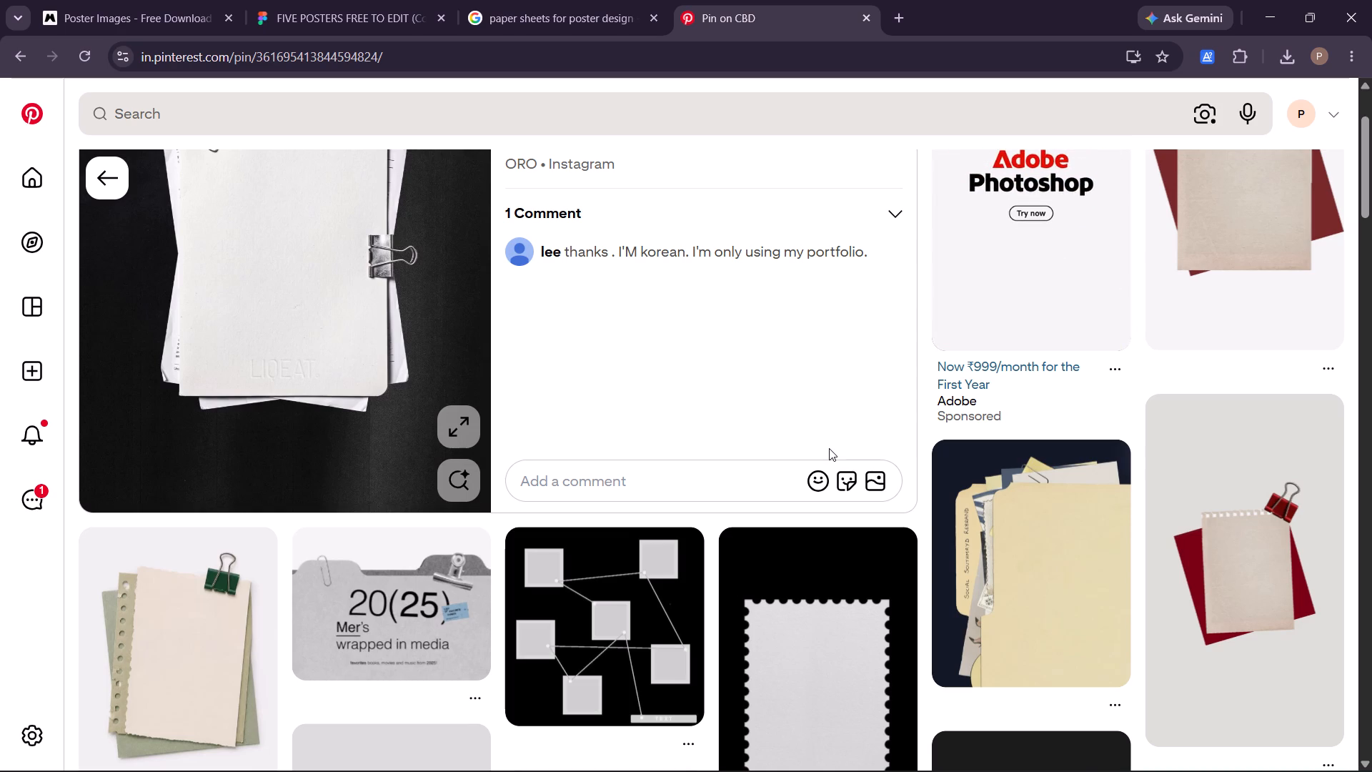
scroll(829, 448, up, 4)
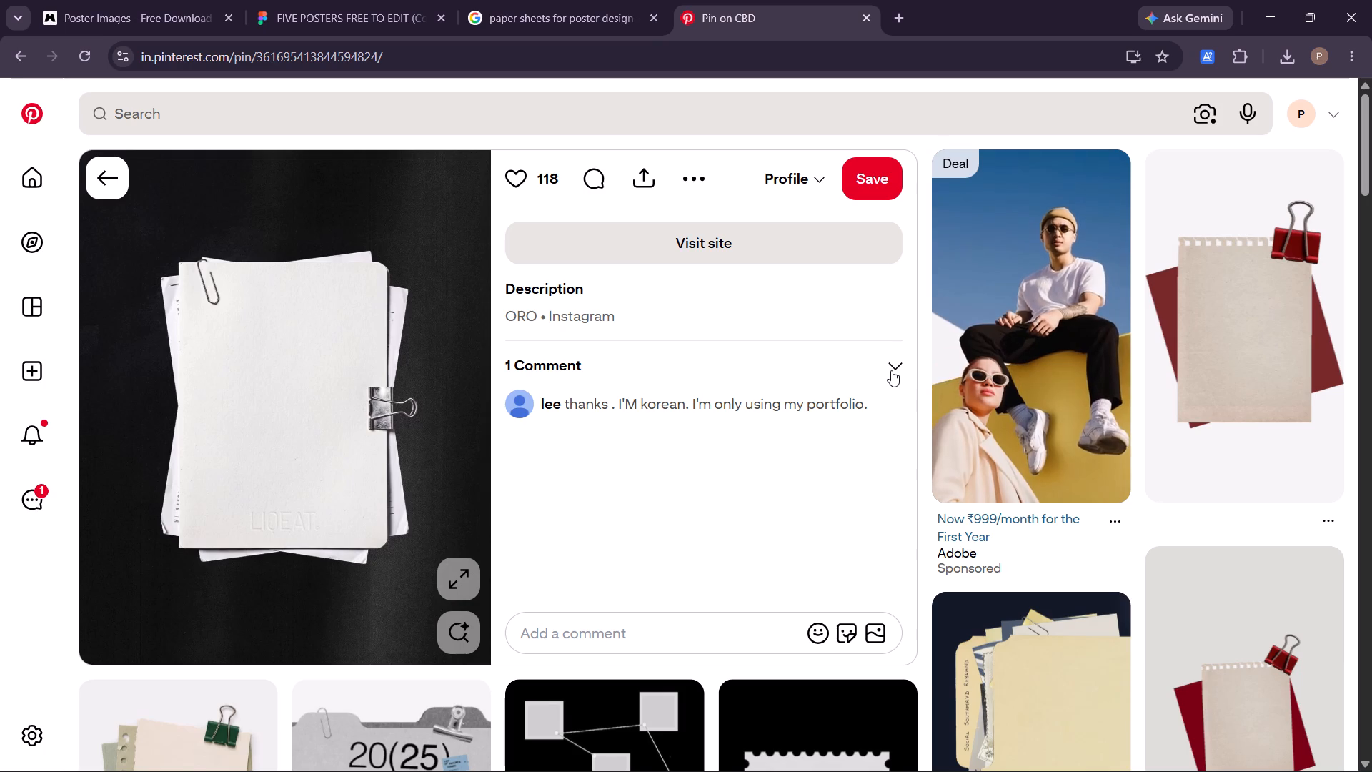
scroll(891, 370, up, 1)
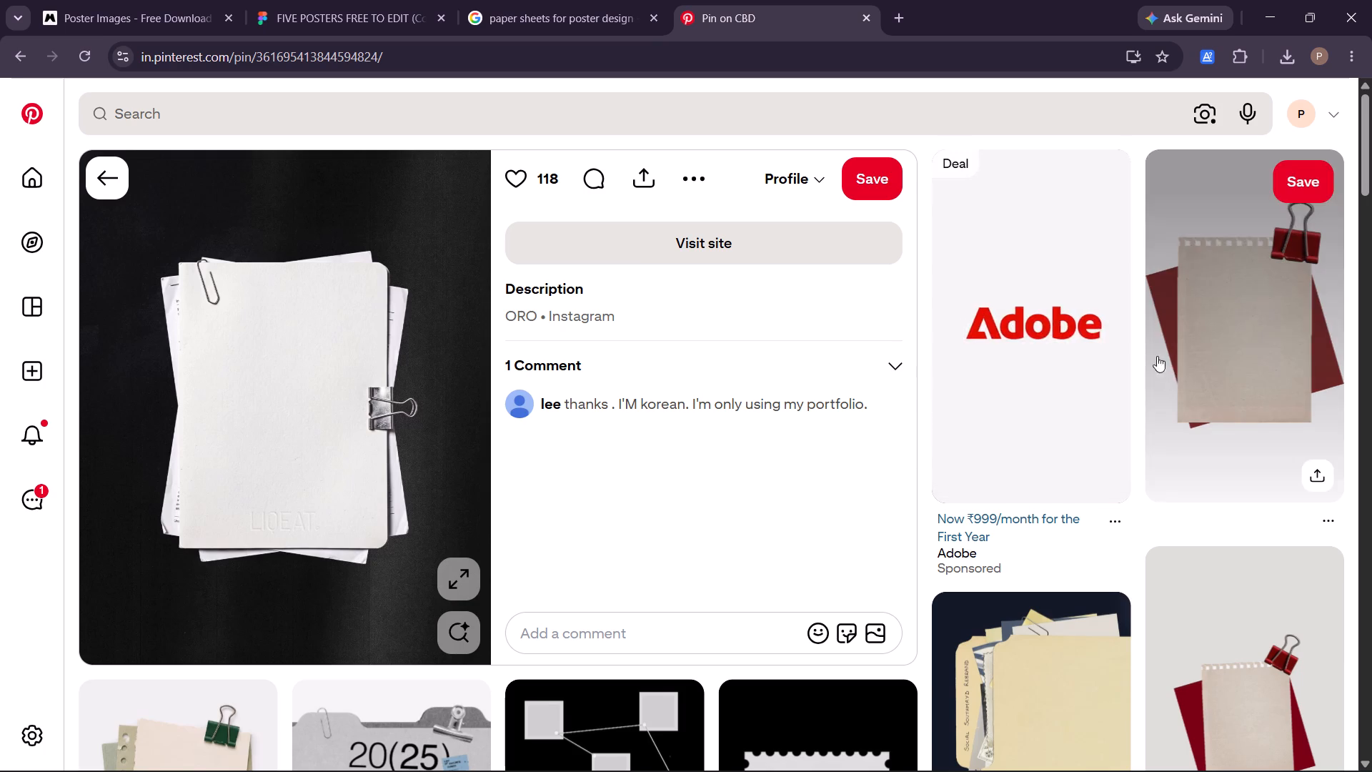
Browse the pins related to the clipped paper stack for a paper sheet image that suits the poster.
scroll(1371, 458, down, 1)
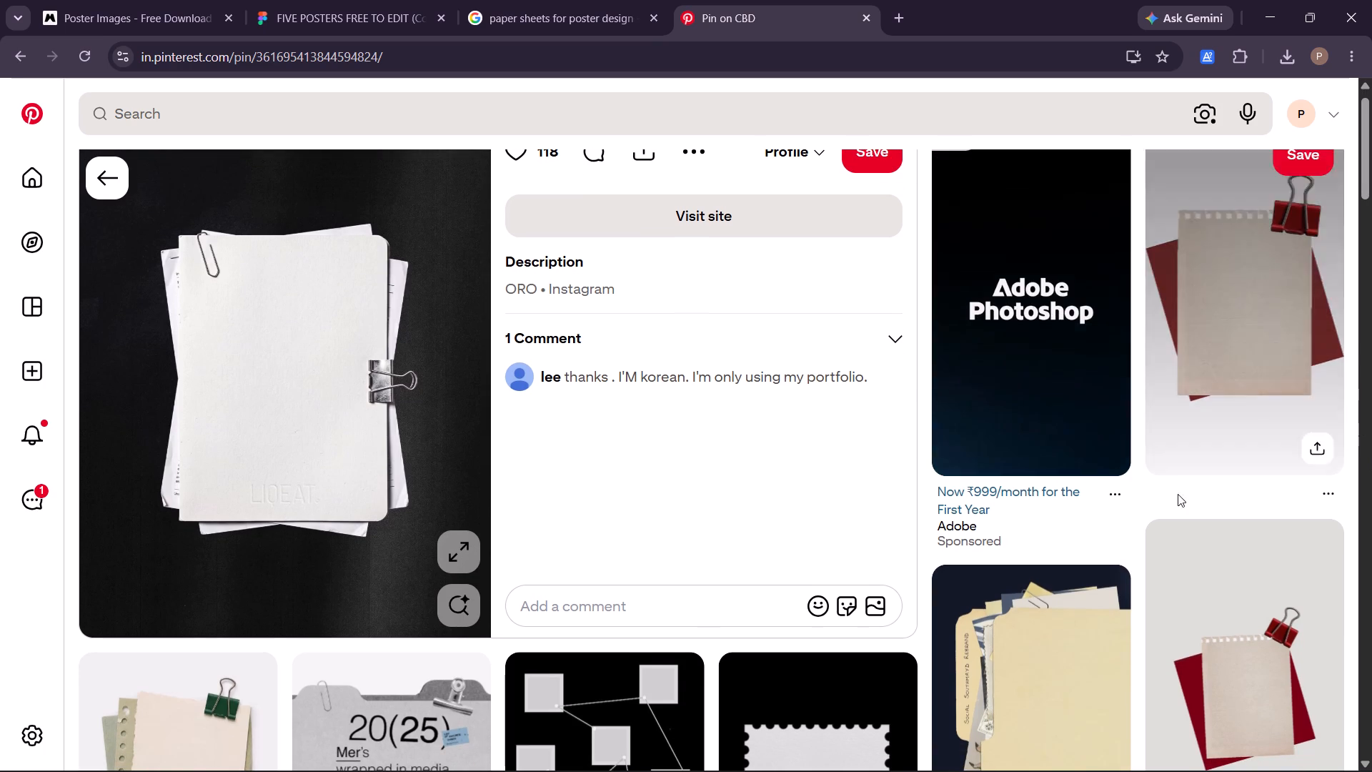
scroll(1074, 693, down, 2)
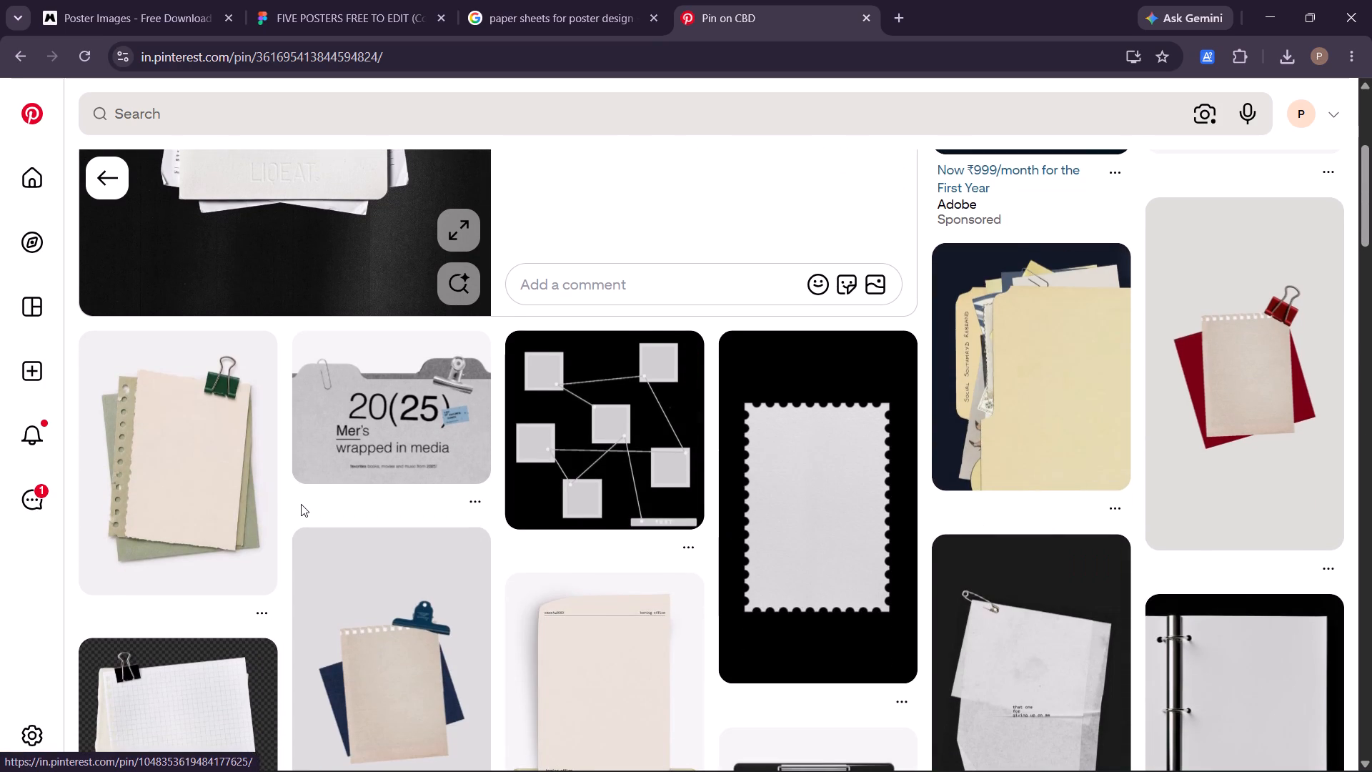
scroll(301, 504, down, 1)
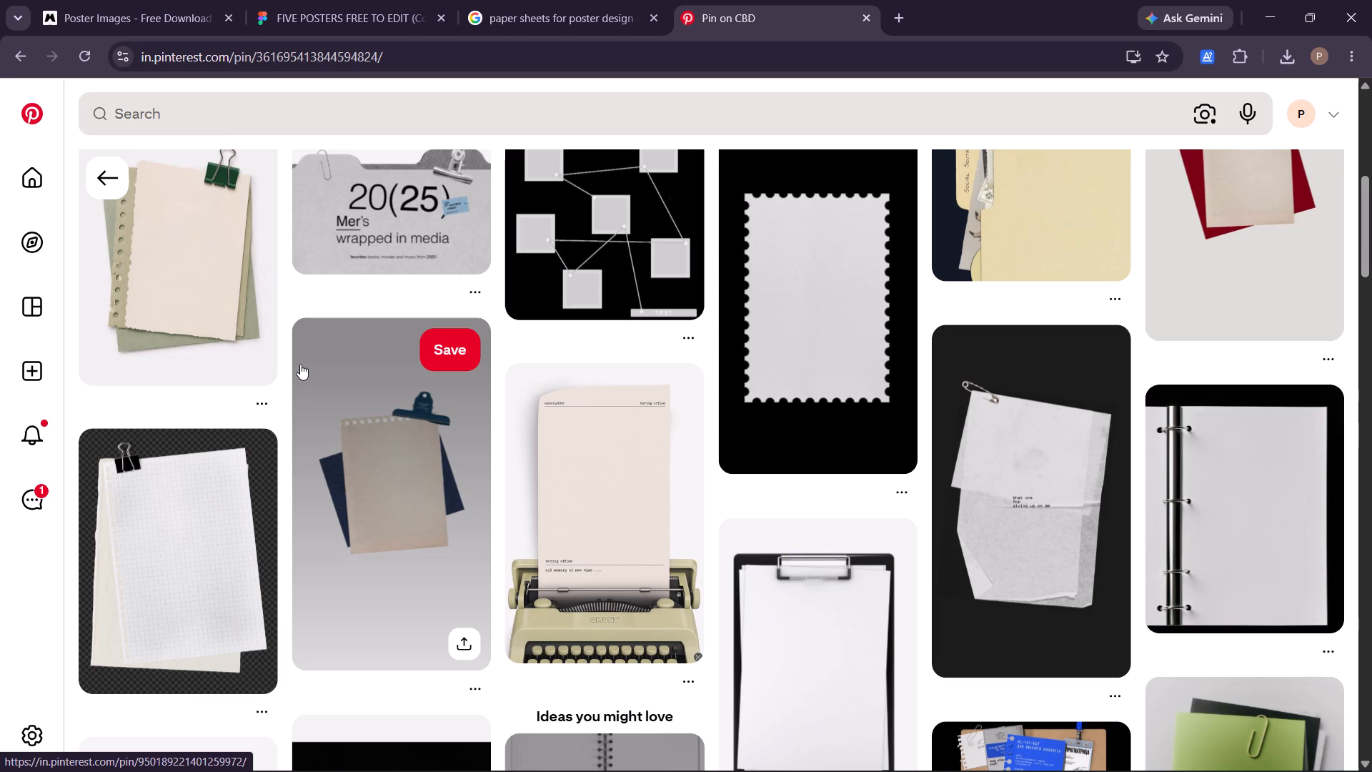
scroll(300, 364, down, 3)
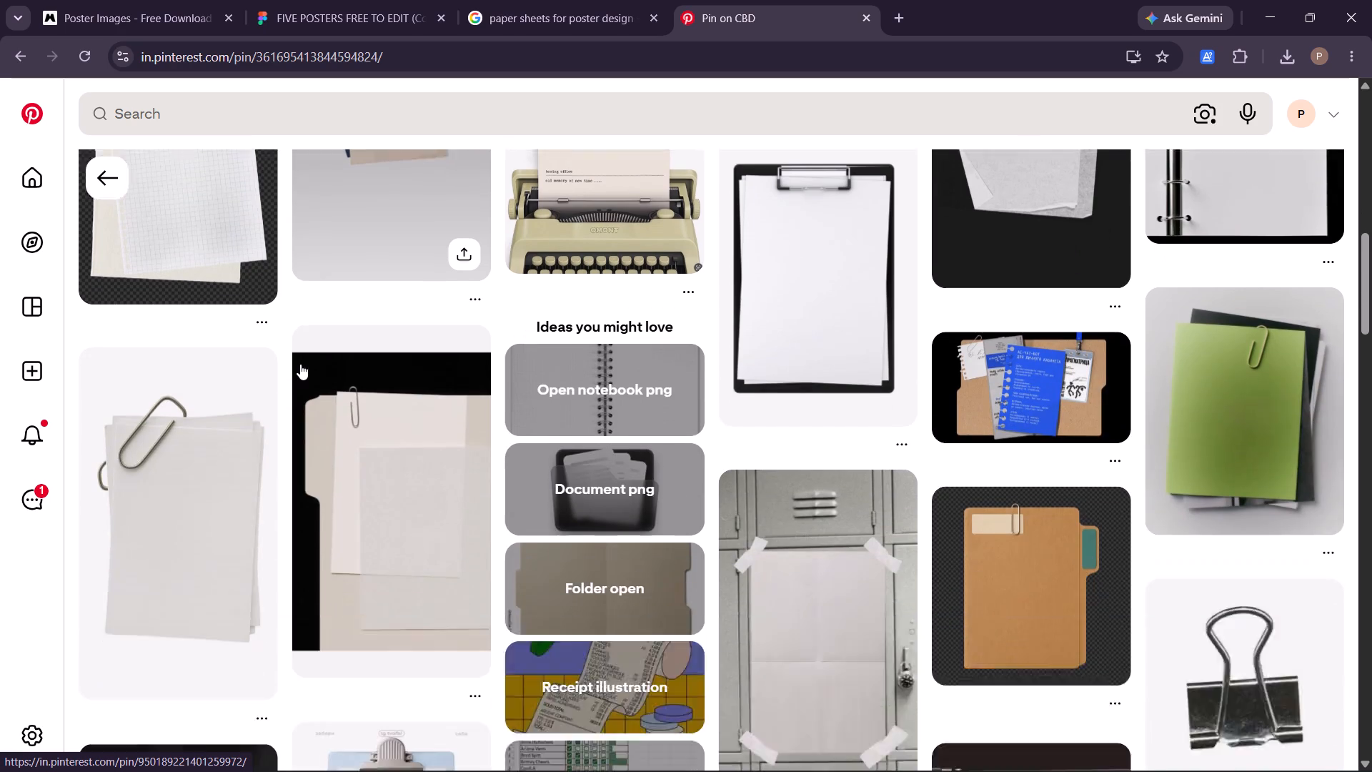
scroll(300, 364, down, 5)
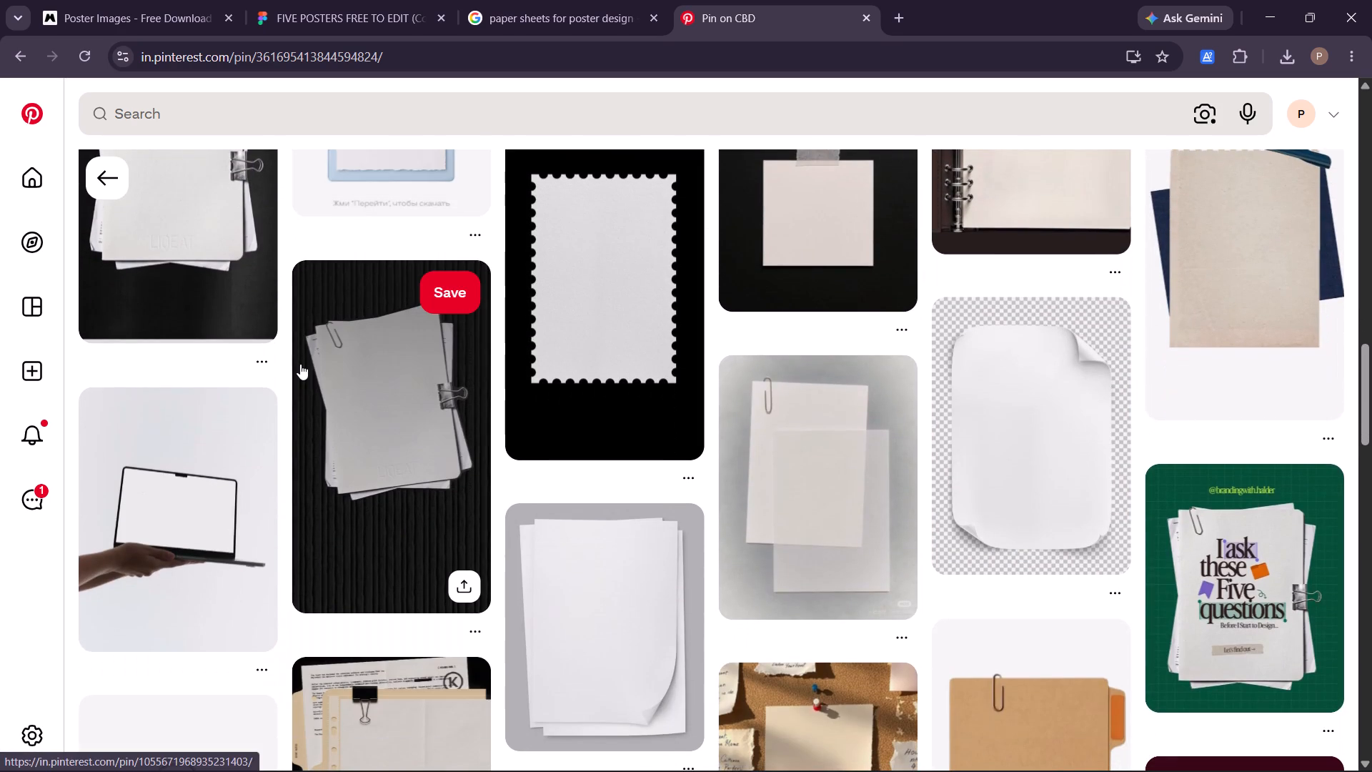
scroll(300, 364, down, 1)
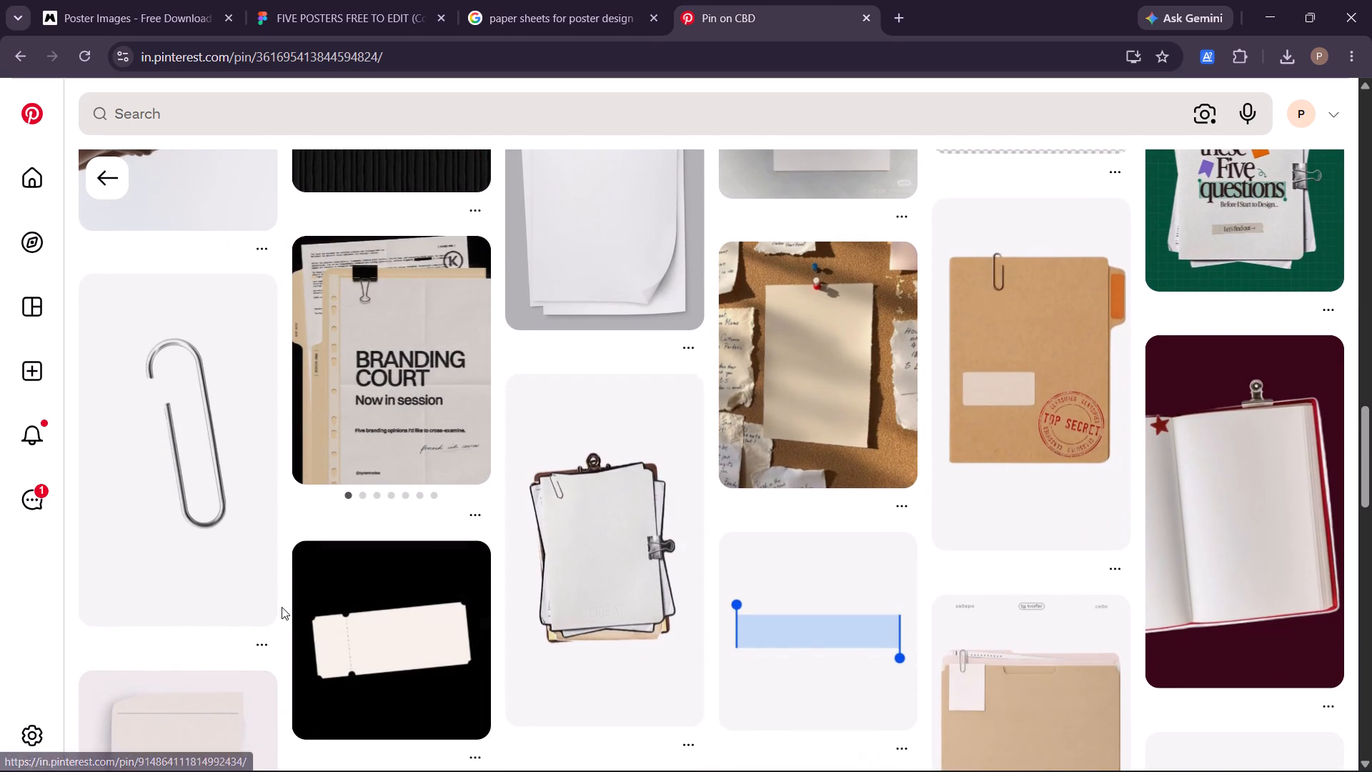
scroll(282, 607, up, 2)
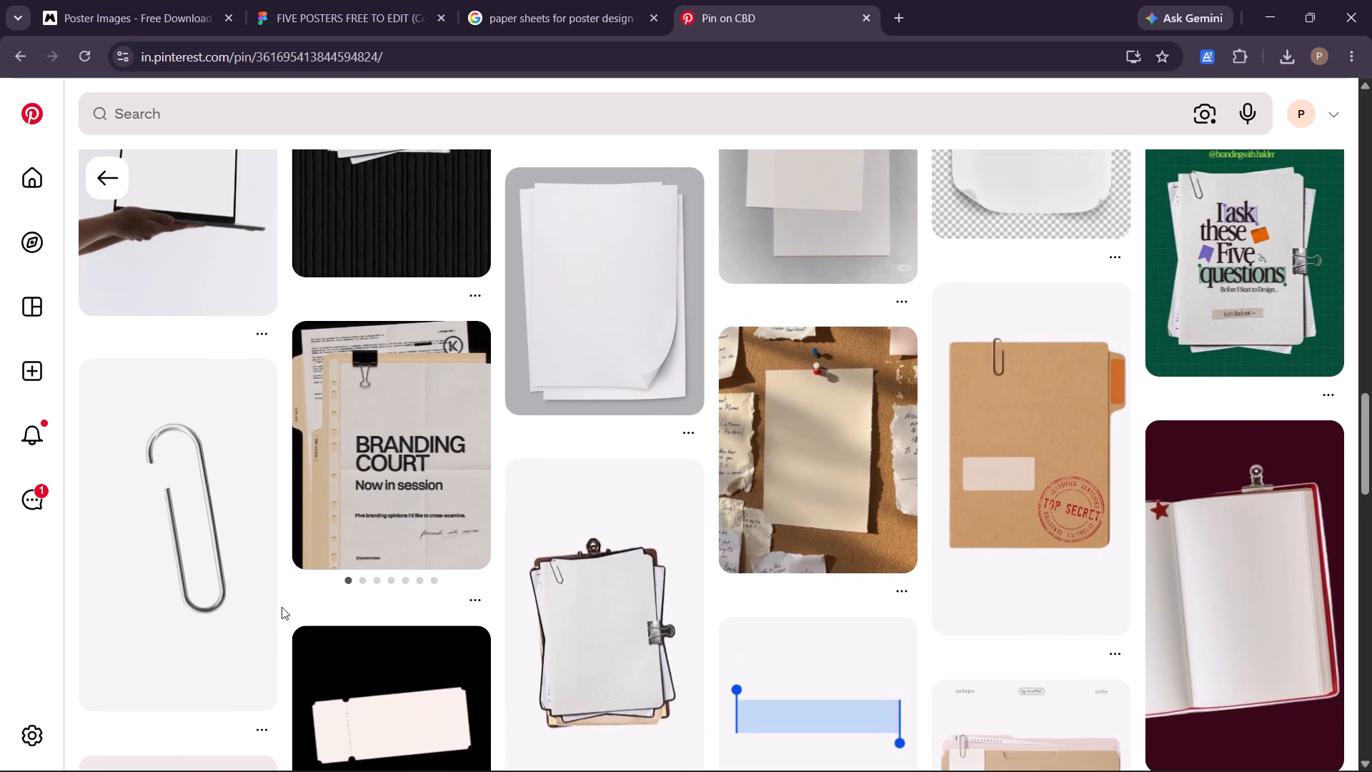
scroll(282, 607, up, 3)
scroll(282, 607, down, 3)
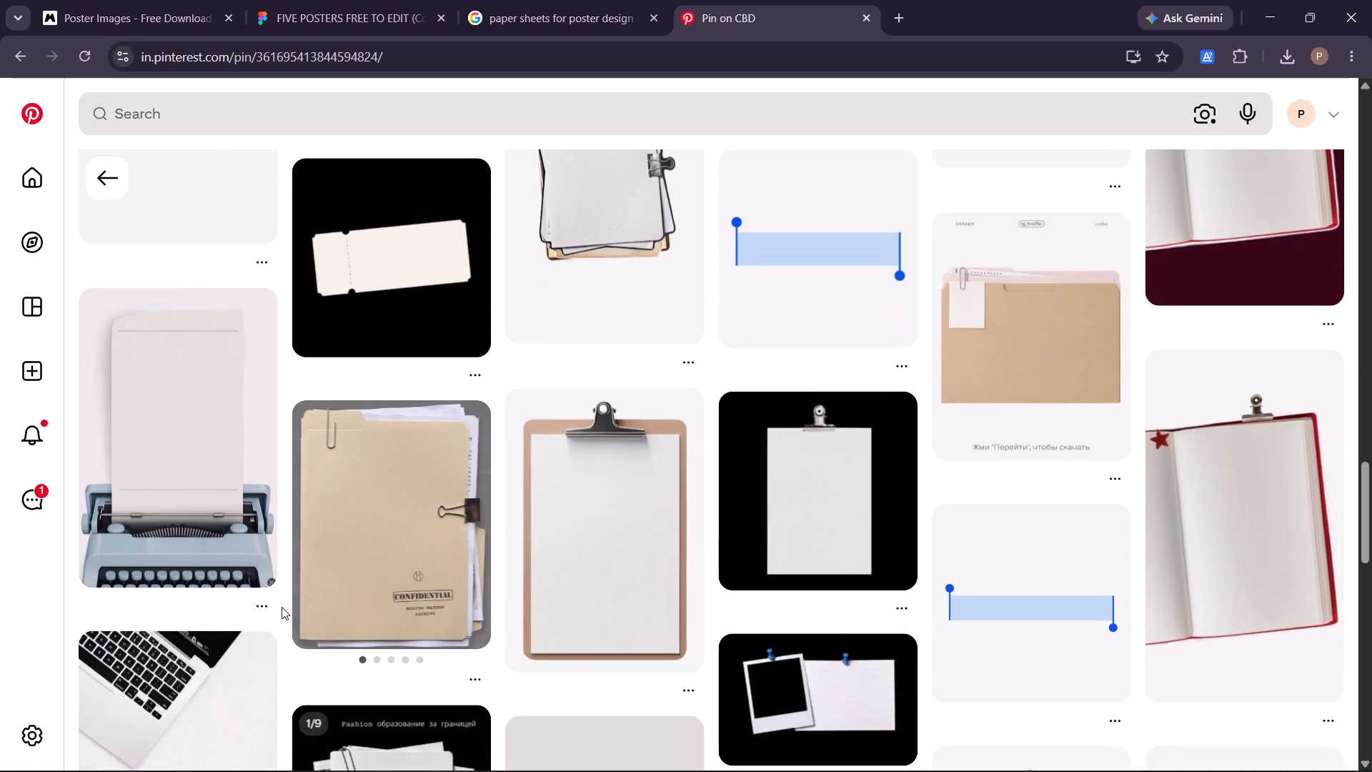
scroll(282, 607, down, 1)
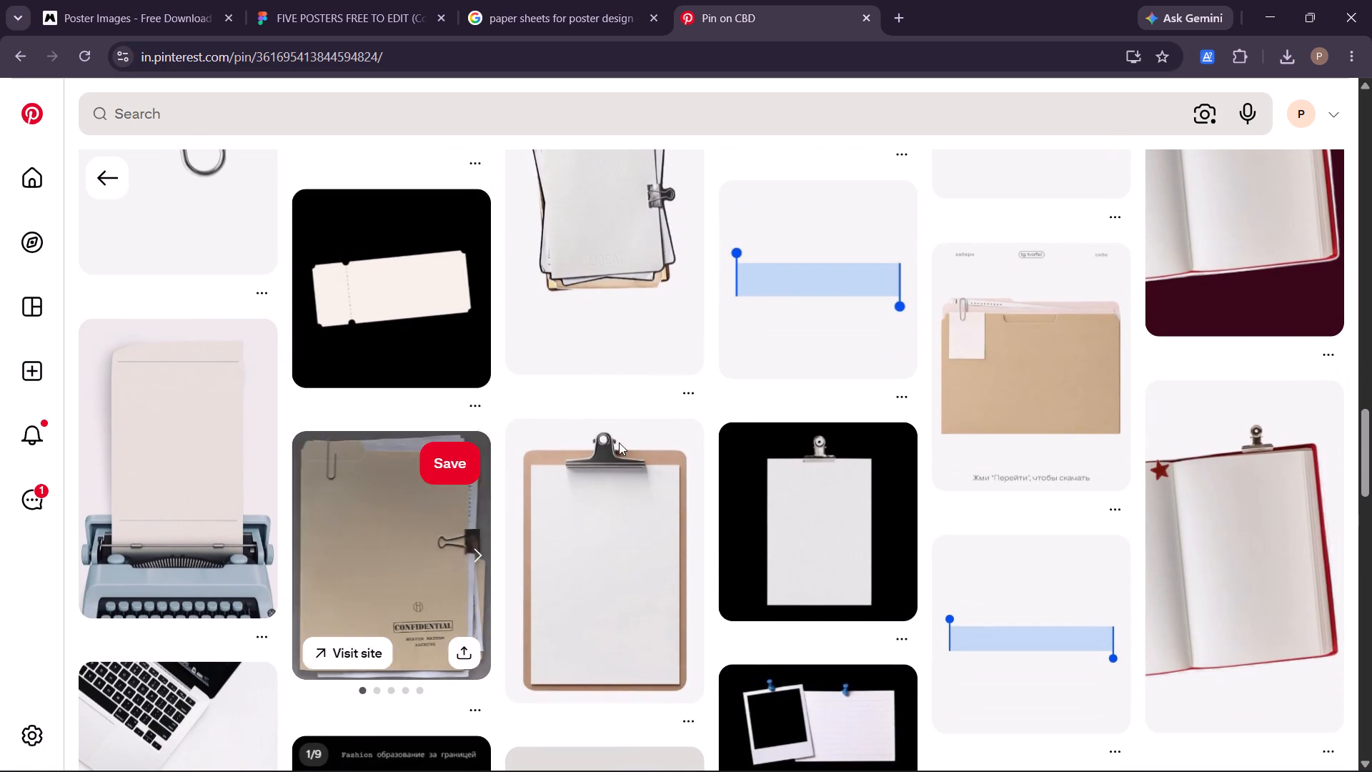
scroll(602, 497, down, 1)
scroll(602, 497, up, 1)
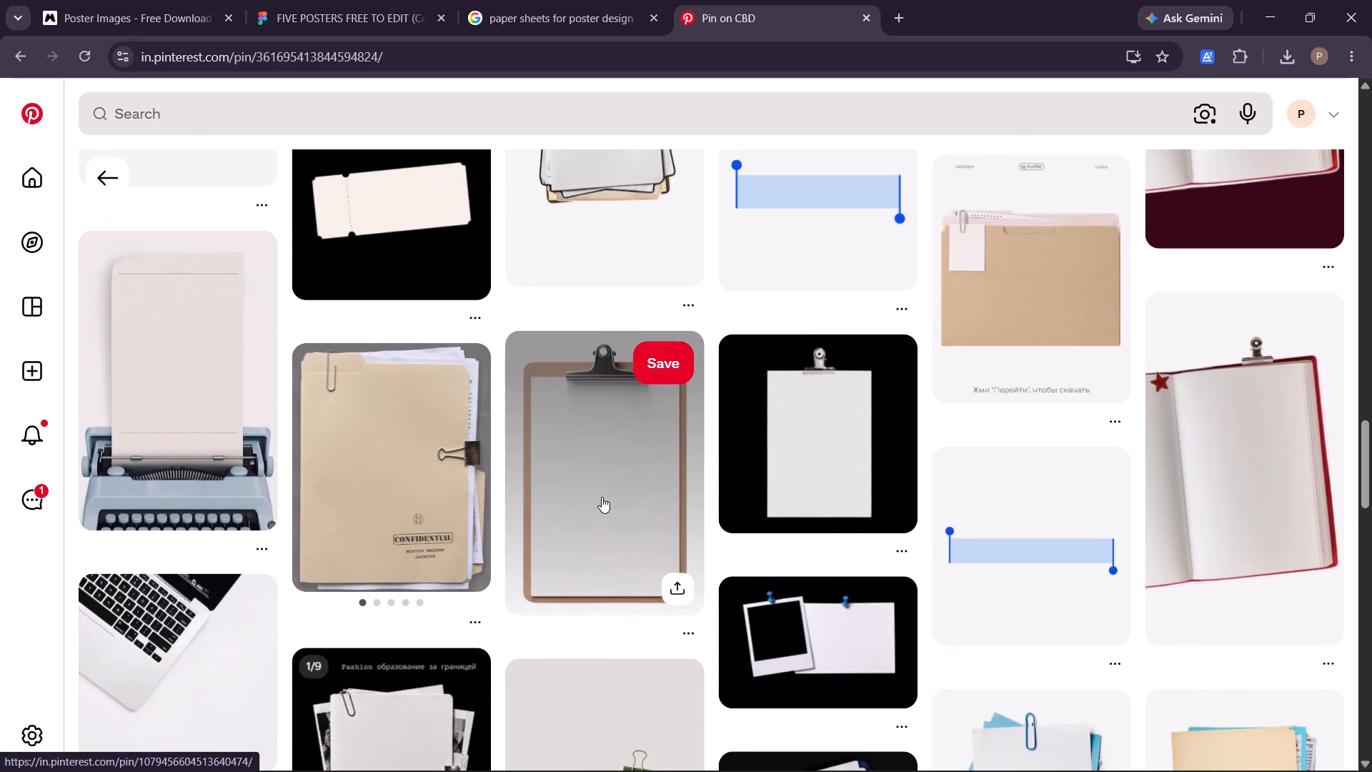
scroll(602, 497, up, 3)
scroll(1300, 432, up, 2)
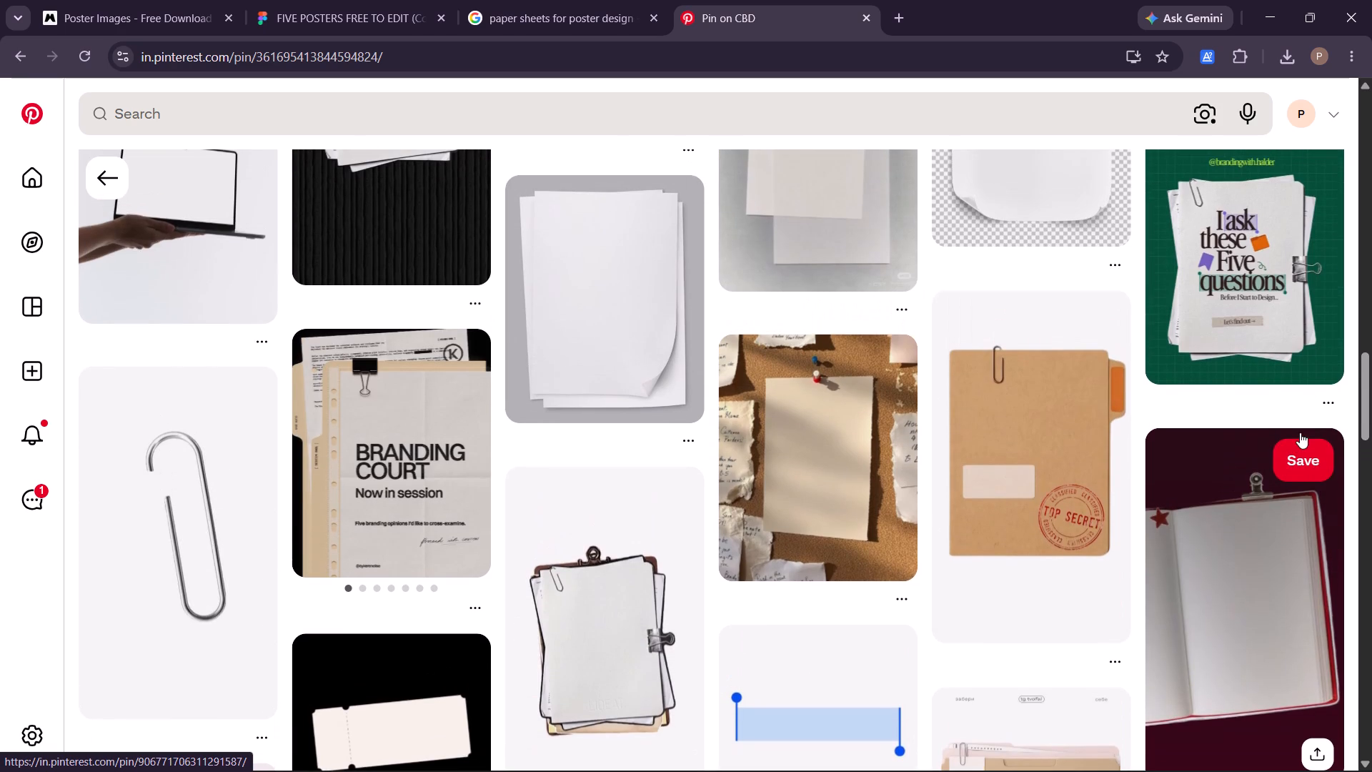
scroll(1101, 523, up, 4)
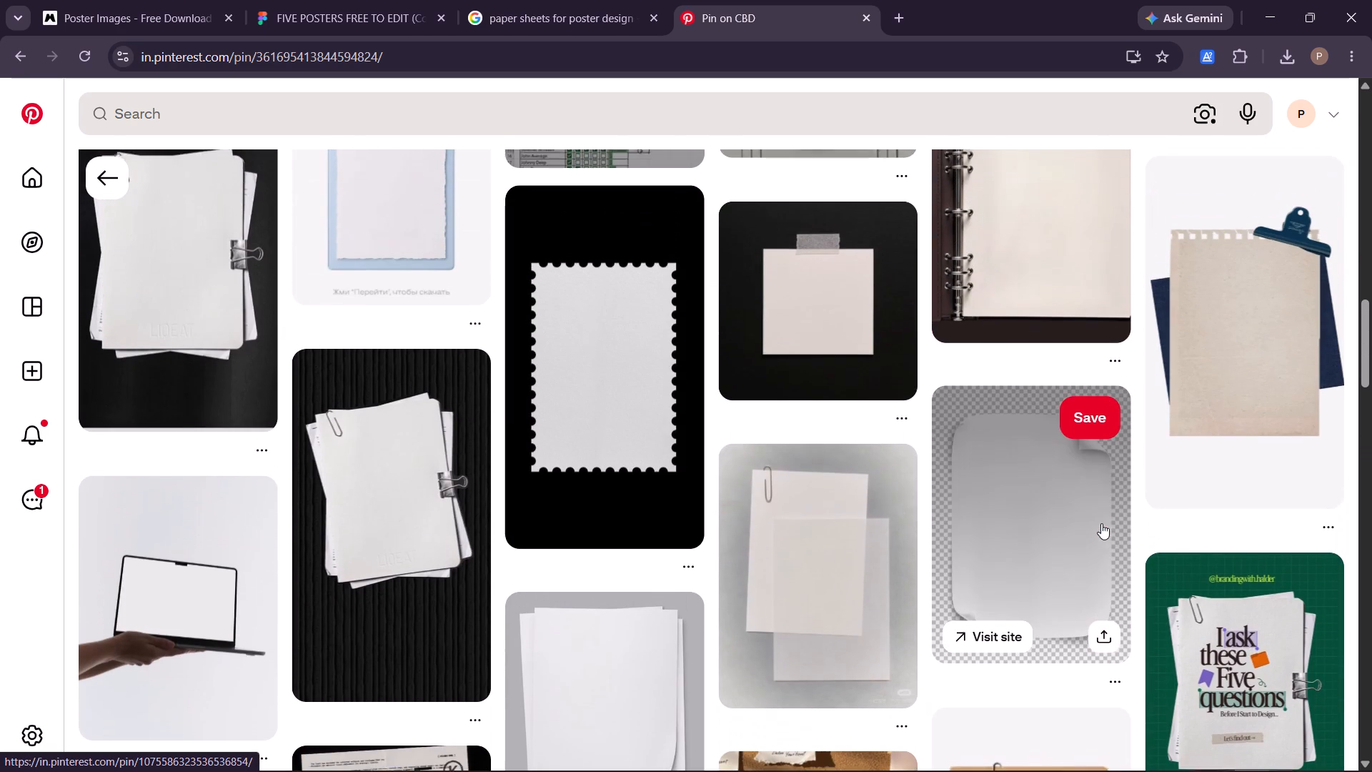
scroll(1101, 523, up, 1)
scroll(979, 419, up, 3)
scroll(980, 493, up, 6)
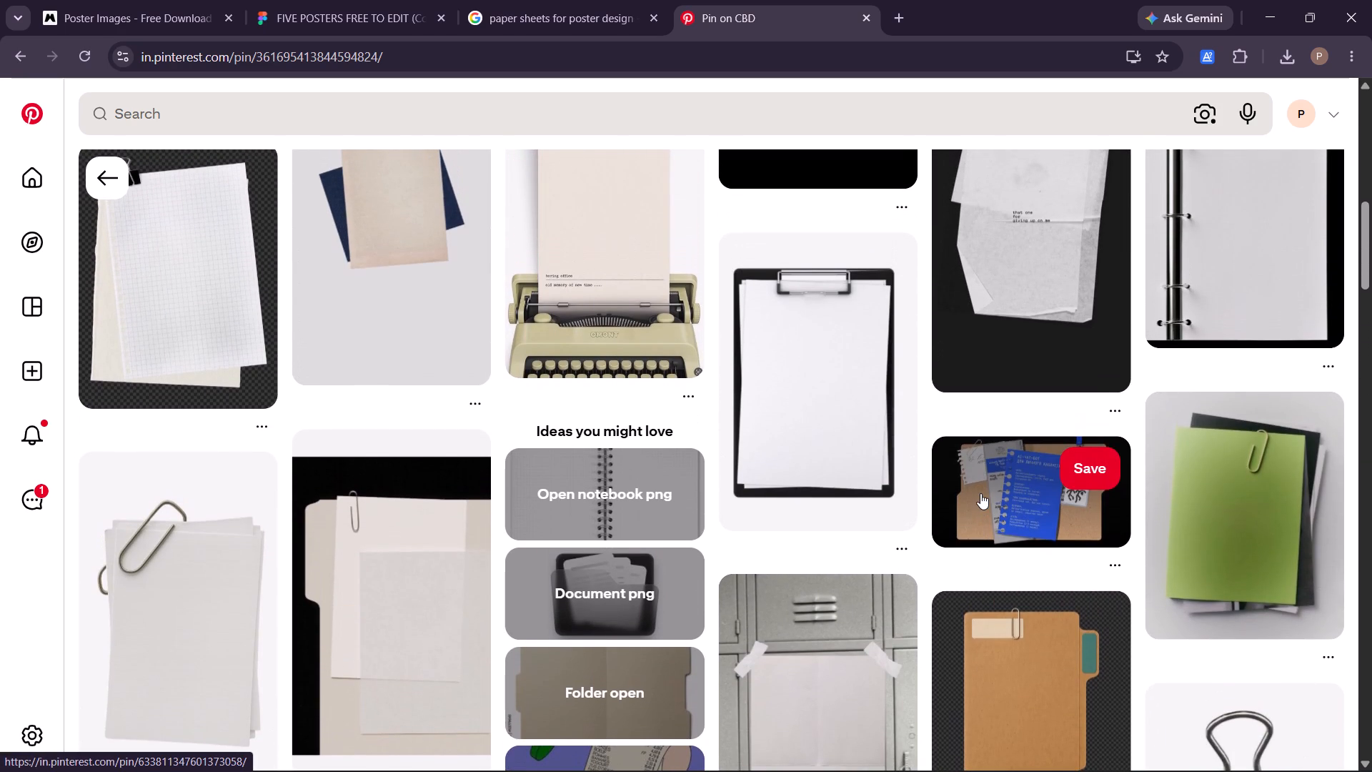
scroll(980, 493, up, 1)
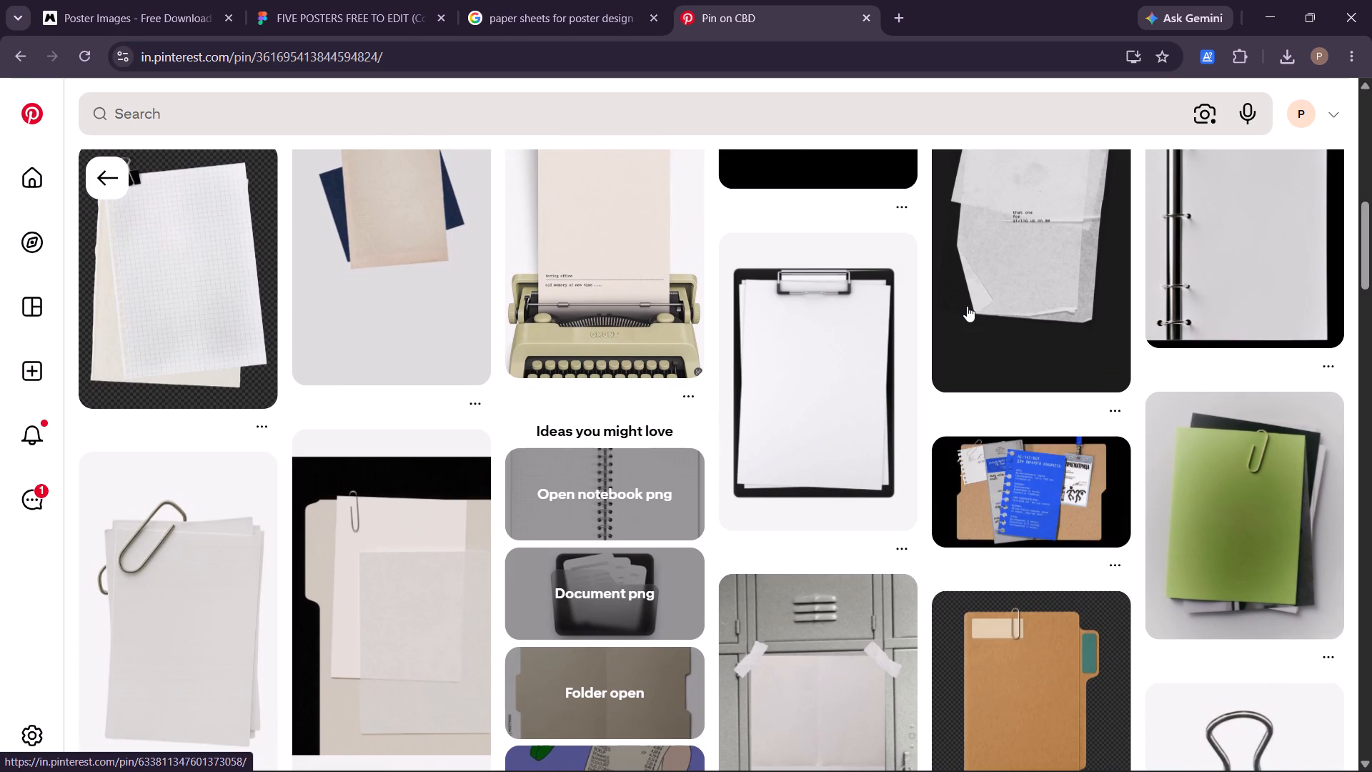
scroll(967, 306, up, 8)
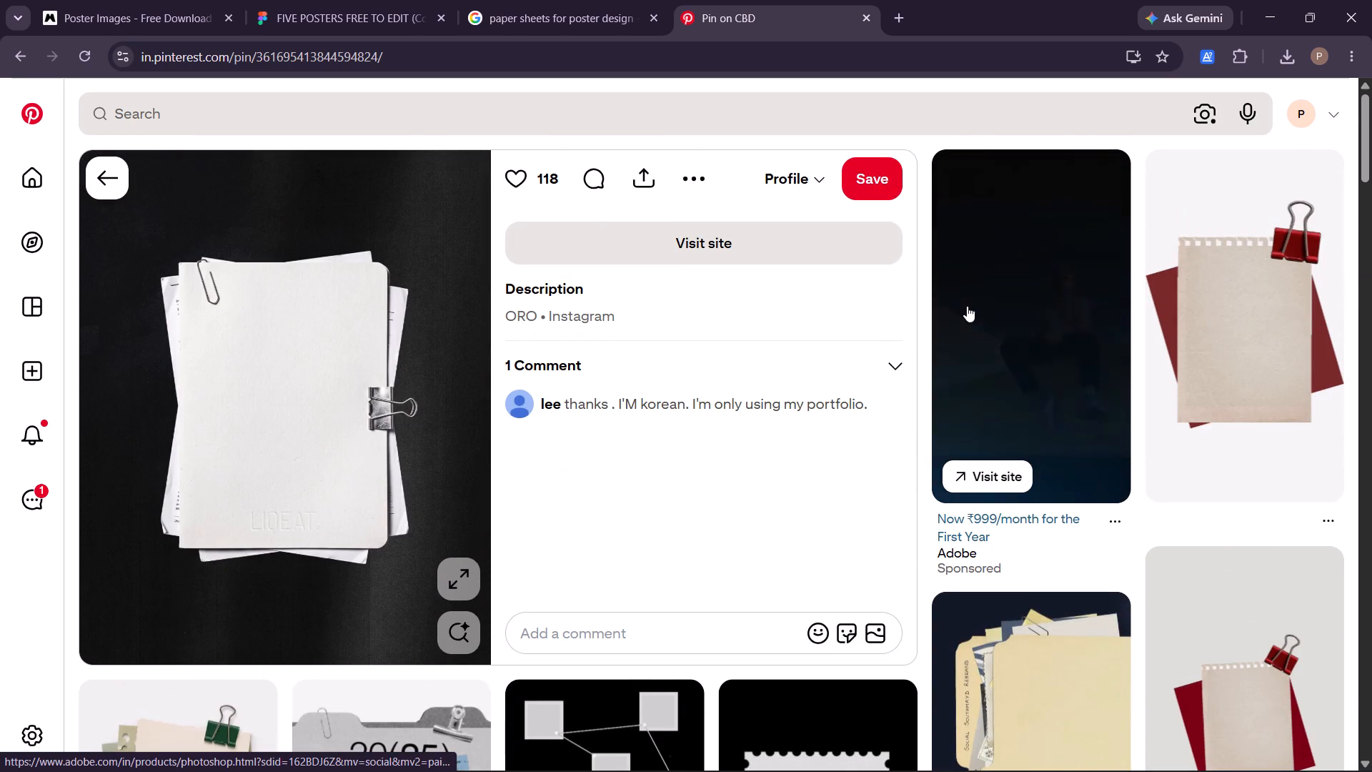
scroll(967, 306, up, 1)
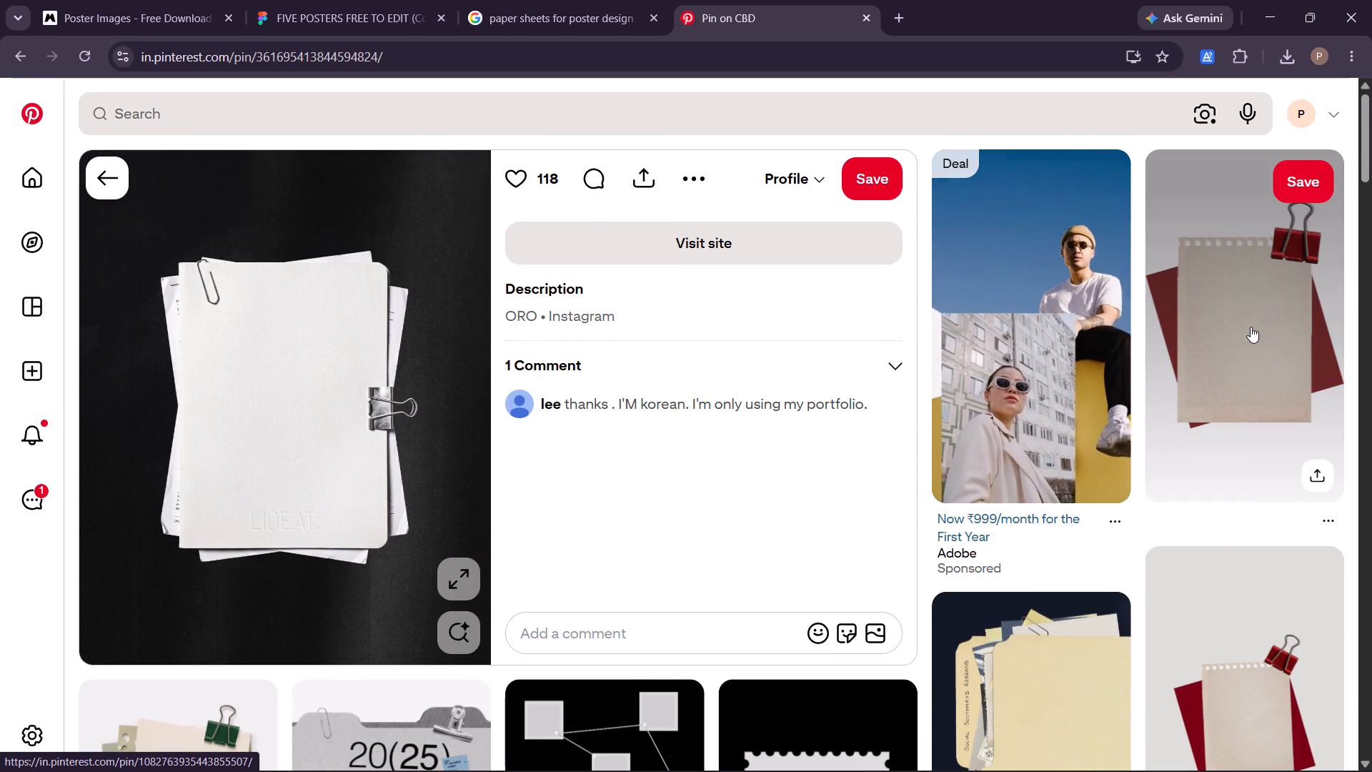
View the pin of the torn beige sheet with a red binder clip, return, and examine the white paper stack up close.
click(1251, 327)
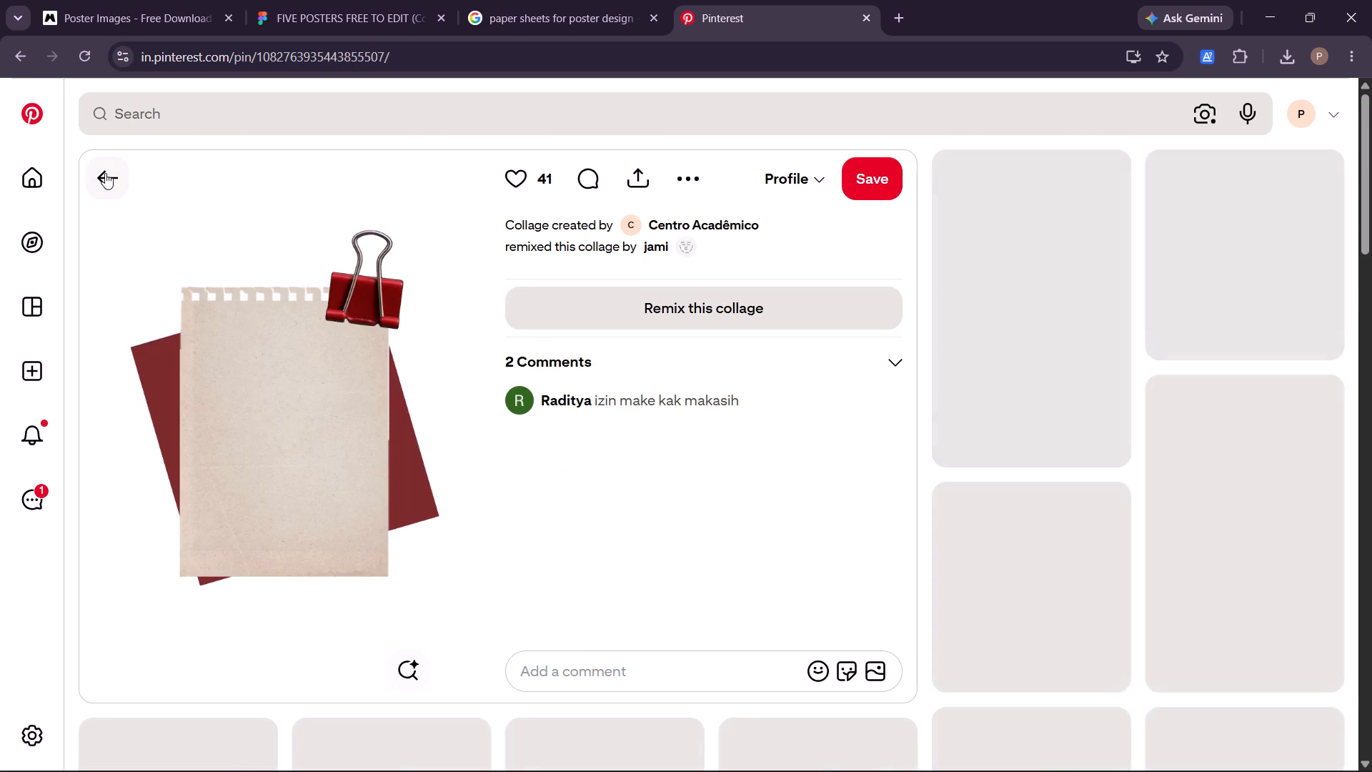
click(105, 173)
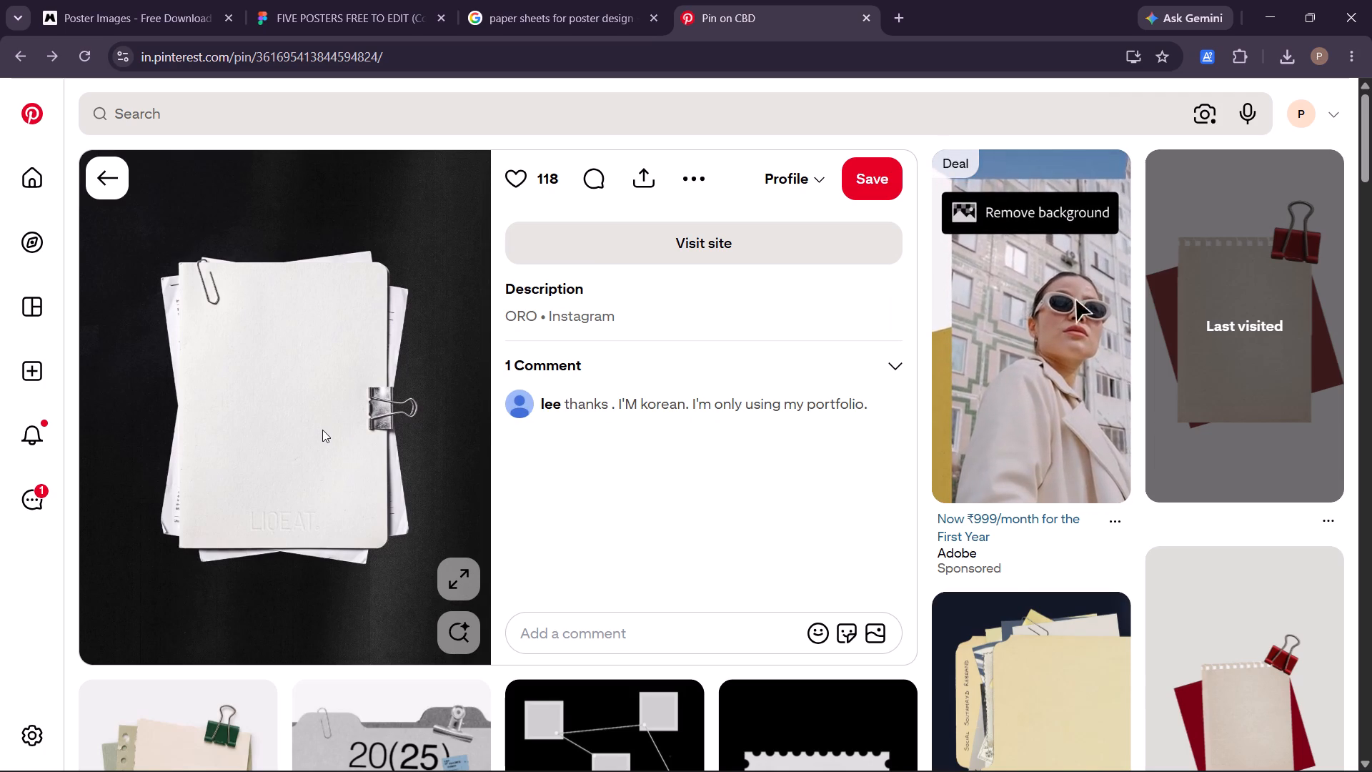
scroll(322, 430, right, 3)
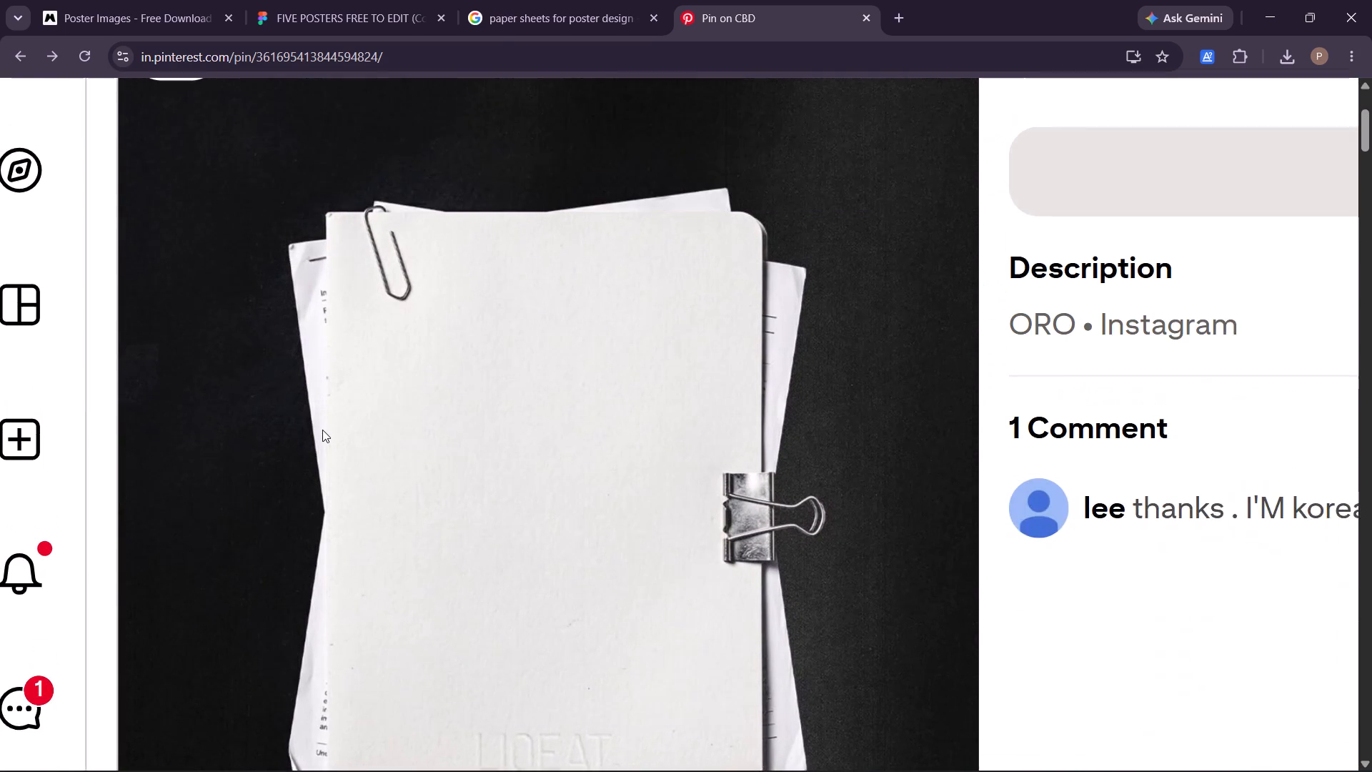
scroll(322, 430, down, 1)
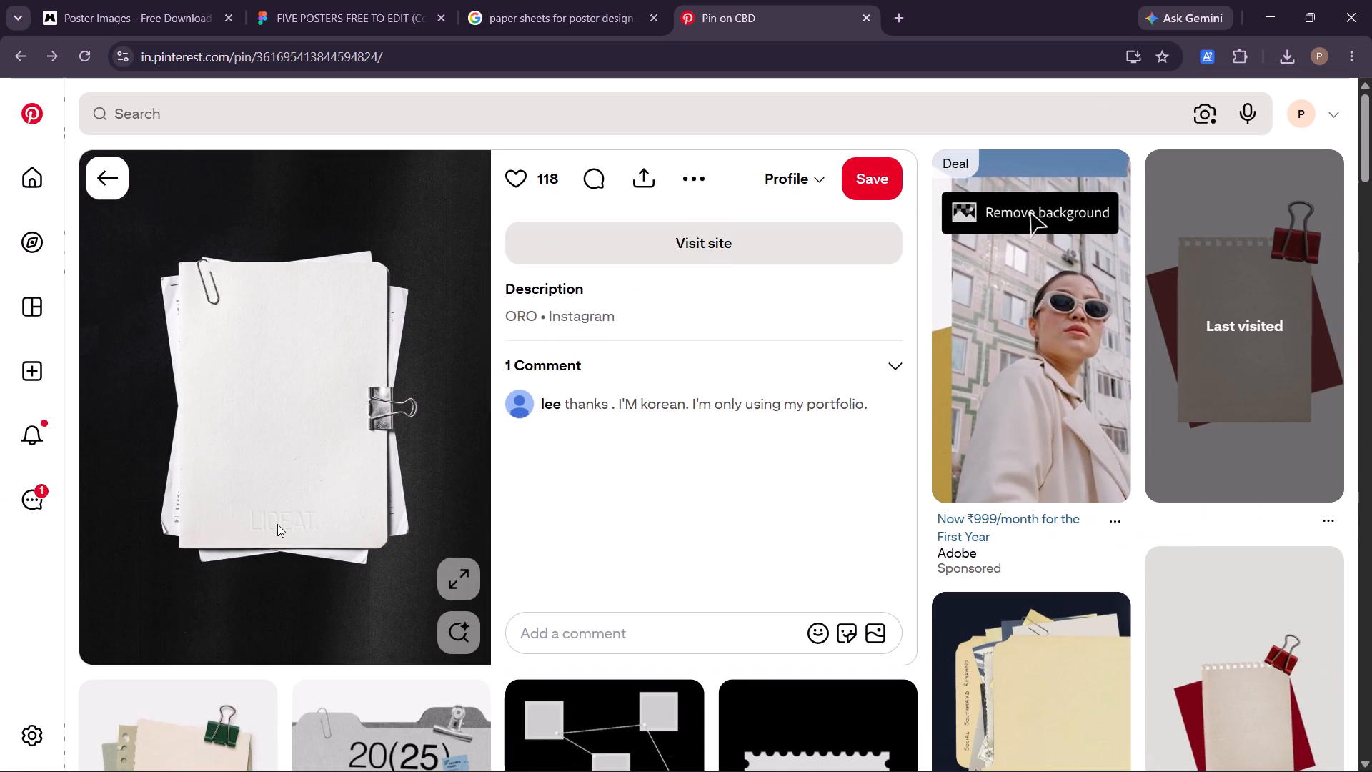
scroll(277, 524, left, 1)
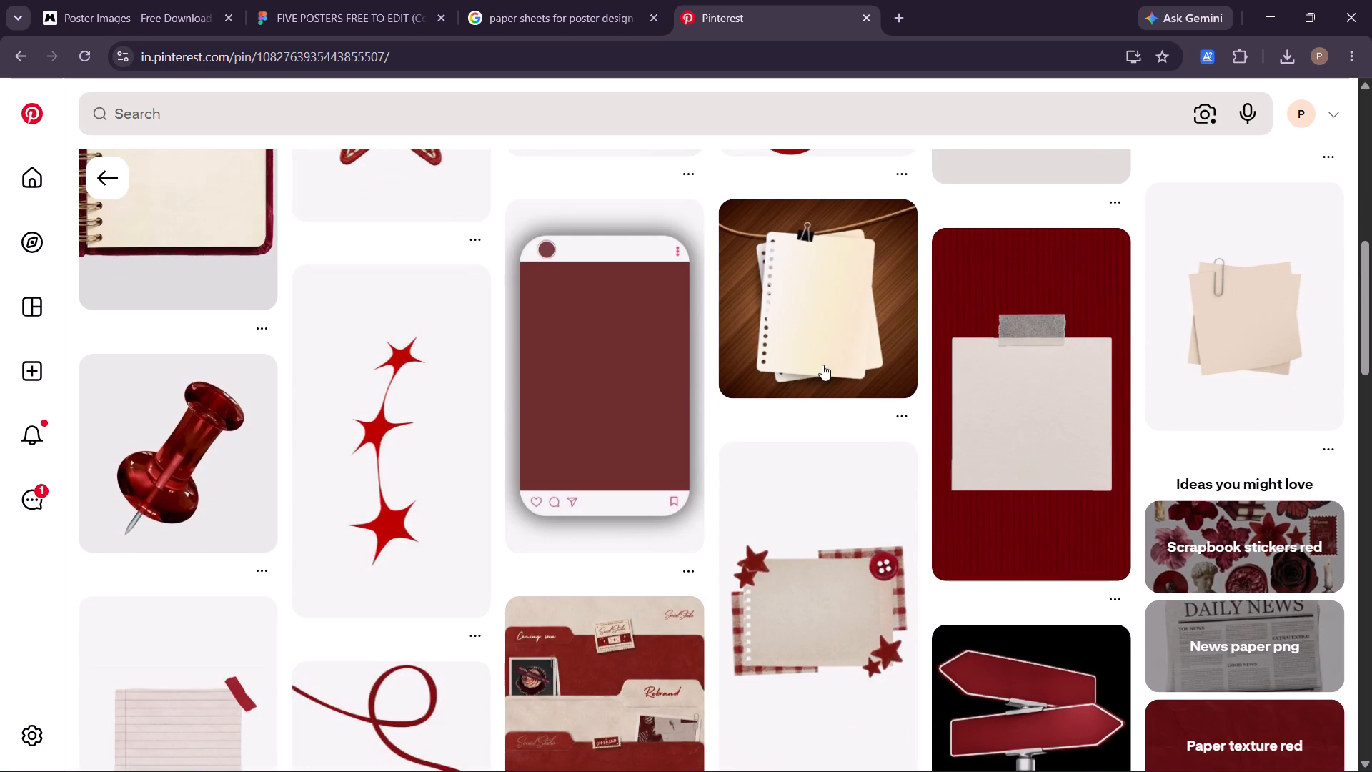
Open the pin of punched cream sheets held by a black binder clip on dark wood and examine it with its related pins.
click(800, 301)
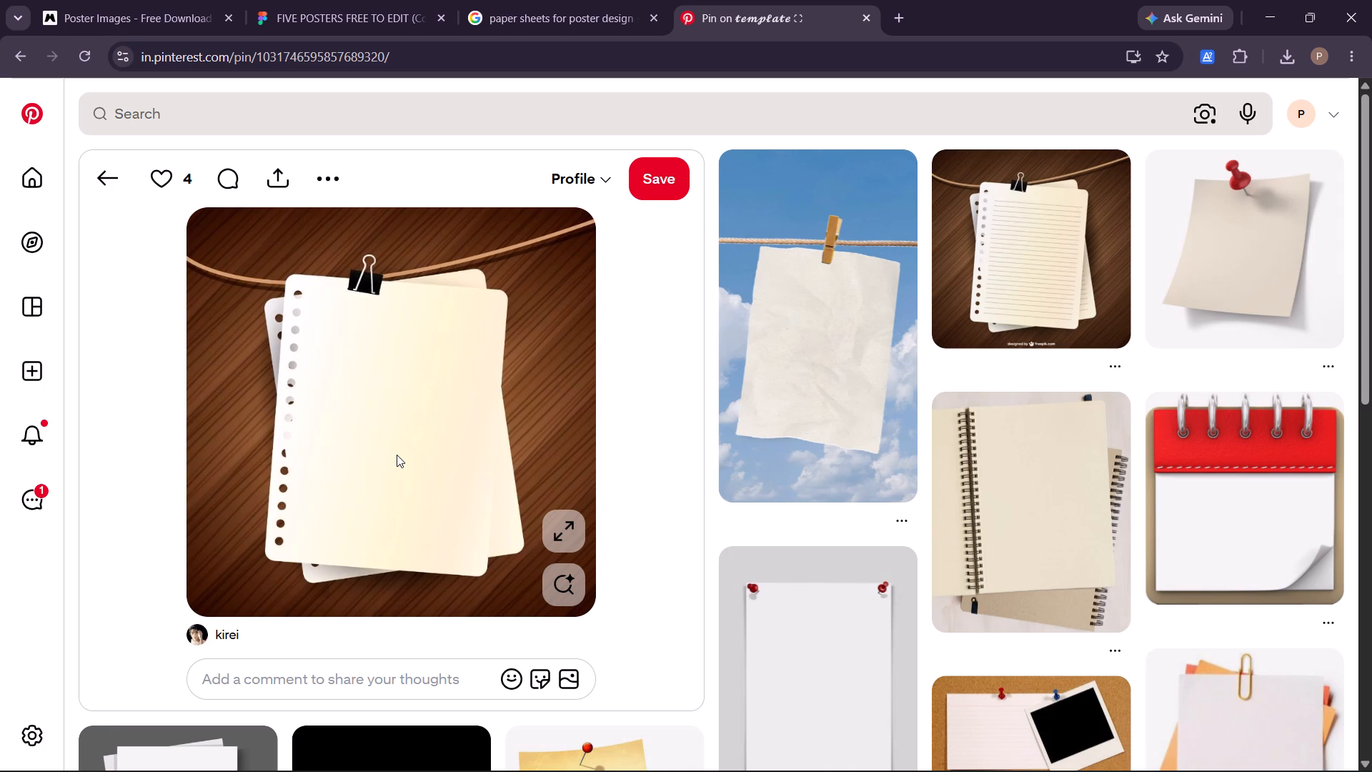
scroll(397, 455, down, 2)
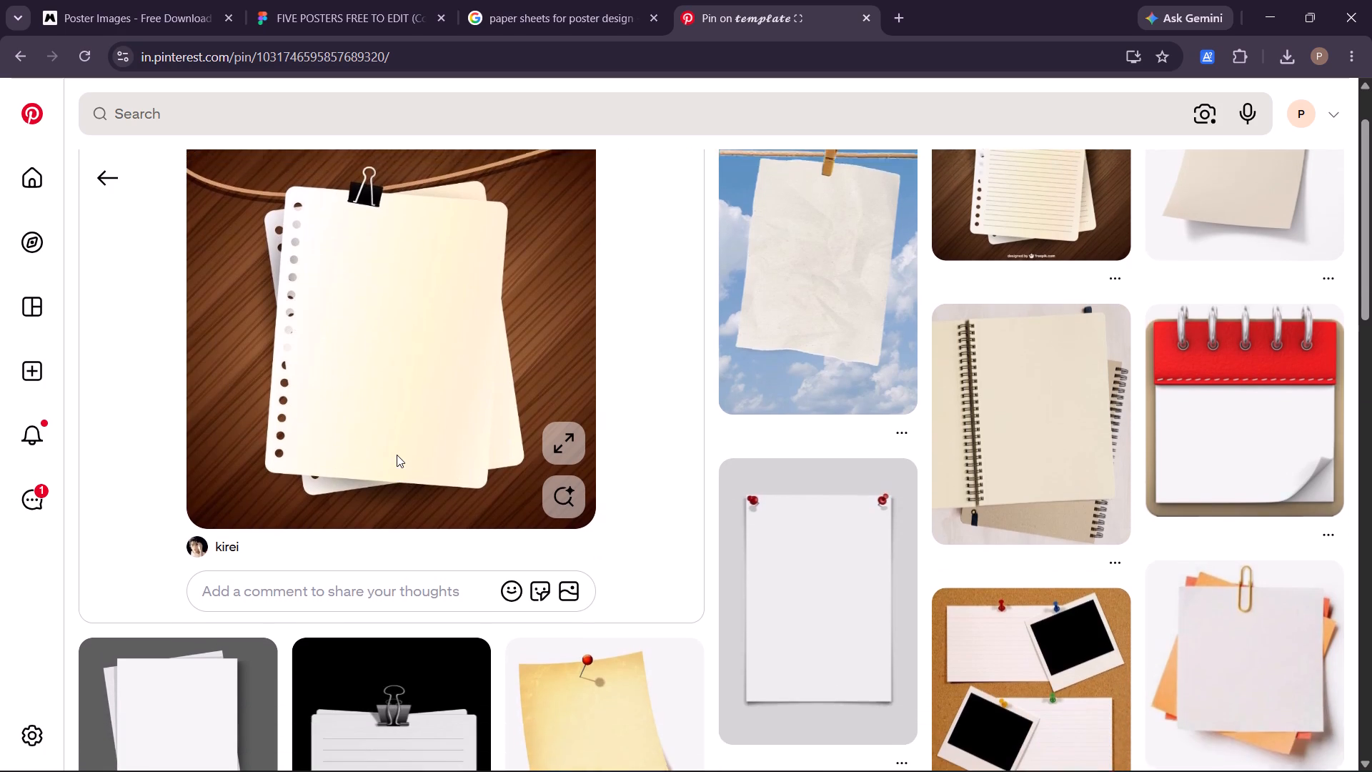
scroll(397, 455, down, 1)
scroll(397, 455, up, 6)
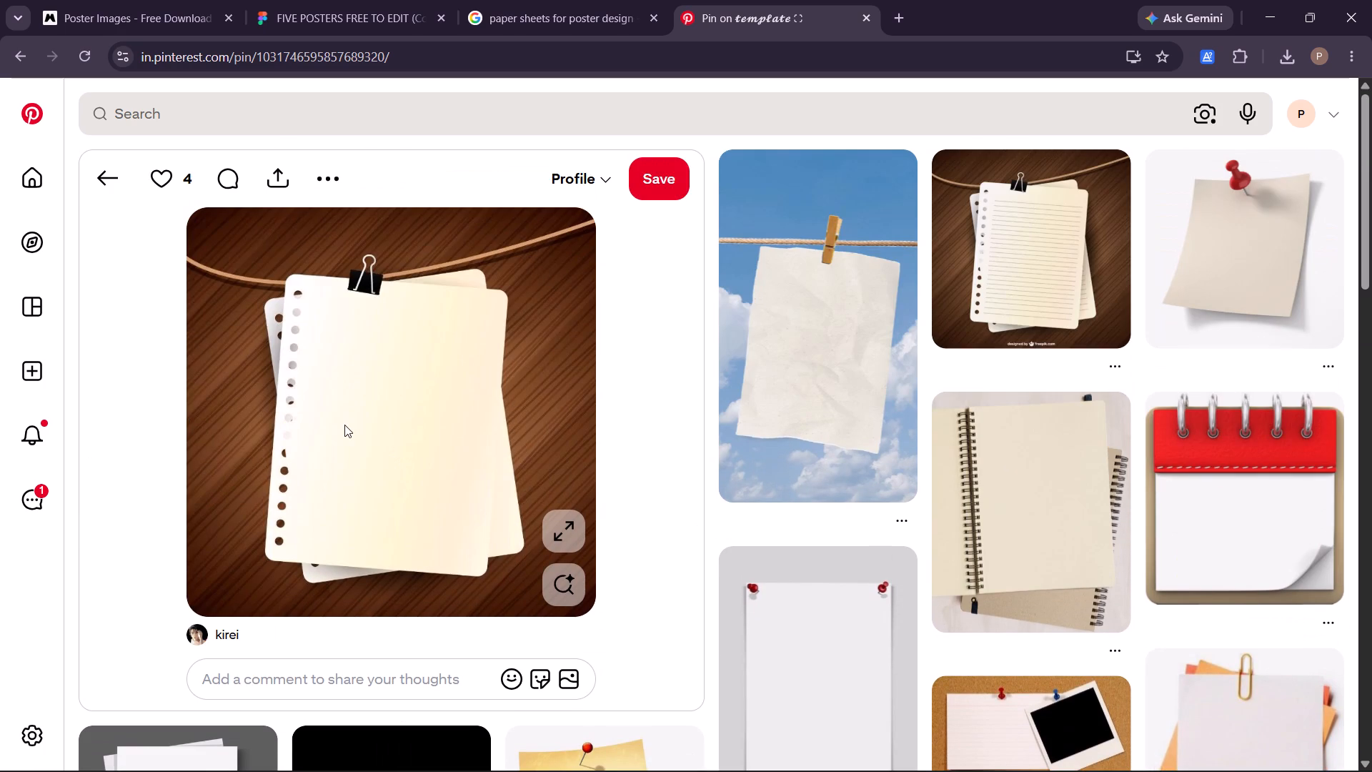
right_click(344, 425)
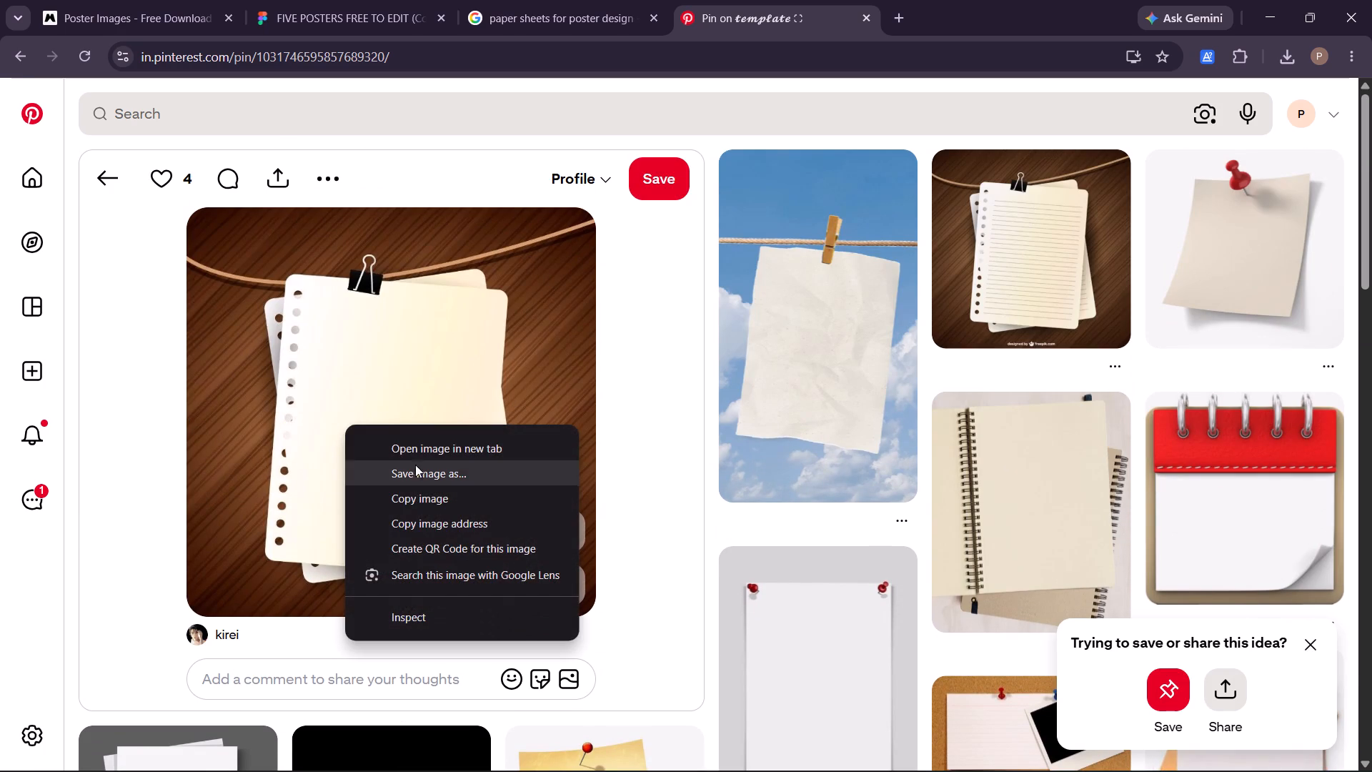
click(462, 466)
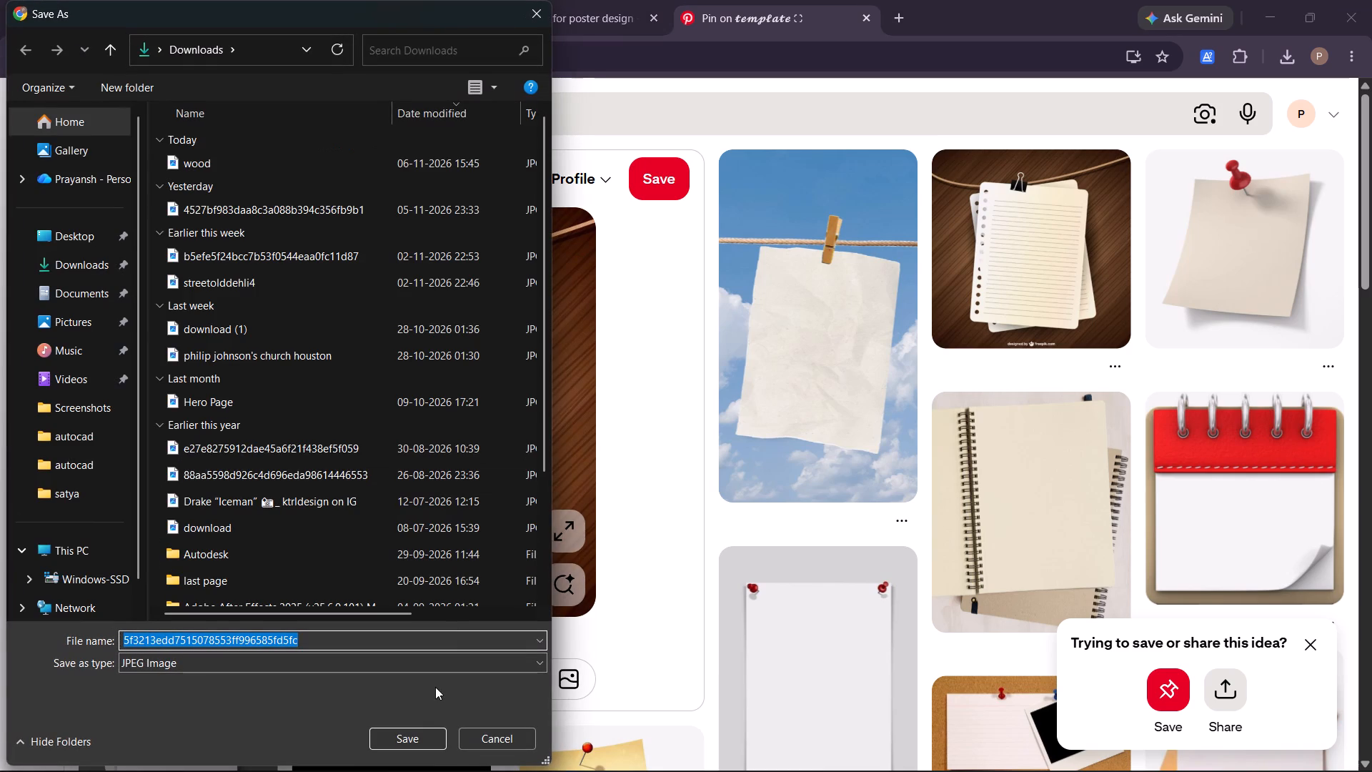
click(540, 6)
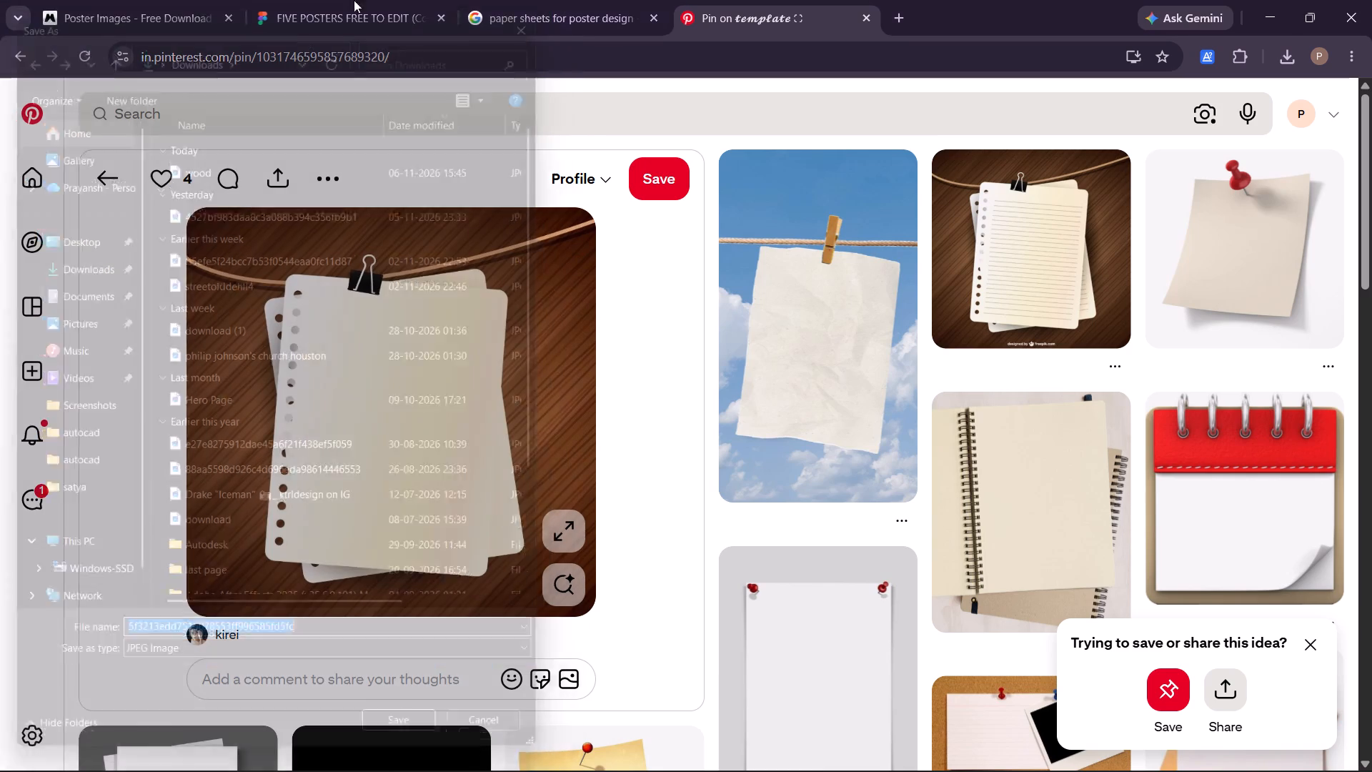
Return to the pins related to the beige sheet with the red binder clip.
click(106, 174)
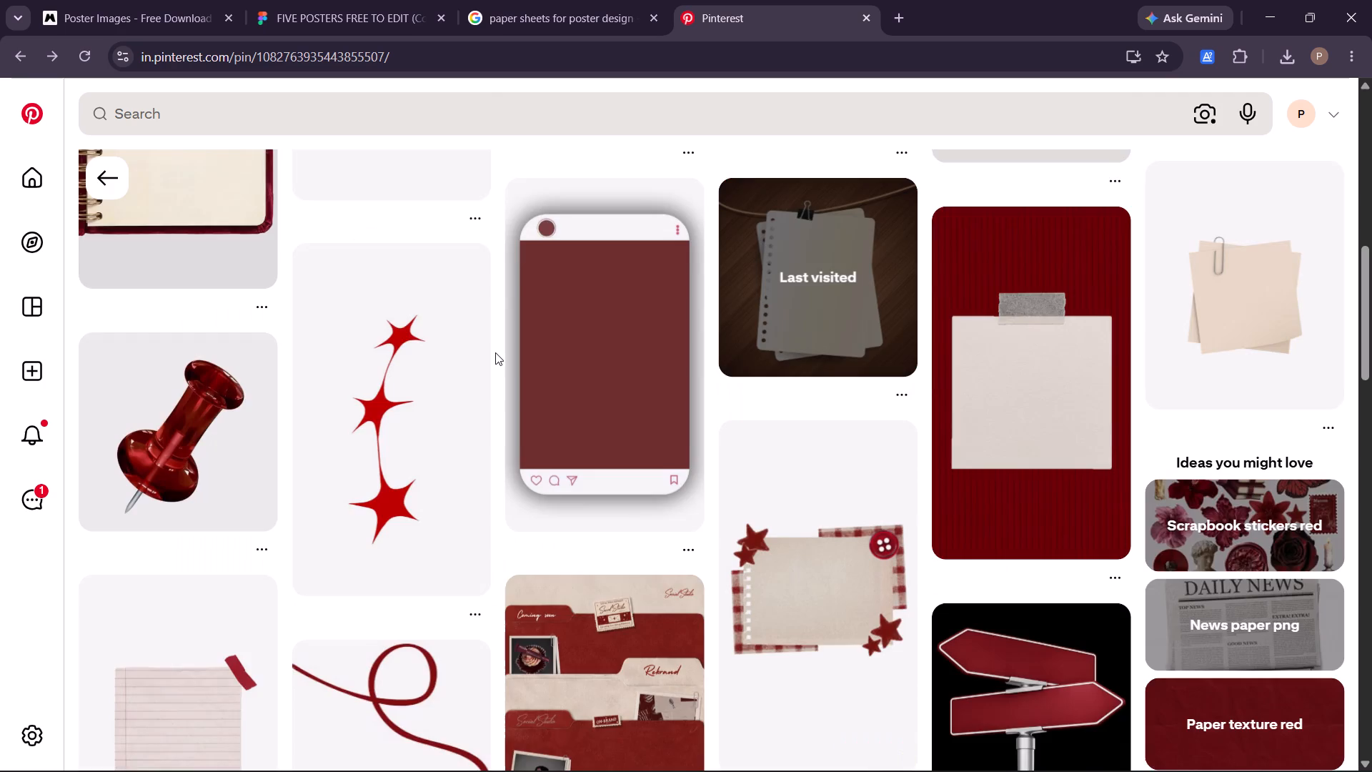
Return to the pin of the white paper stack with a silver binder clip and browse its related pins.
scroll(495, 352, up, 10)
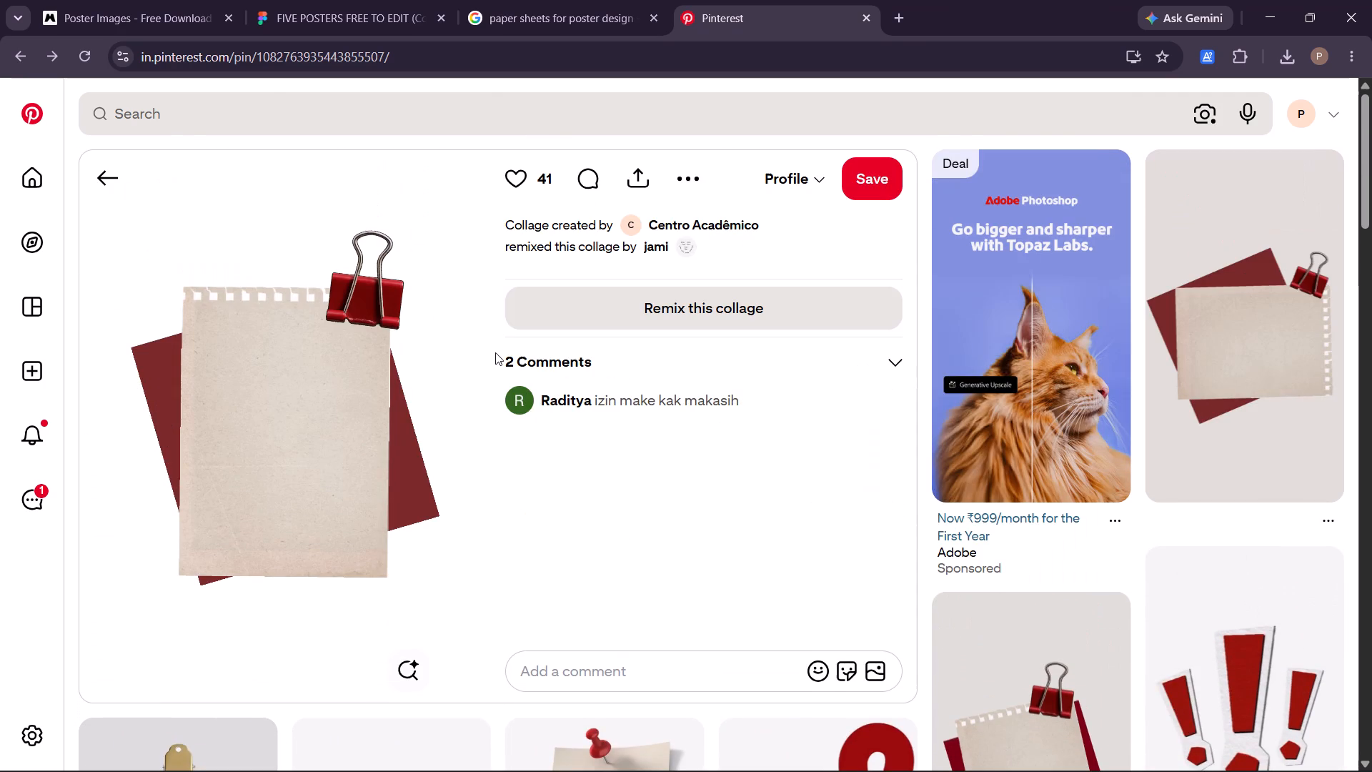
click(111, 179)
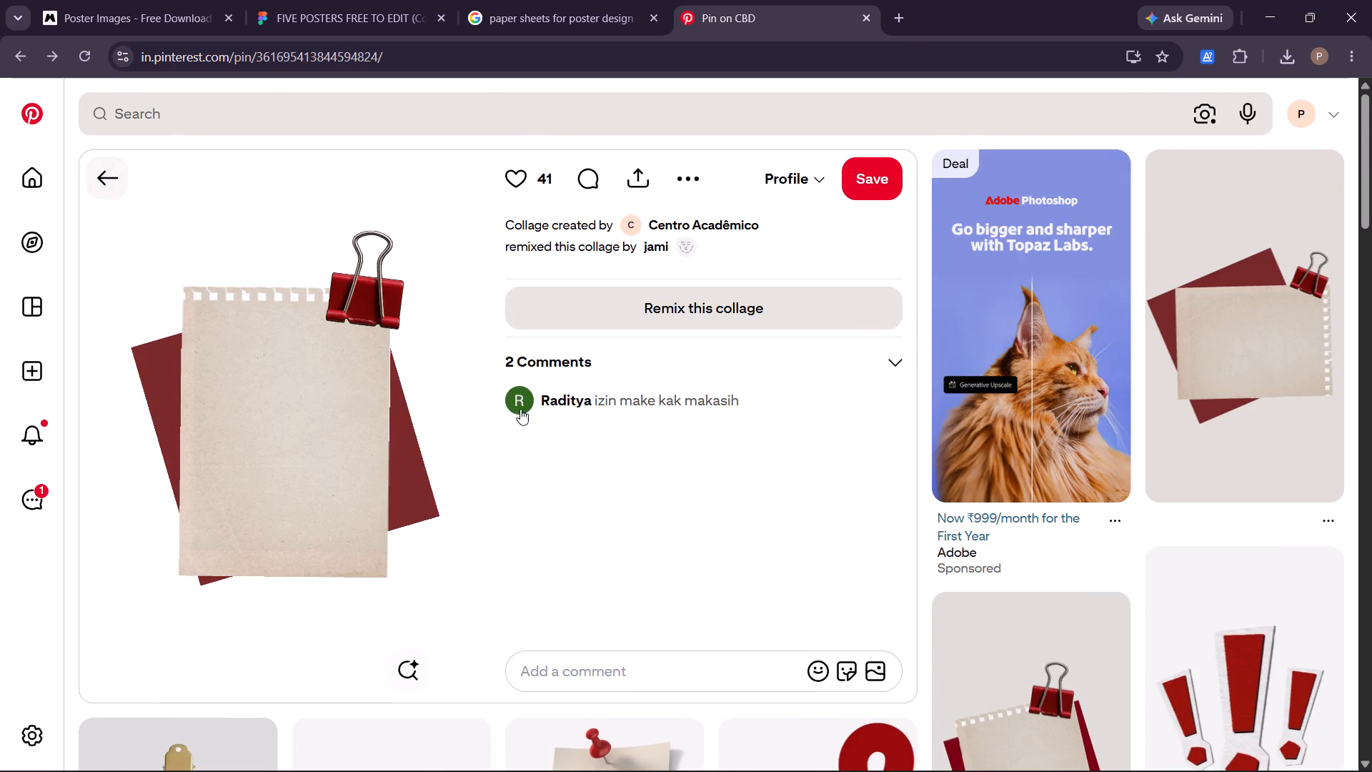
scroll(537, 412, up, 1)
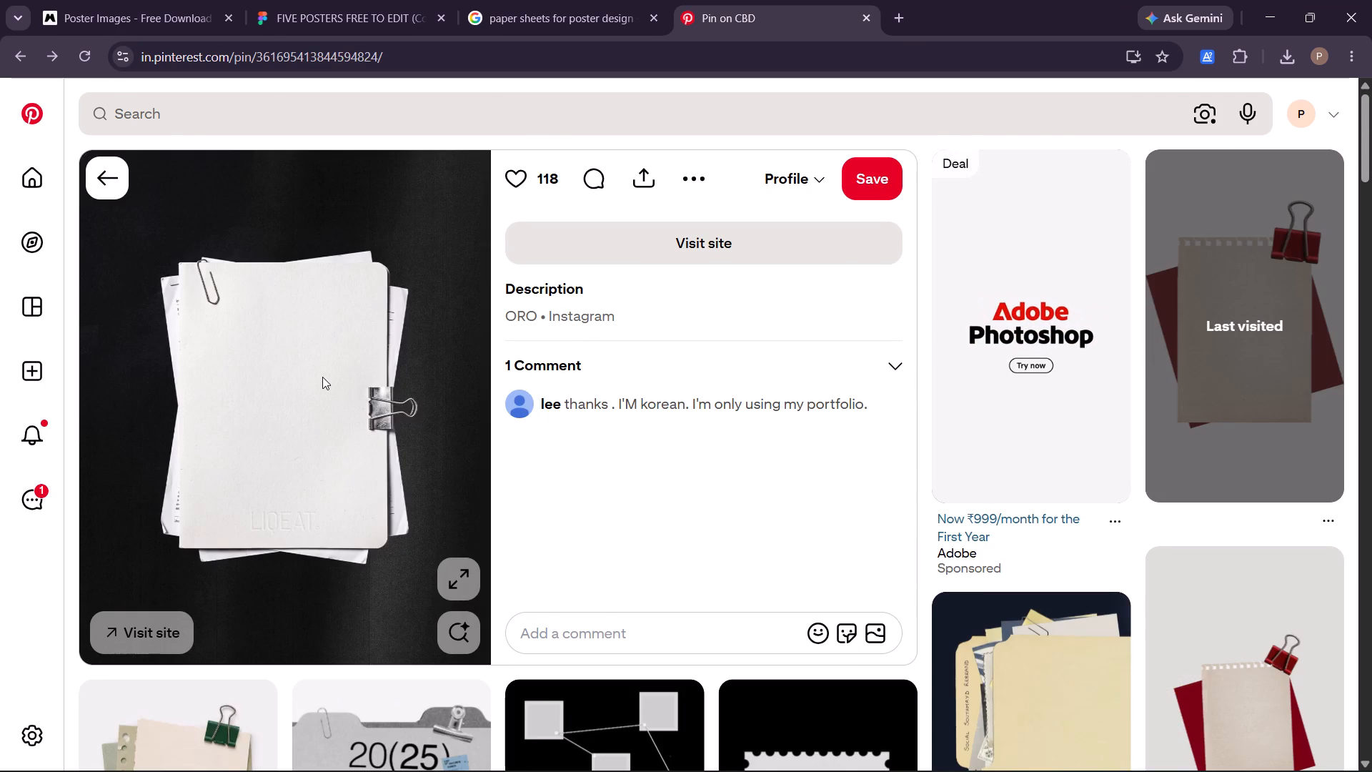
scroll(322, 377, down, 6)
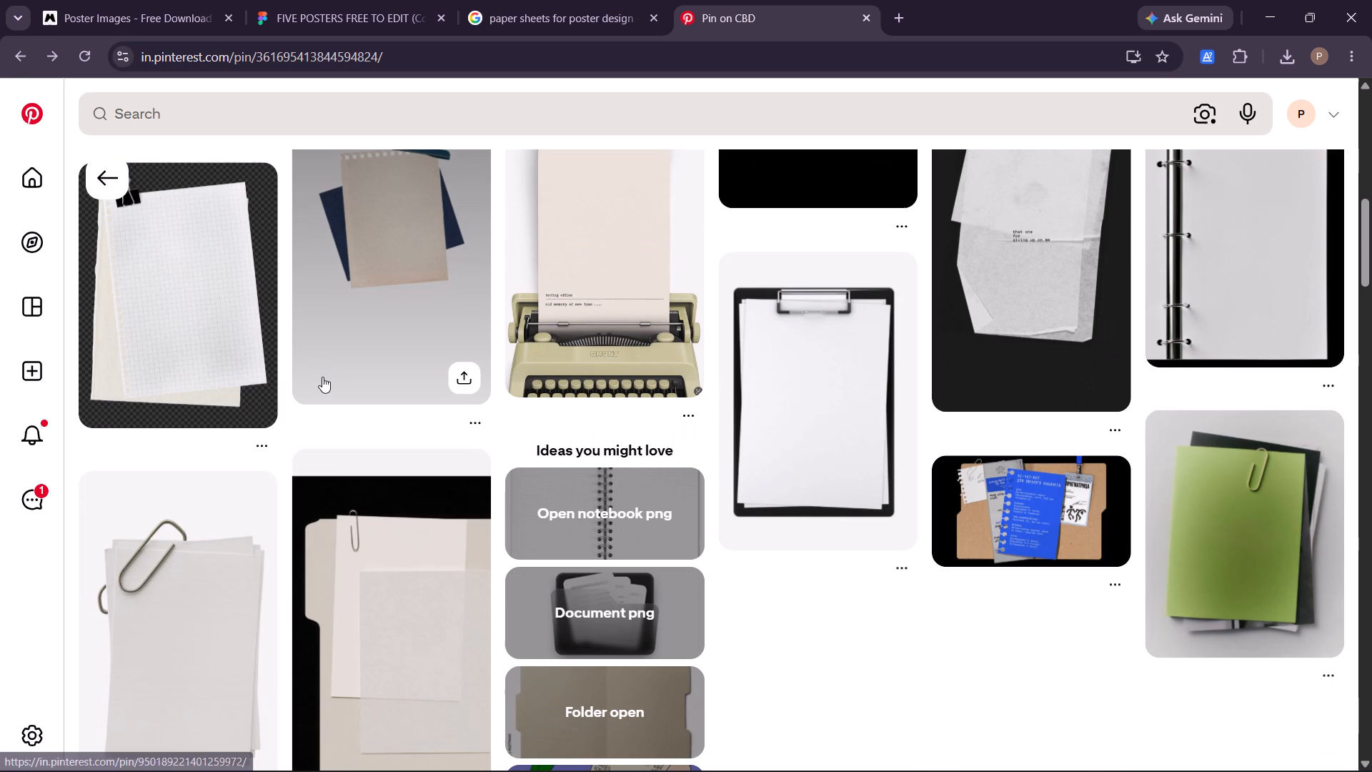
scroll(322, 377, down, 1)
scroll(322, 377, up, 1)
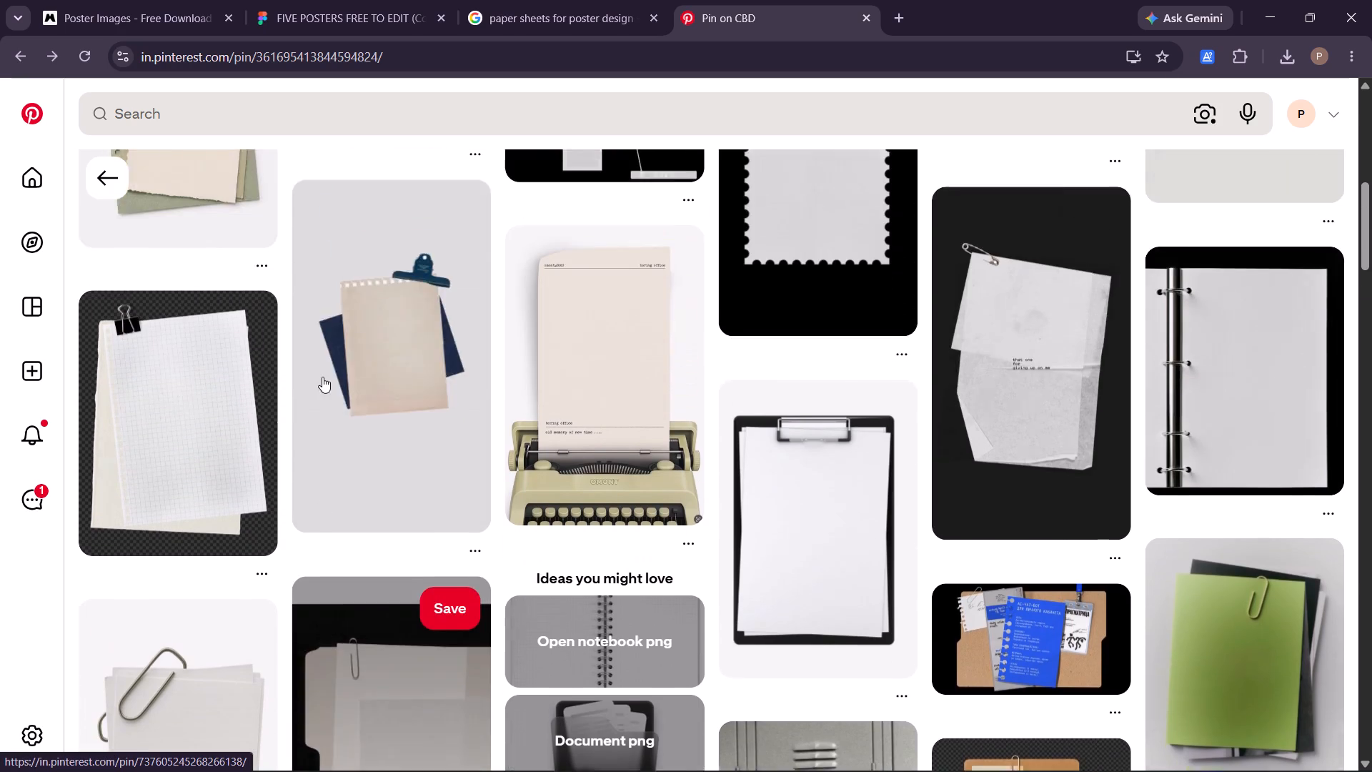
scroll(322, 377, up, 11)
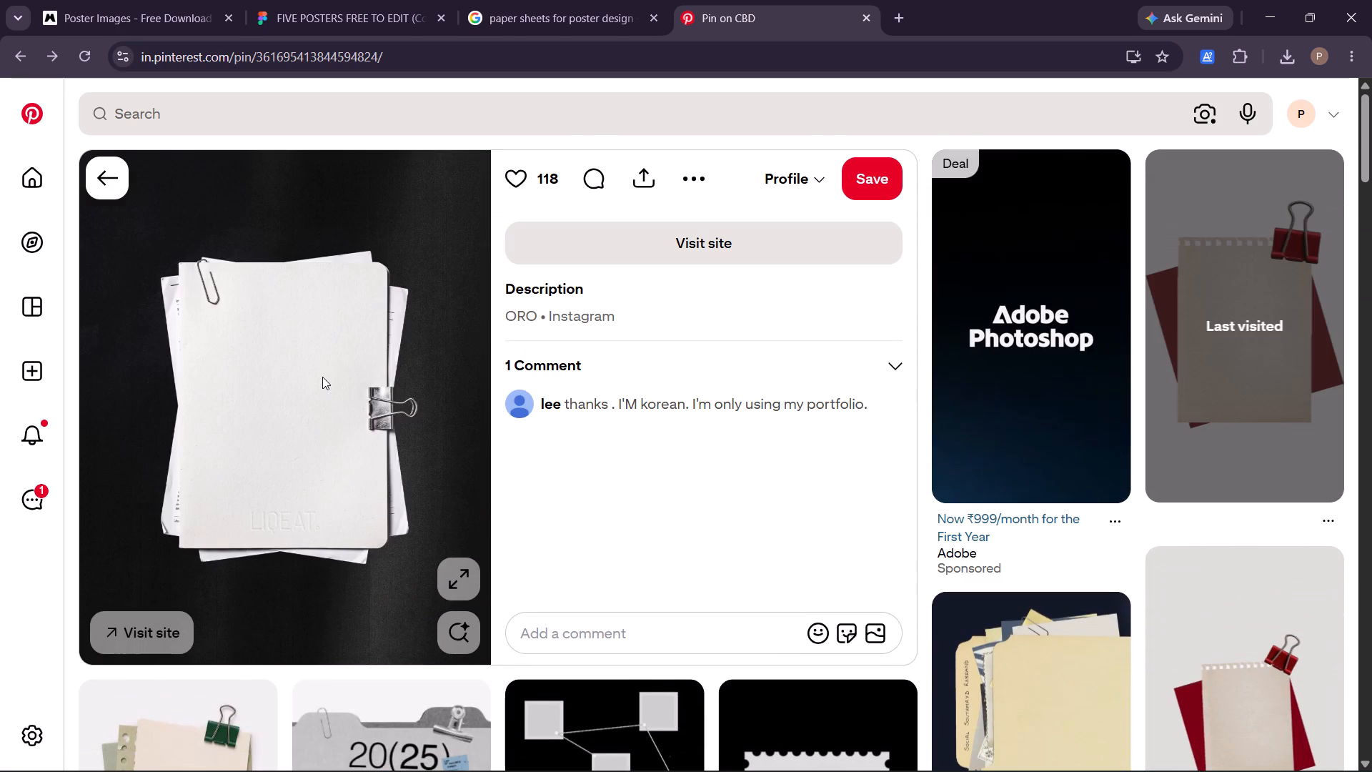
Return to the "paper design" search results and browse them for a suitable paper sheet image.
click(113, 191)
scroll(478, 383, up, 1)
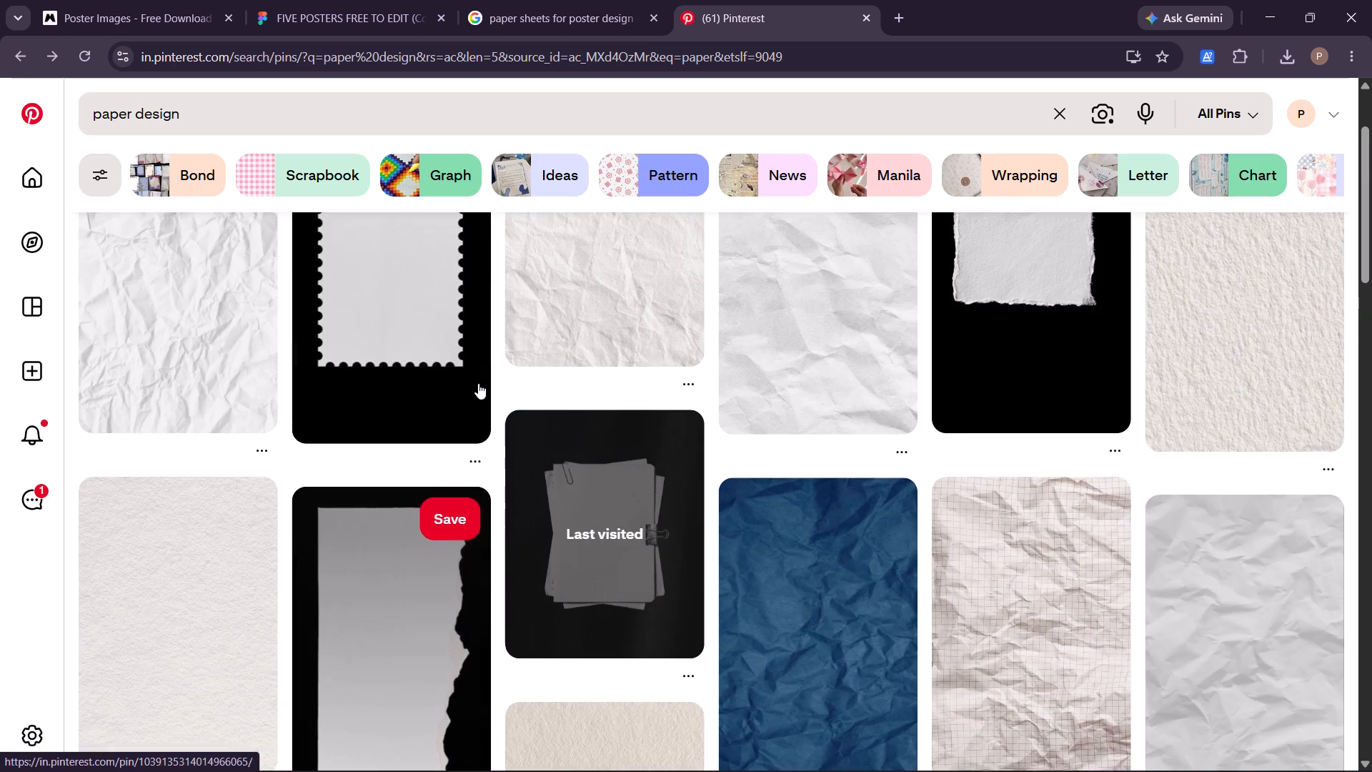
scroll(478, 383, up, 1)
scroll(562, 357, up, 5)
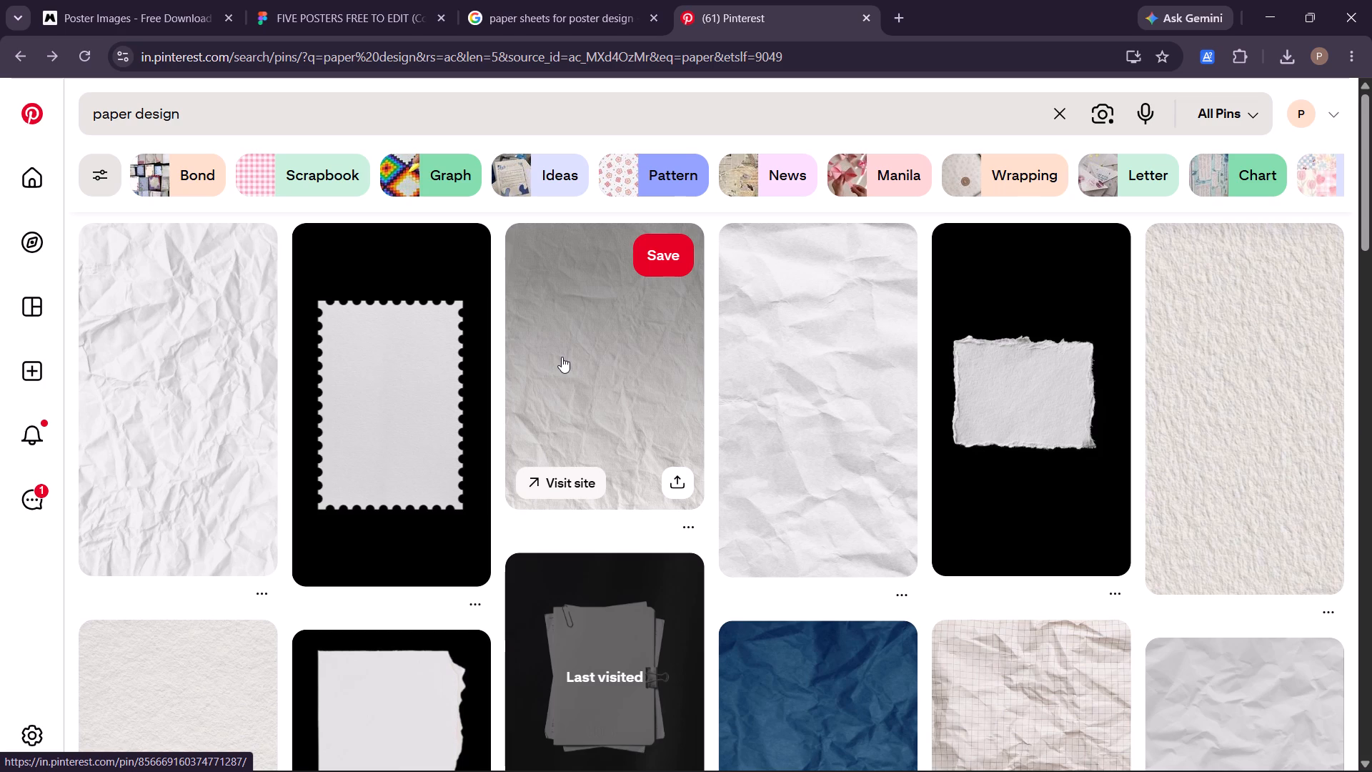
scroll(553, 560, up, 1)
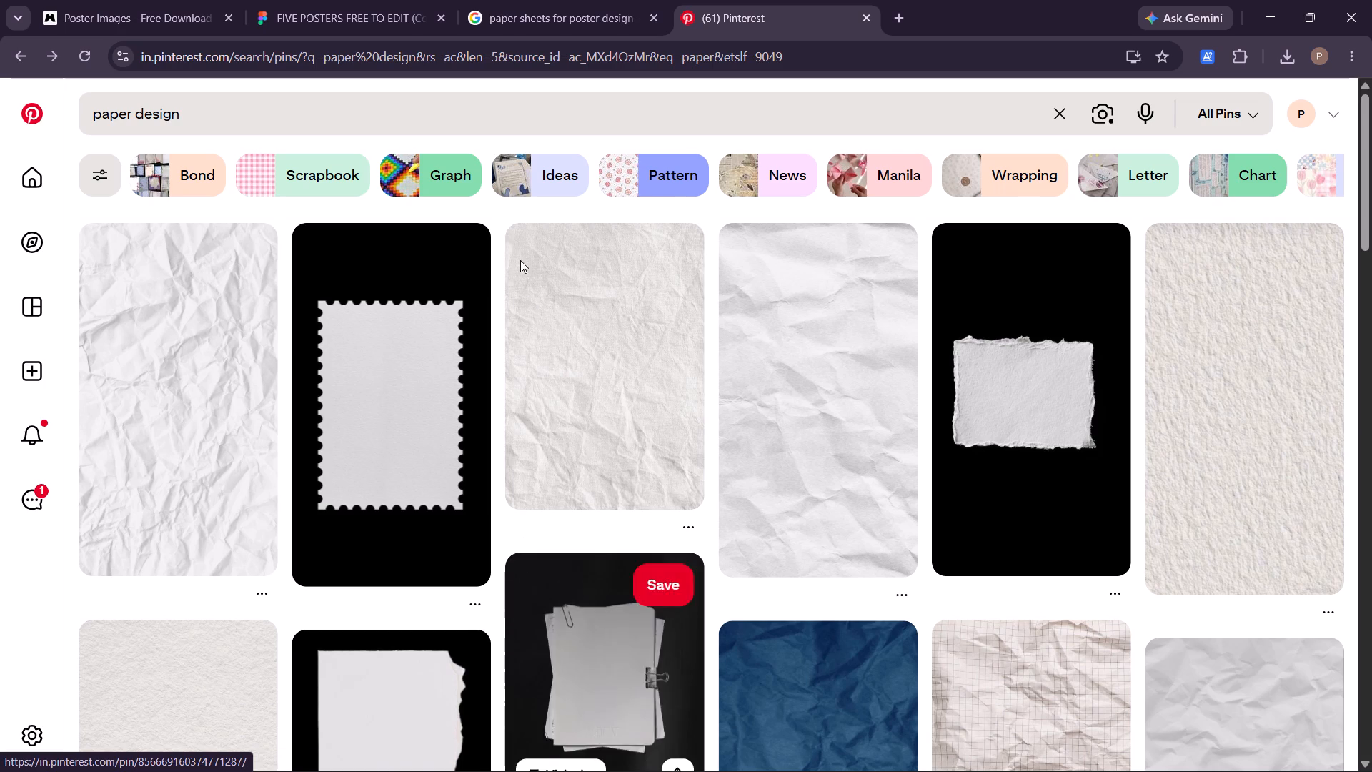
scroll(485, 578, down, 7)
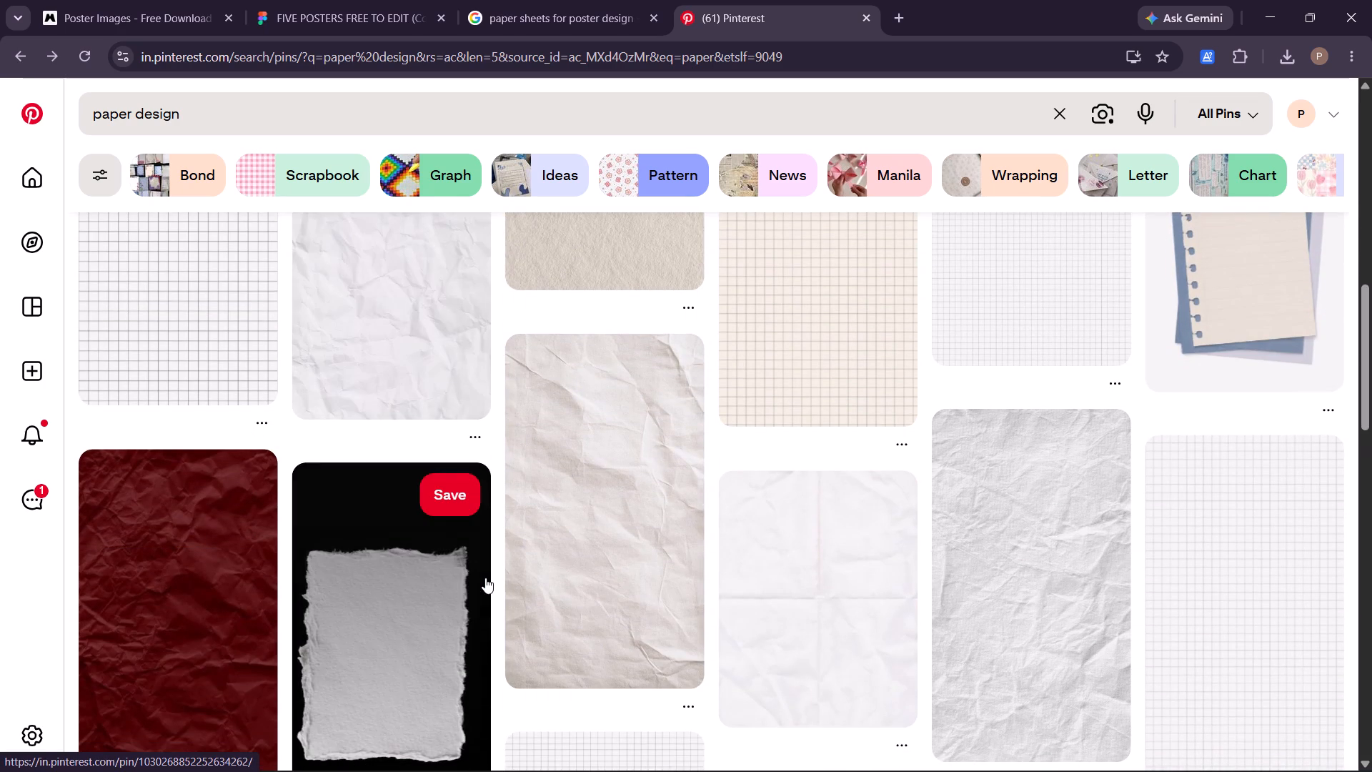
scroll(499, 438, down, 3)
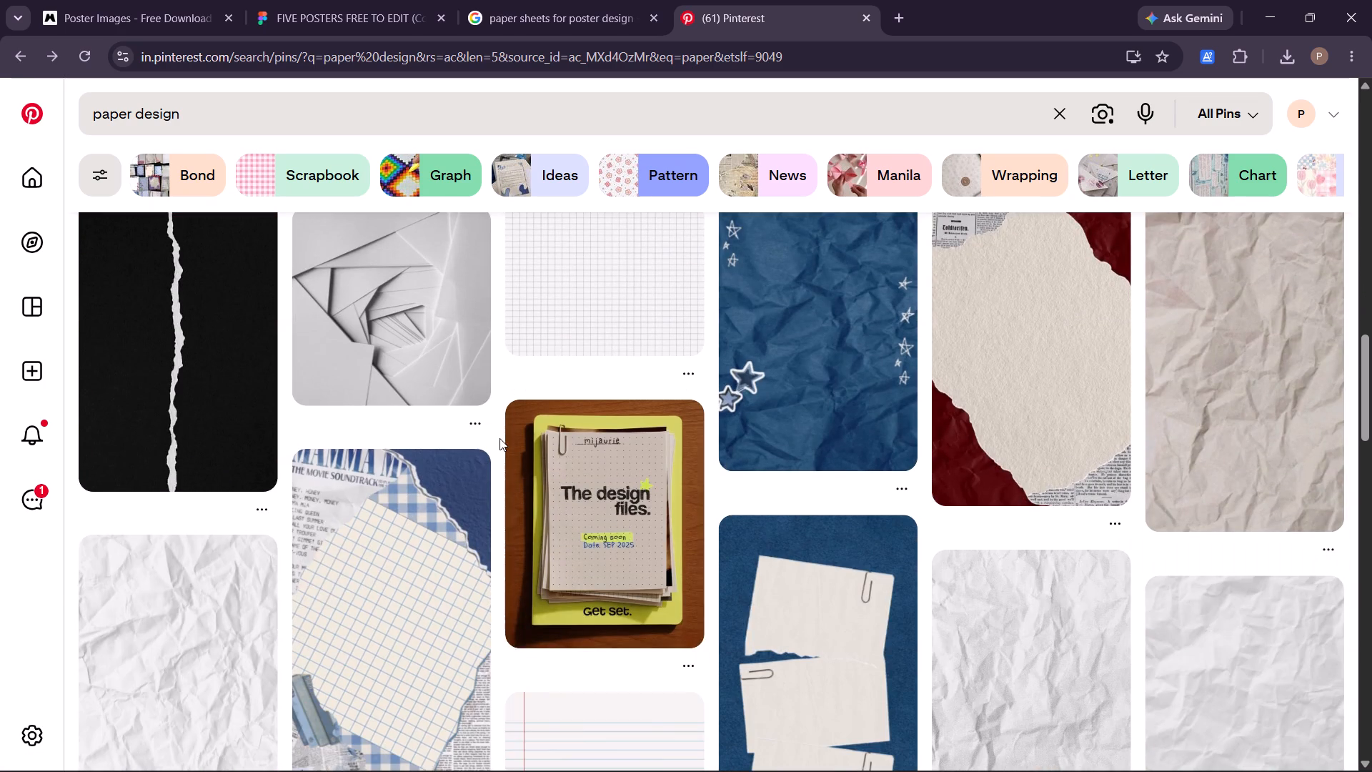
scroll(499, 438, down, 1)
scroll(499, 438, up, 5)
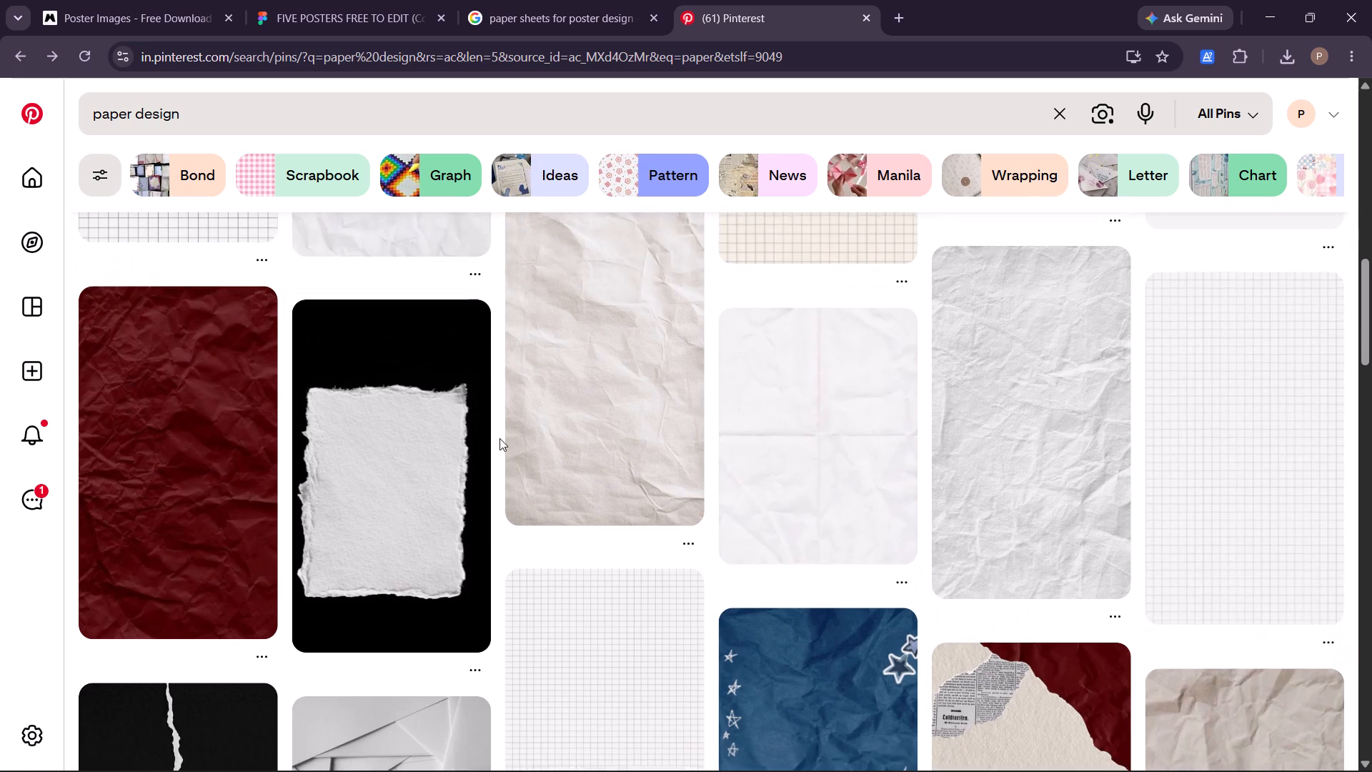
scroll(499, 438, up, 6)
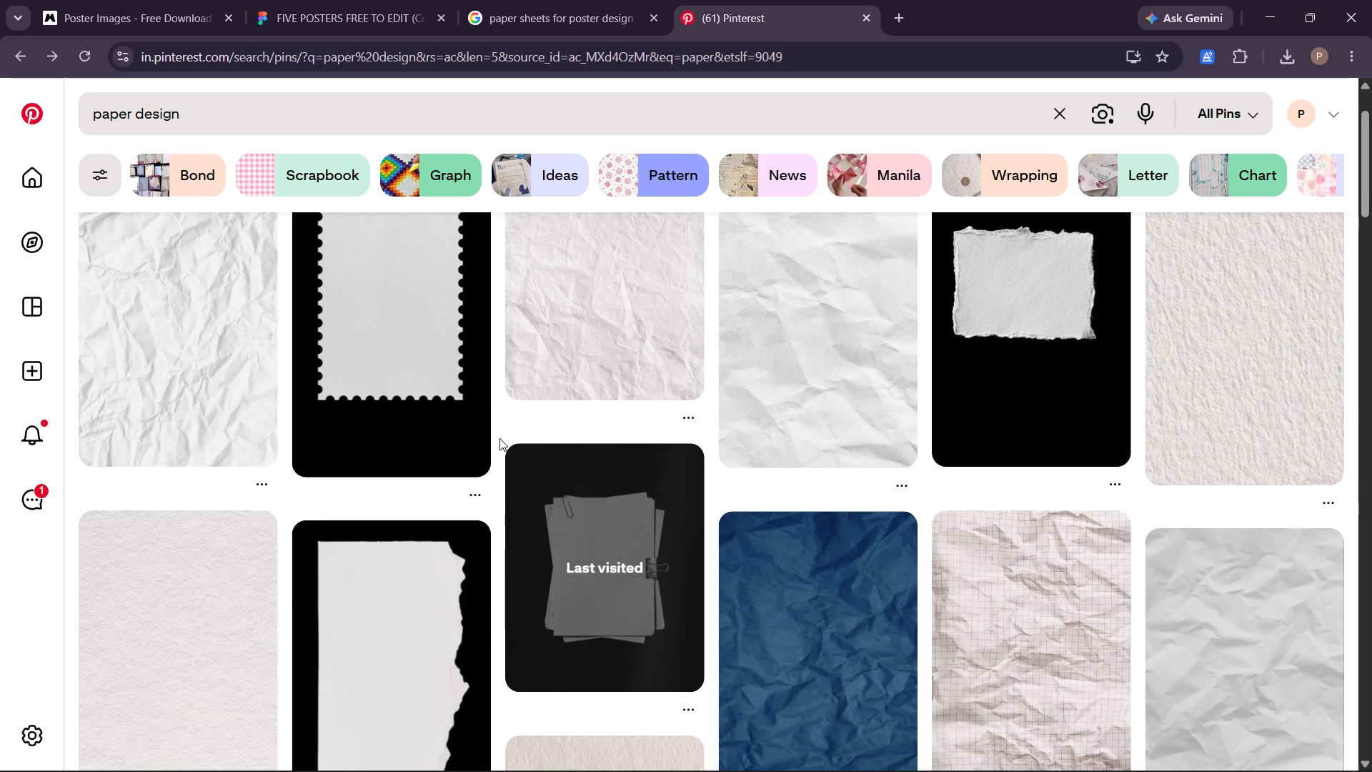
scroll(499, 438, up, 3)
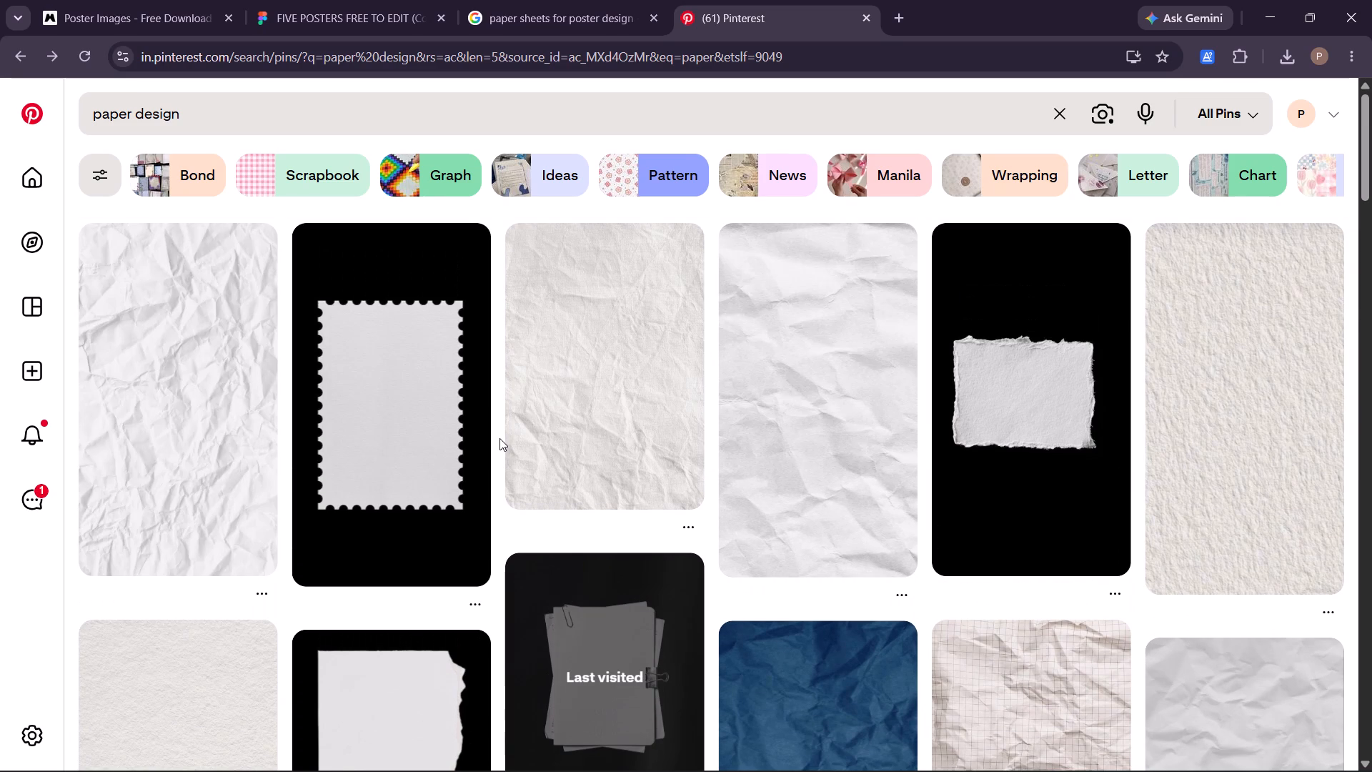
scroll(185, 317, up, 2)
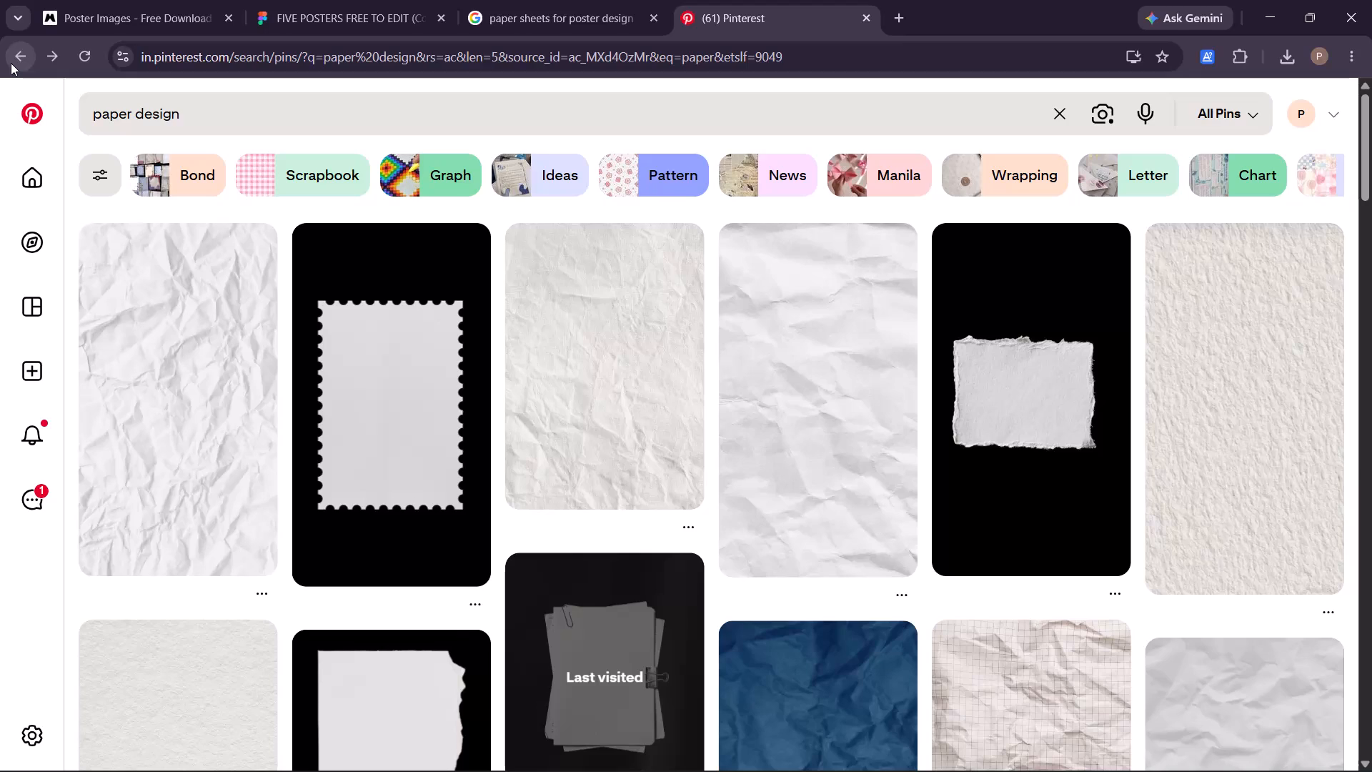
scroll(325, 326, up, 4)
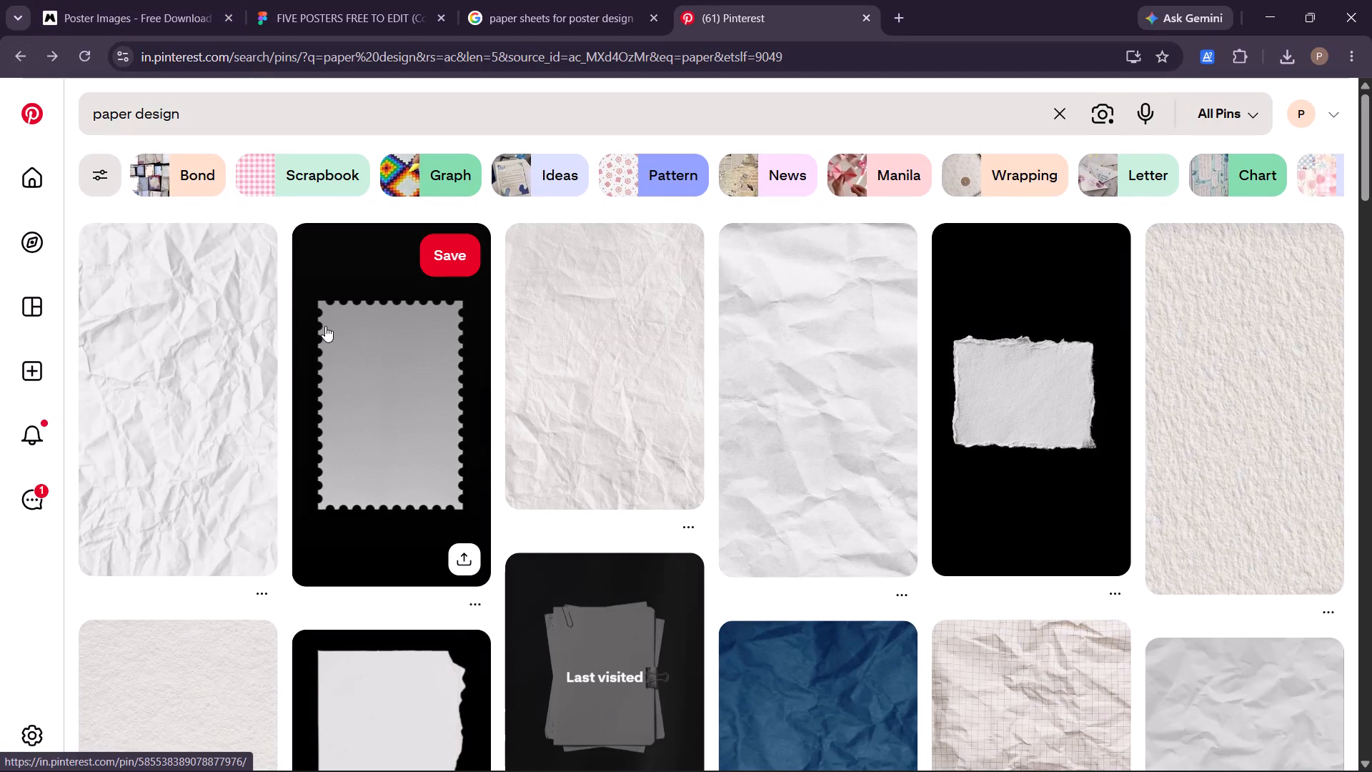
Open the pin of the white paper stack on black and save its image to Downloads as a JPEG under the suggested name.
scroll(624, 442, down, 2)
click(605, 458)
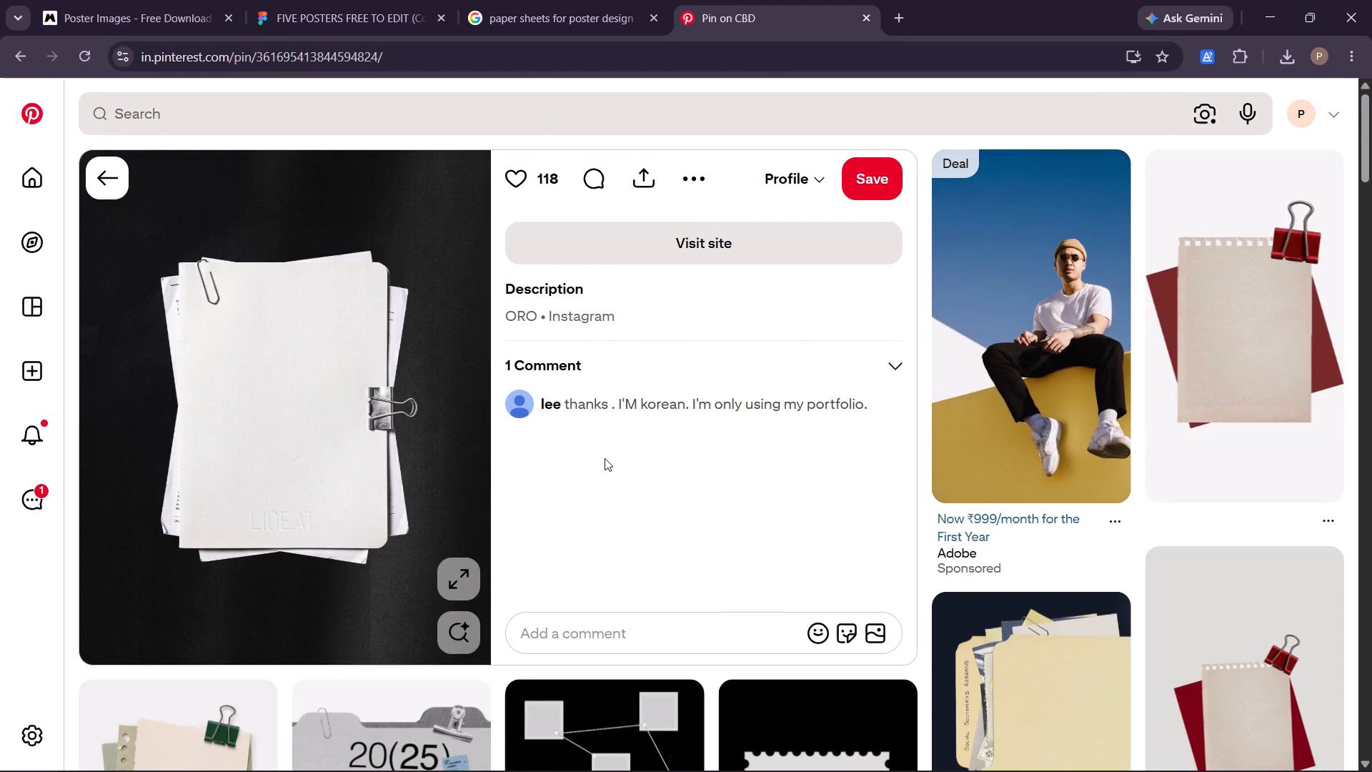
right_click(299, 430)
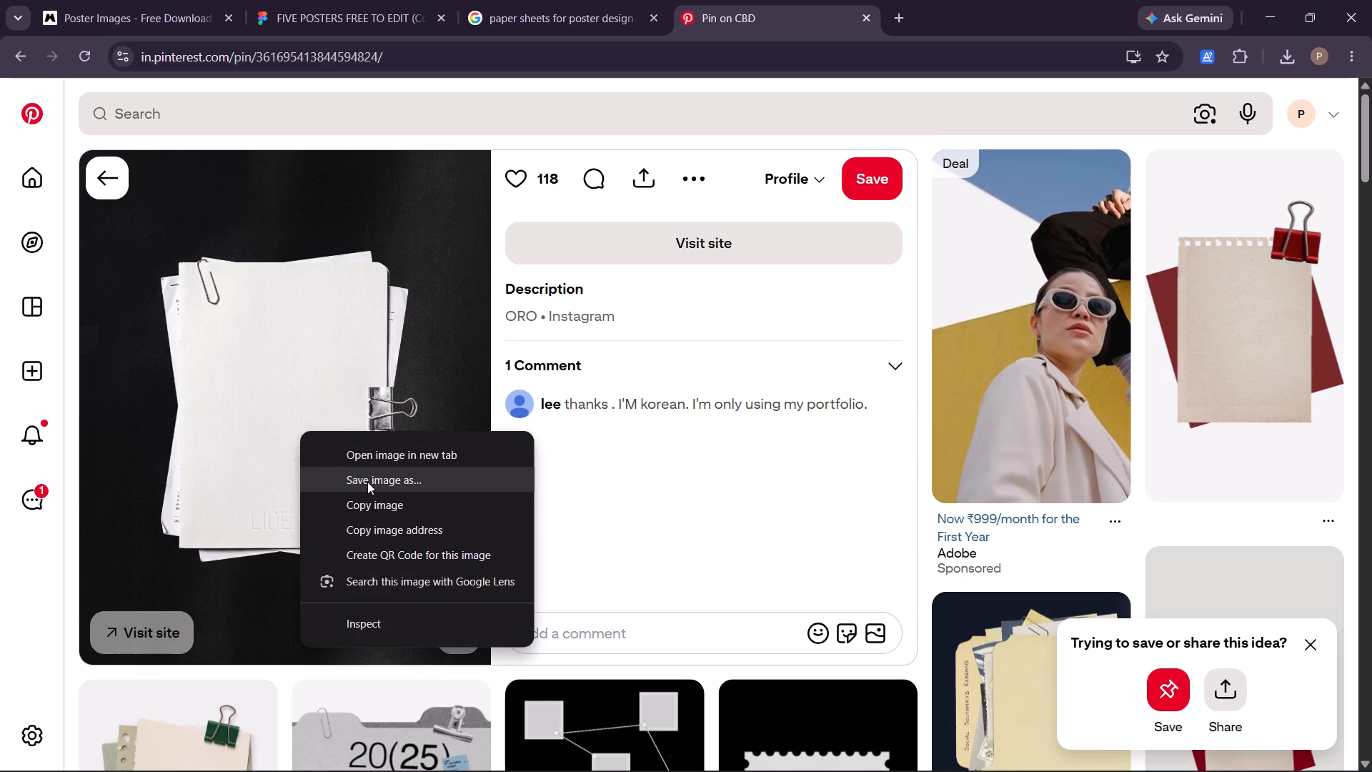
click(367, 482)
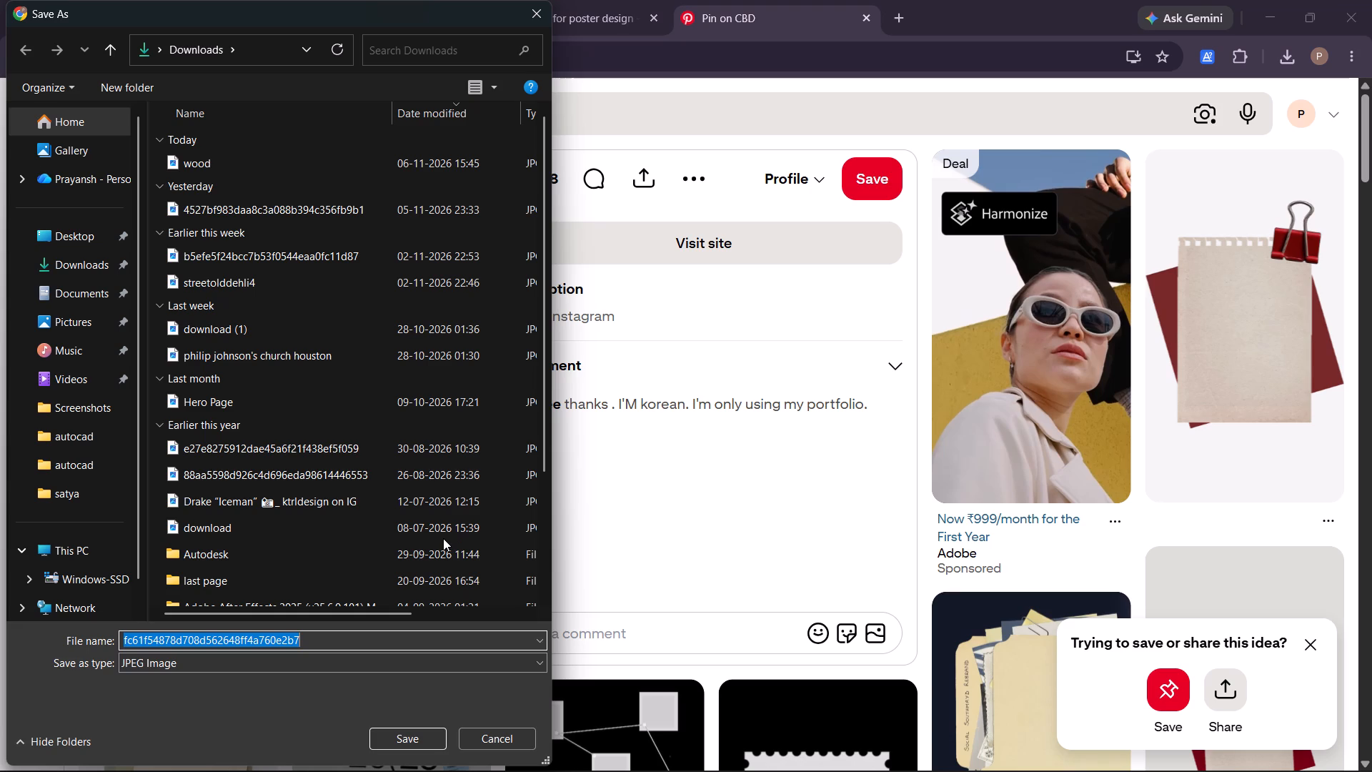
click(399, 741)
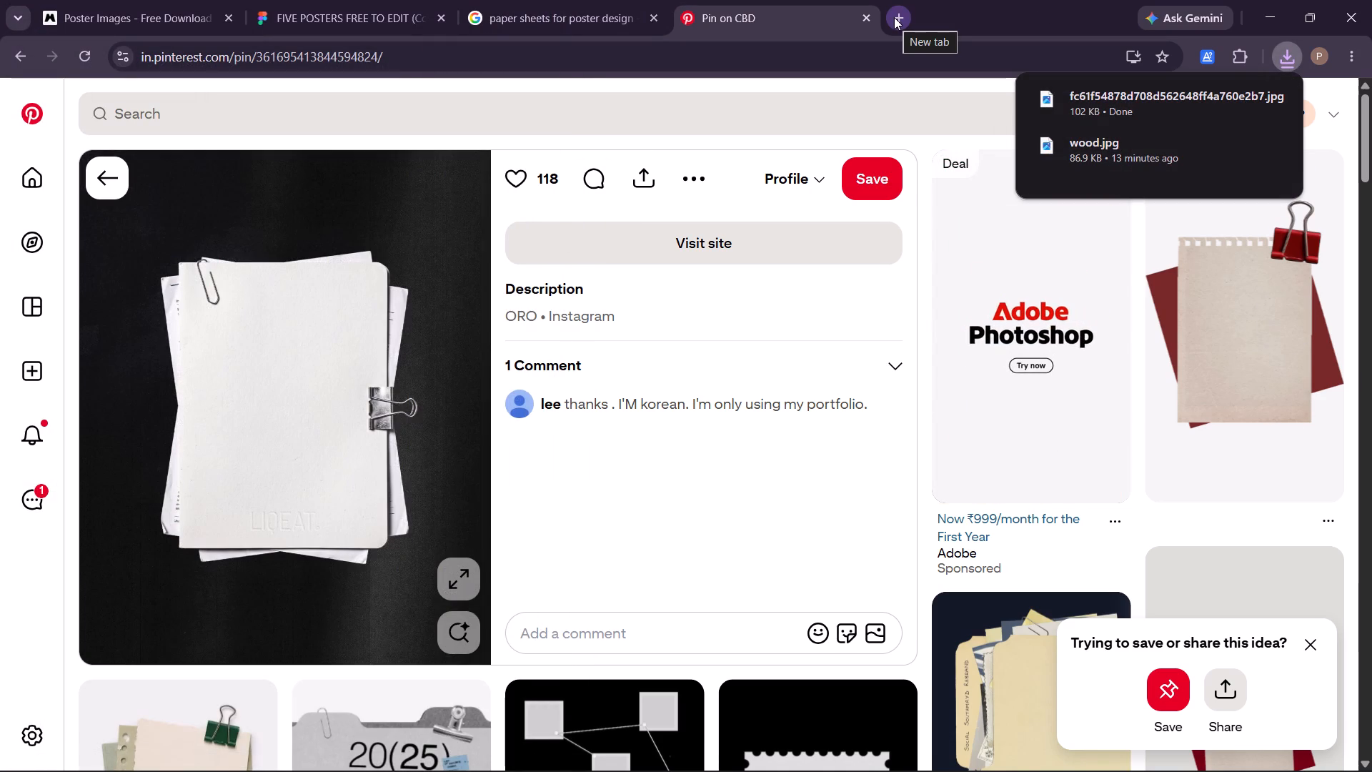
click(894, 17)
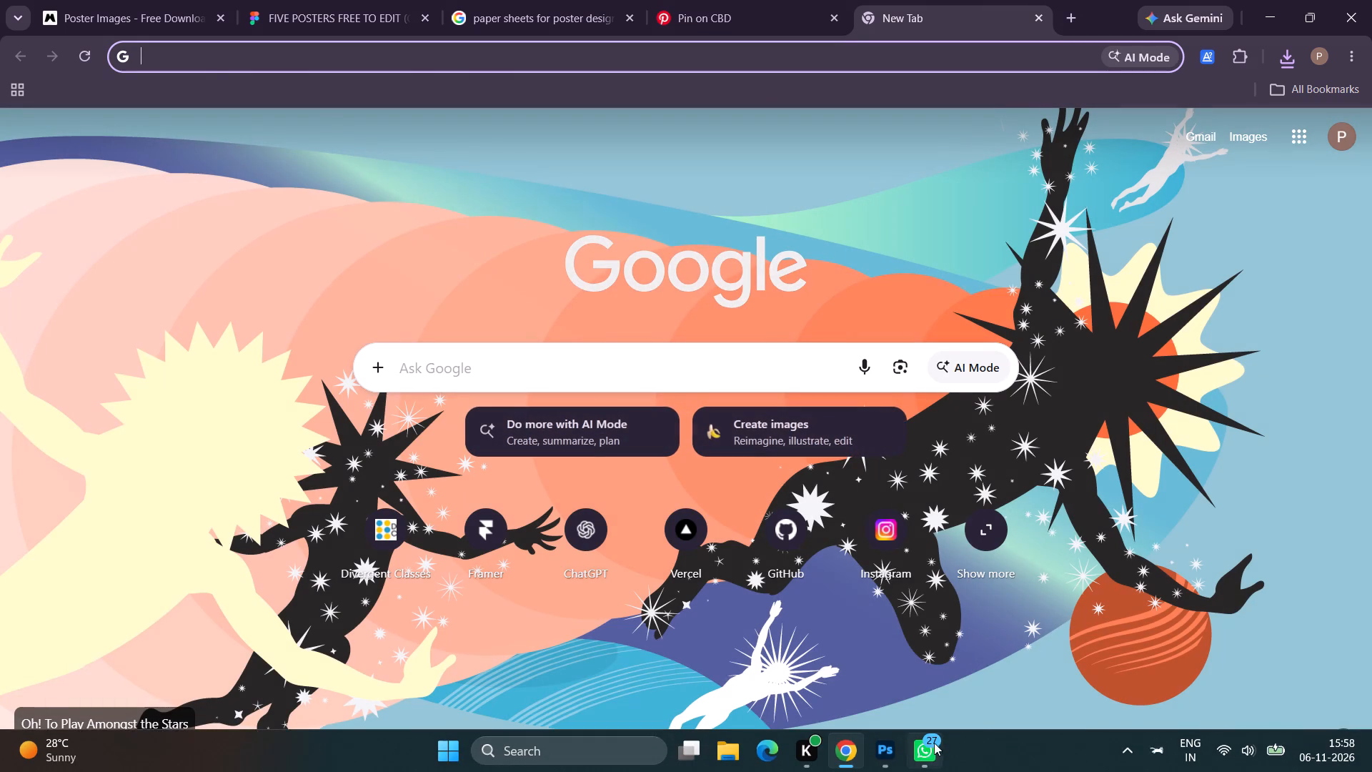
In Photoshop, place the downloaded paper stack image fc61f54878d708d562648ff4a760e2b7 as an embedded object, centred over the wood background at its initial size.
click(898, 756)
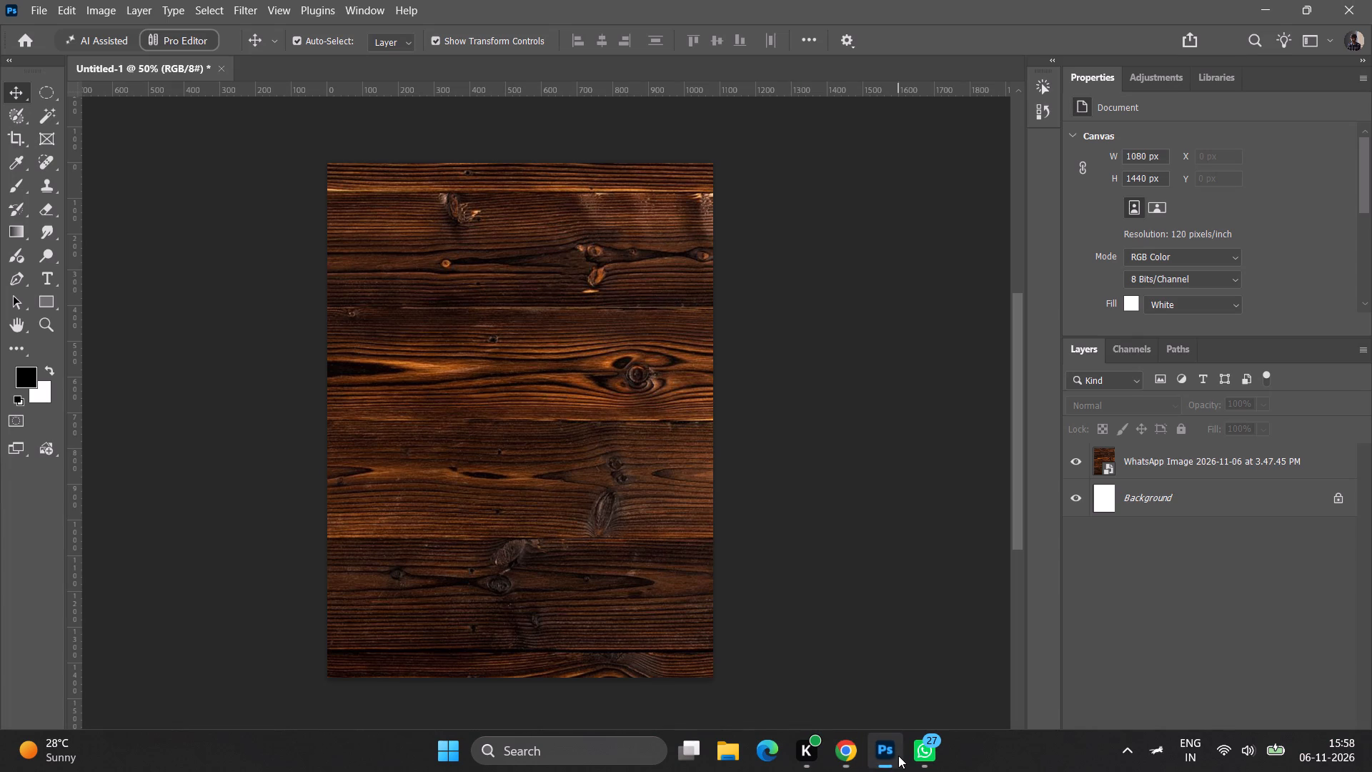
click(46, 5)
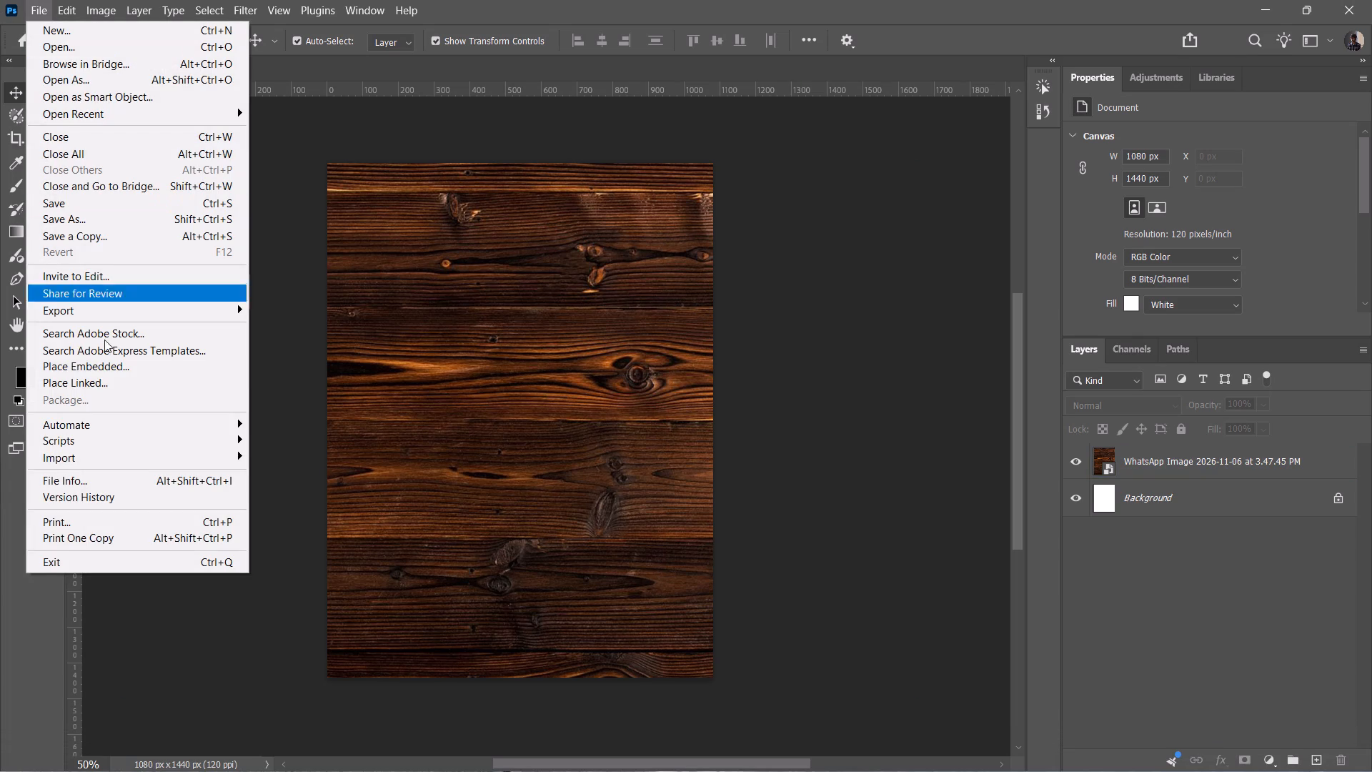
click(106, 367)
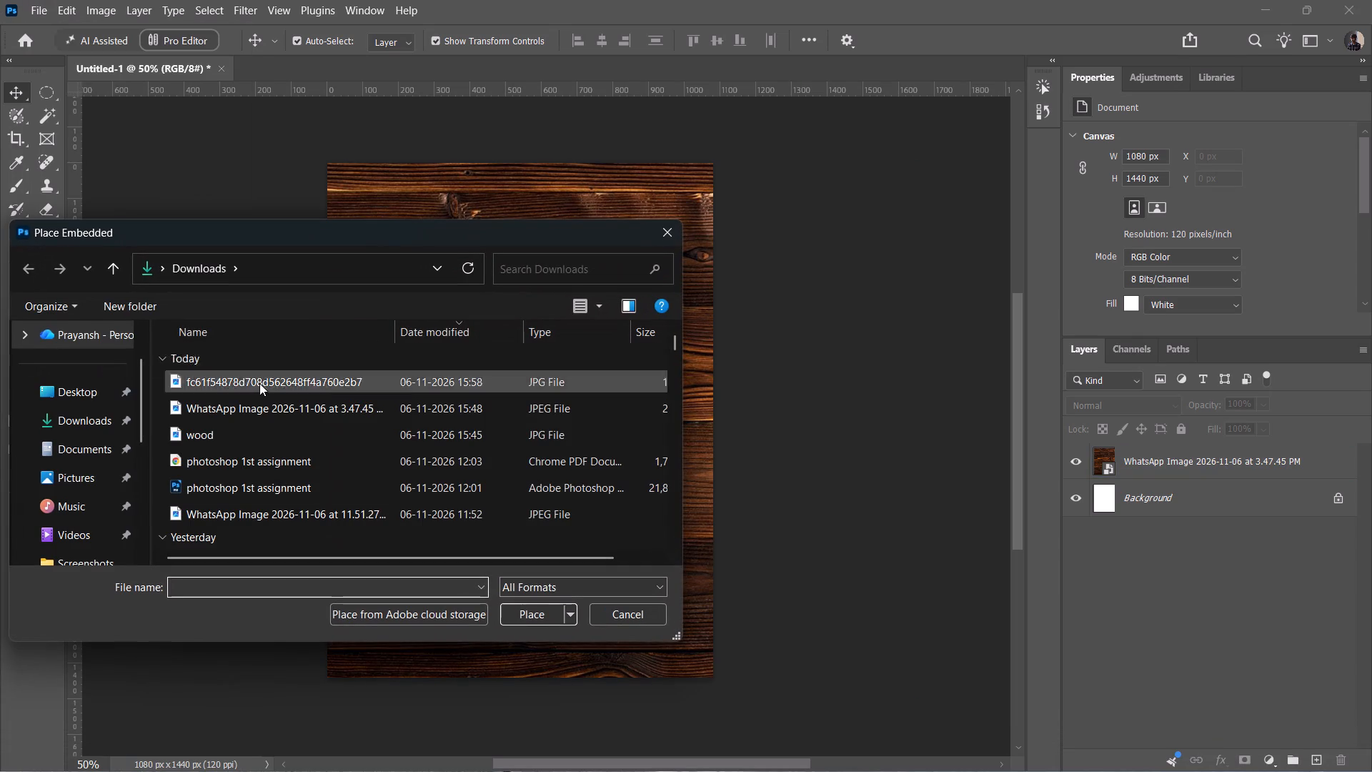
click(257, 383)
click(527, 611)
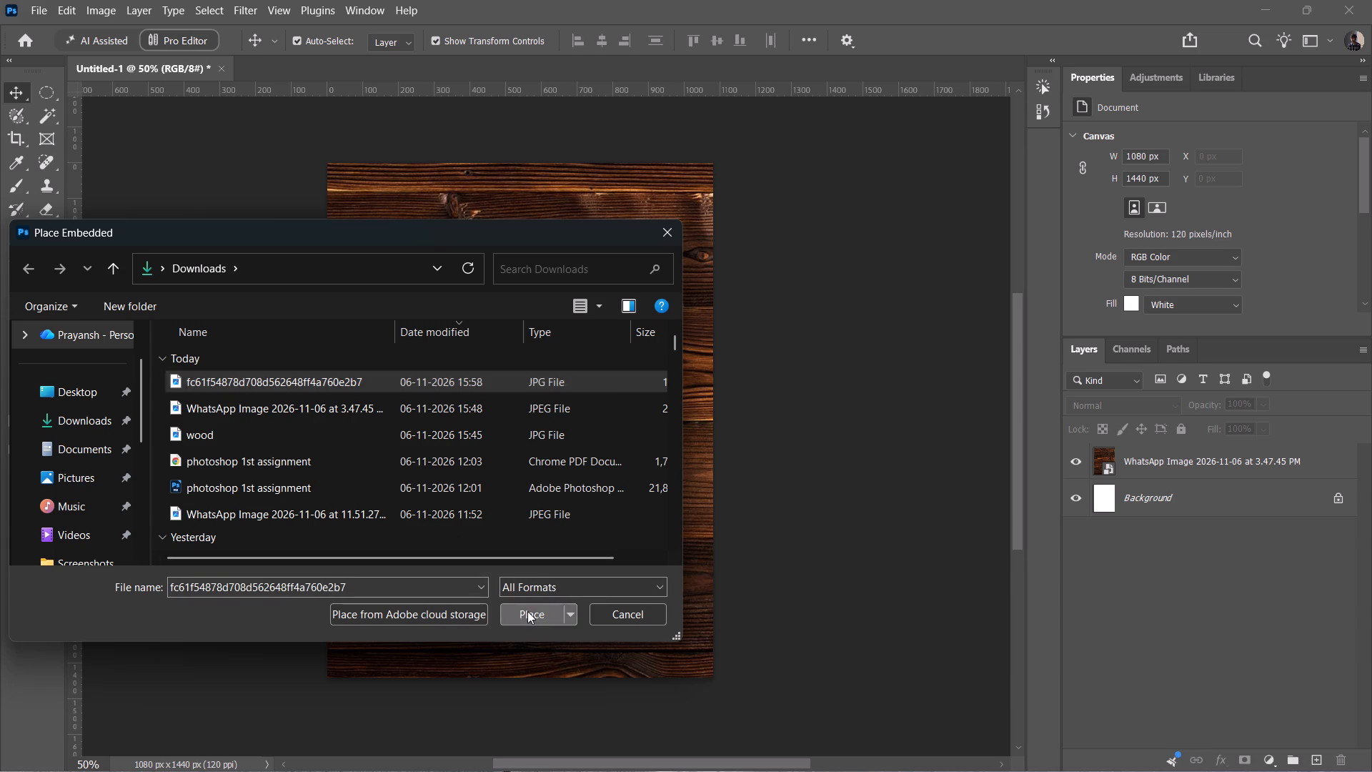
click(606, 412)
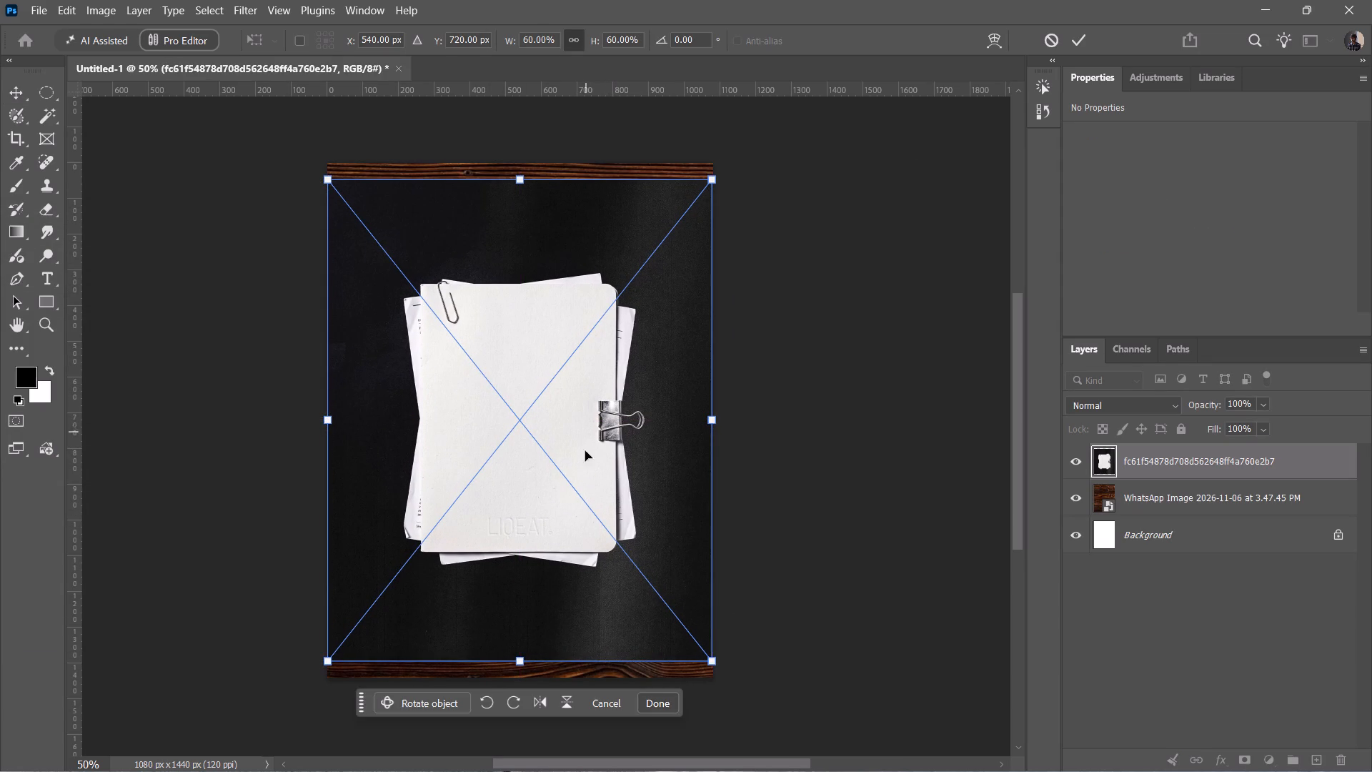
click(612, 382)
click(49, 119)
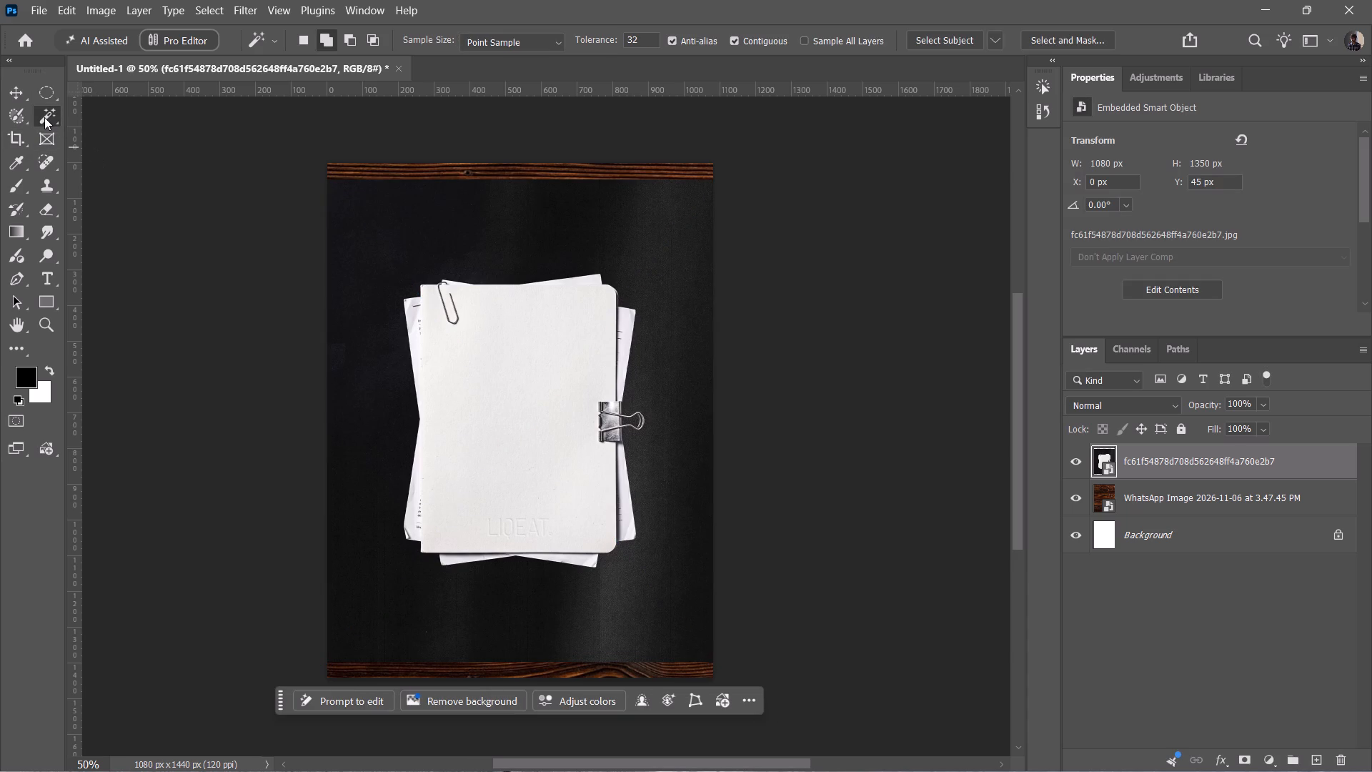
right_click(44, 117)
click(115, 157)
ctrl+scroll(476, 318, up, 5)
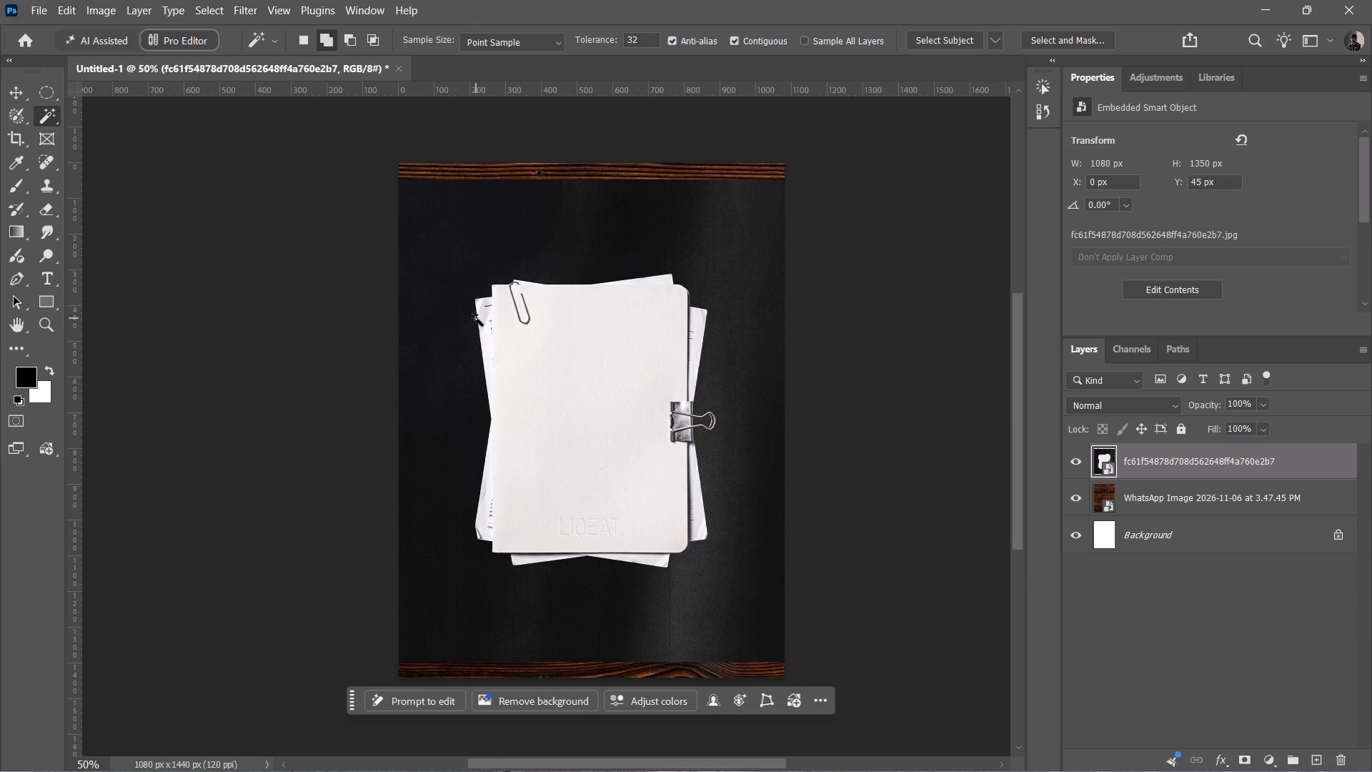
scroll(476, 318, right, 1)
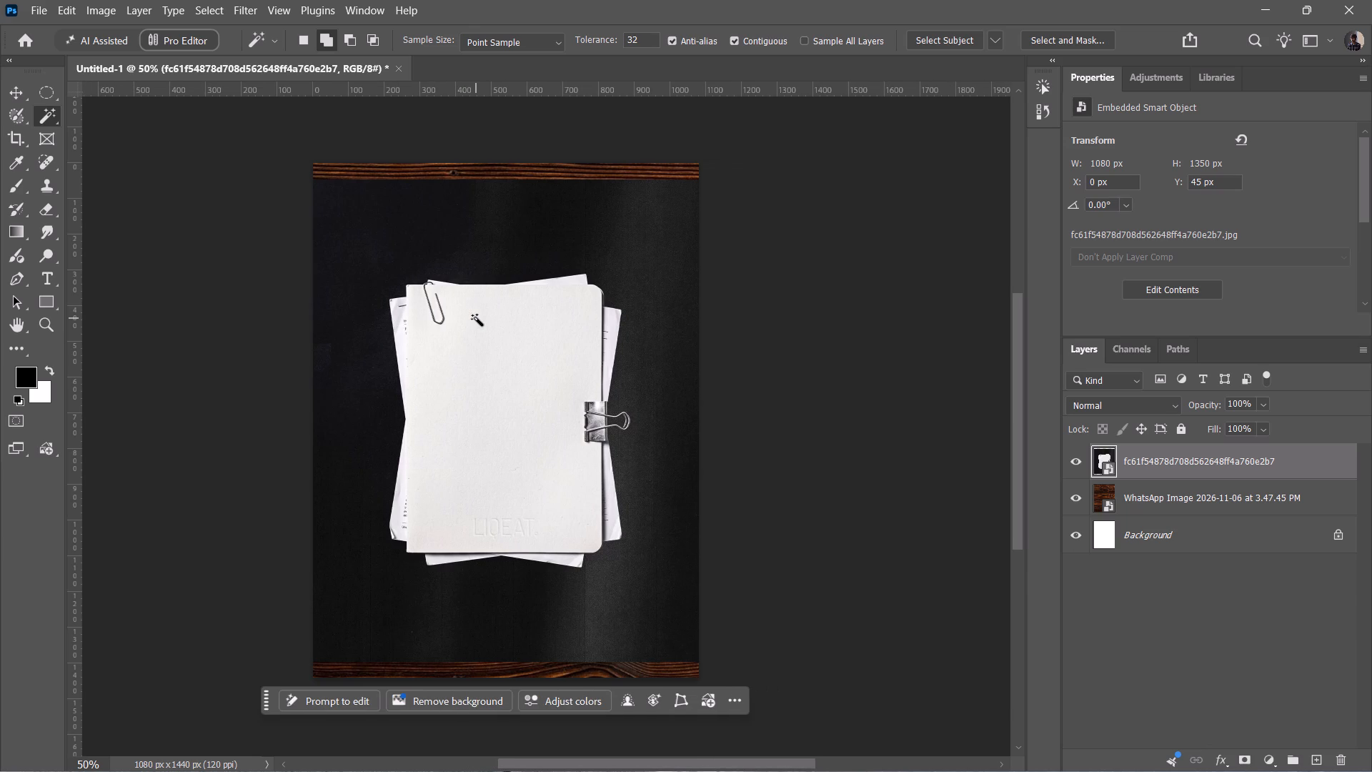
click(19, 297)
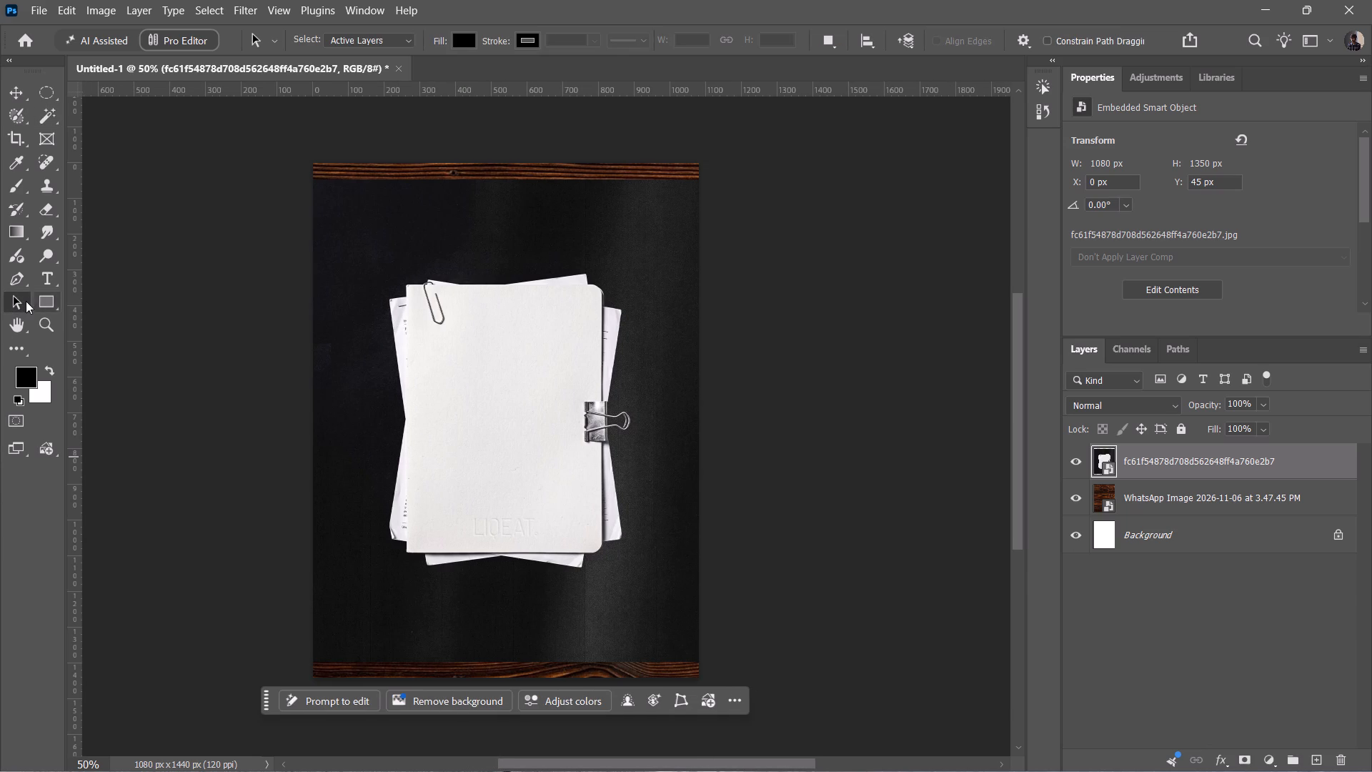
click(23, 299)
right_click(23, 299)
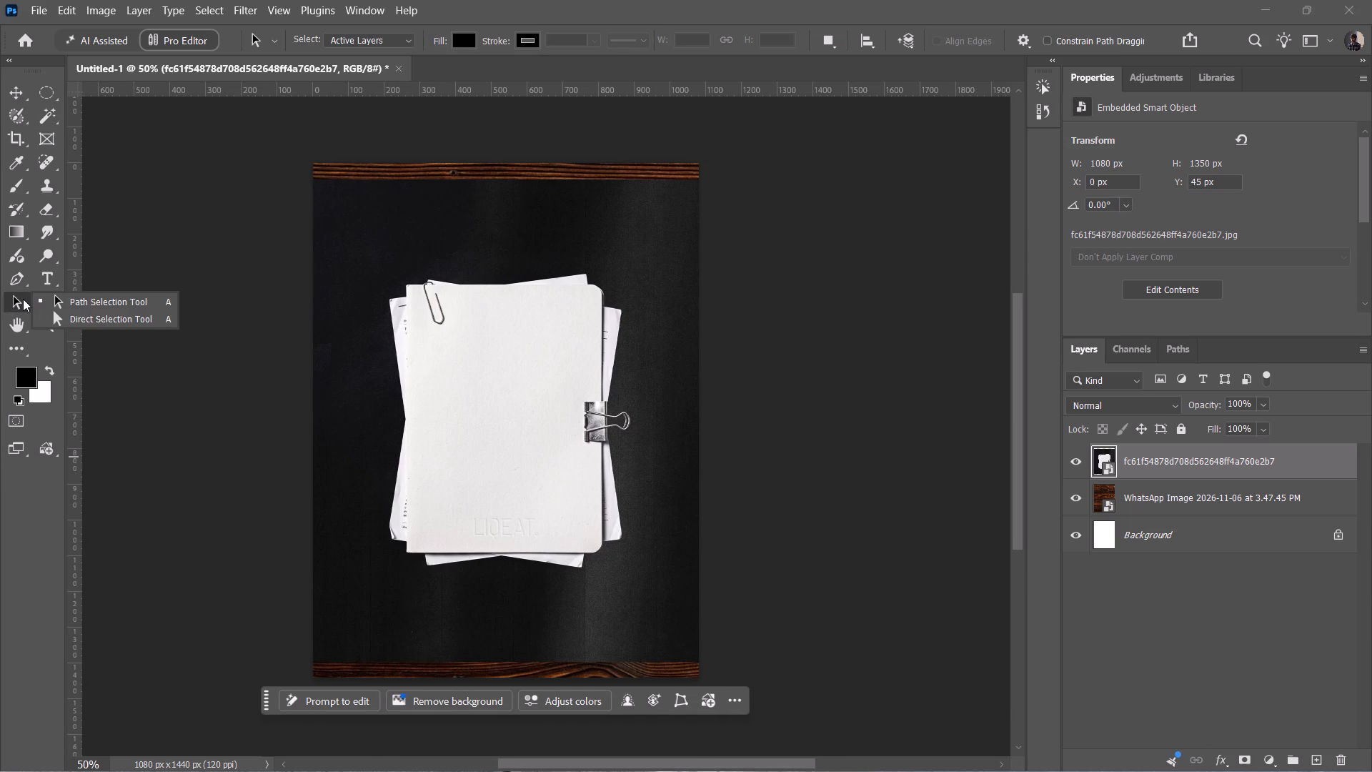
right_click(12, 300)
Select the white front sheet of the paper stack with the Magic Wand tool.
right_click(44, 110)
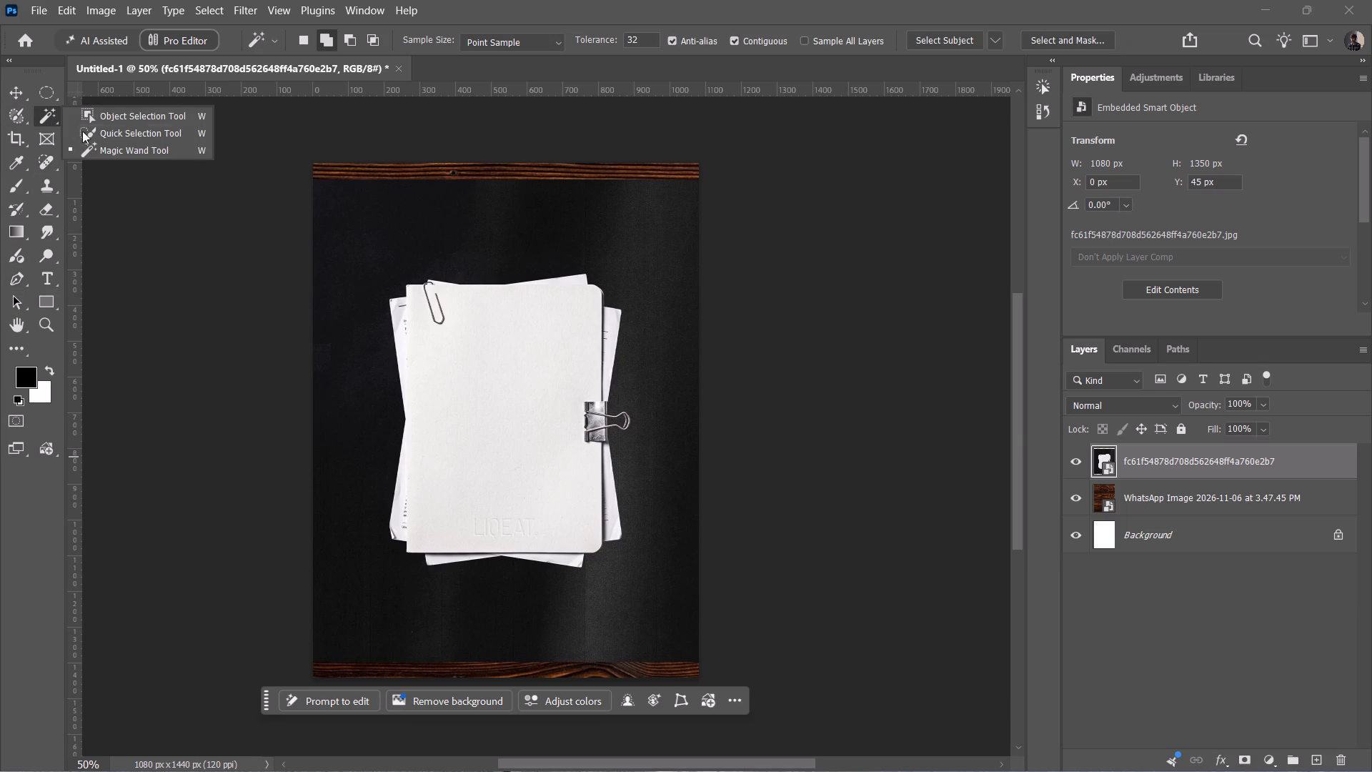
click(114, 152)
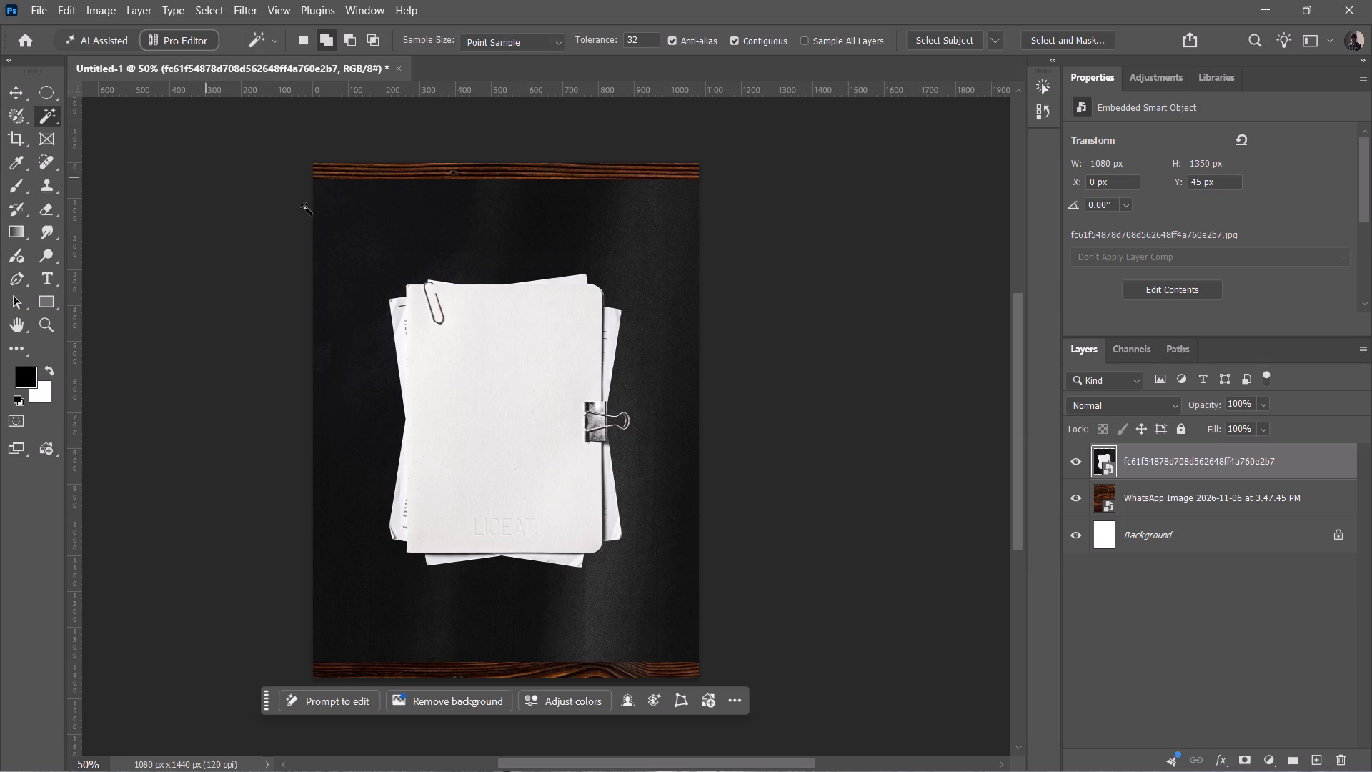
click(515, 350)
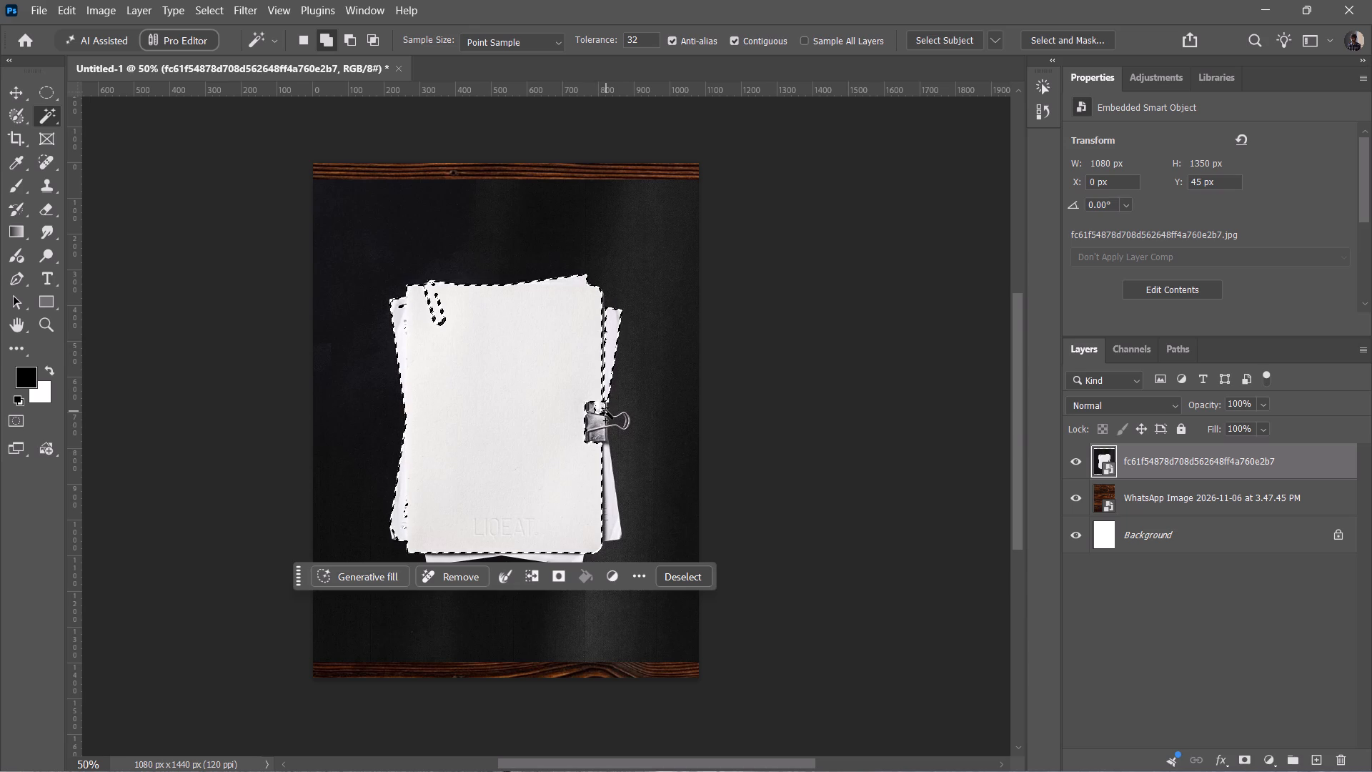
Add the binder clip's wire handle to the Magic Wand selection, sampling its outer loop, inner loop and upper arm.
ctrl+scroll(606, 411, up, 5)
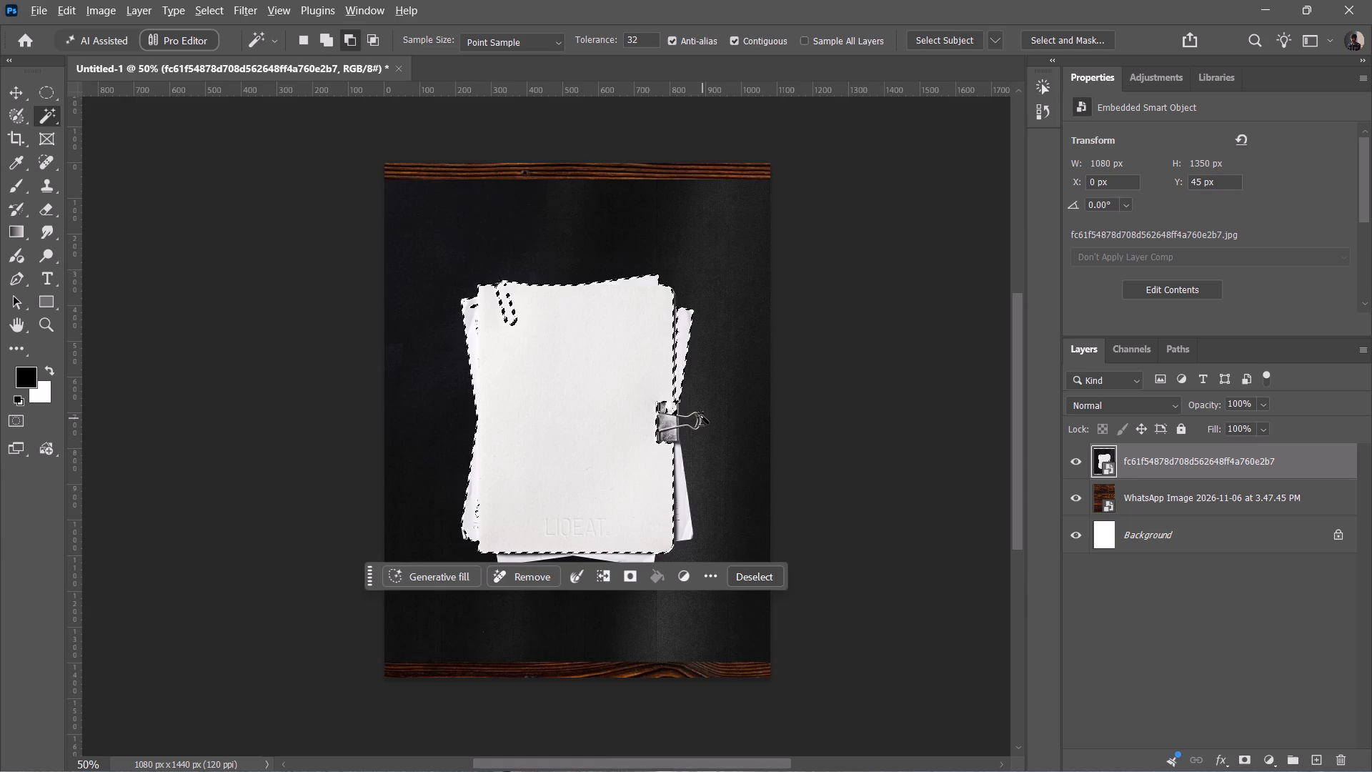
ctrl+alt+scroll(702, 416, up, 12)
alt+scroll(702, 416, down, 4)
ctrl+alt+scroll(702, 416, up, 13)
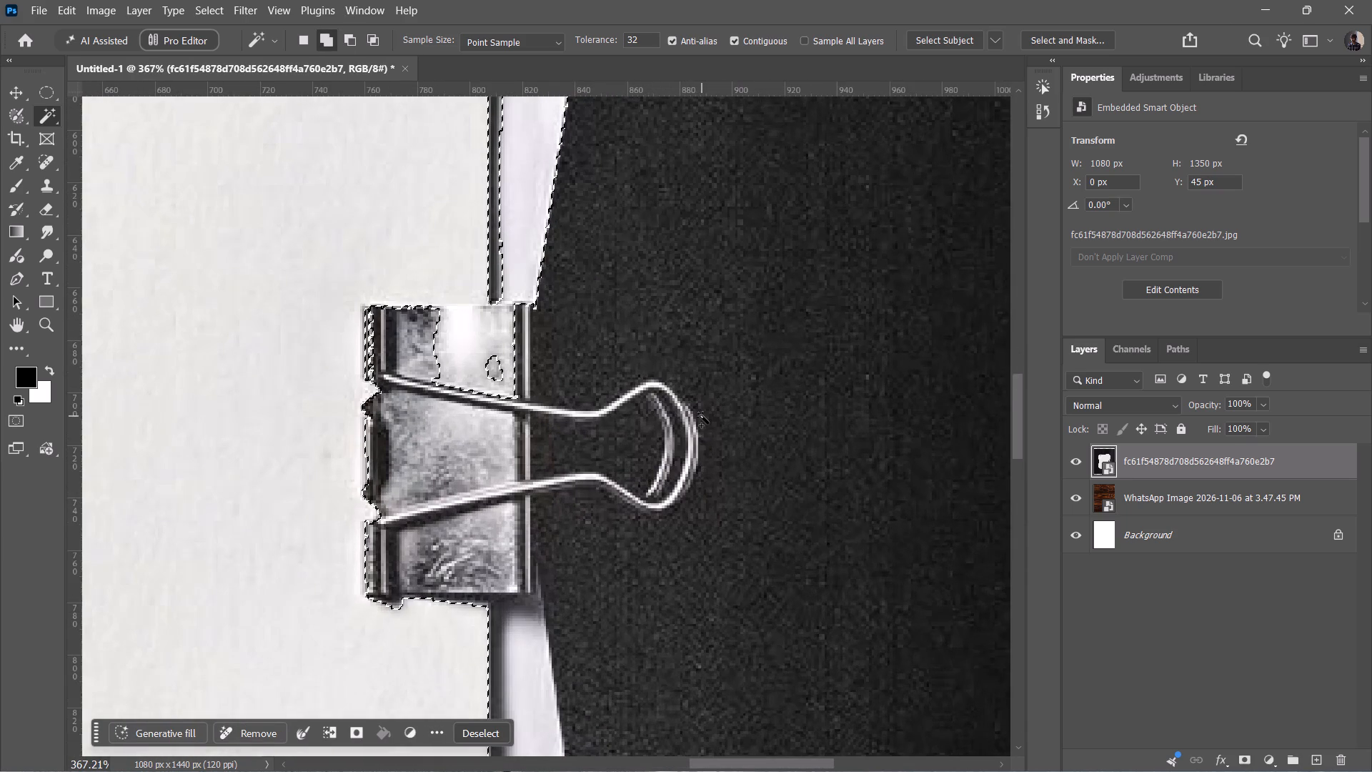
click(521, 405)
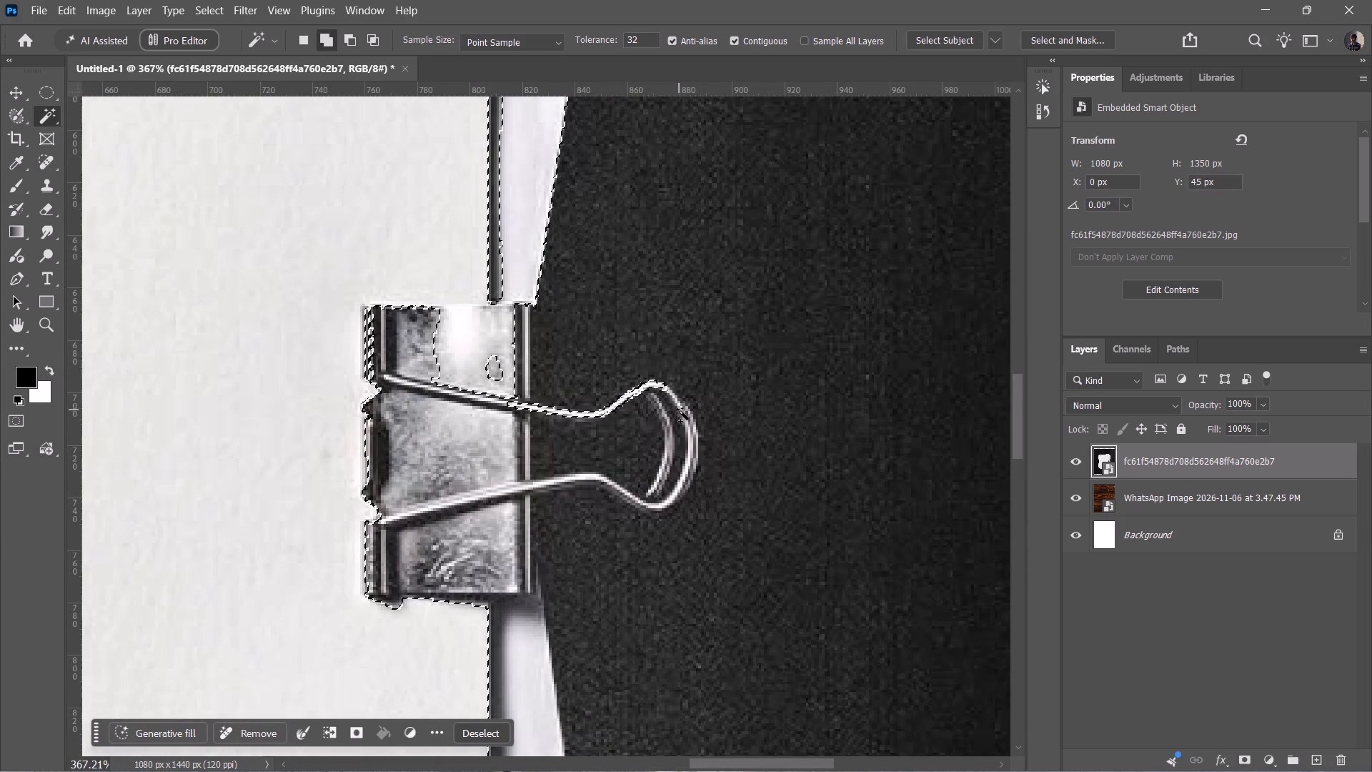
click(681, 412)
click(697, 458)
click(677, 396)
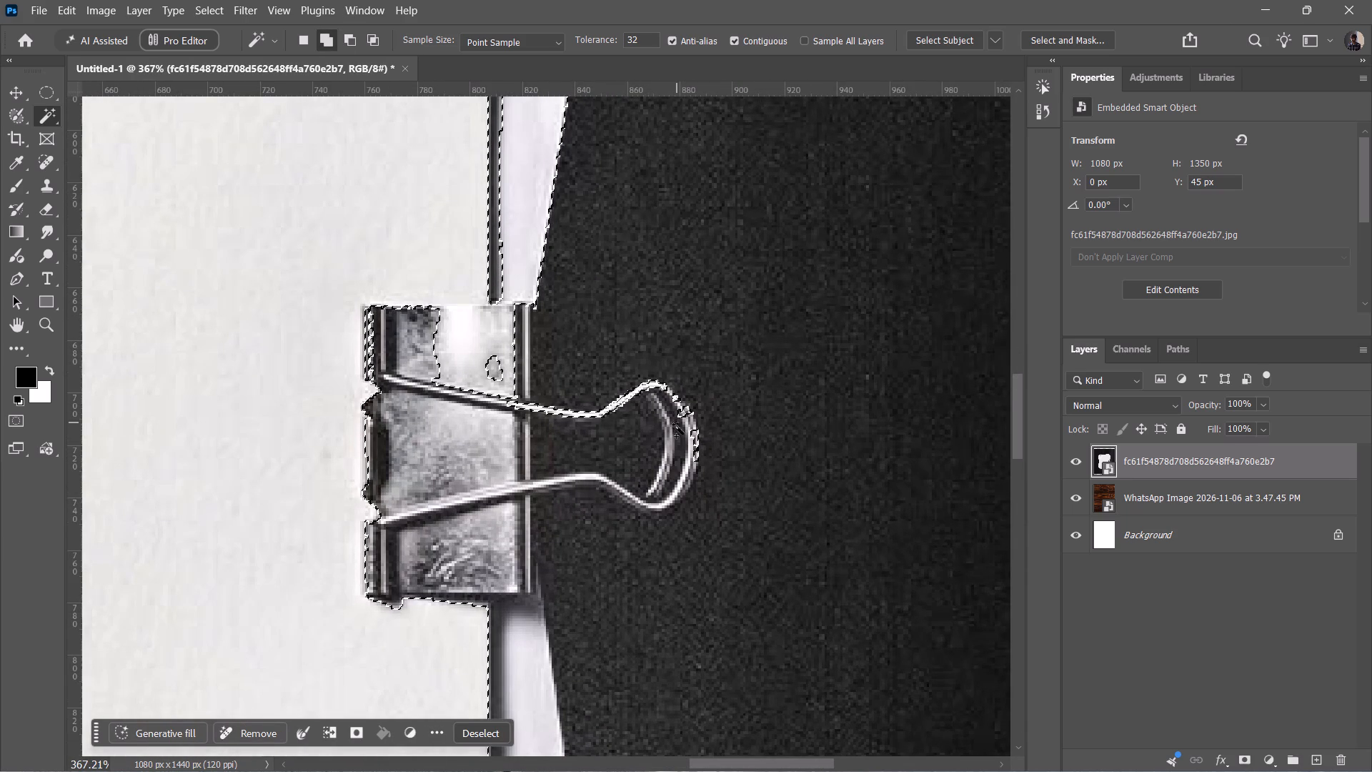
click(673, 434)
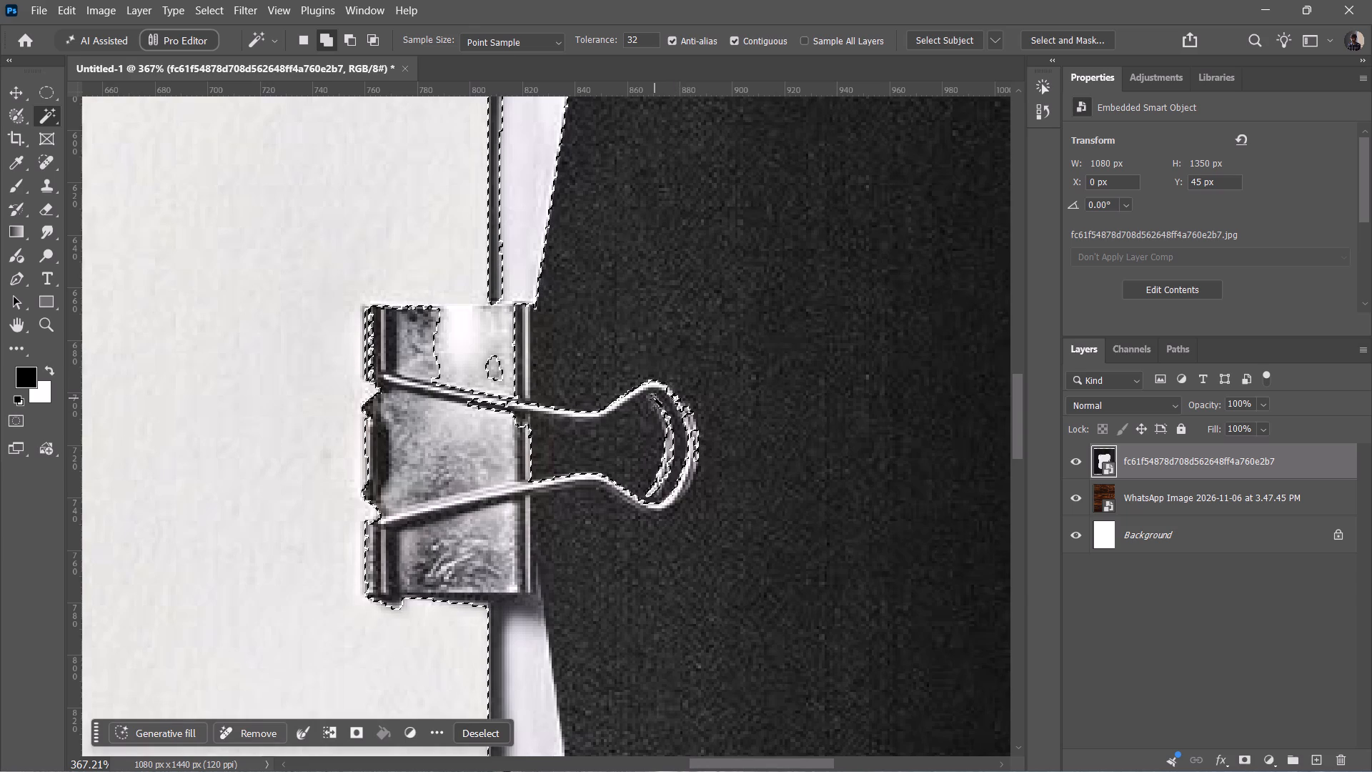
click(655, 398)
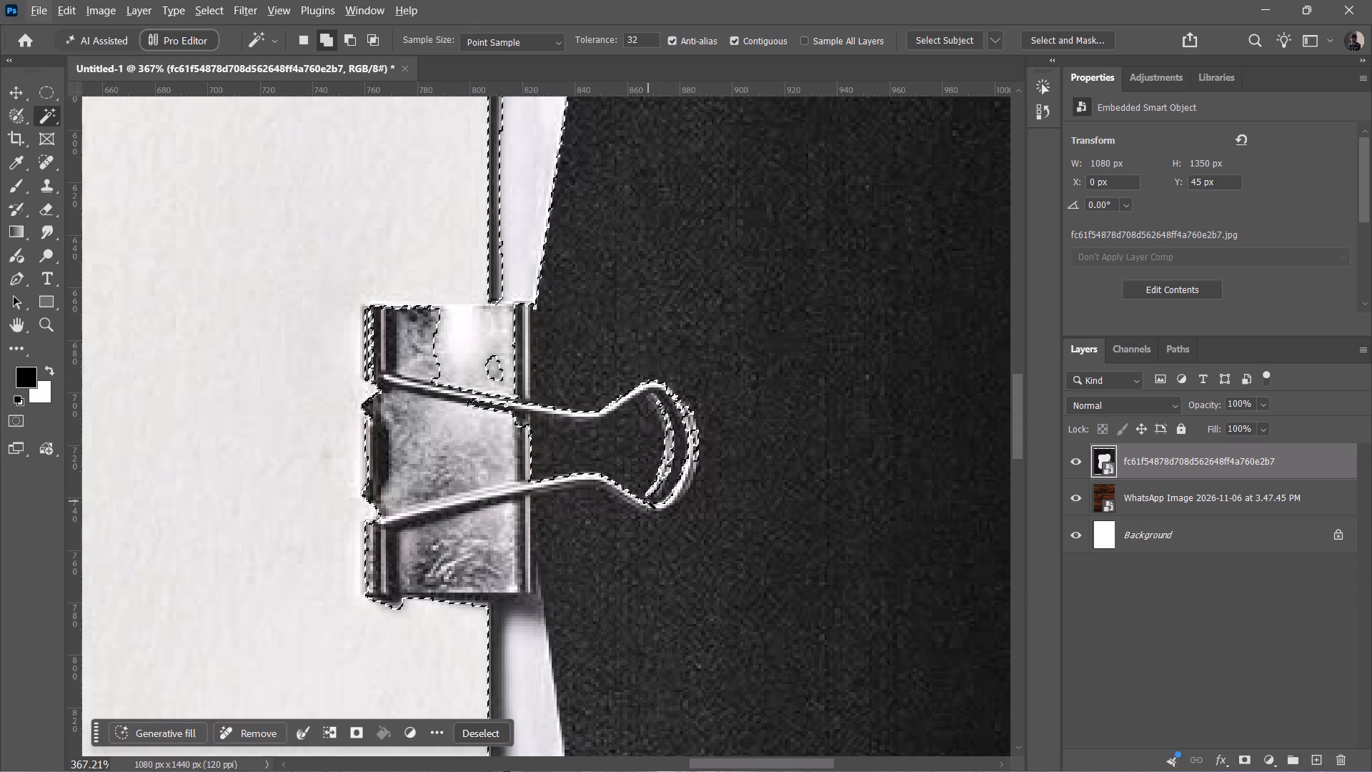
click(657, 510)
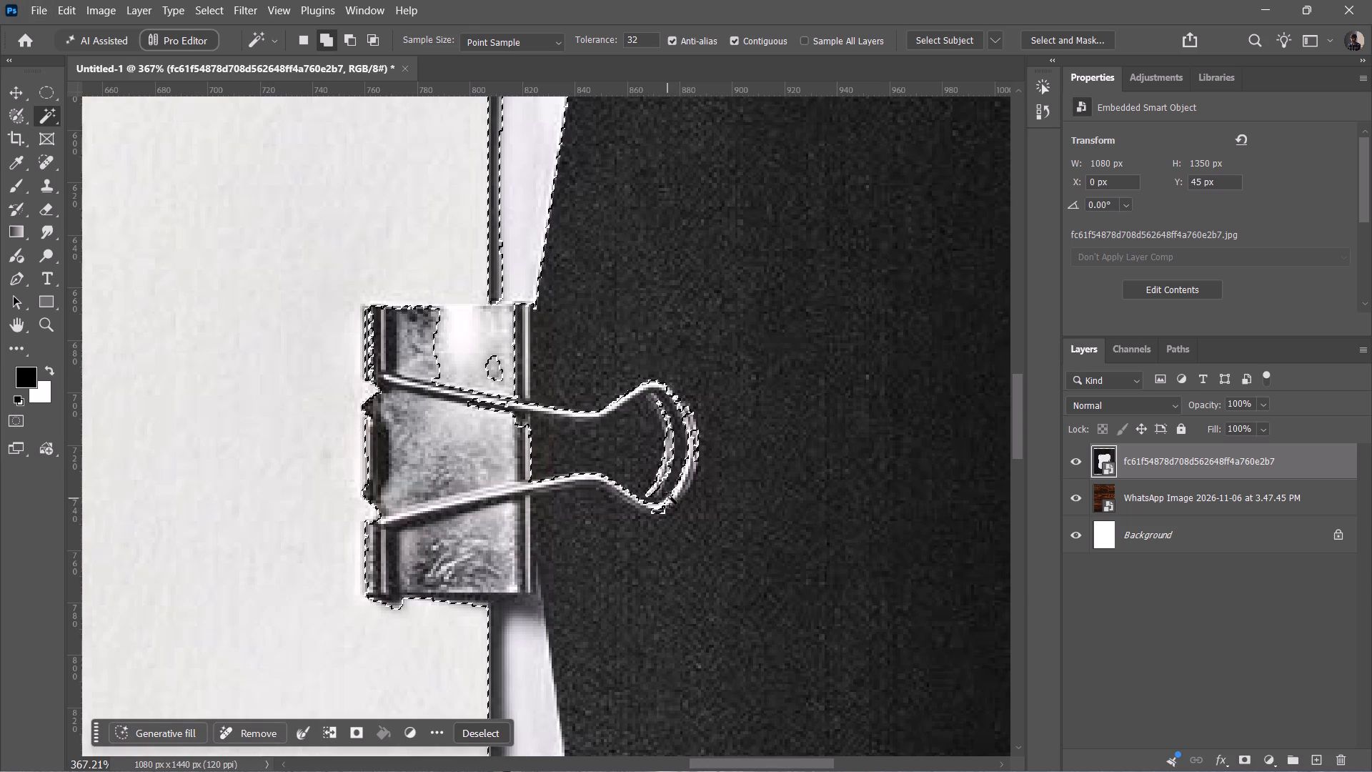
click(690, 488)
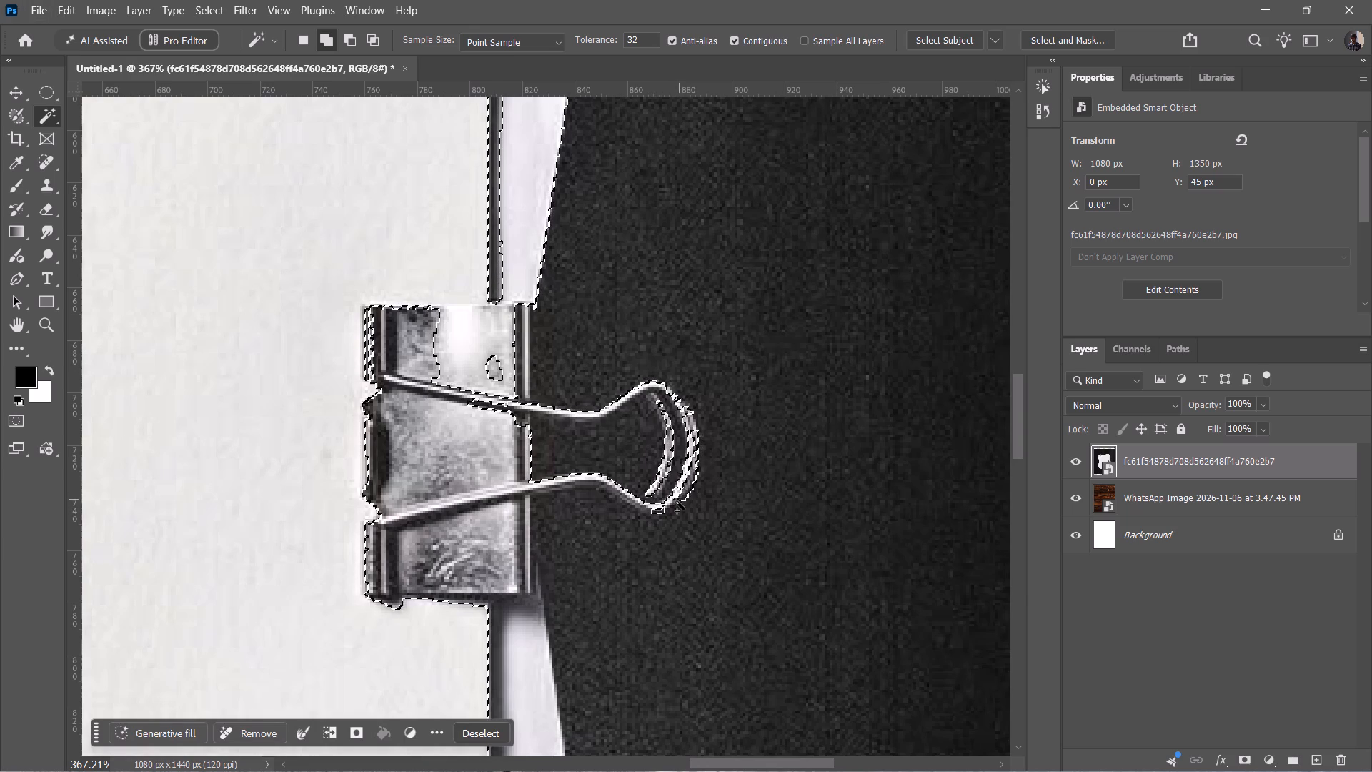
click(675, 504)
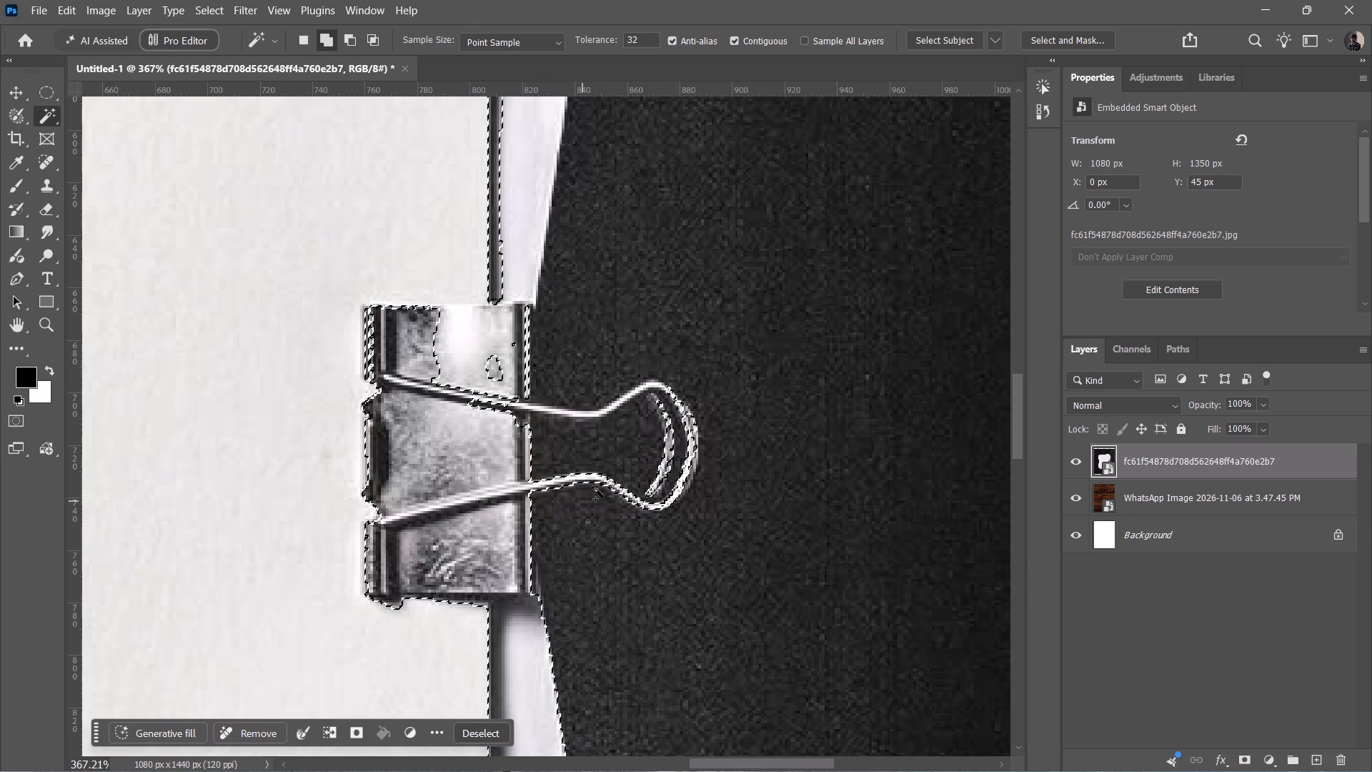
click(535, 415)
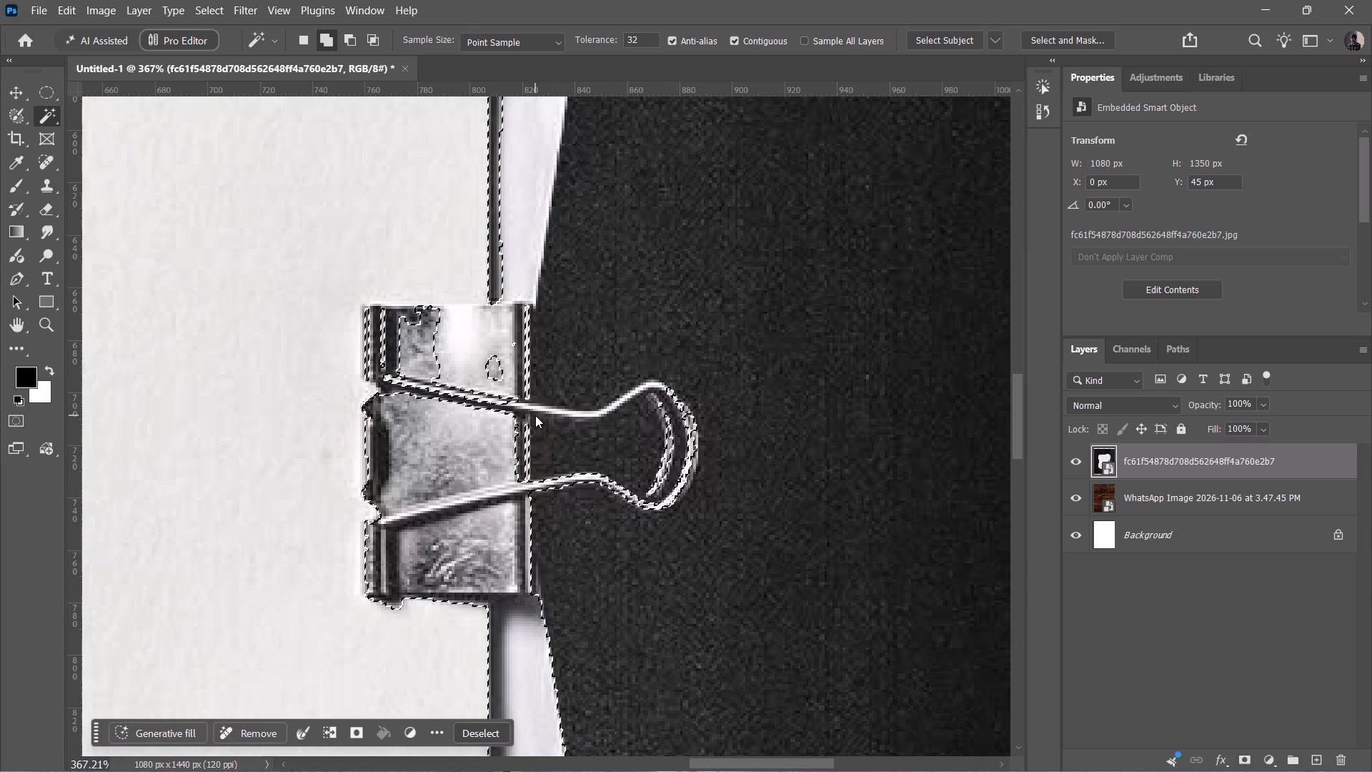
click(542, 412)
click(517, 409)
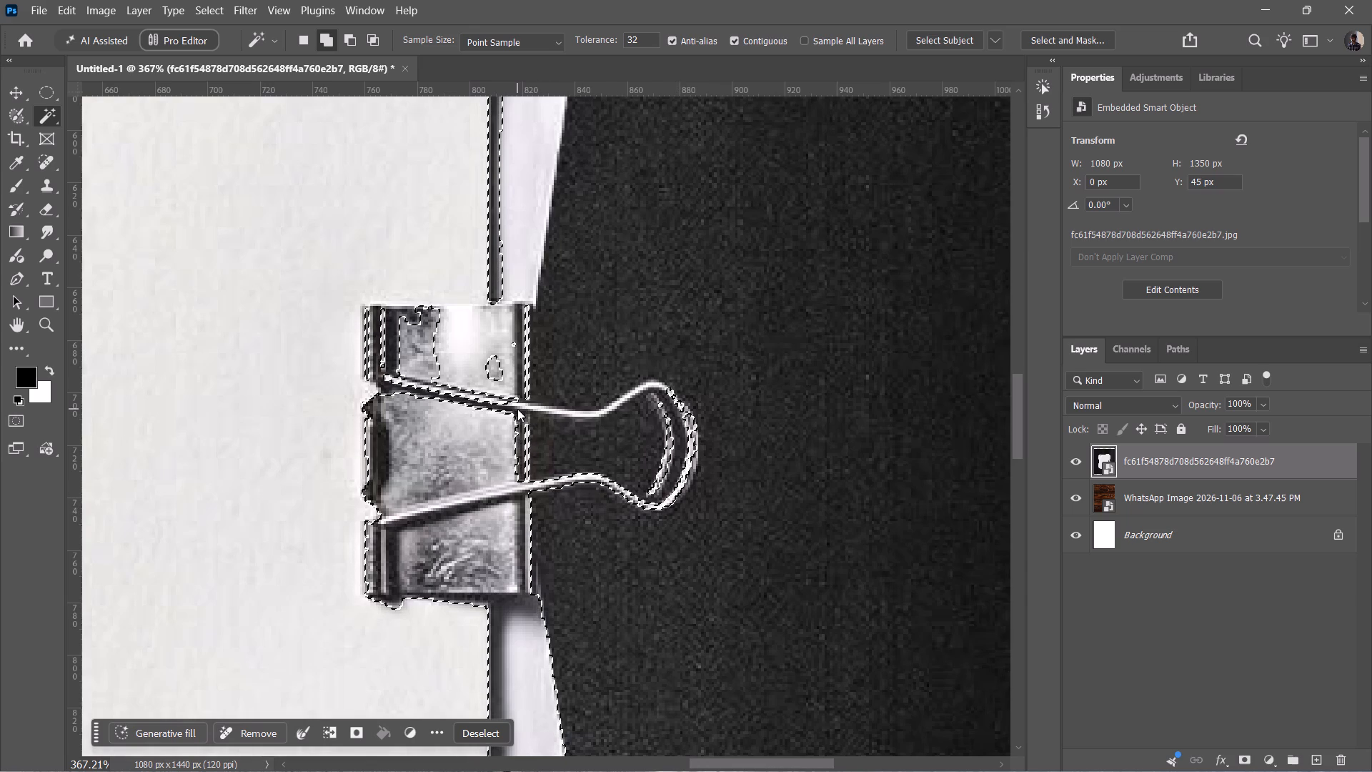
click(544, 409)
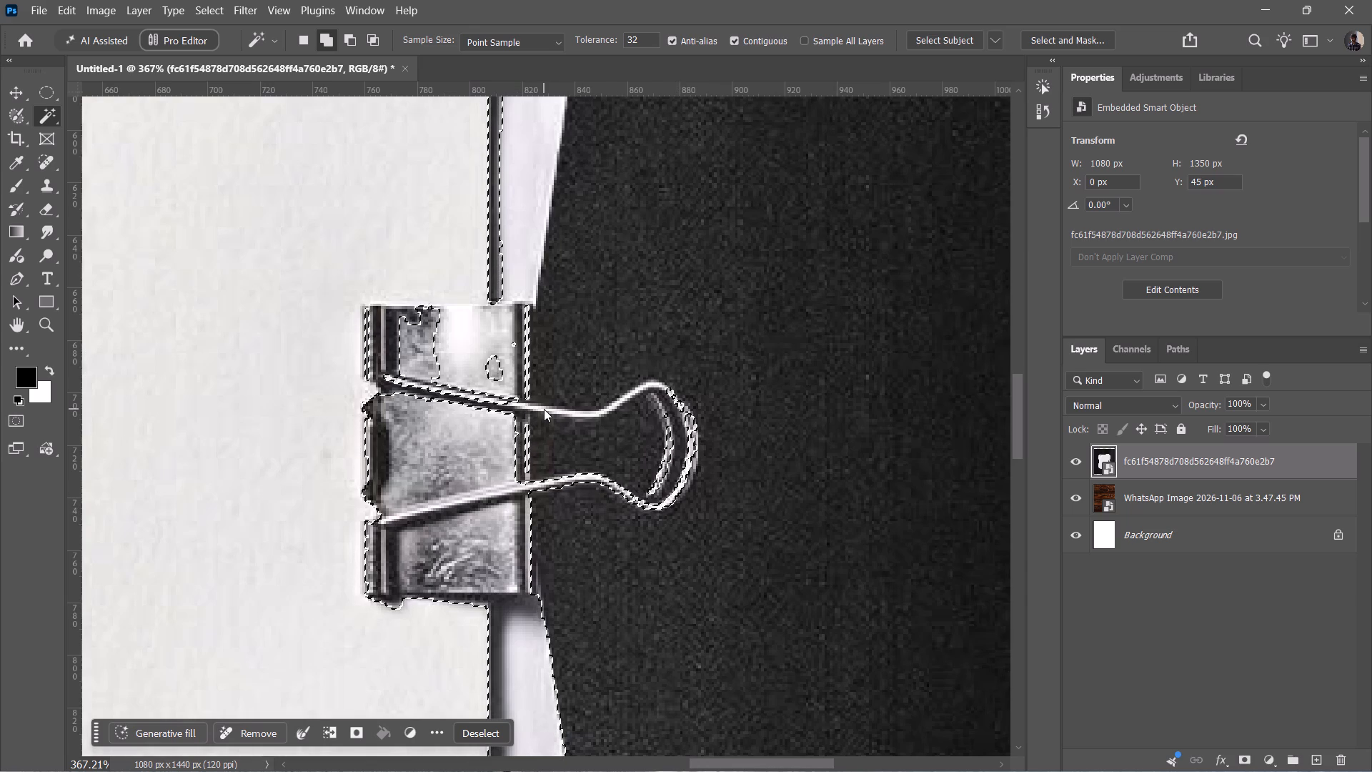
Add the remaining dark patches and stray pixels in the upper part of the clip's metal body to the selection.
click(413, 340)
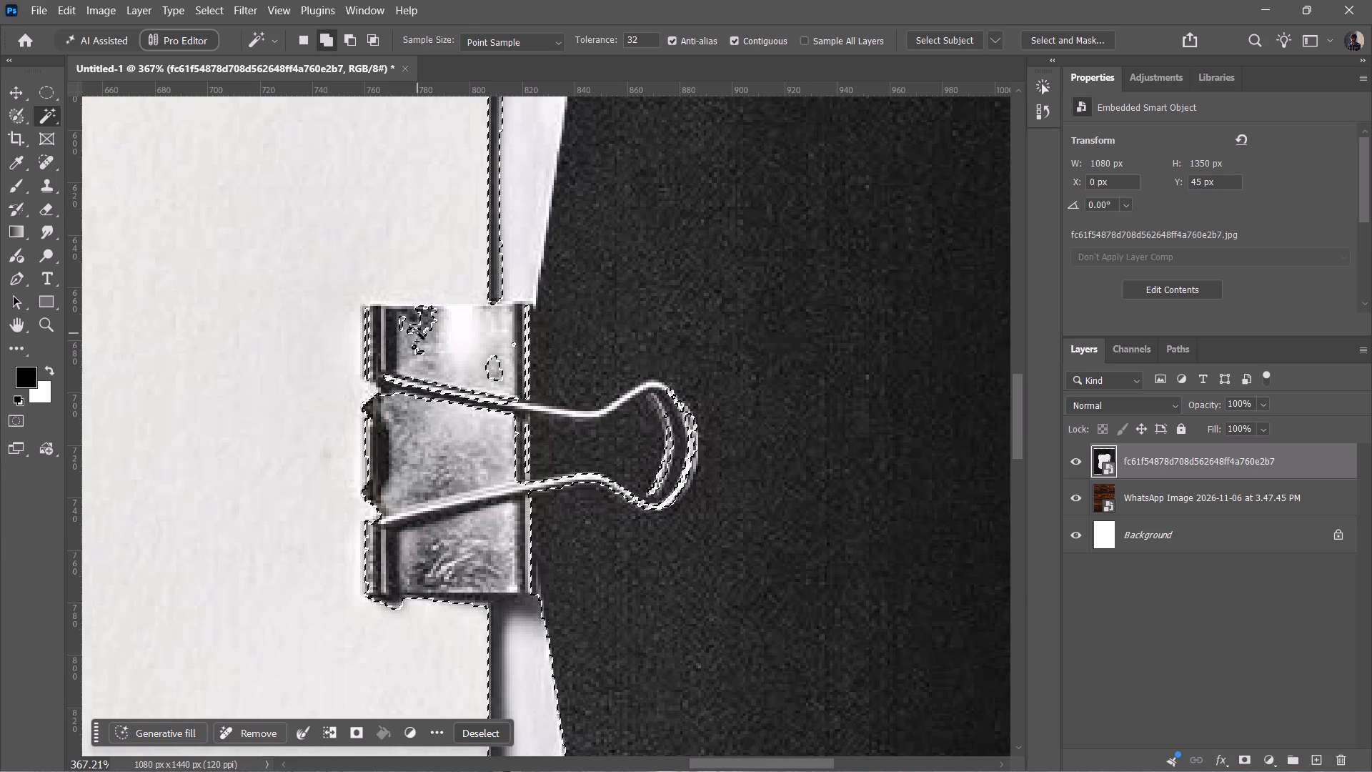
click(425, 325)
click(419, 353)
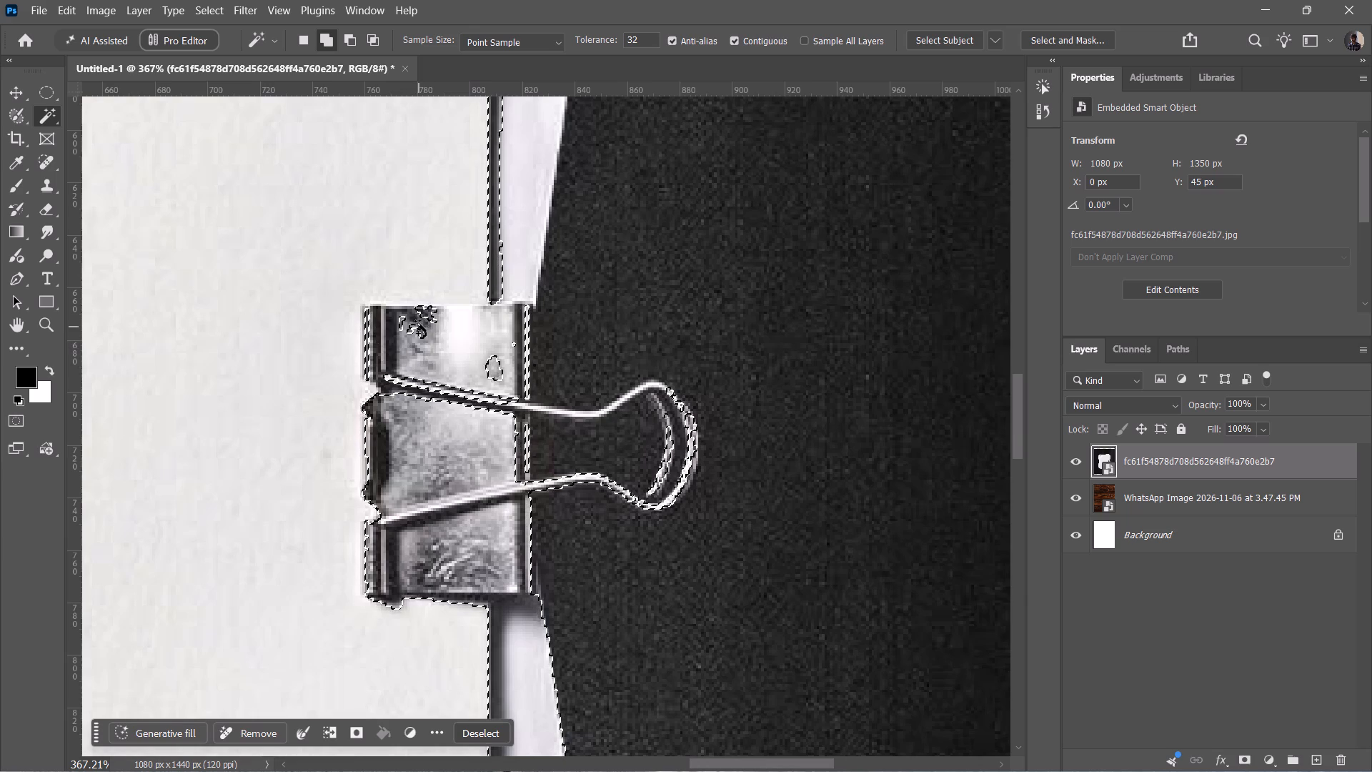
ctrl+alt+scroll(419, 322, up, 20)
ctrl+alt+scroll(419, 322, up, 2)
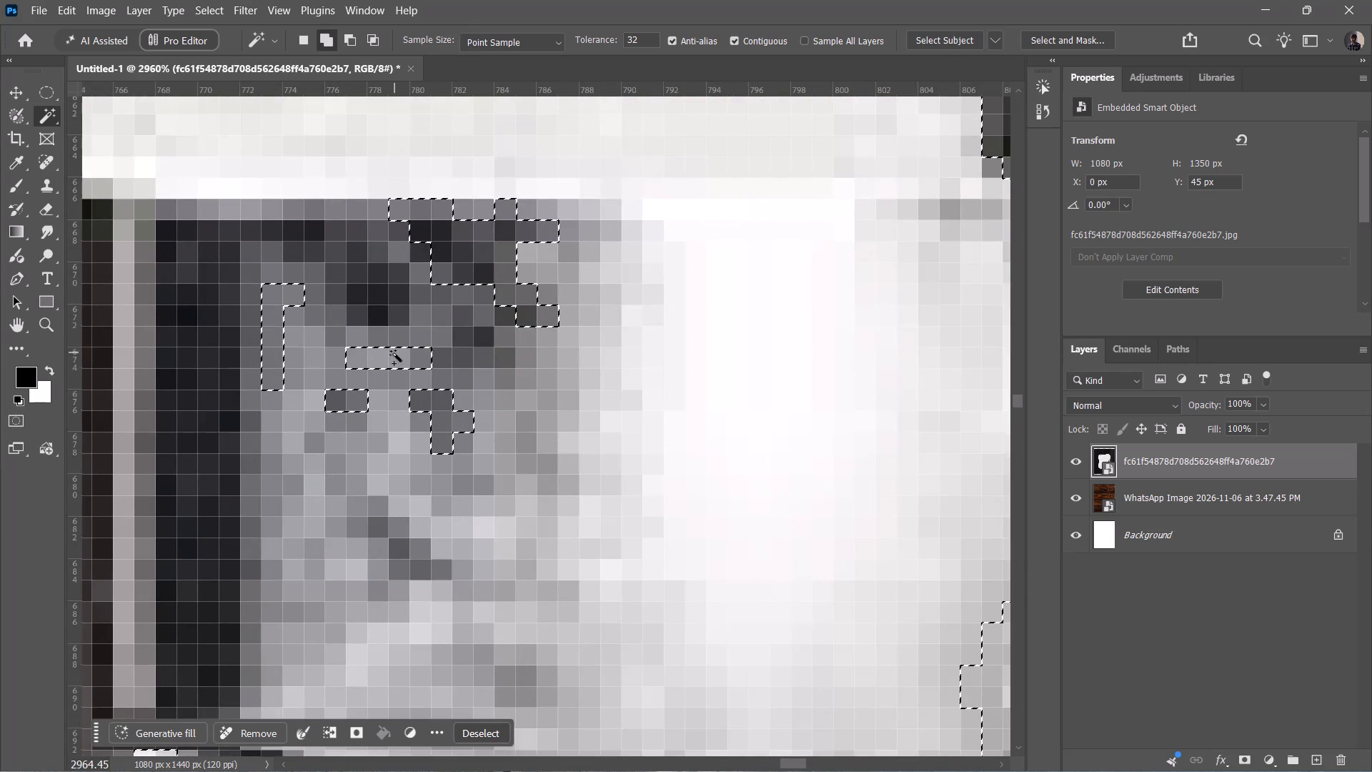
click(394, 359)
drag(328, 404, 402, 406)
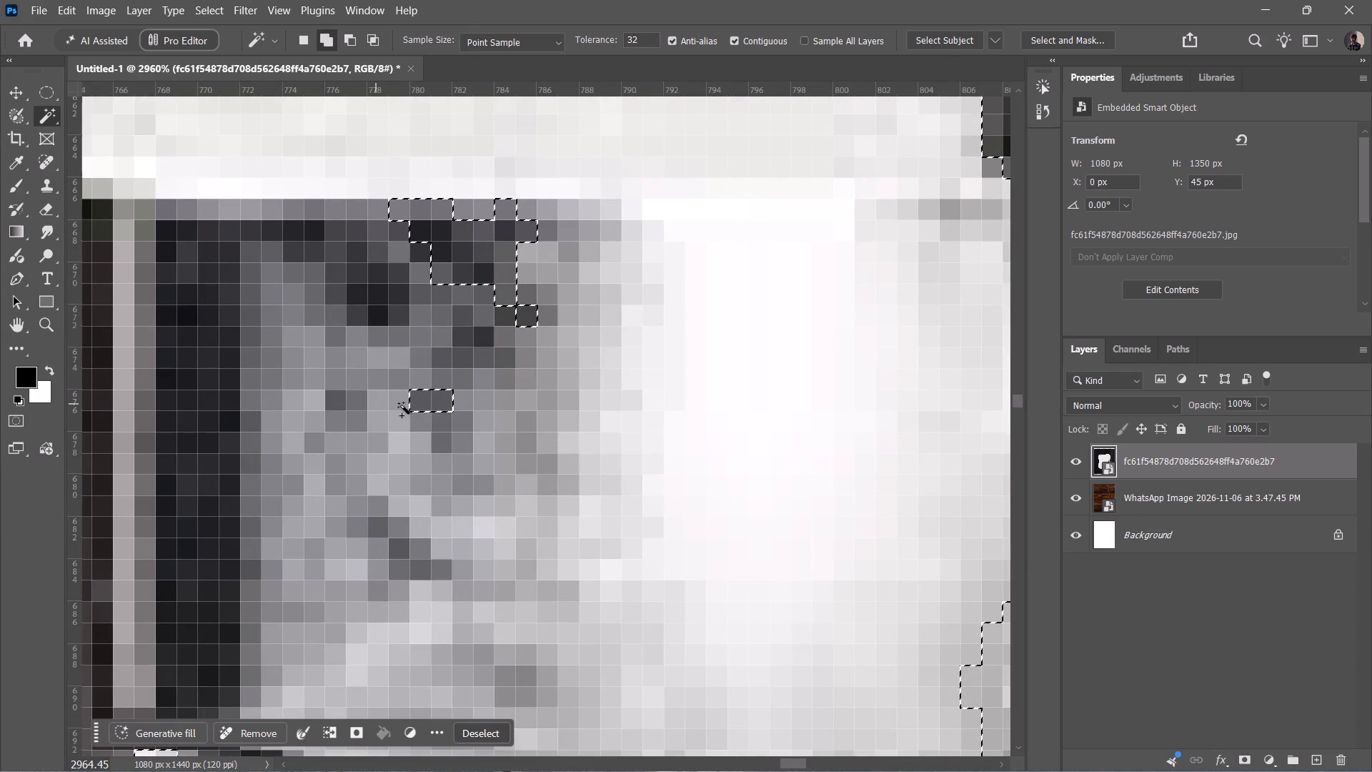
drag(402, 406, 437, 410)
click(437, 410)
click(447, 244)
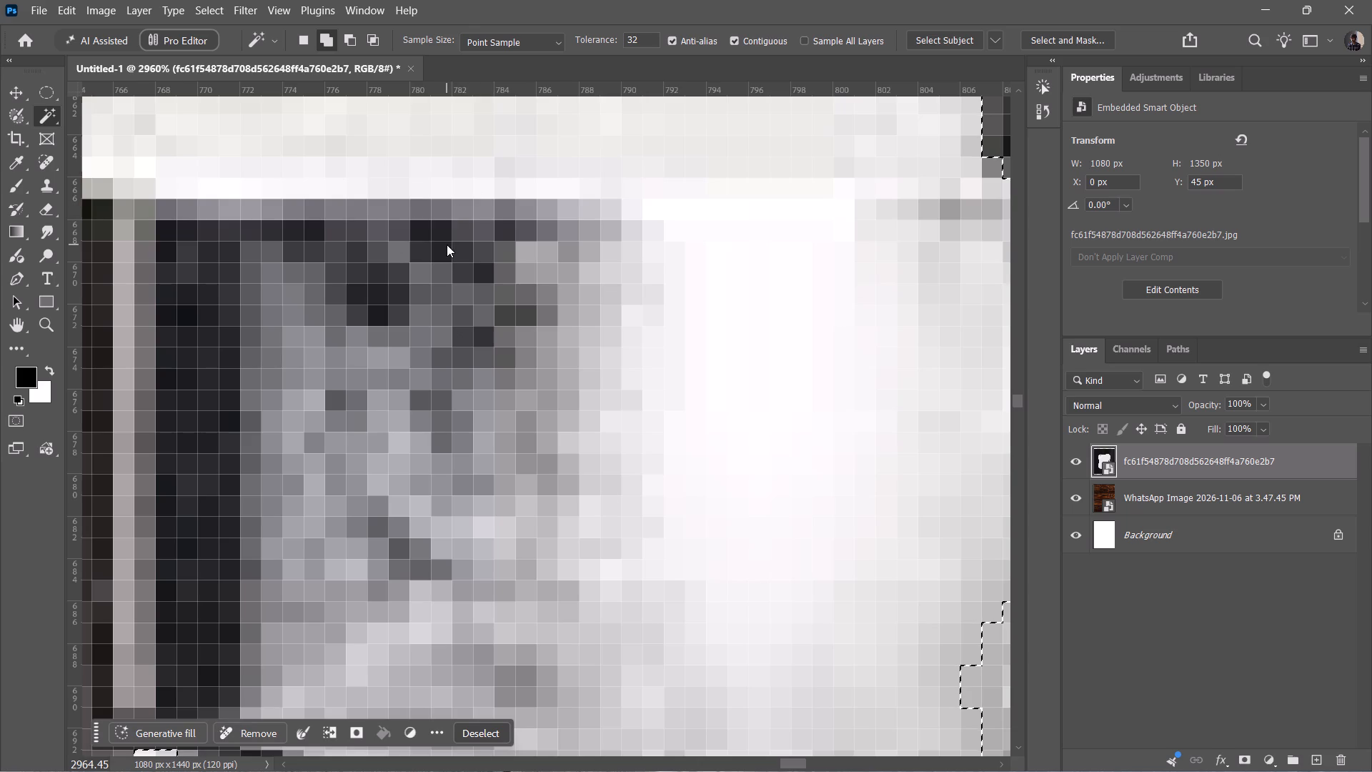
Extend the selection over the rear sheet above the binder clip and the dark gap beside the front sheet's rounded corner.
ctrl+alt+scroll(620, 512, down, 13)
scroll(620, 512, right, 3)
ctrl+alt+scroll(445, 427, down, 3)
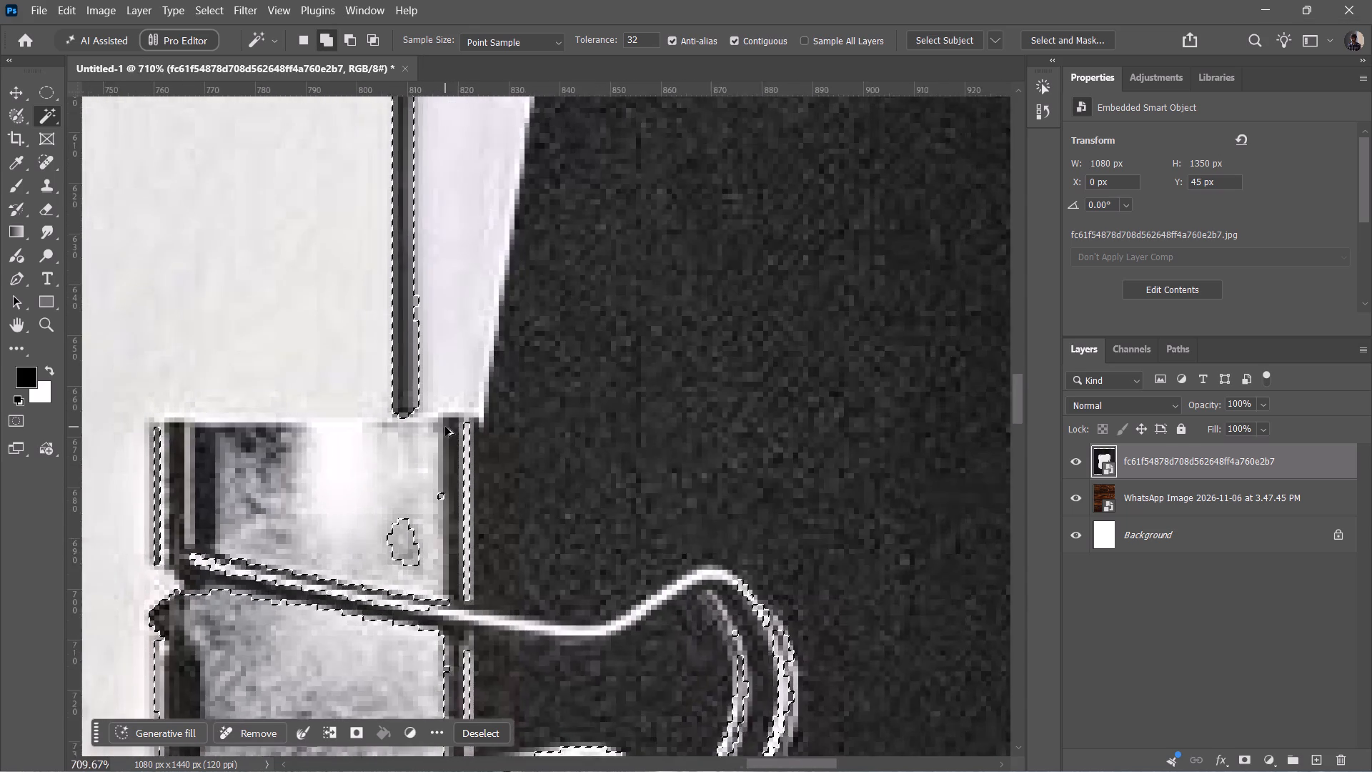
ctrl+alt+scroll(445, 427, down, 13)
ctrl+scroll(445, 427, down, 3)
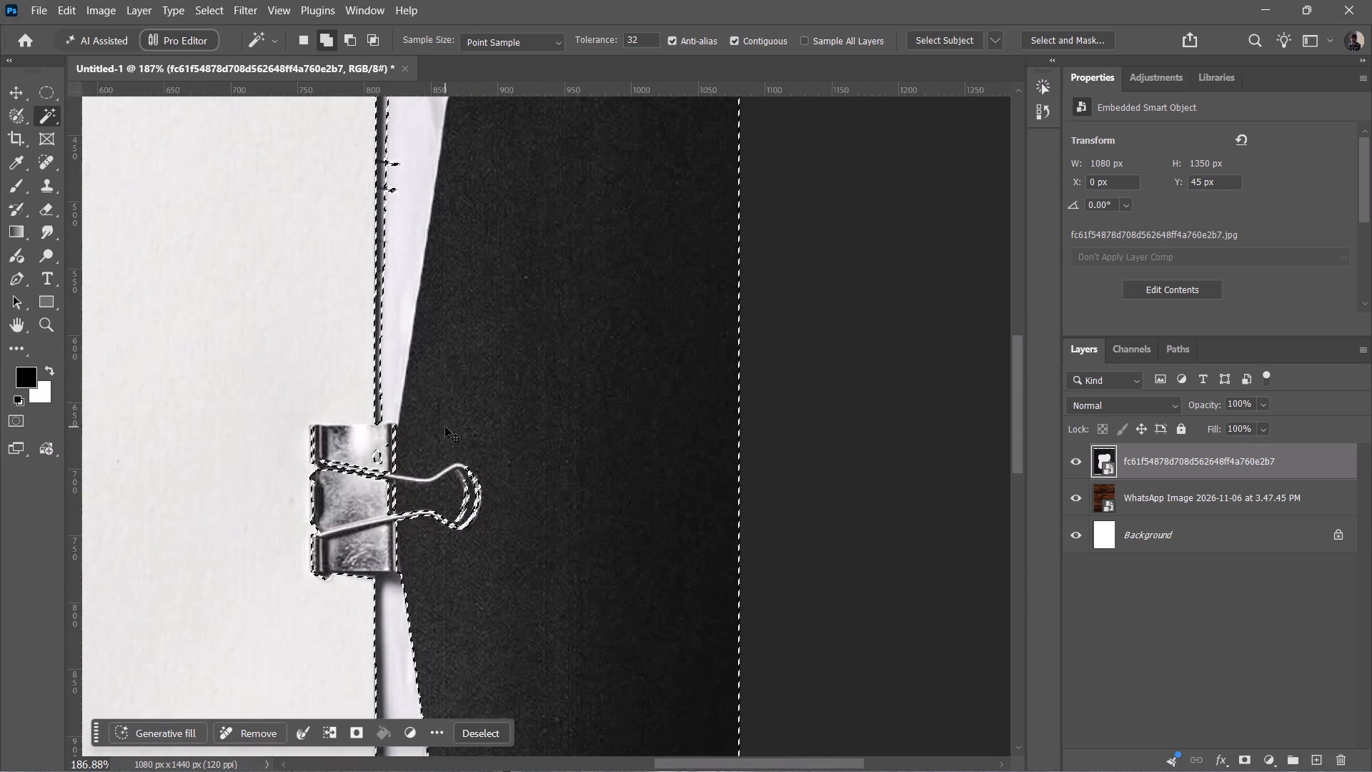
ctrl+alt+scroll(445, 427, down, 3)
ctrl+scroll(445, 427, down, 2)
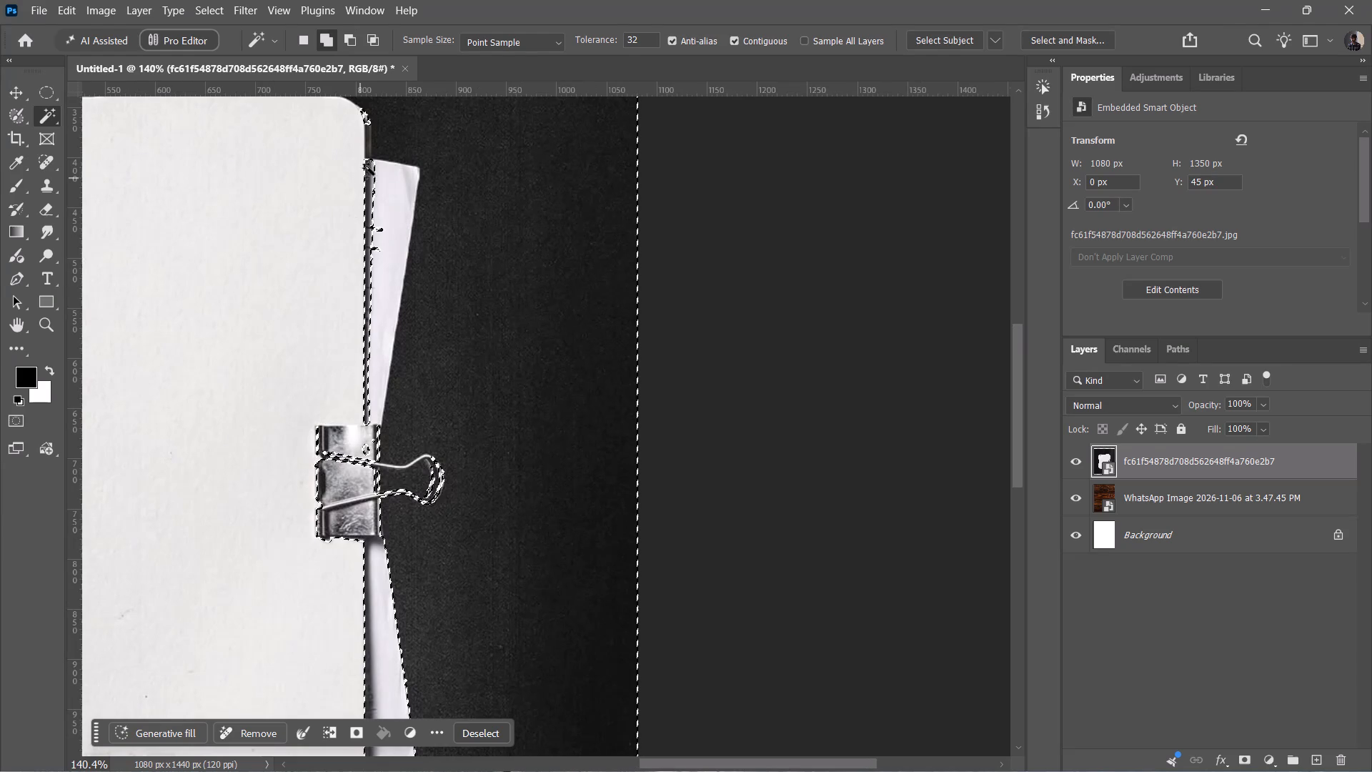
click(399, 177)
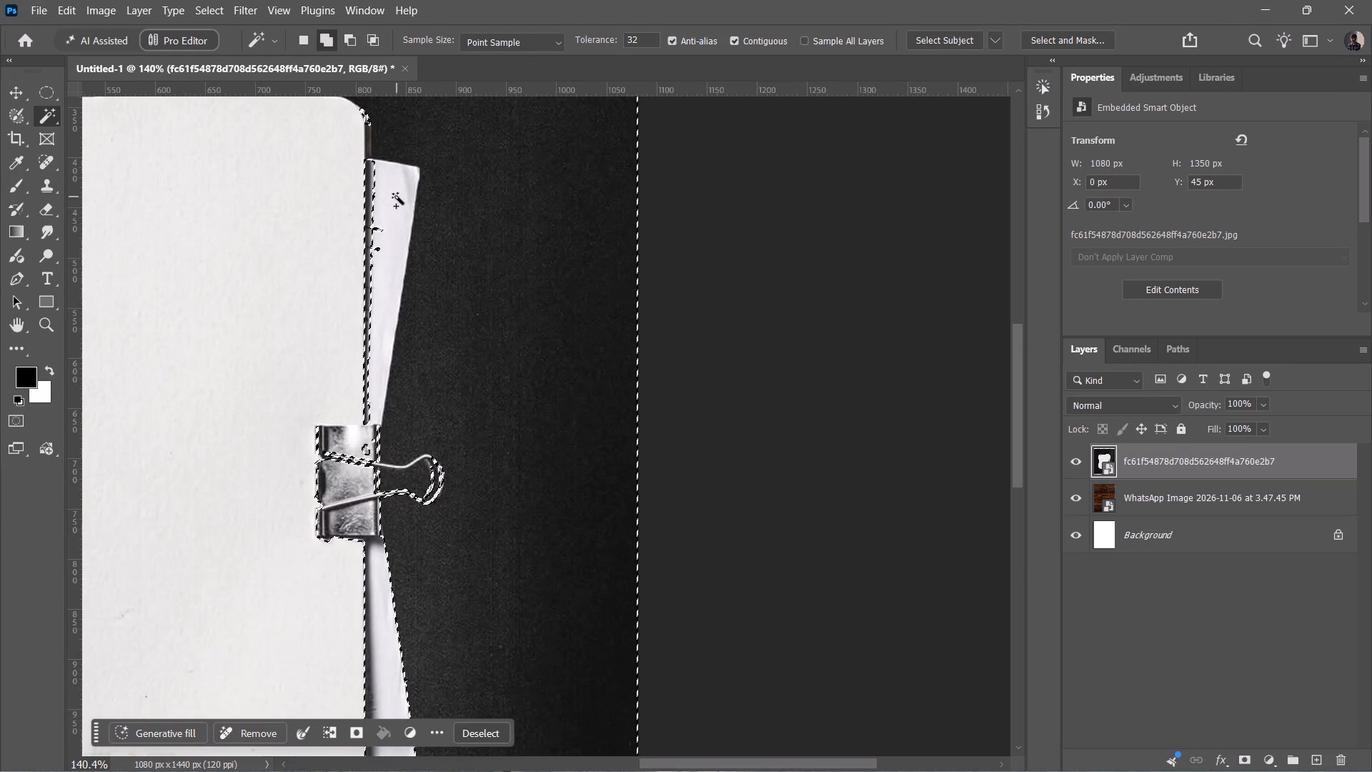
click(402, 192)
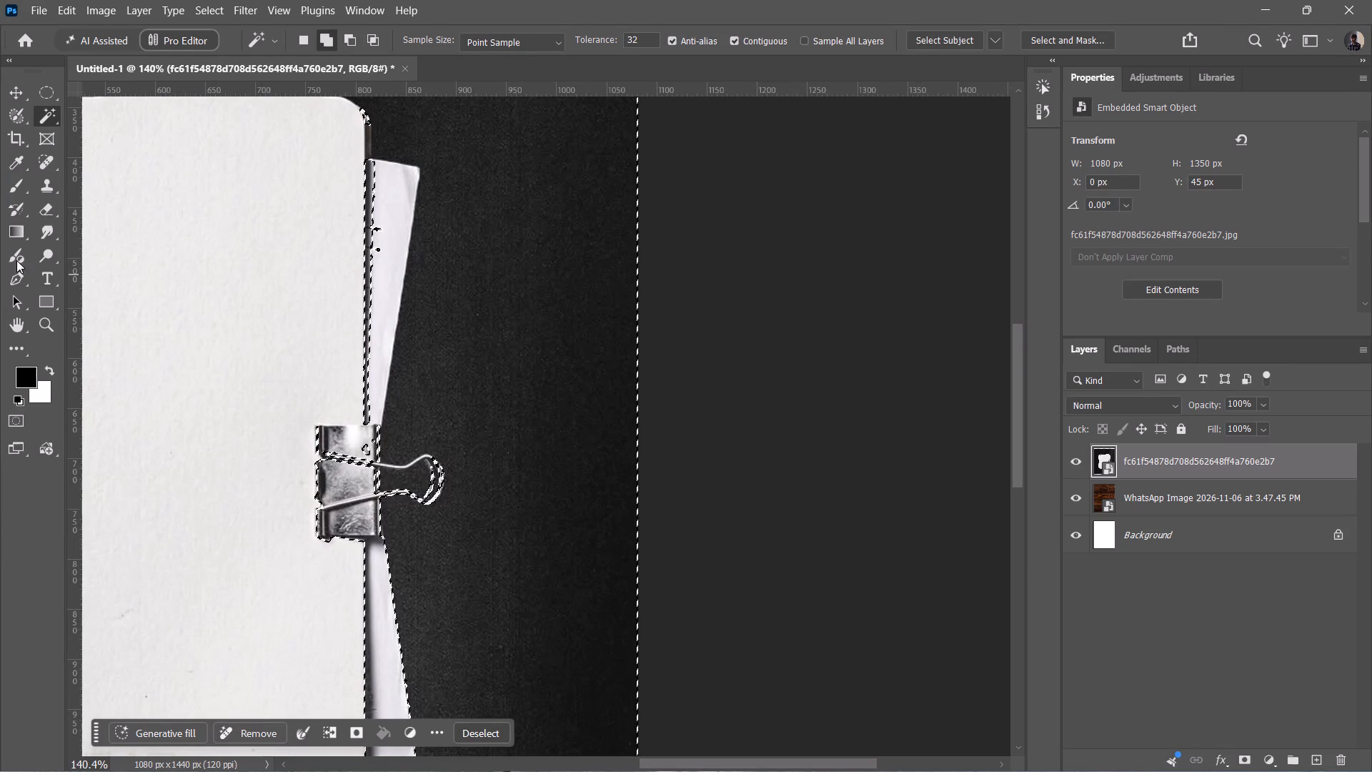
click(370, 135)
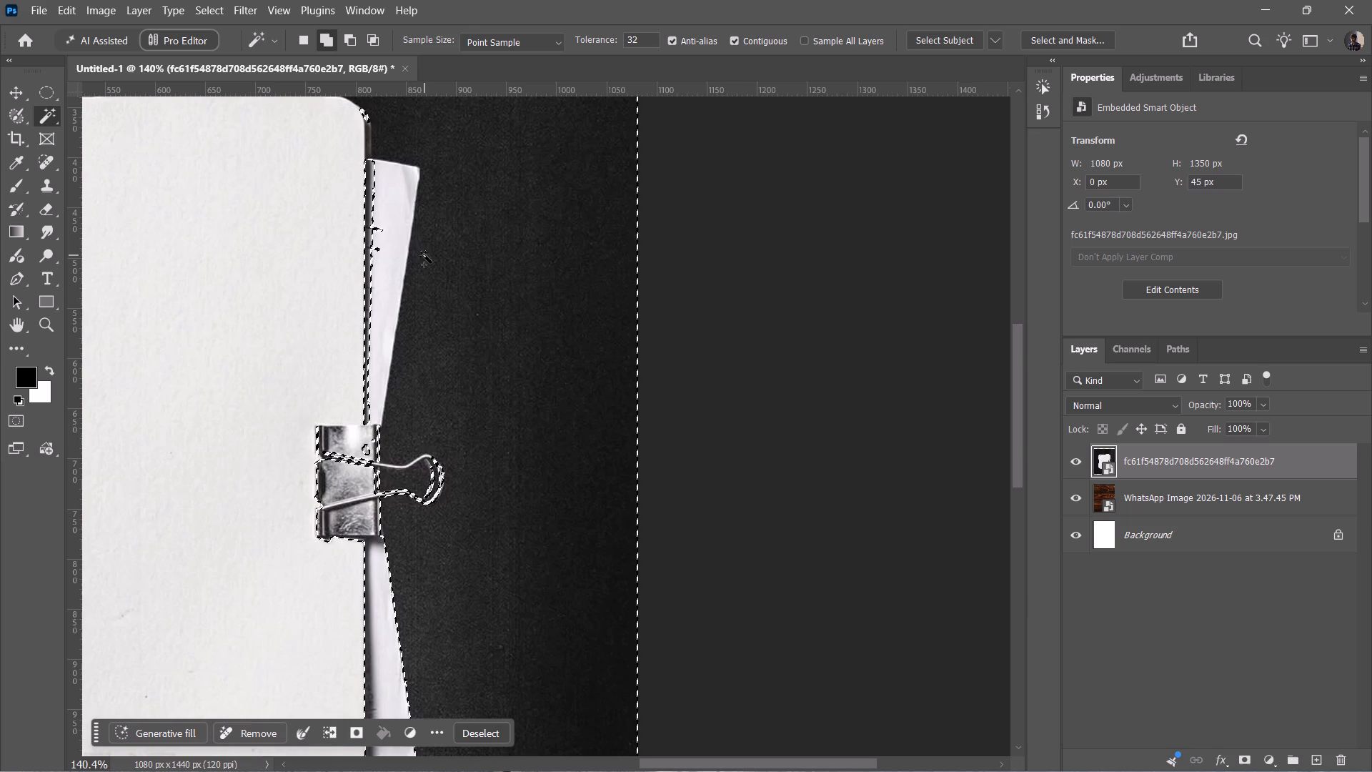
click(404, 214)
Sample the front sheet below and beside the paper clip with the Magic Wand to add it to the selection.
ctrl+alt+scroll(404, 214, down, 4)
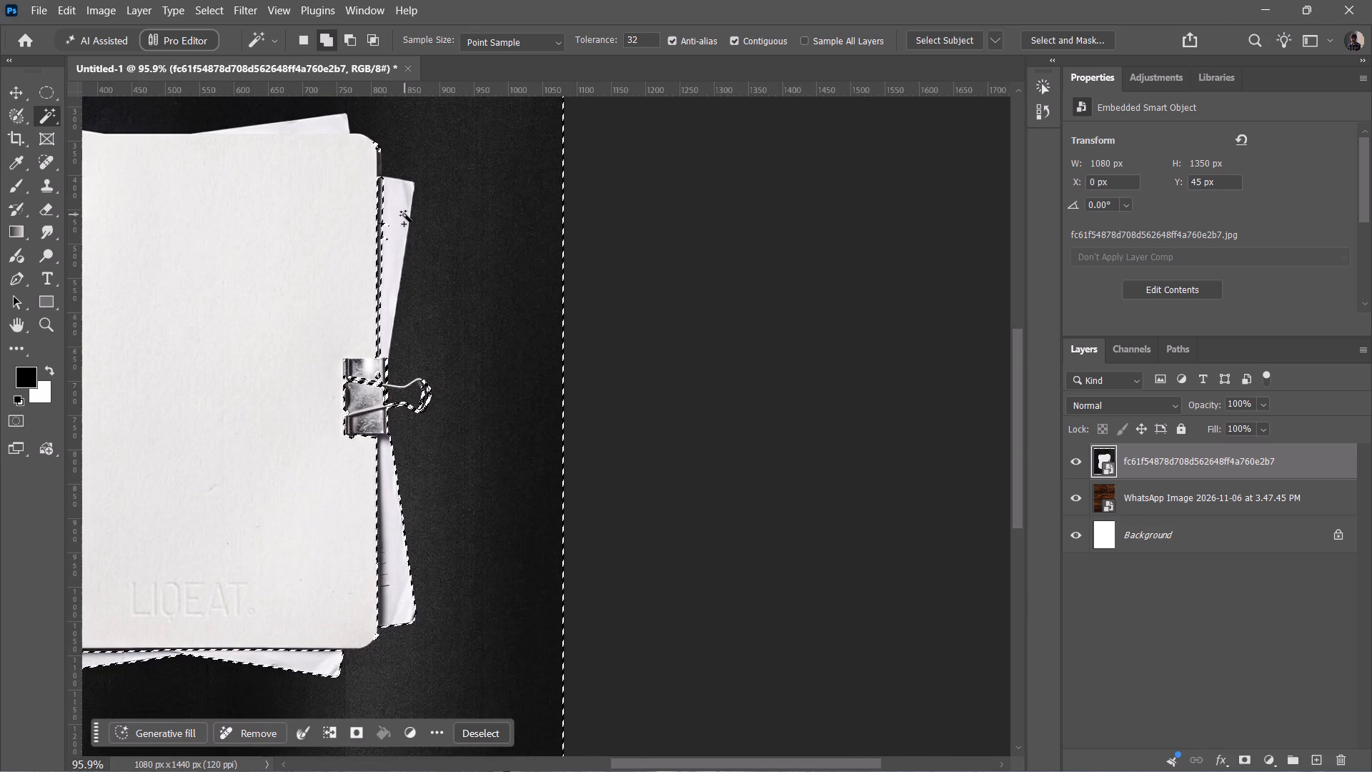
scroll(404, 214, left, 2)
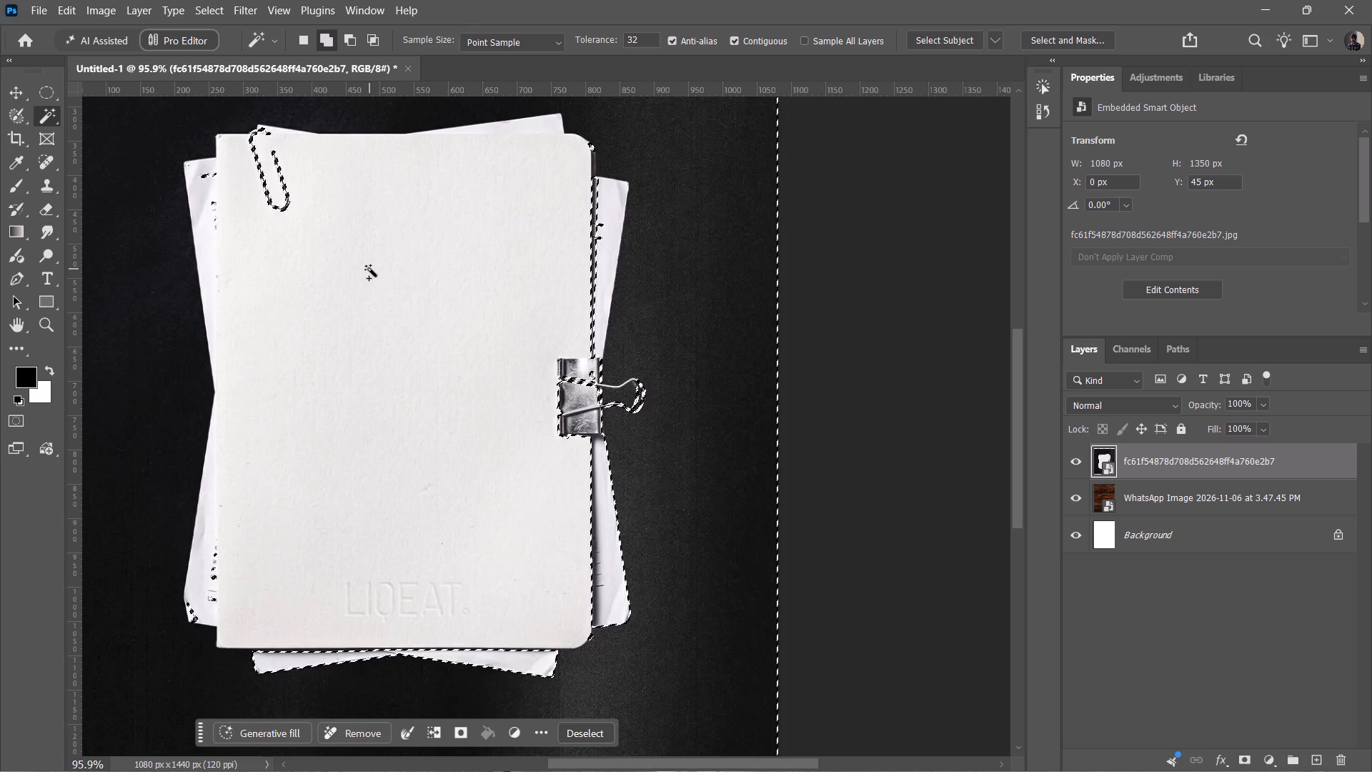
click(285, 267)
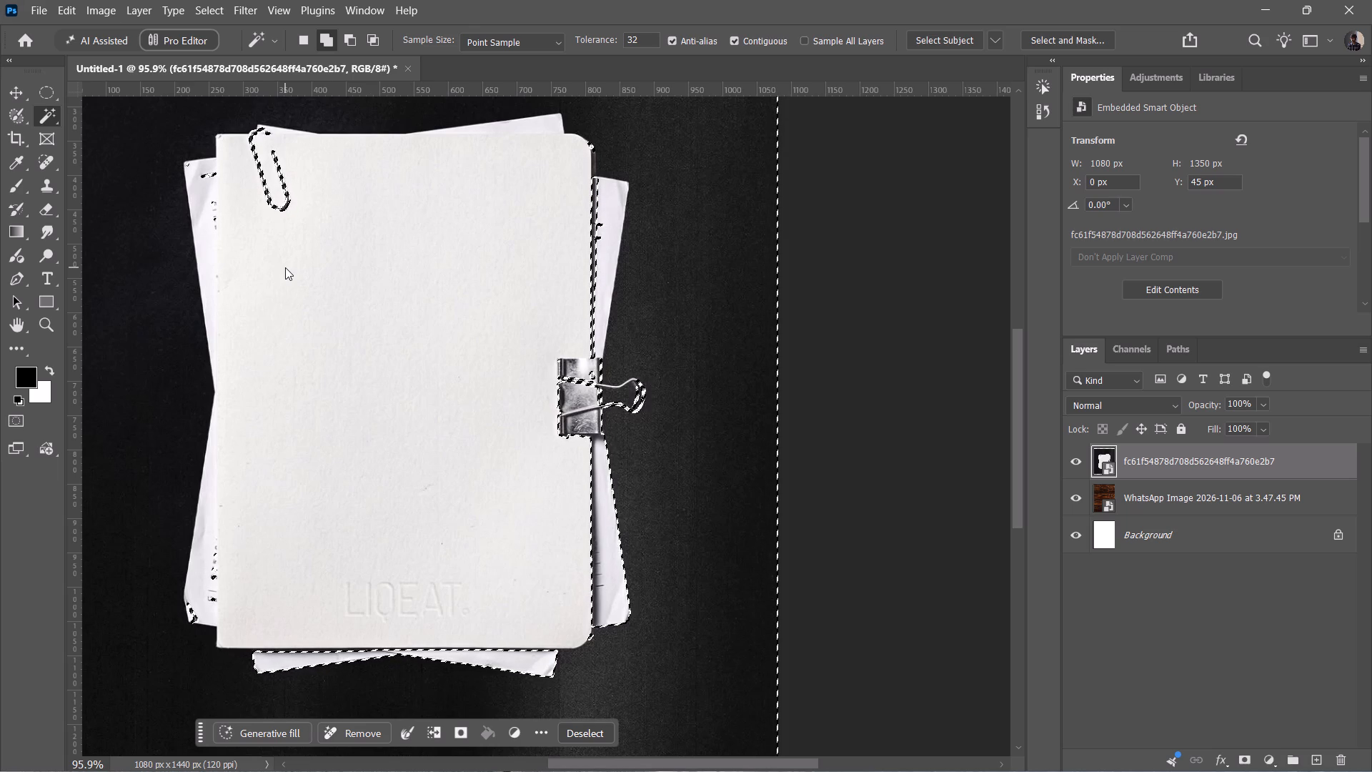
click(314, 140)
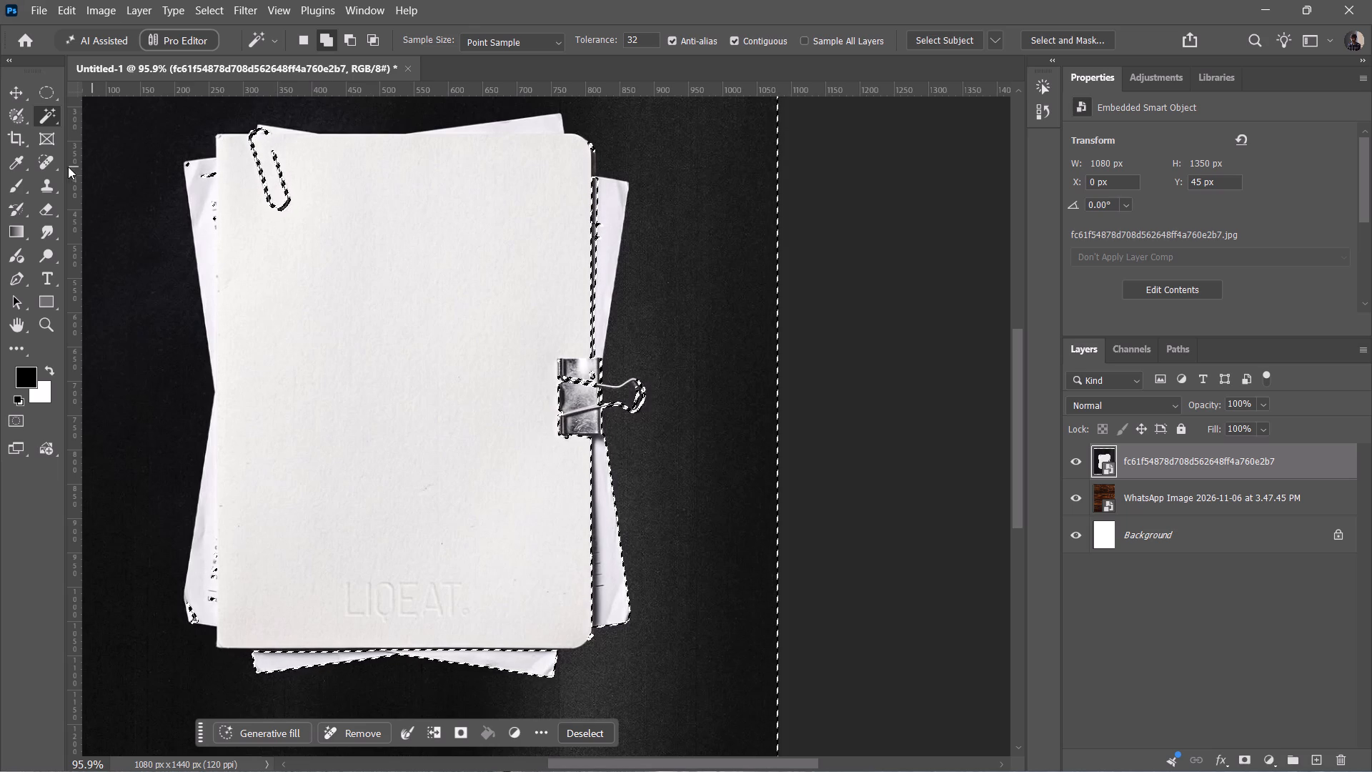
Try painting with the Selection Brush in Add mode on the black backdrop around the paper stack's upper-left corner.
click(45, 87)
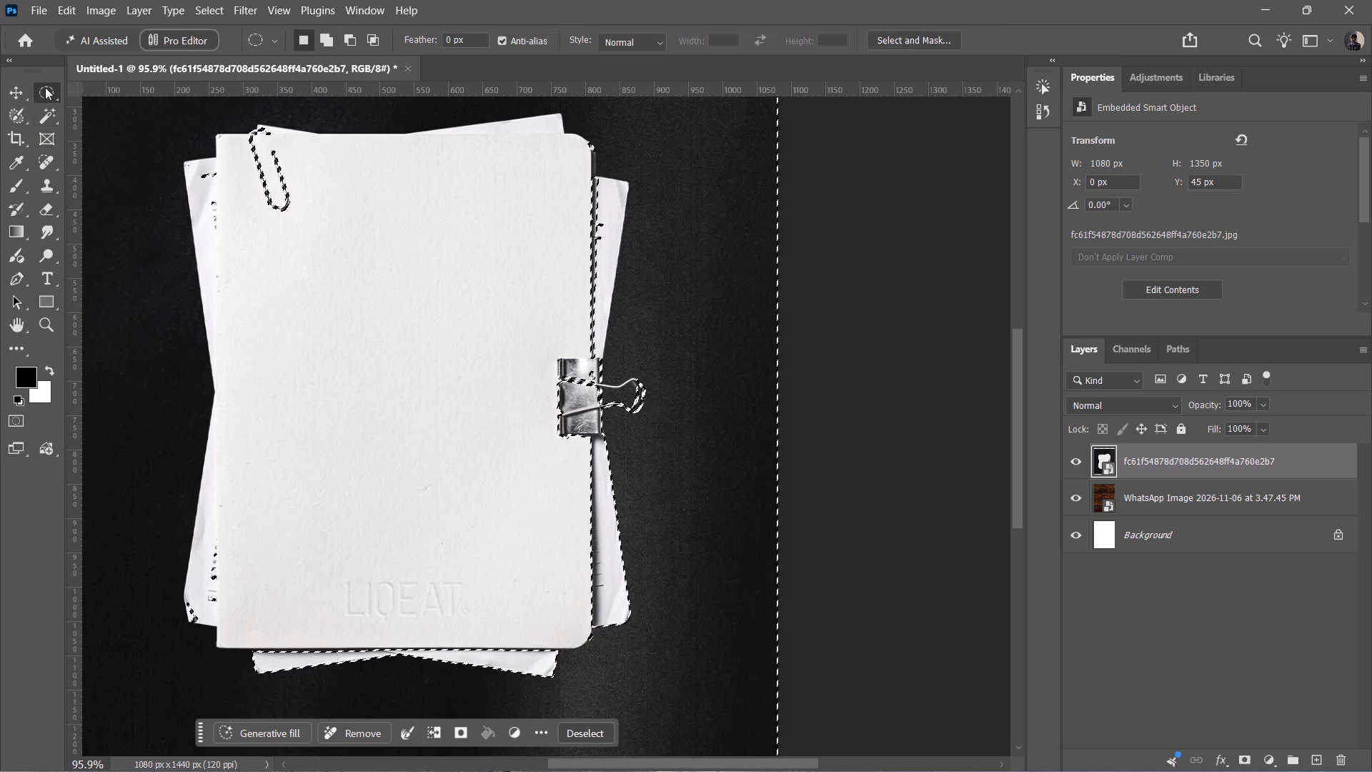
click(26, 117)
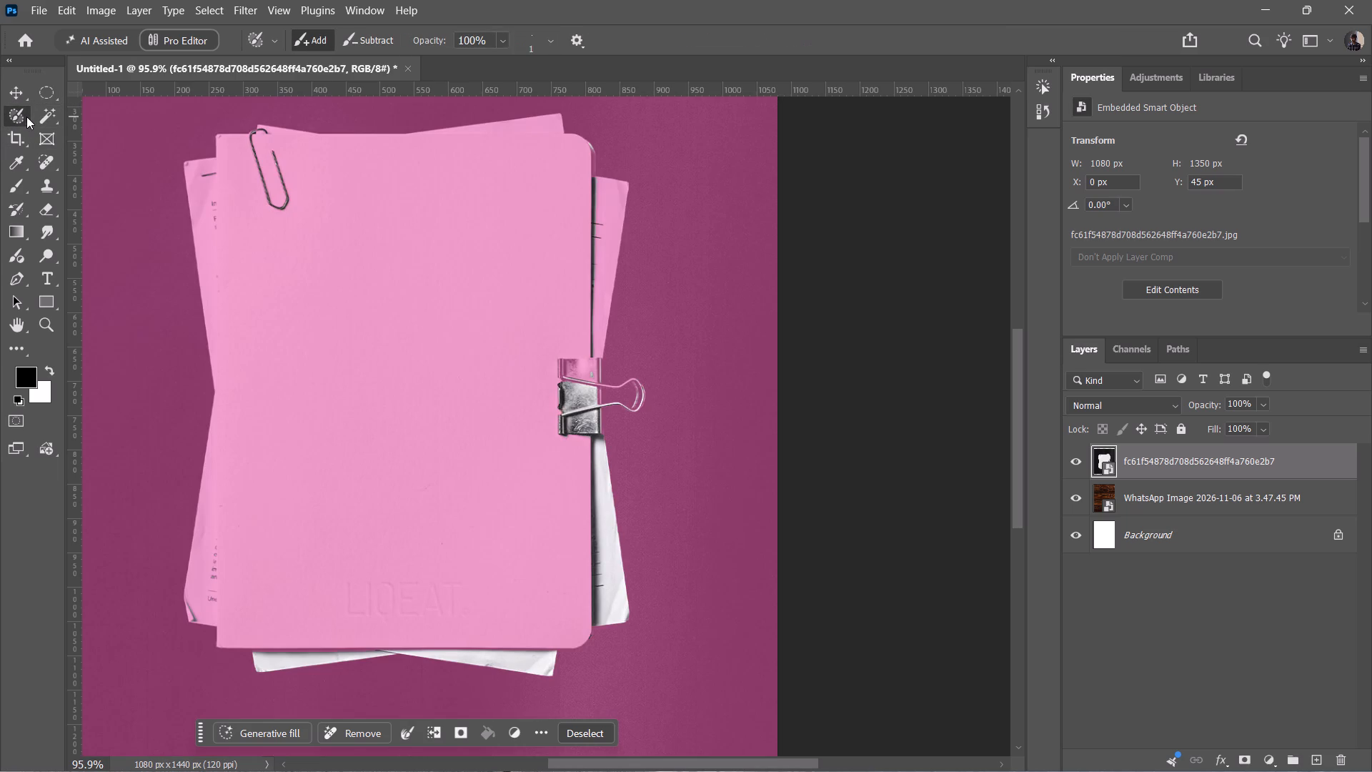
drag(155, 162, 196, 127)
drag(196, 127, 131, 229)
drag(131, 229, 127, 277)
Sample the front sheet's upper-left area and lower corners and the left rear sheet with the Magic Wand, adding to the selection.
click(36, 116)
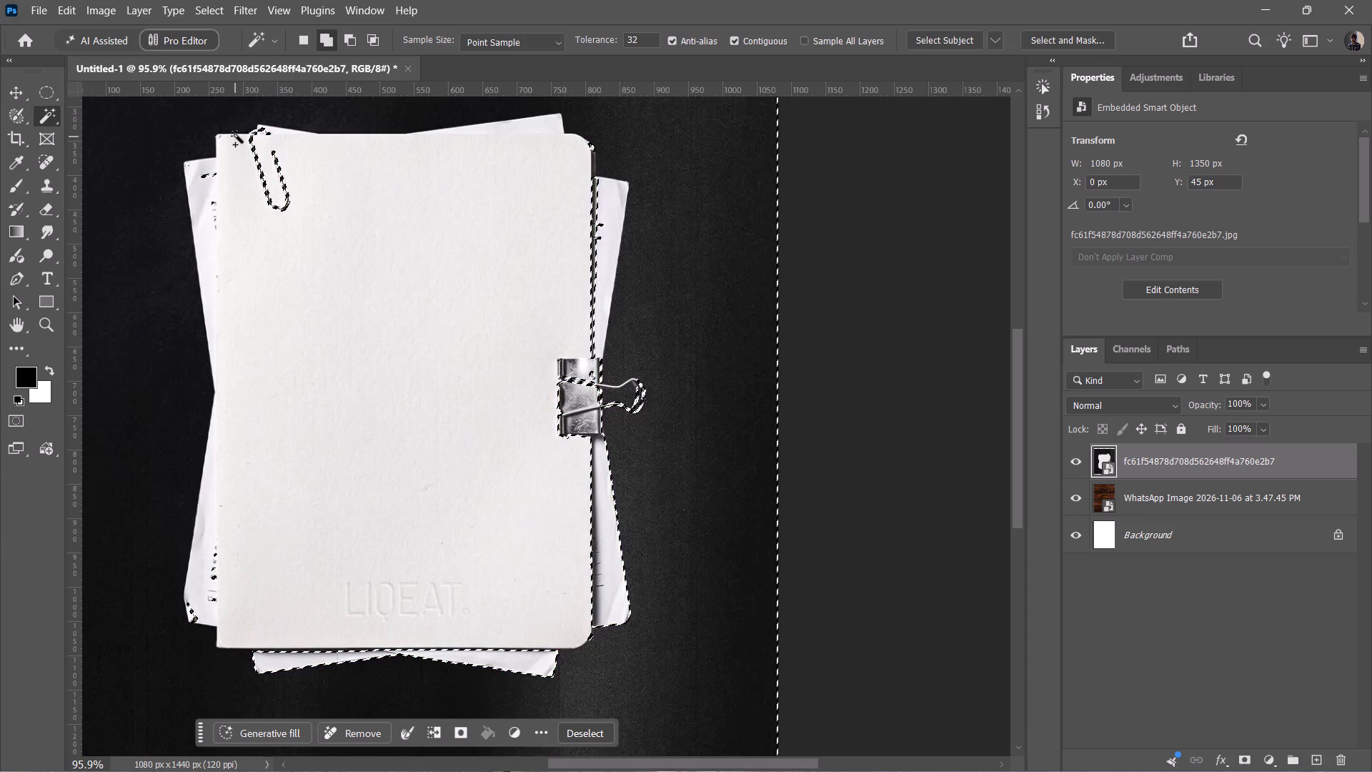
drag(236, 135, 242, 177)
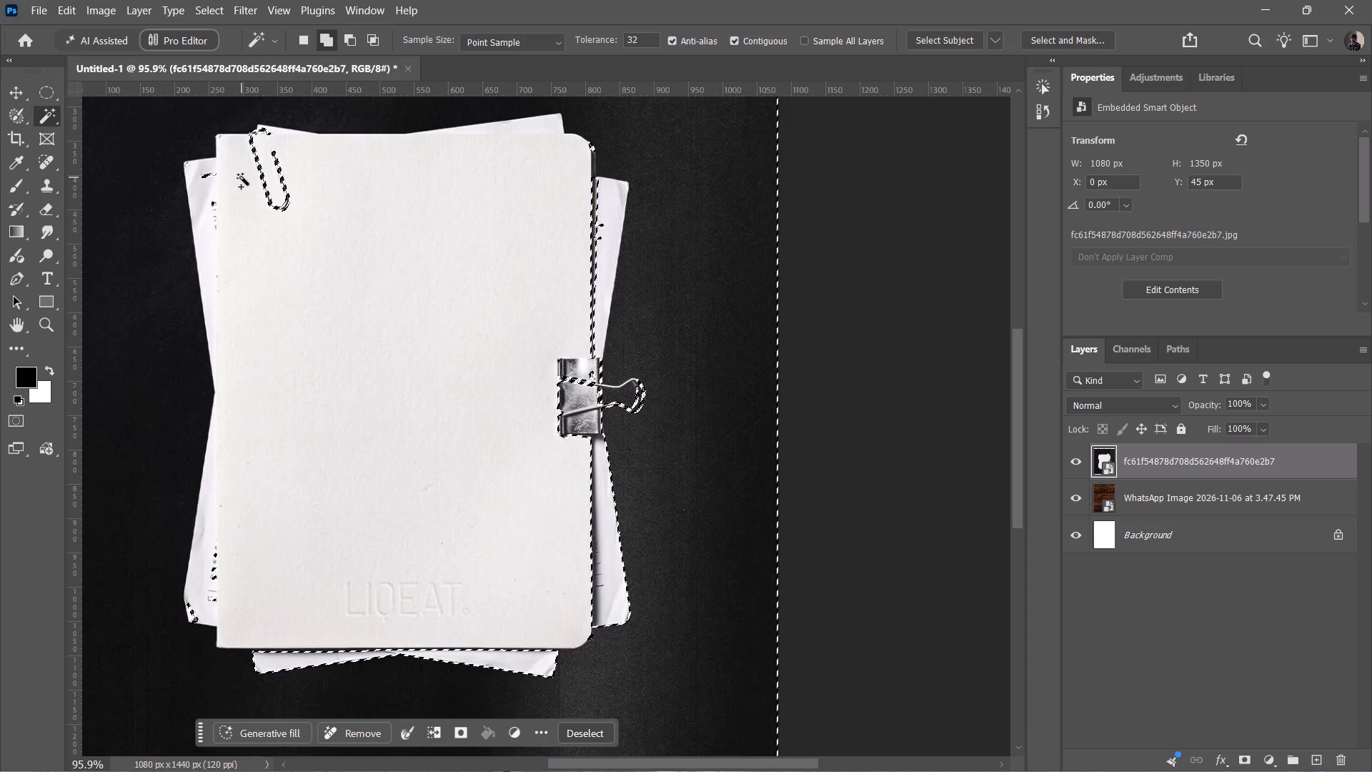
click(279, 144)
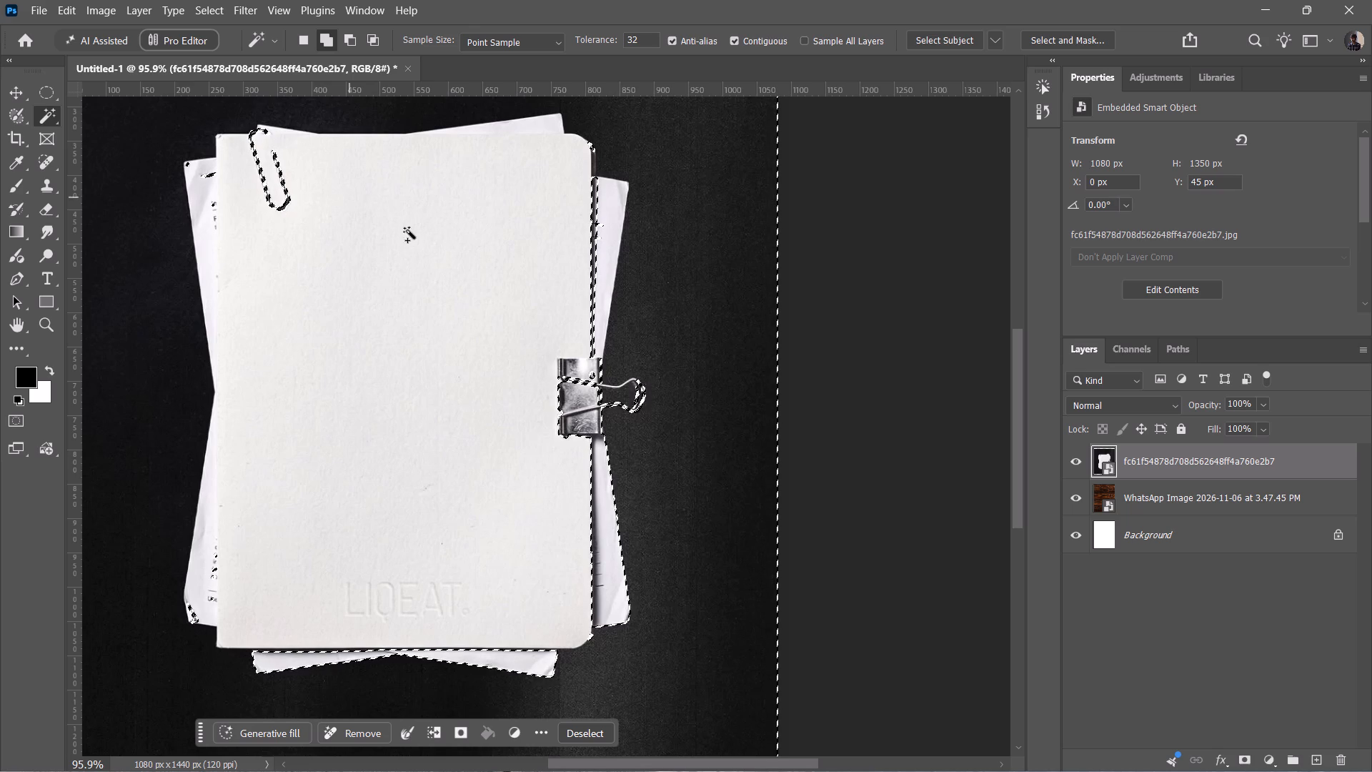
click(581, 641)
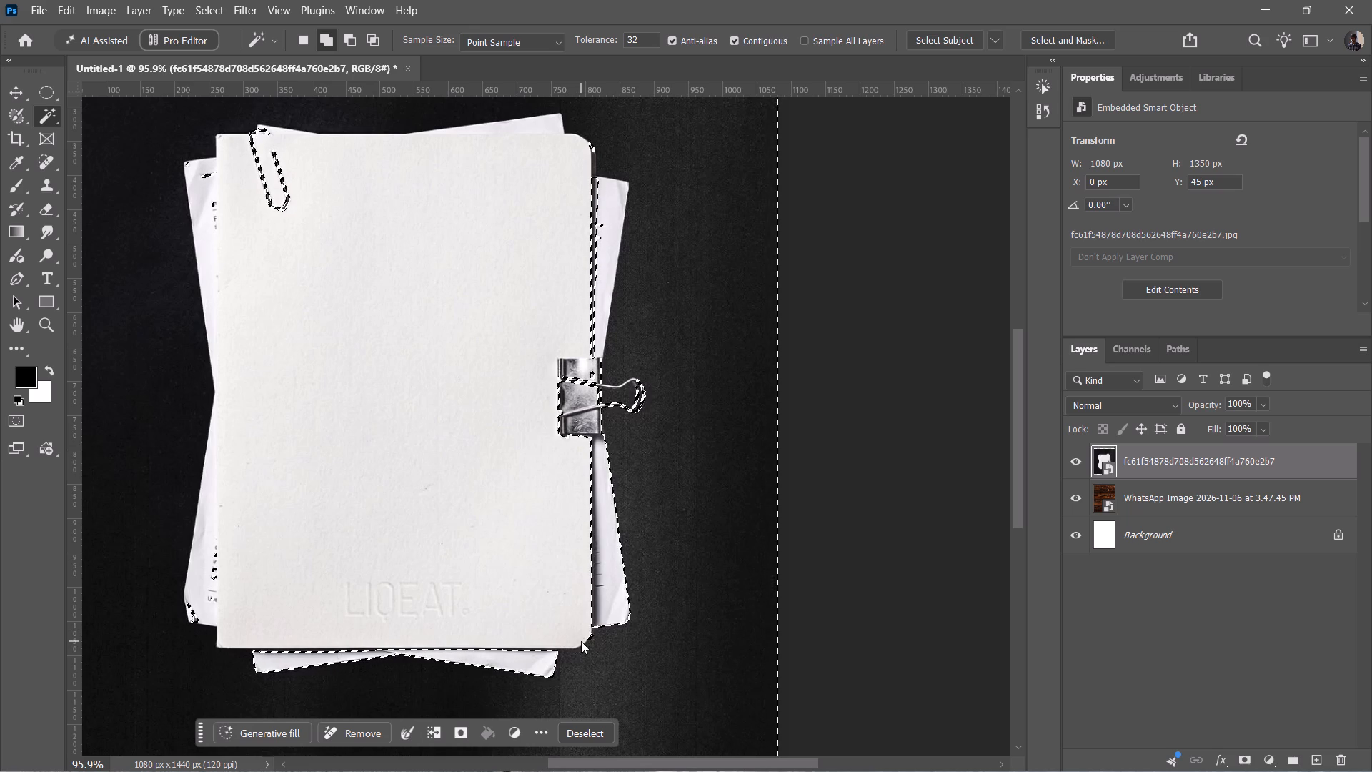
click(226, 612)
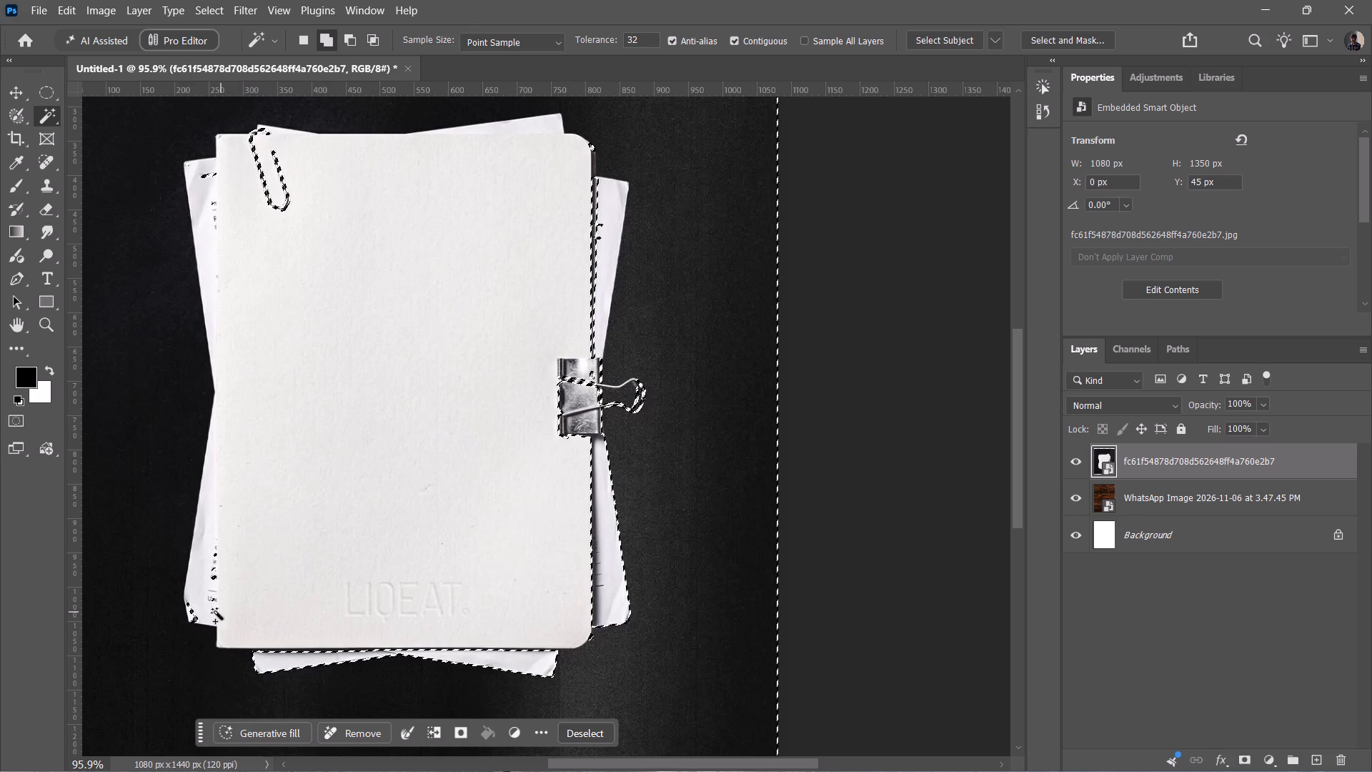
click(193, 561)
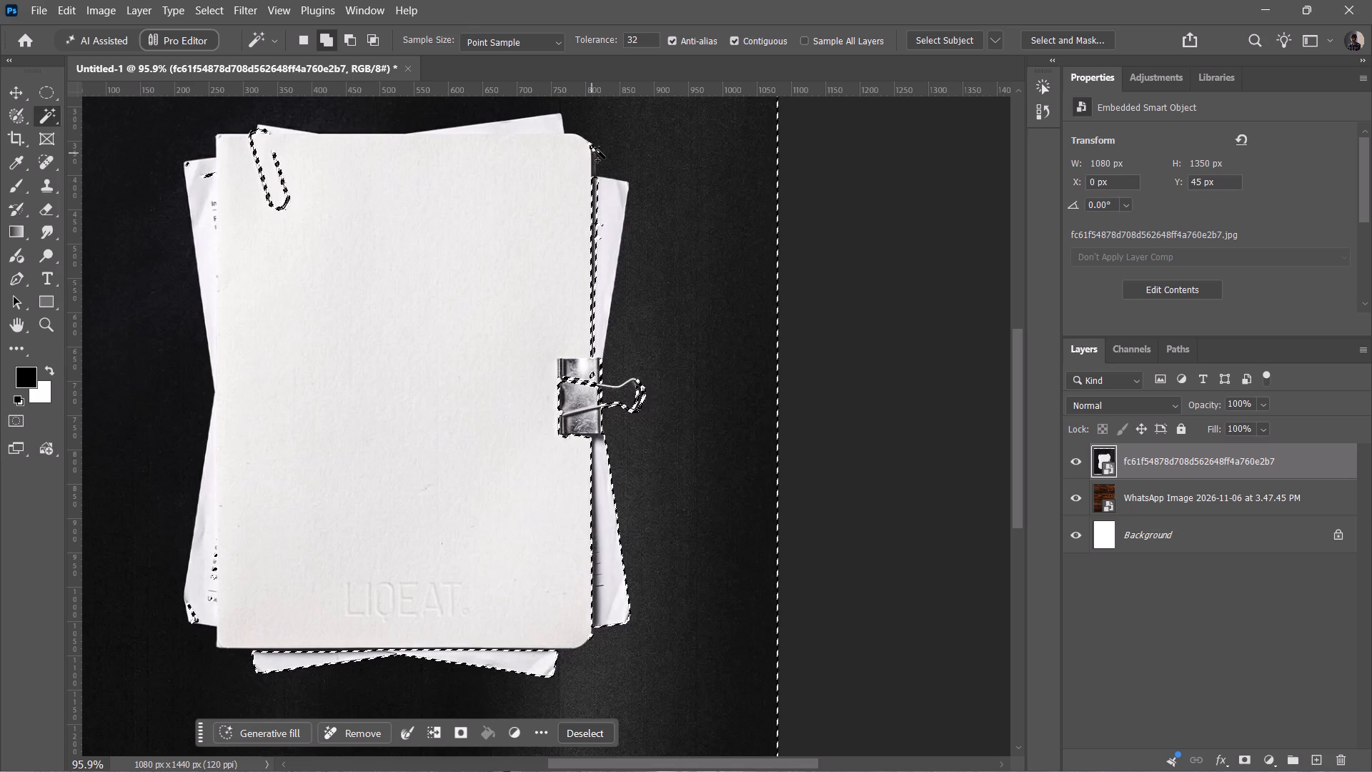
Extend the selection with the Magic Wand at the front sheet's upper-right corner gap, the top rear sheet and the left rear sheet.
click(552, 132)
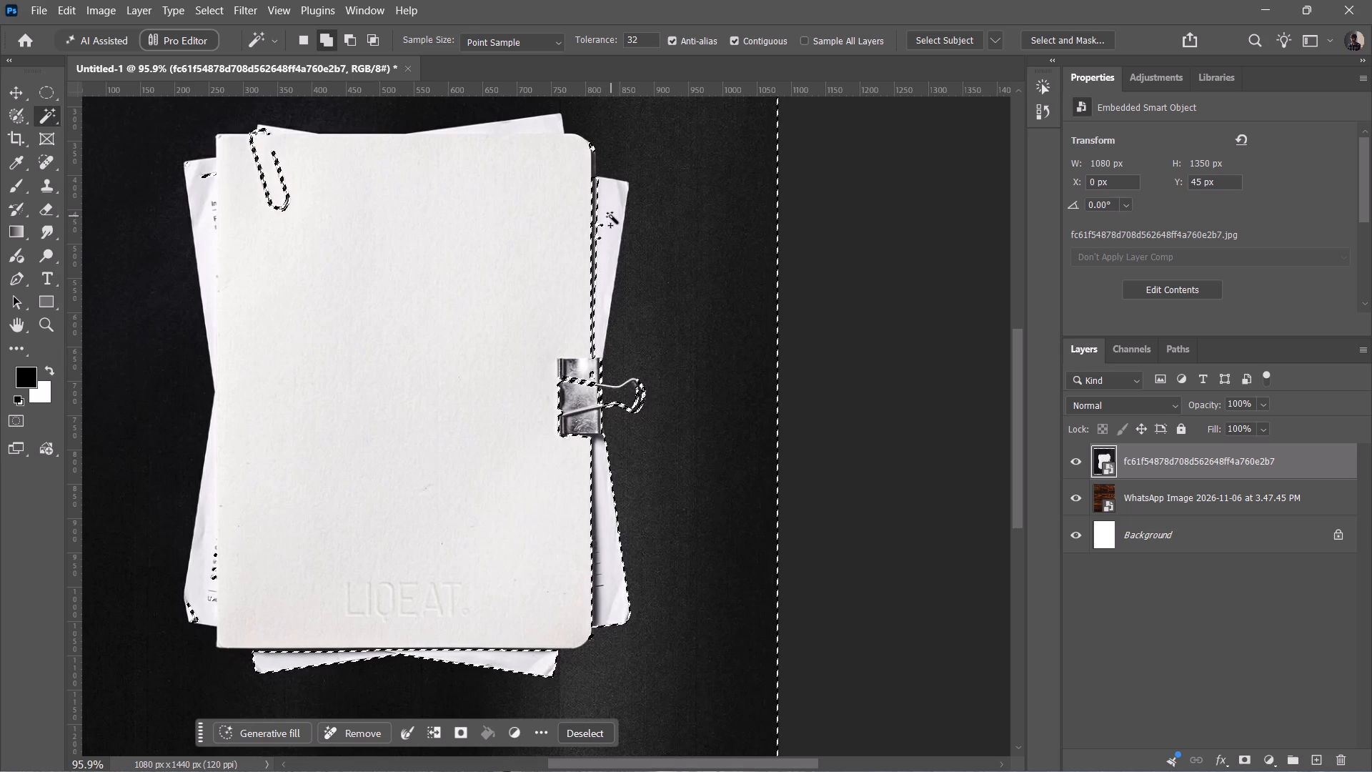
click(593, 167)
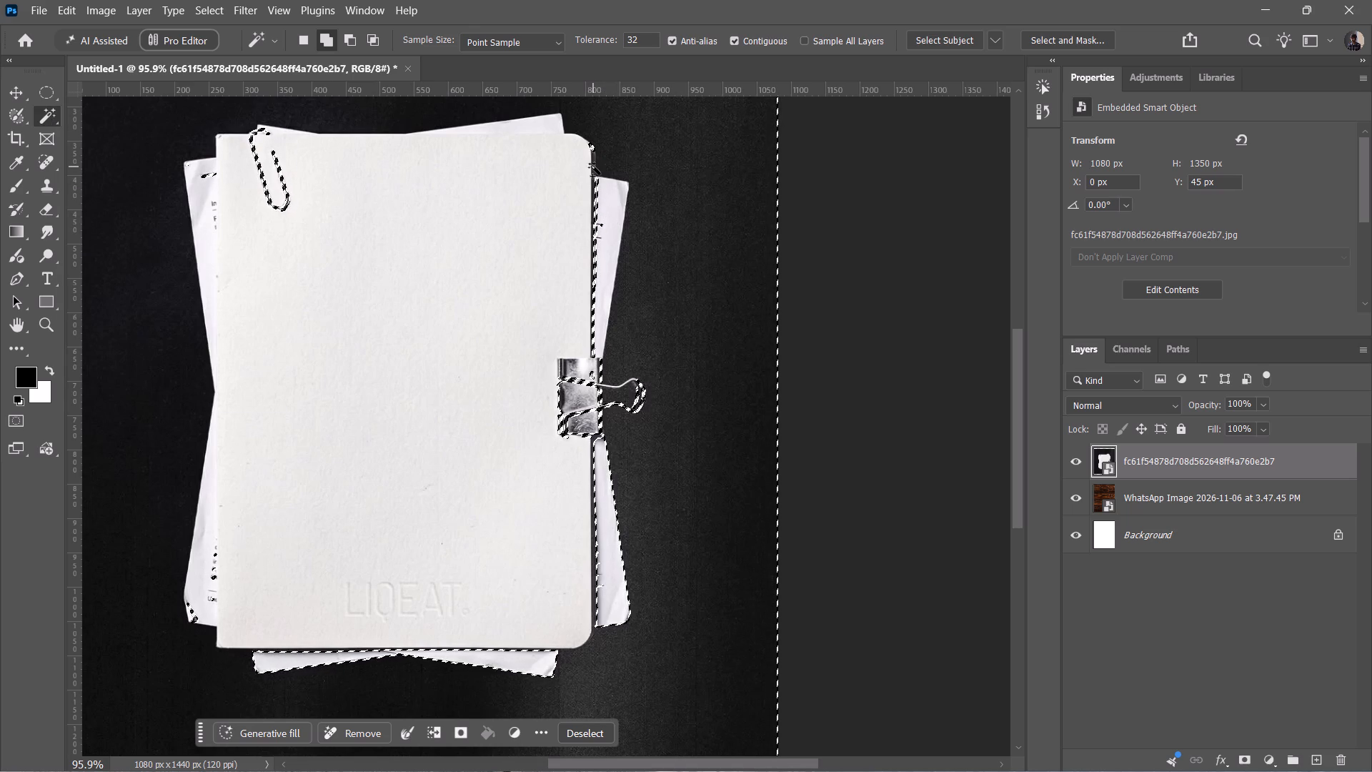
click(597, 163)
click(606, 179)
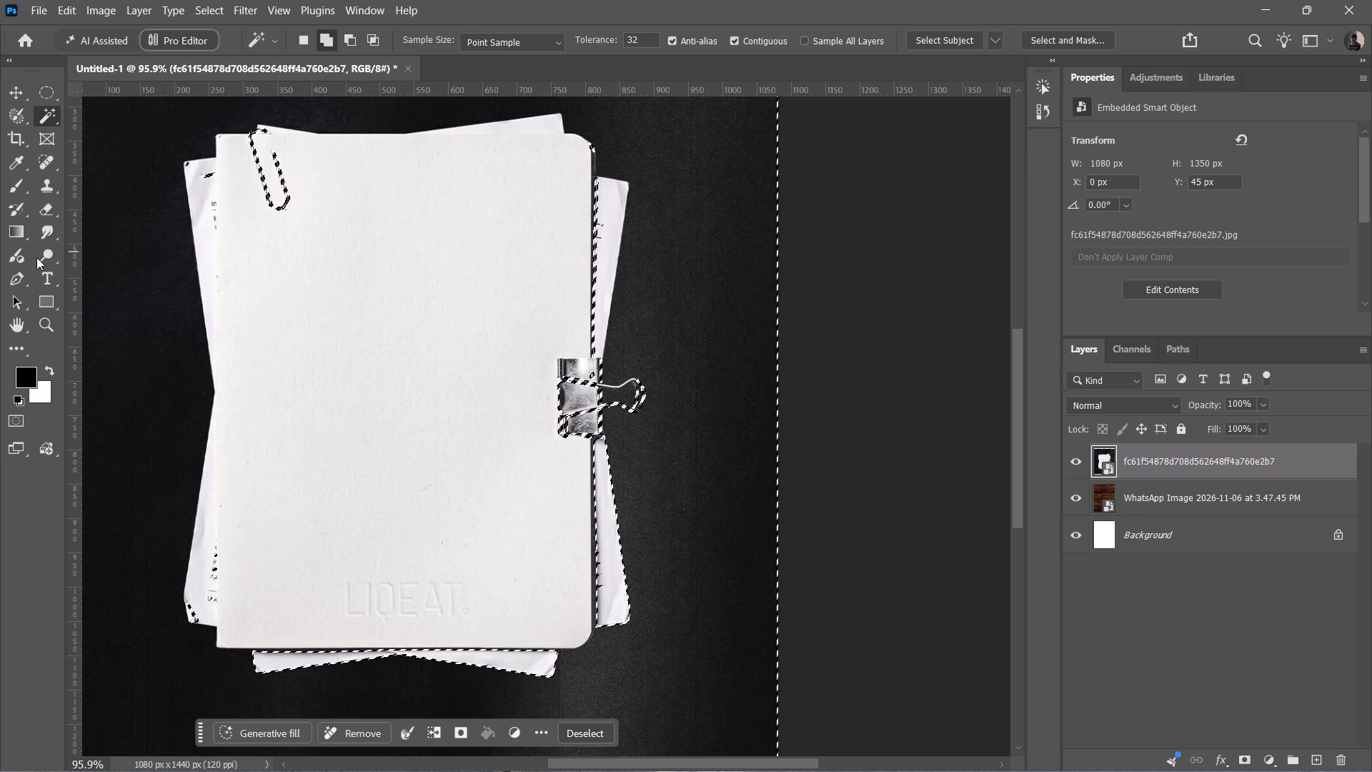
click(51, 112)
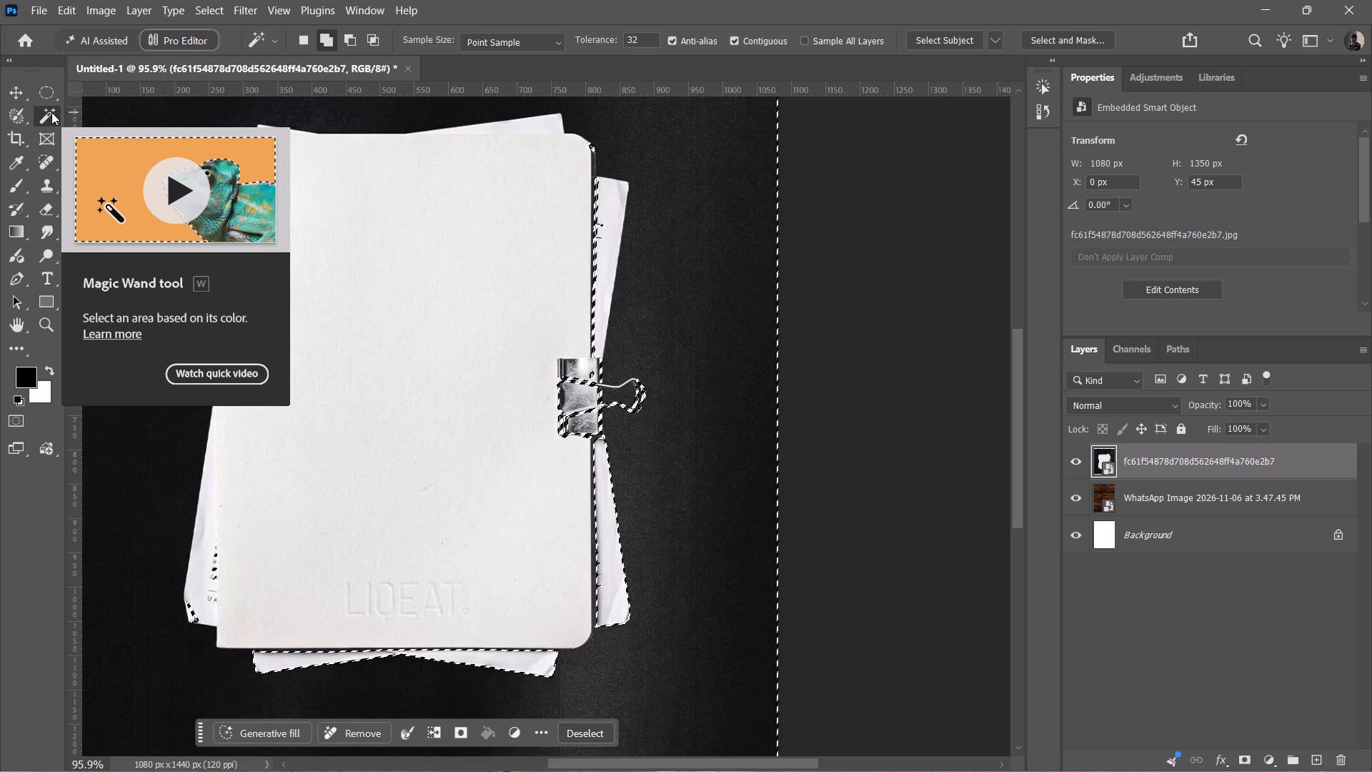
click(540, 120)
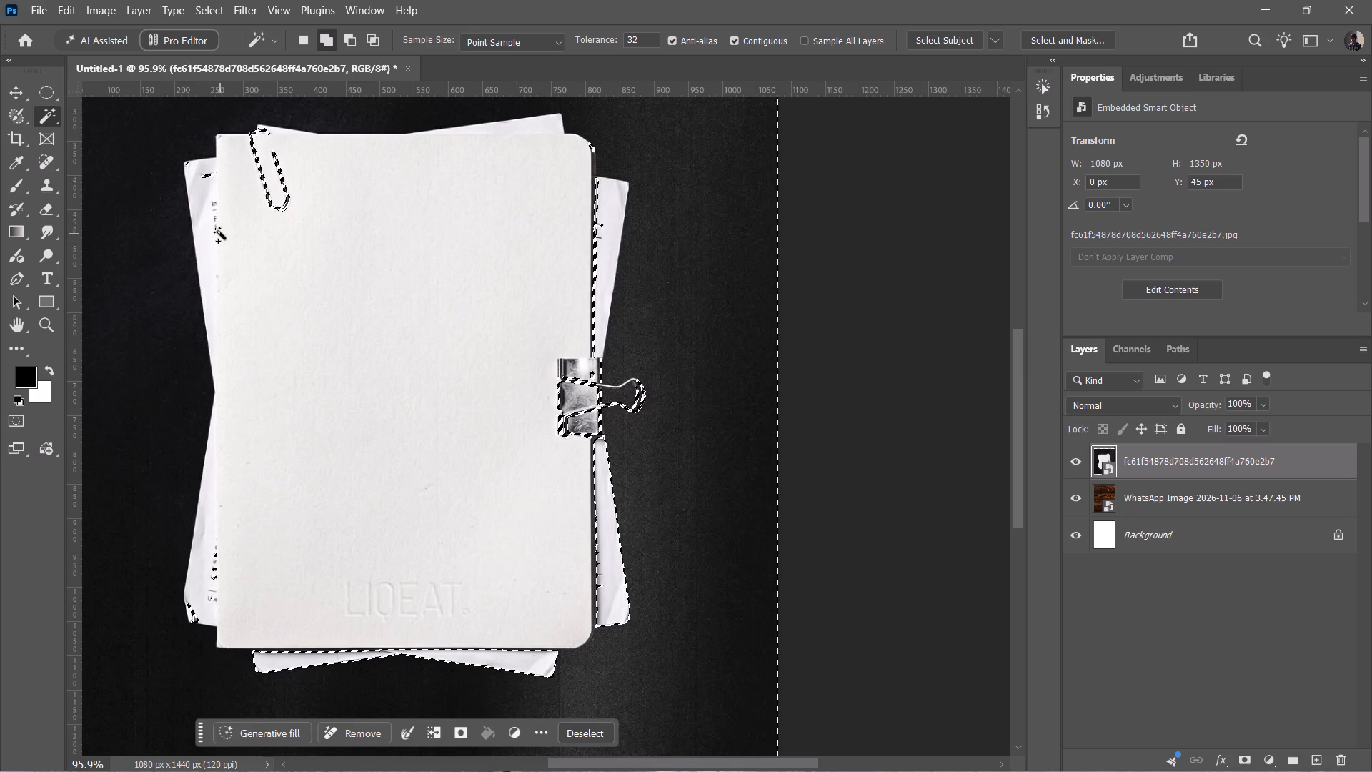
click(204, 217)
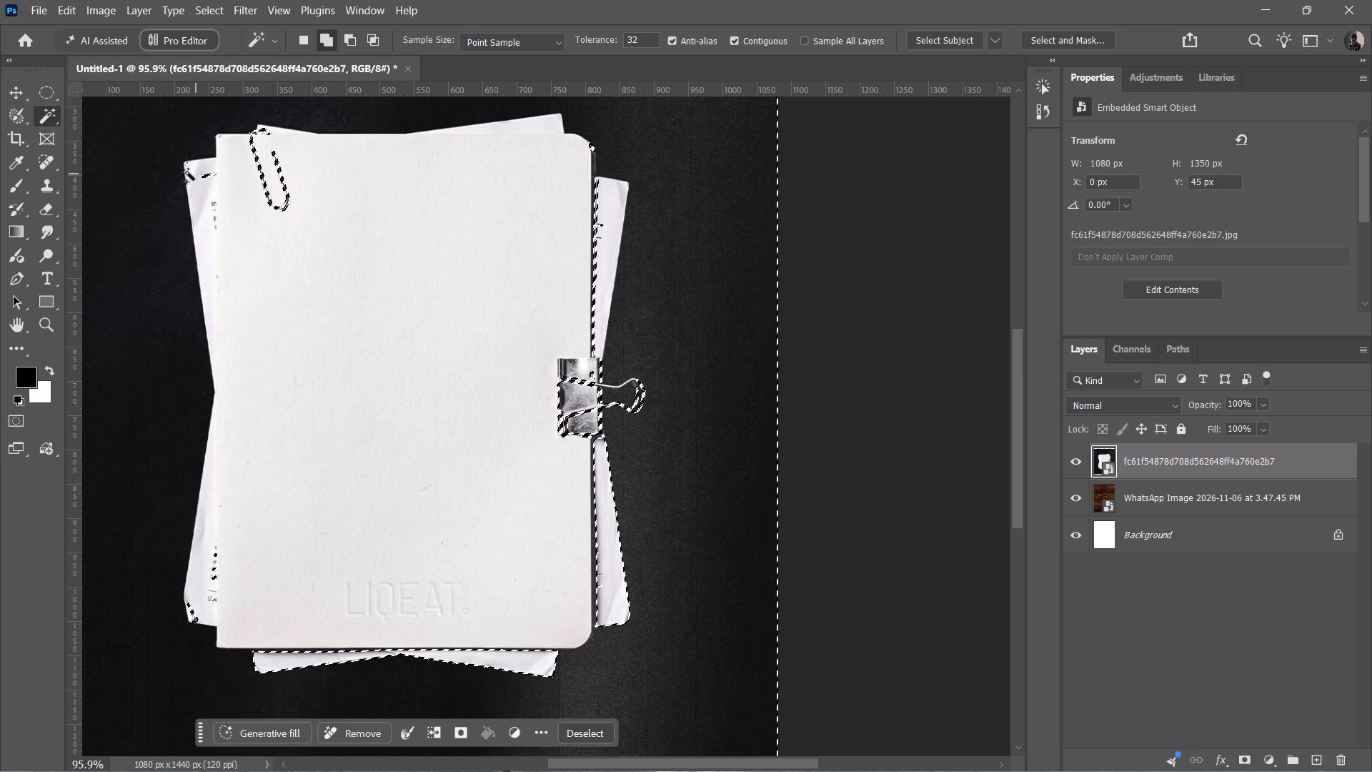
Paint thin strokes with the 1 px Selection Brush in Add mode over the right rear sheet below the binder clip.
click(16, 124)
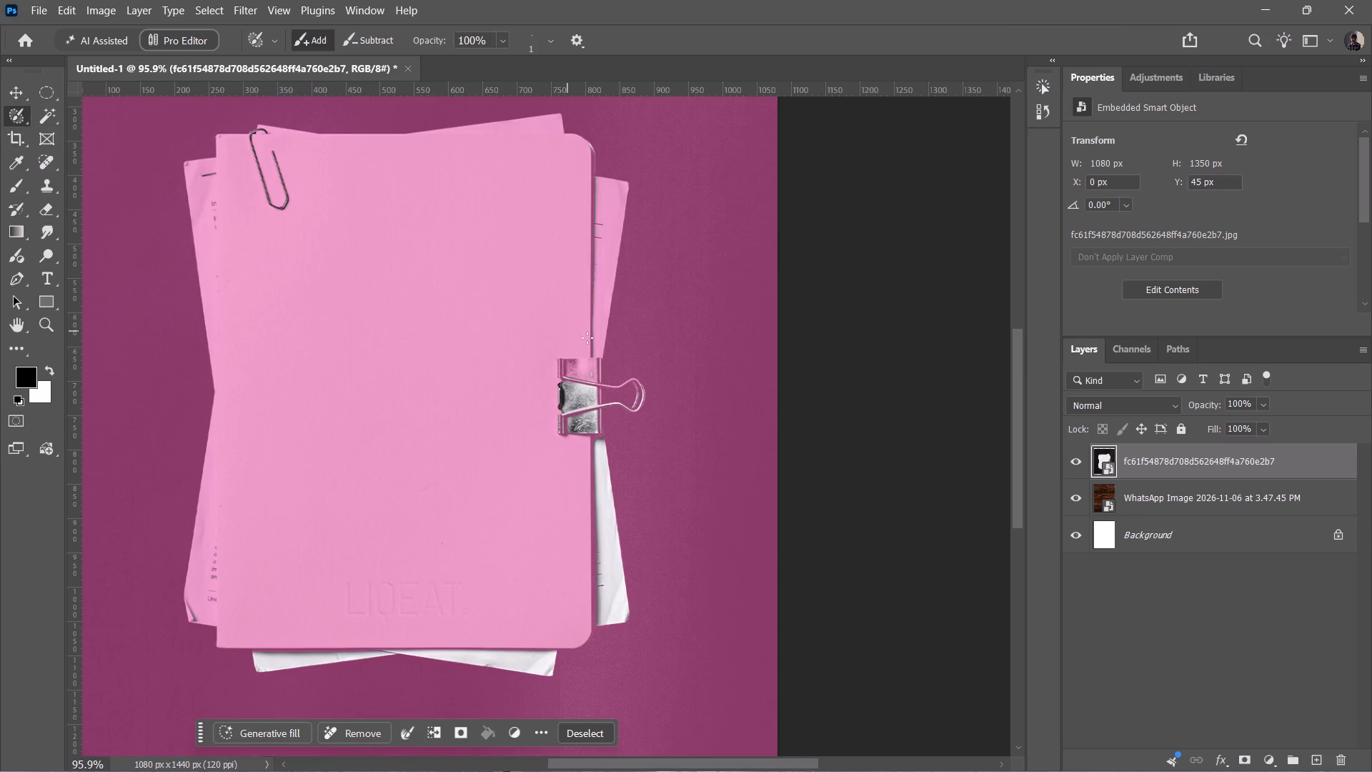
drag(607, 550, 614, 520)
drag(614, 520, 605, 483)
drag(605, 483, 580, 460)
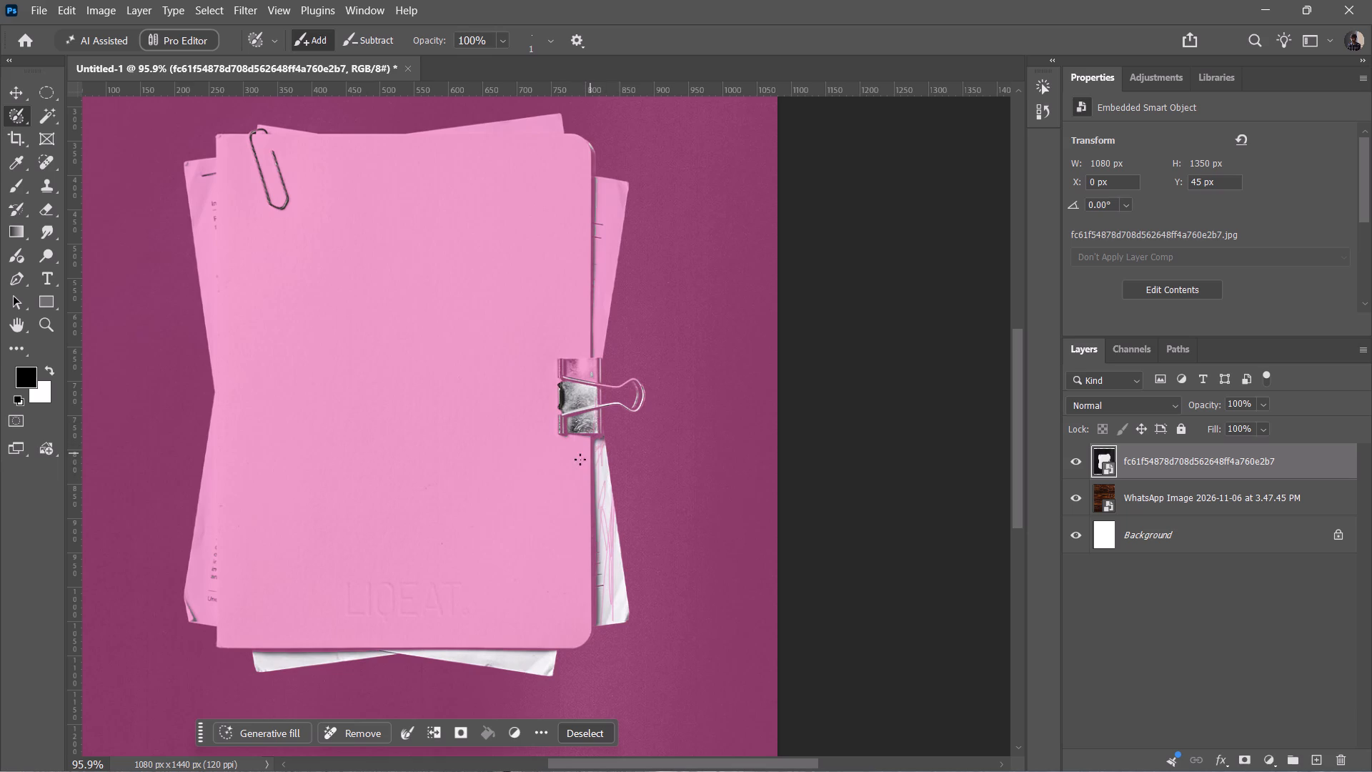
drag(580, 460, 567, 478)
Set the Selection Brush size to 38 px and paint the binder clip, lower-right rear sheet, bottom sheets and lower-left corner into the selection.
click(530, 34)
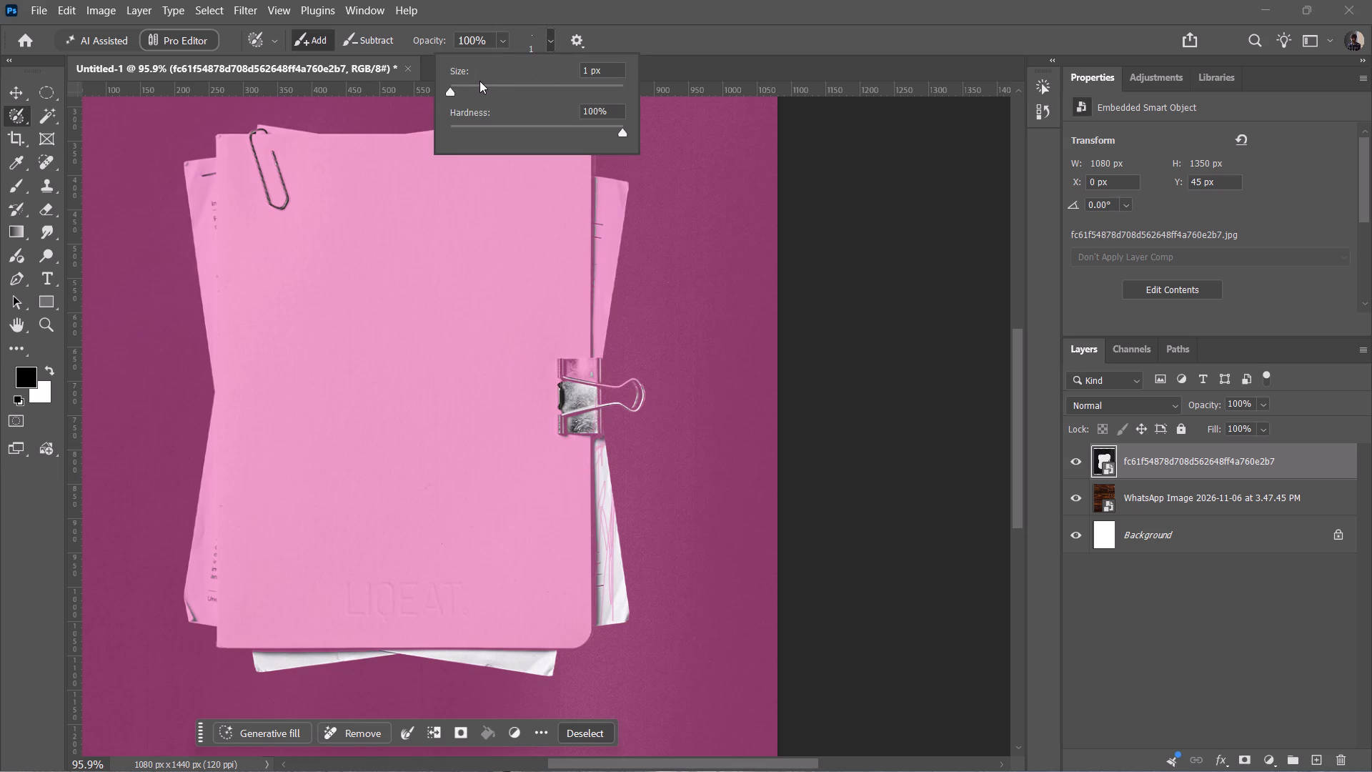
click(479, 81)
click(483, 88)
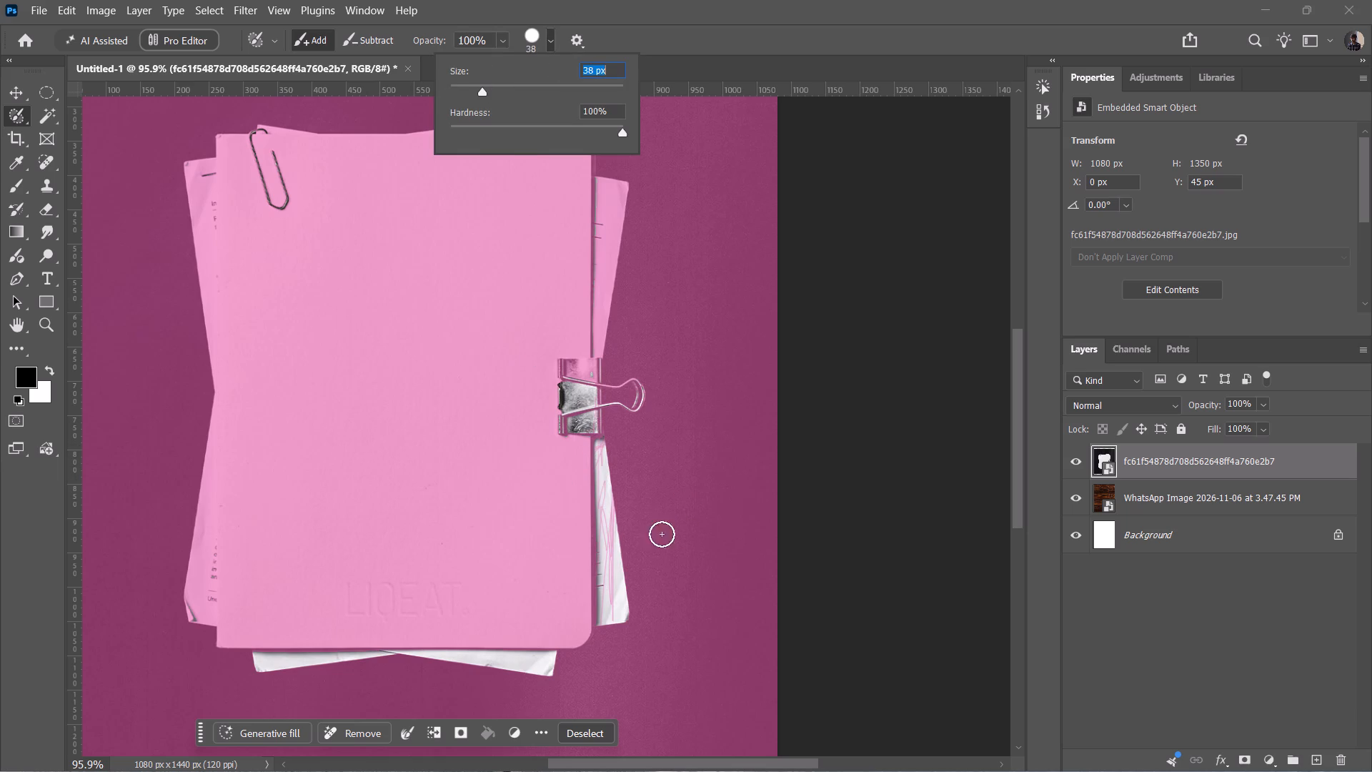
drag(608, 508, 585, 333)
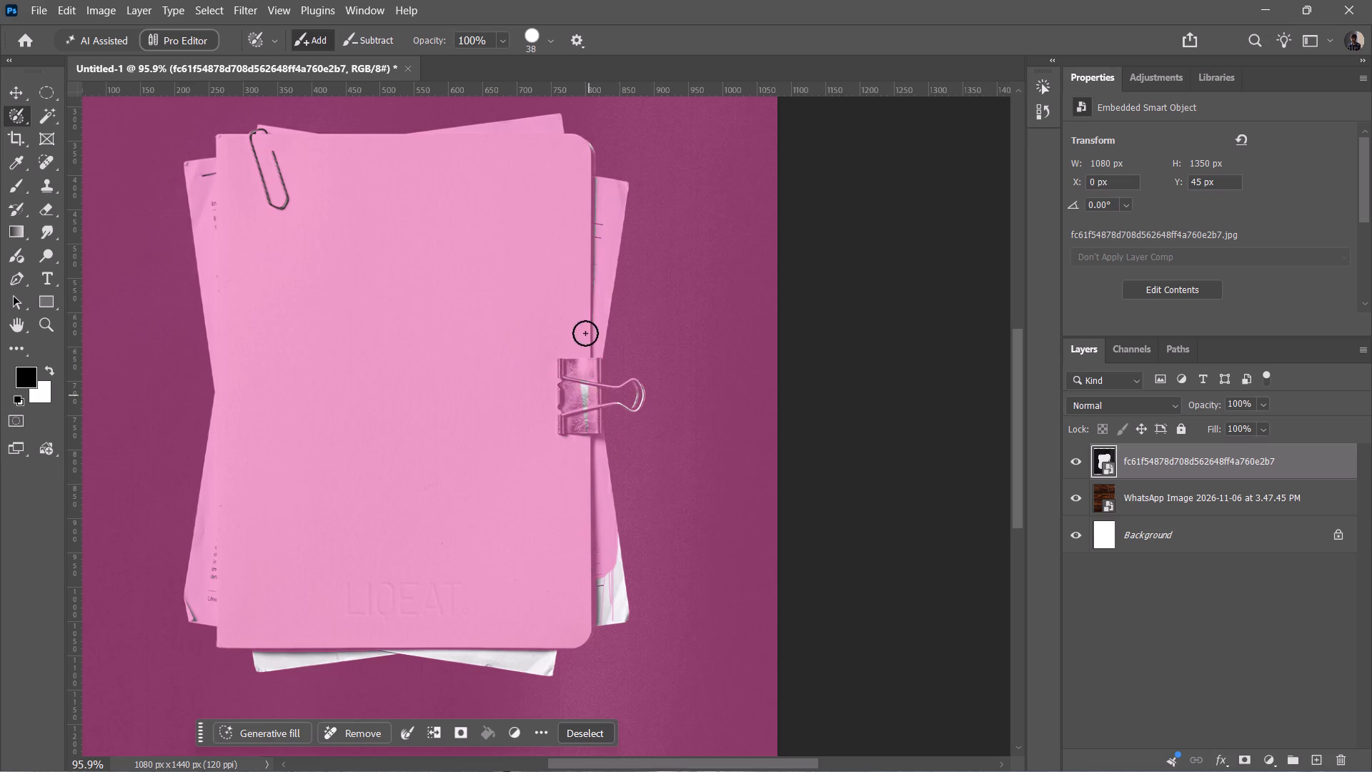
drag(585, 333, 631, 477)
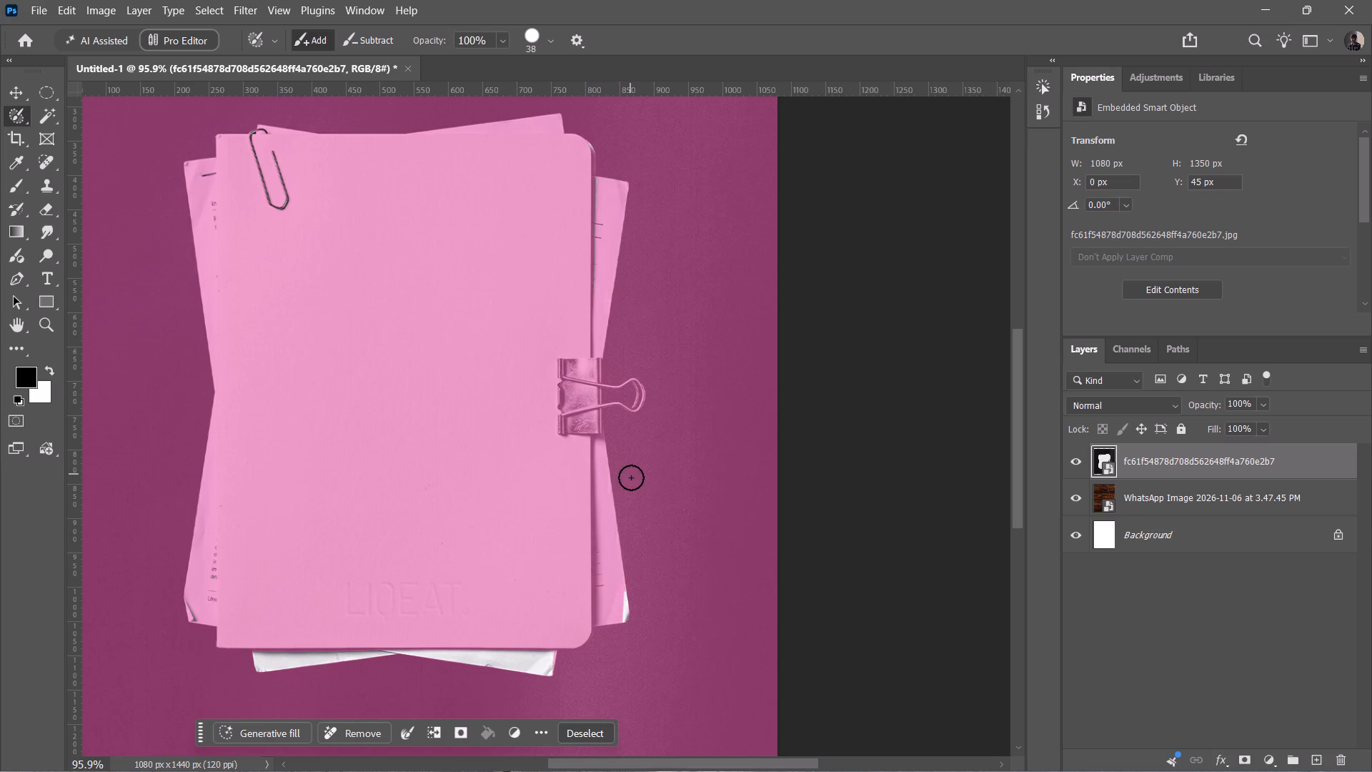
drag(631, 477, 514, 643)
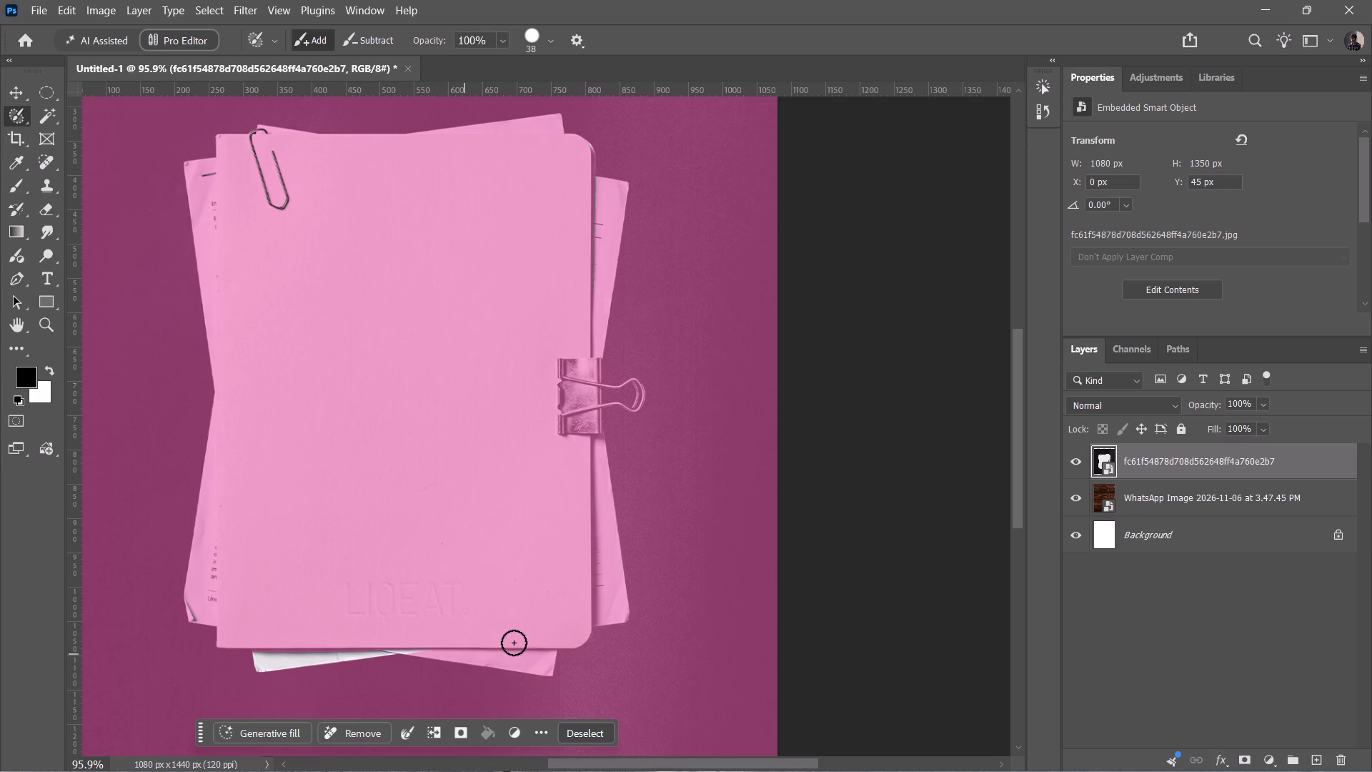
drag(514, 643, 234, 623)
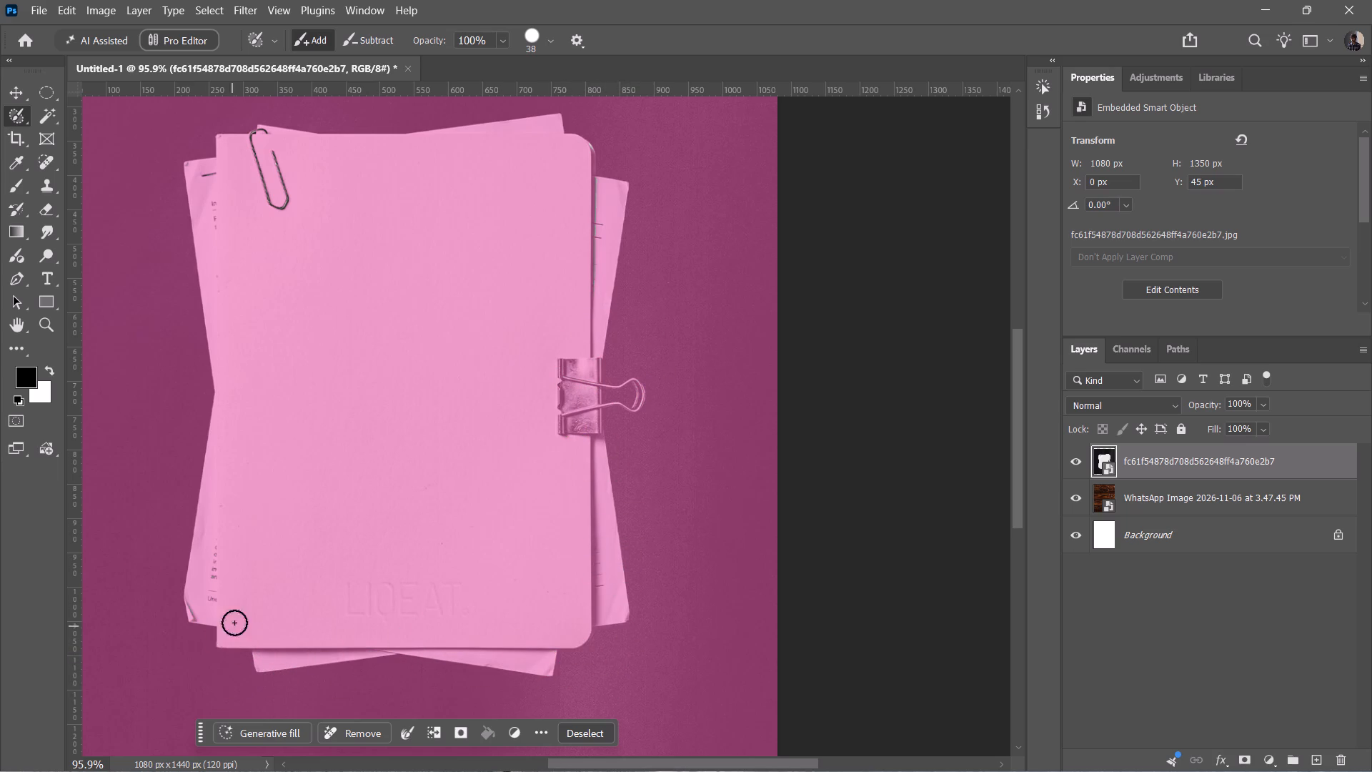
drag(234, 623, 457, 612)
Paint with the Selection Brush in Add mode from the front sheet's upper-right corner to the stack's left edge.
right_click(20, 113)
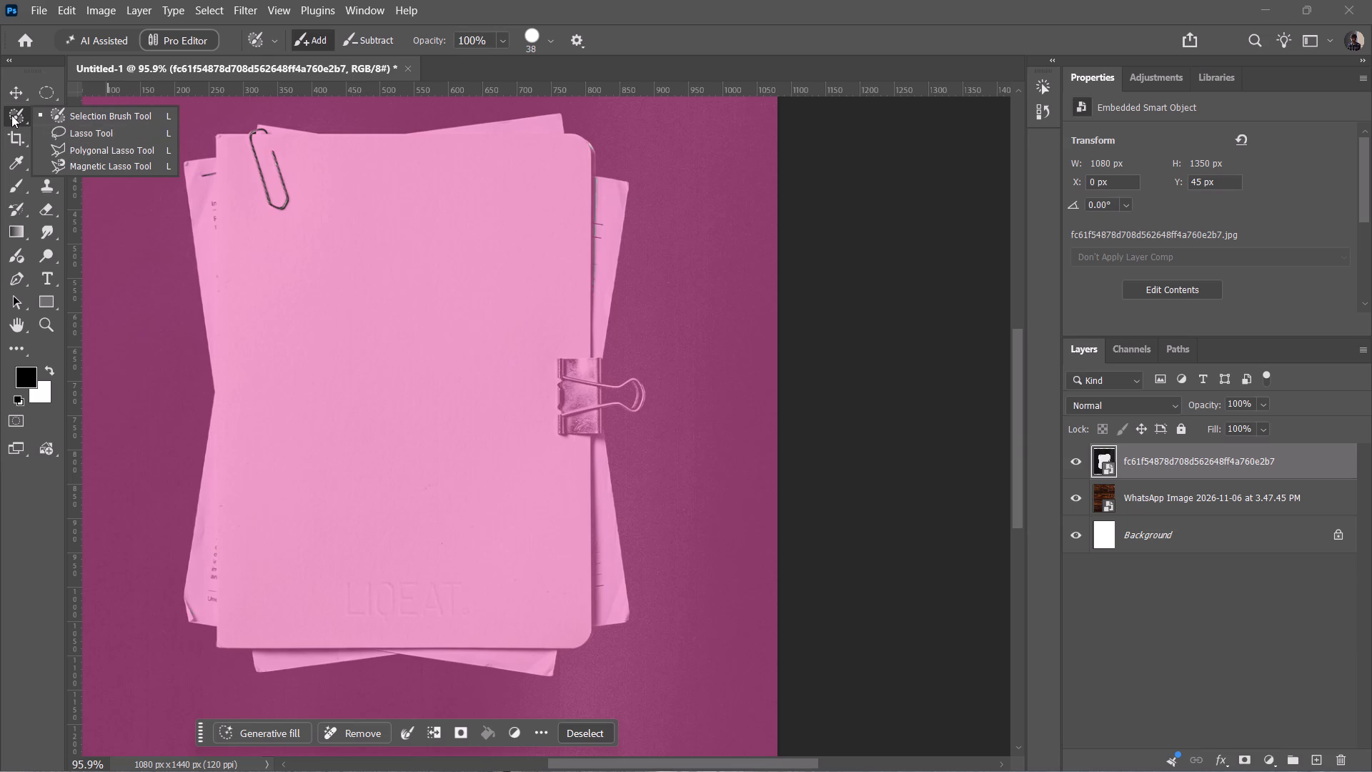
drag(586, 132, 221, 529)
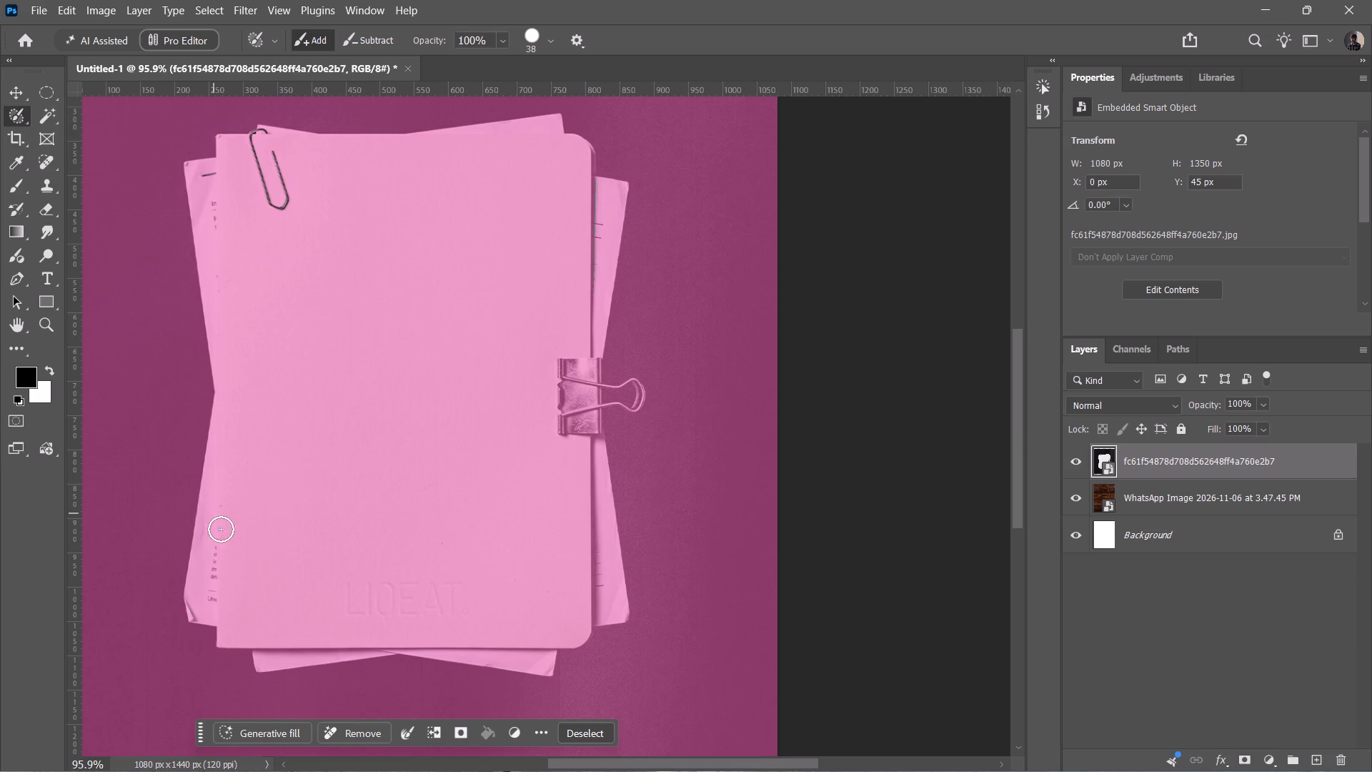
drag(221, 529, 45, 192)
Swap the foreground and background colours and try Selection Brush strokes along the upper-left rear sheet's outer edge.
right_click(14, 110)
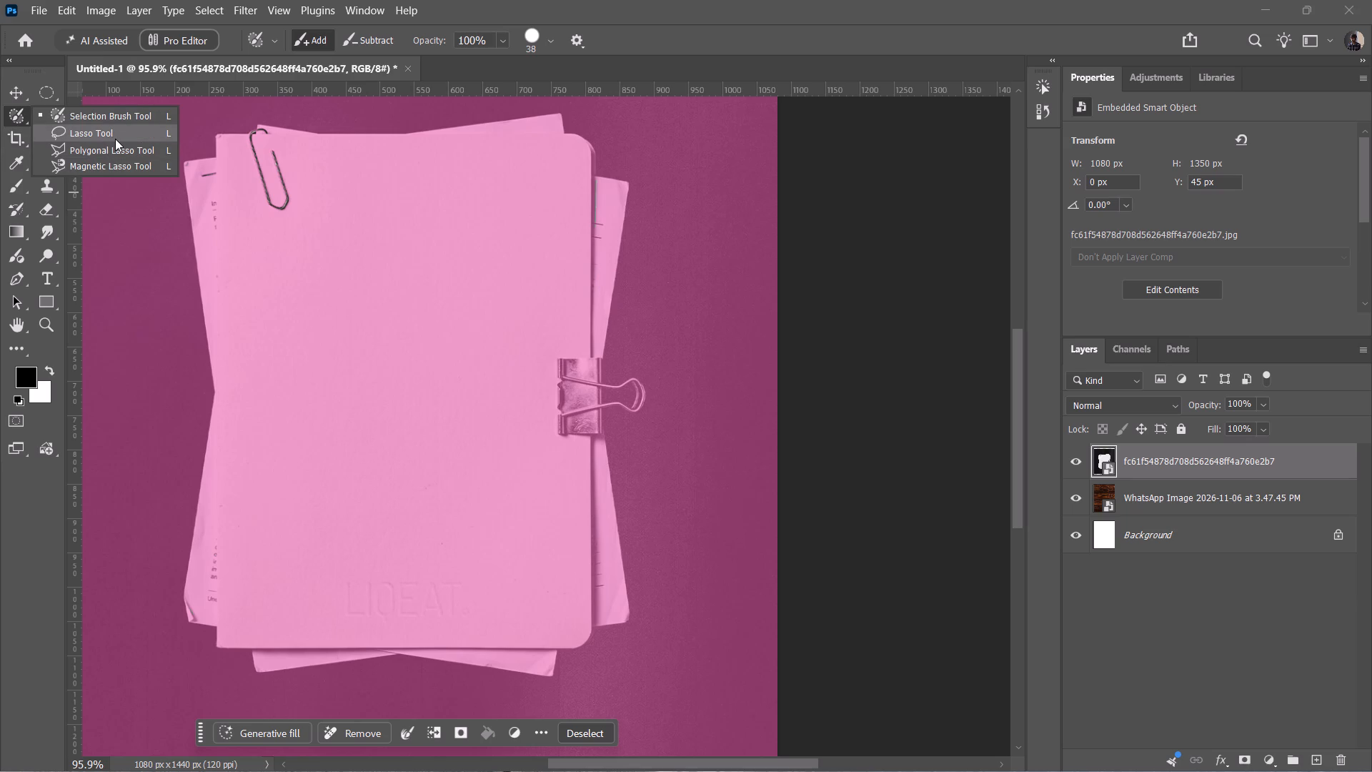
ctrl+alt+scroll(247, 251, down, 5)
scroll(333, 277, left, 1)
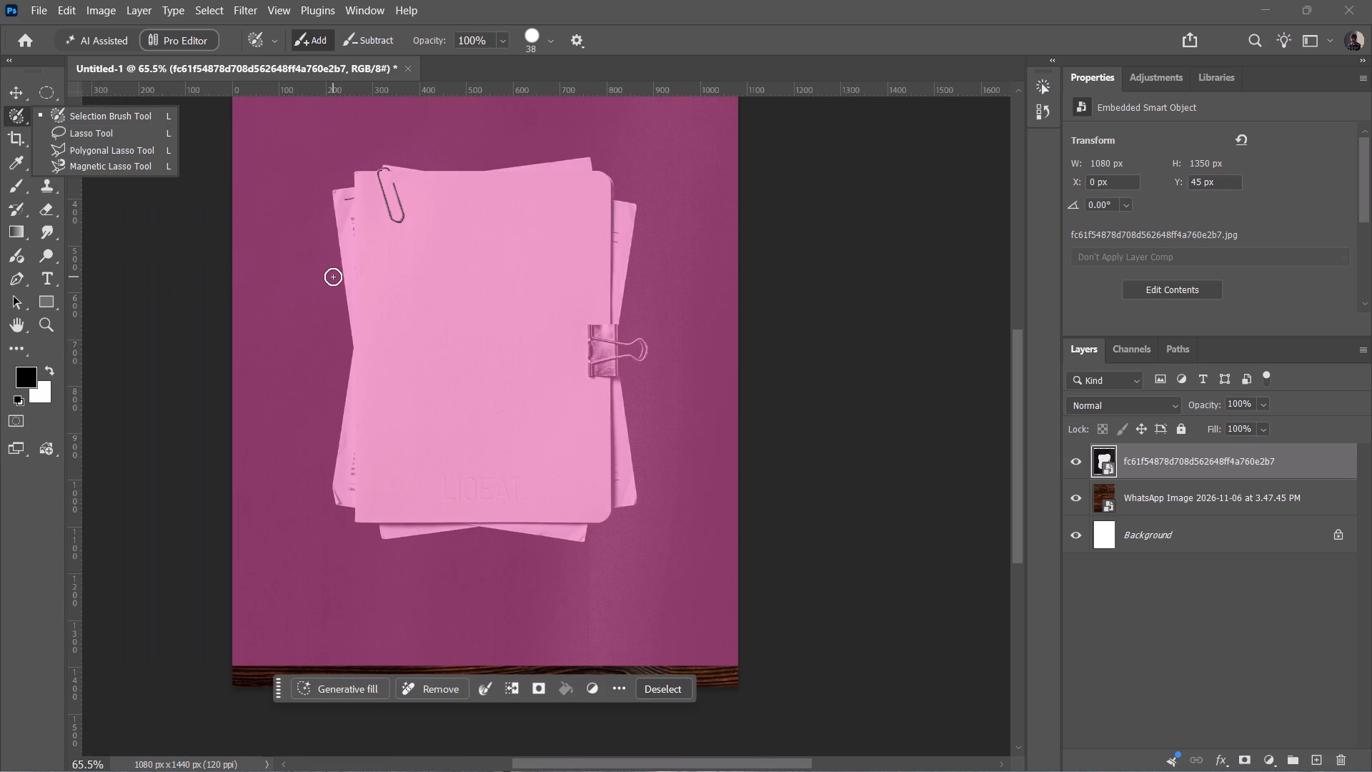
scroll(333, 277, up, 1)
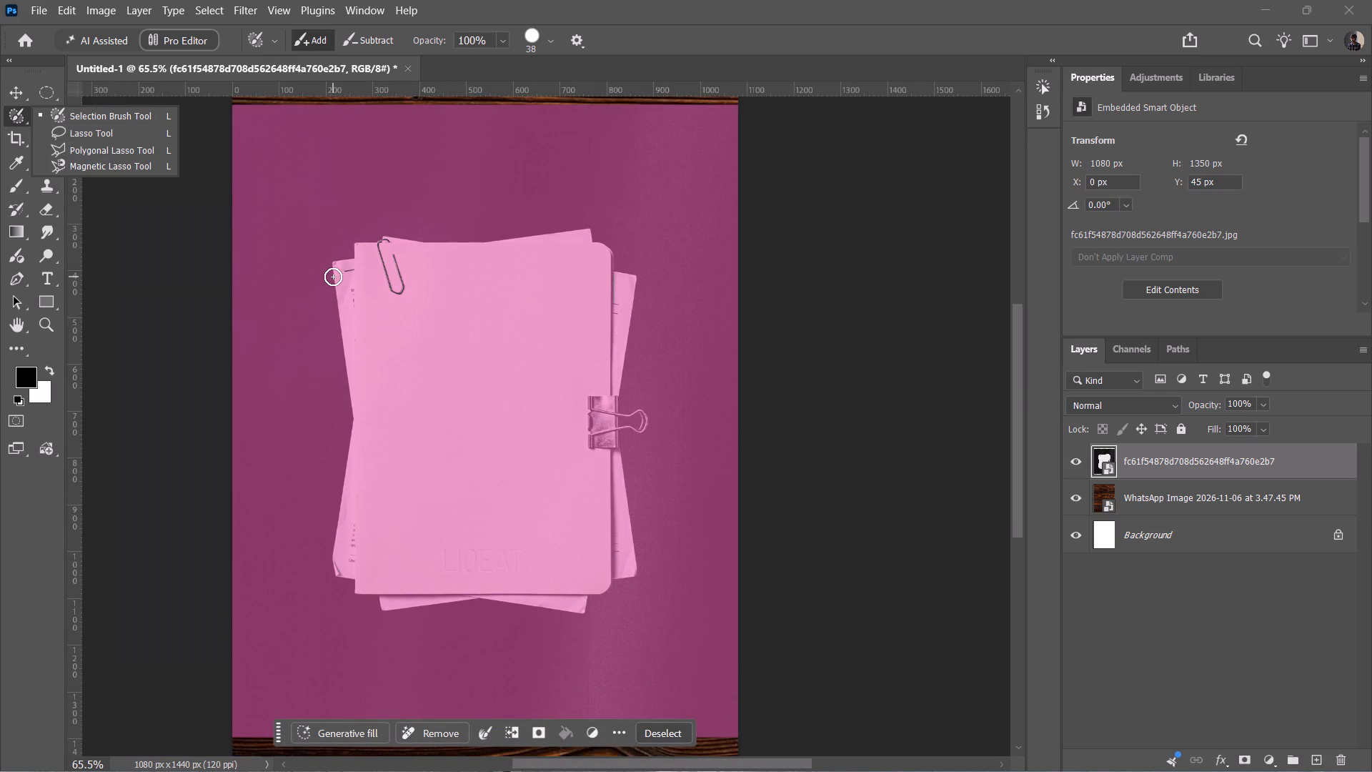
scroll(333, 277, up, 1)
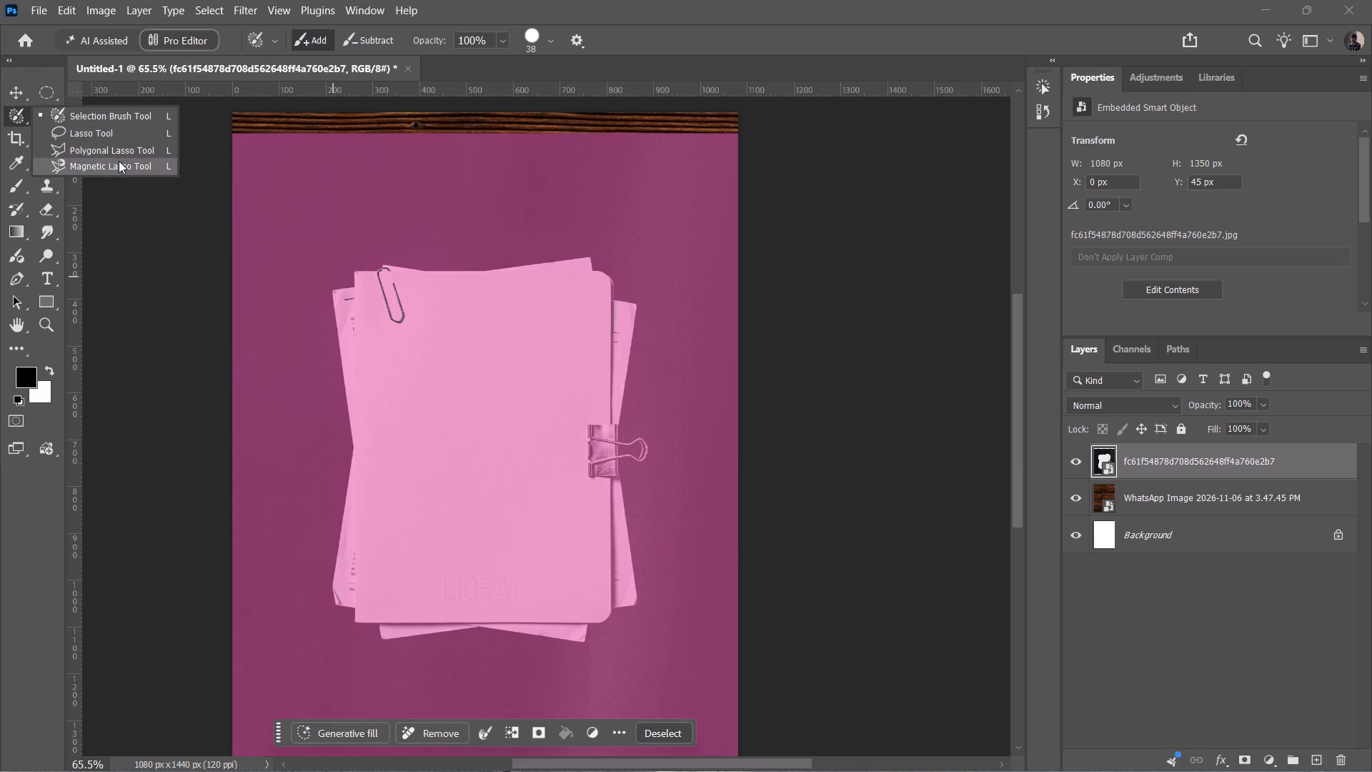
right_click(11, 121)
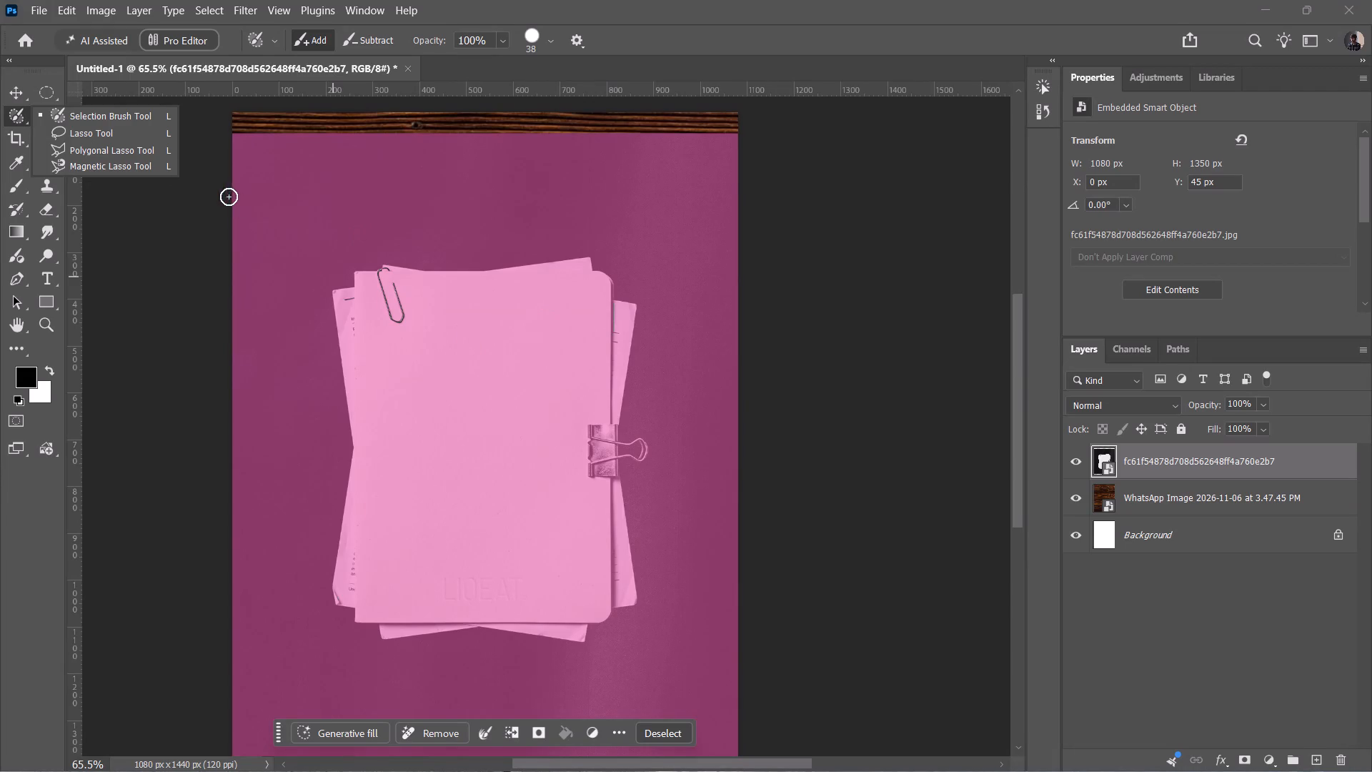
click(123, 118)
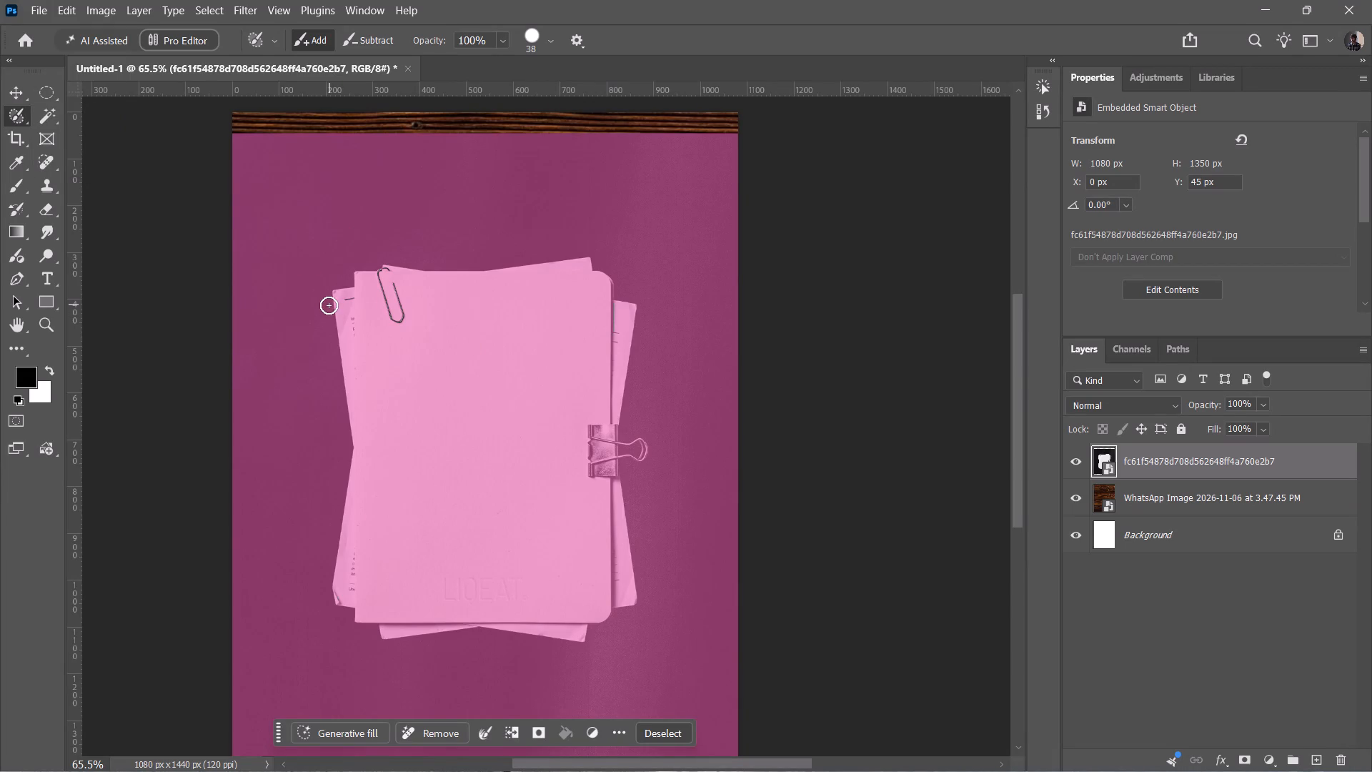
drag(329, 305, 334, 326)
key(x)
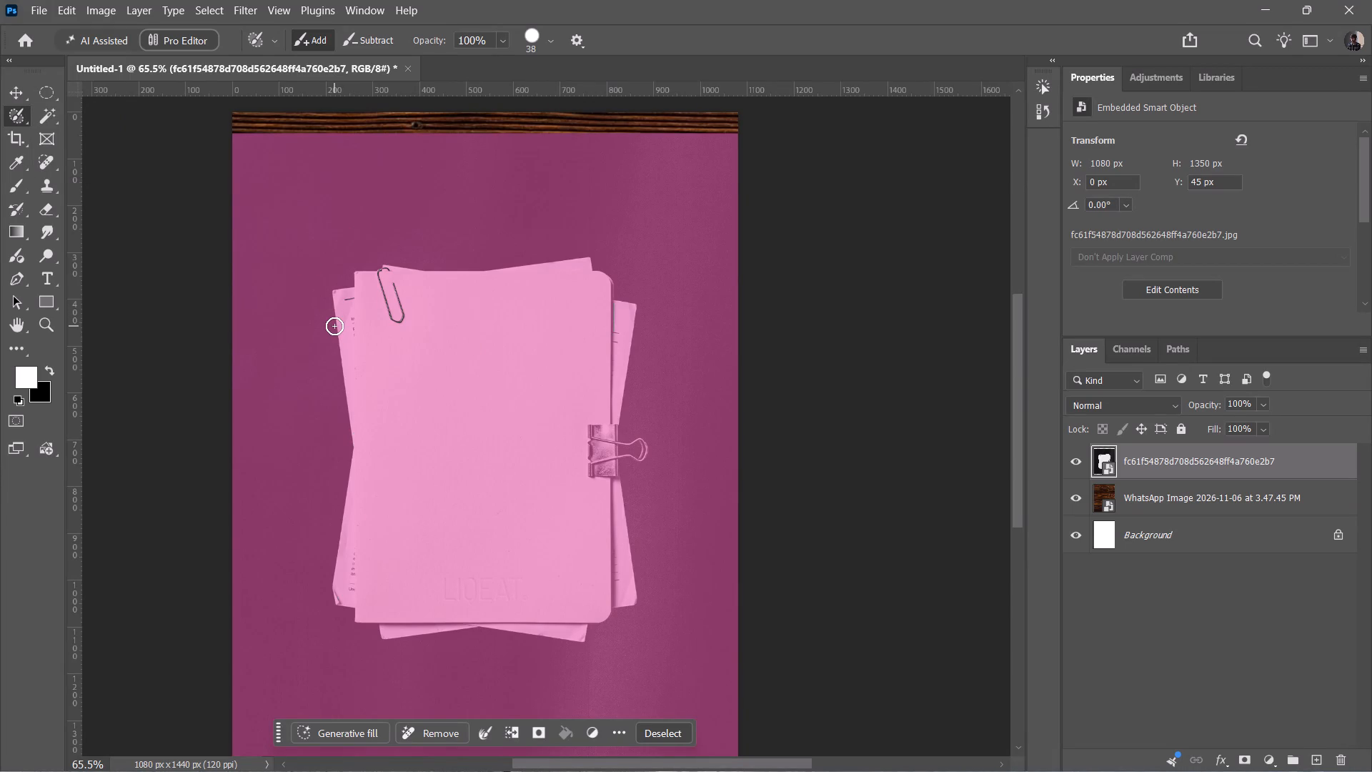
drag(331, 382, 363, 387)
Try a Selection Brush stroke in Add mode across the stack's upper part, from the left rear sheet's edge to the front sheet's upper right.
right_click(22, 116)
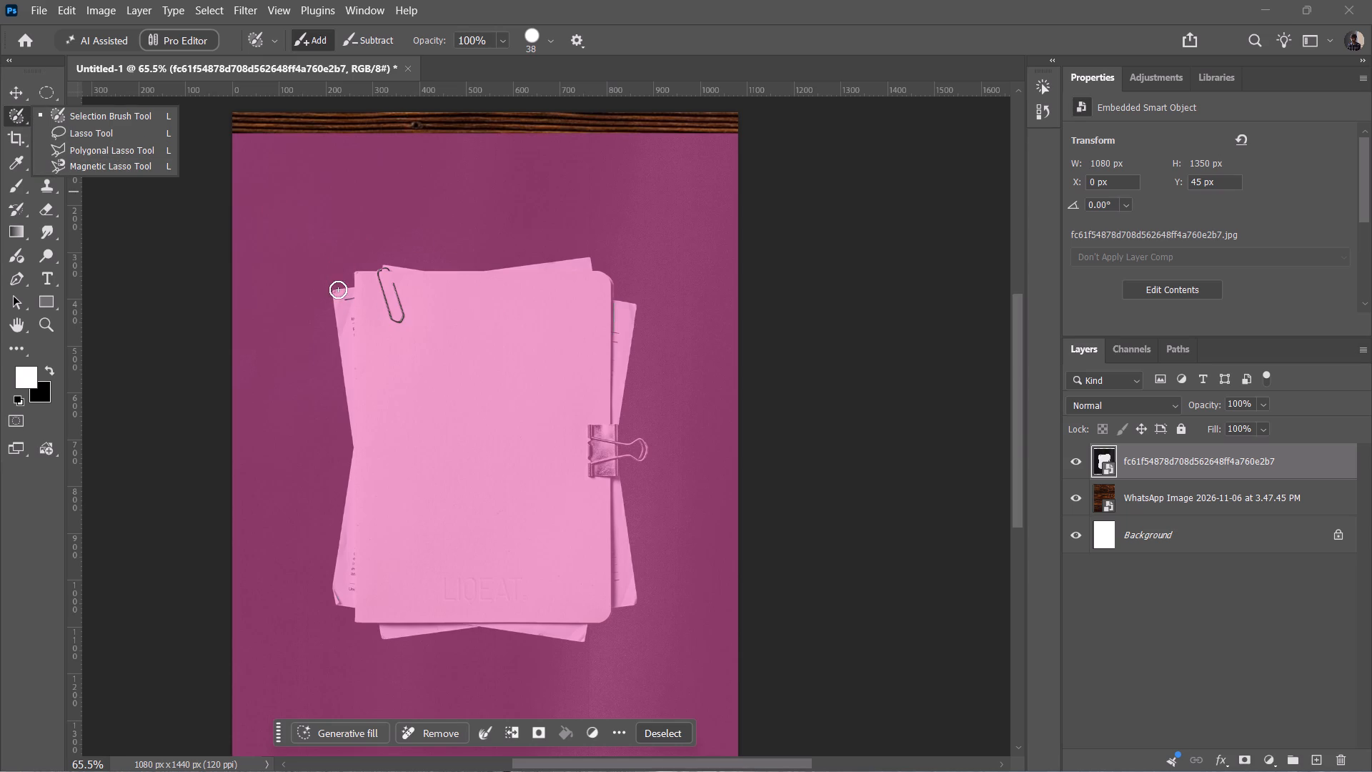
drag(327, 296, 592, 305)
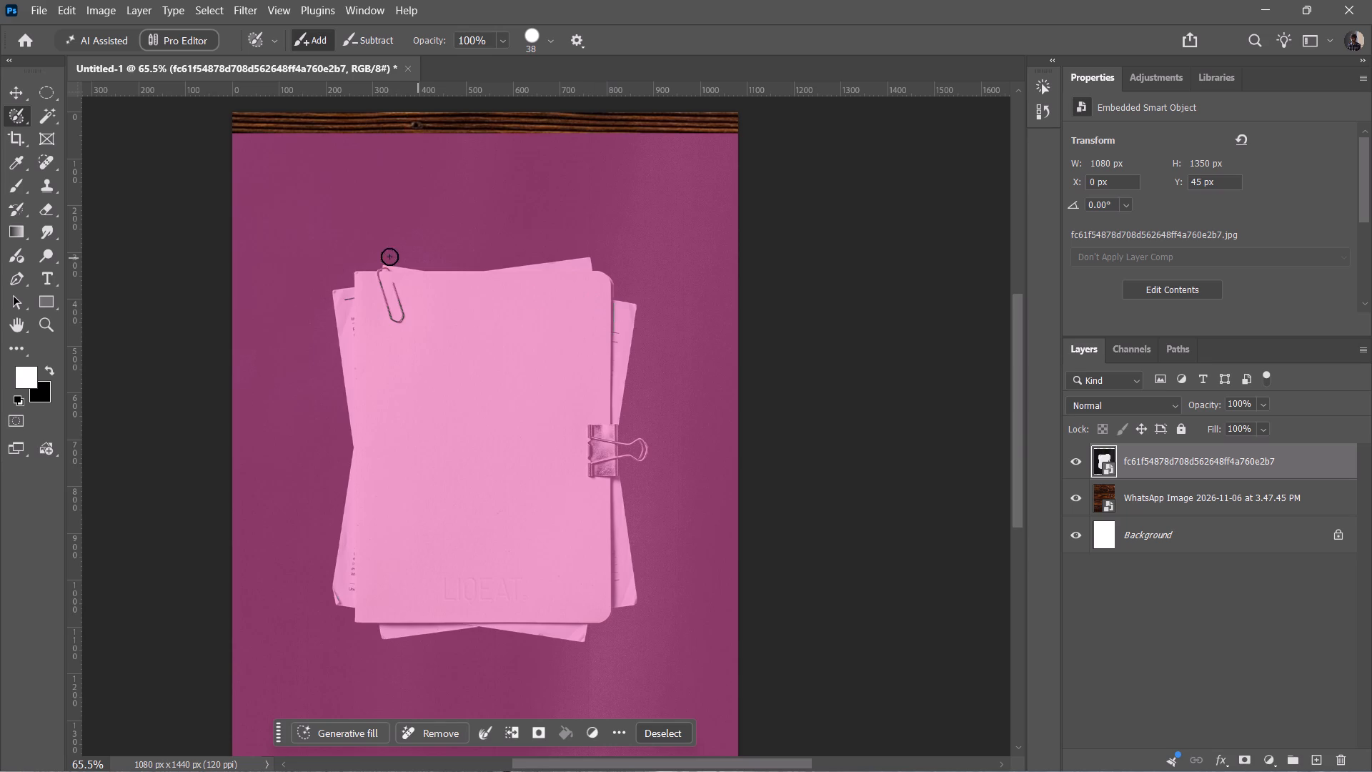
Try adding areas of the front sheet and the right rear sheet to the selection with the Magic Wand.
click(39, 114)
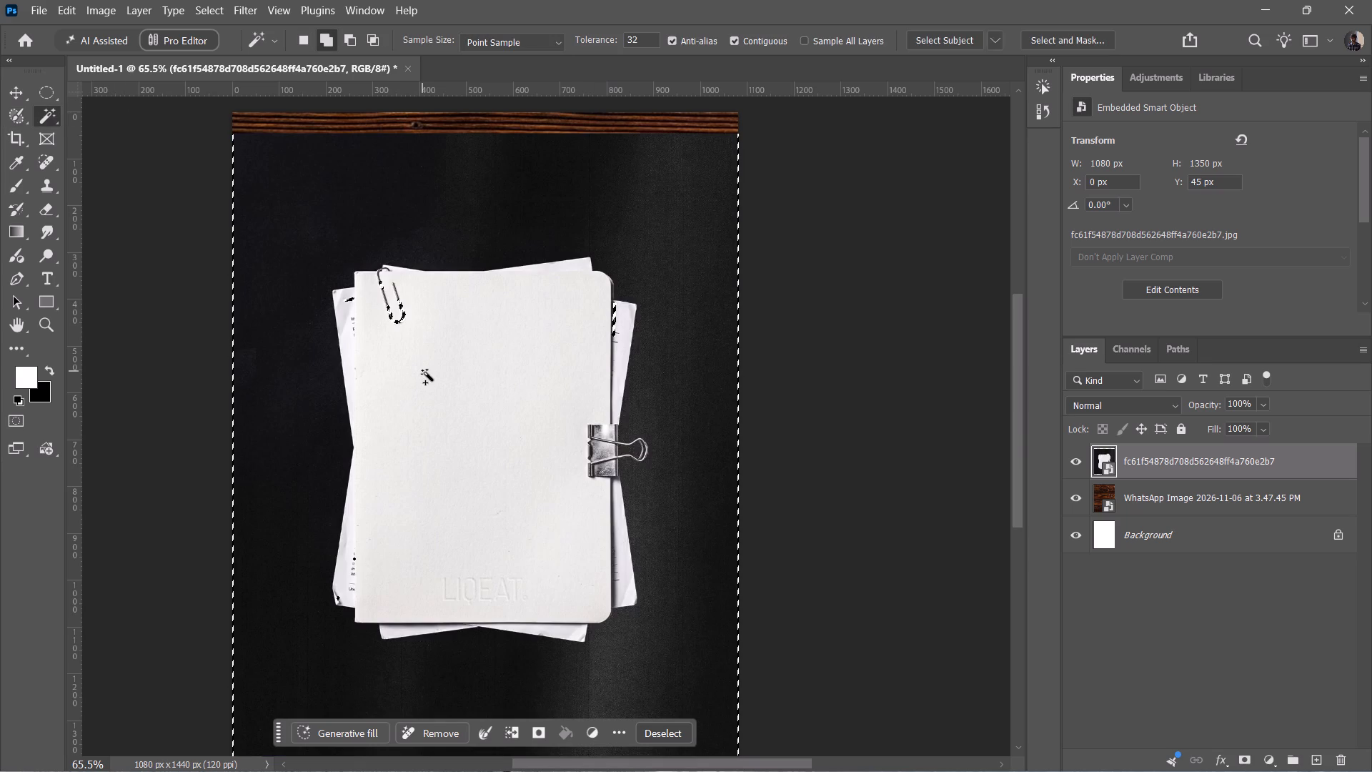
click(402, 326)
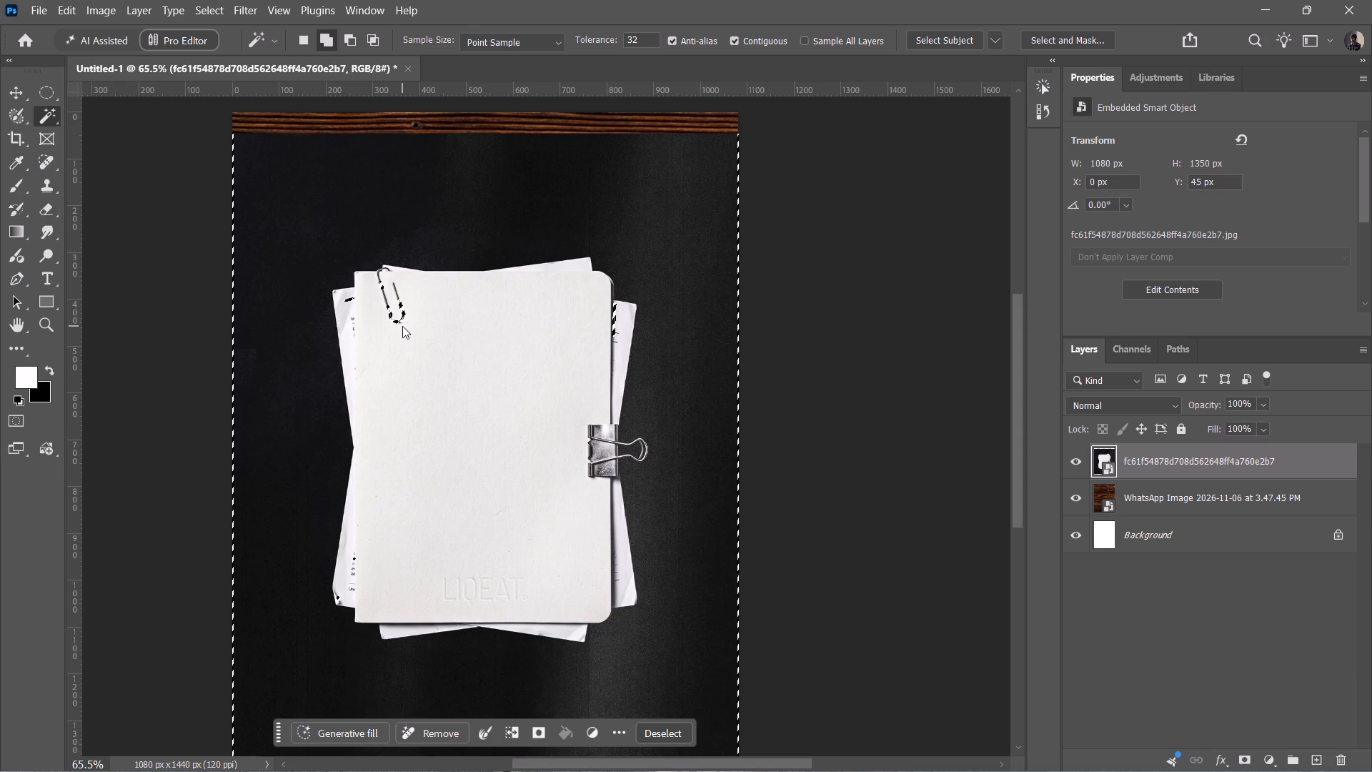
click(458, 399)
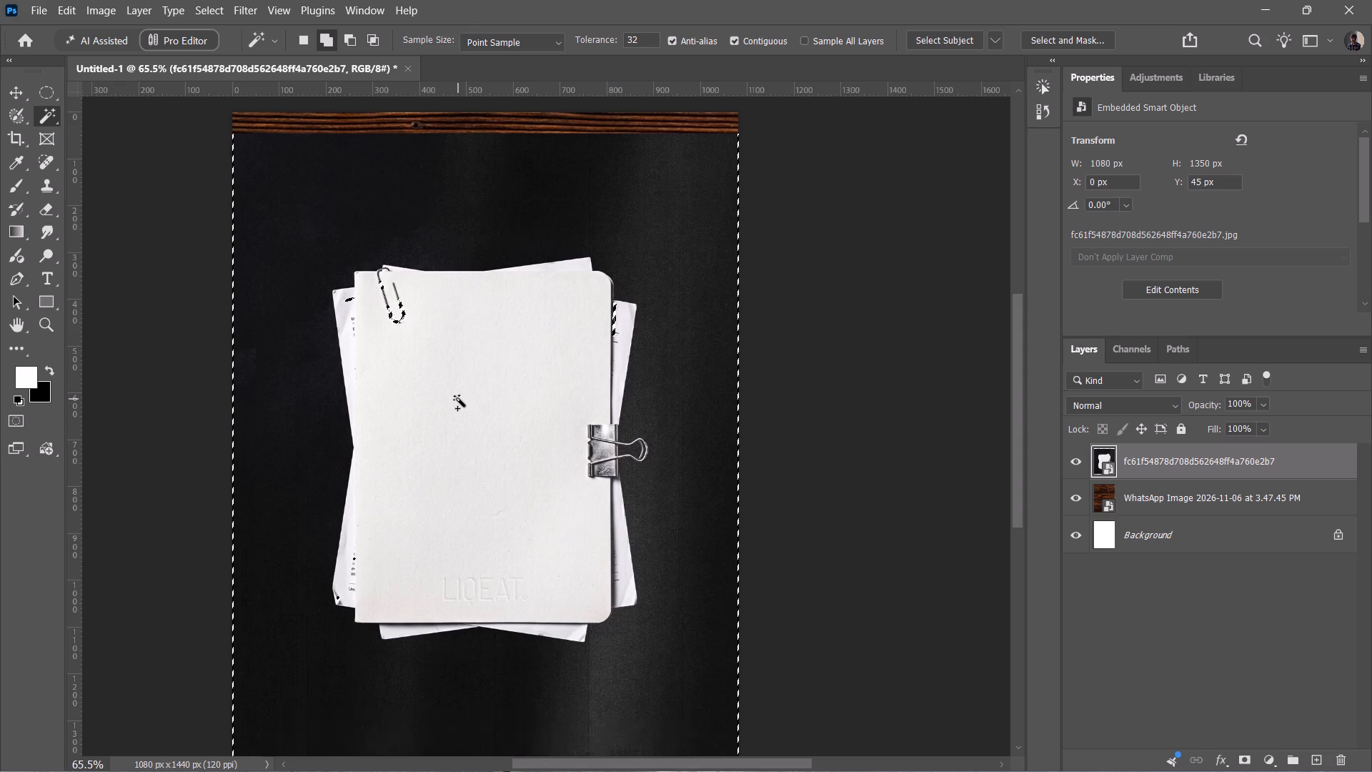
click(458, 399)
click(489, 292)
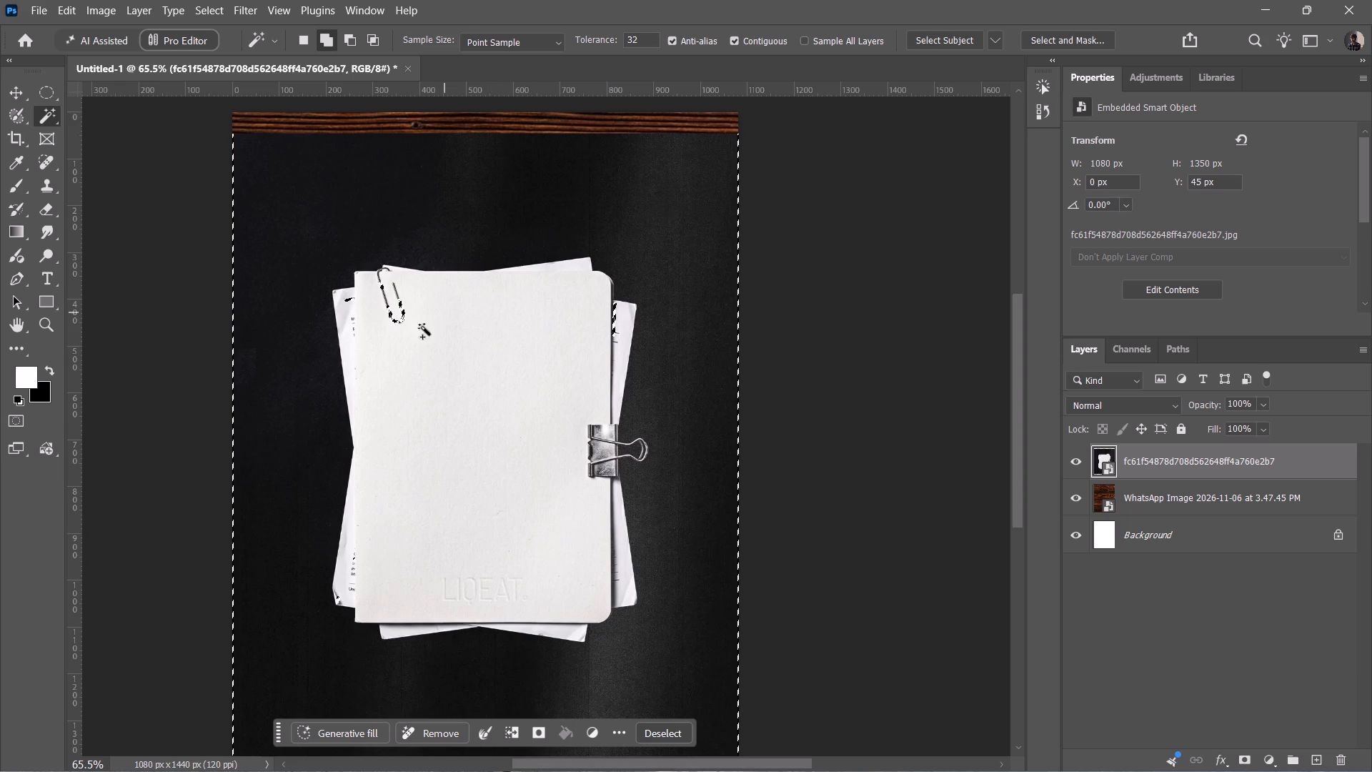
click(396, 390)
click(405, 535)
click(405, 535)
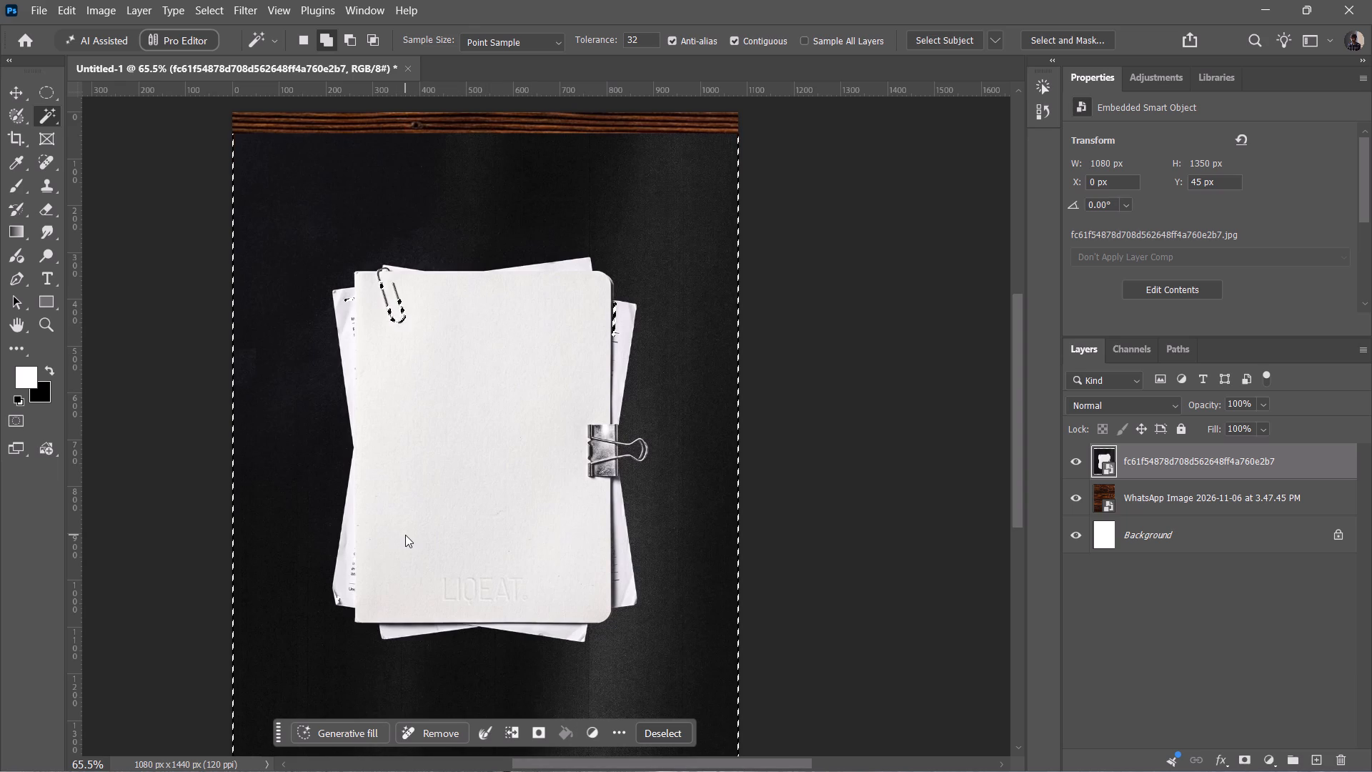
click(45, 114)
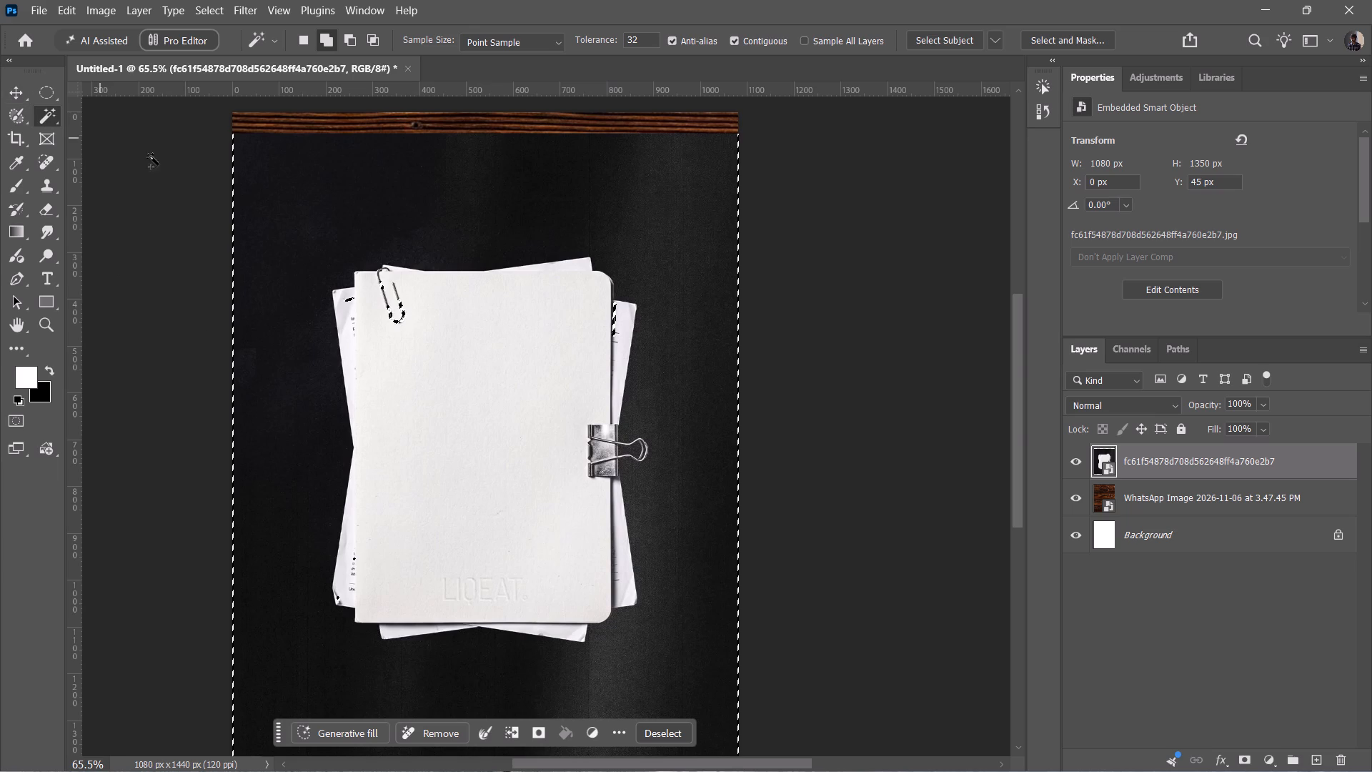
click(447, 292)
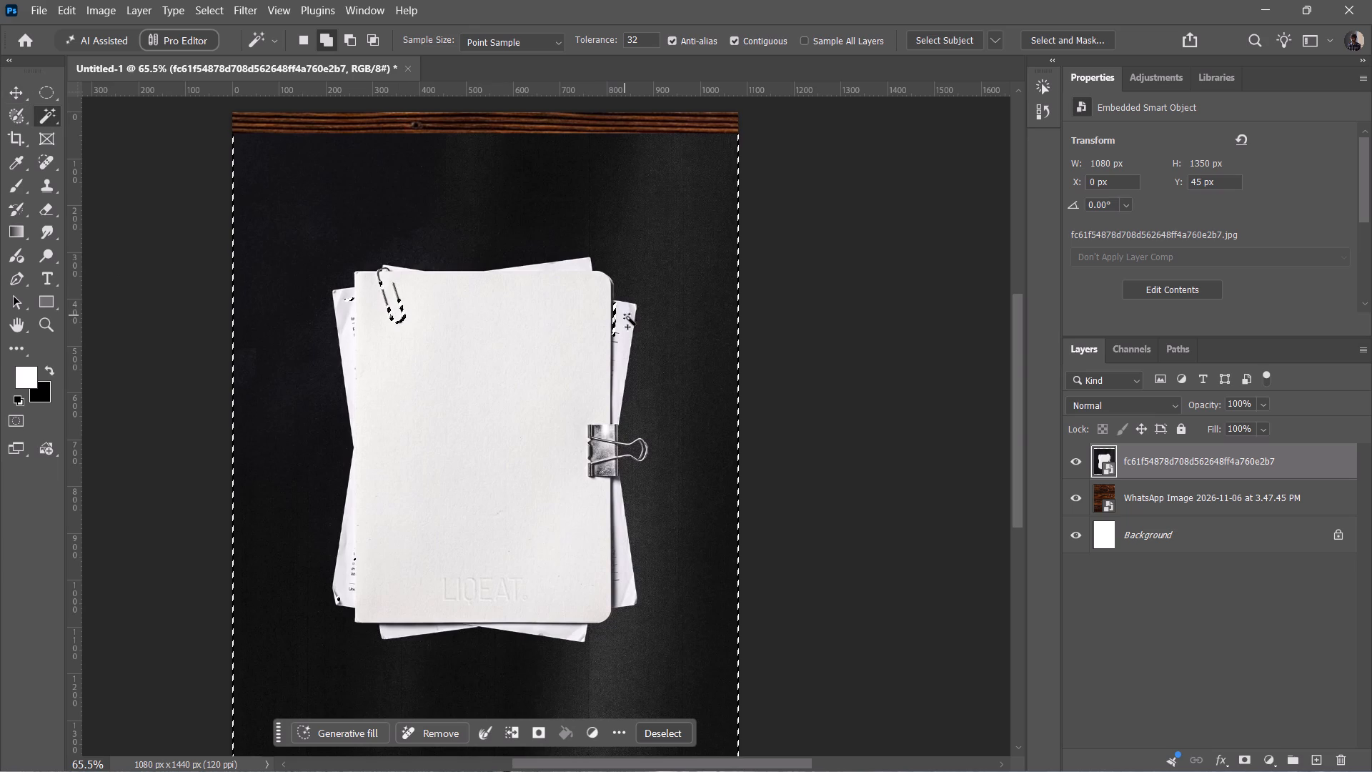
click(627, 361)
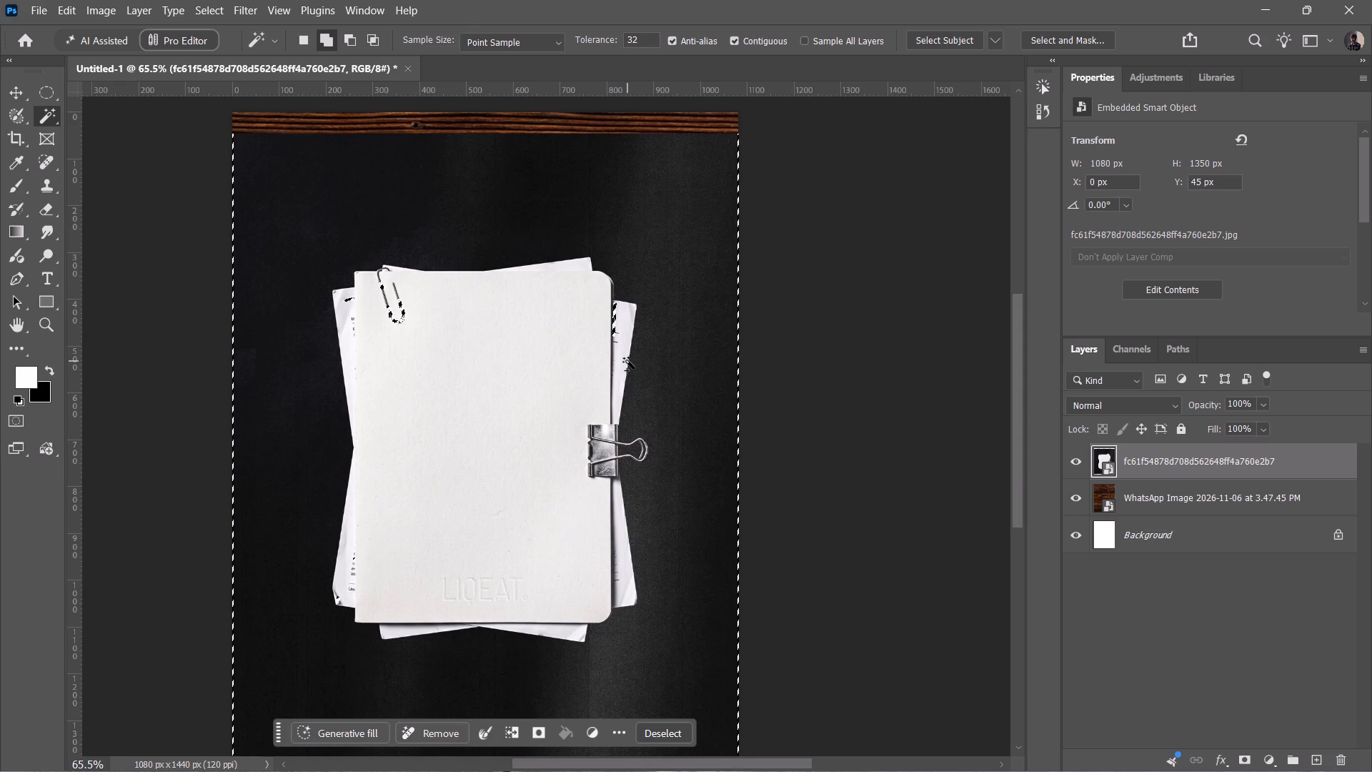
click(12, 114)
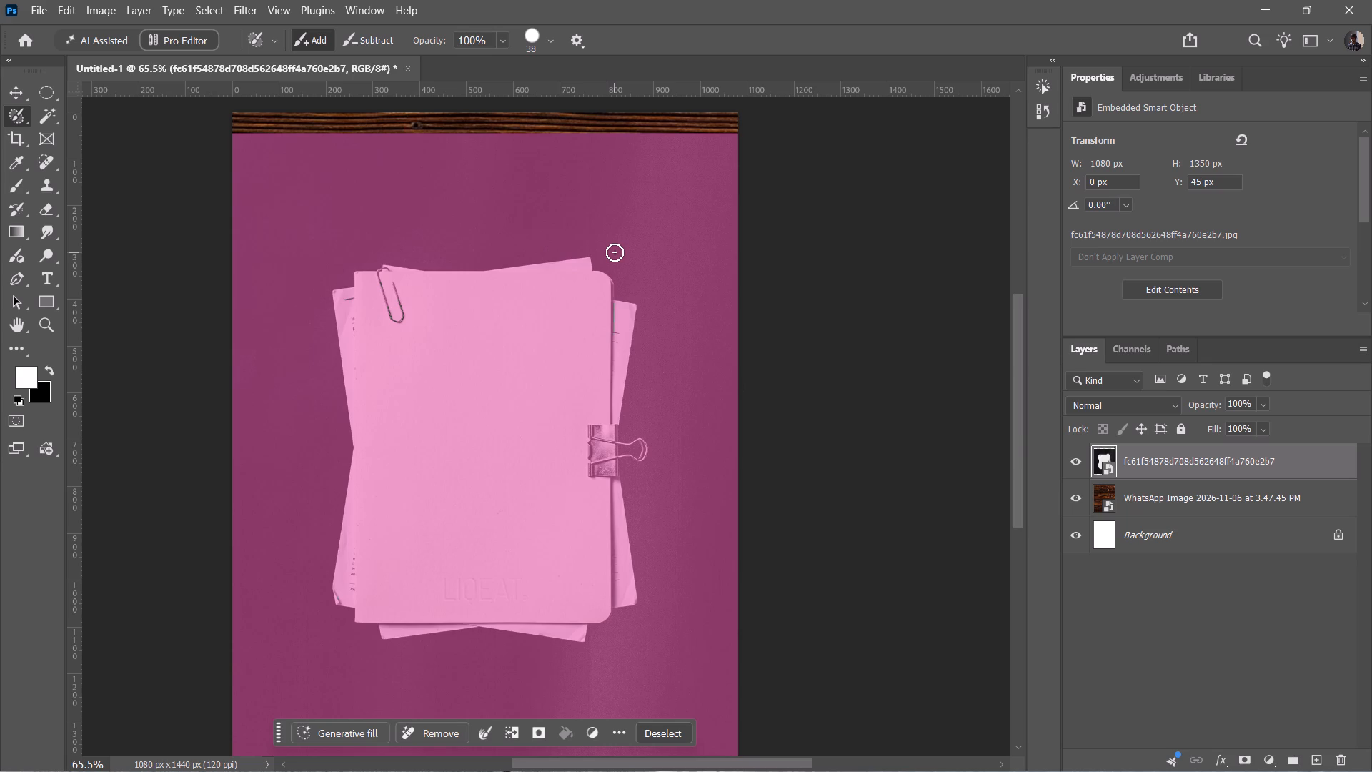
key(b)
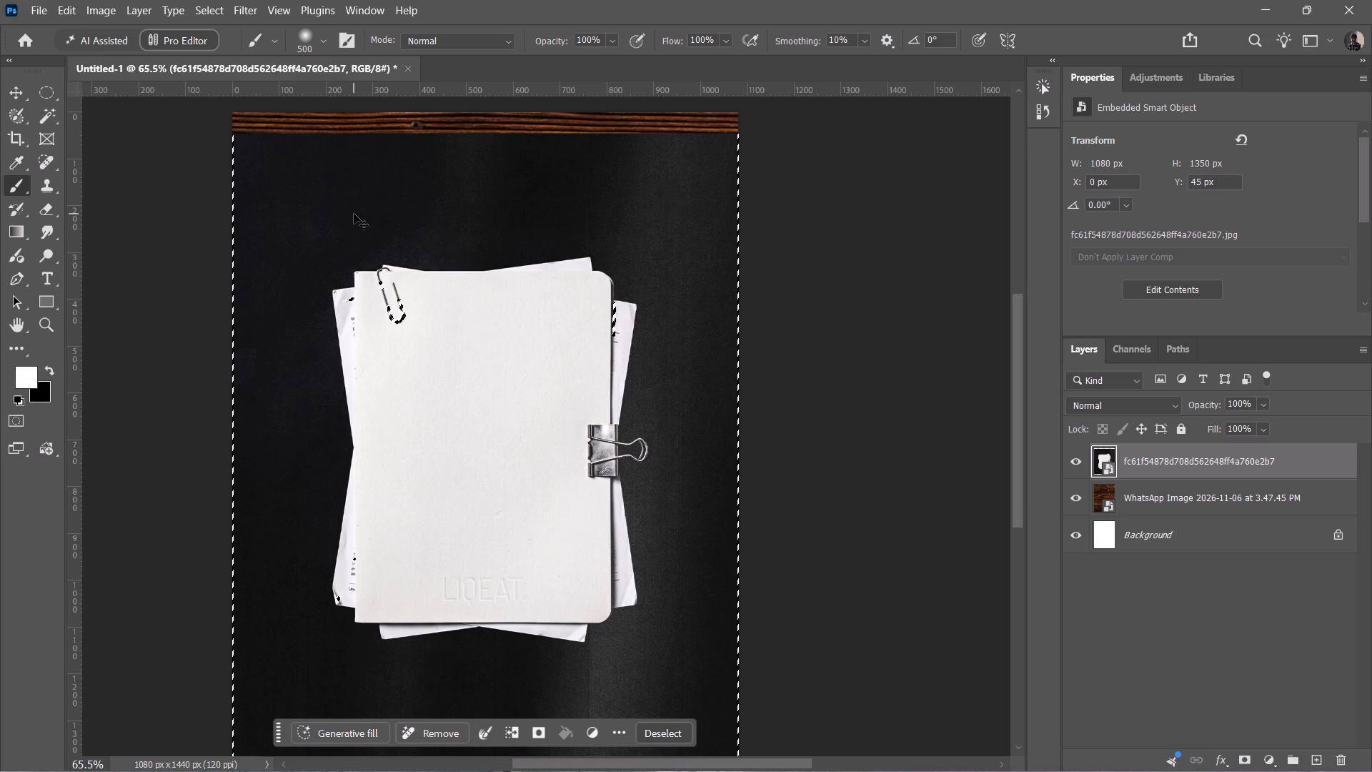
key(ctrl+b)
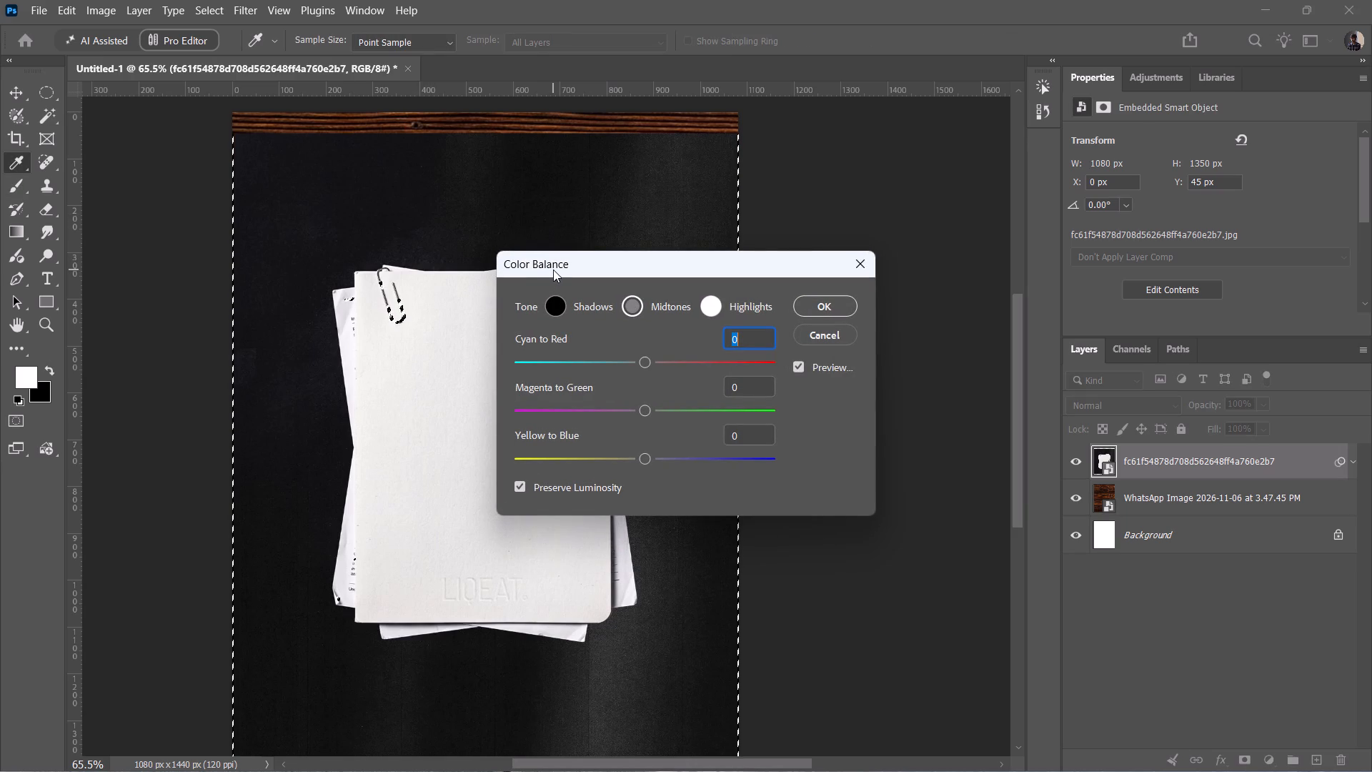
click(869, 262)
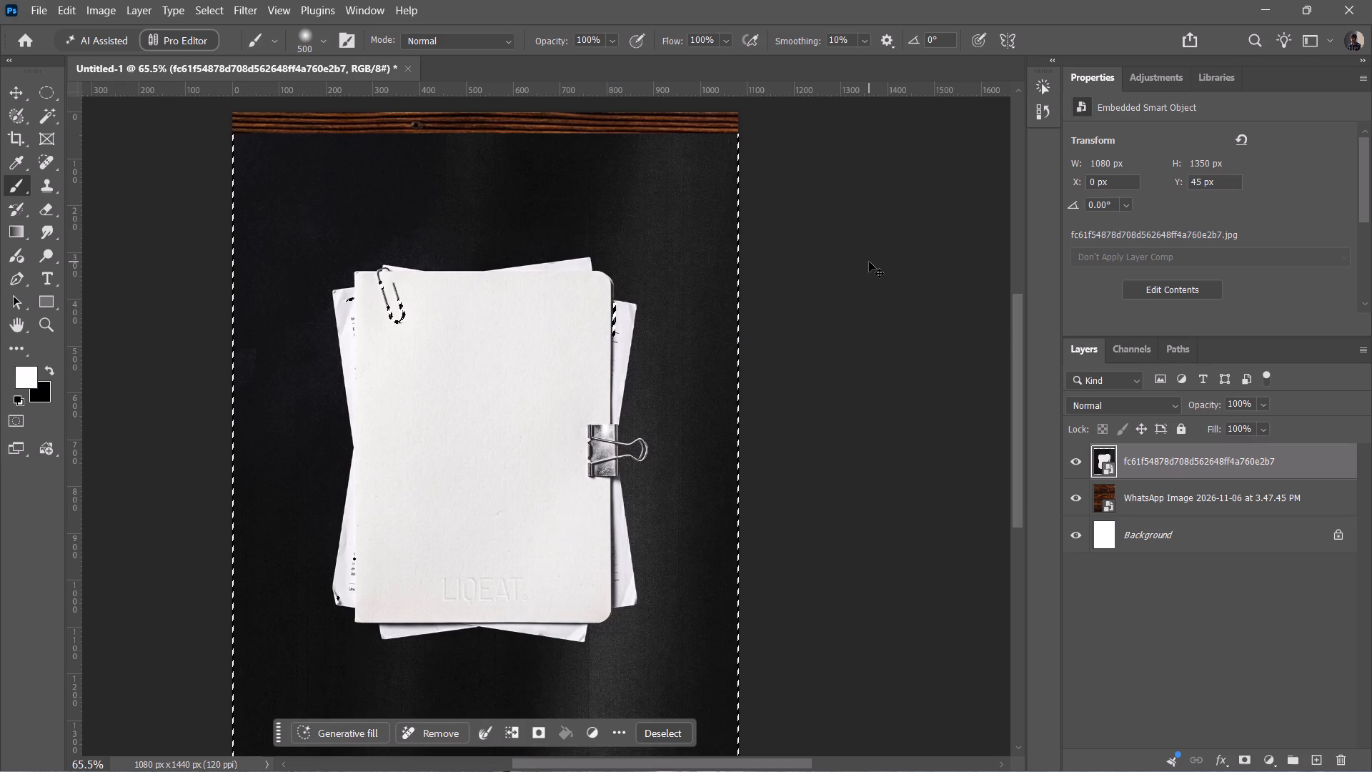
Clear the current selection.
key(ctrl+d)
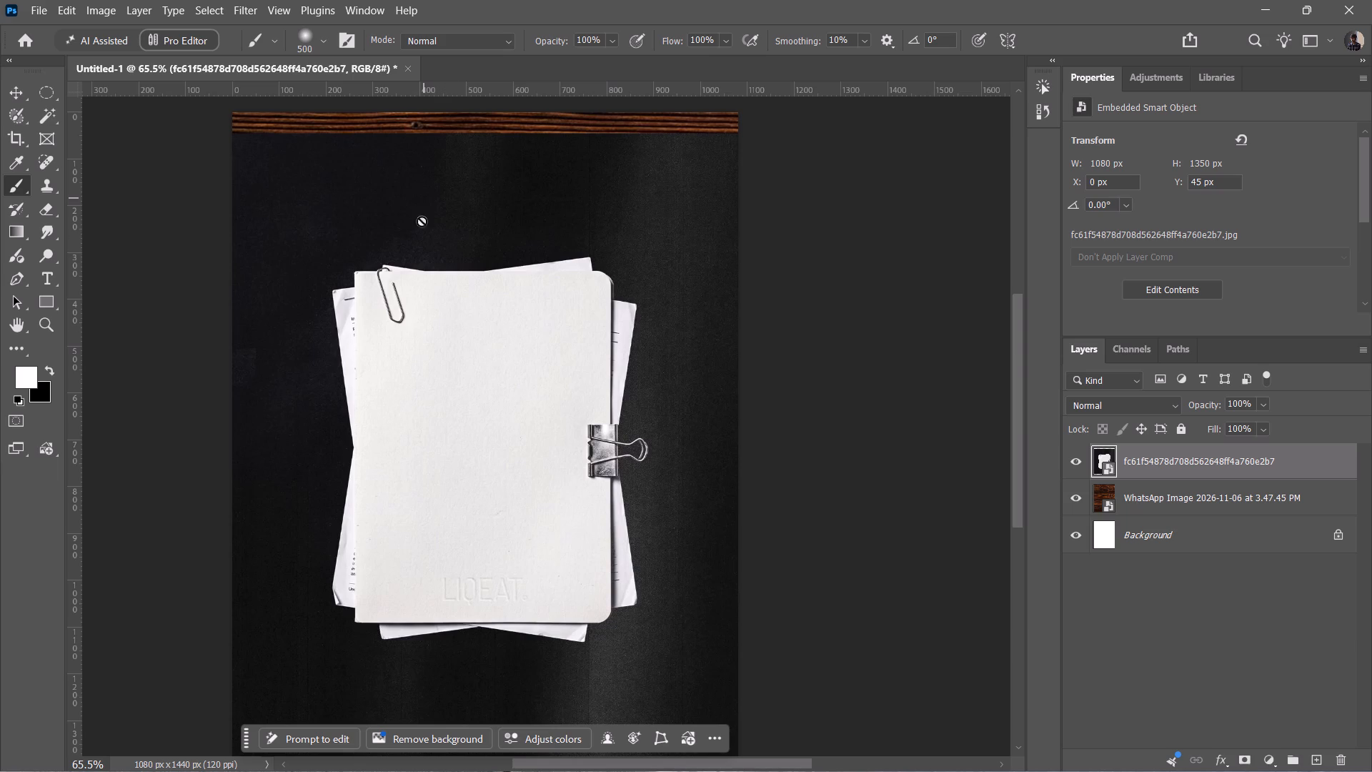
Rasterize the paper stack's smart object into a pixel layer.
drag(429, 324, 429, 284)
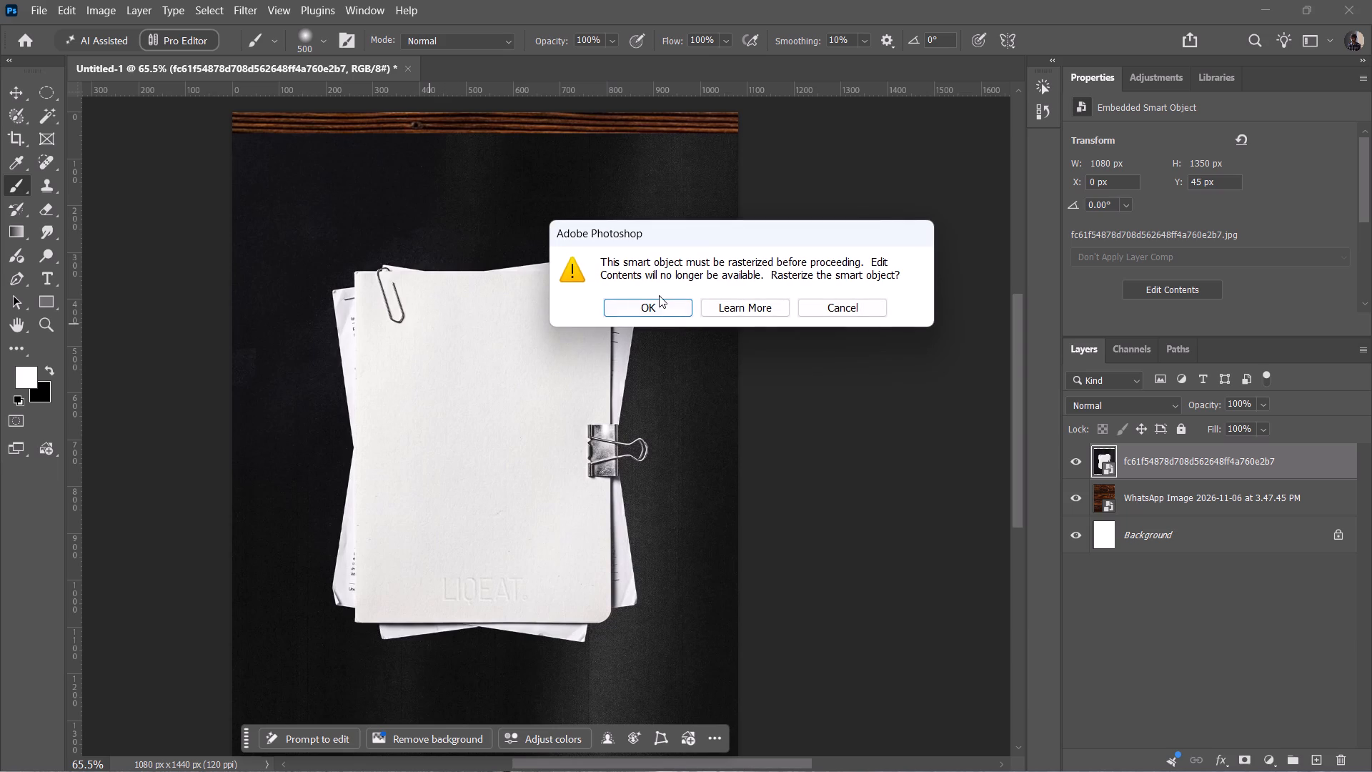
click(667, 303)
click(1198, 463)
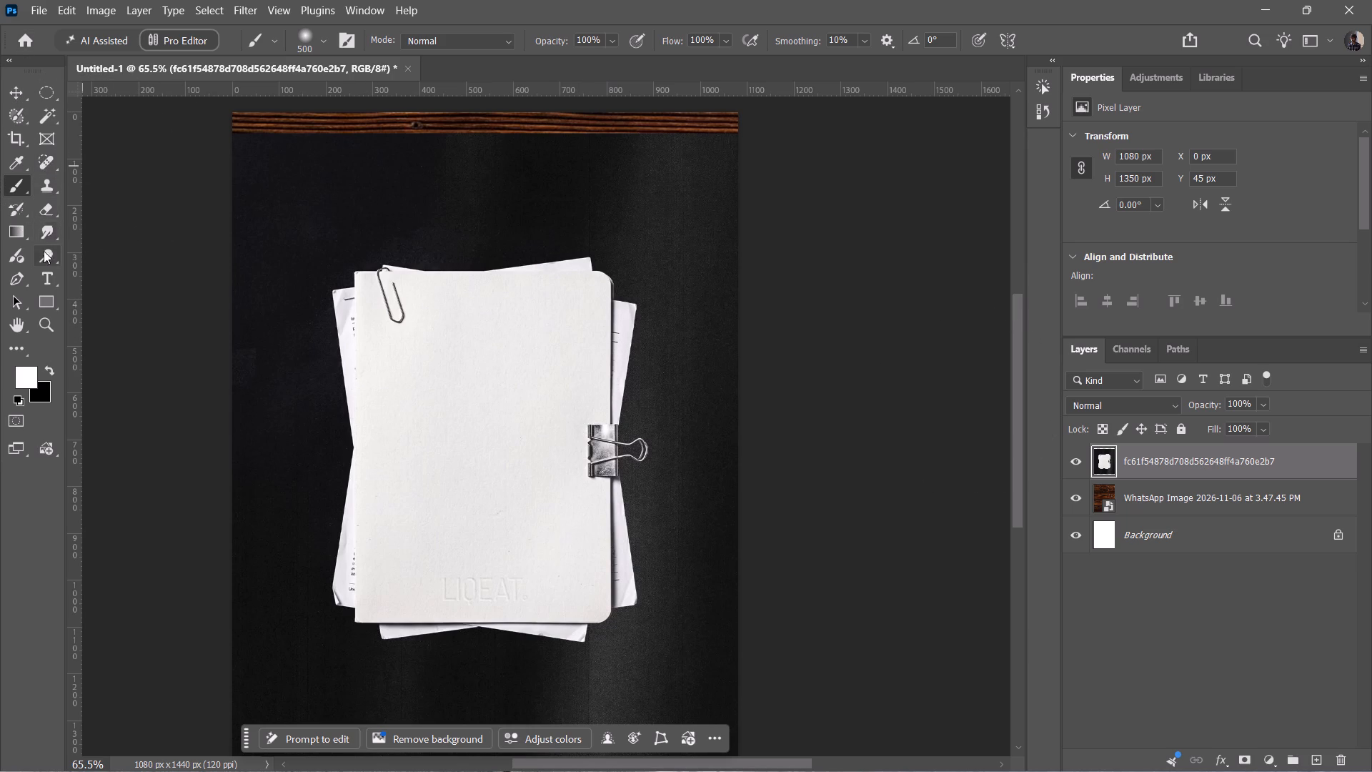
Erase the black backdrop around the paper stack with the Magic Eraser at tolerance 32, contiguous.
click(41, 208)
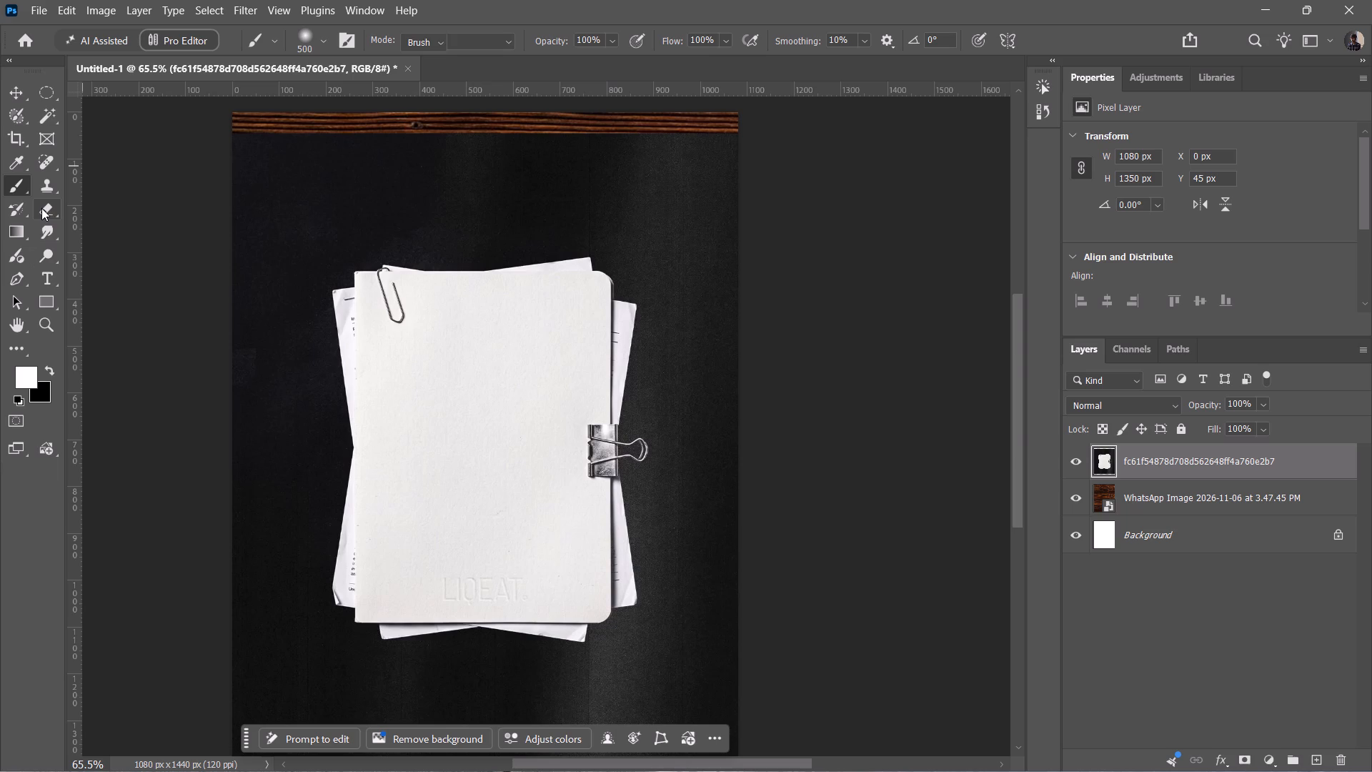
right_click(41, 208)
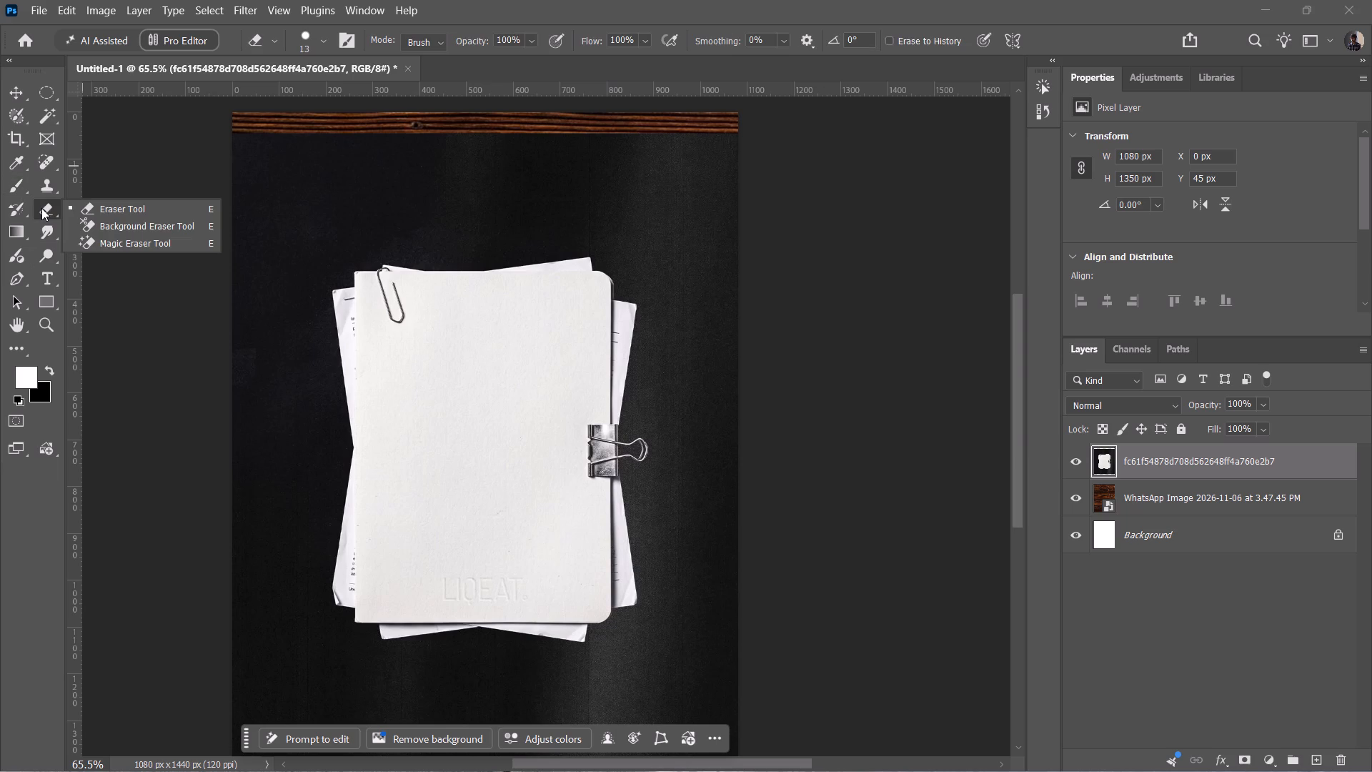
click(112, 242)
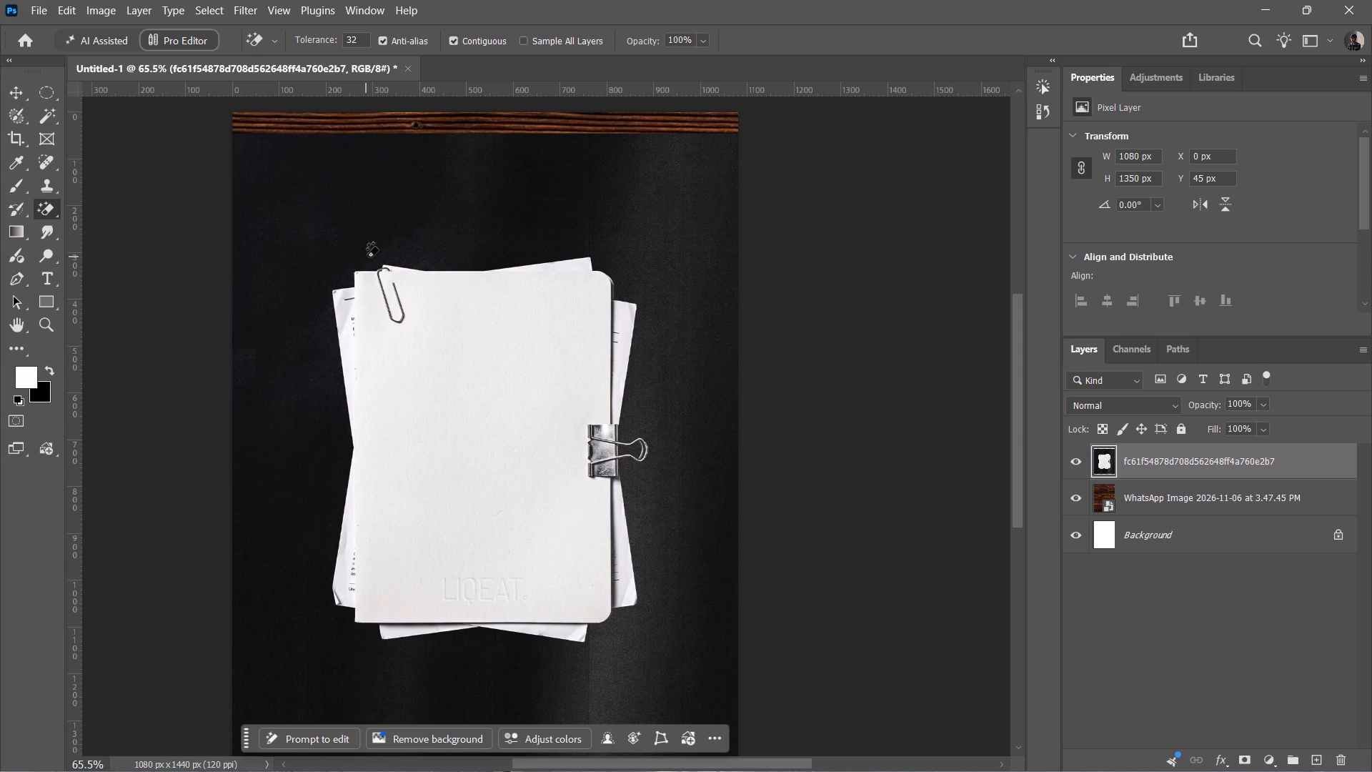
click(331, 209)
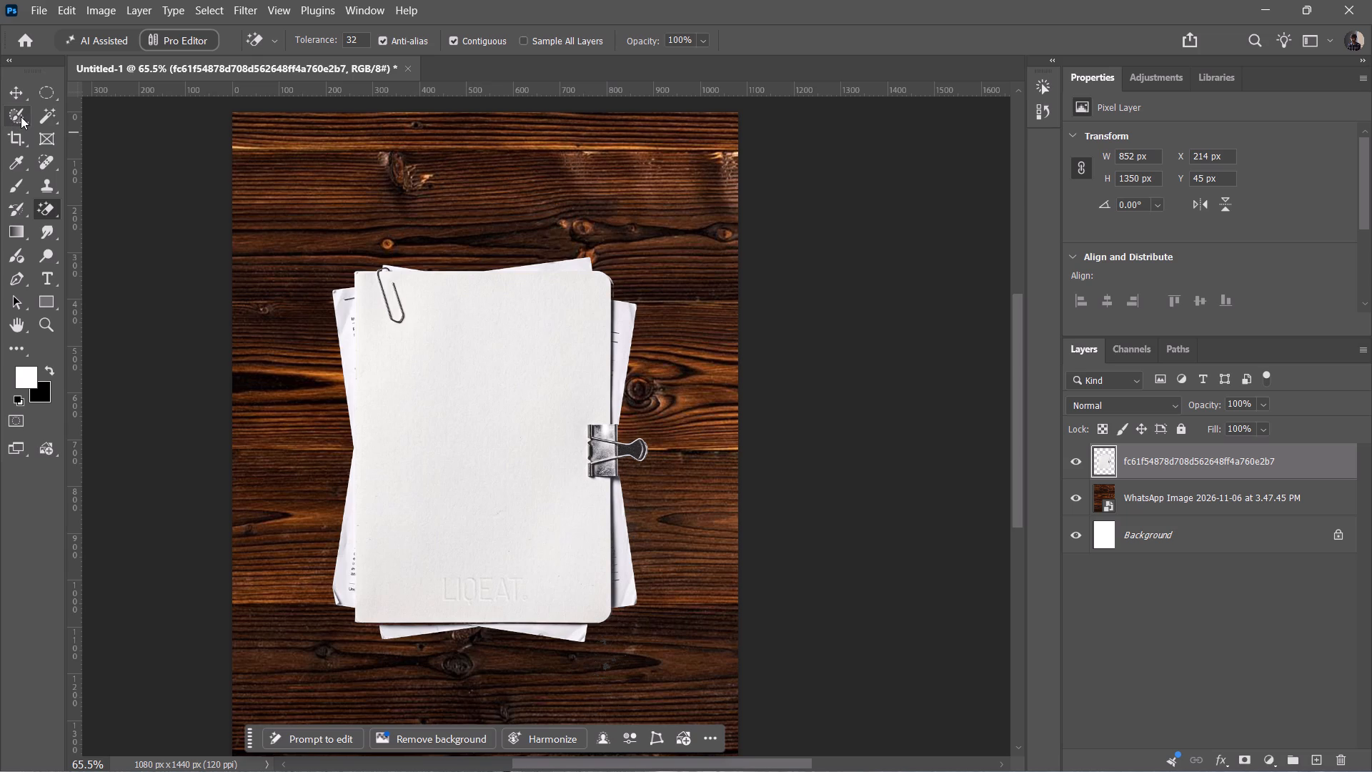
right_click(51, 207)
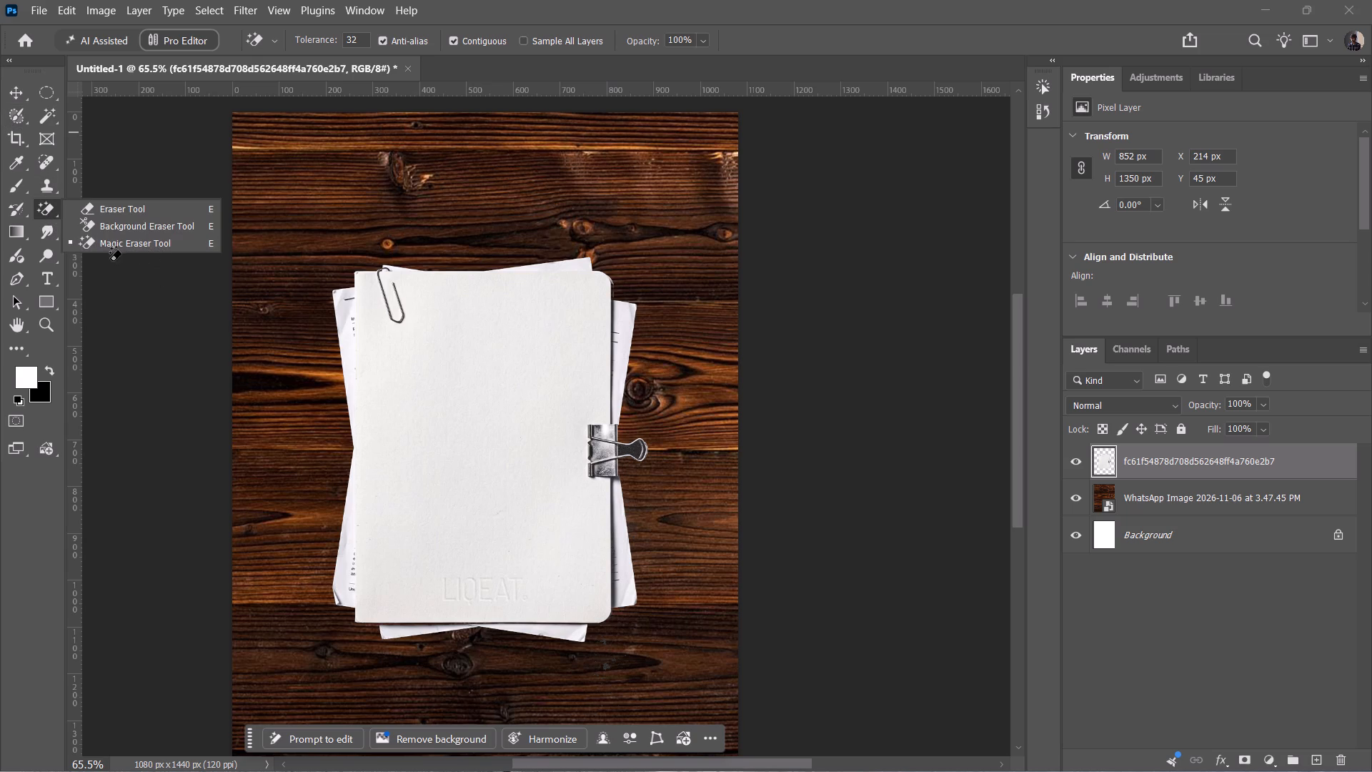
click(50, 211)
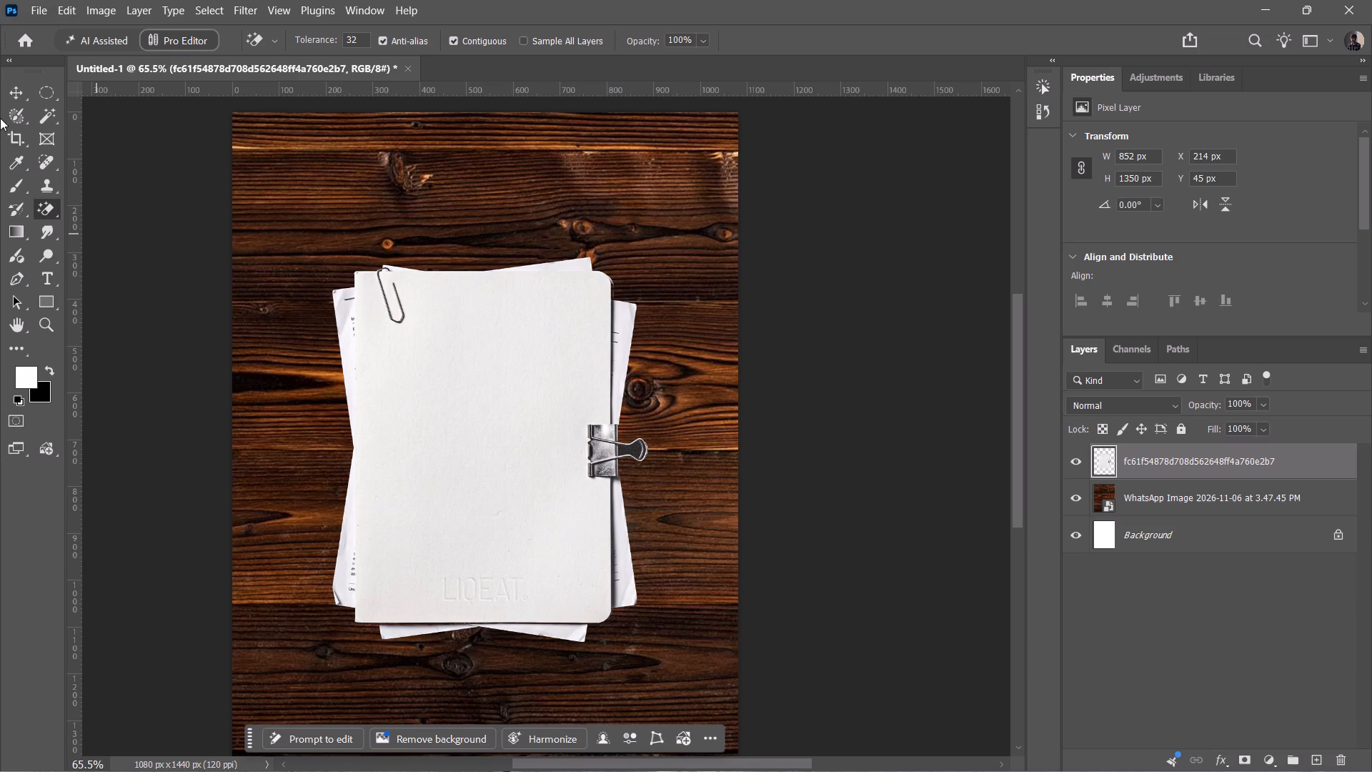
Move the paper stack layer slightly to the right over the wood planks, to X 228 px and Y 45 px.
click(17, 85)
drag(551, 496, 526, 486)
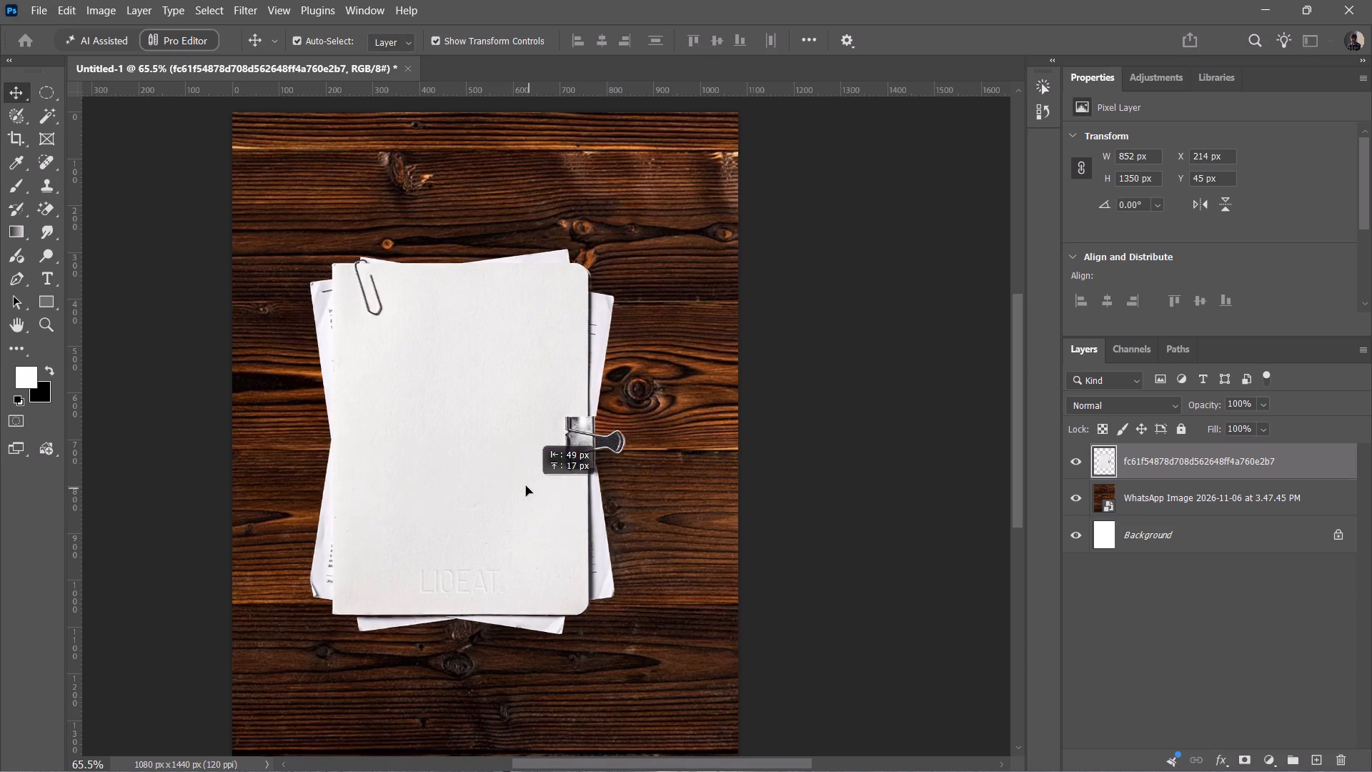
drag(526, 486, 559, 500)
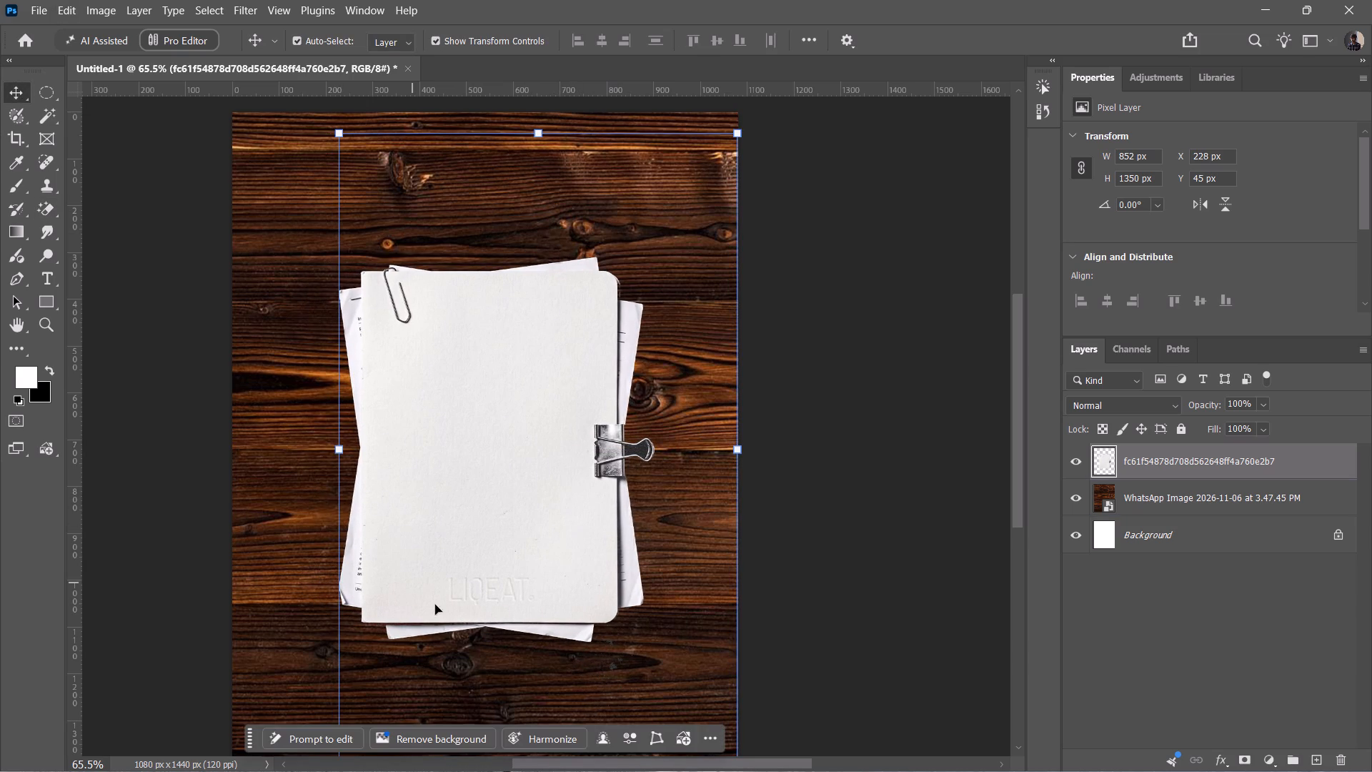
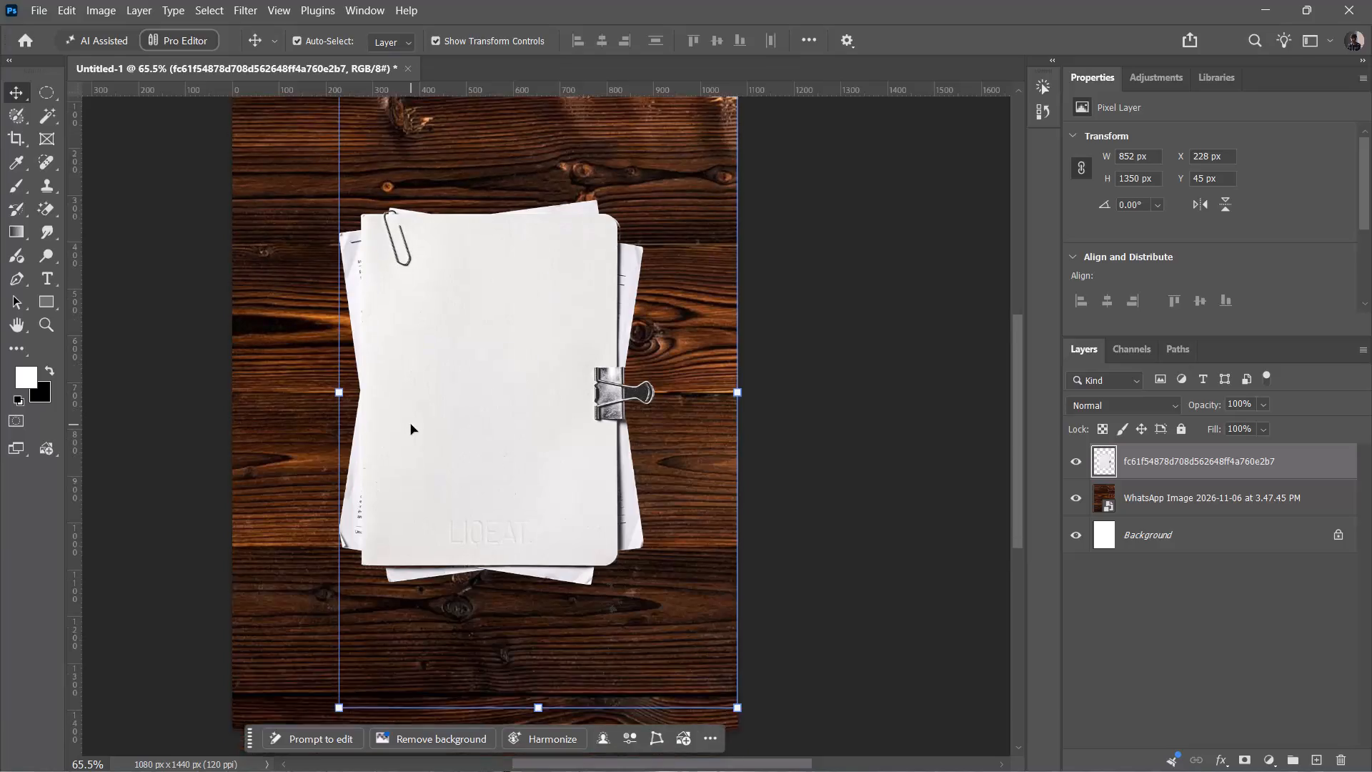
Place the wood JPG from Downloads as an embedded image directly above the dark plank background layer.
ctrl+scroll(411, 425, down, 3)
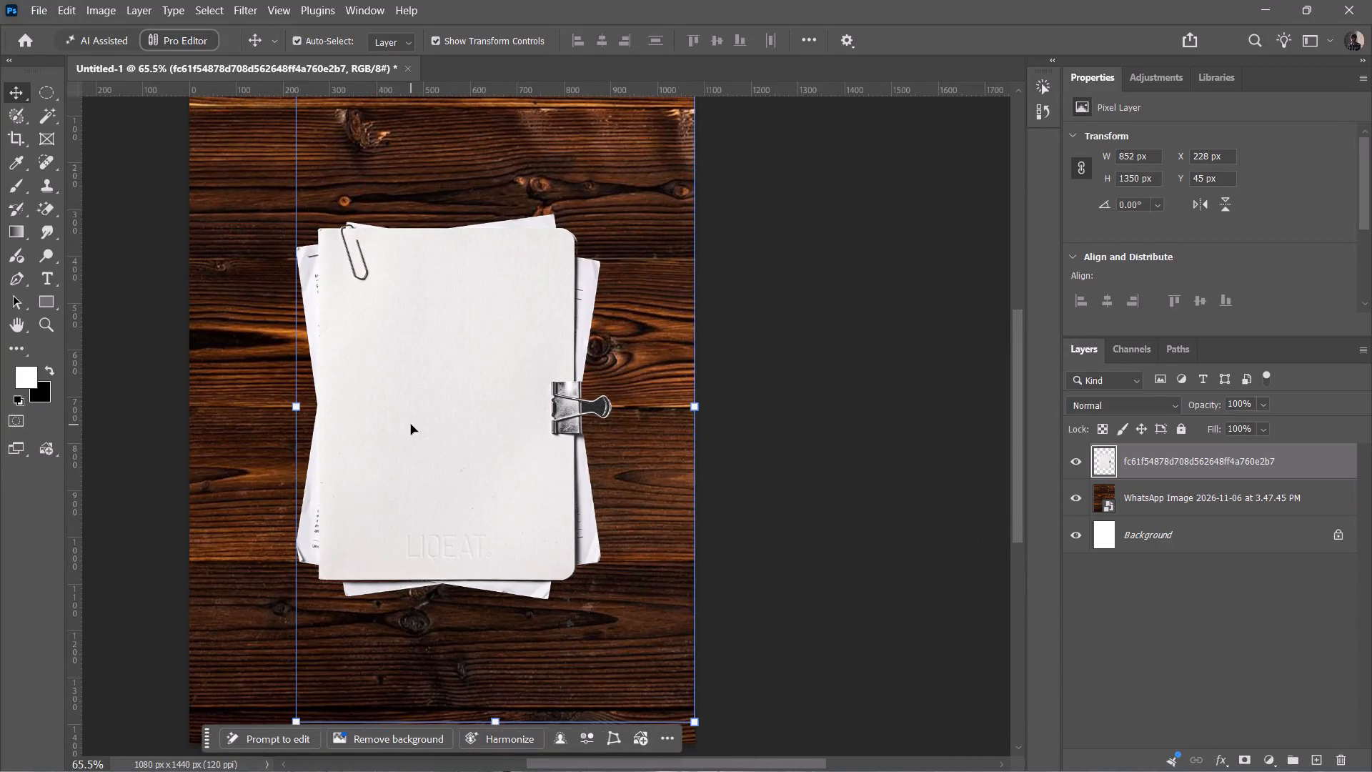
ctrl+scroll(411, 425, down, 3)
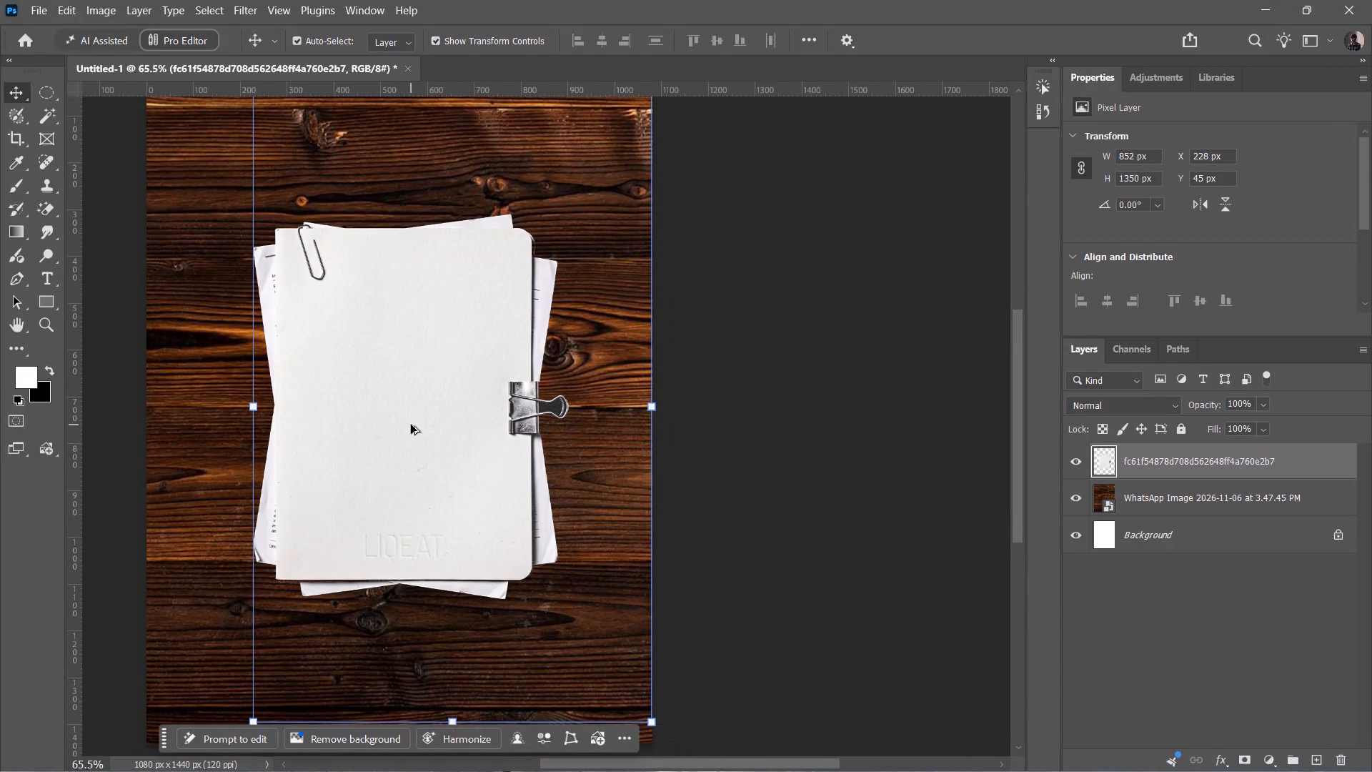
ctrl+alt+scroll(429, 419, down, 1)
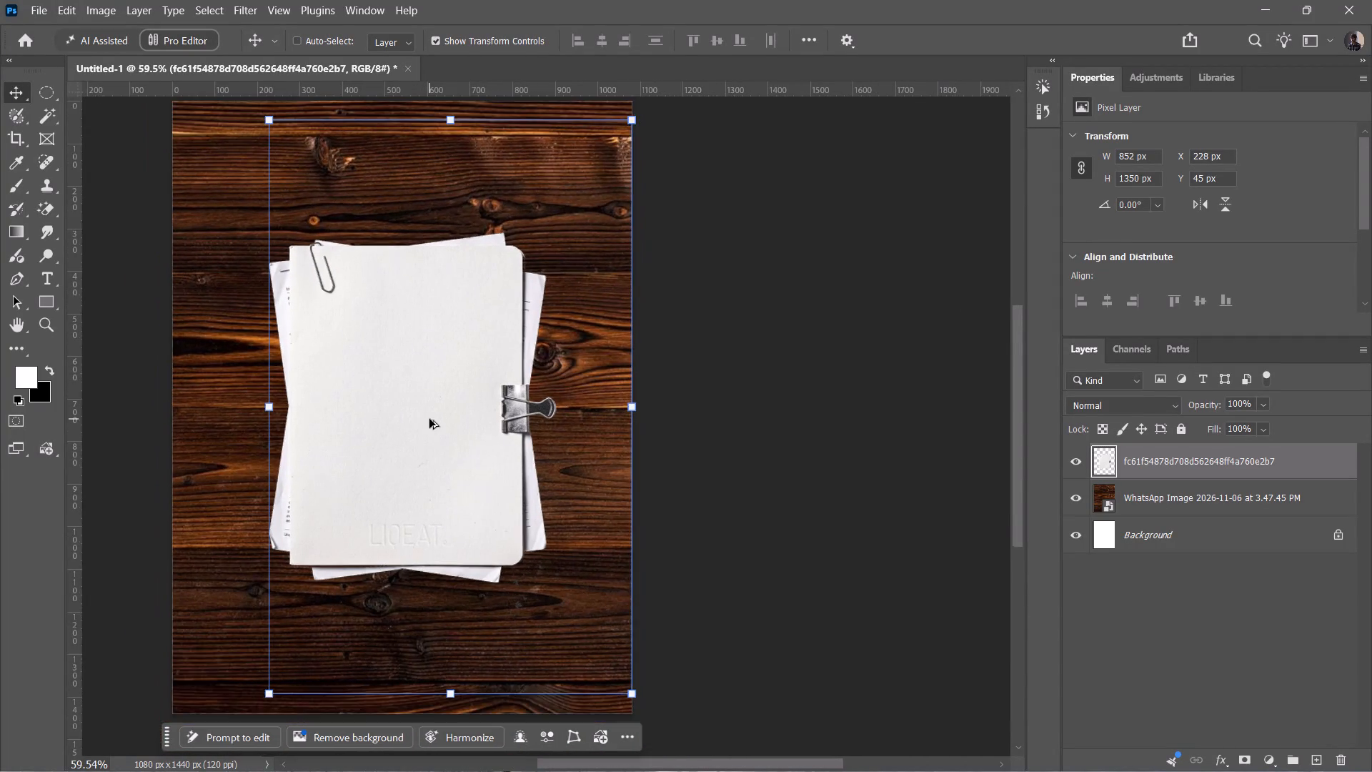
ctrl+alt+scroll(429, 419, down, 2)
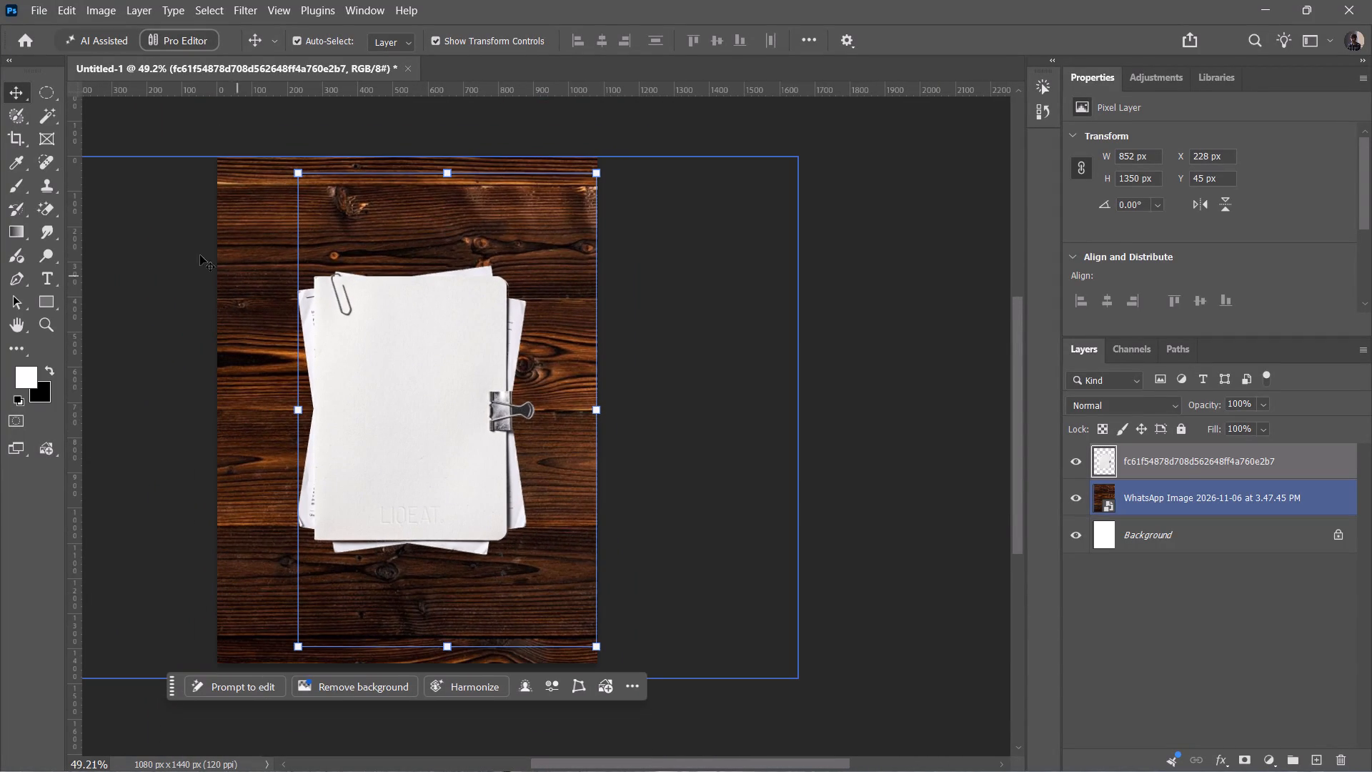
click(249, 173)
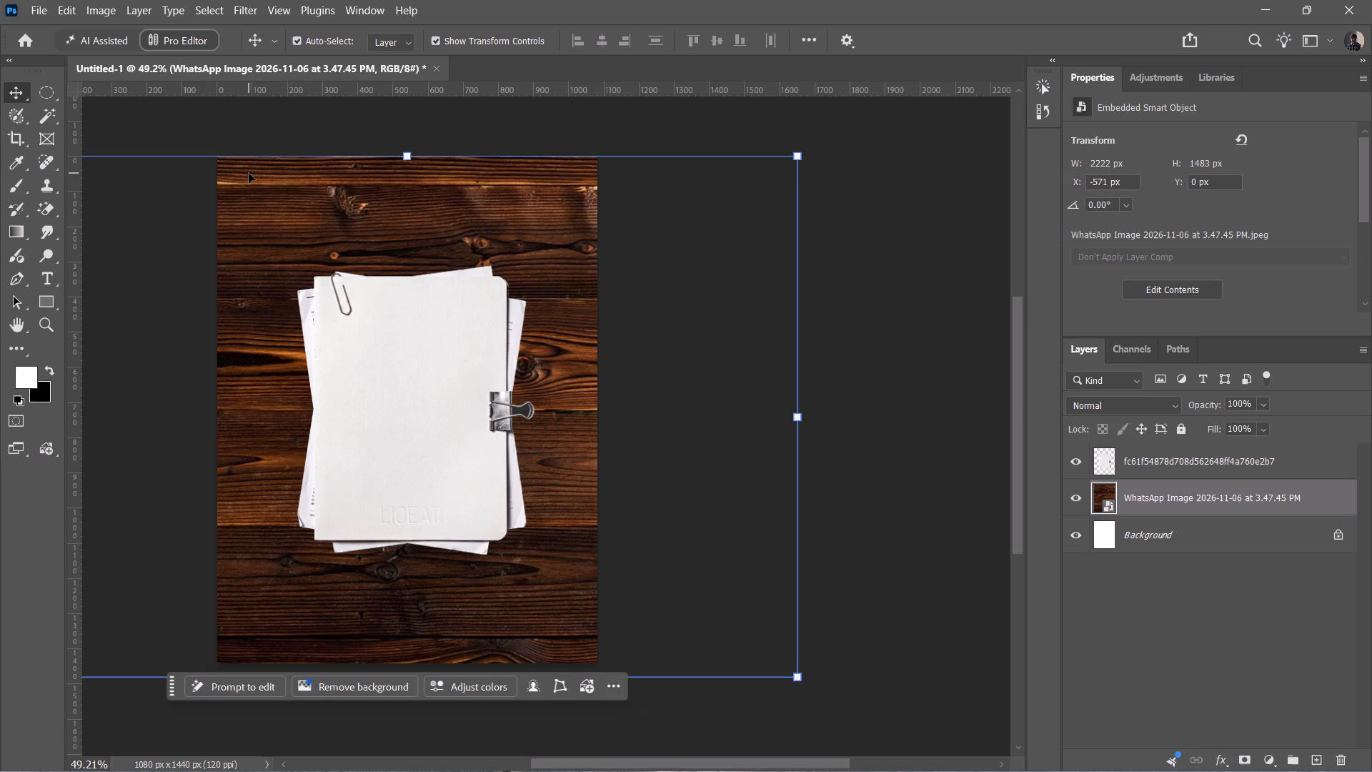
click(41, 11)
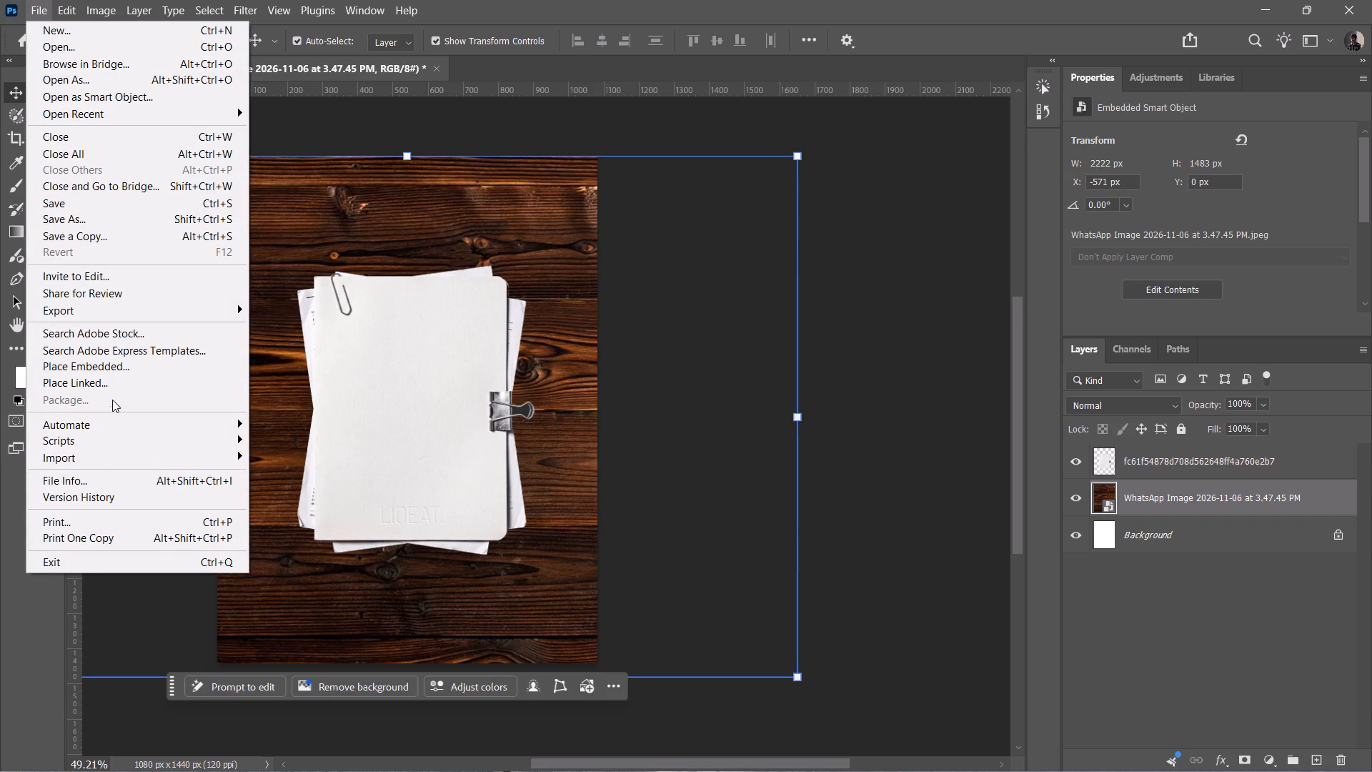
click(109, 362)
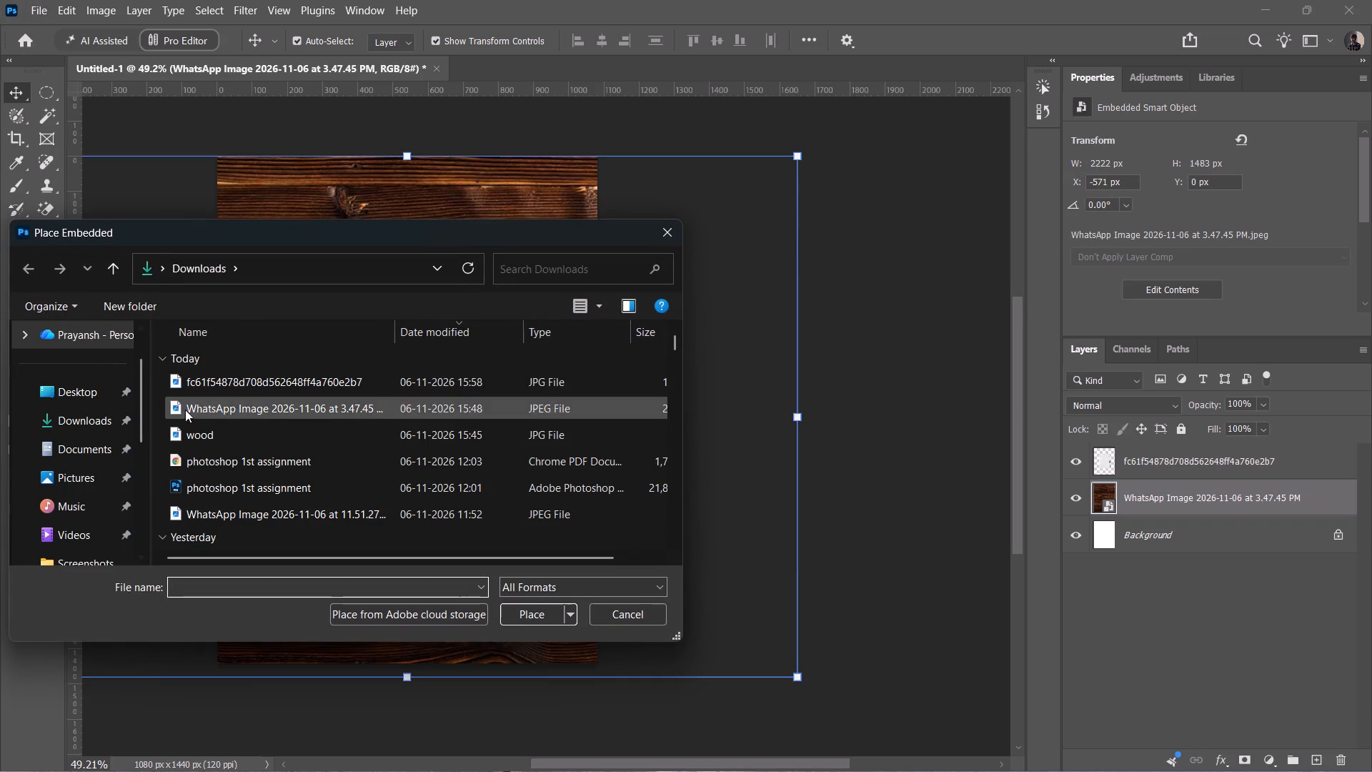
click(226, 412)
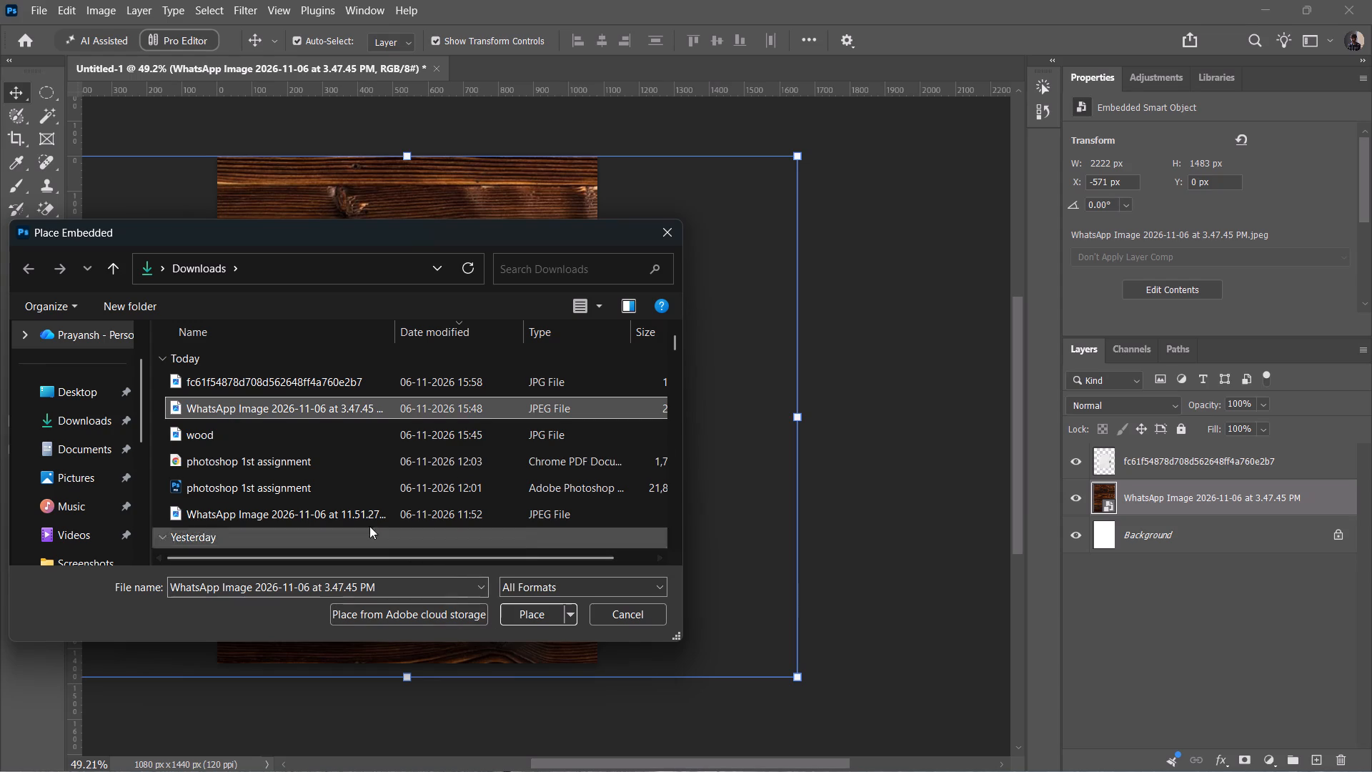
click(317, 440)
click(520, 620)
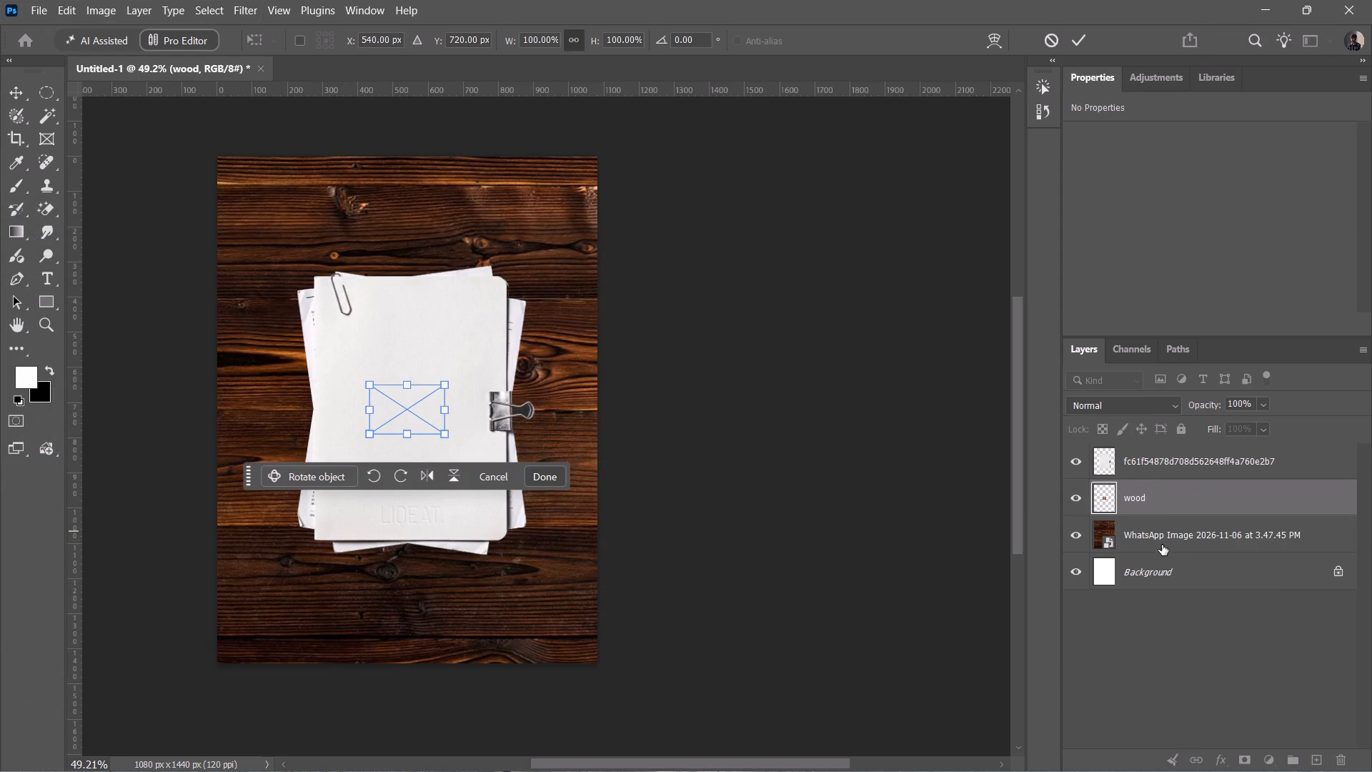
Move the wood layer above the paper stack layer, to the top of the layer order.
drag(1160, 509, 1160, 469)
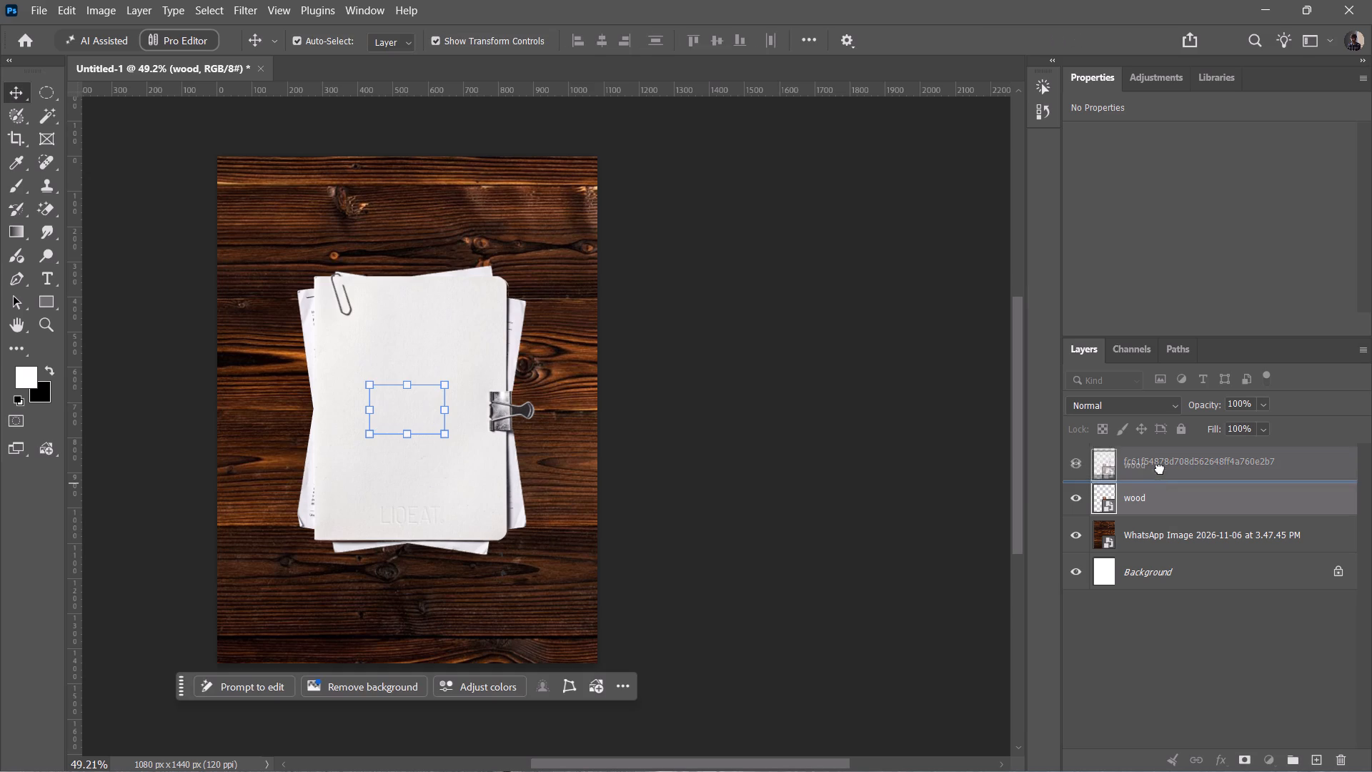
drag(1160, 469, 1159, 460)
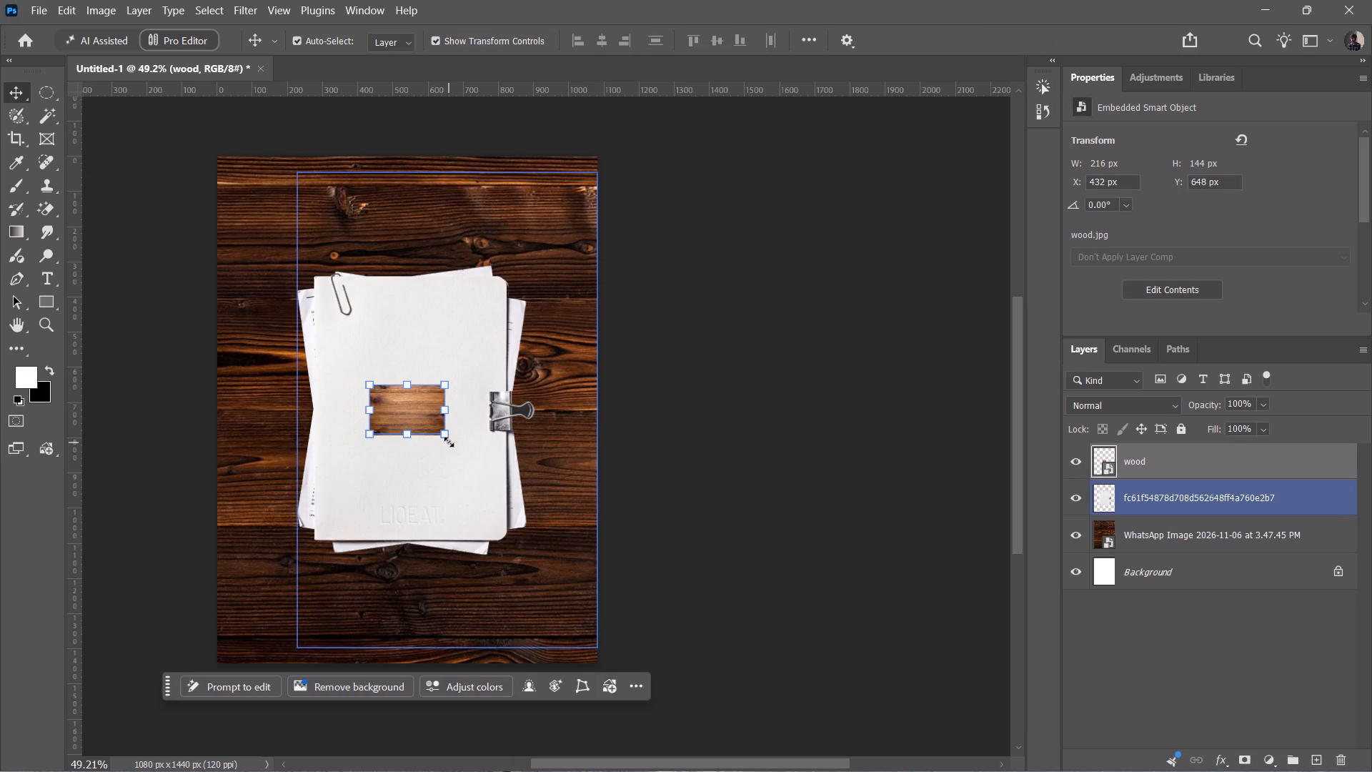
Scale the wood image proportionally to about 595% and shift it over the paper stack, centred near X 760 px, Y 847 px.
drag(444, 433, 703, 750)
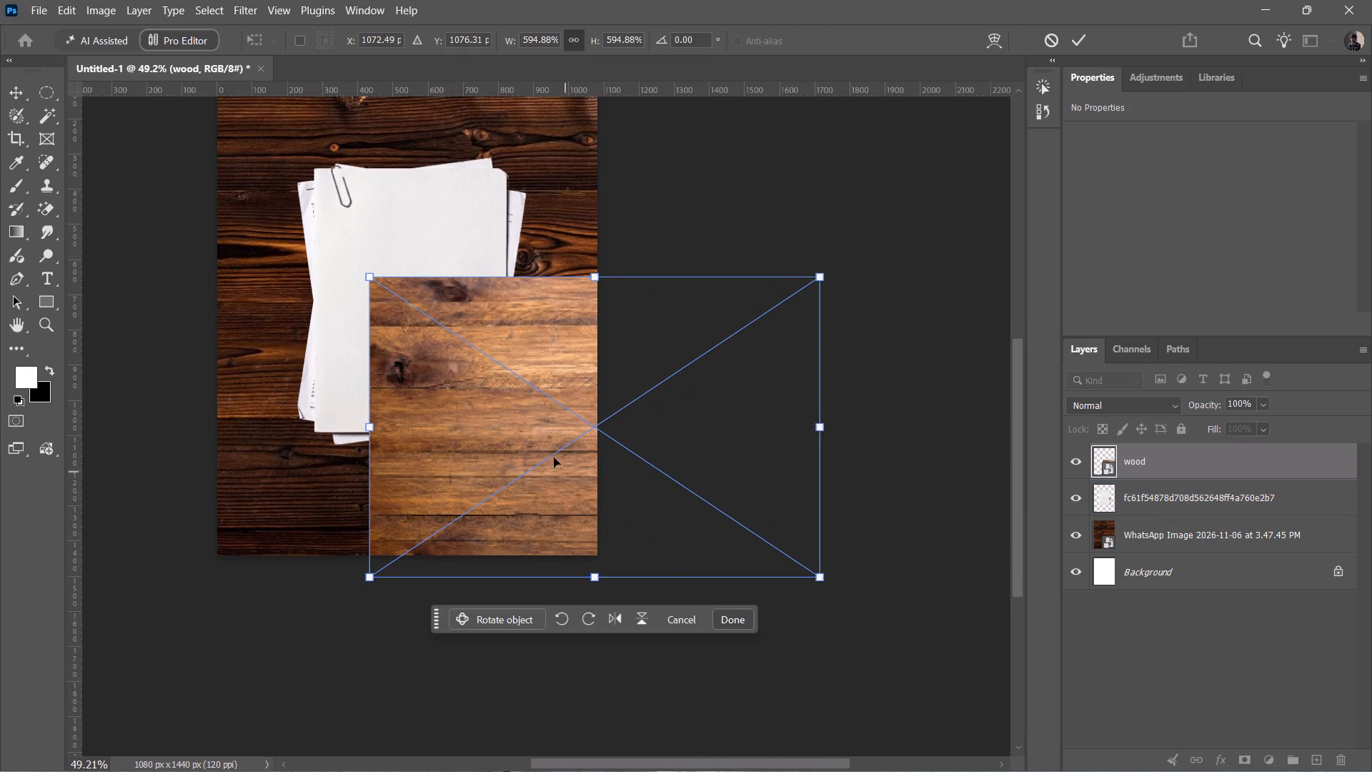
drag(538, 441, 428, 360)
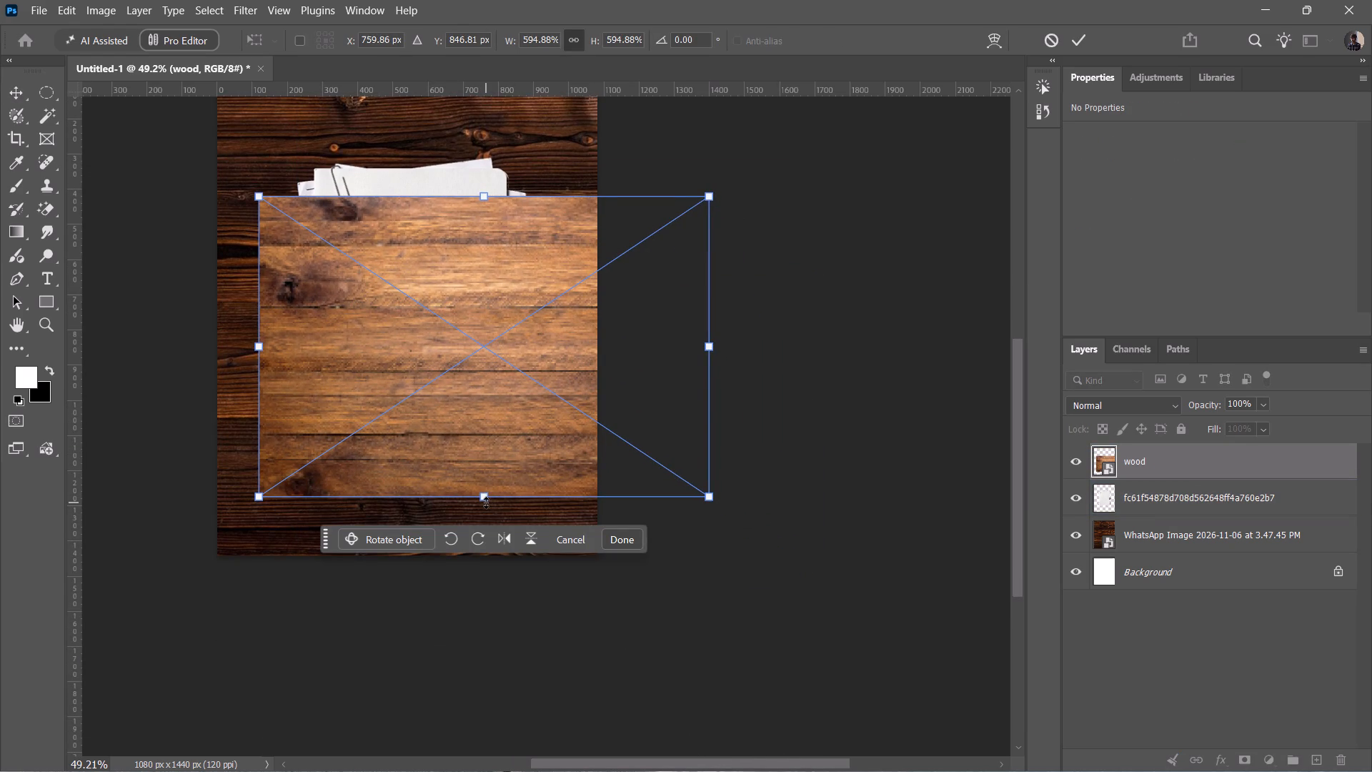
Scale the placed wood image to about 2195 x 1468 px so it covers the whole canvas.
drag(486, 503, 537, 764)
drag(506, 608, 489, 433)
scroll(489, 433, up, 1)
drag(448, 474, 448, 496)
drag(448, 496, 449, 510)
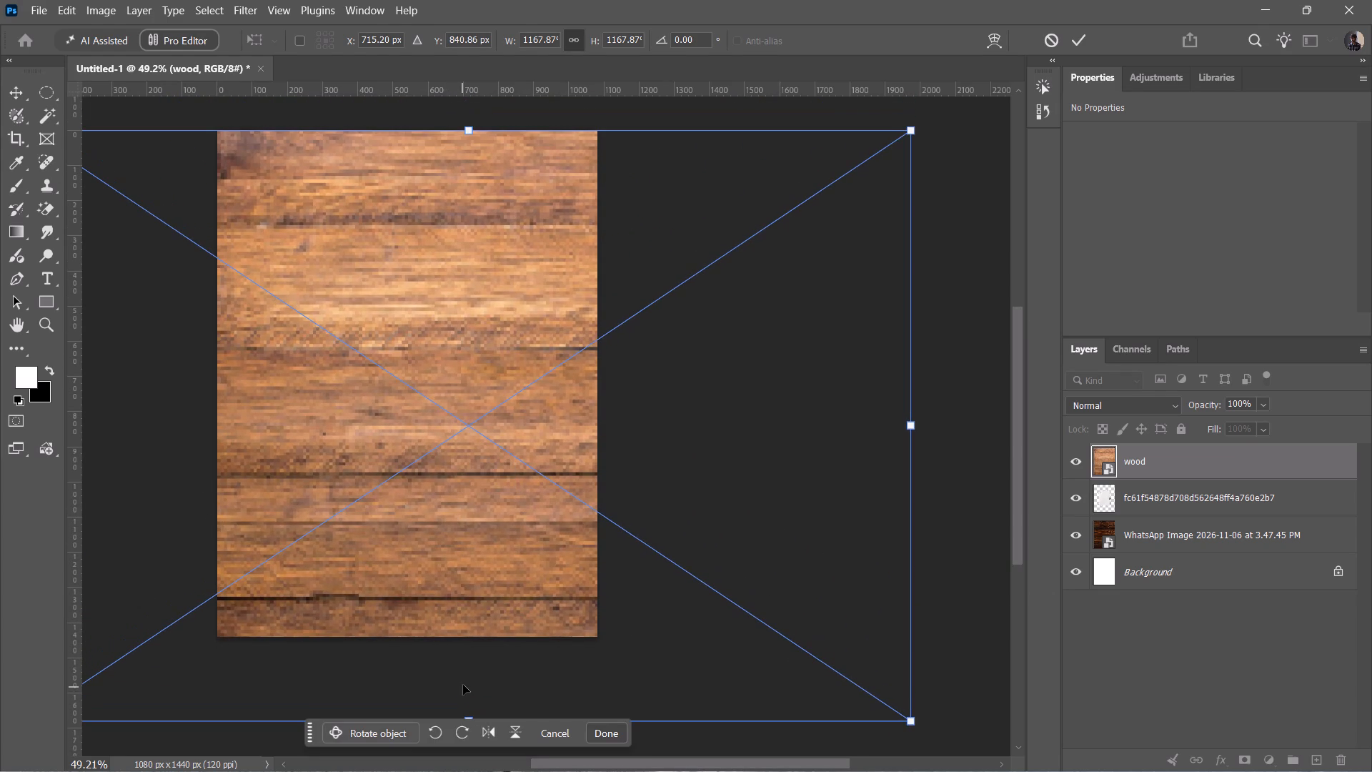
scroll(463, 682, down, 1)
drag(470, 674, 469, 627)
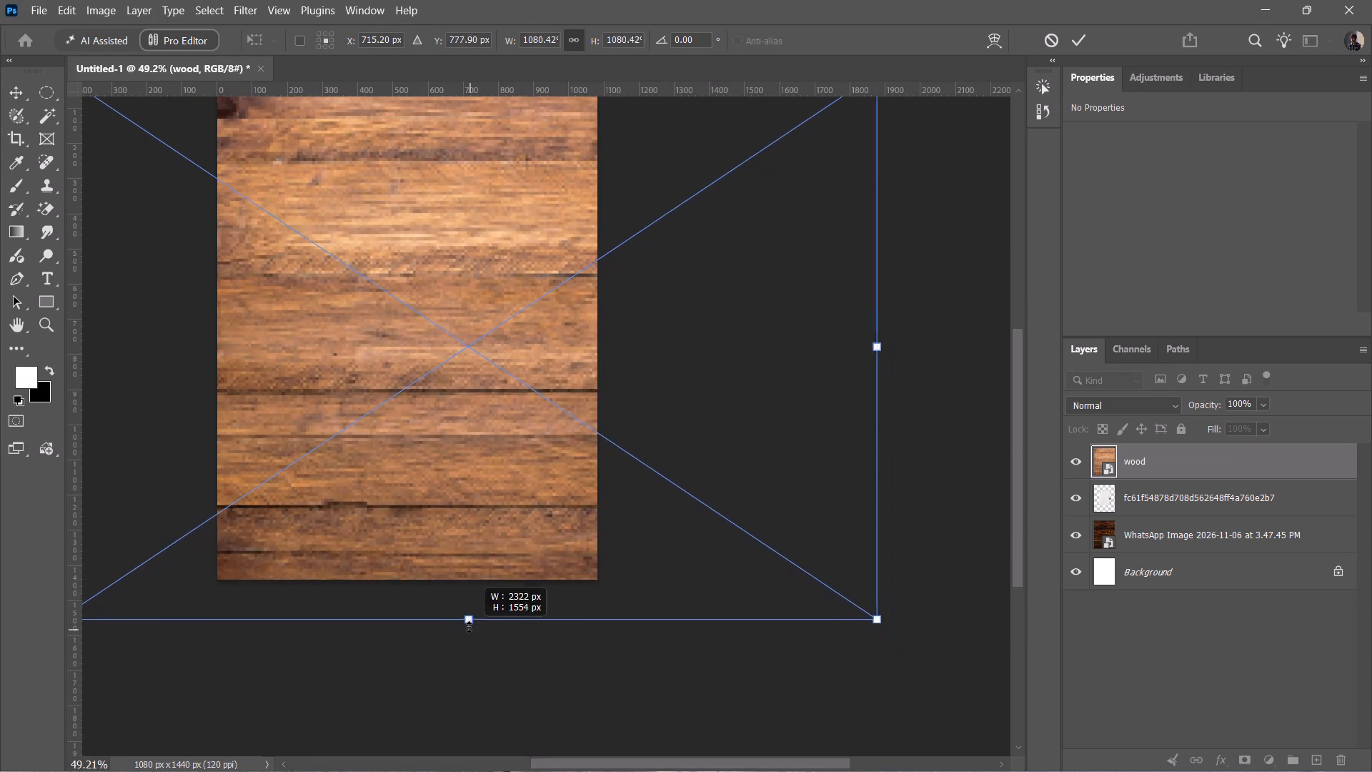
drag(469, 627, 467, 595)
scroll(467, 595, up, 1)
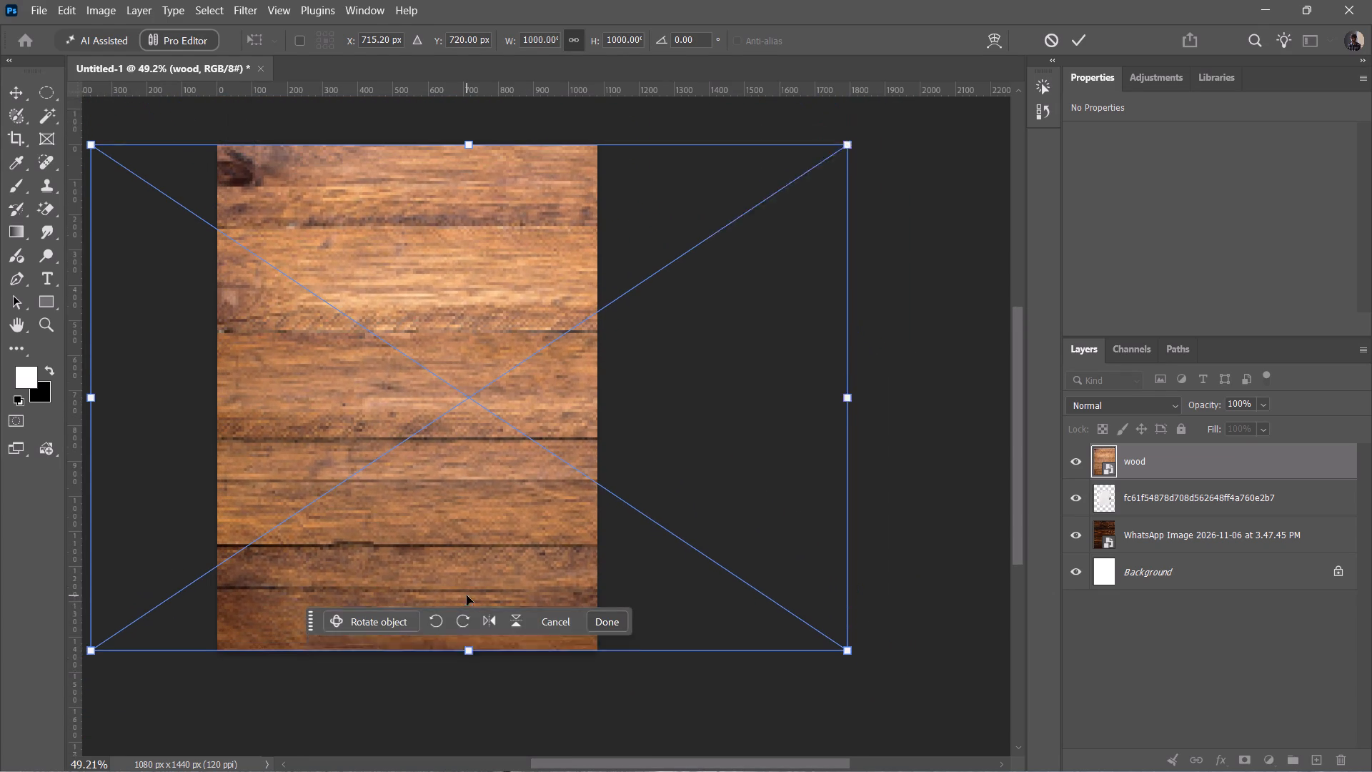
scroll(467, 595, up, 1)
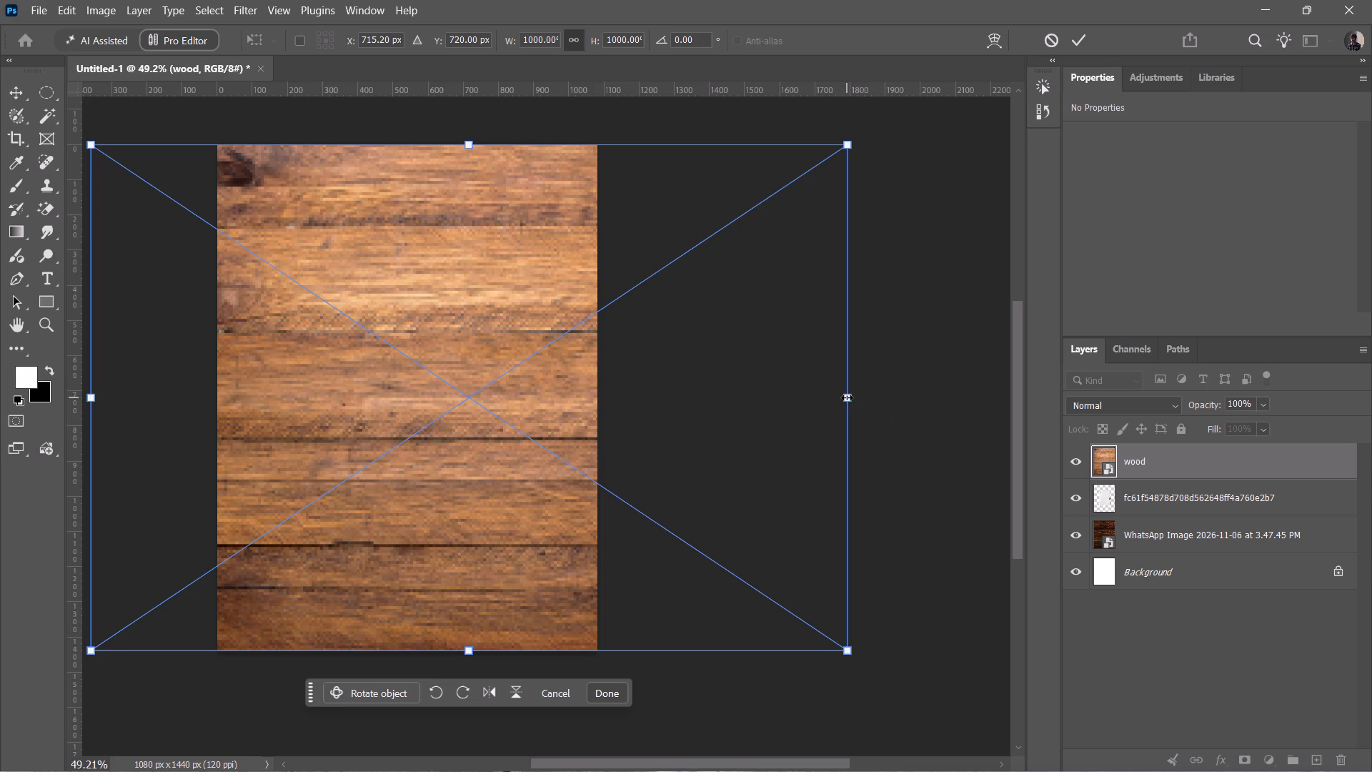
drag(847, 397, 822, 403)
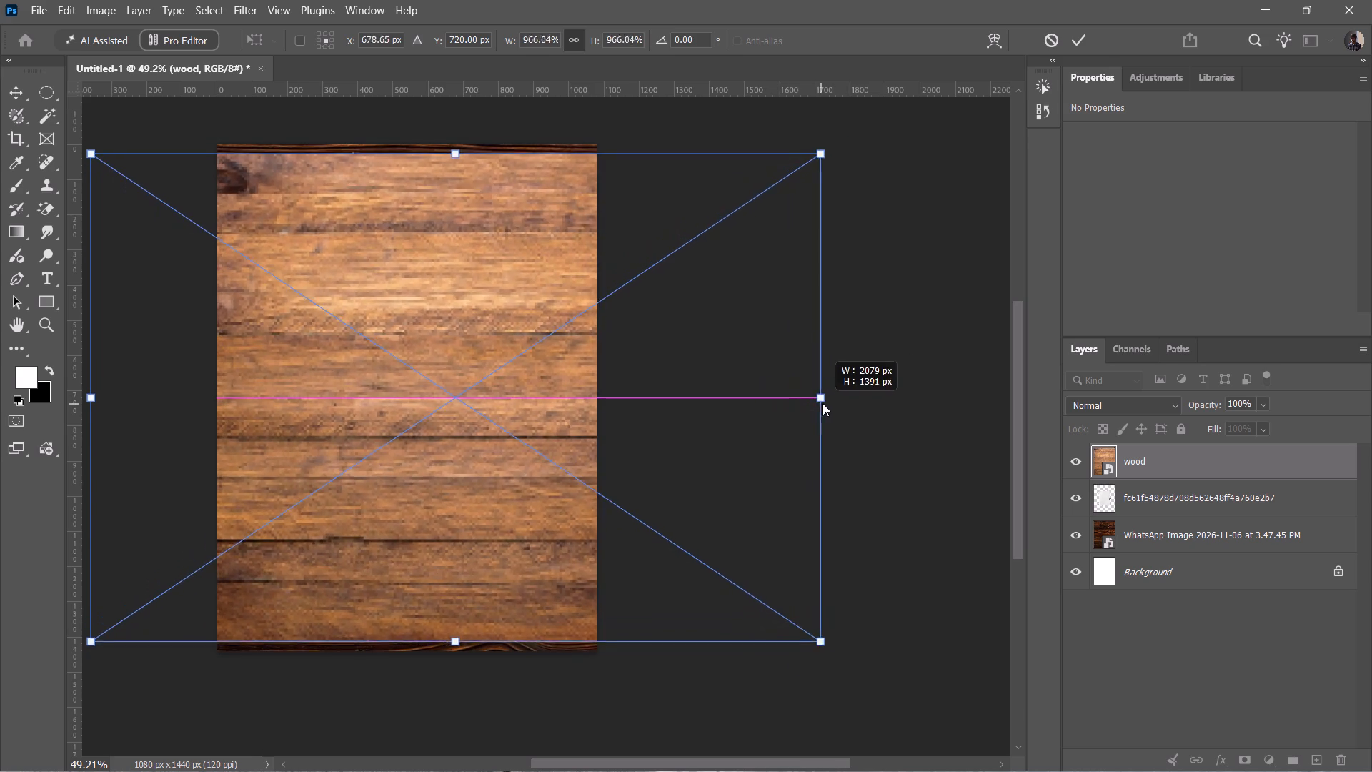
drag(822, 403, 862, 403)
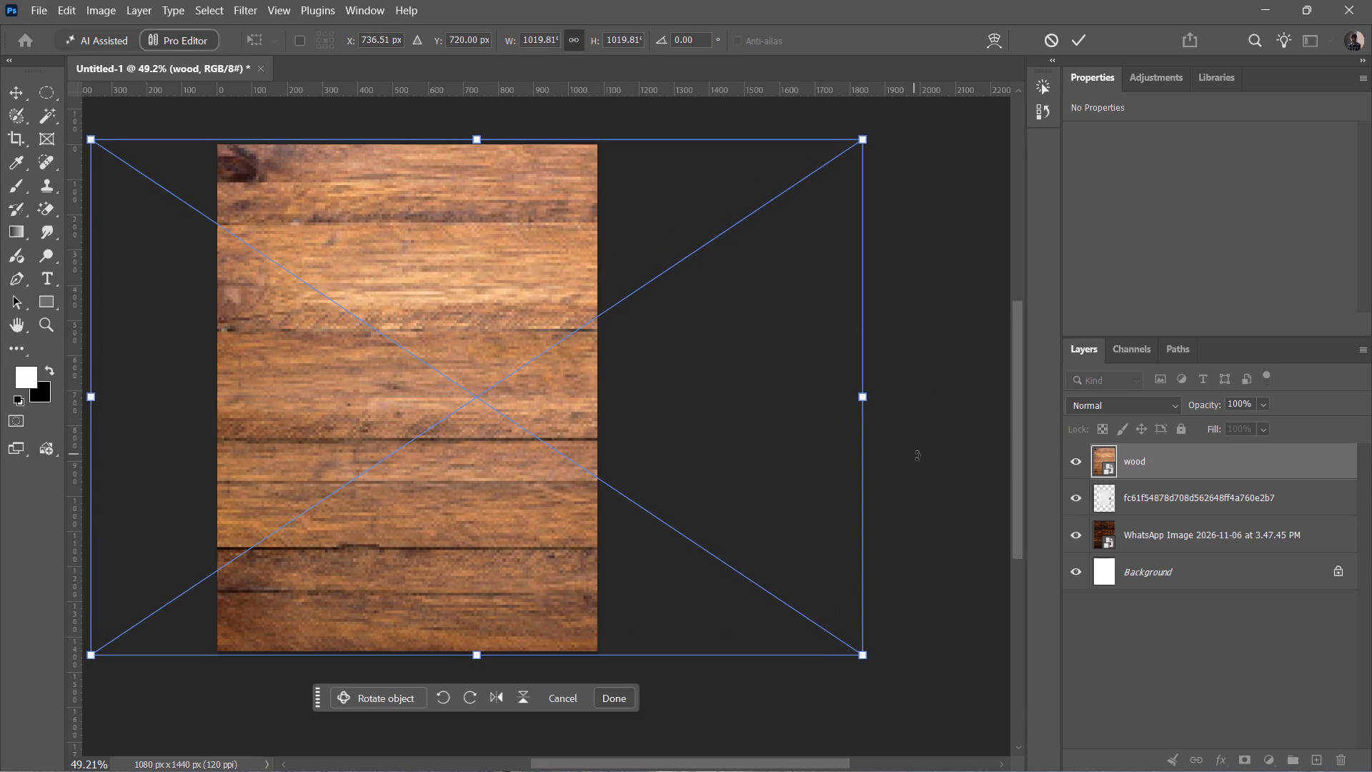
click(917, 455)
key(Return)
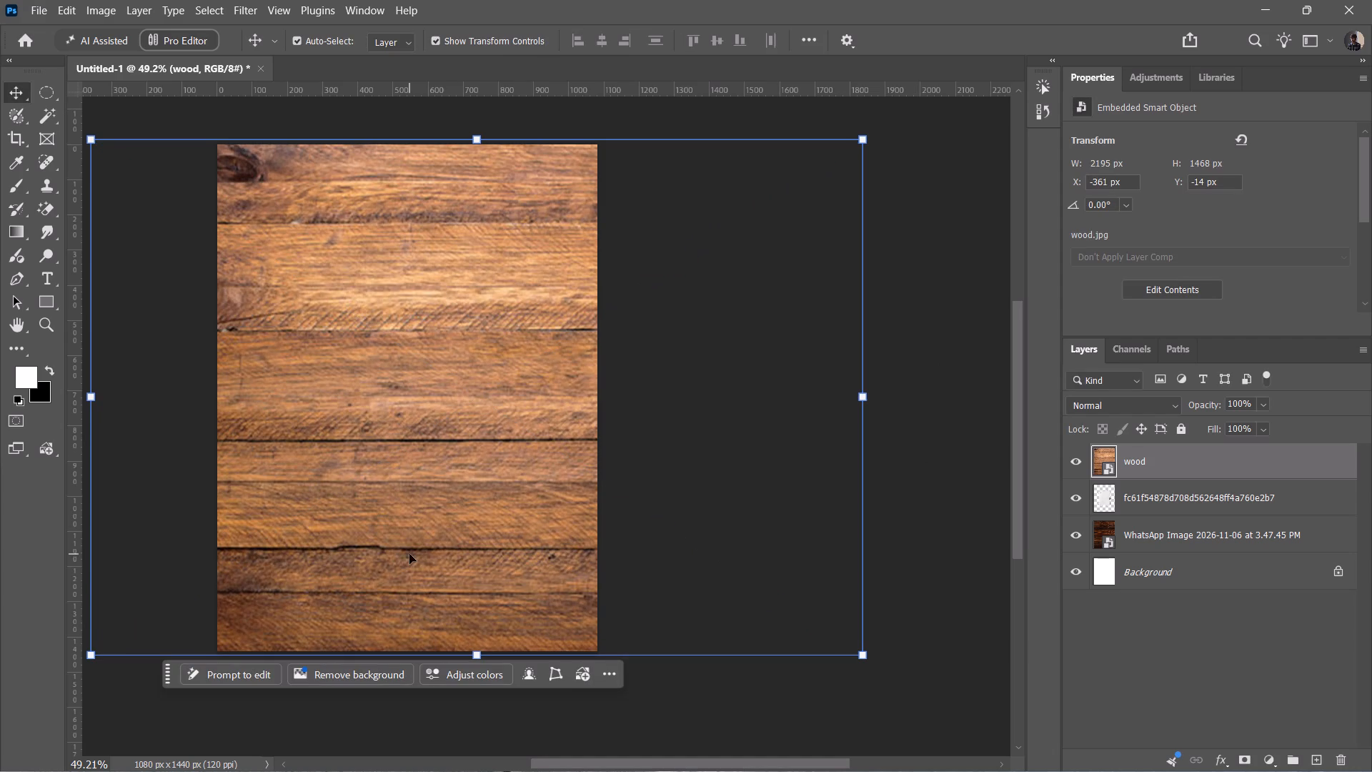
Reorder the layers so the wood layer sits directly beneath the paper stack and above the dark planks layer.
scroll(307, 507, right, 3)
scroll(307, 507, left, 6)
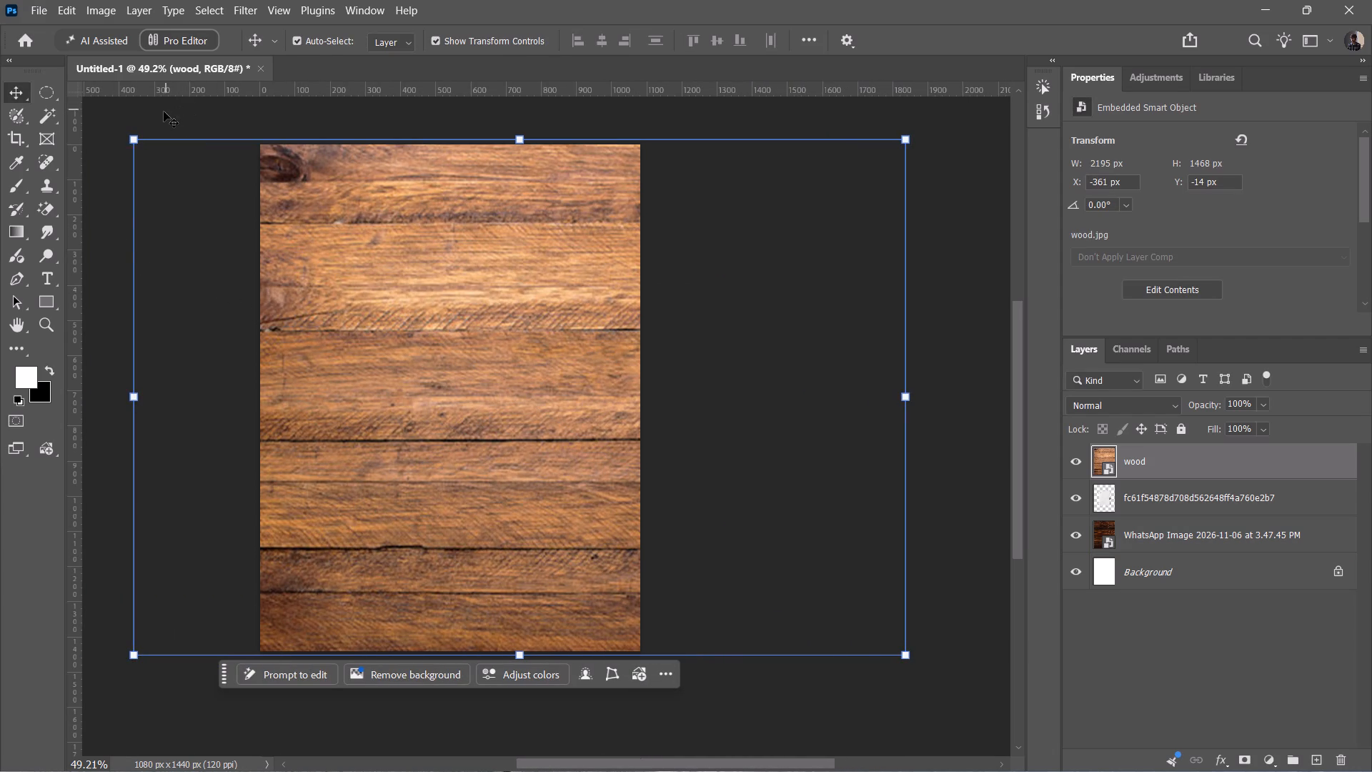
click(121, 126)
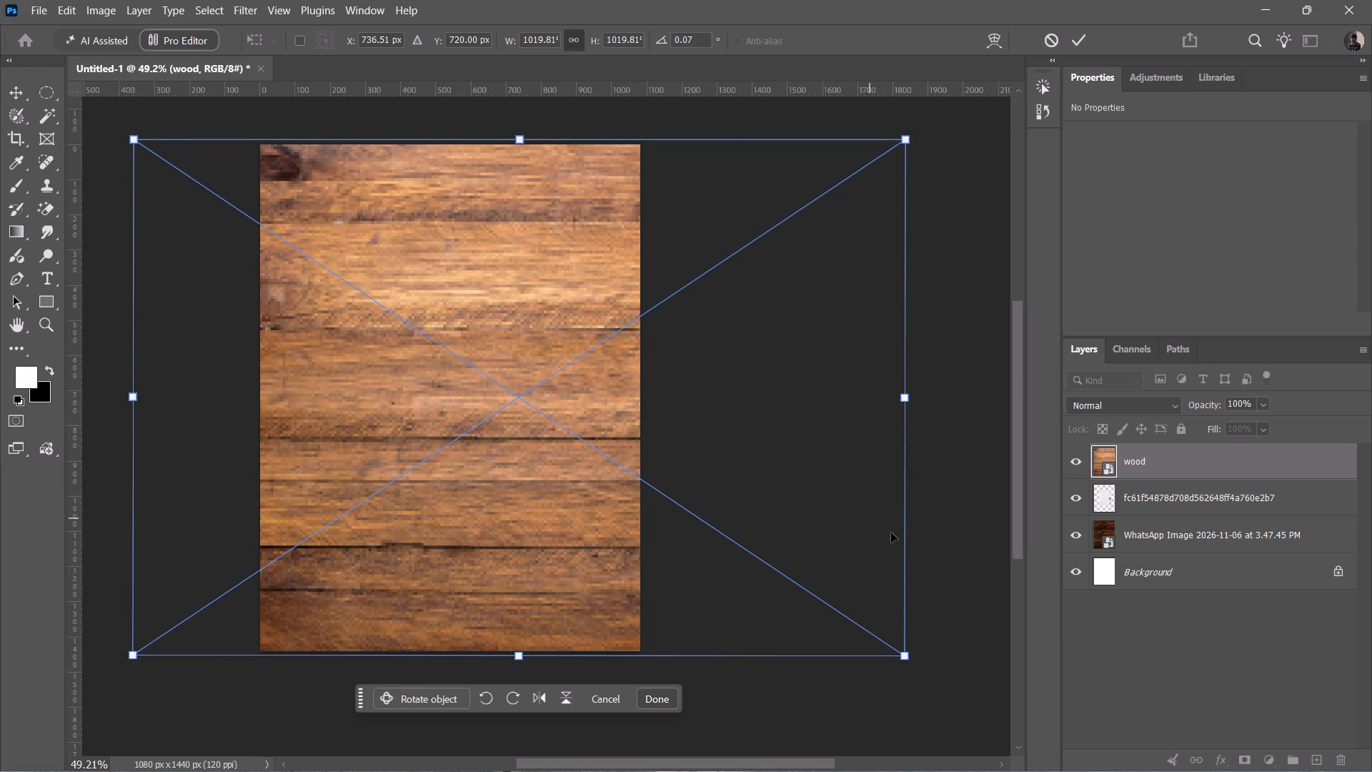
drag(1166, 464, 1168, 527)
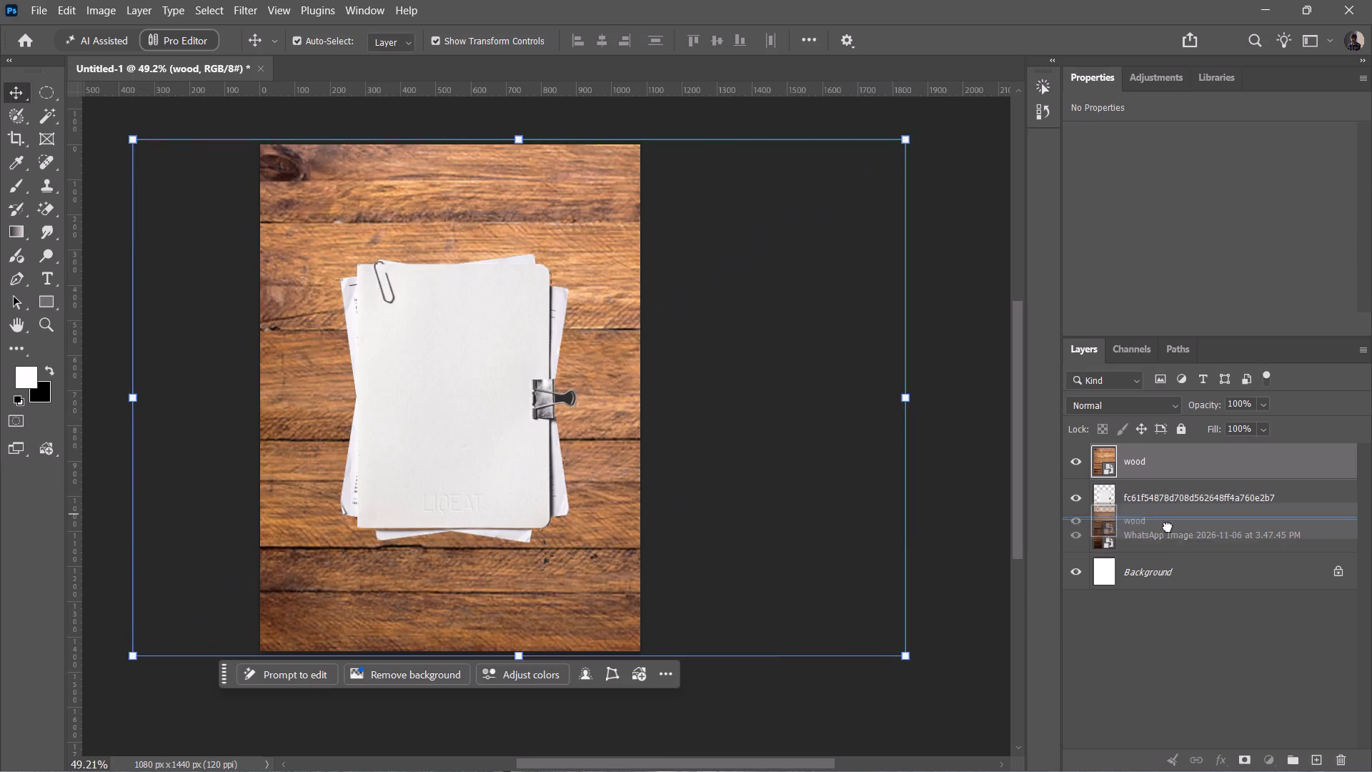
drag(1168, 527, 1162, 551)
drag(1159, 498, 1161, 549)
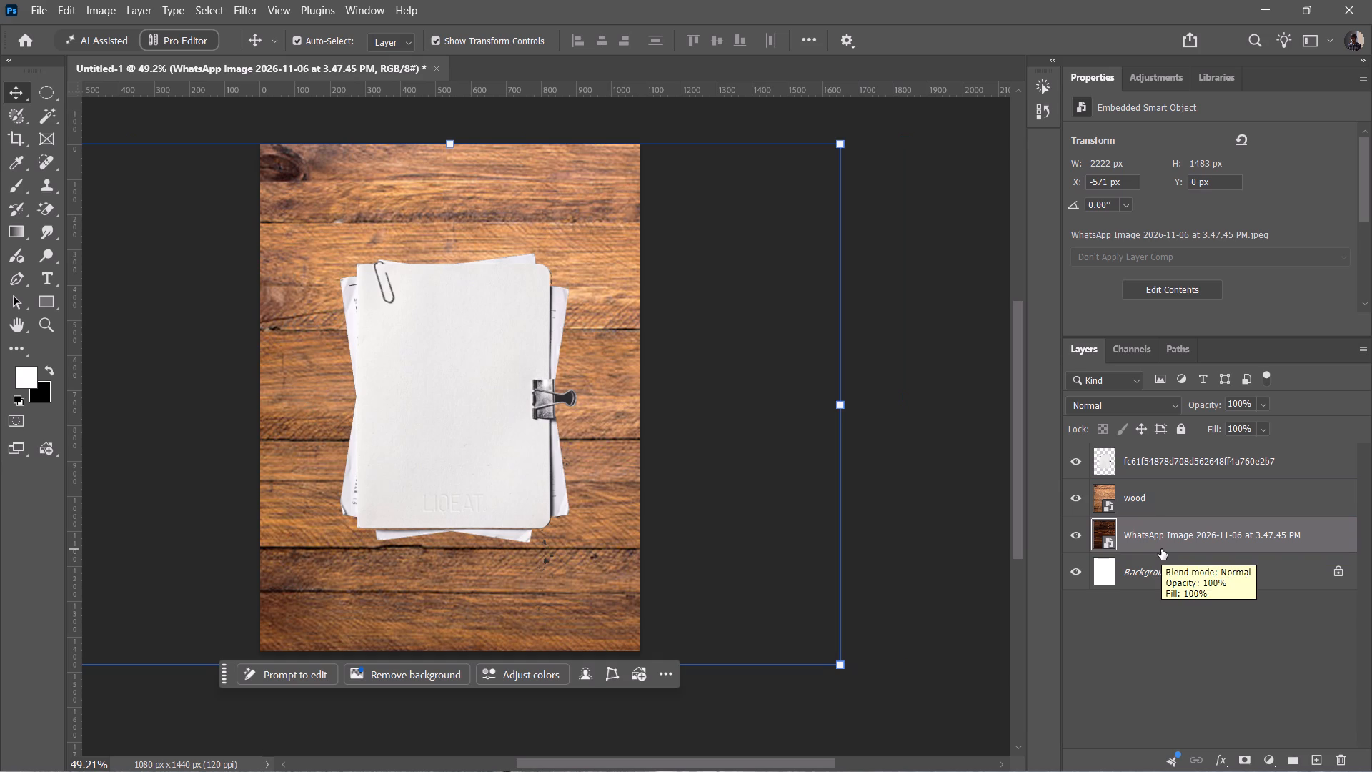
Shift the wood layer slightly right and down to X -348 px and Y 0 px.
click(1154, 490)
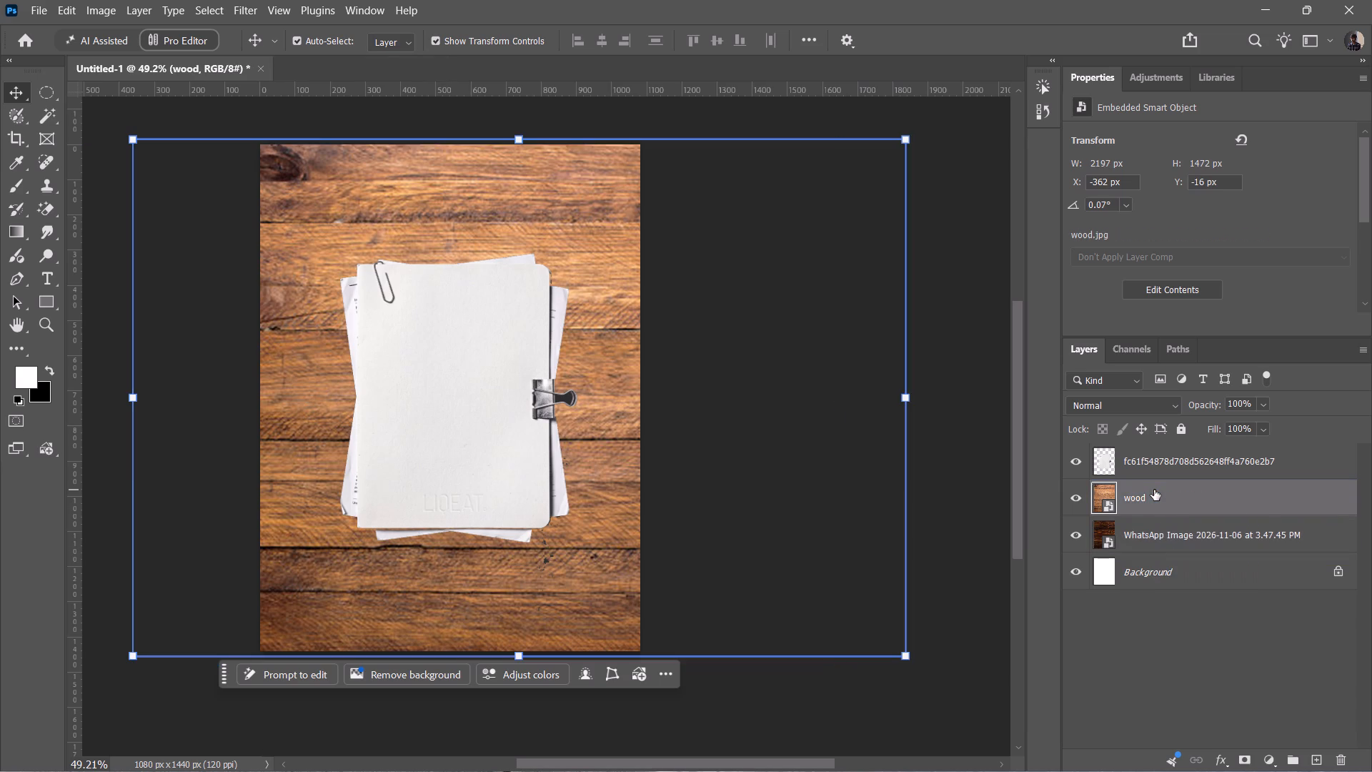
click(1146, 539)
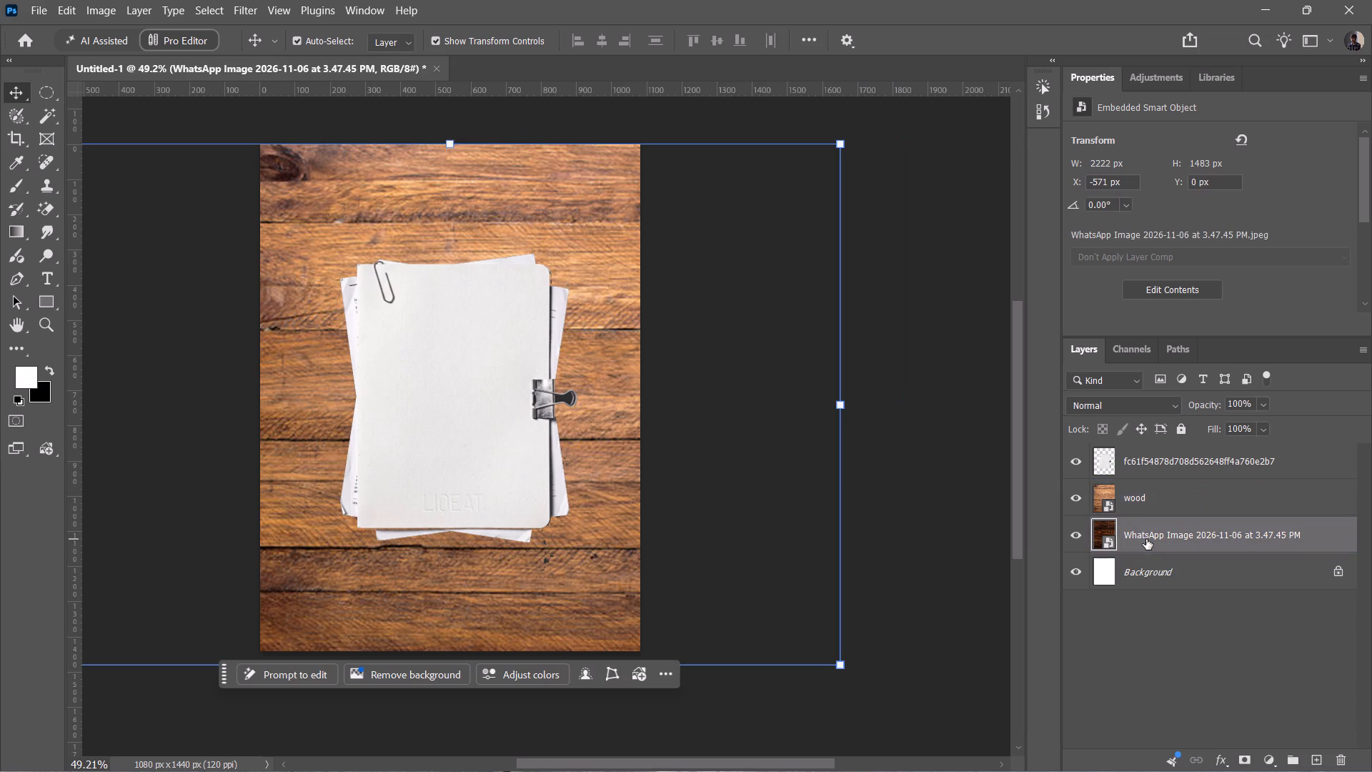
click(557, 229)
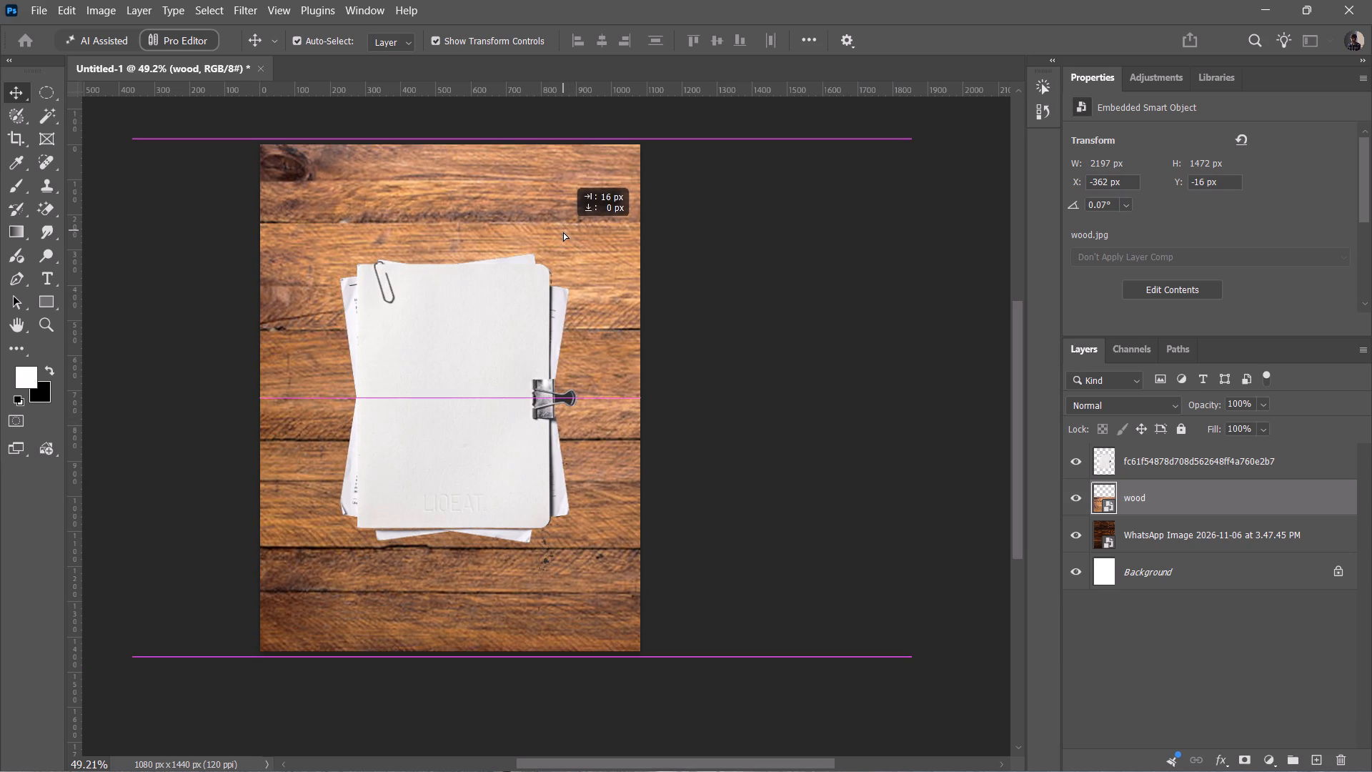
Delete the old dark planks layer above the Background.
click(1144, 540)
key(Delete)
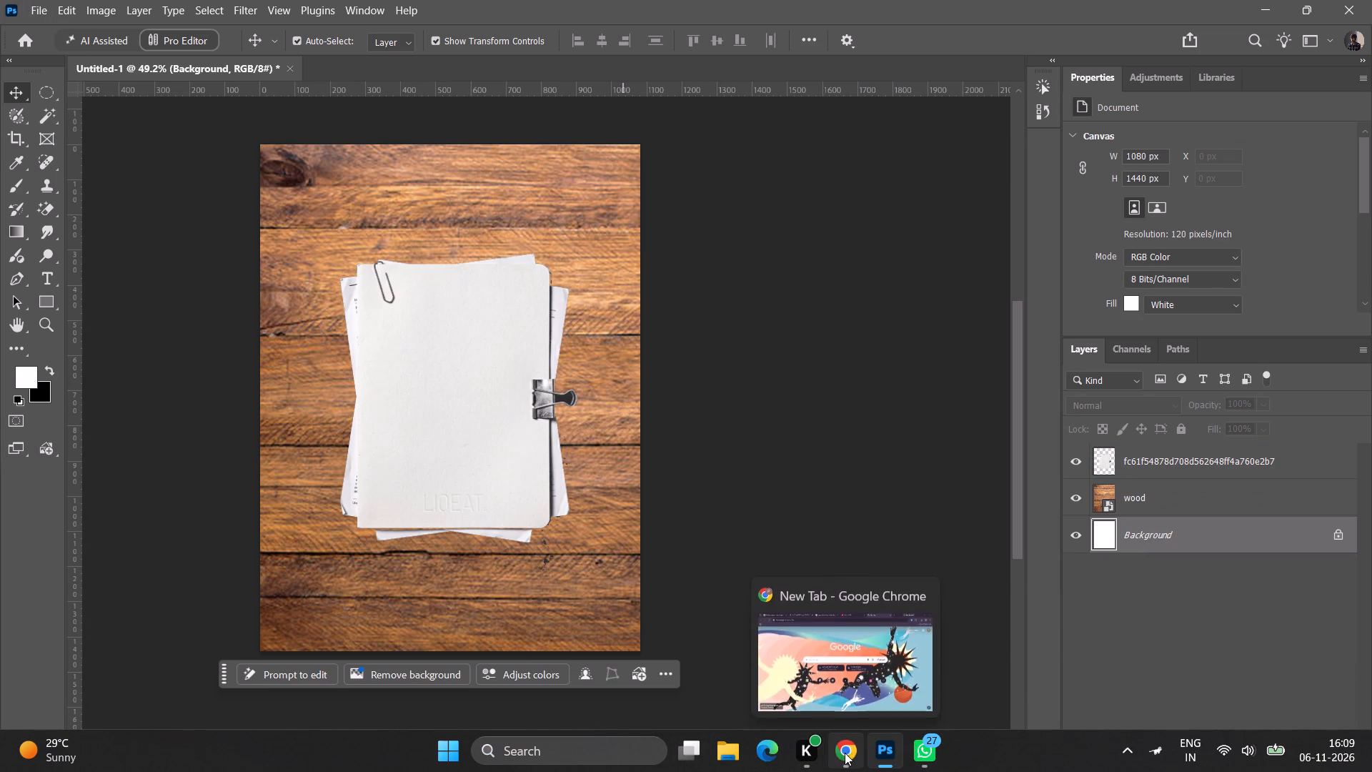
Switch to Google Chrome, look through Google Images for "ev bikes scooter new company", and close that search.
click(845, 753)
click(257, 59)
text(ev bikes)
key(space)
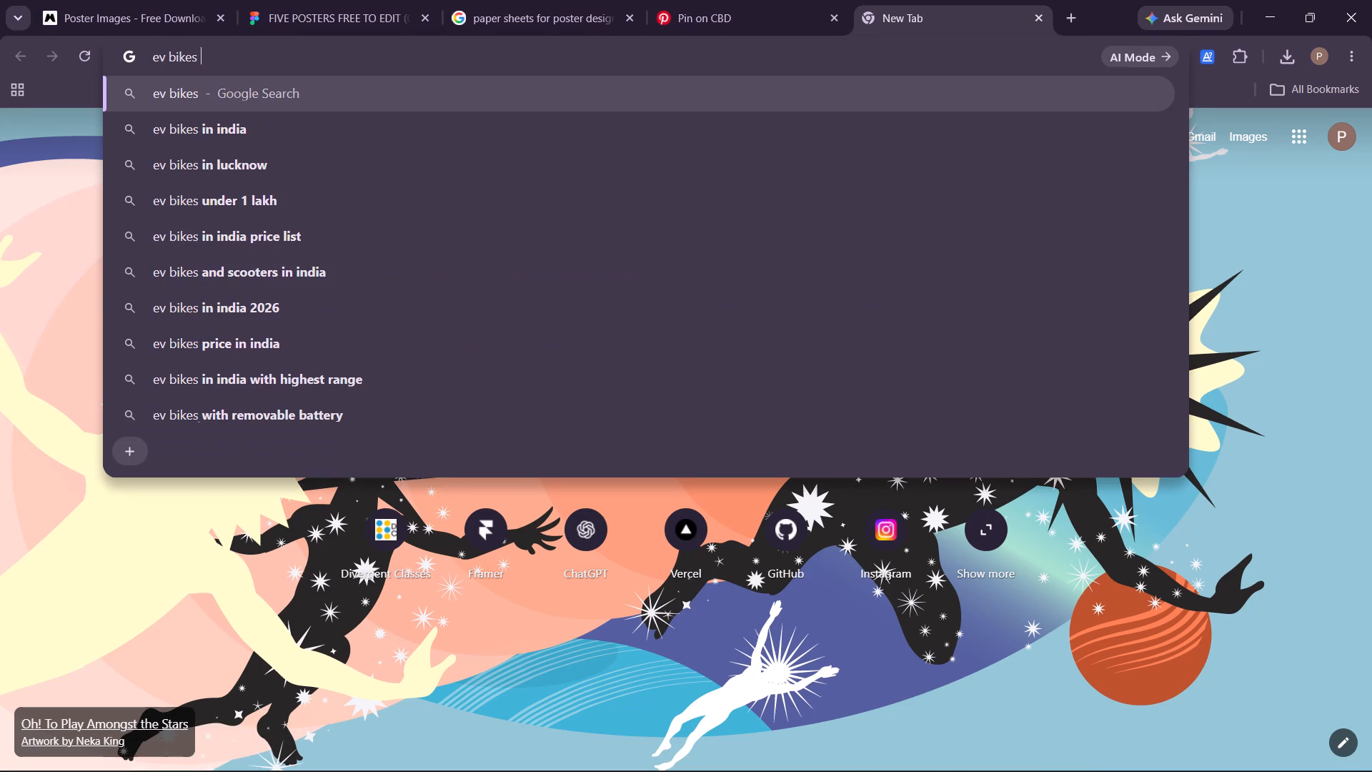
text(scooter n)
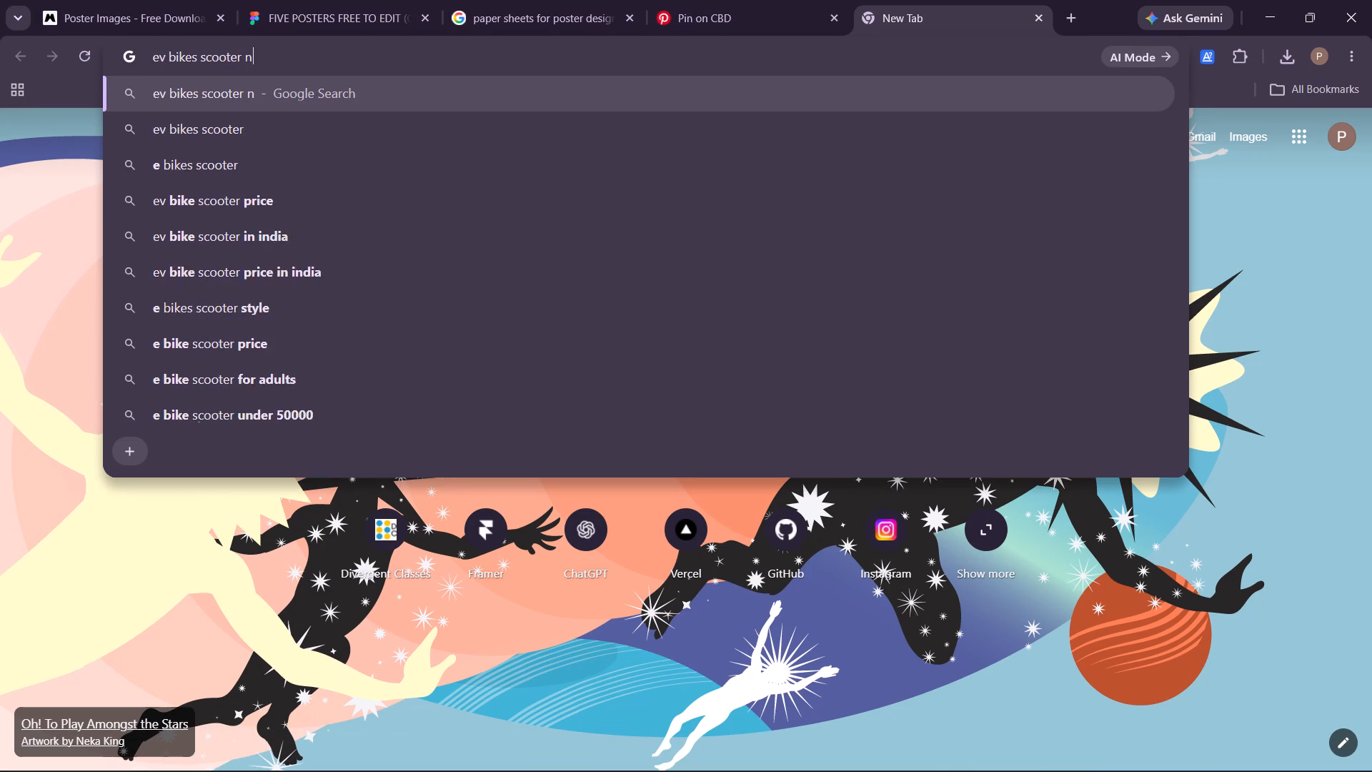
text(ew comp)
text(any)
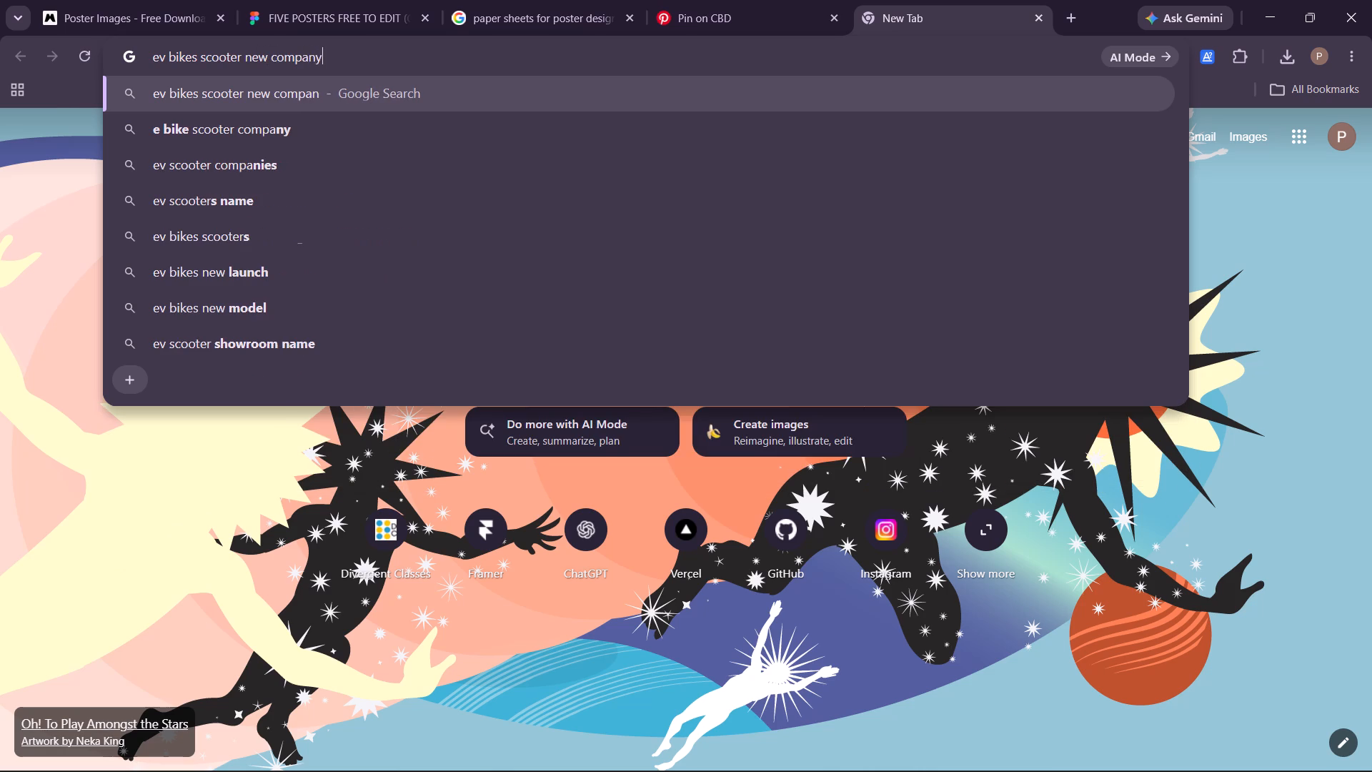
key(Return)
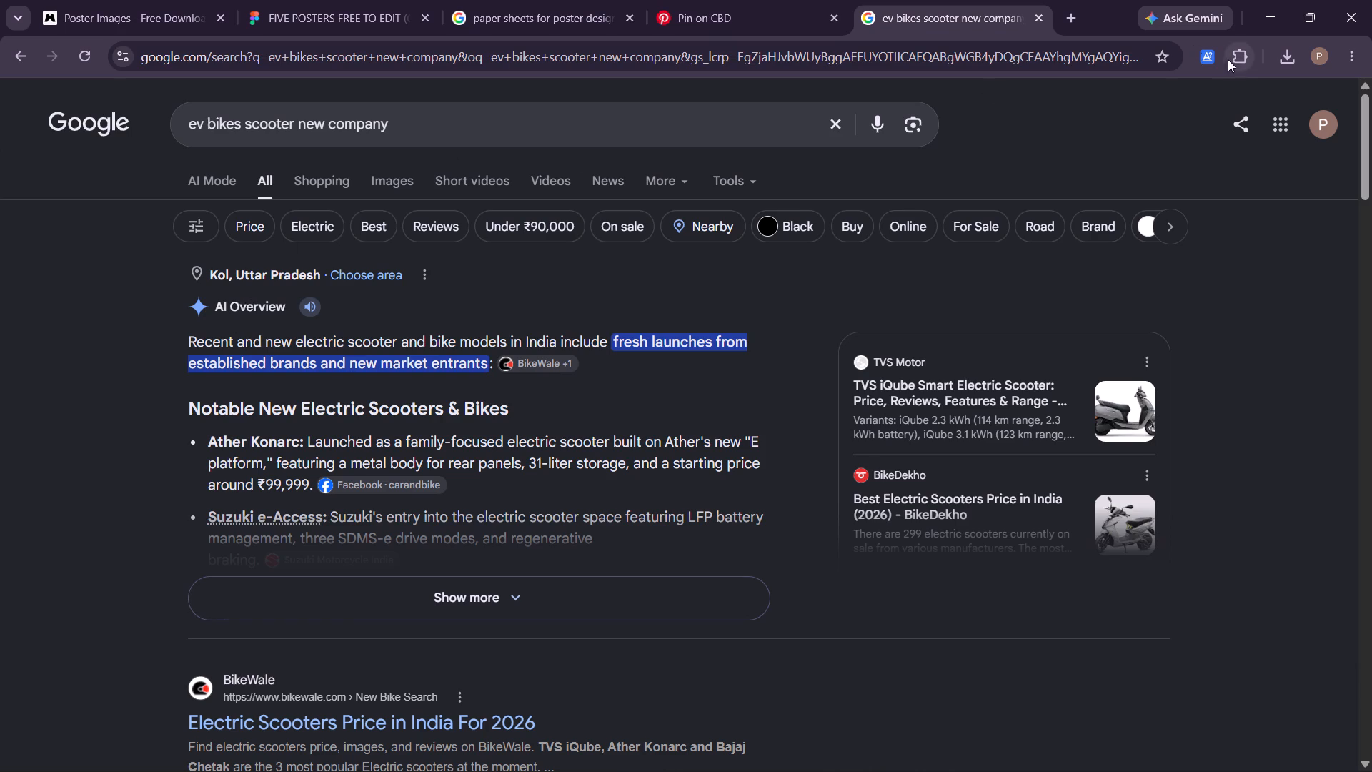
click(388, 177)
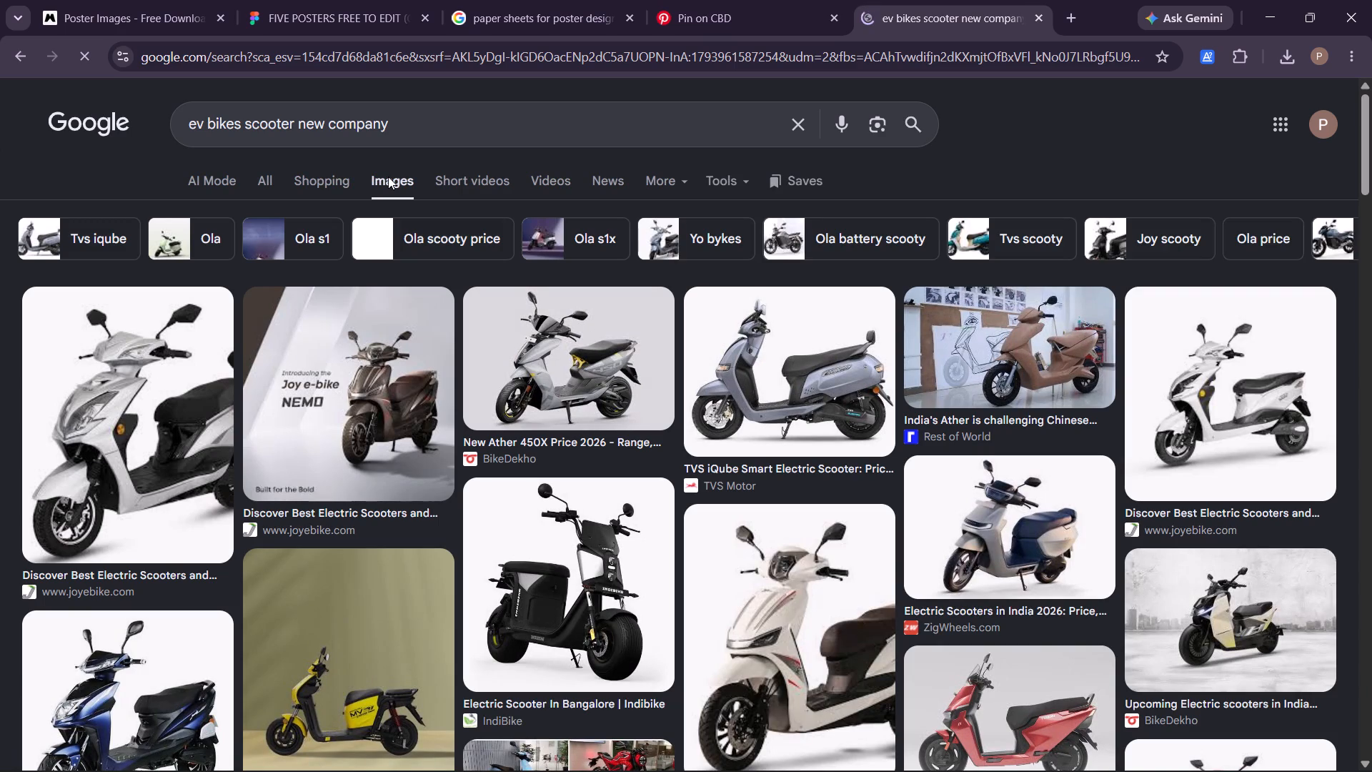
click(1034, 17)
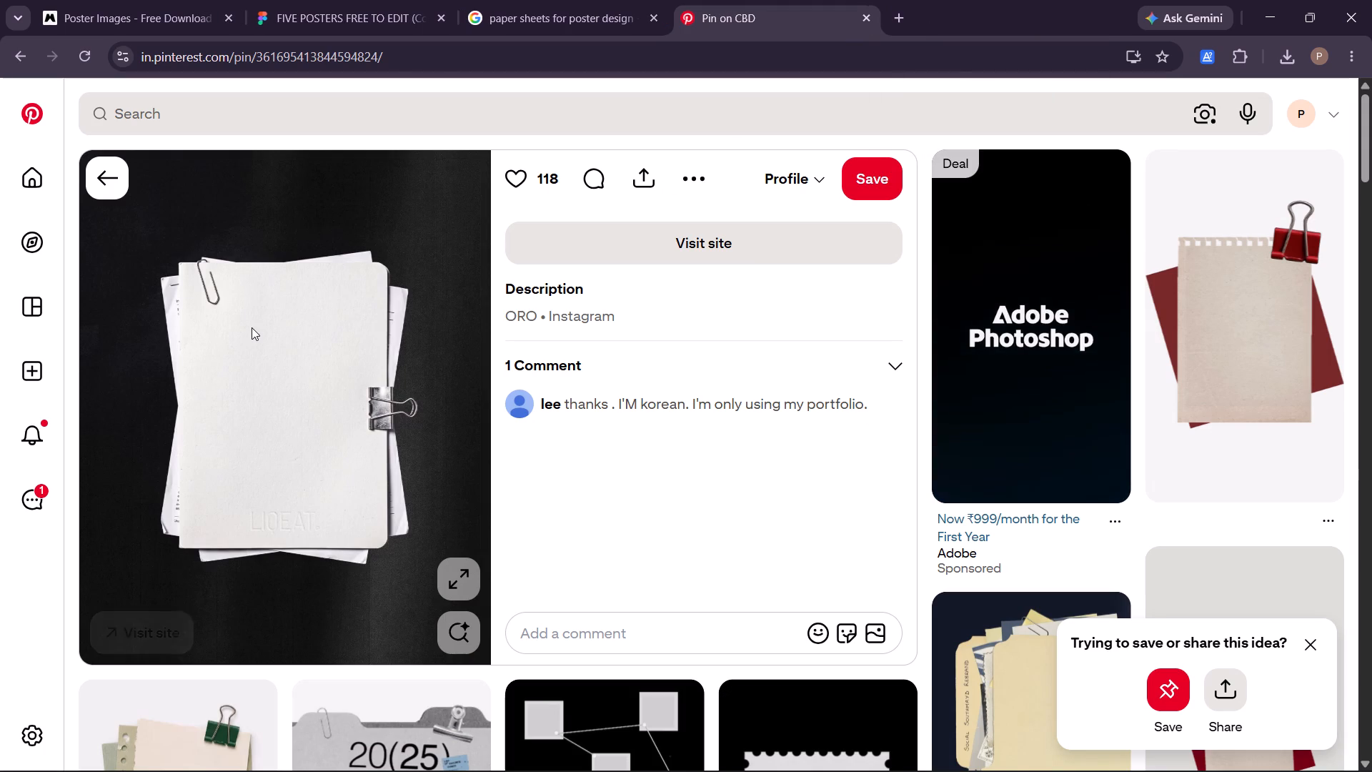
Leave the paper stack pin and go to the Pinterest home feed.
scroll(252, 327, down, 3)
scroll(218, 181, up, 2)
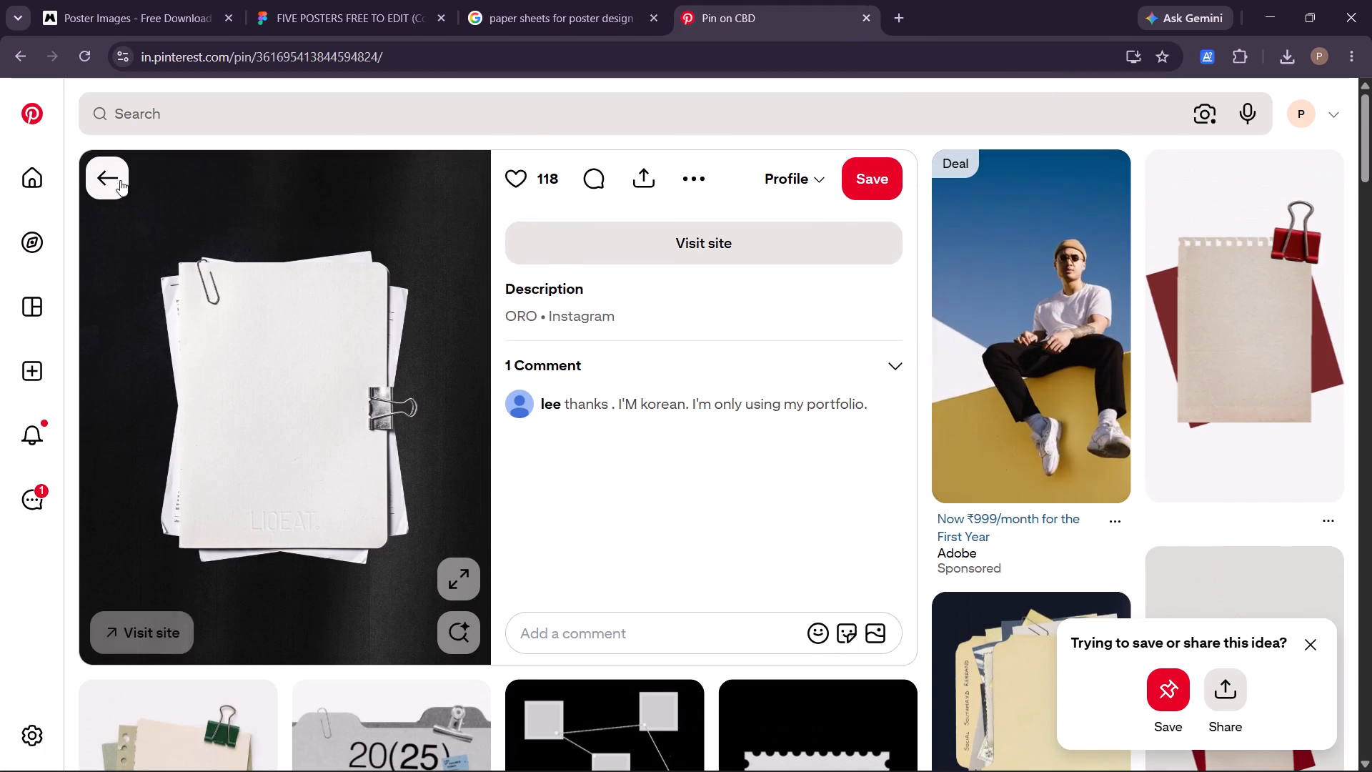
click(114, 174)
click(34, 174)
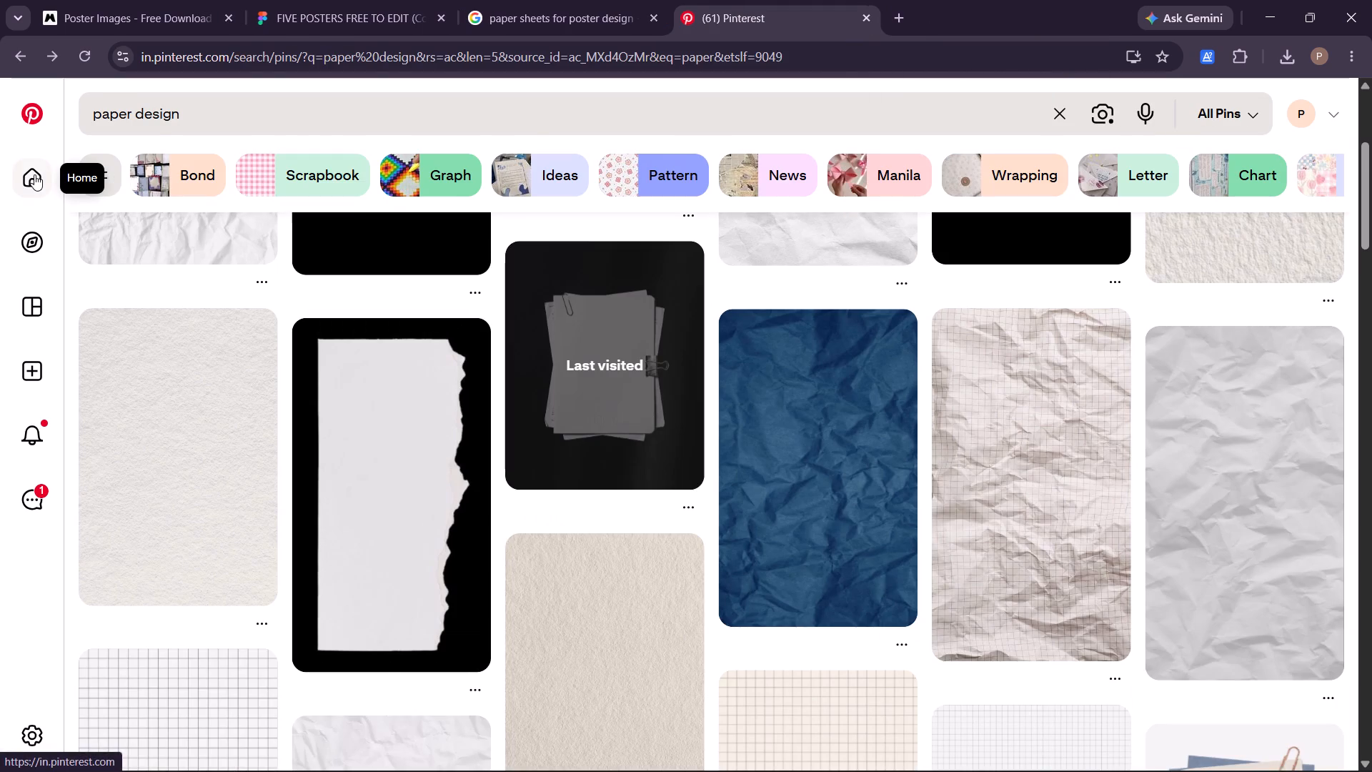
click(227, 112)
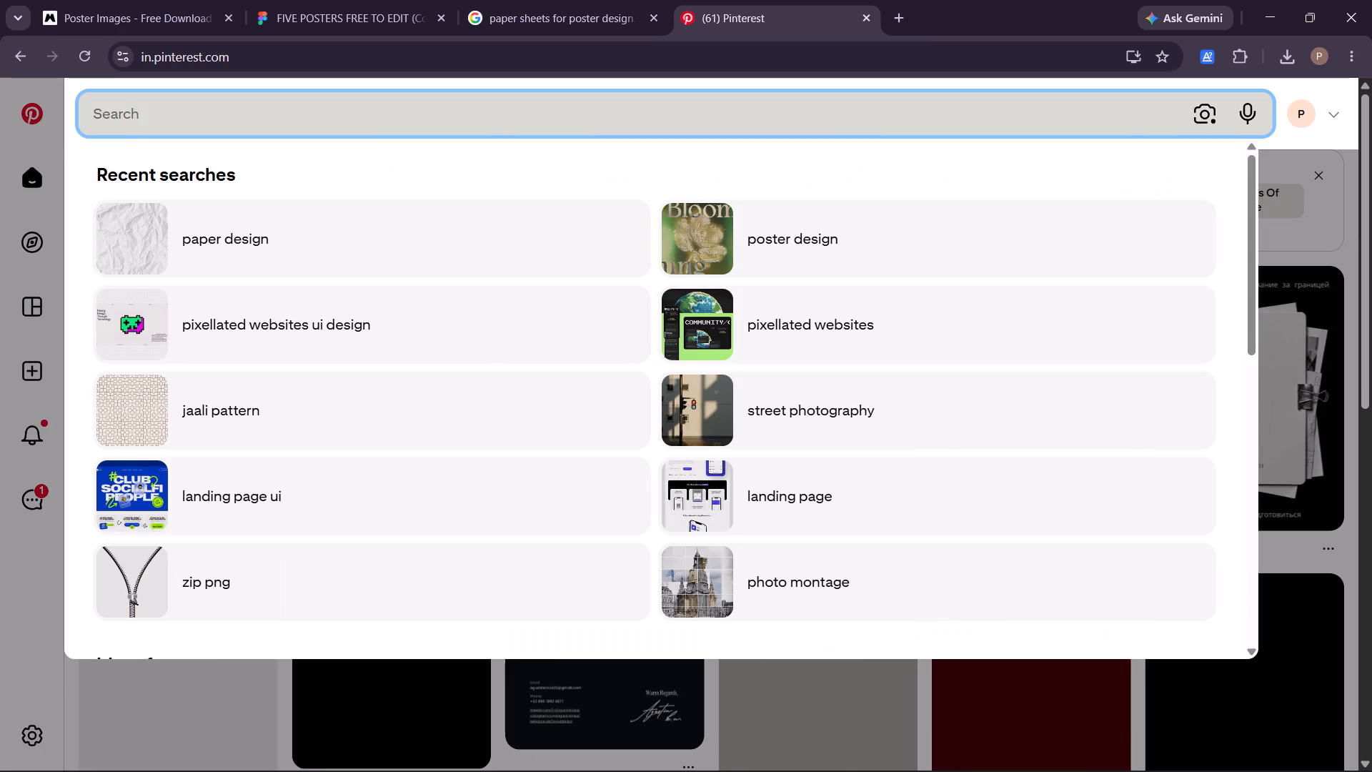
click(44, 141)
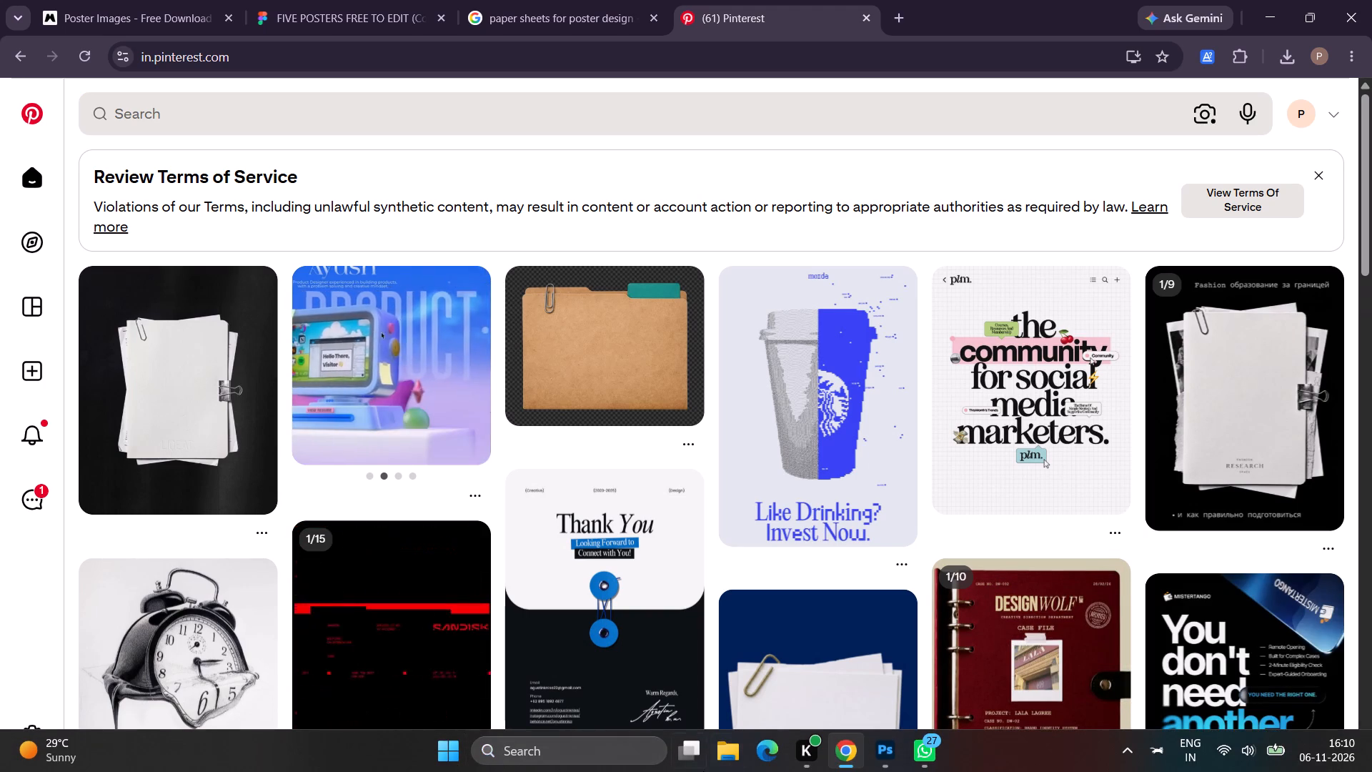
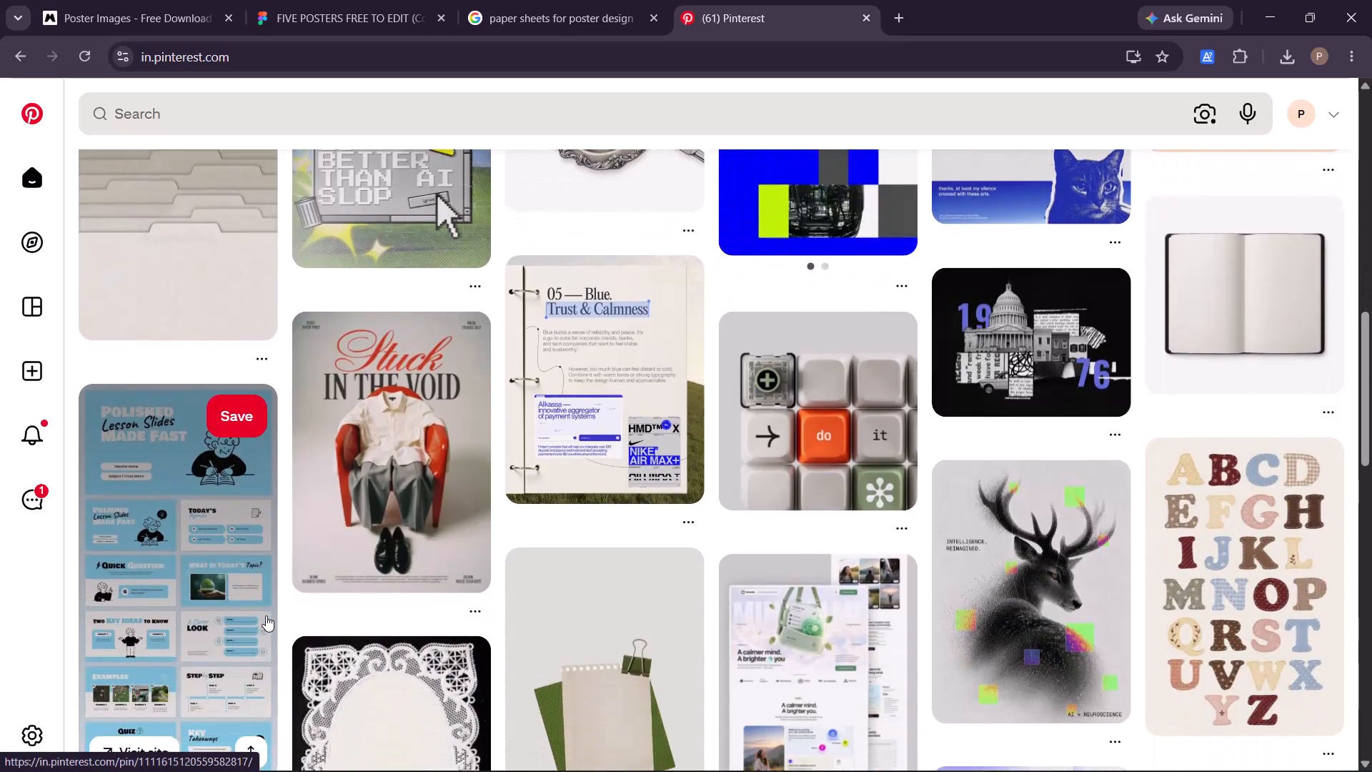
Browse the Pinterest home feed for poster subject and layout ideas.
scroll(266, 615, down, 2)
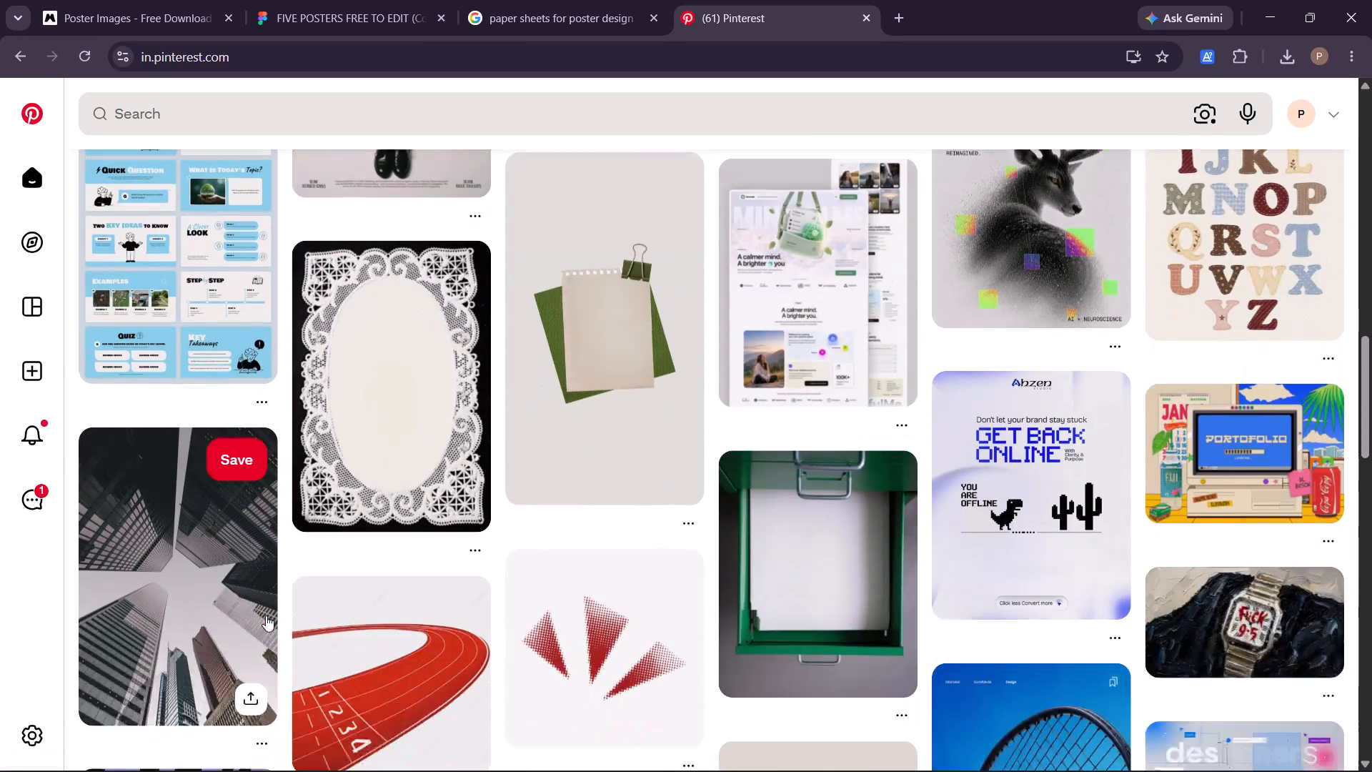
scroll(266, 615, down, 5)
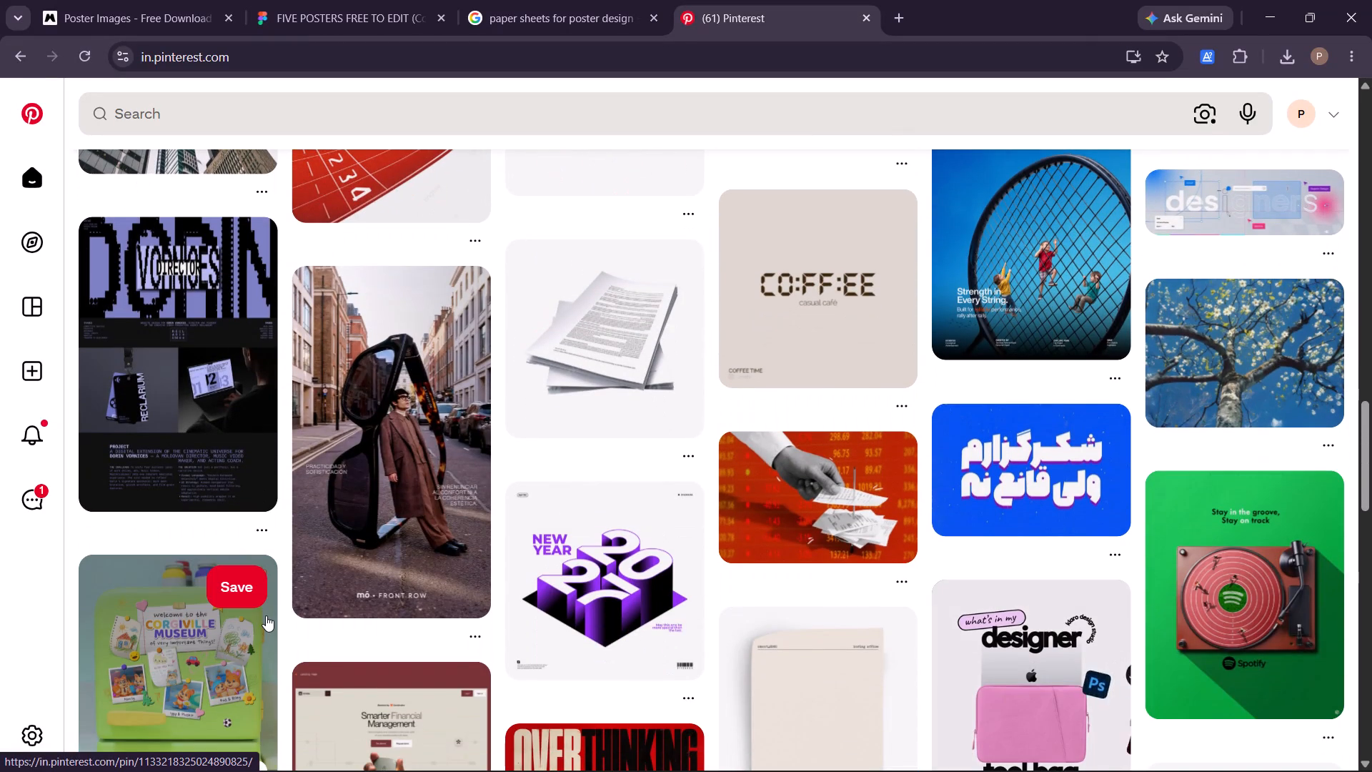
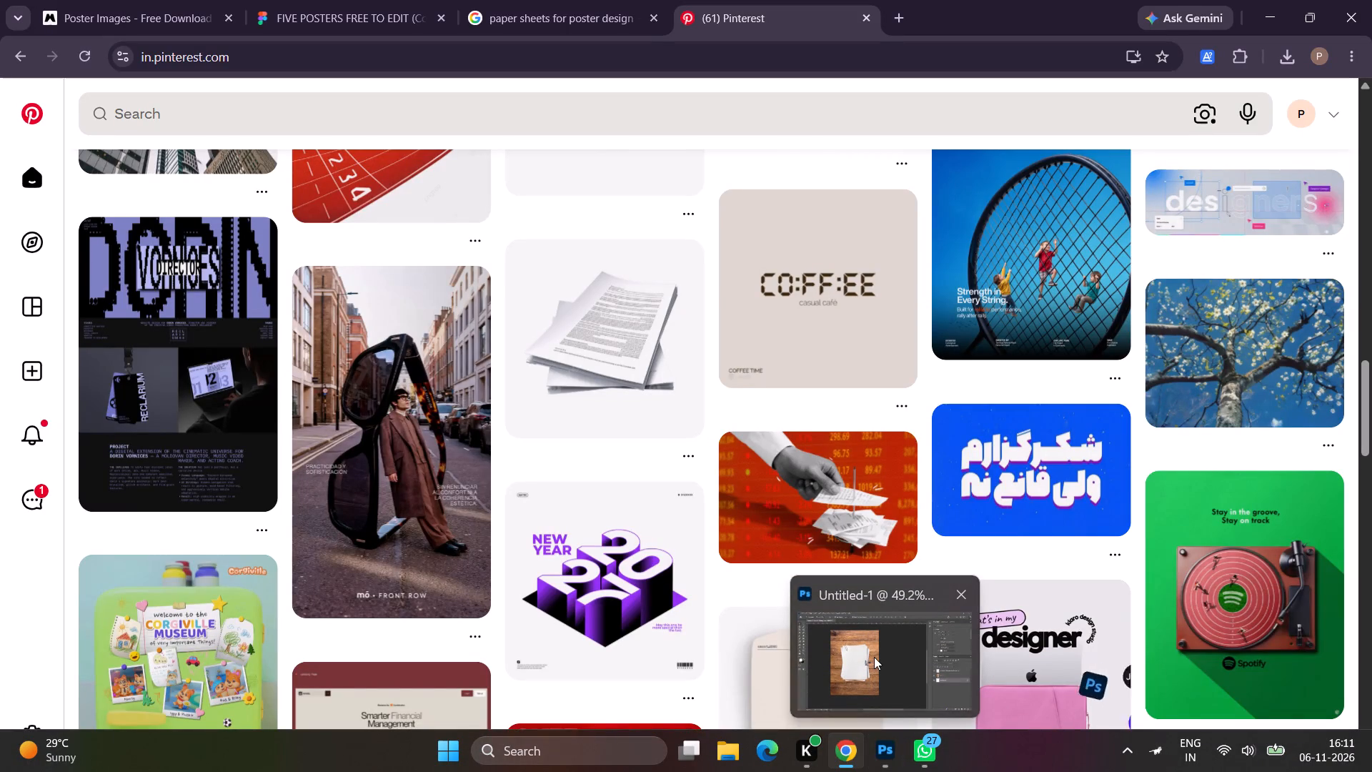
Switch to Photoshop and reposition the wood plank layer behind the paper stack, centring it horizontally and vertically on the canvas.
click(874, 657)
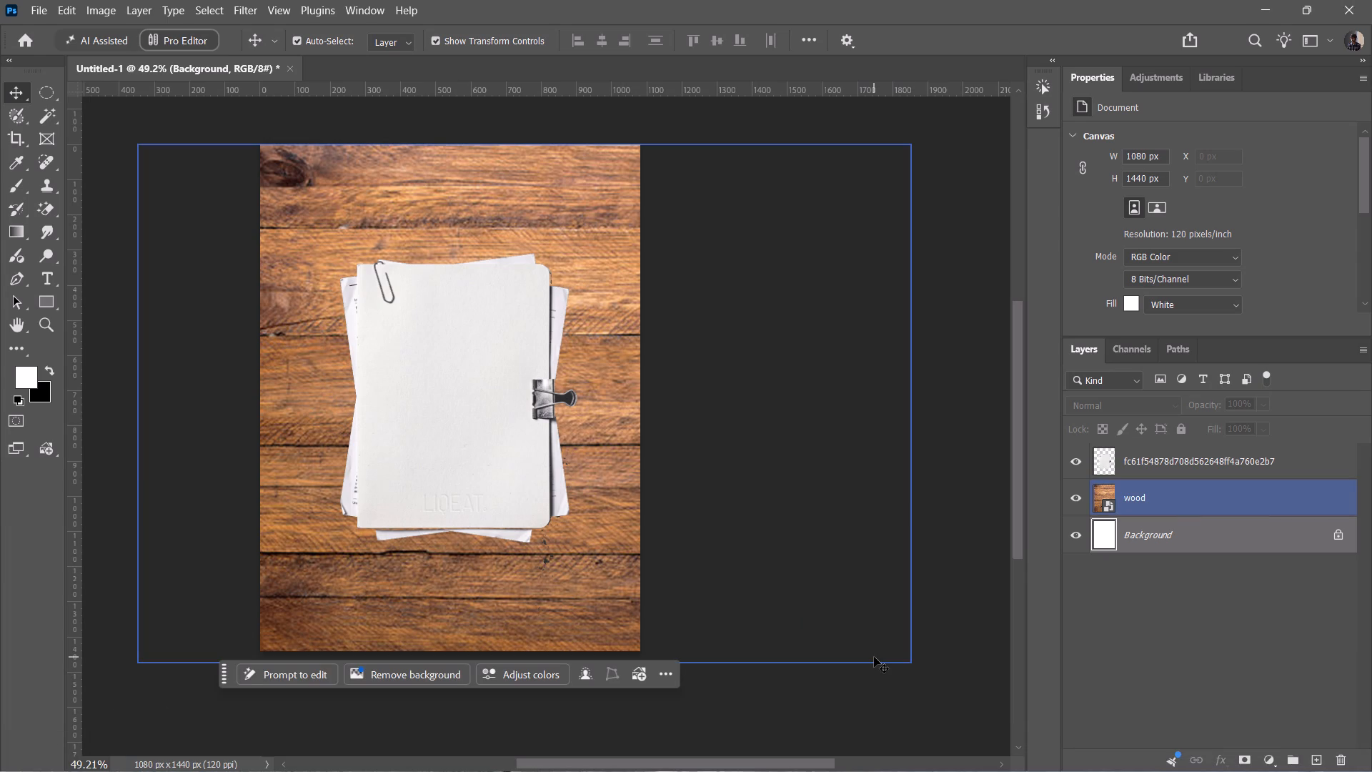
drag(755, 593, 680, 581)
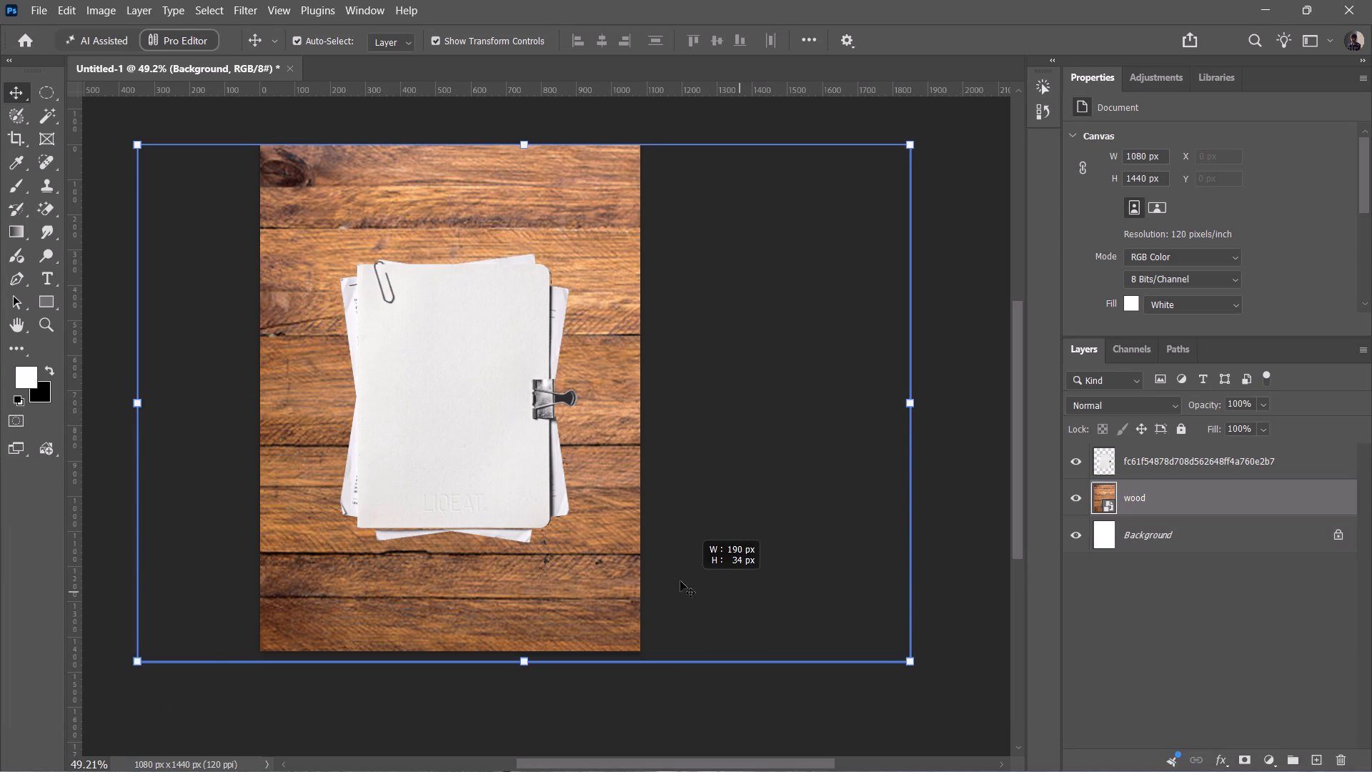
drag(680, 581, 658, 583)
drag(594, 547, 520, 548)
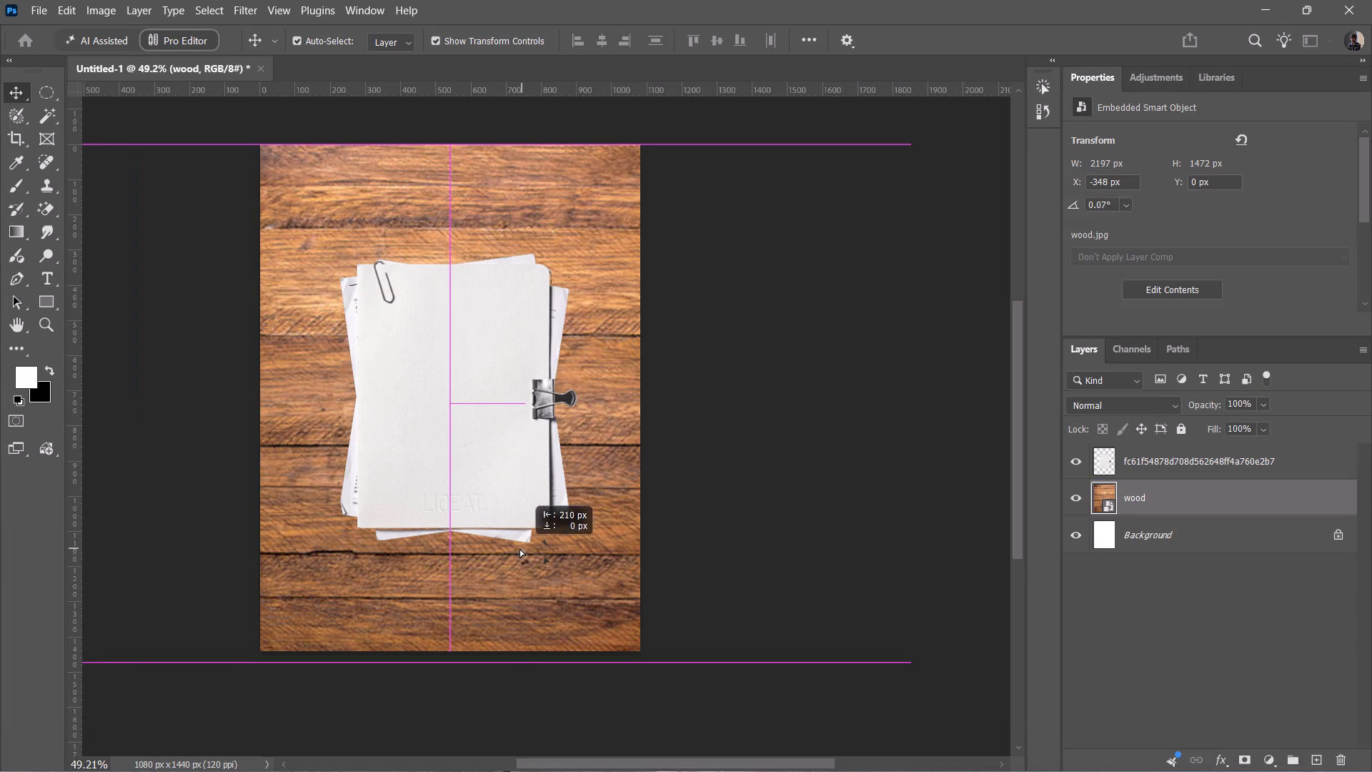
drag(520, 548, 517, 546)
drag(517, 546, 539, 546)
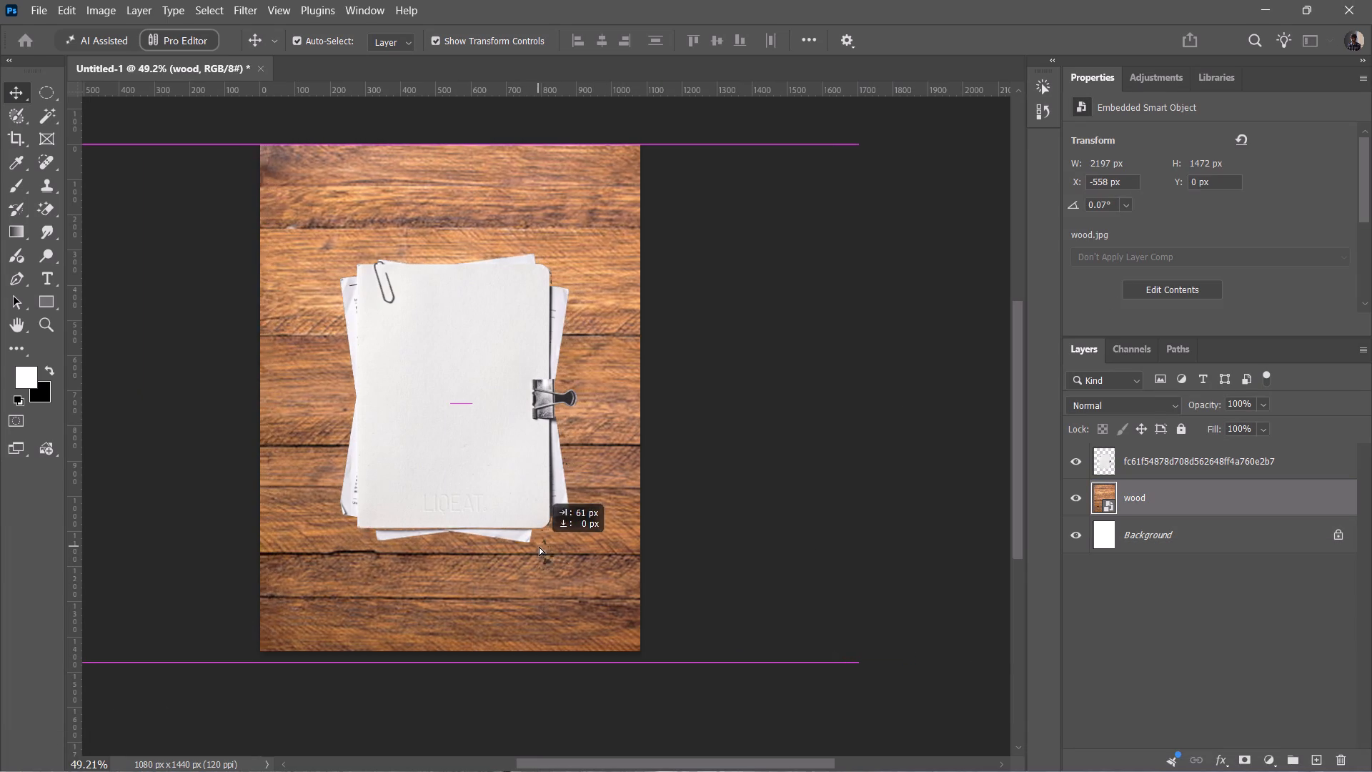
drag(539, 546, 710, 549)
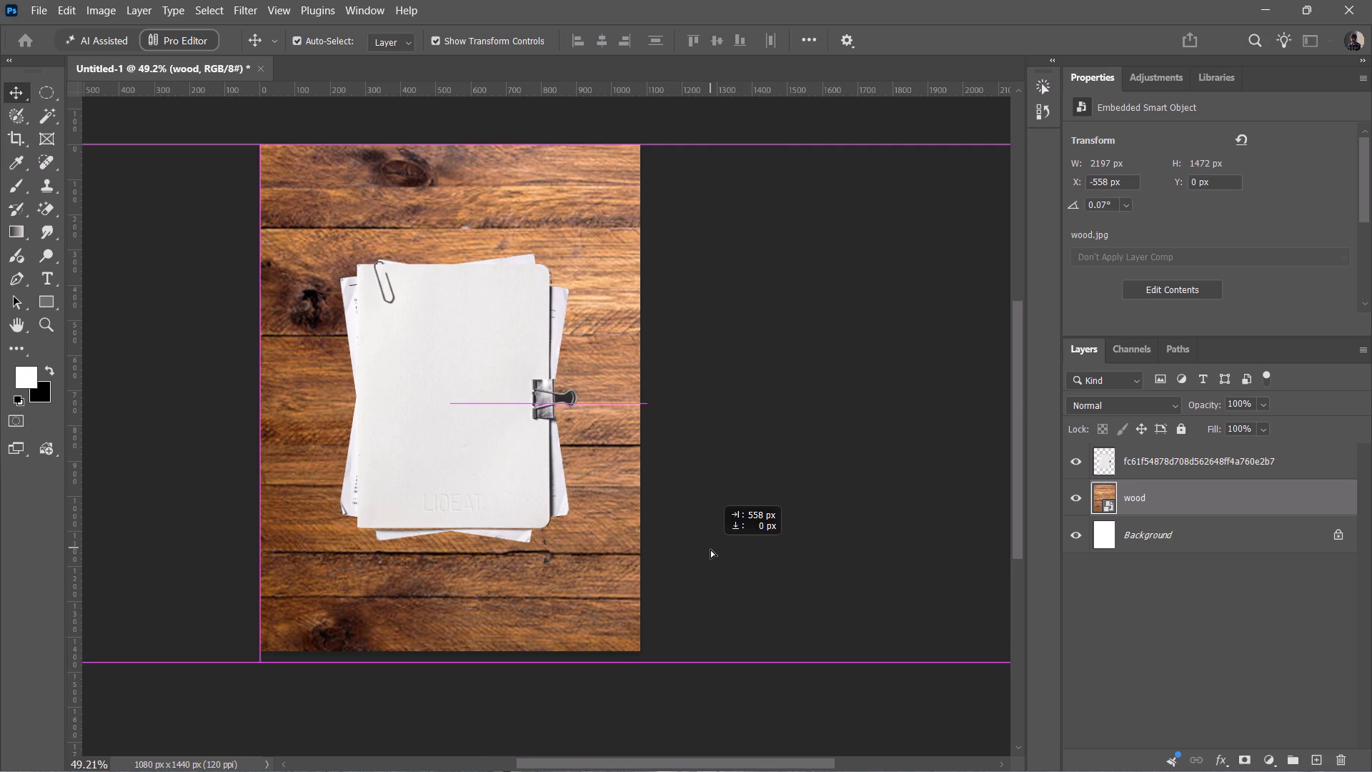
drag(710, 549, 564, 557)
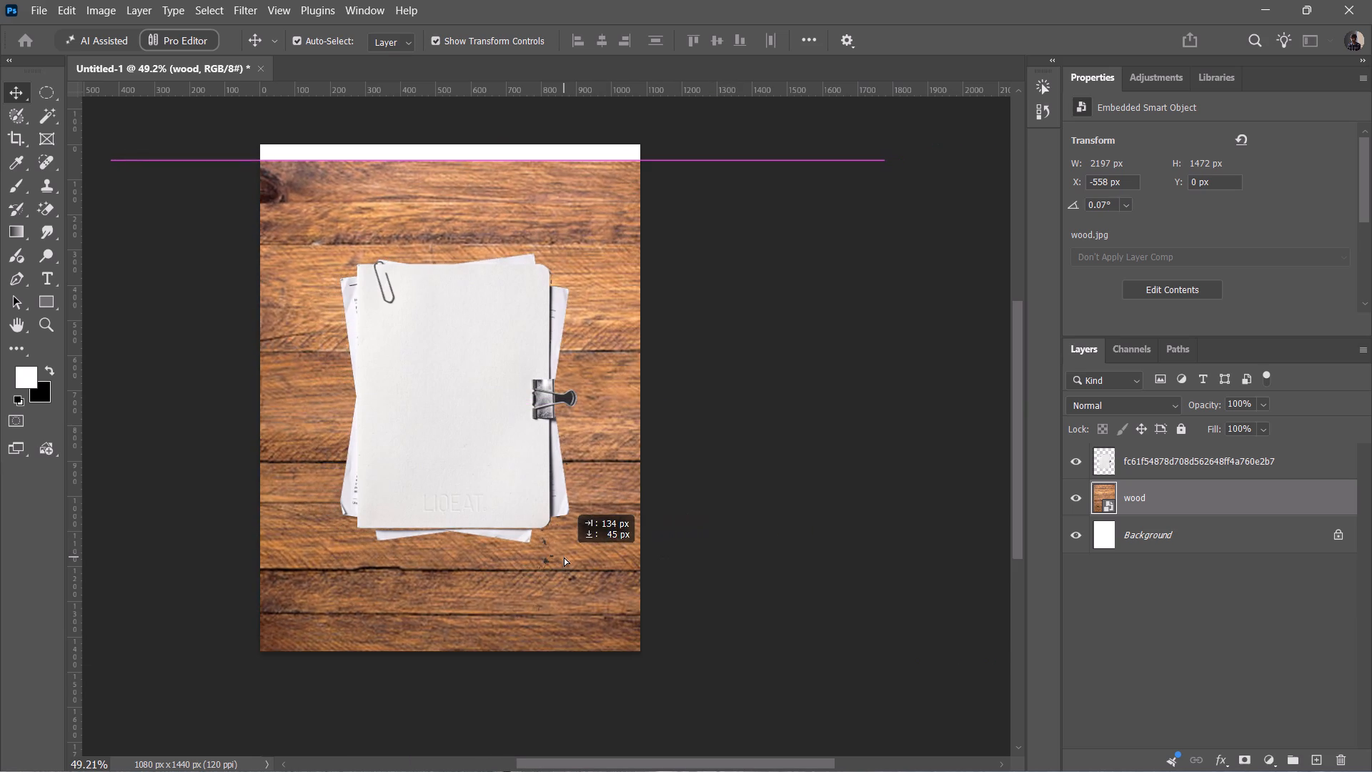
drag(564, 557, 510, 543)
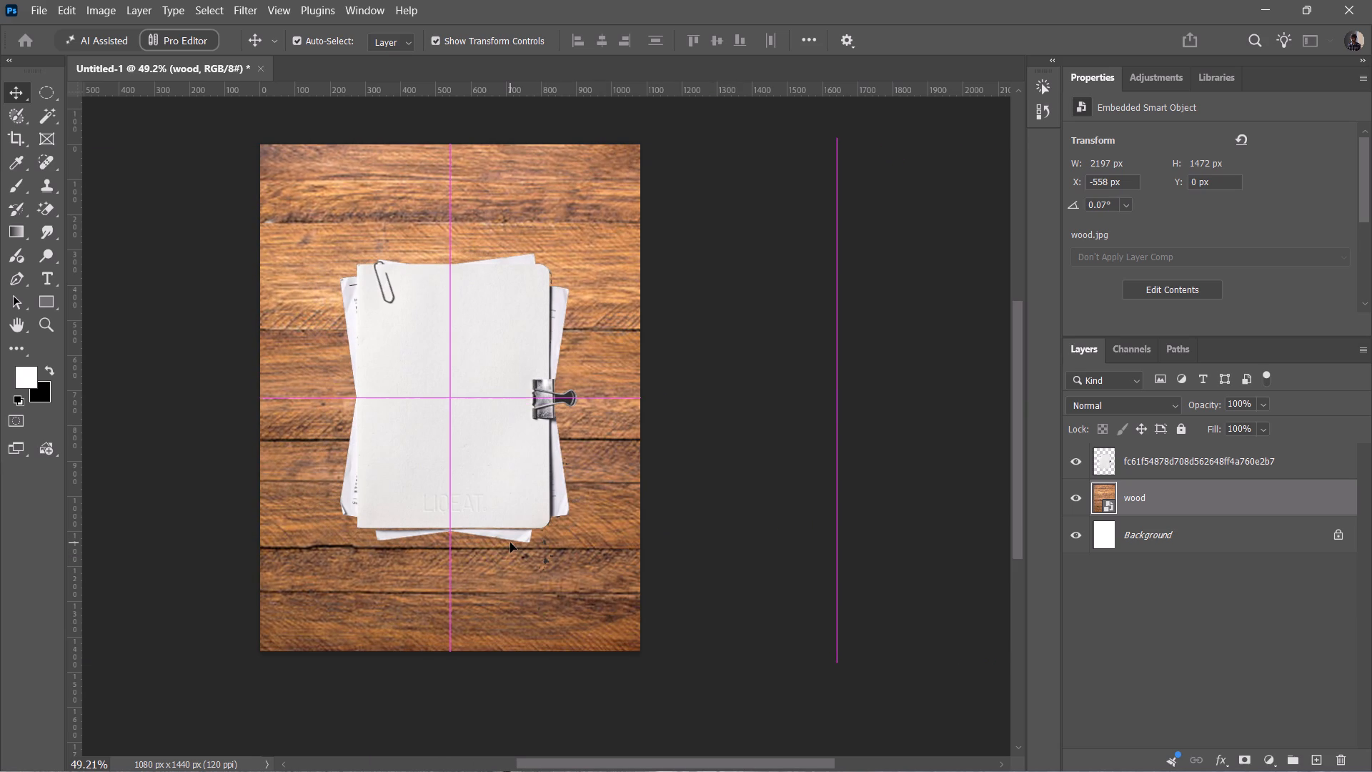
click(873, 608)
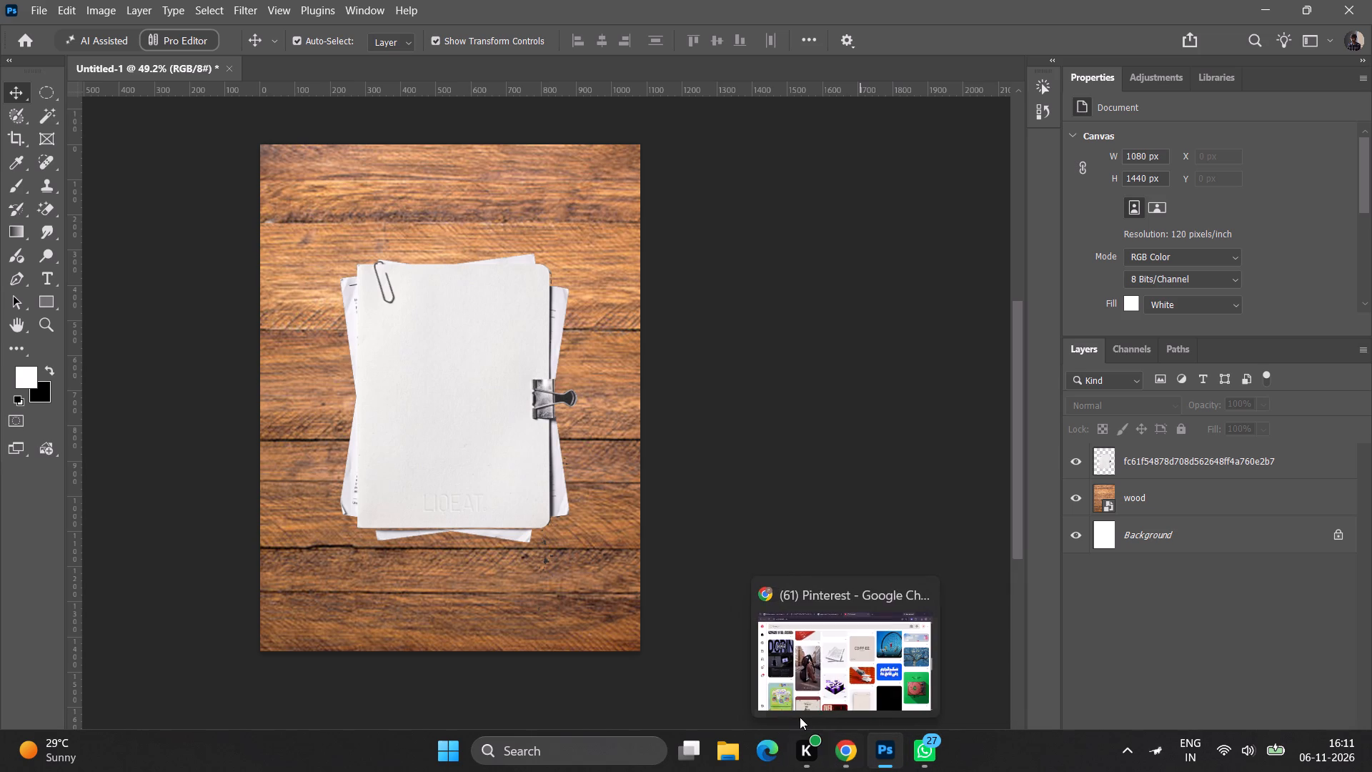
Return to Pinterest in Chrome and open the home feed pin showing a blank clipboard on a wooden desk with stationery.
click(786, 687)
scroll(786, 687, down, 2)
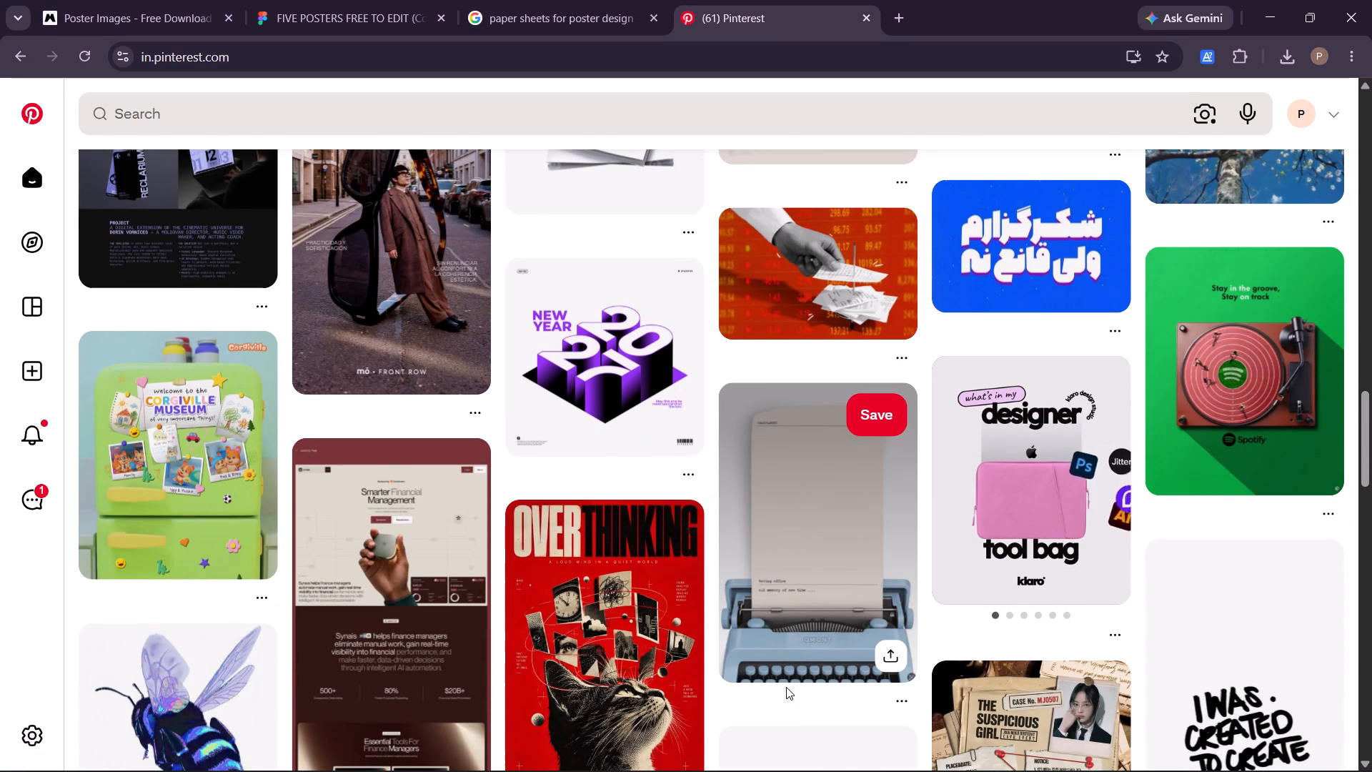
scroll(786, 687, down, 1)
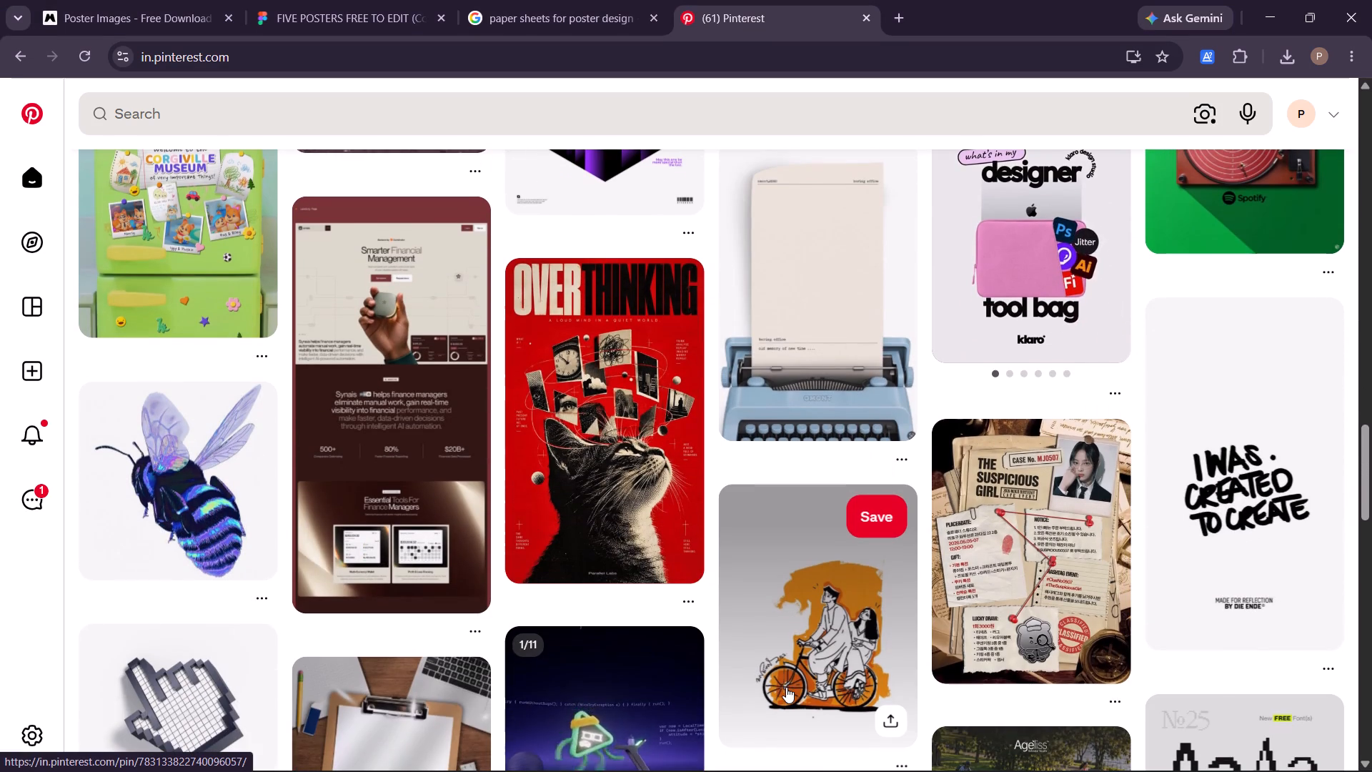
scroll(786, 687, down, 3)
click(368, 492)
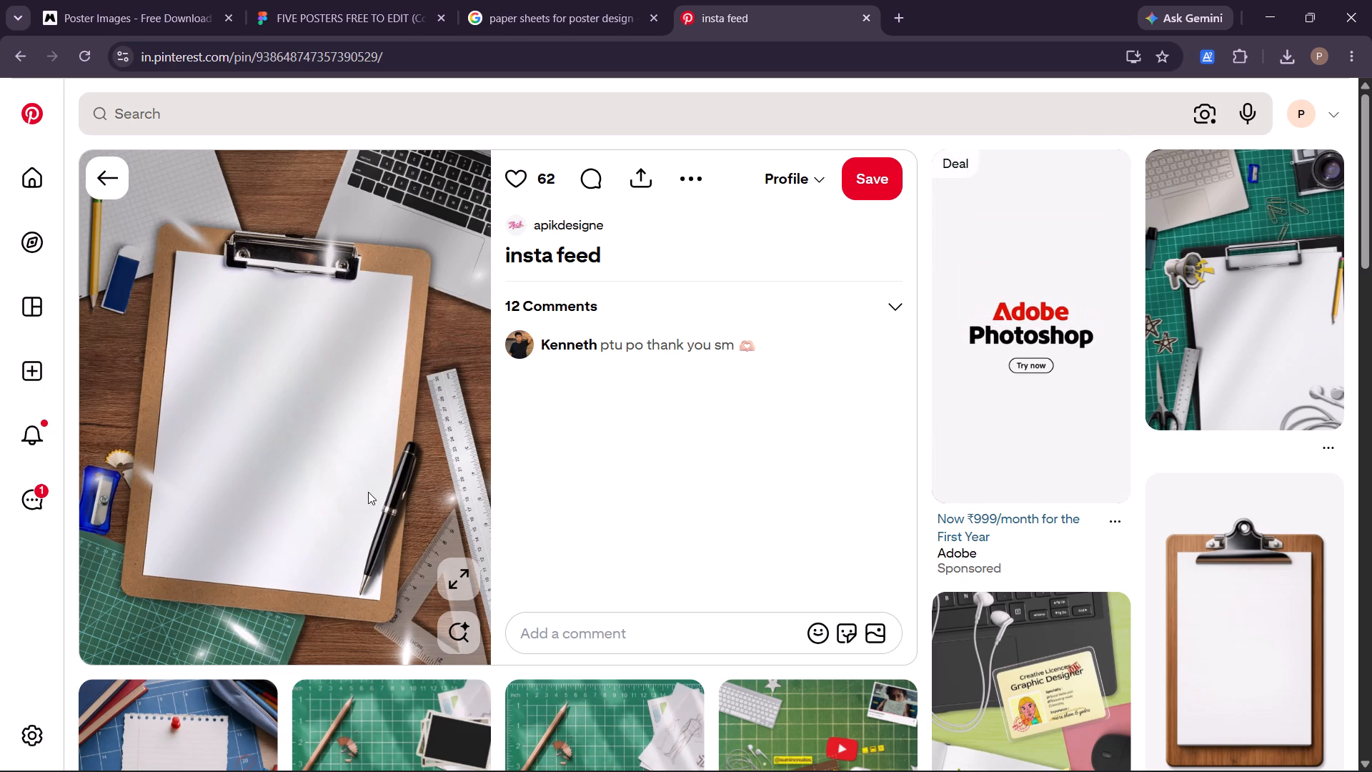
Examine the related clipboard and desk-stationery pins for layout ideas, including the clipboard collage with coffee cup and typewriter, and return to the original pin.
scroll(368, 492, down, 3)
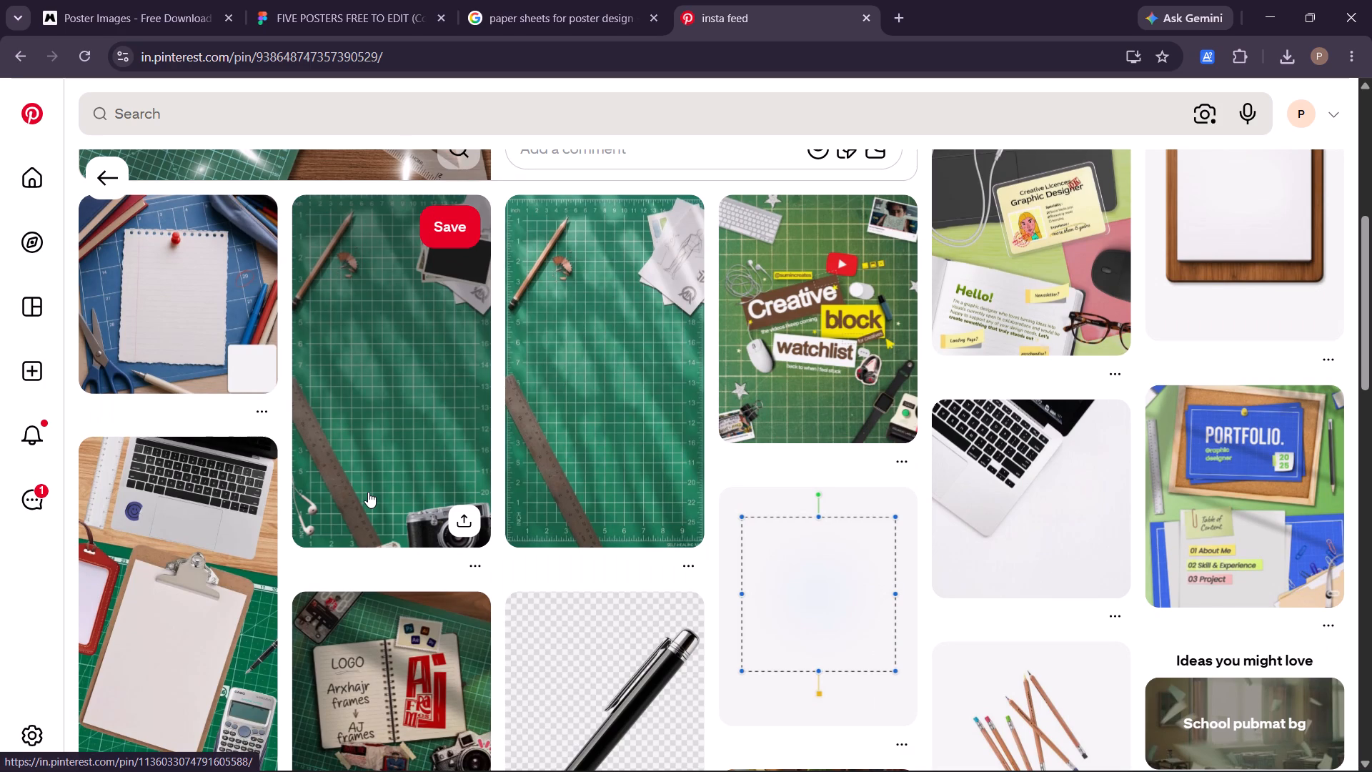
scroll(368, 492, down, 2)
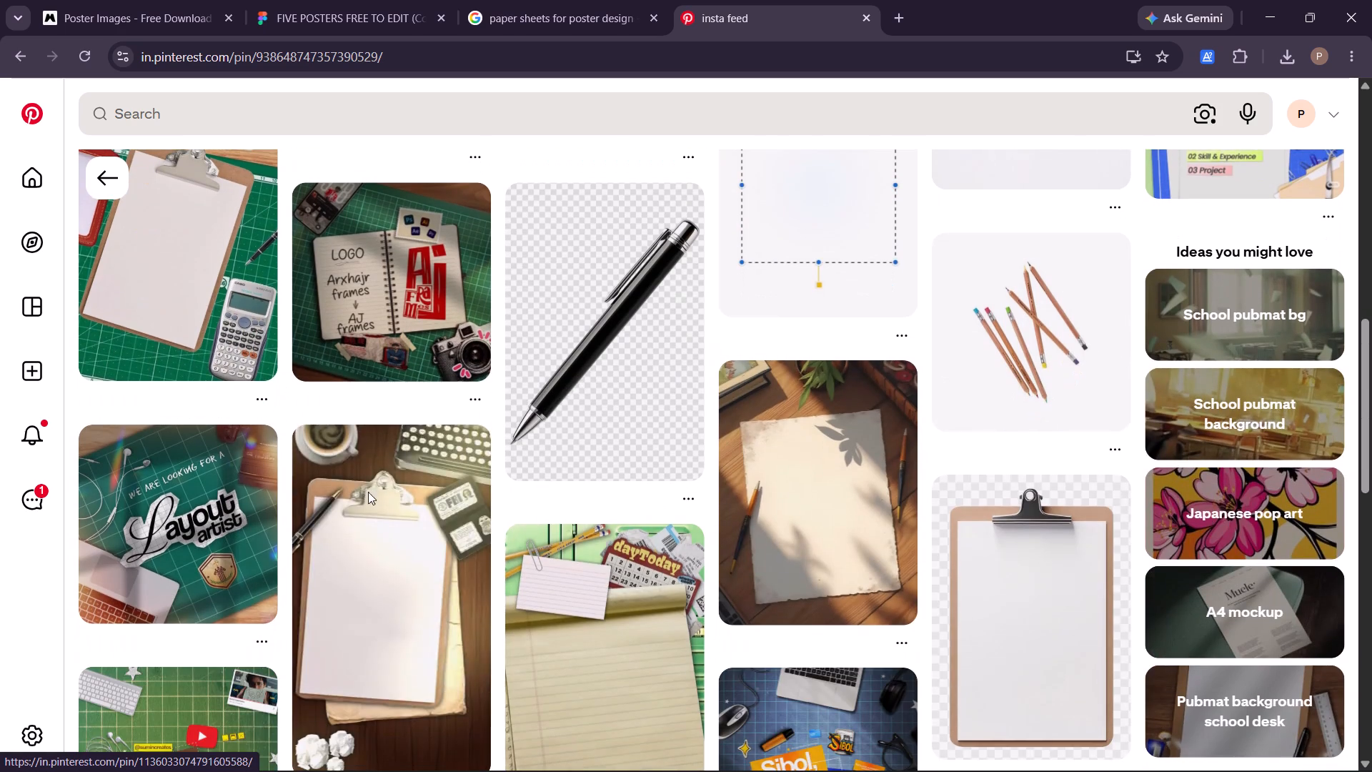
scroll(368, 492, down, 2)
scroll(451, 558, down, 1)
click(377, 283)
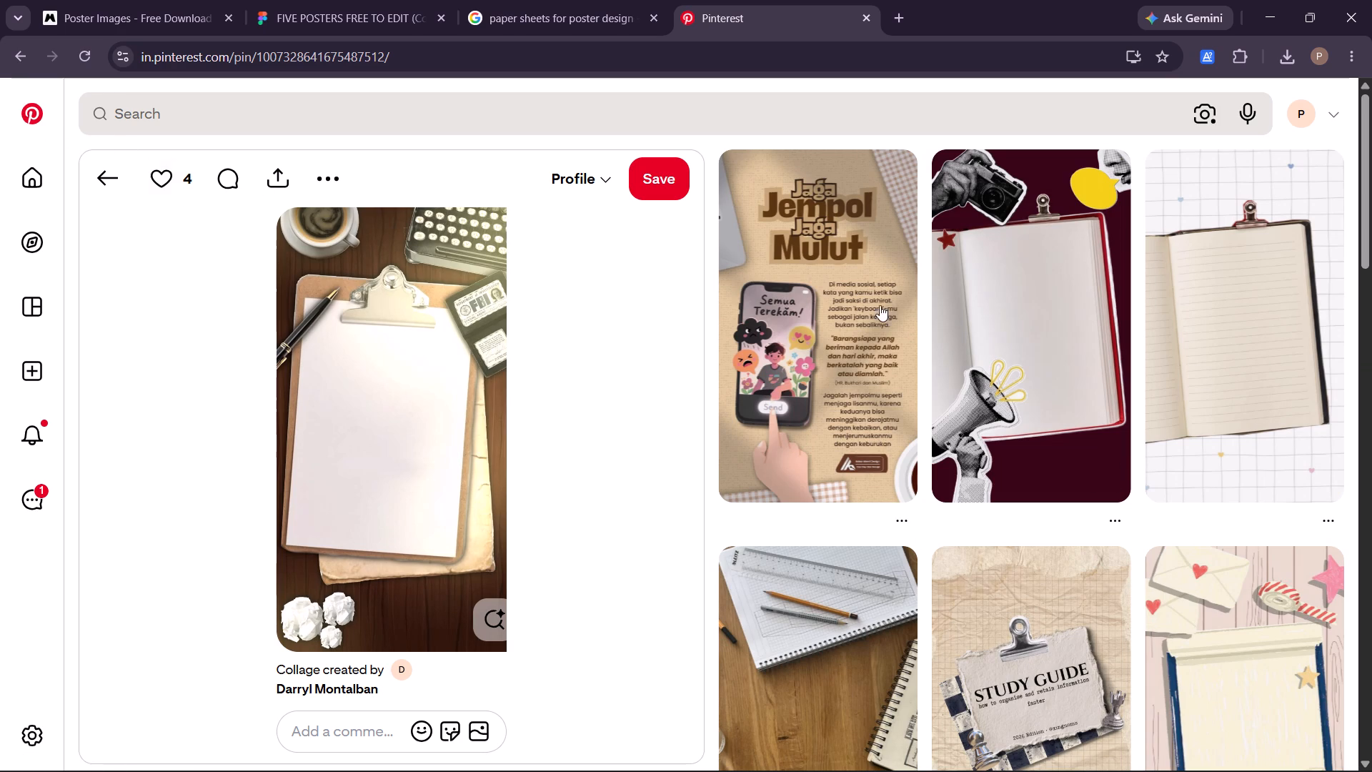
scroll(1321, 384, down, 2)
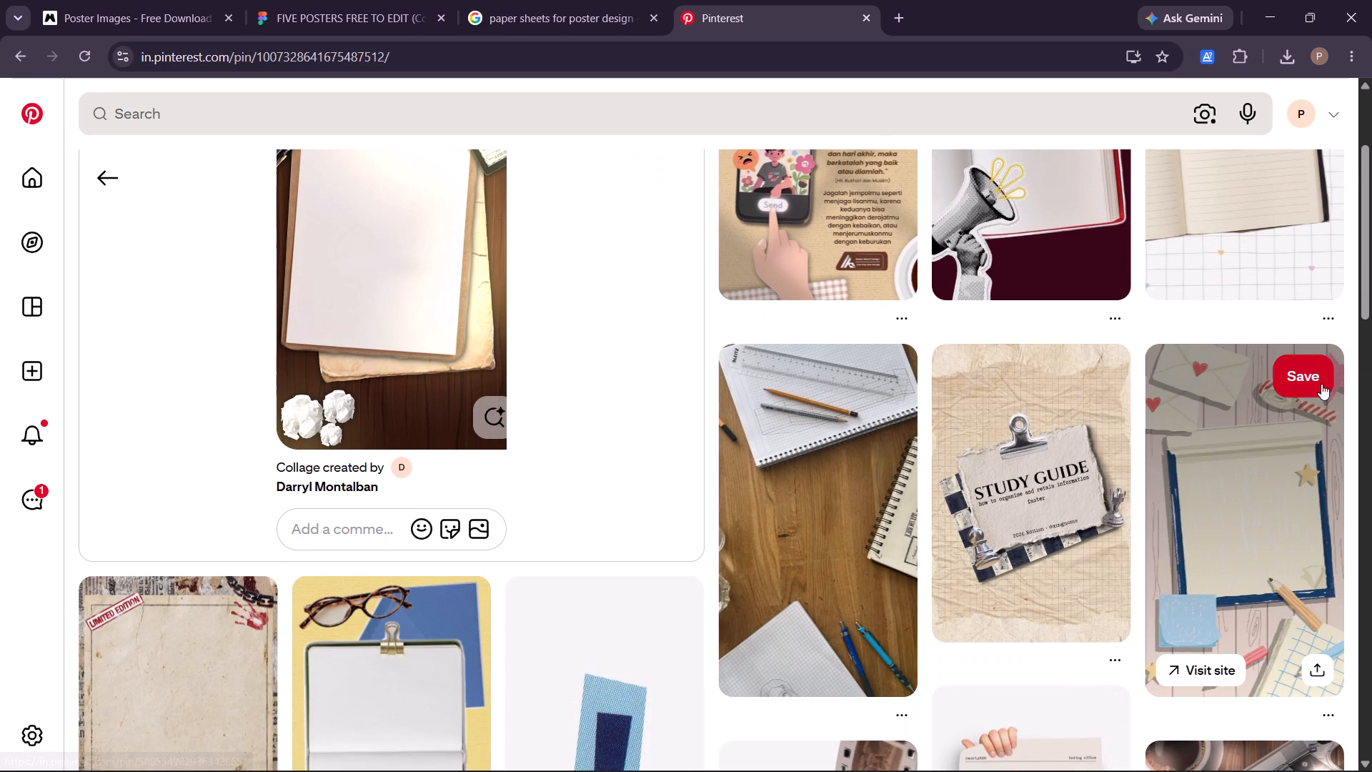
scroll(267, 306, up, 6)
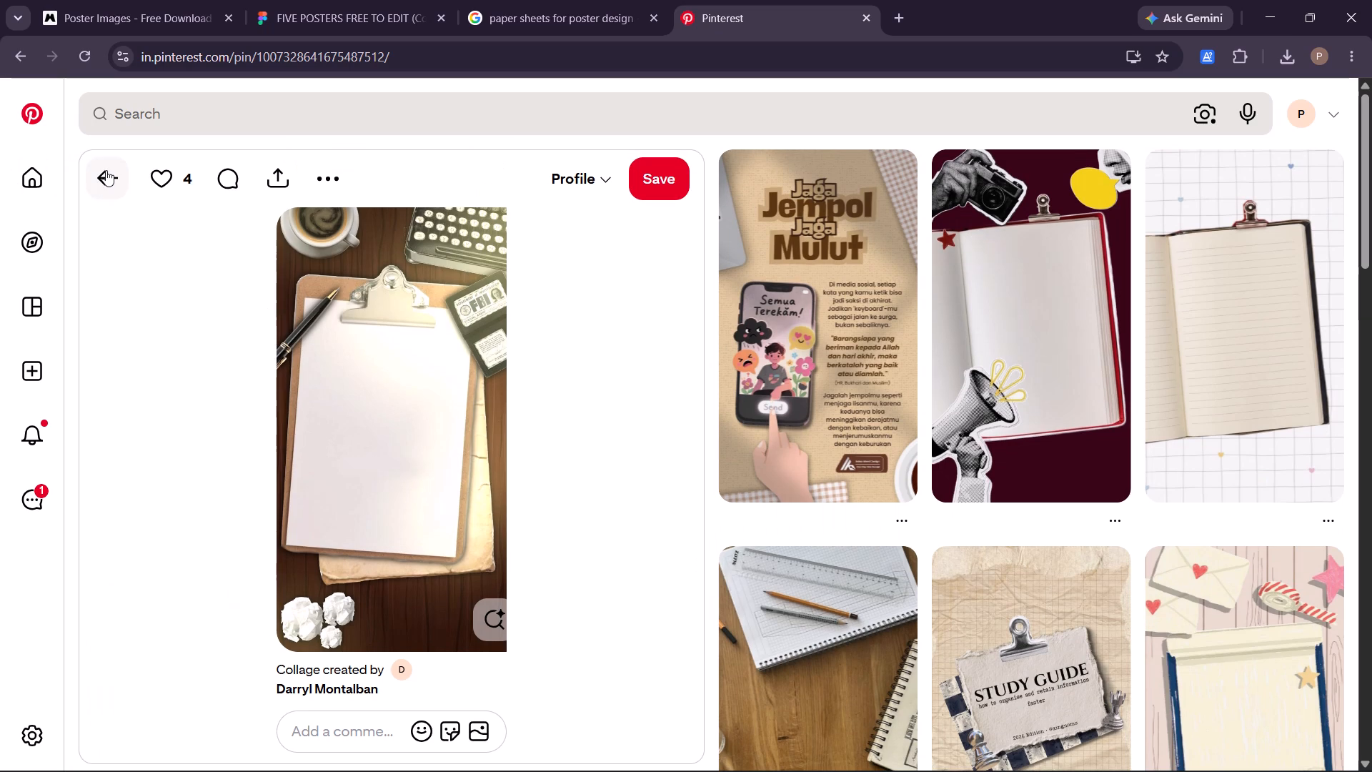
click(106, 170)
scroll(423, 515, up, 11)
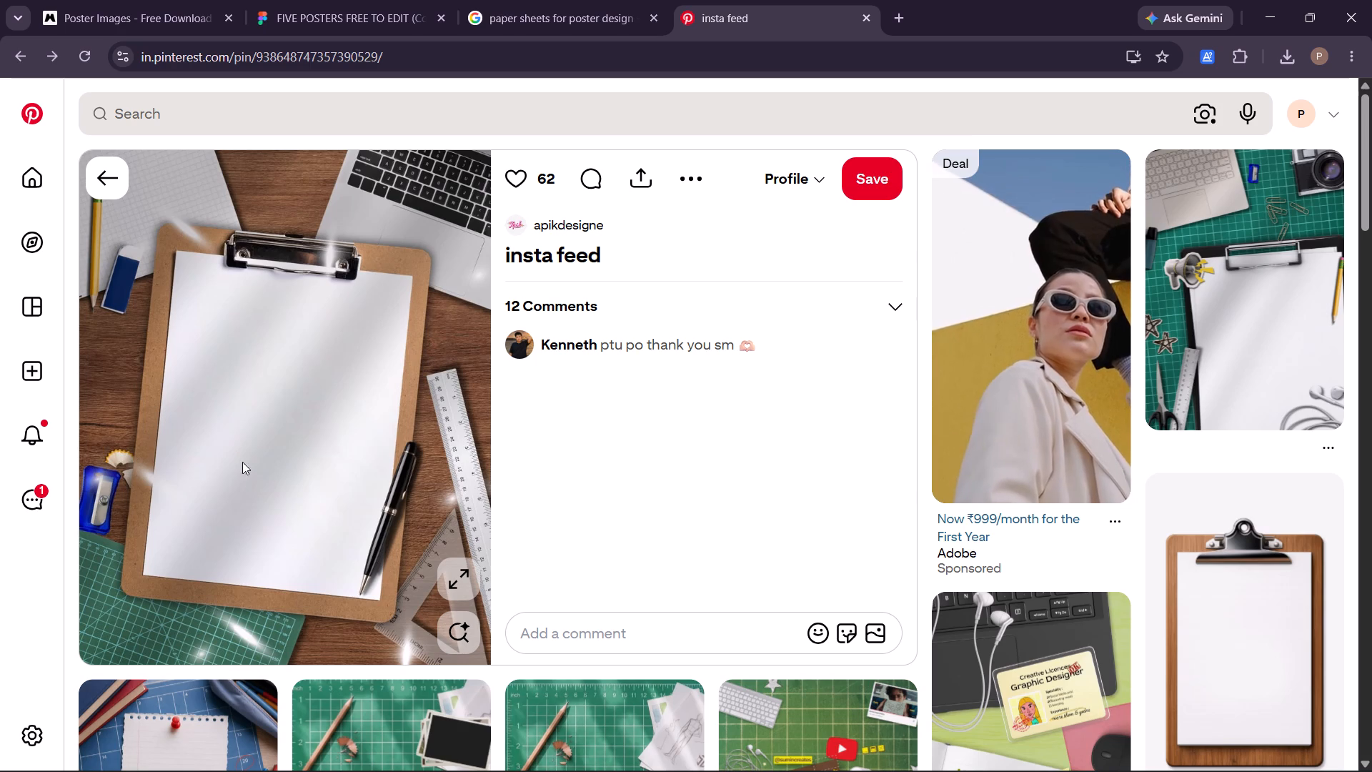
scroll(326, 491, down, 1)
scroll(326, 491, up, 2)
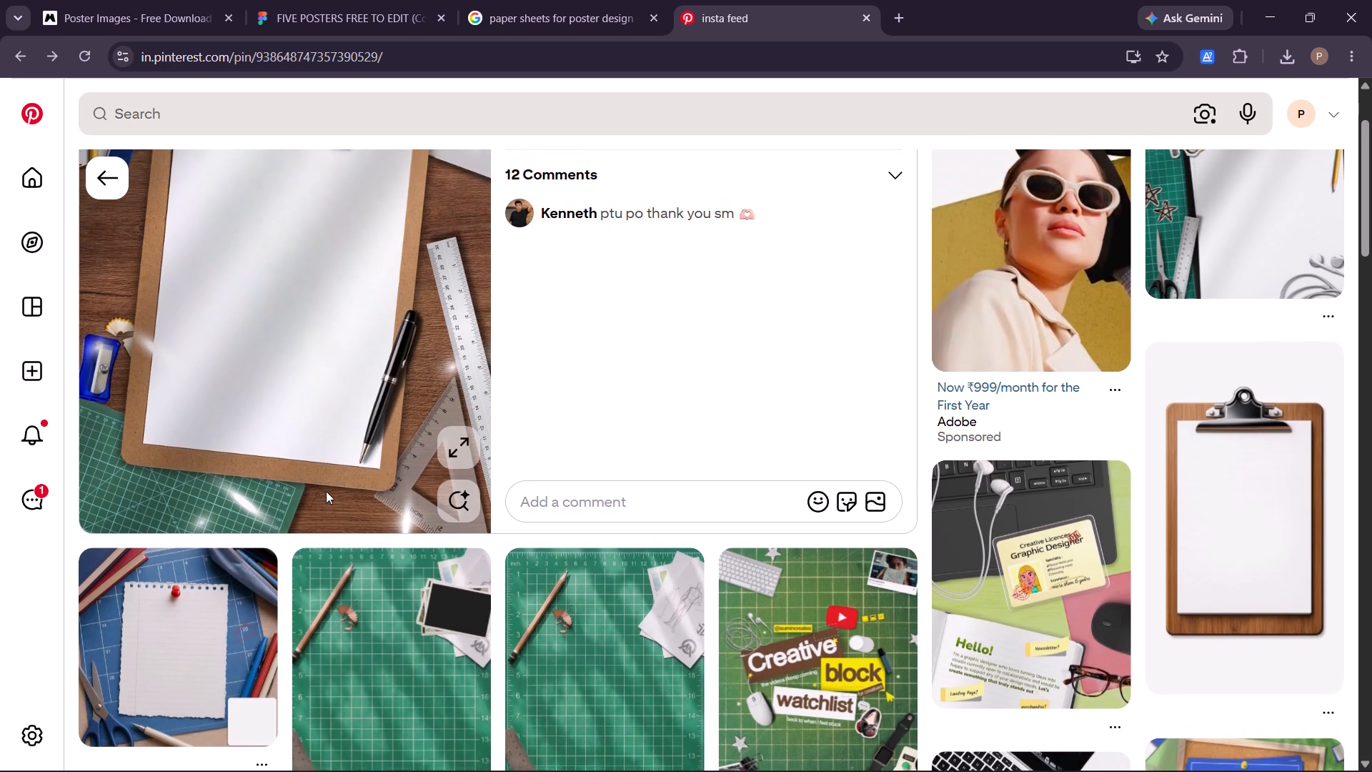
scroll(326, 491, up, 7)
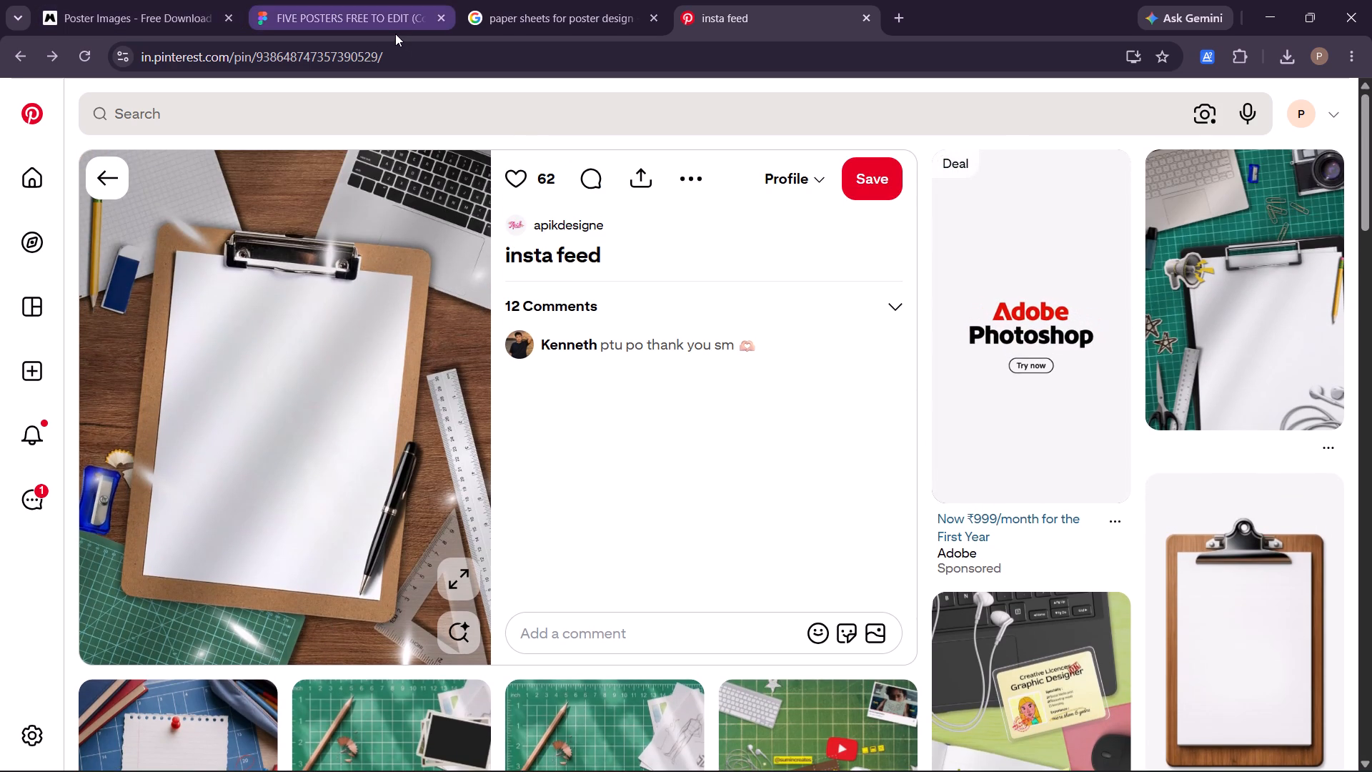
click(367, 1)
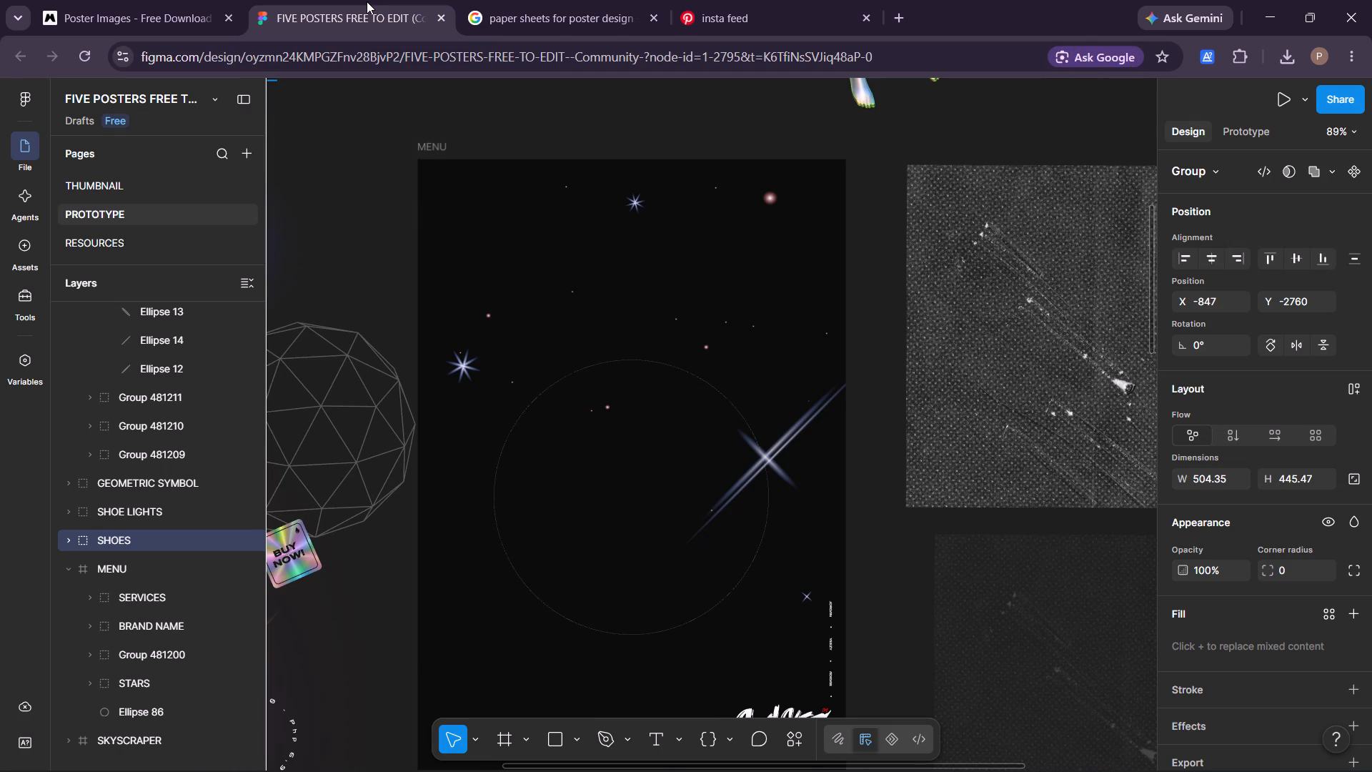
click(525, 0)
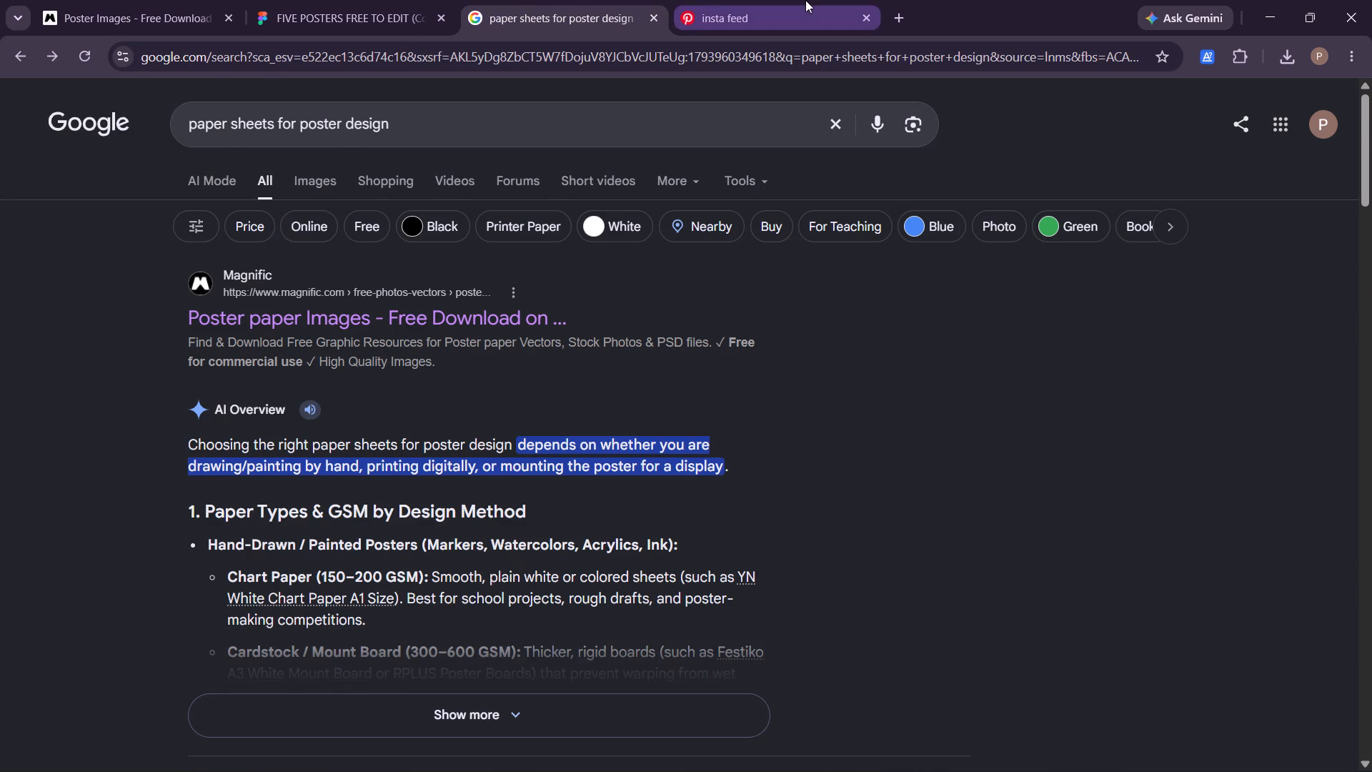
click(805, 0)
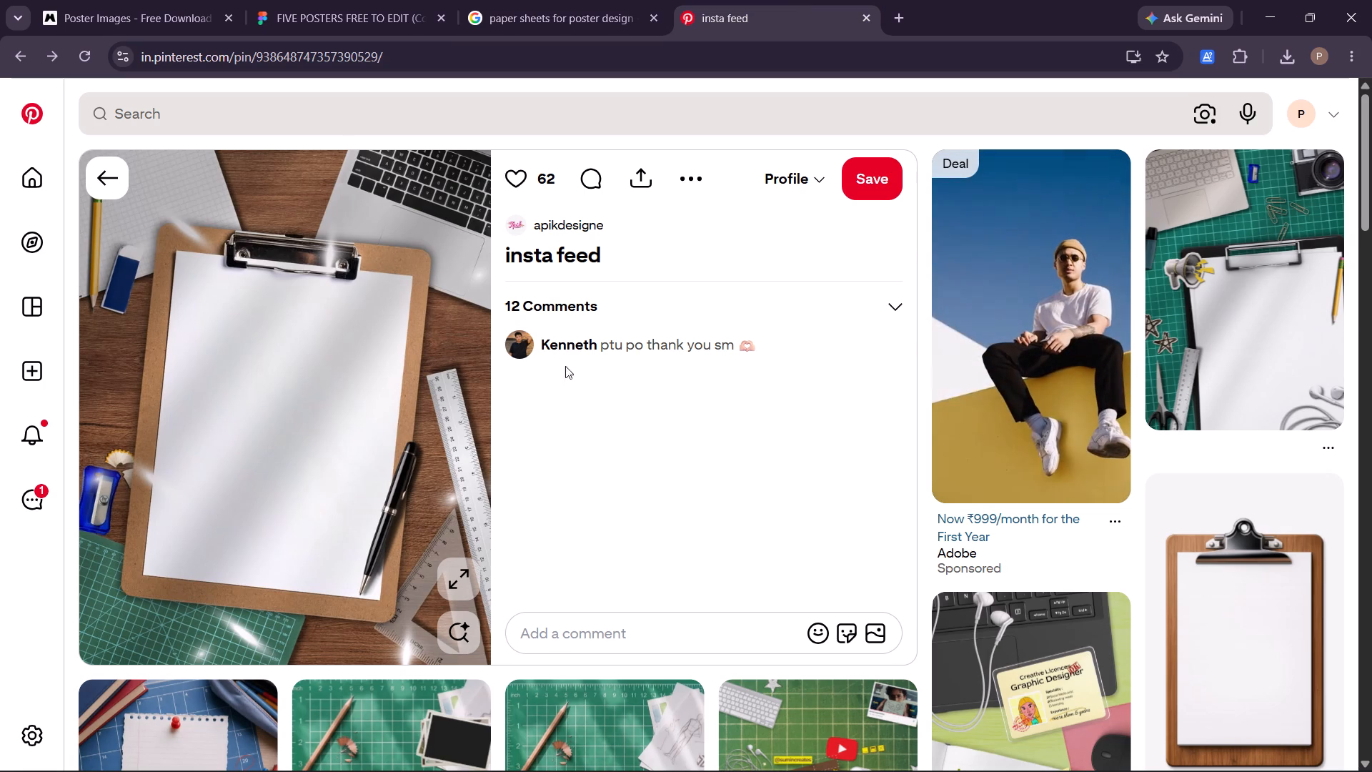
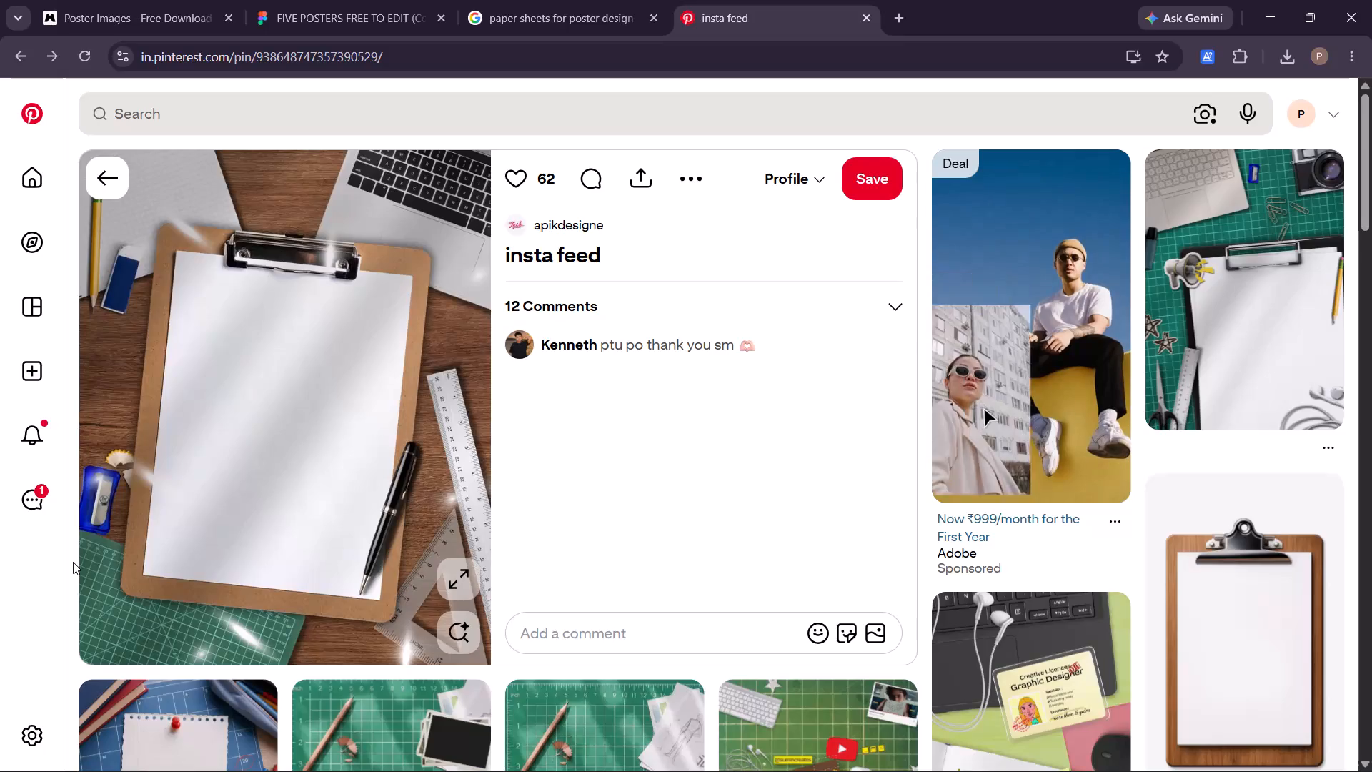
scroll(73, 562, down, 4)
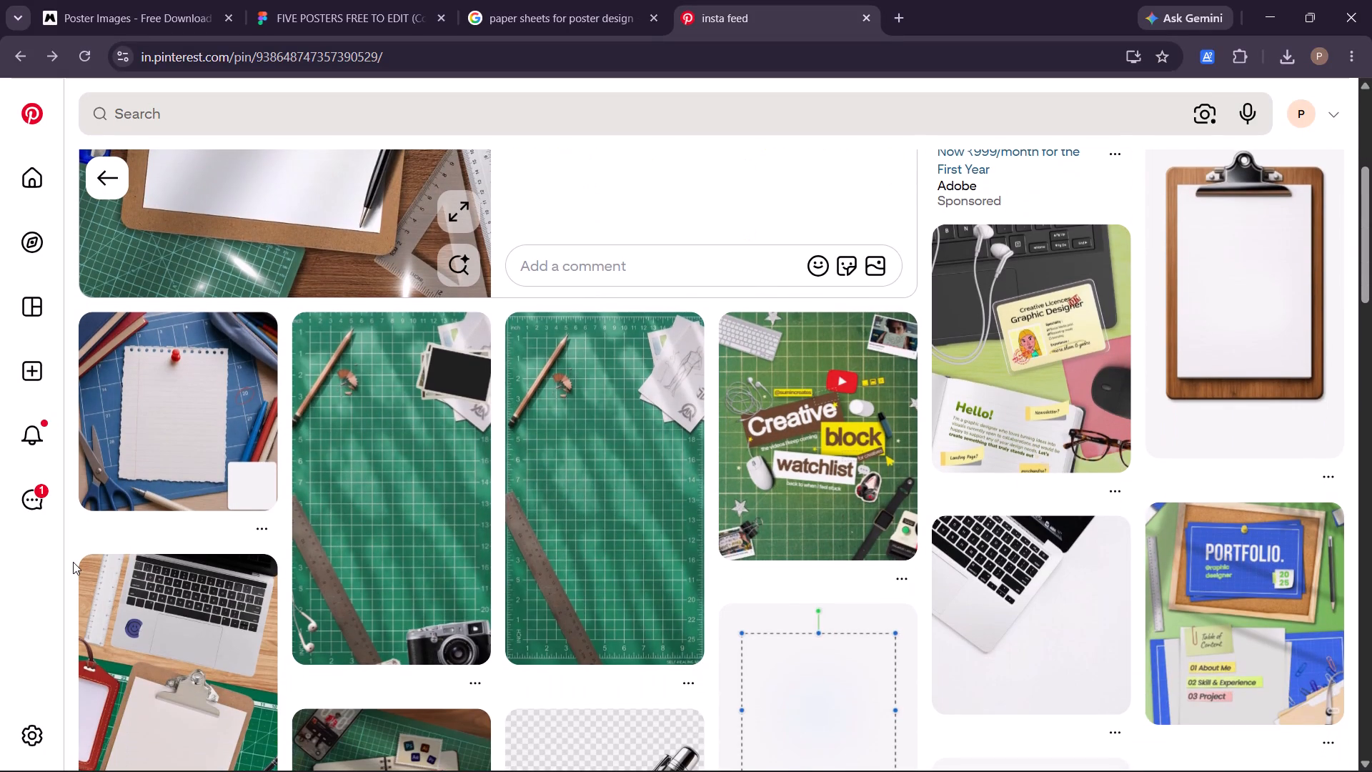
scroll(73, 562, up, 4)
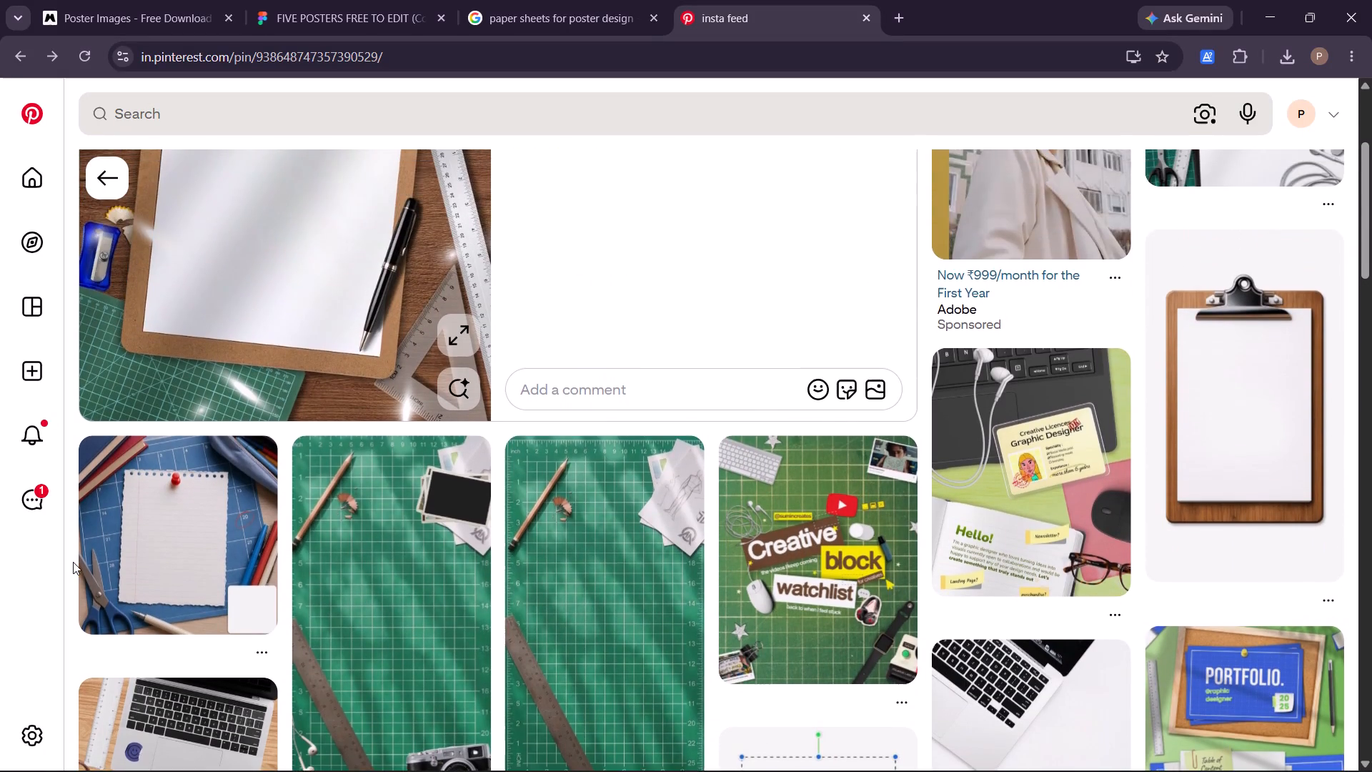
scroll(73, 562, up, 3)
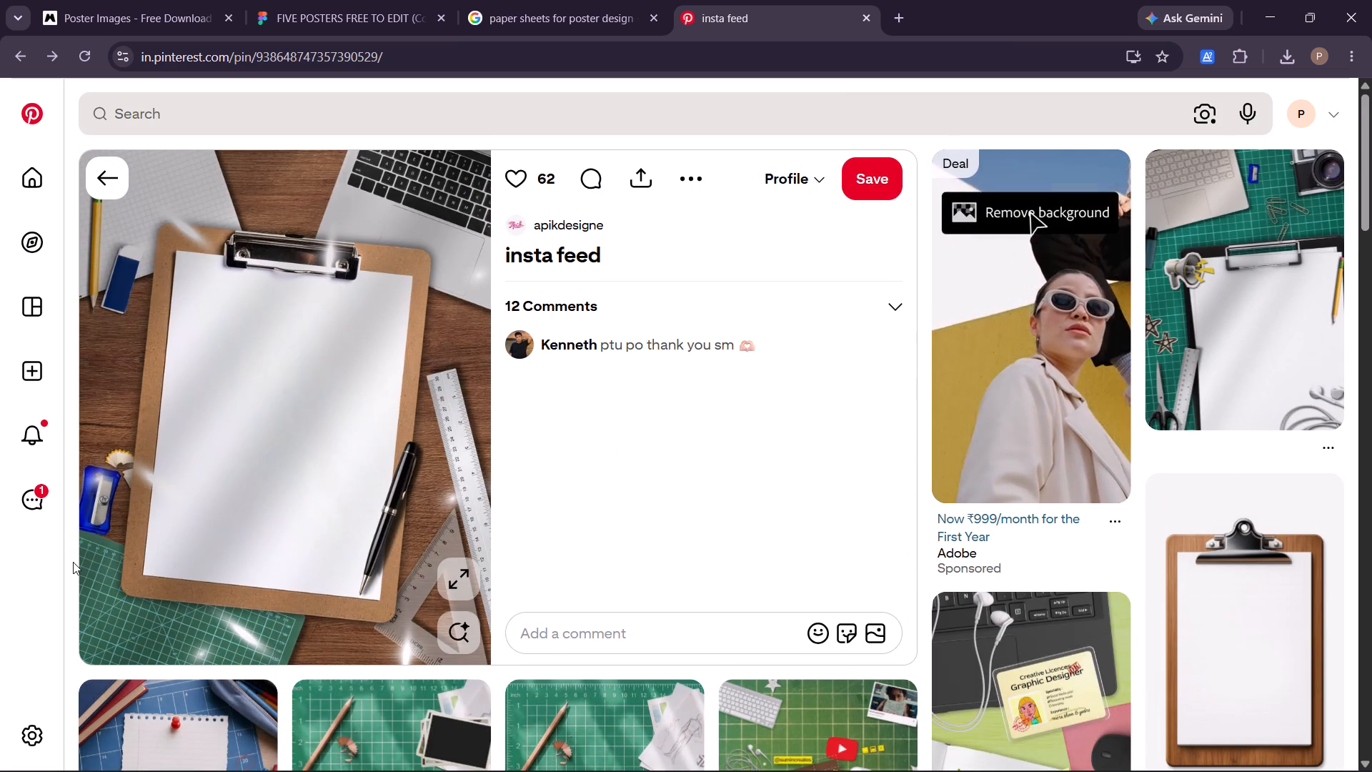
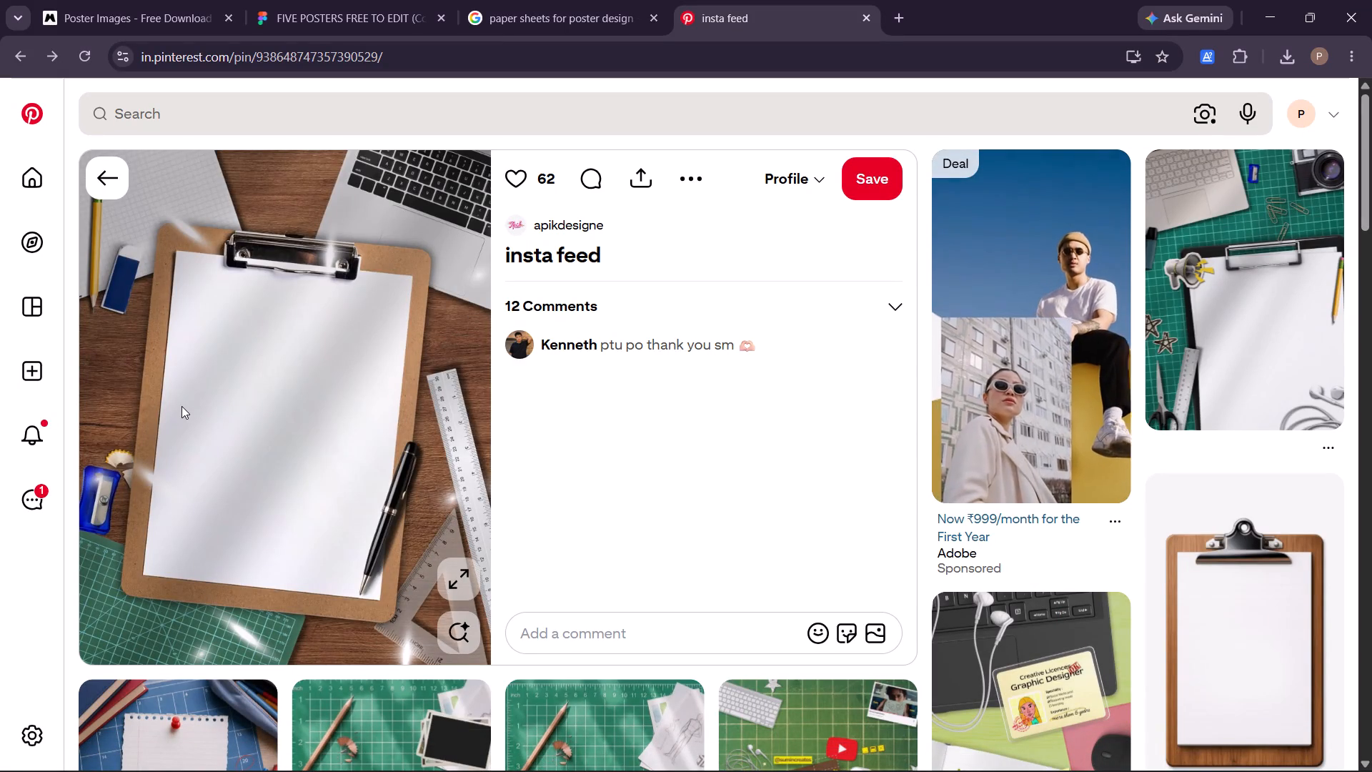
Browse the related pins under the "insta feed" clipboard pin for clipboard, paper and stationery layout references.
scroll(50, 447, down, 2)
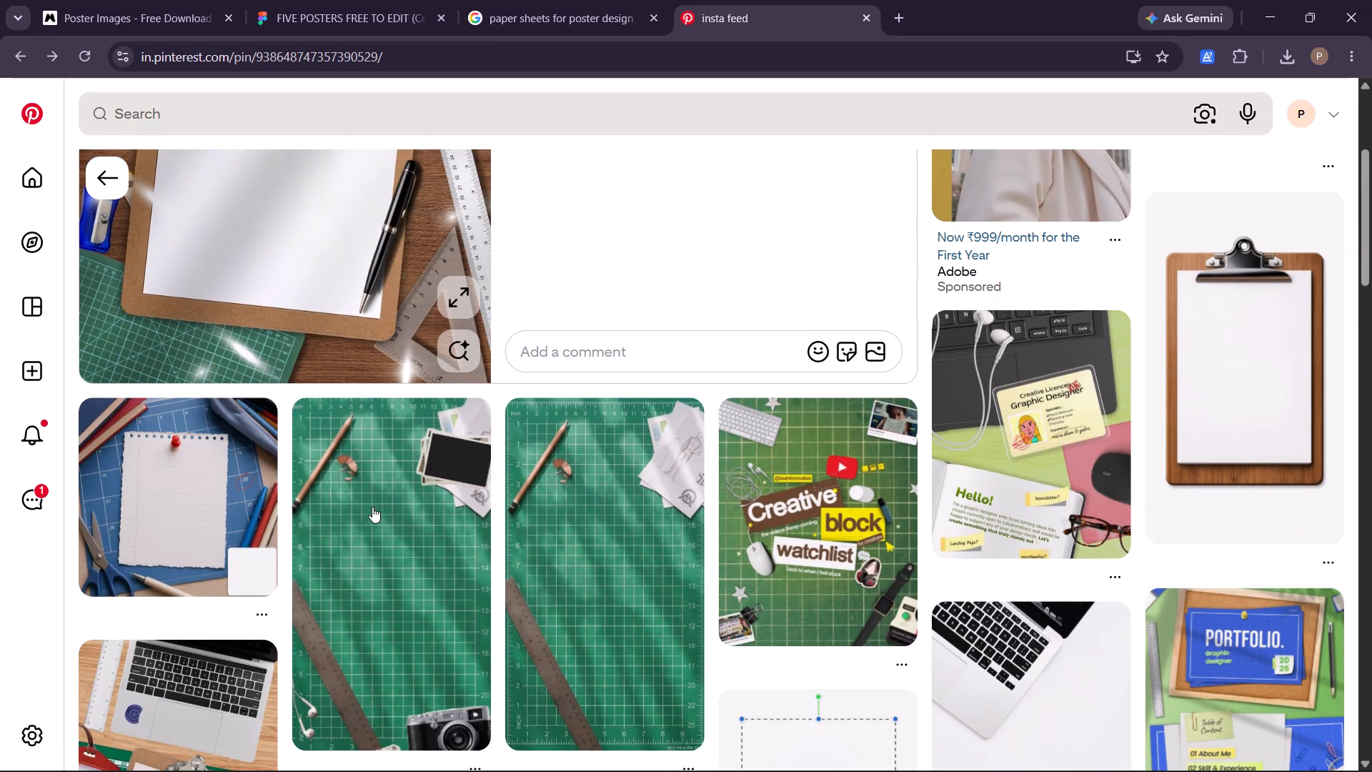
scroll(280, 405, down, 2)
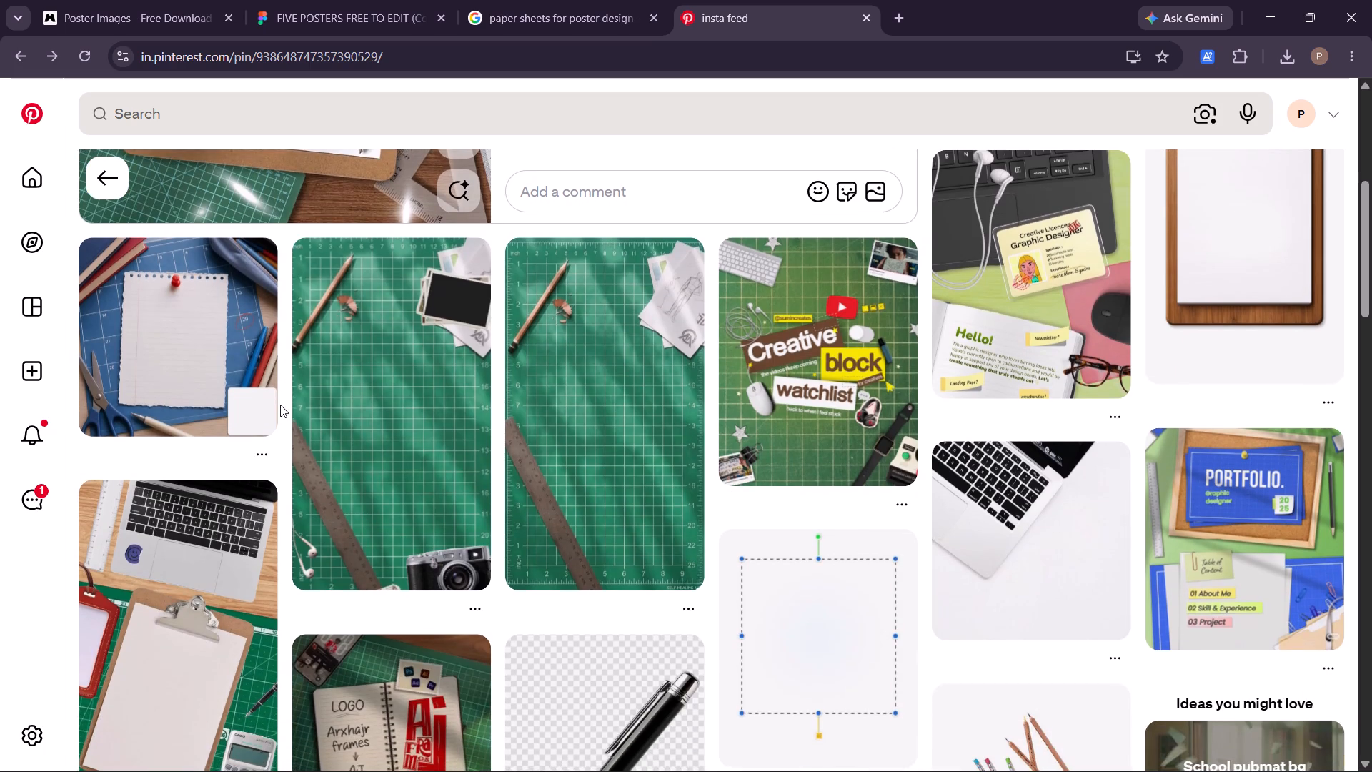
scroll(280, 405, down, 2)
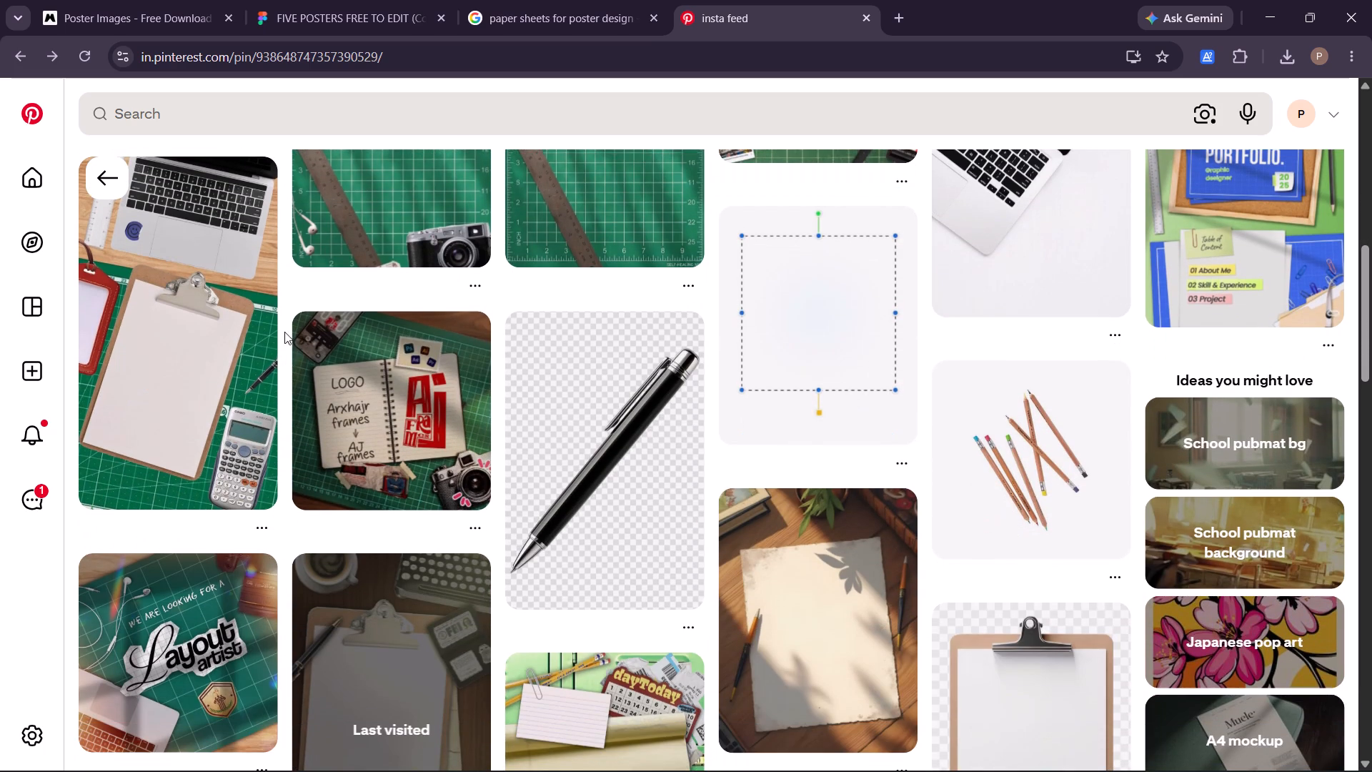
scroll(279, 301, down, 1)
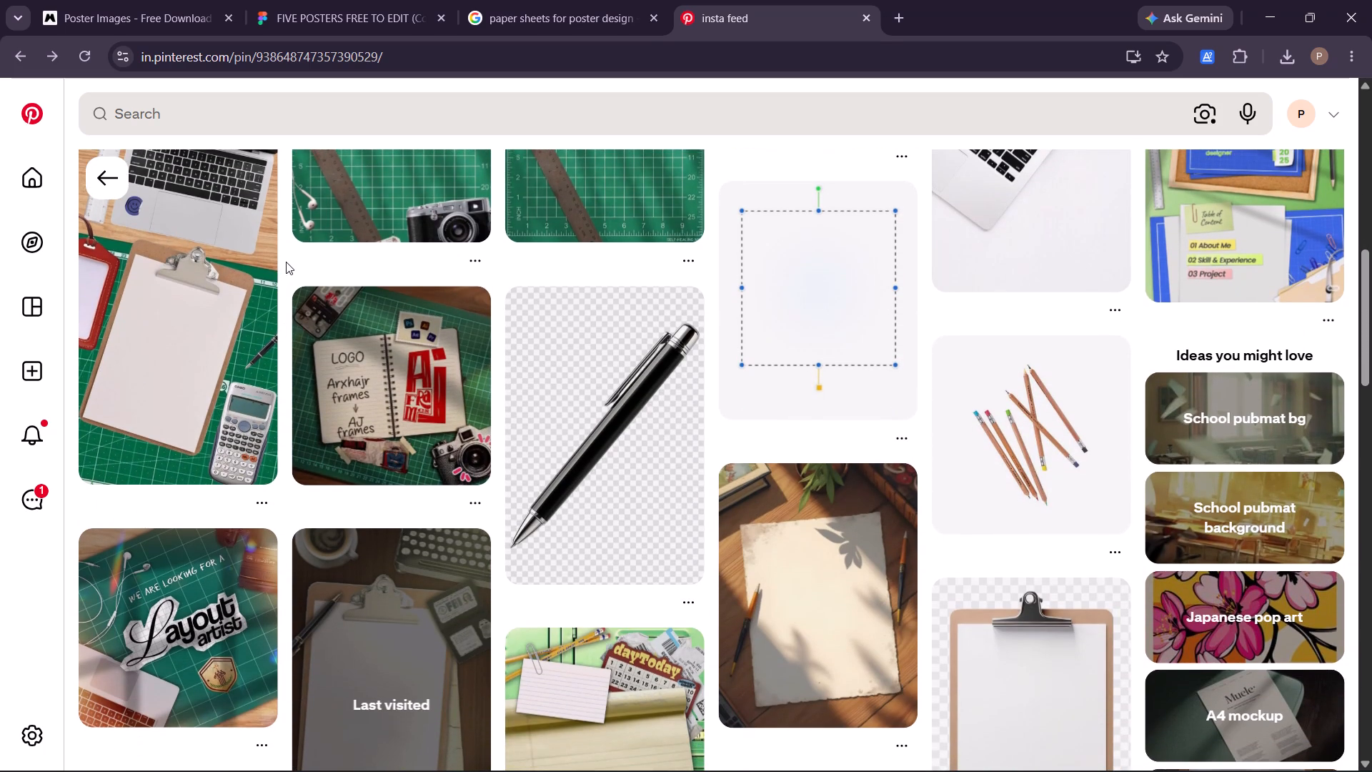
scroll(504, 278, down, 1)
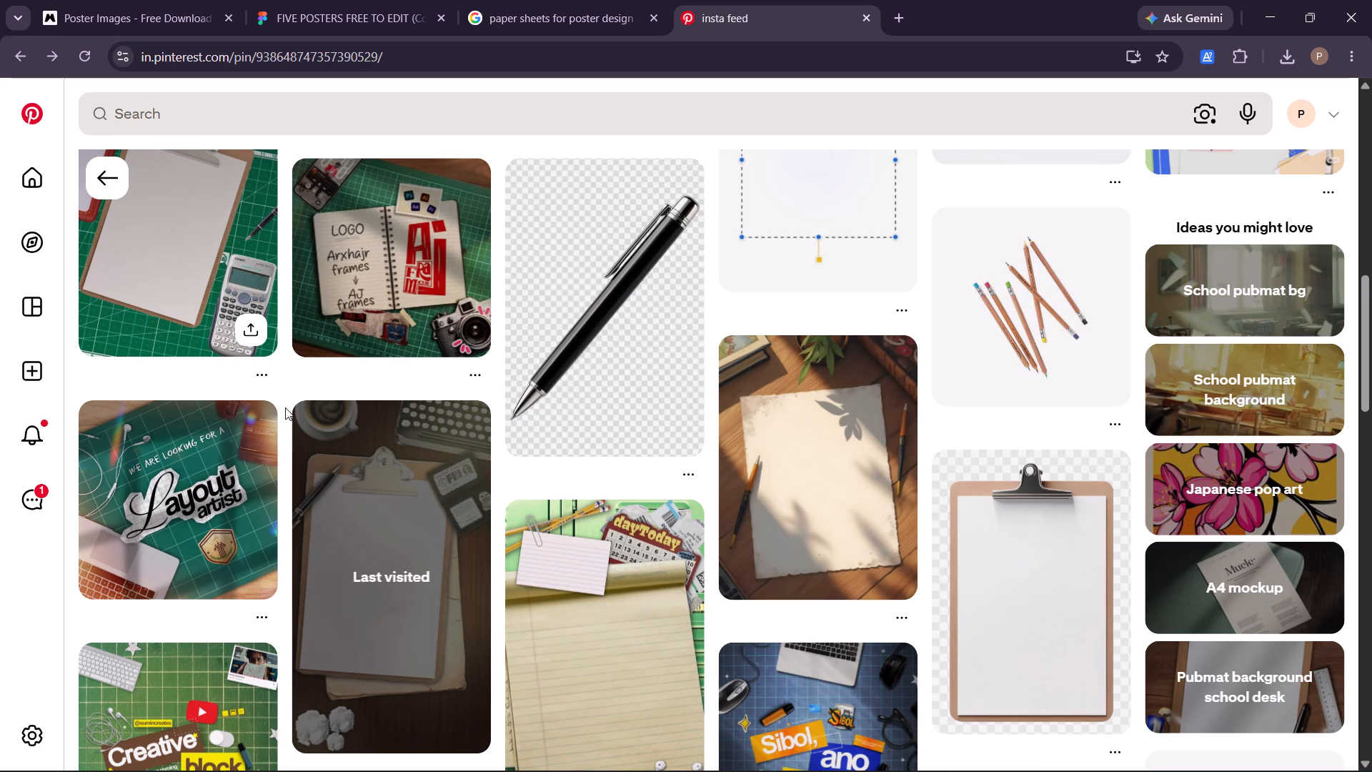
scroll(224, 616, down, 1)
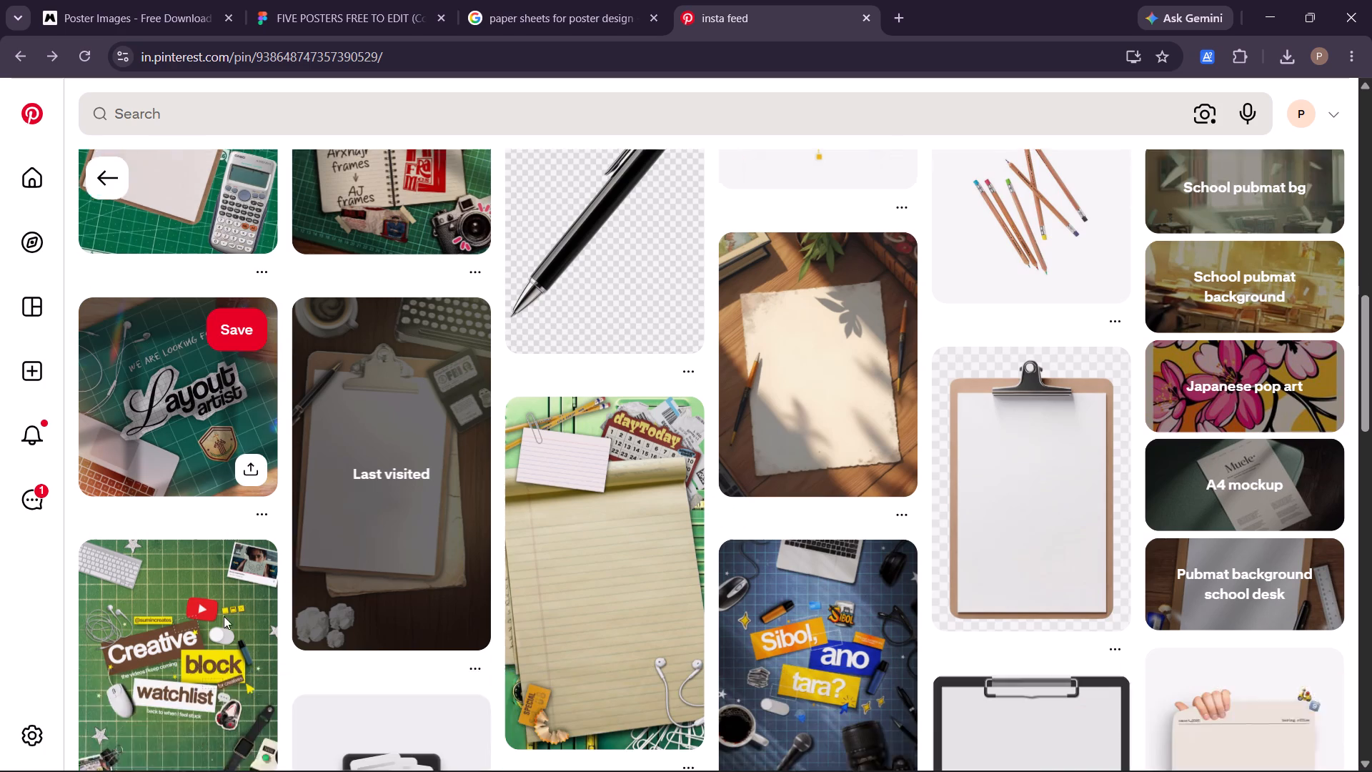
scroll(224, 616, down, 1)
scroll(307, 585, down, 2)
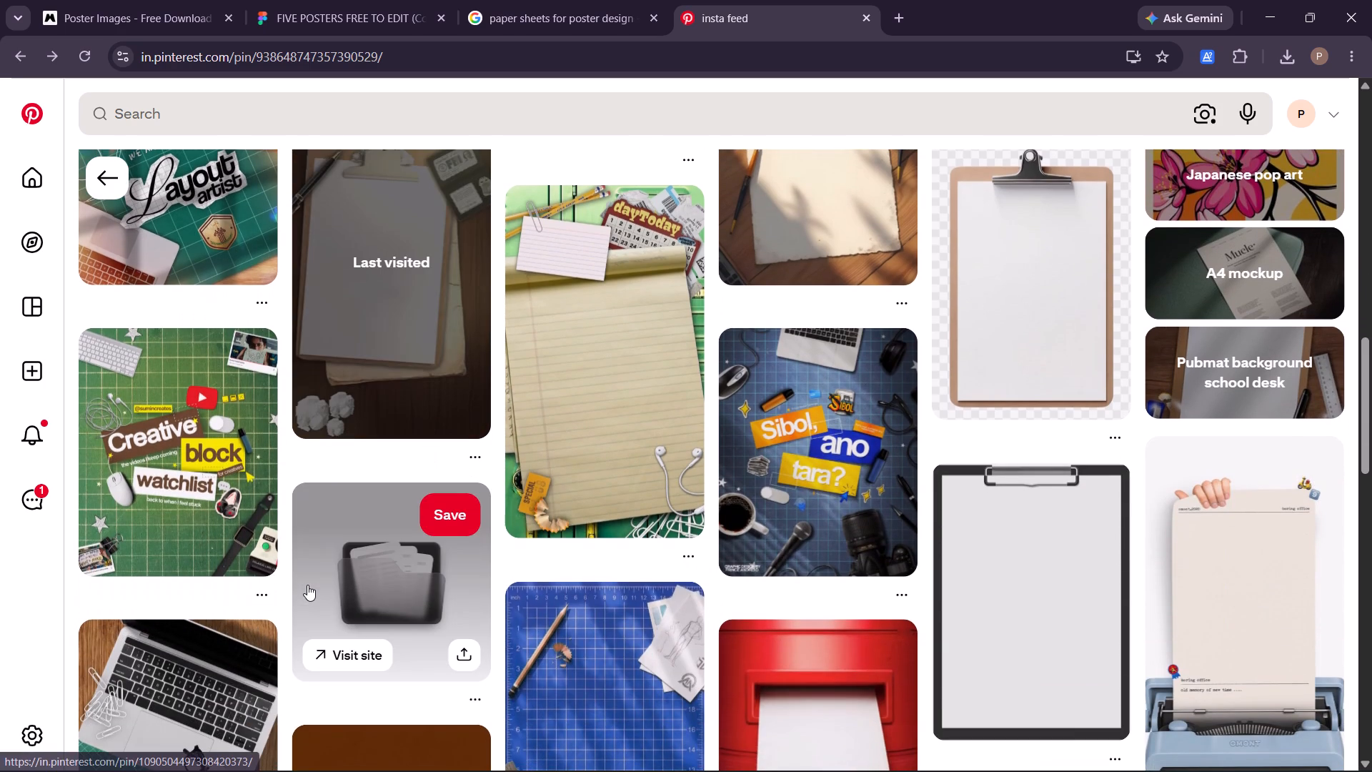
scroll(307, 585, down, 1)
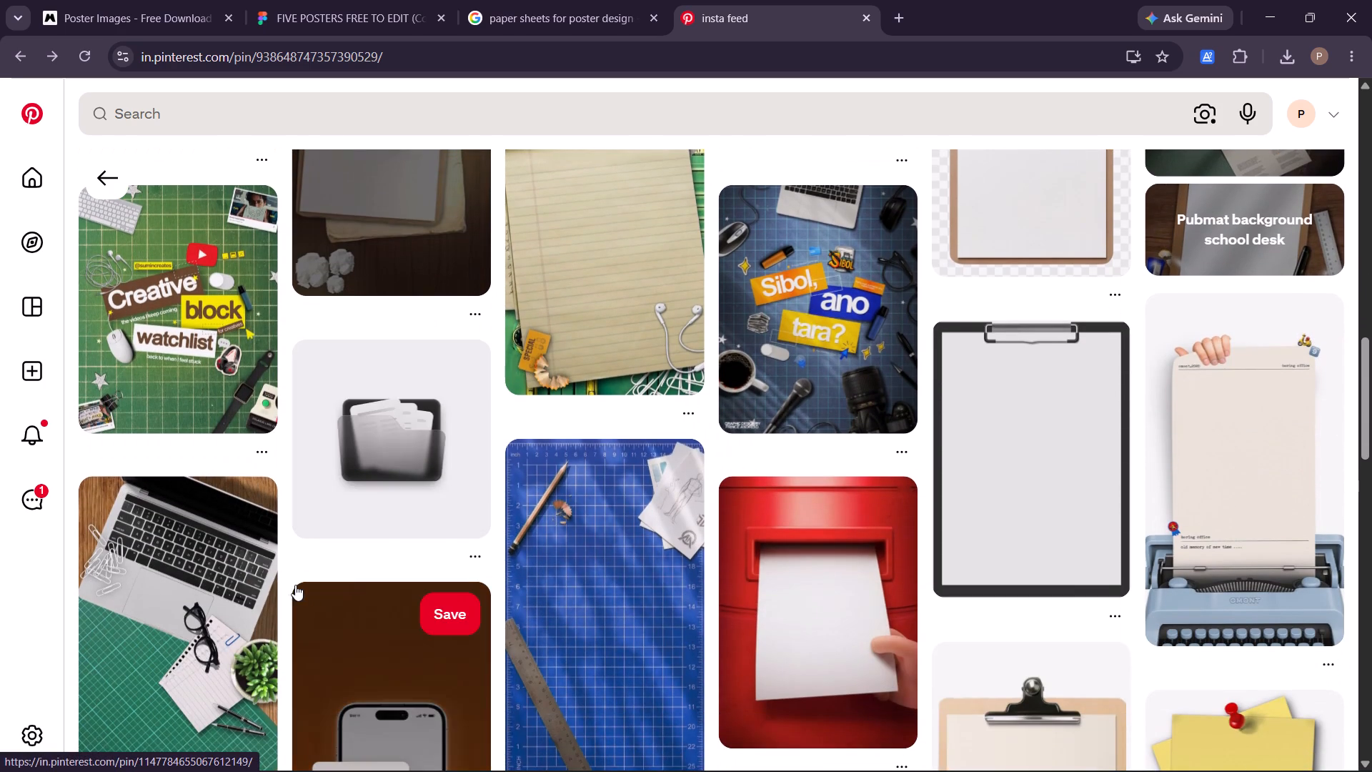
scroll(283, 574, down, 2)
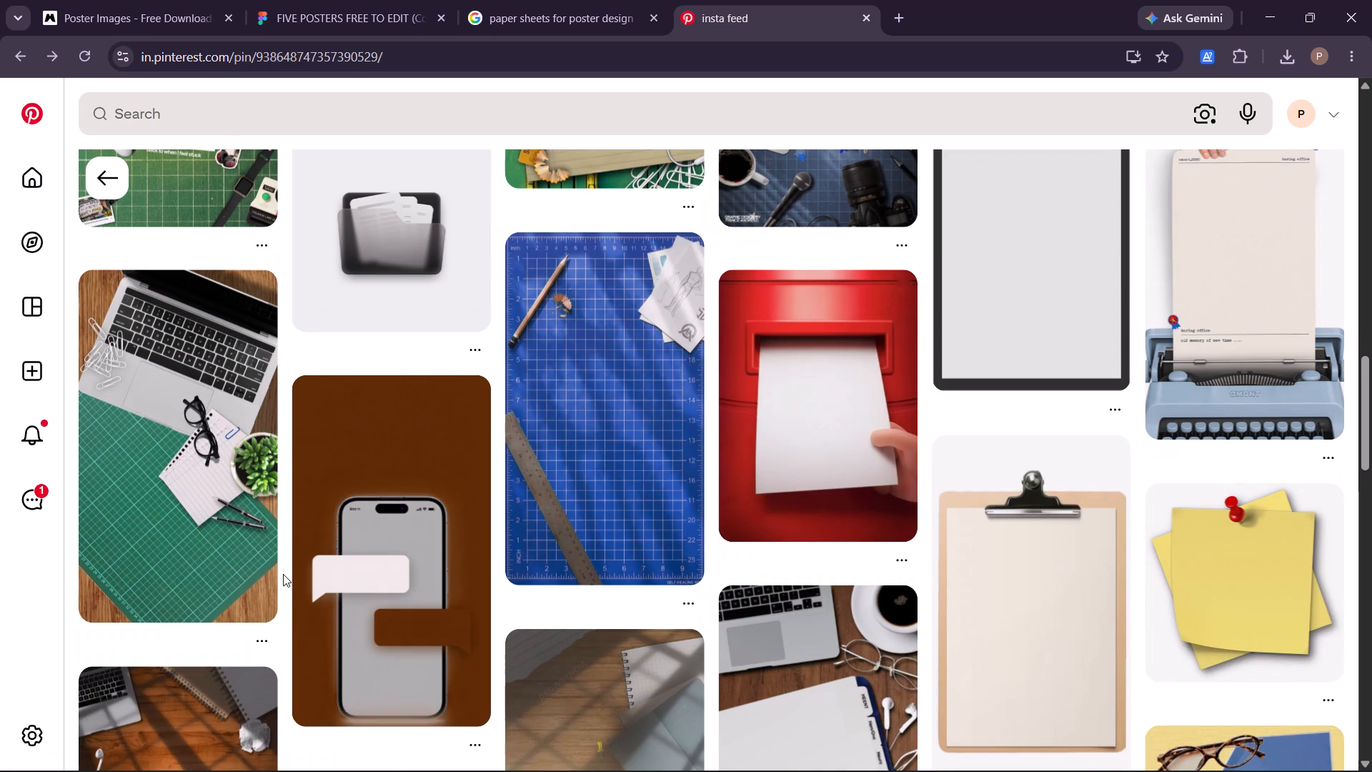
scroll(283, 574, down, 3)
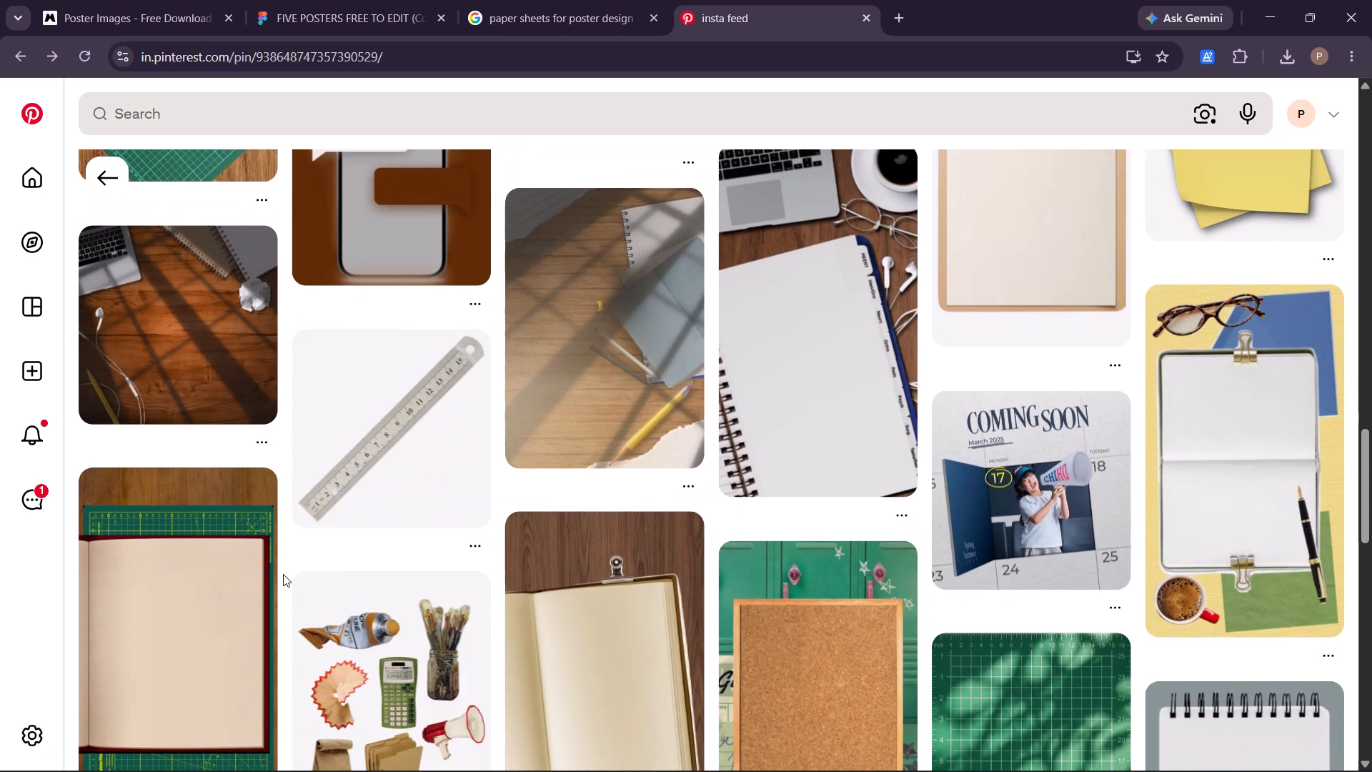
scroll(283, 574, down, 4)
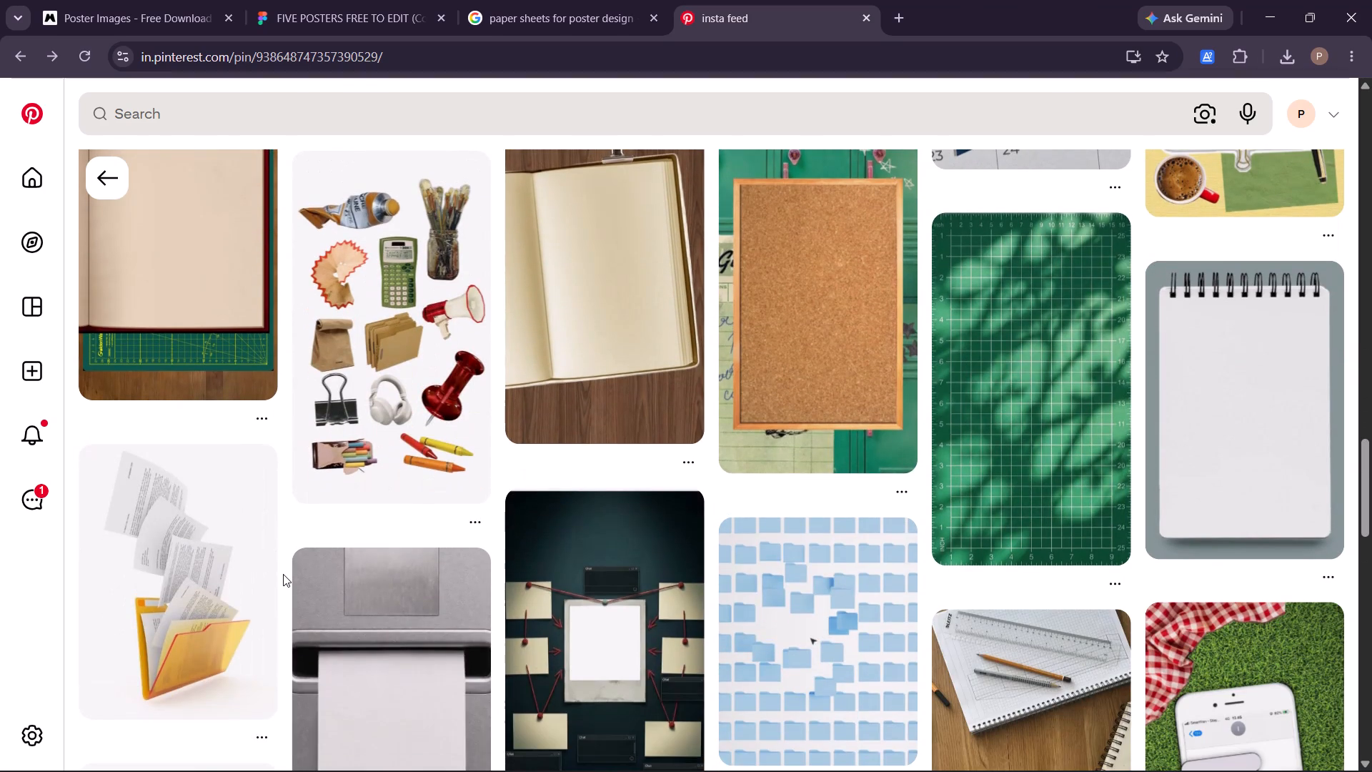
scroll(283, 574, up, 8)
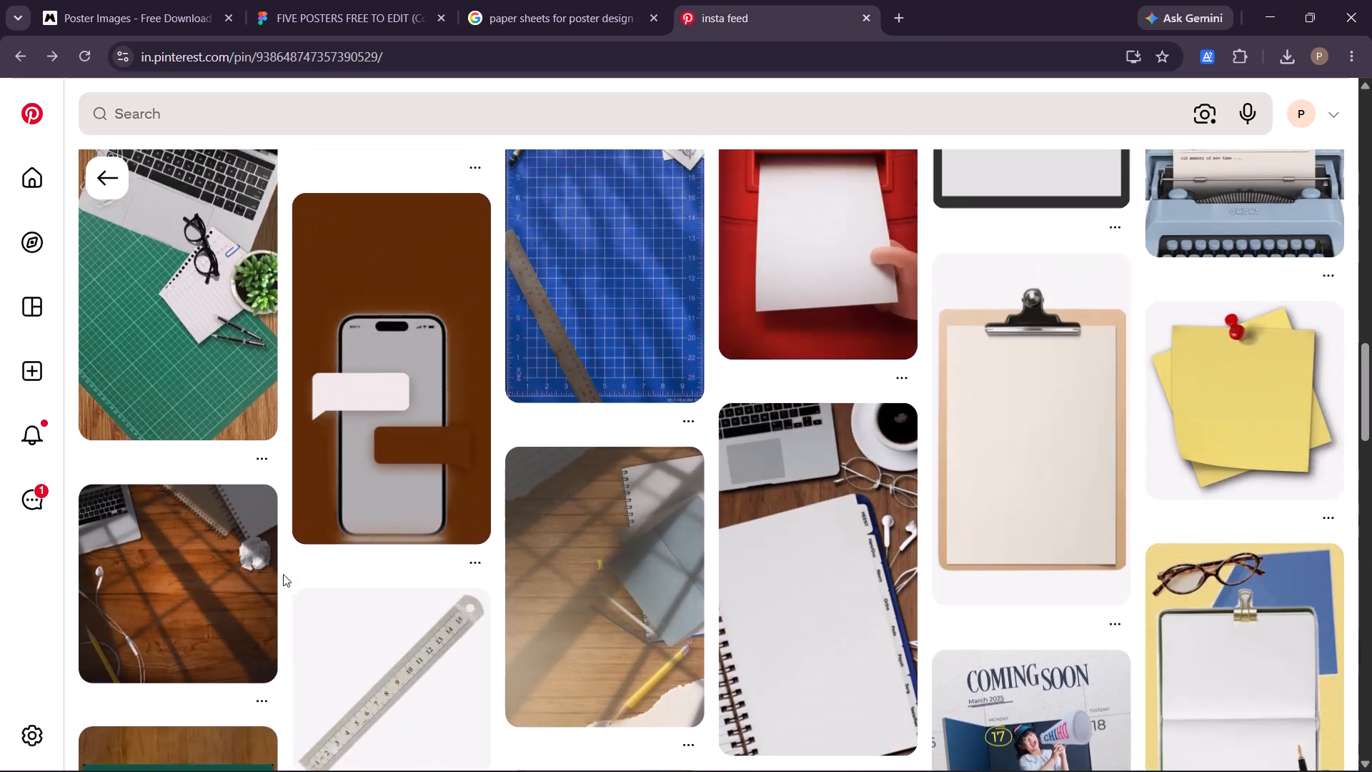
scroll(283, 574, up, 7)
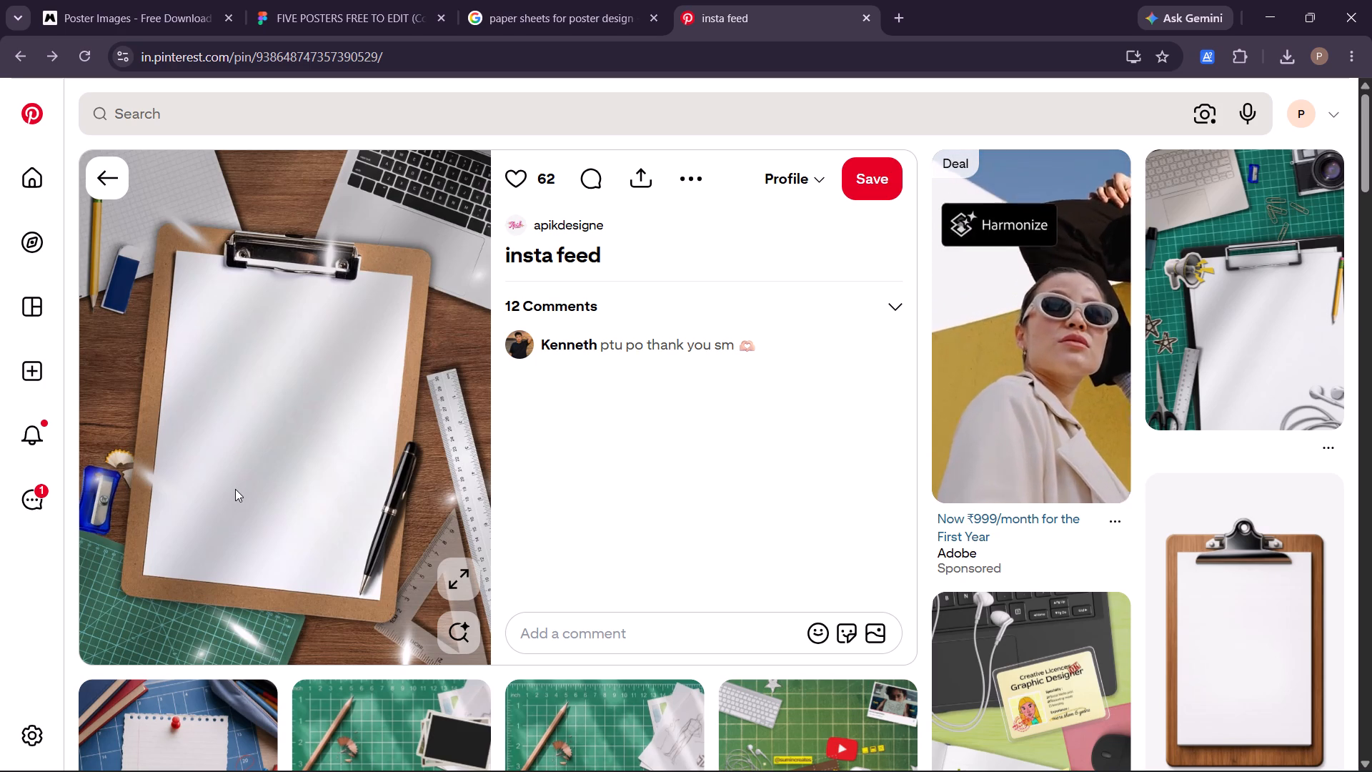
scroll(235, 489, down, 2)
scroll(235, 489, up, 5)
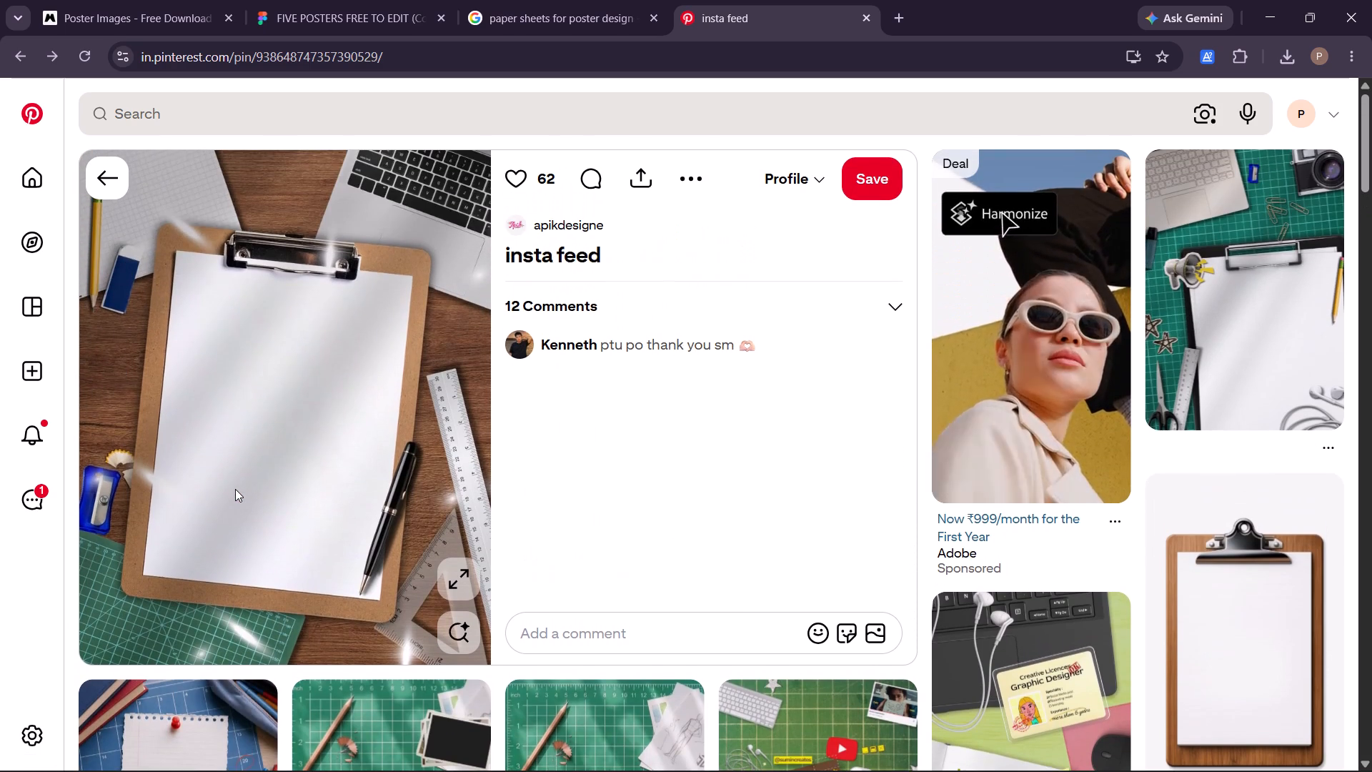
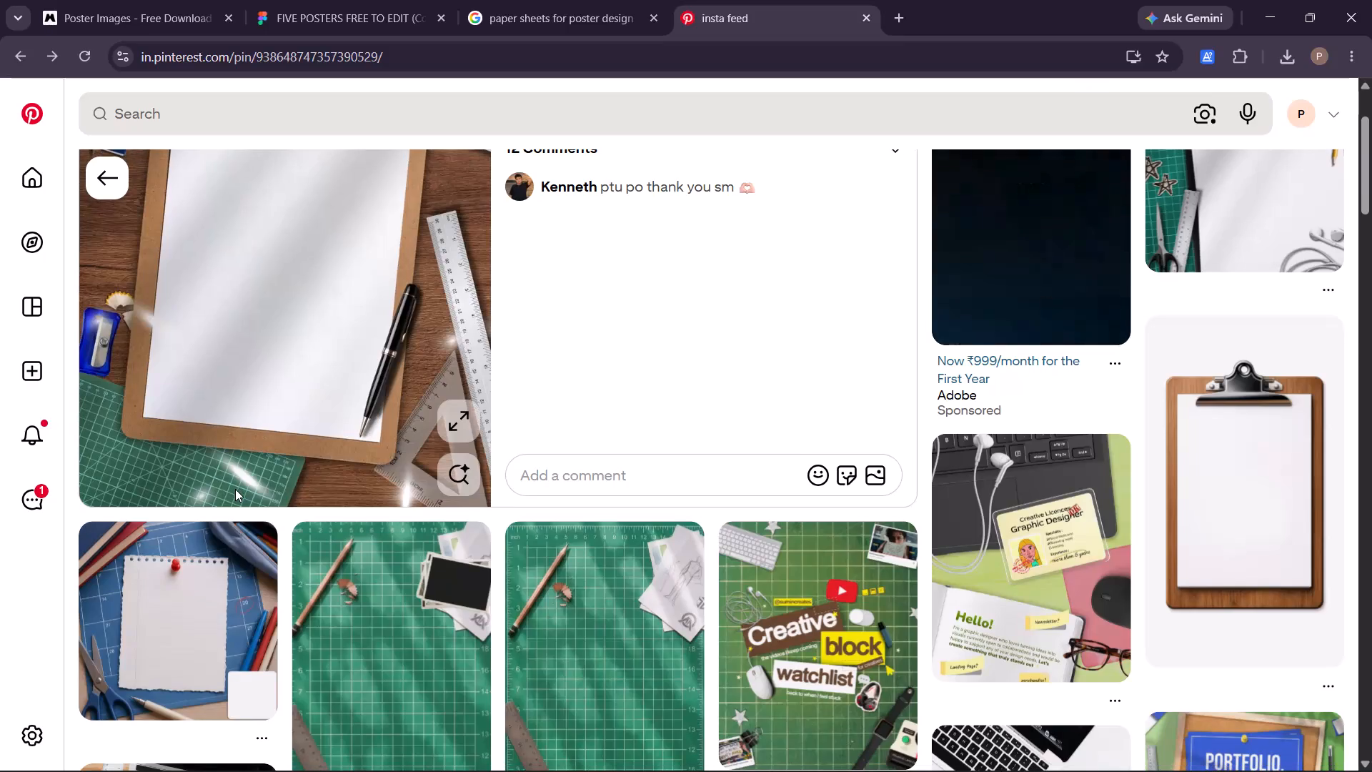
Return from the "insta feed" pin to the Pinterest home feed and browse it for paper, folder and stationery layout references.
scroll(235, 489, up, 6)
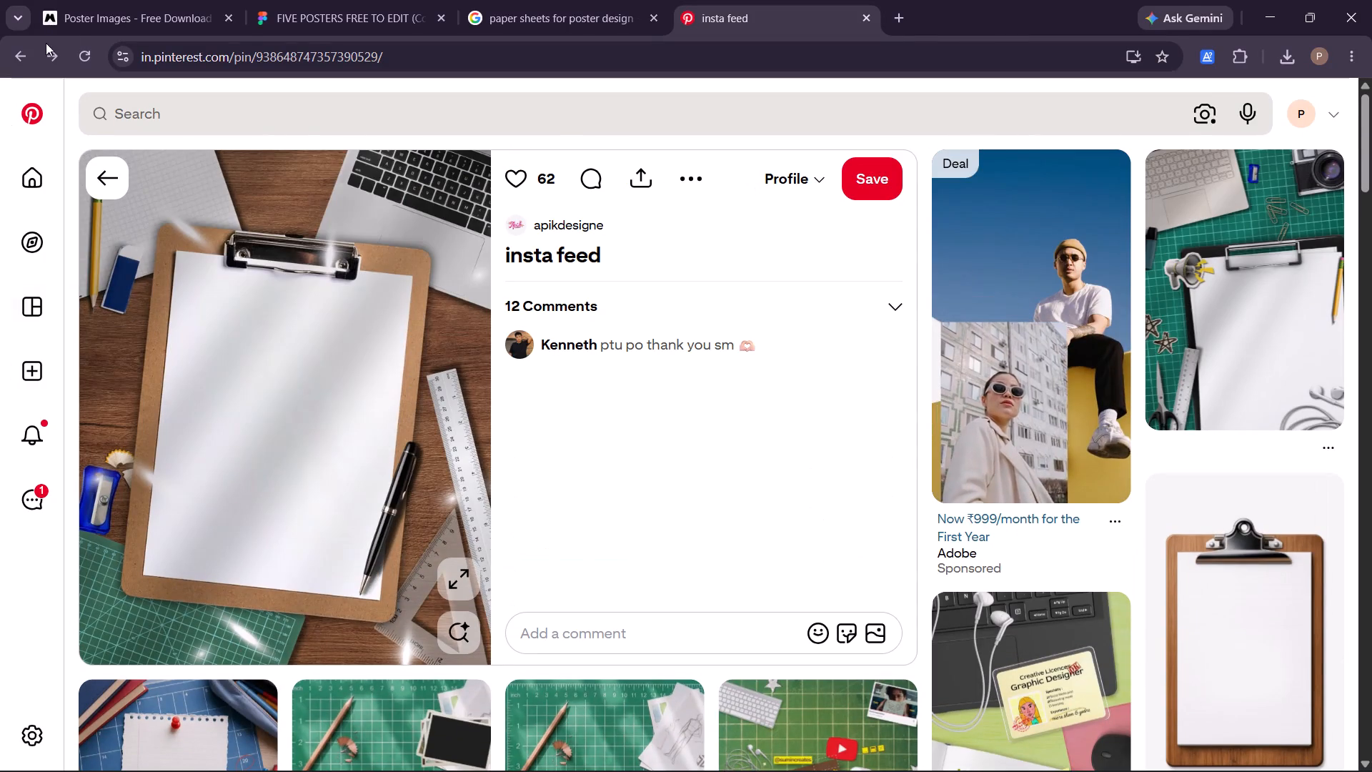
click(116, 177)
scroll(394, 397, up, 1)
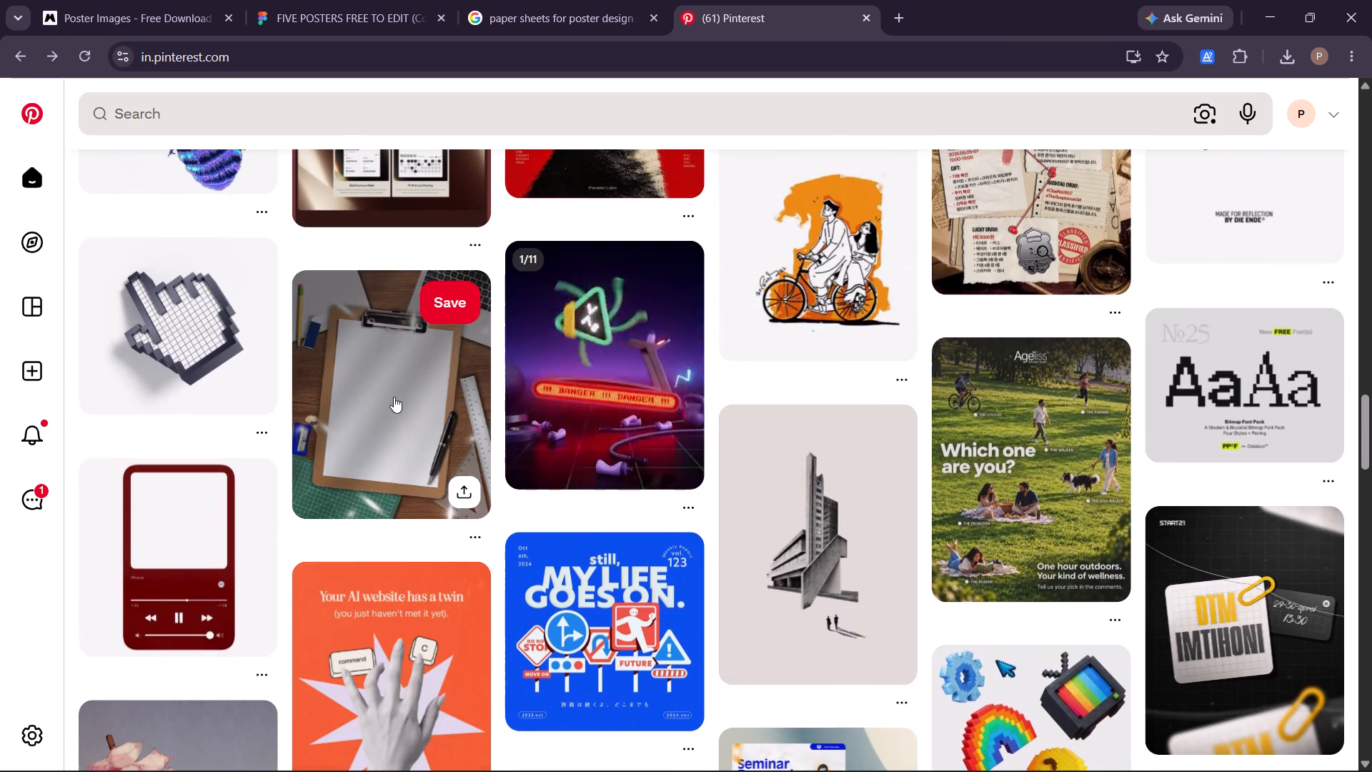
scroll(394, 397, up, 6)
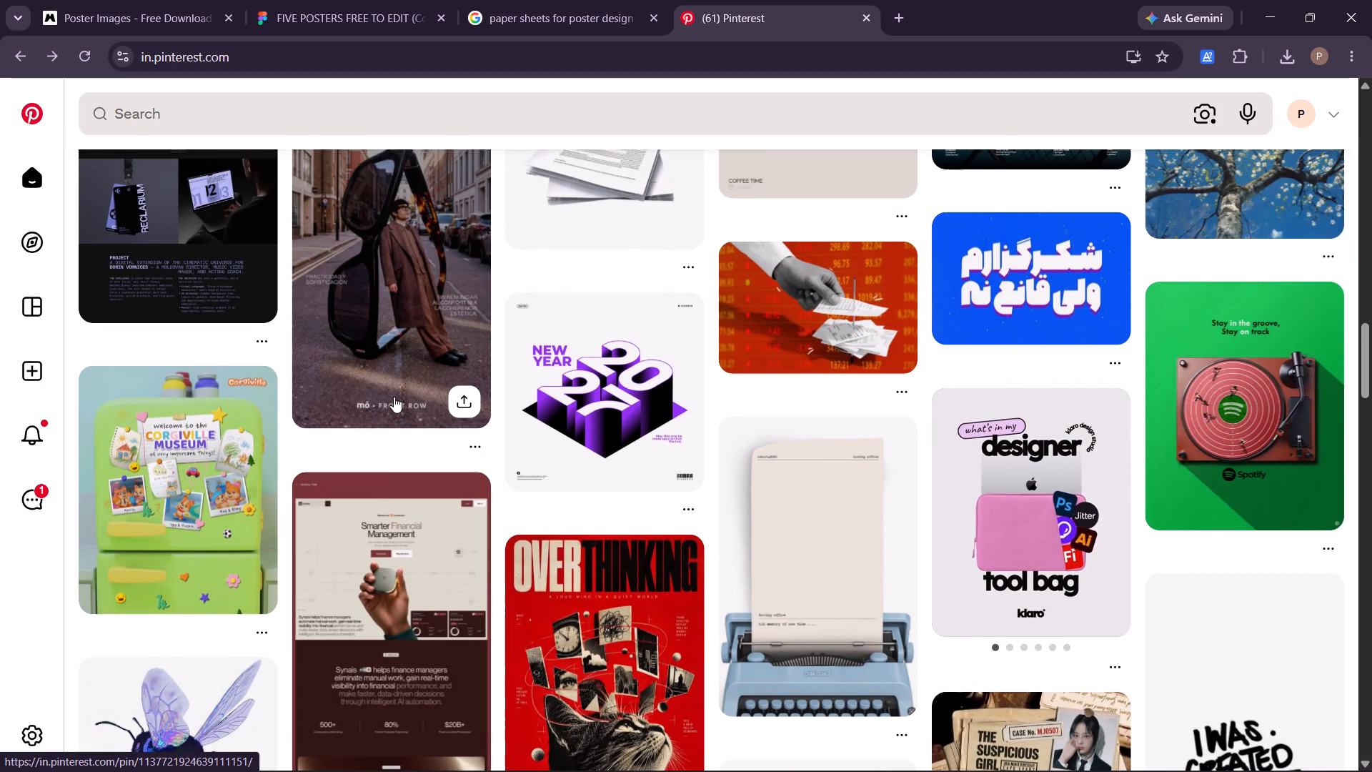
scroll(394, 397, up, 3)
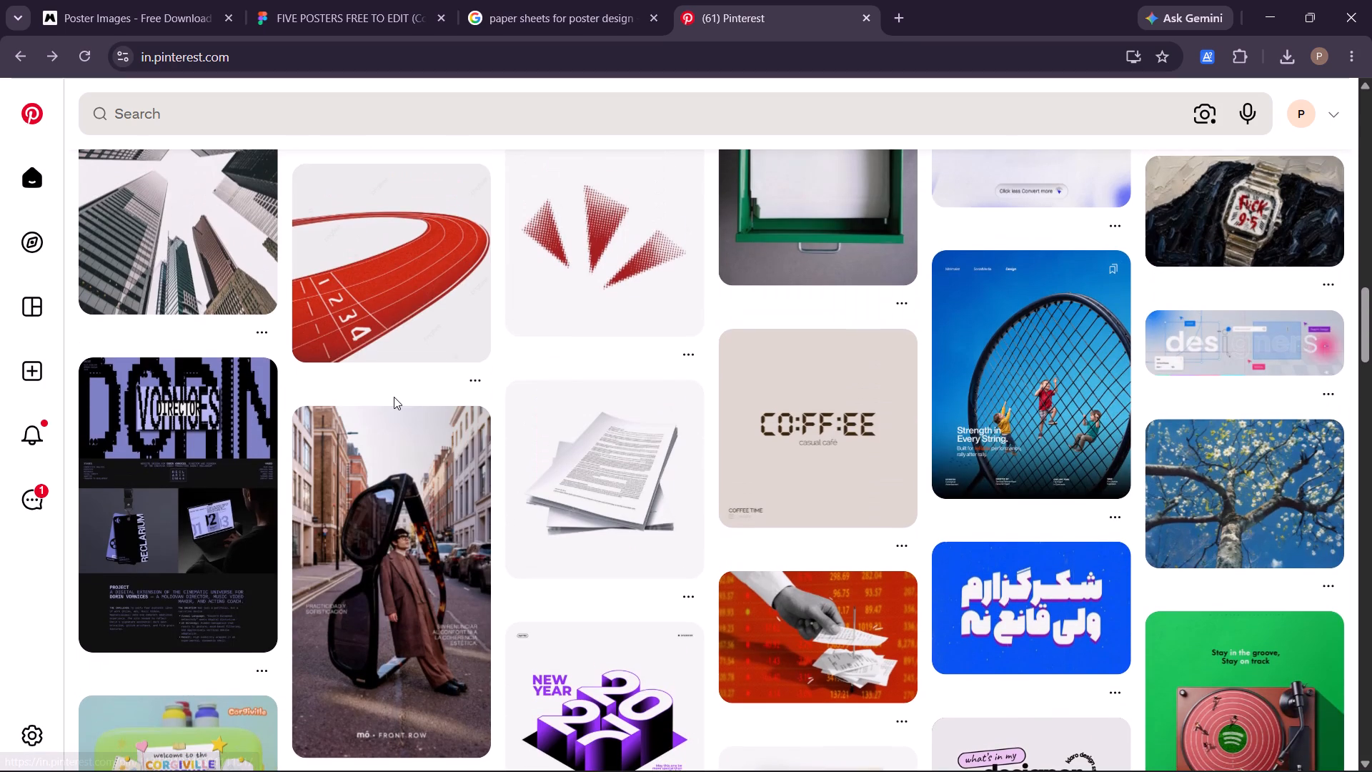
scroll(394, 397, up, 3)
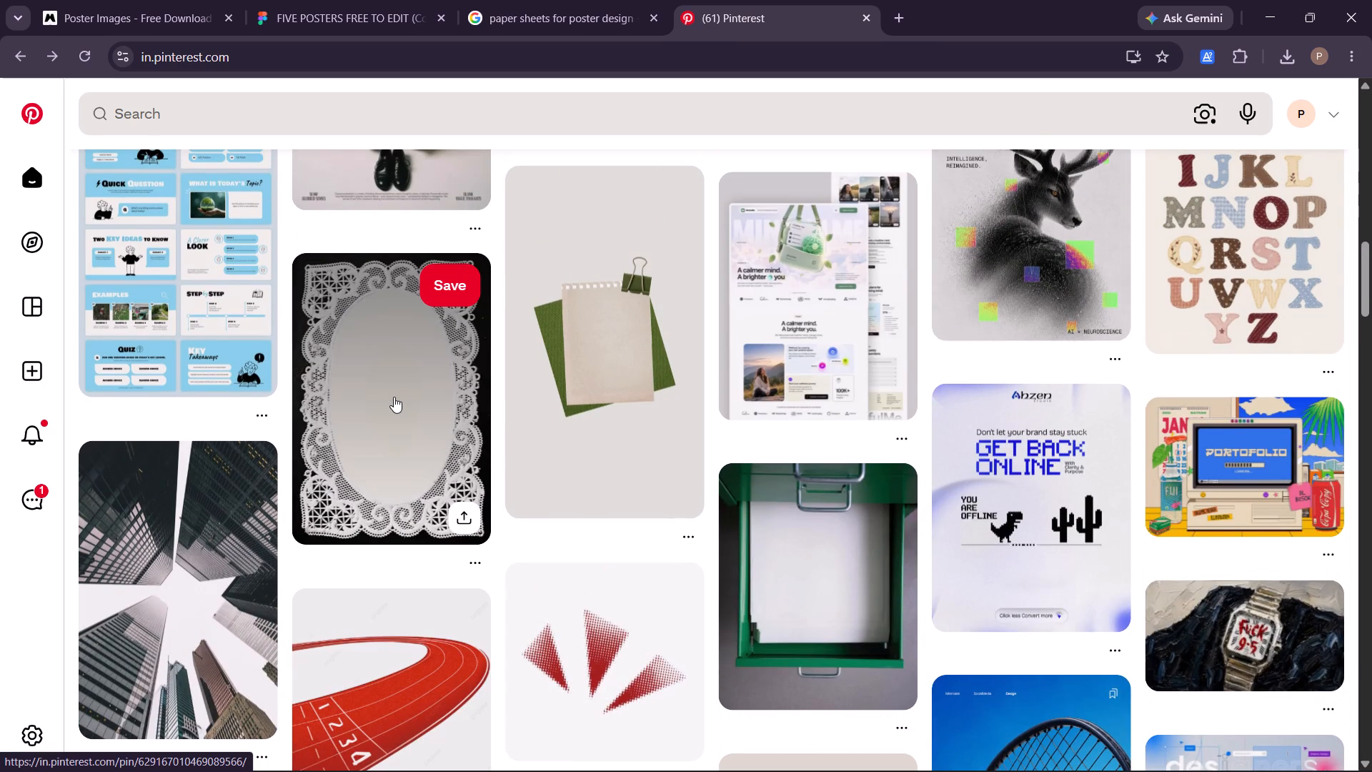
scroll(394, 397, up, 2)
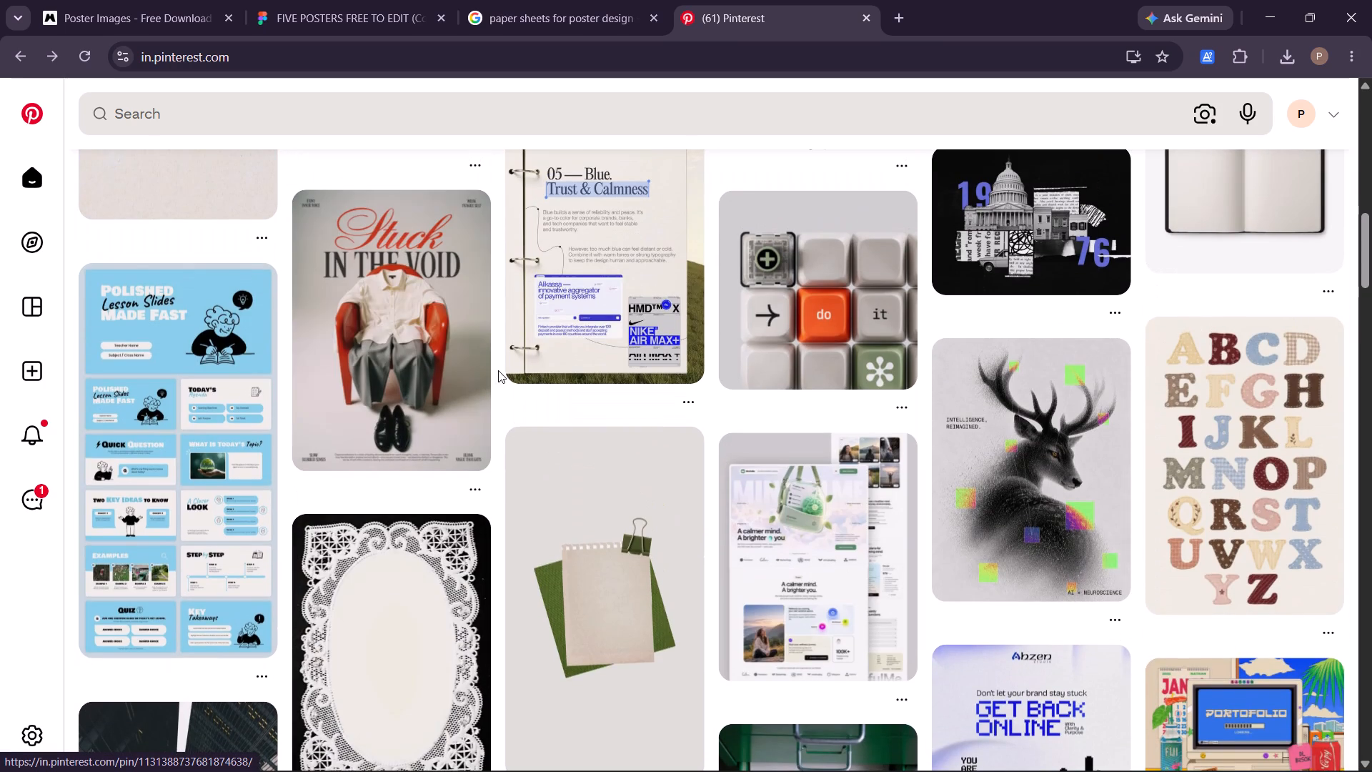
scroll(498, 370, up, 5)
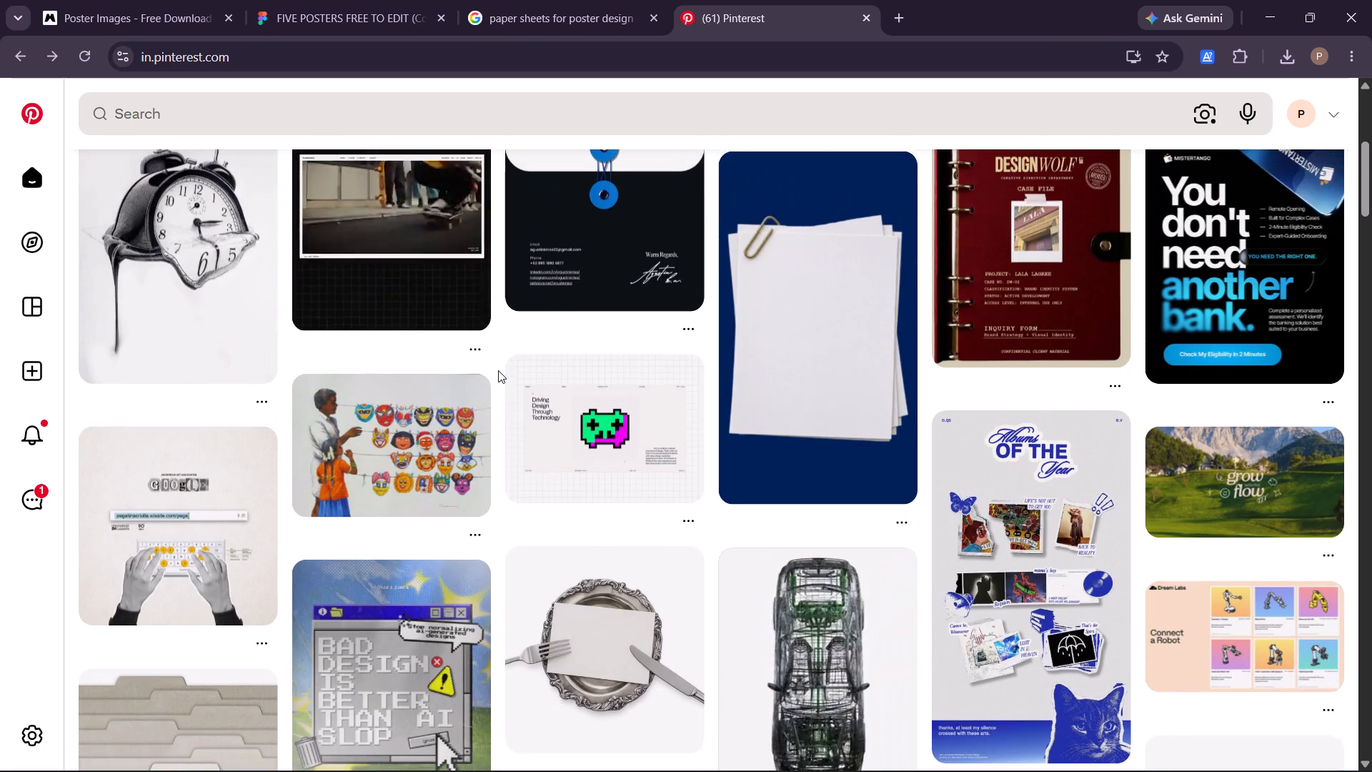
scroll(498, 370, up, 3)
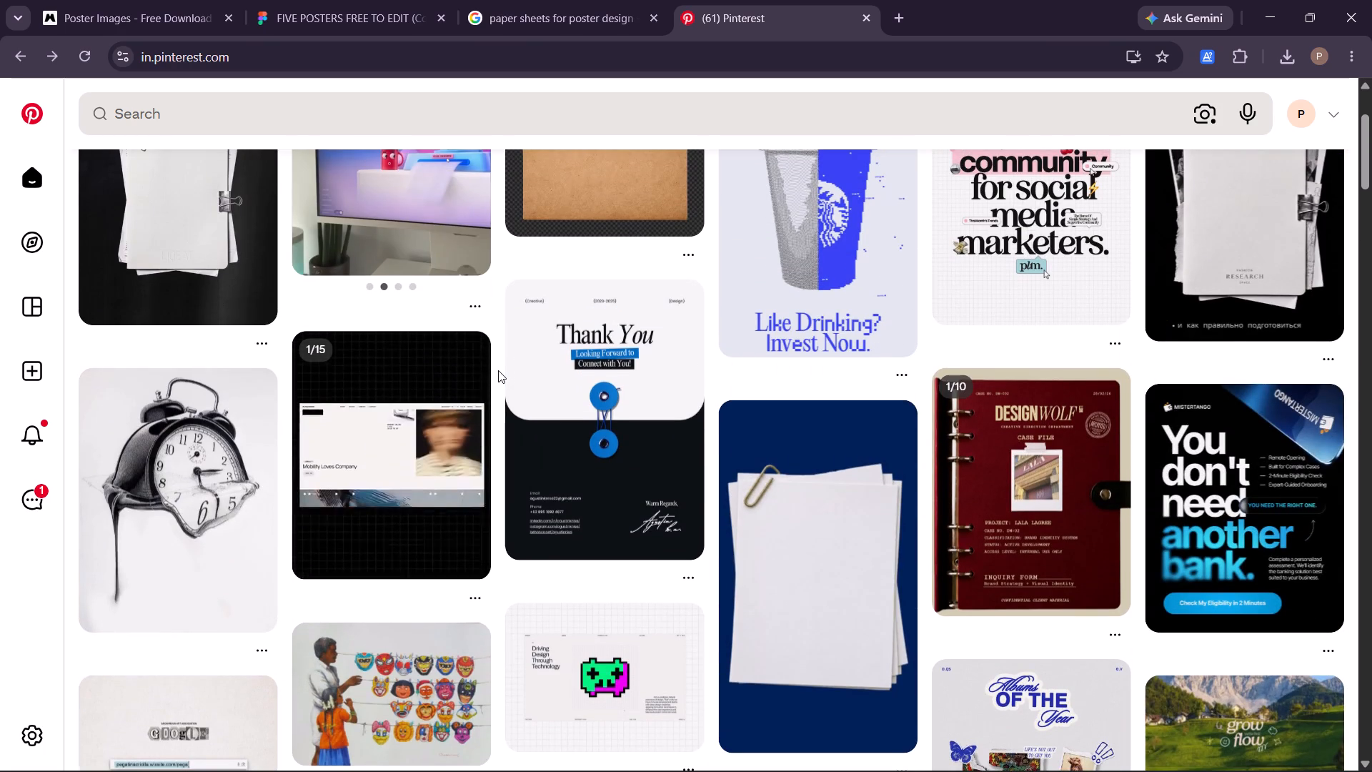
scroll(498, 370, up, 3)
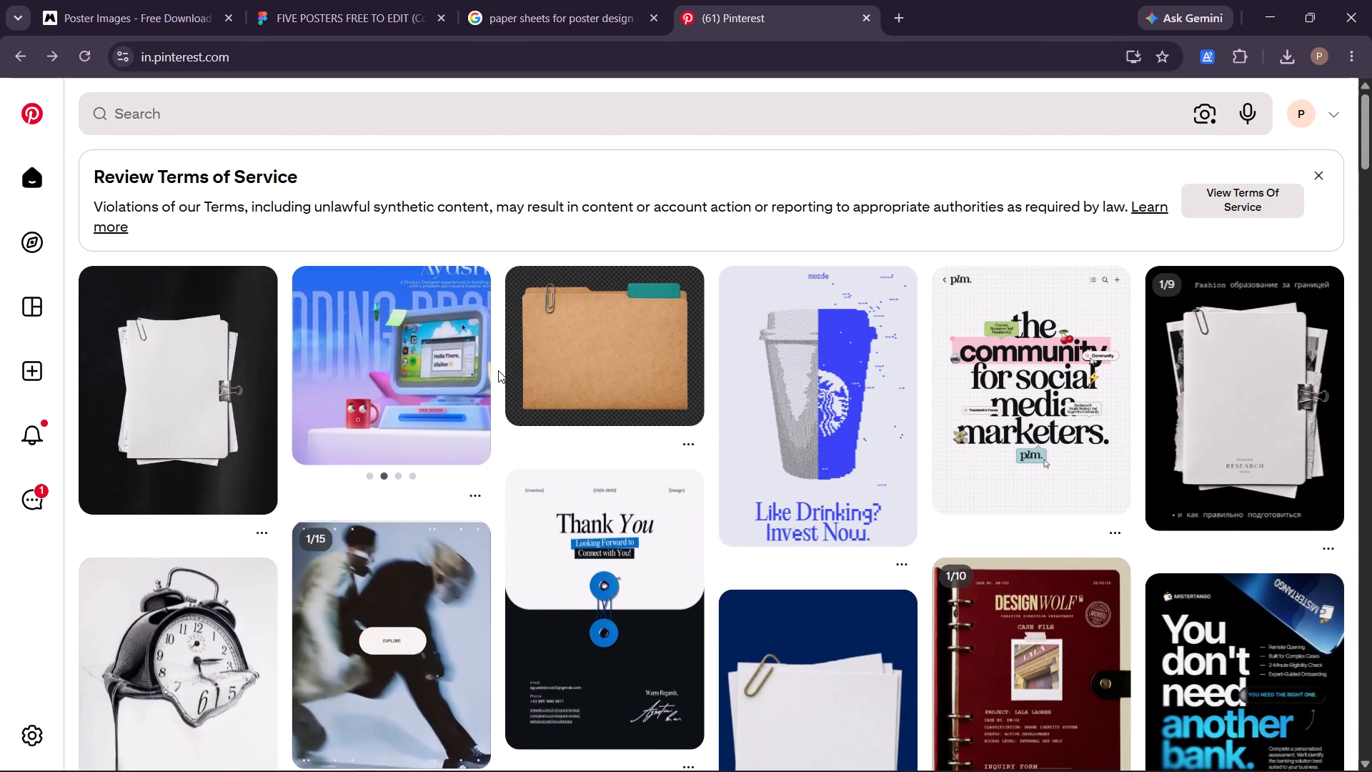
scroll(870, 582, down, 1)
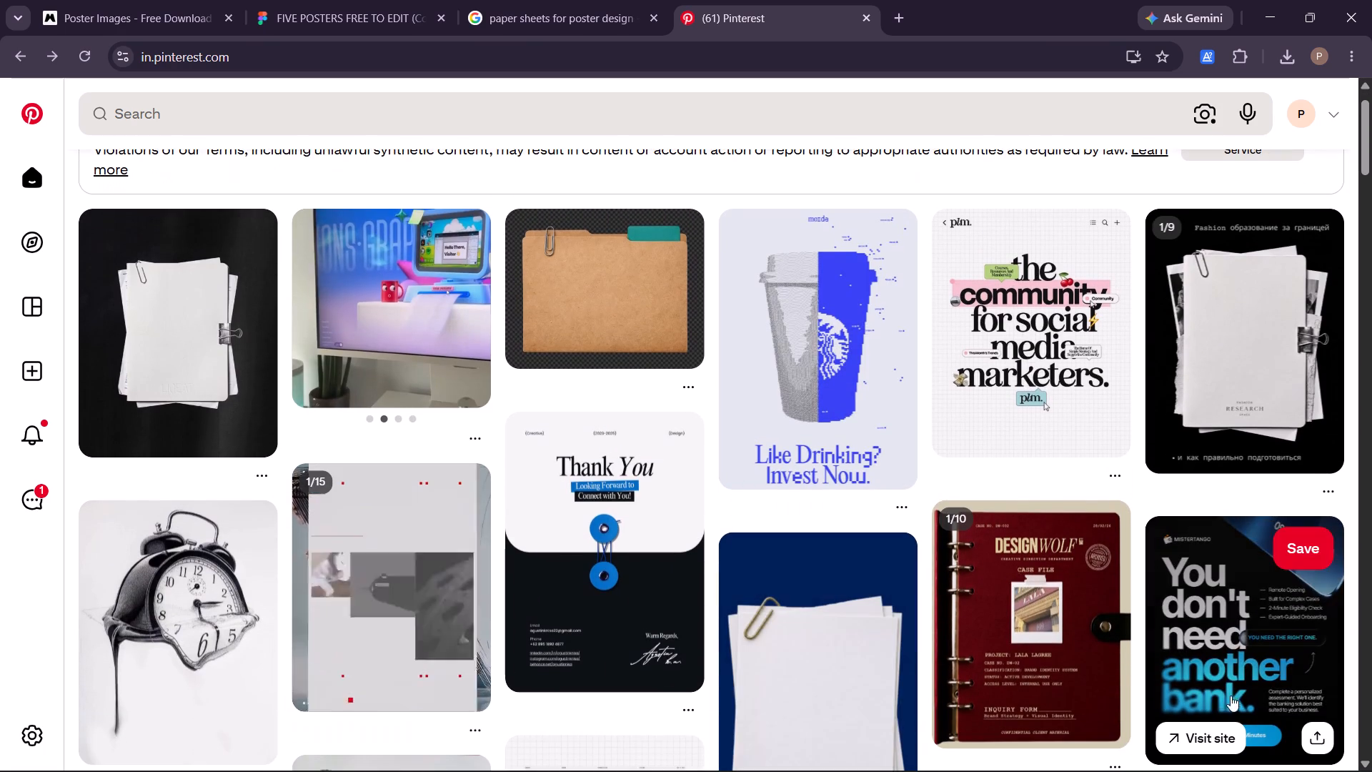
scroll(1216, 697, down, 1)
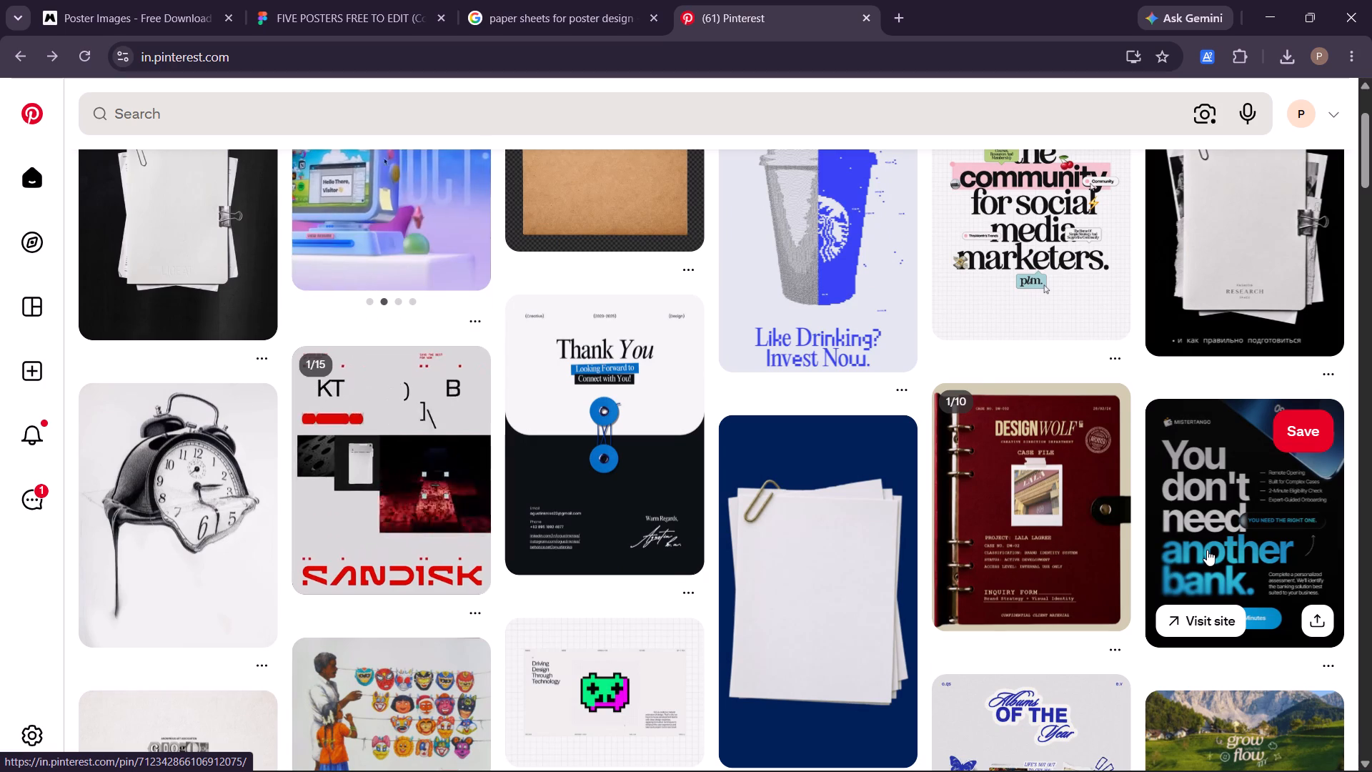
scroll(1207, 550, up, 1)
scroll(1207, 550, down, 1)
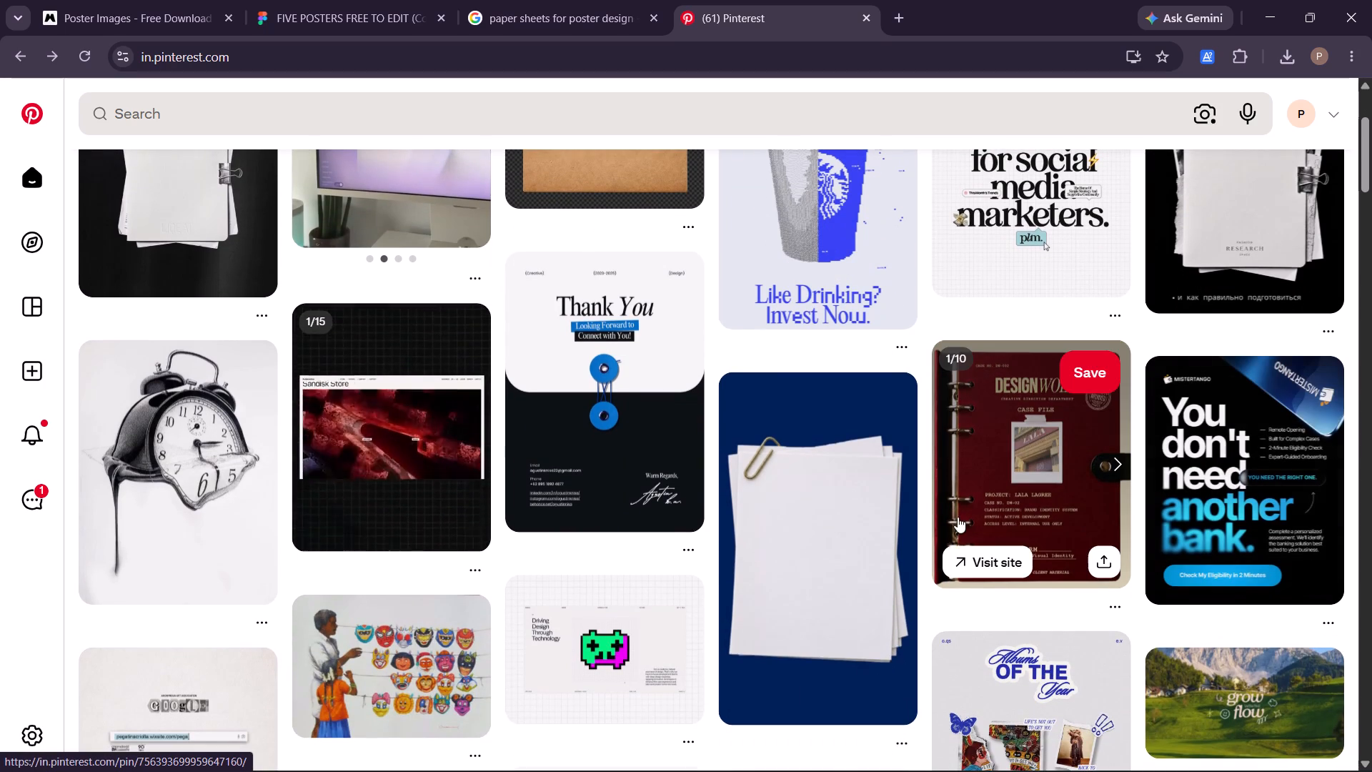
scroll(950, 525, up, 1)
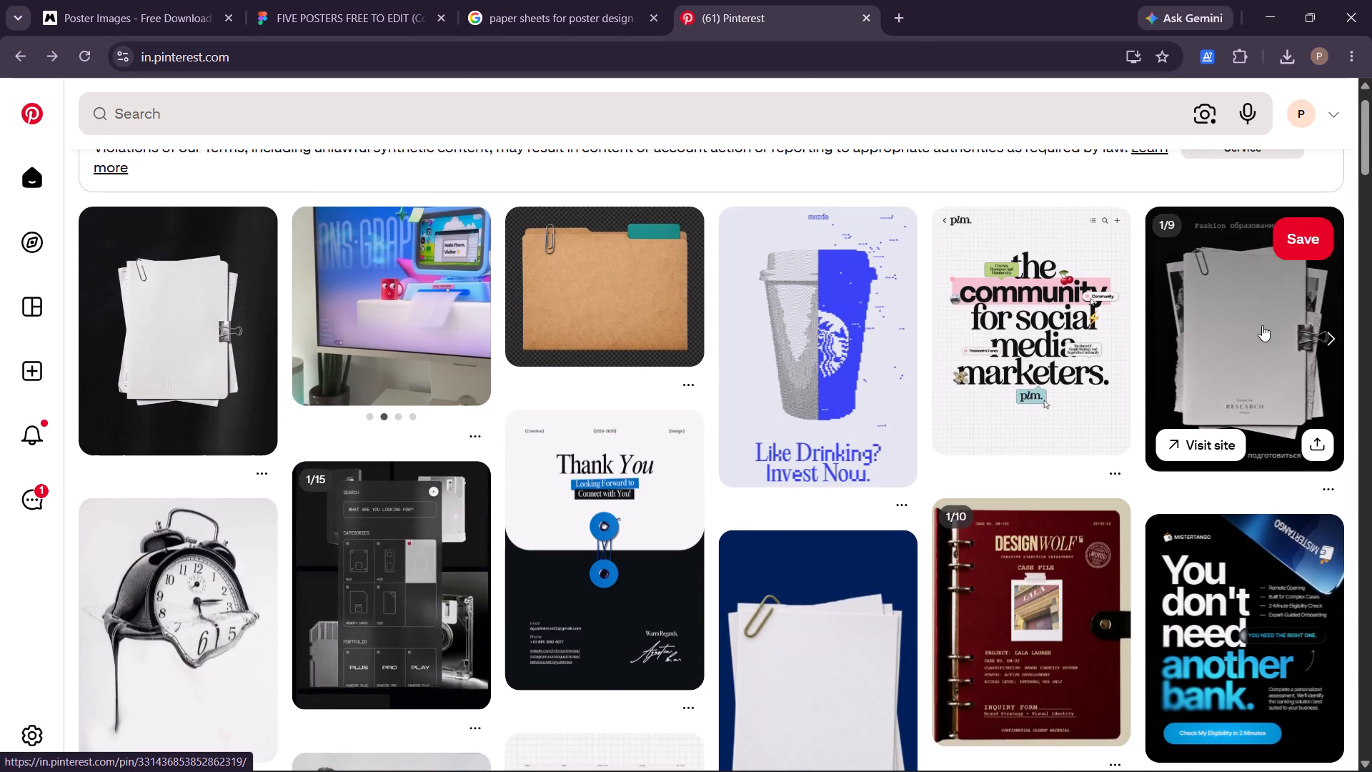
Open the "Fashion Research Space" clipped paper stack pin and examine its layout and related paper and folder pins.
click(1262, 325)
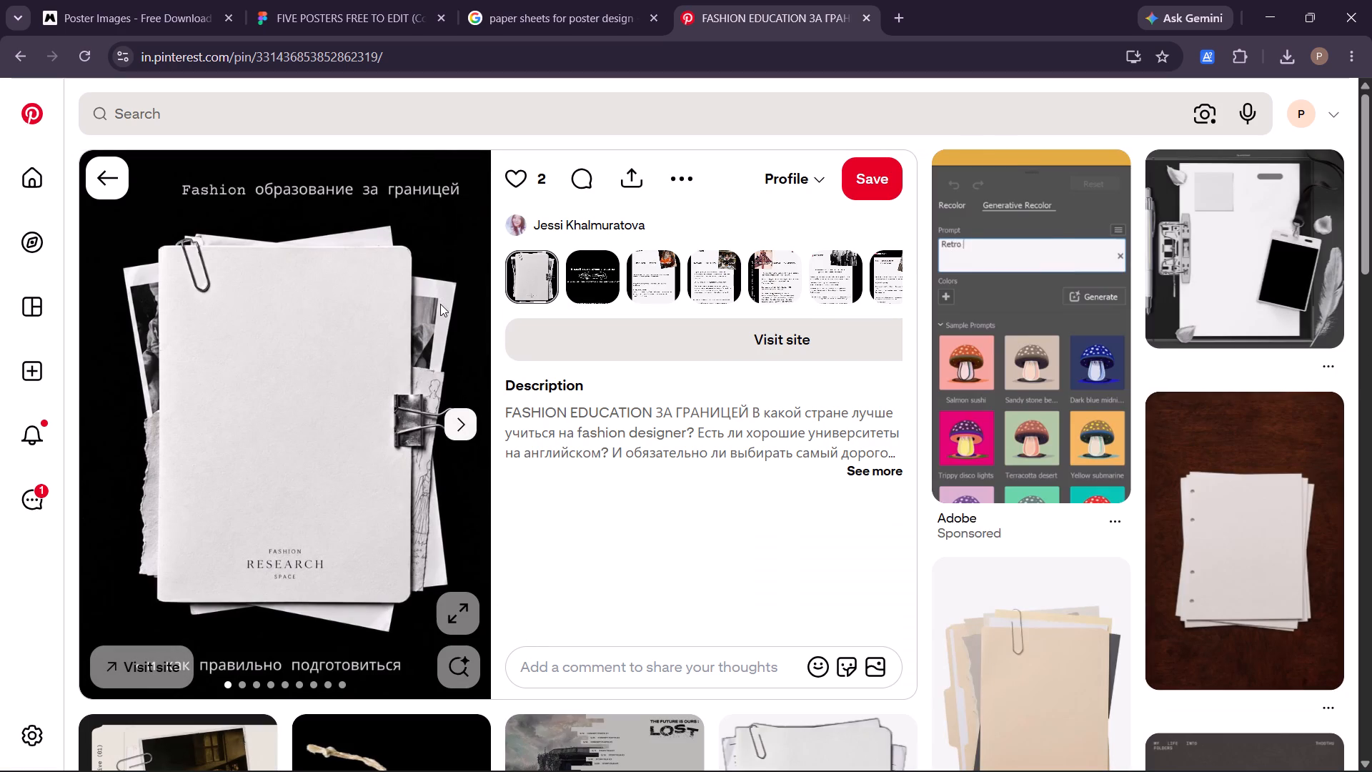
scroll(382, 309, down, 2)
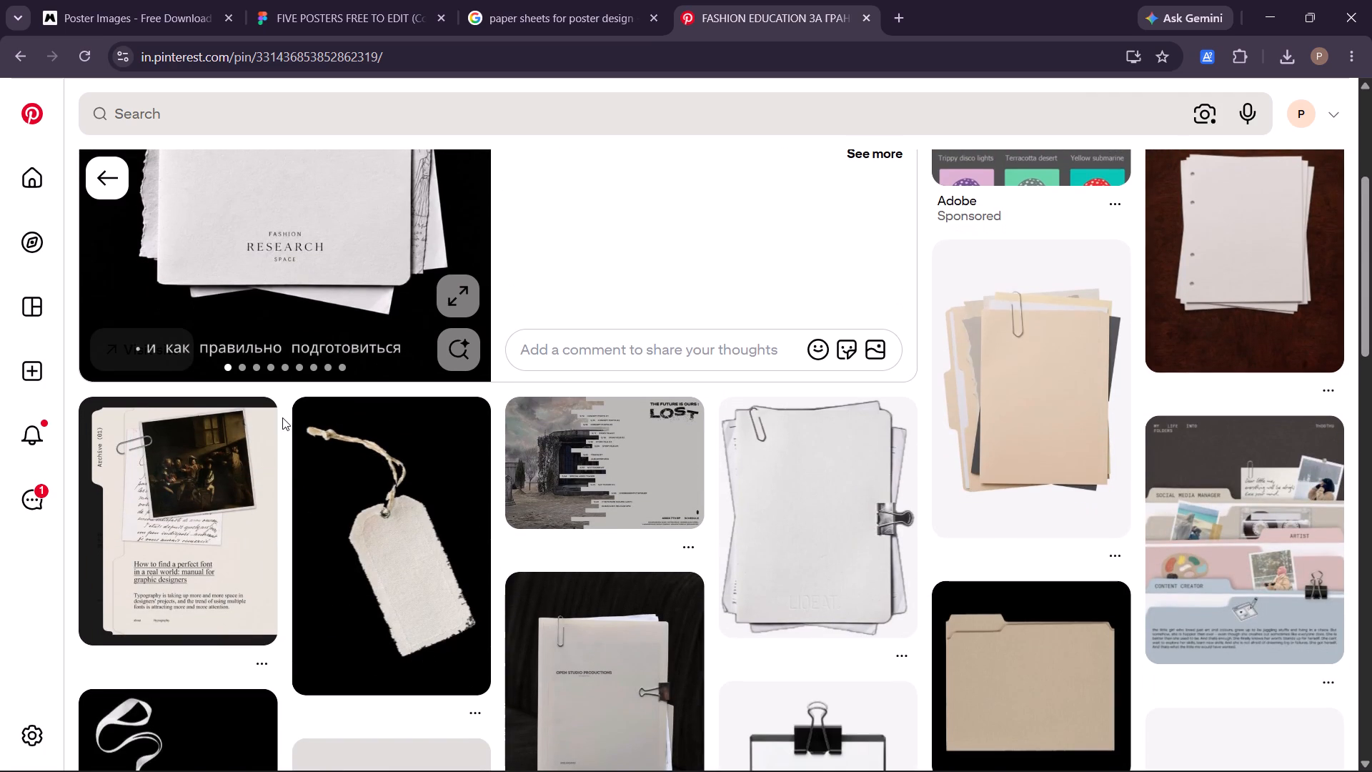
scroll(282, 417, down, 5)
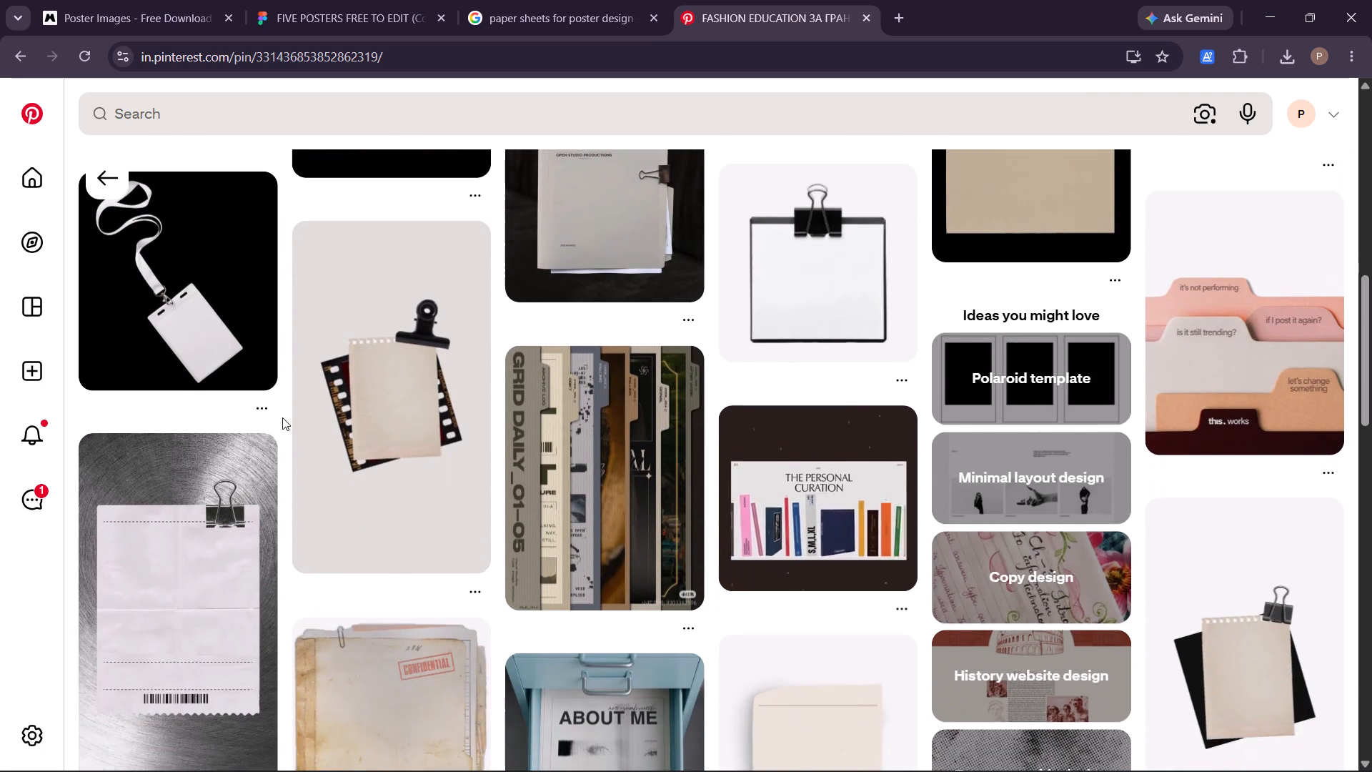
scroll(282, 417, down, 1)
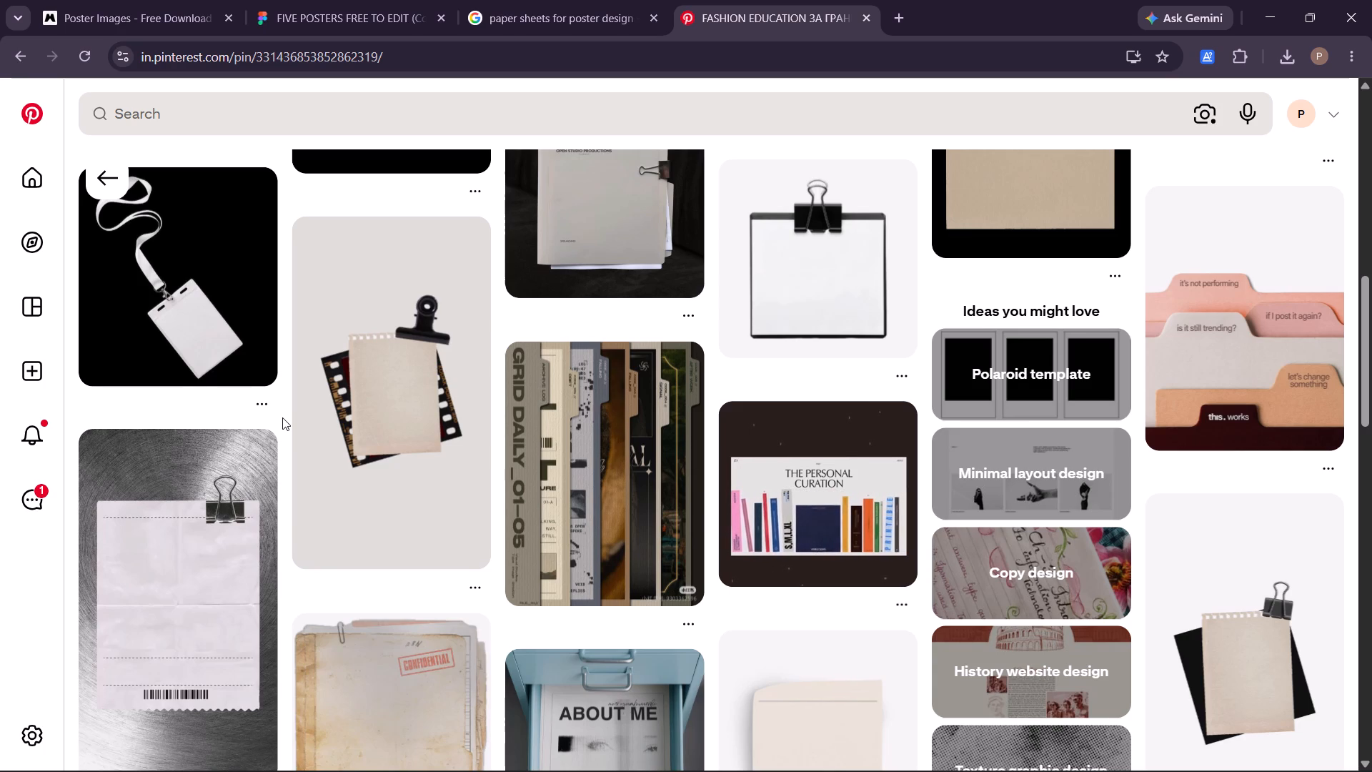
scroll(282, 417, up, 1)
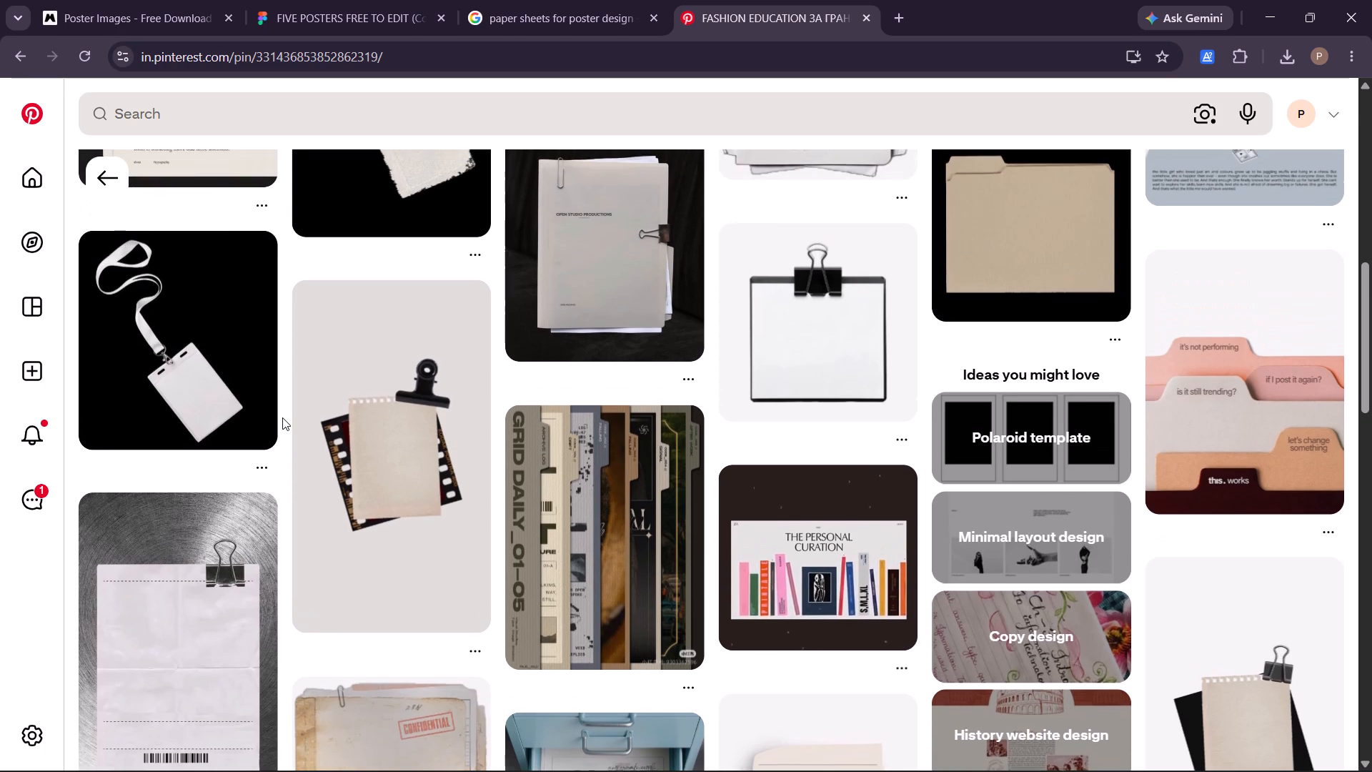
scroll(282, 417, up, 2)
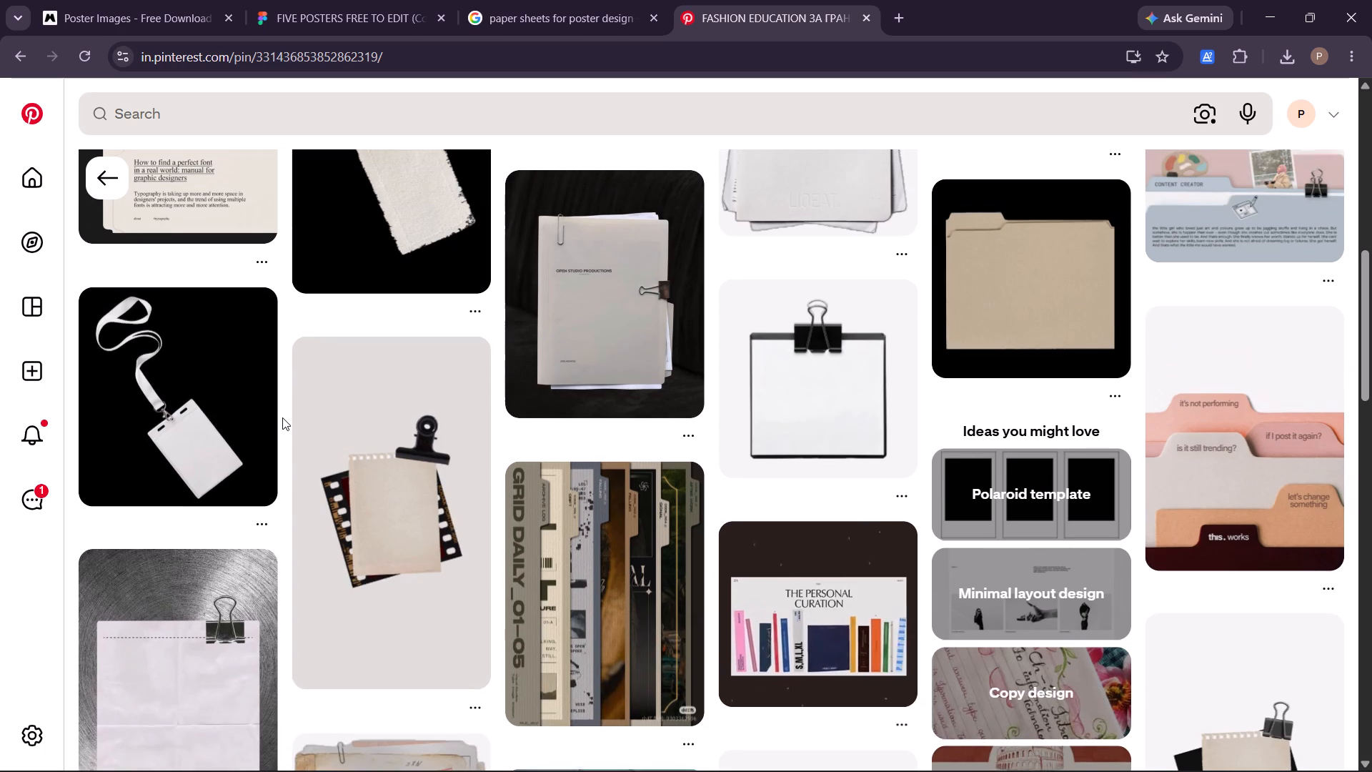
scroll(282, 417, up, 7)
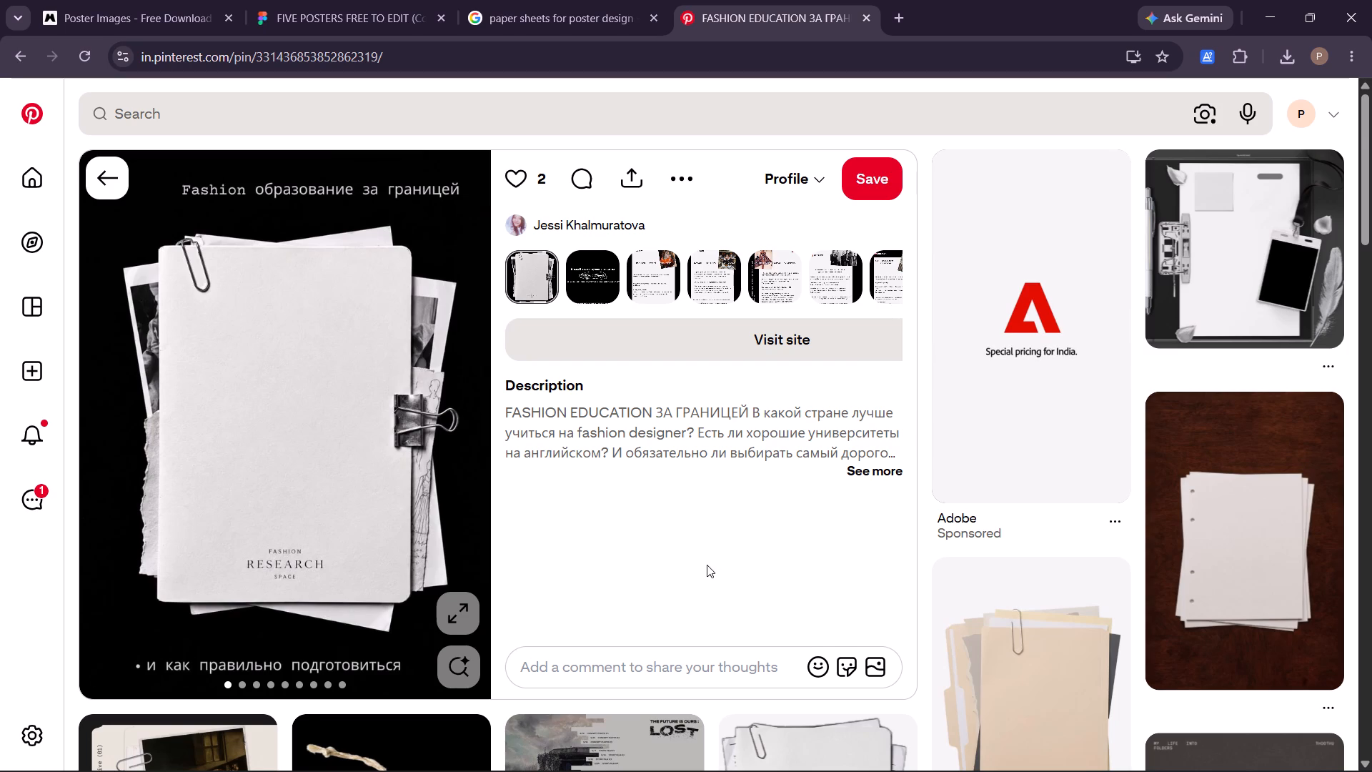
scroll(707, 565, down, 1)
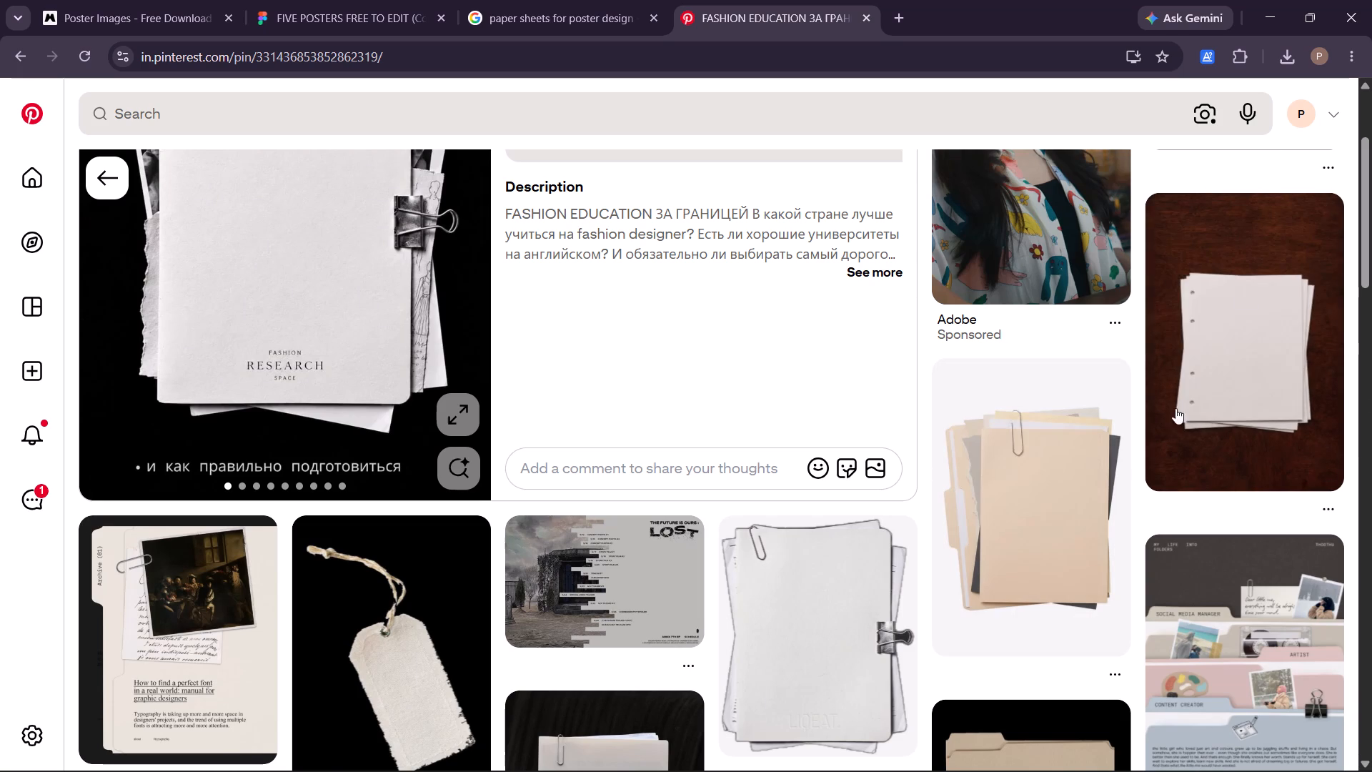
scroll(750, 365, up, 7)
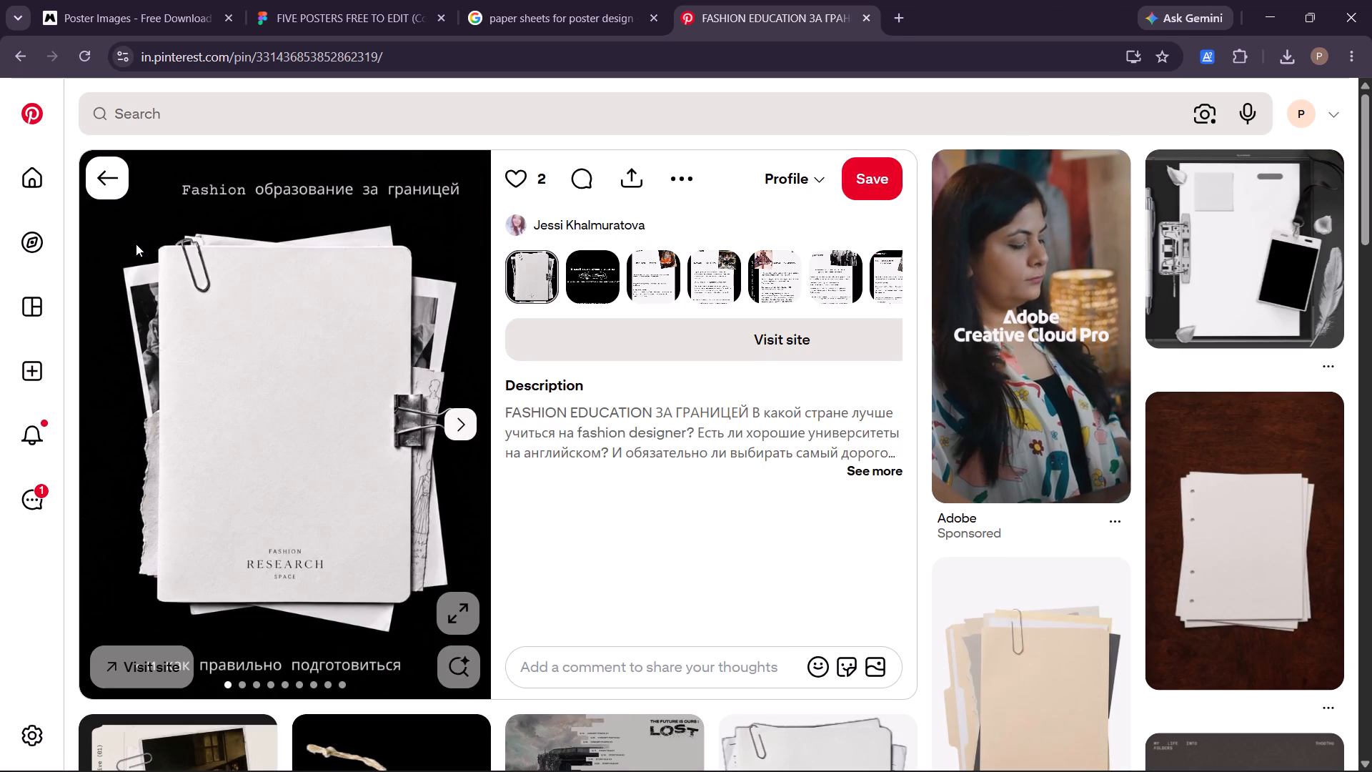
Return to the Pinterest home feed and look through its pins for further paper and poster layout references.
click(106, 162)
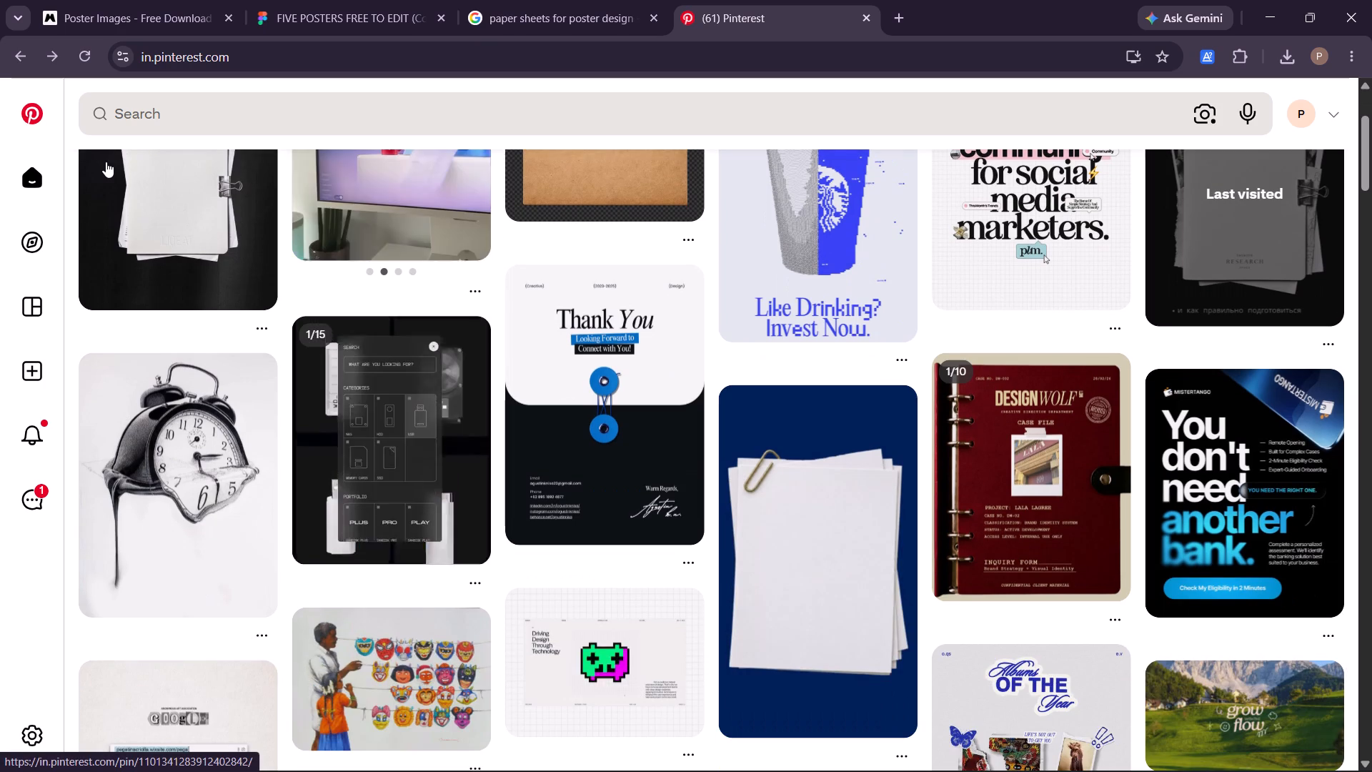
scroll(106, 162, up, 3)
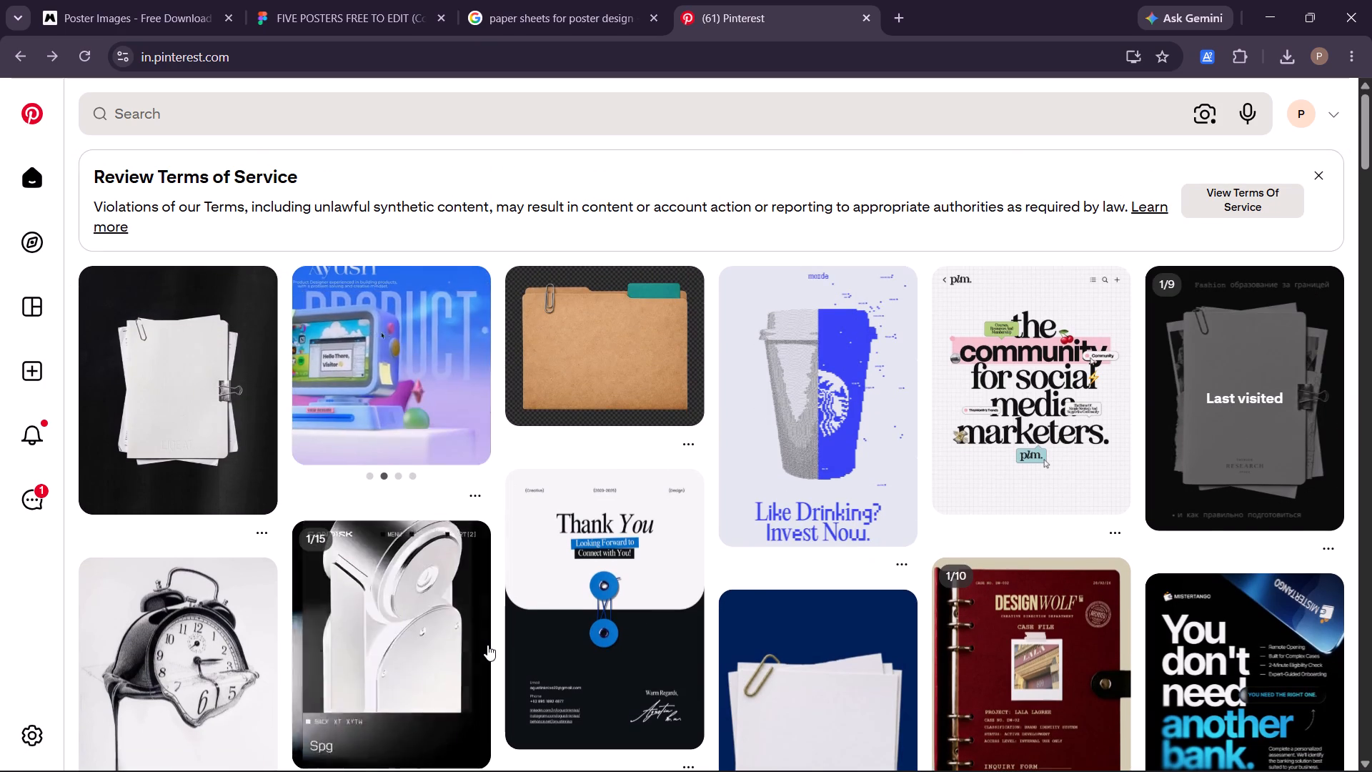
scroll(487, 645, down, 5)
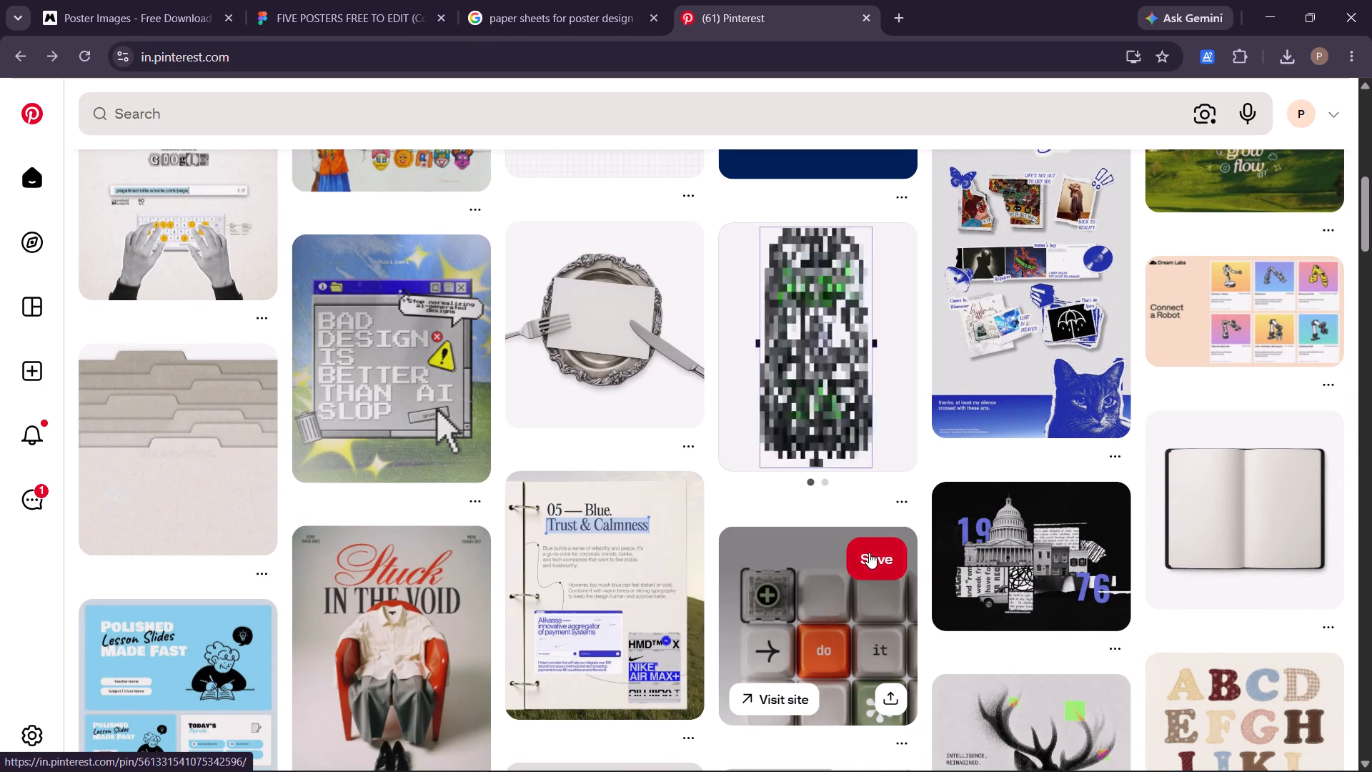
scroll(702, 615, down, 4)
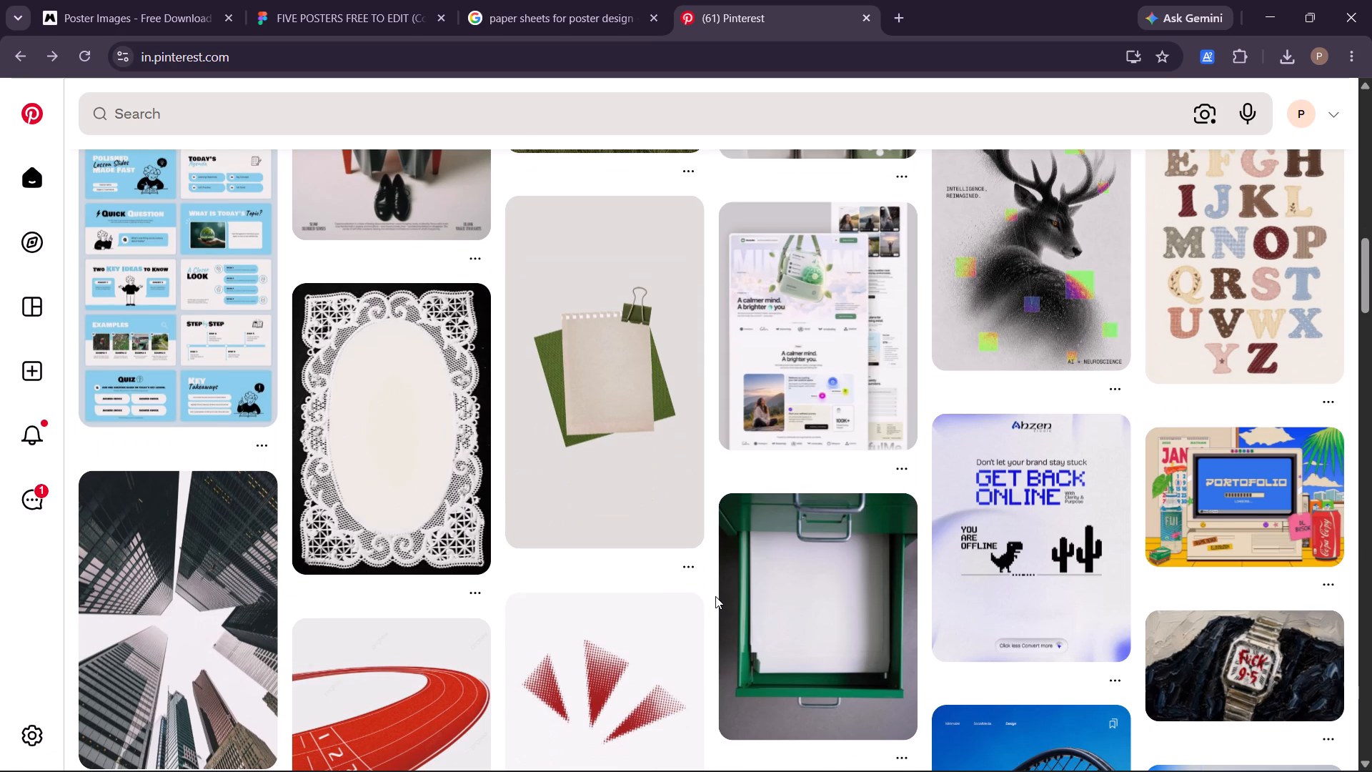
scroll(704, 565, down, 3)
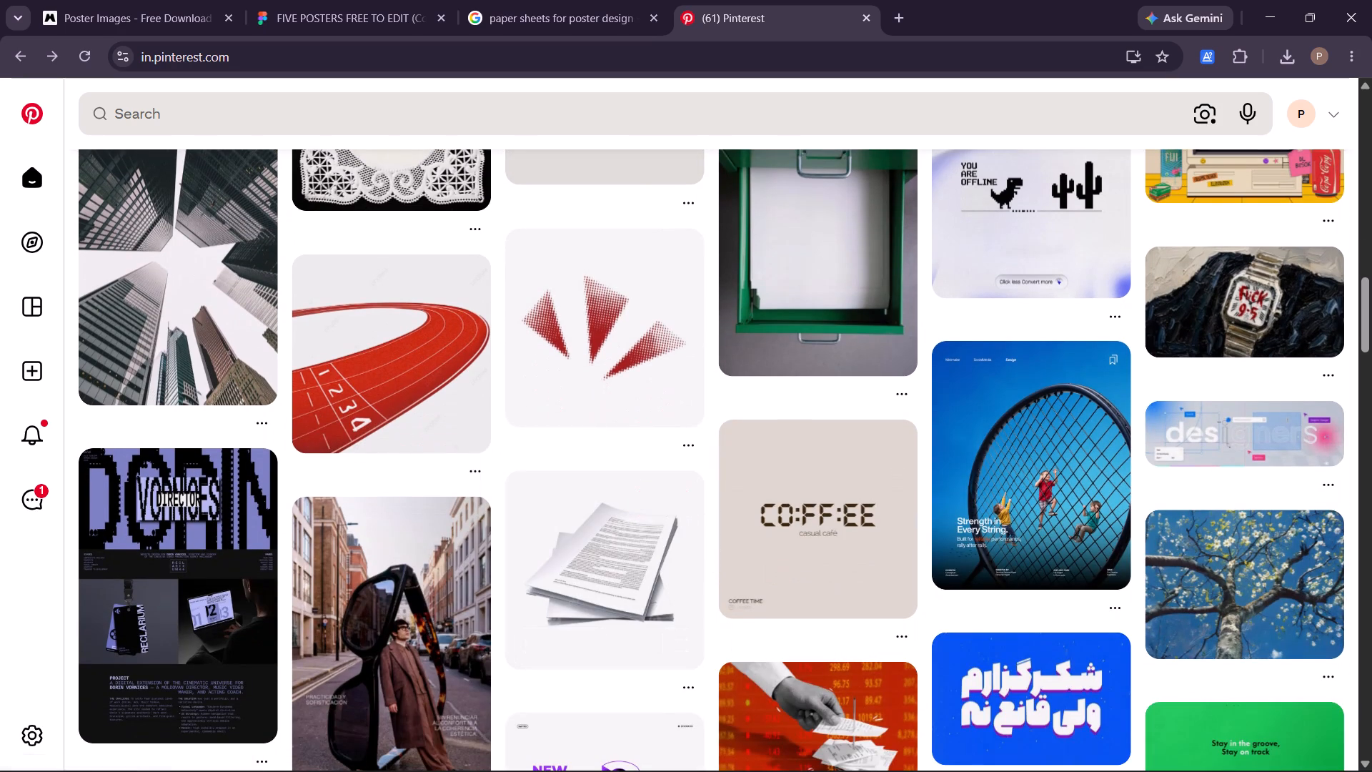
scroll(1073, 771, up, 6)
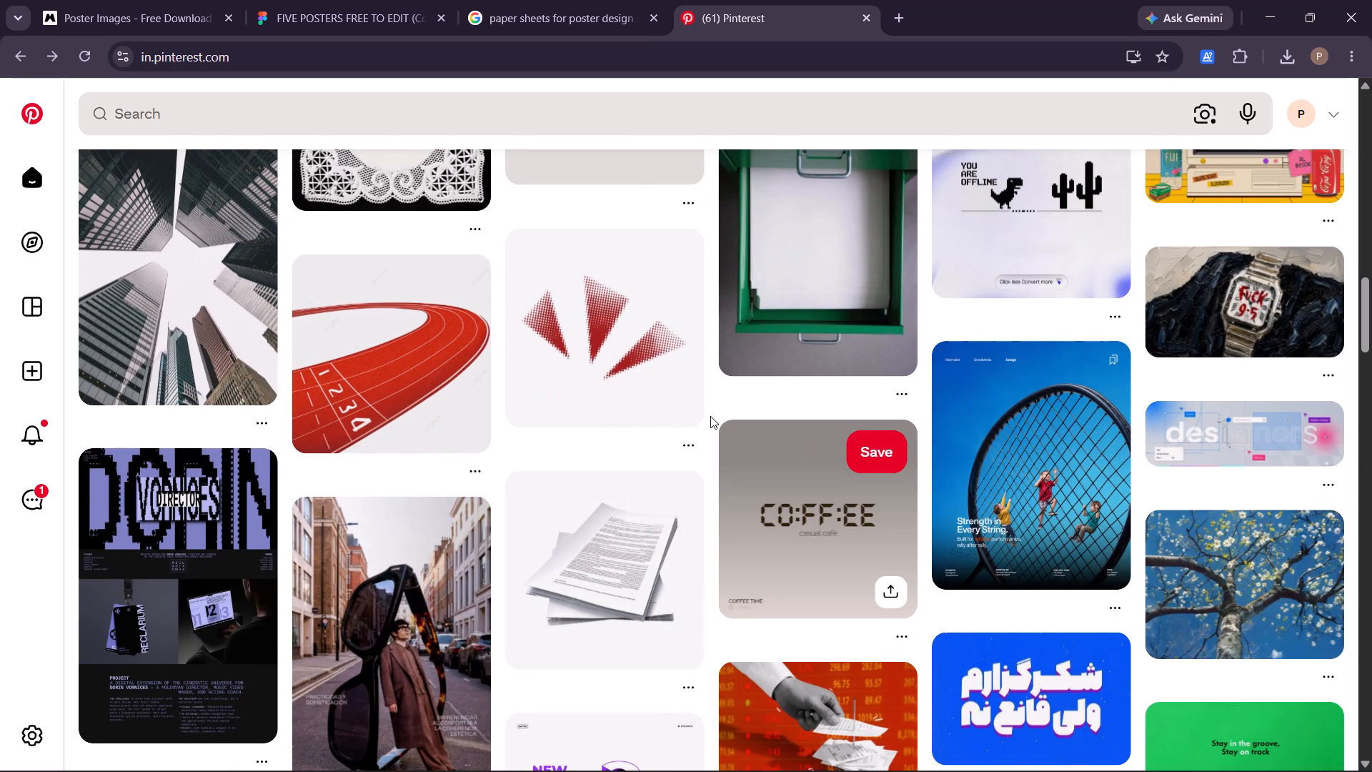
scroll(710, 416, up, 11)
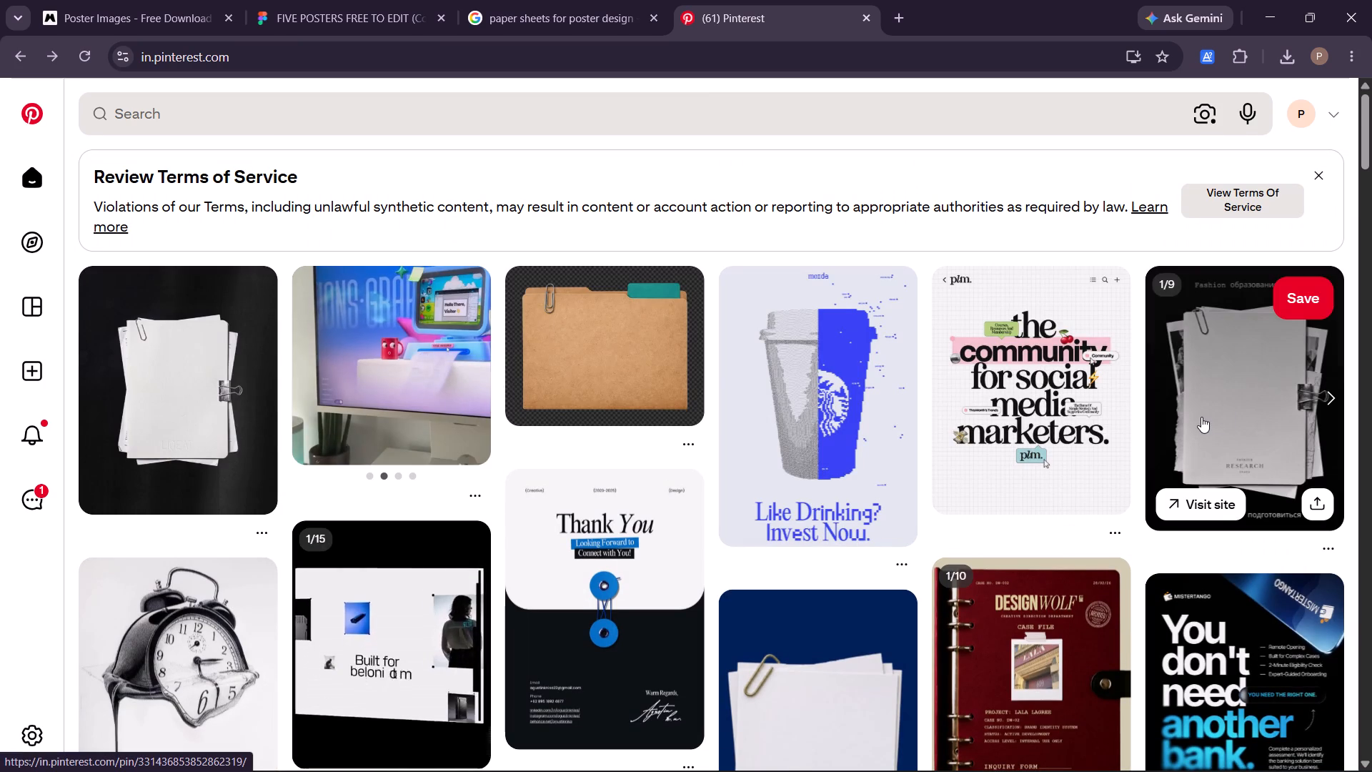
Reopen the "Fashion Research Space" pin and examine its cover image, carousel and related pins.
click(1201, 417)
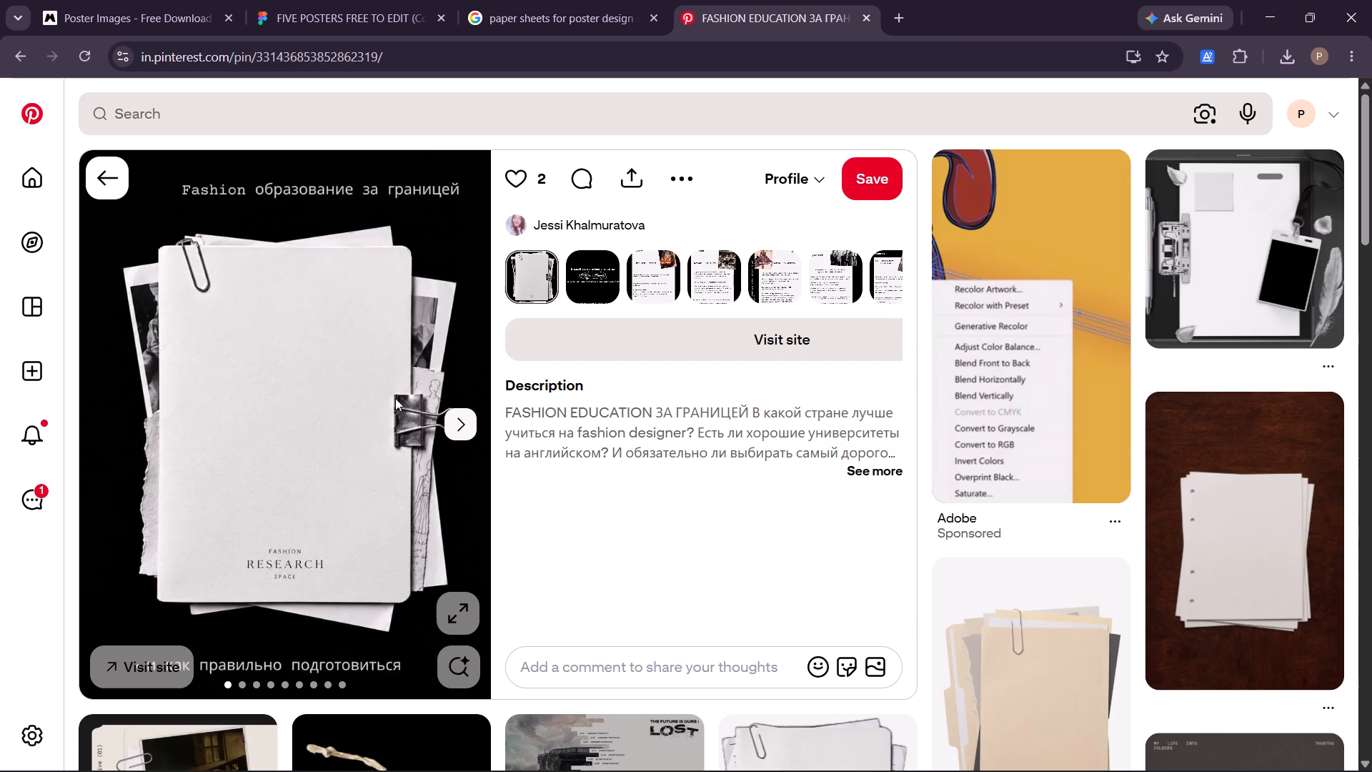
click(462, 431)
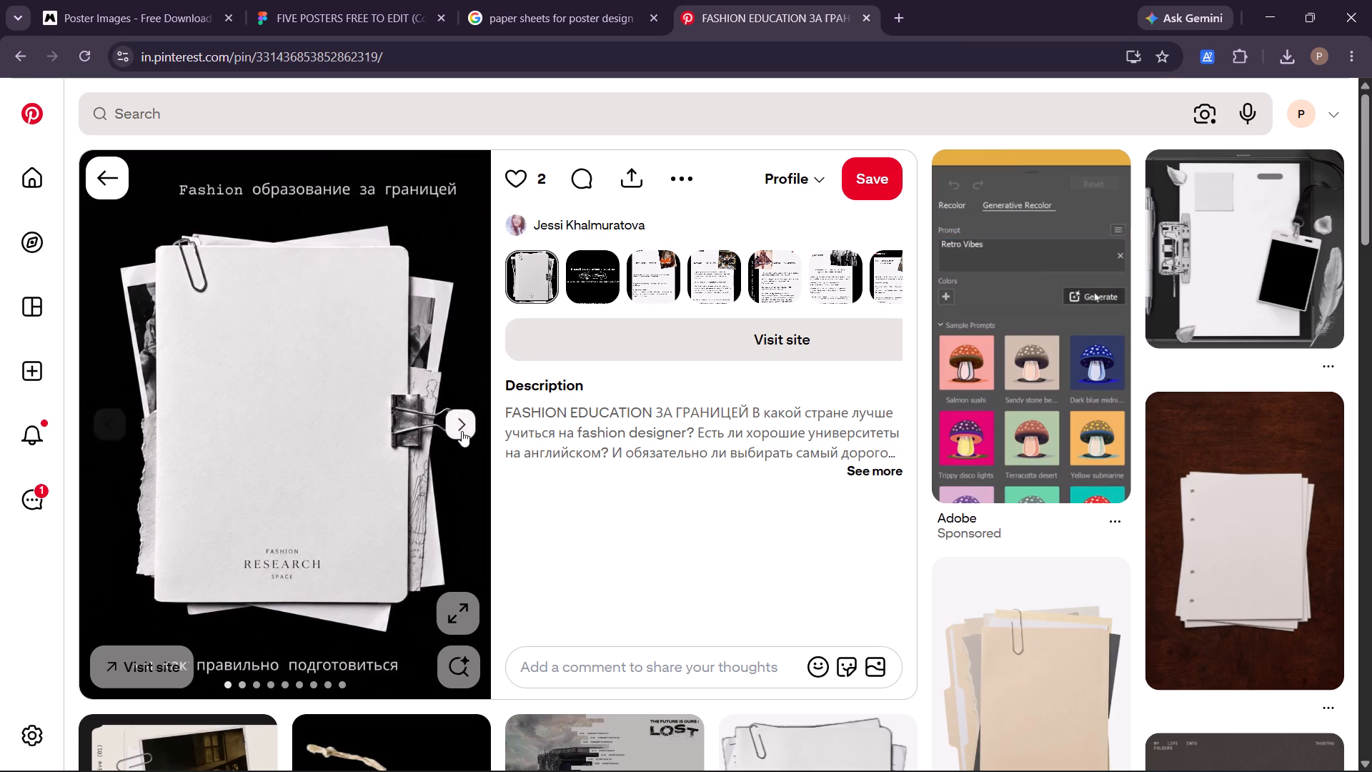
scroll(291, 435, right, 2)
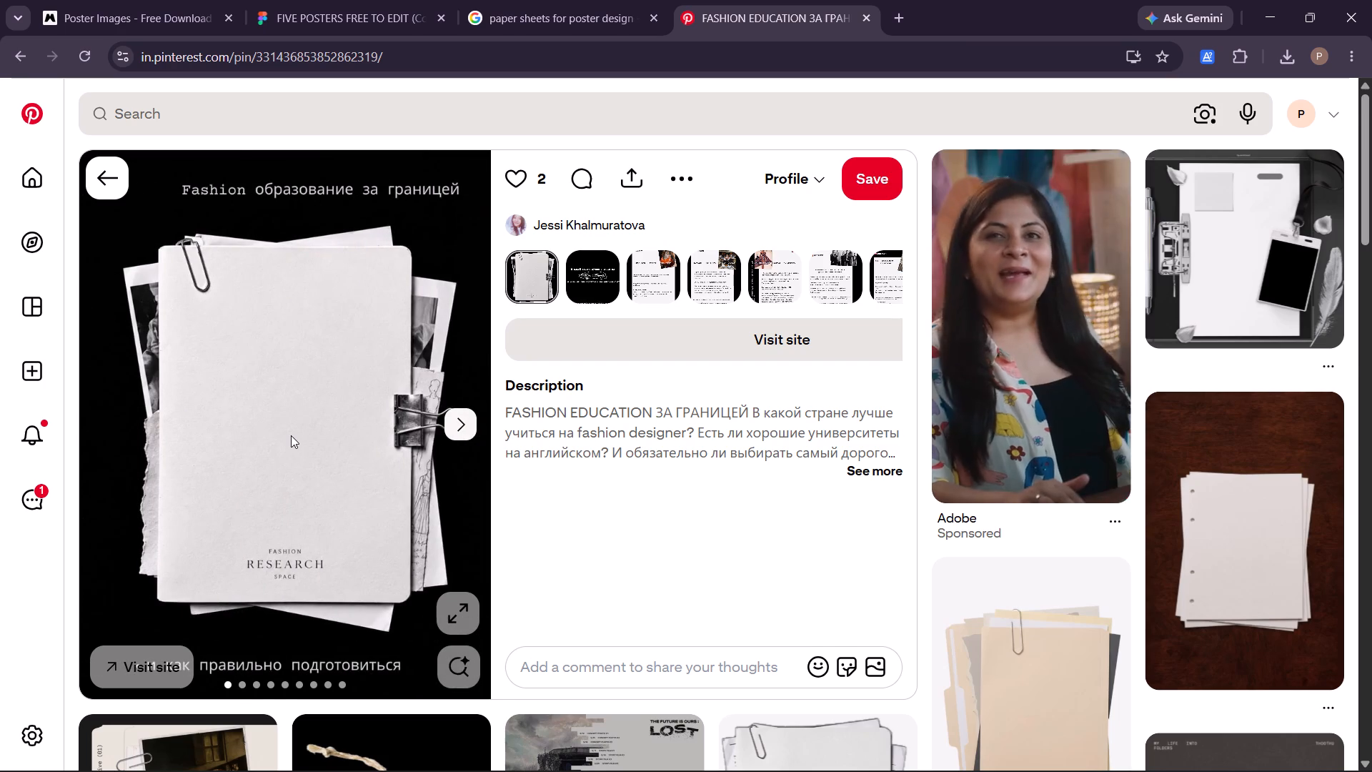
scroll(291, 435, down, 3)
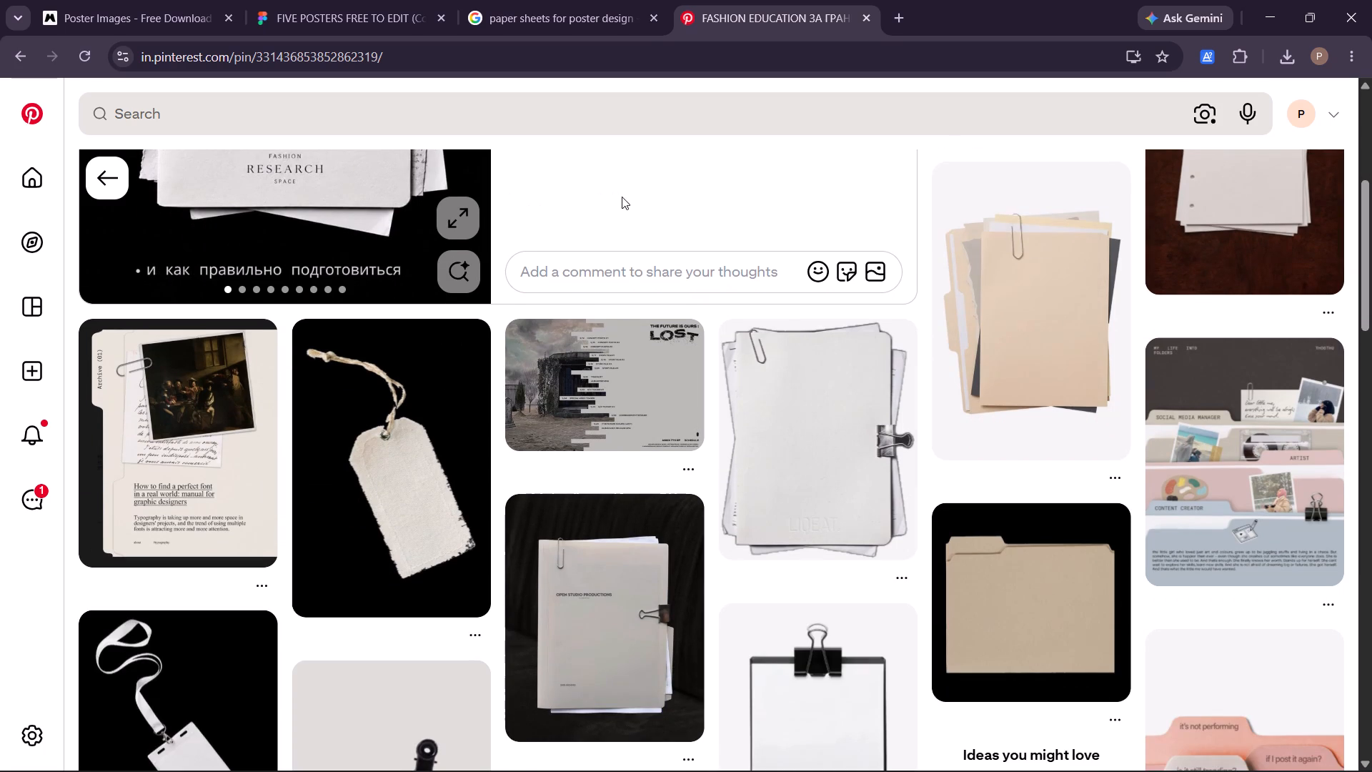
scroll(628, 201, down, 2)
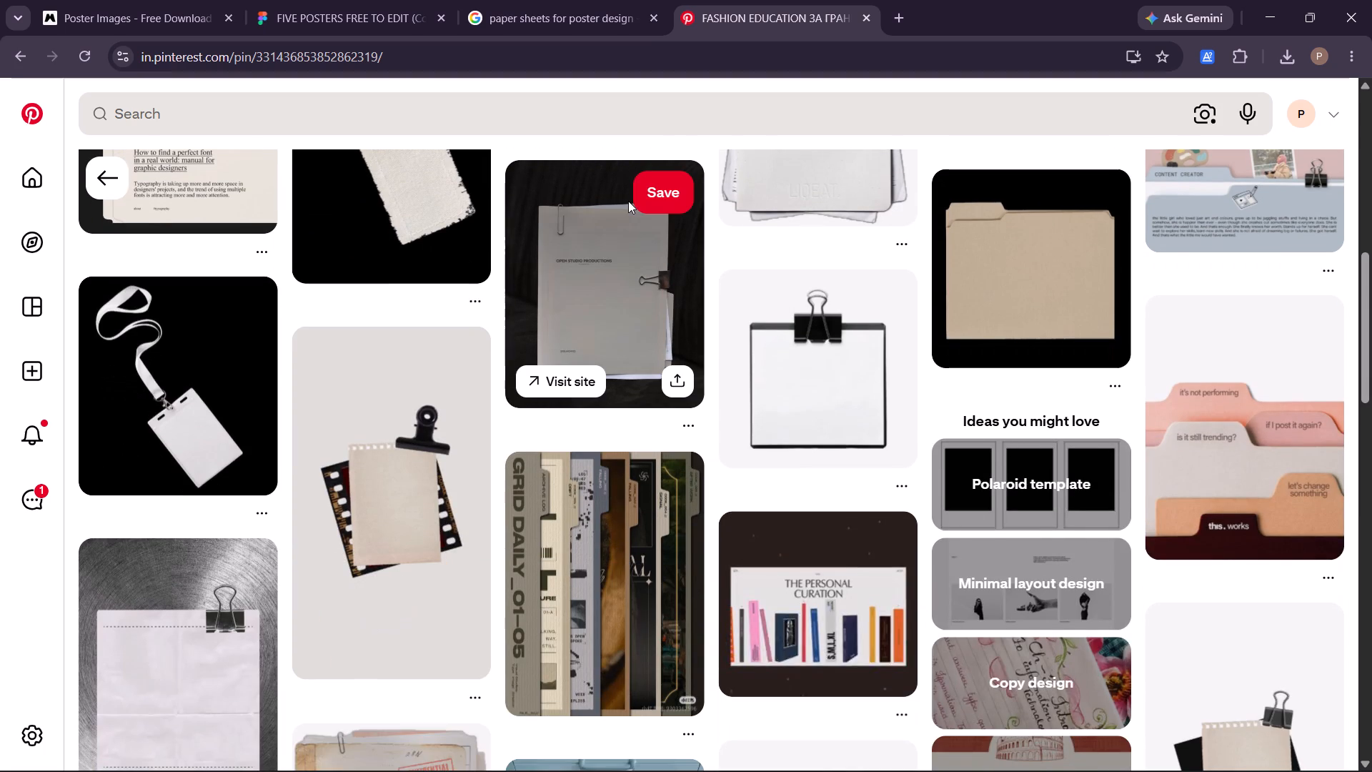
scroll(628, 201, up, 5)
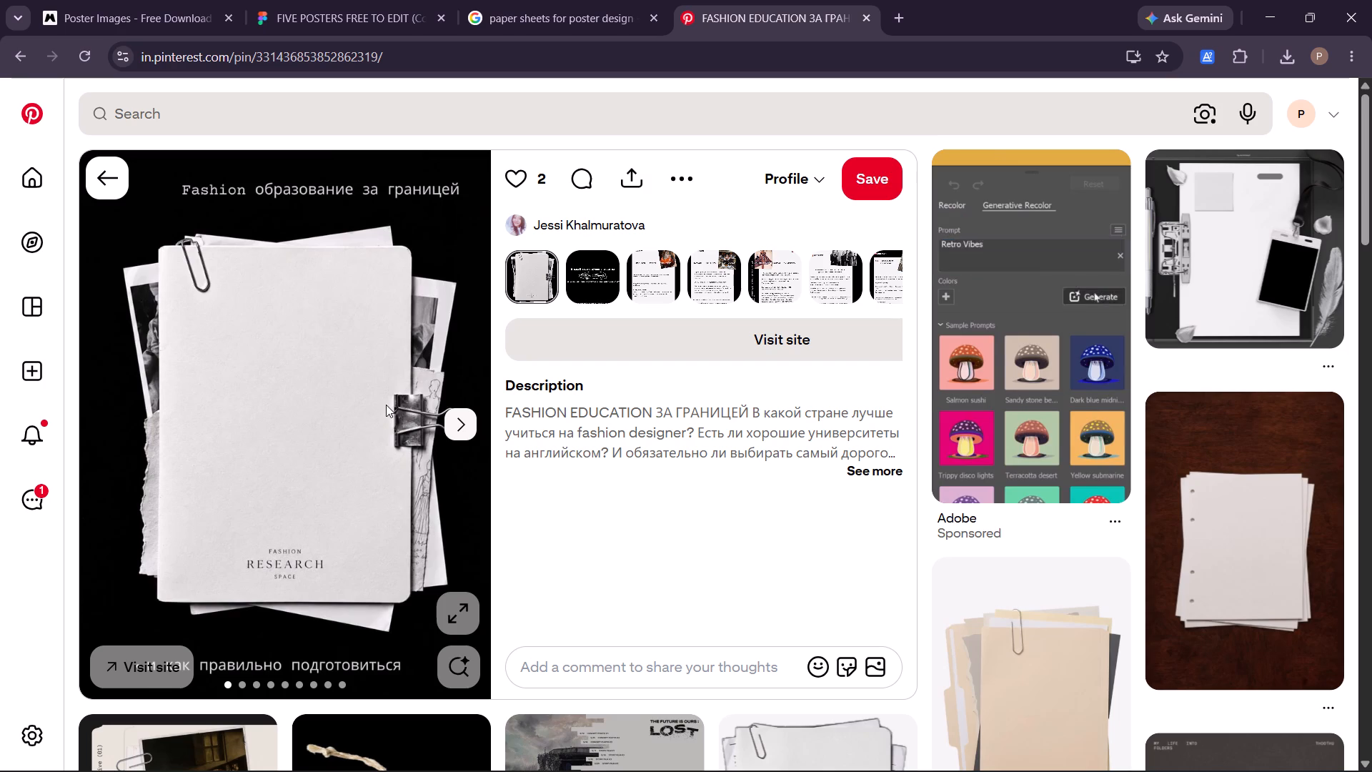
Return to the home feed and open the clipped paper stack pin about free resume and CV PowerPoint templates.
click(115, 175)
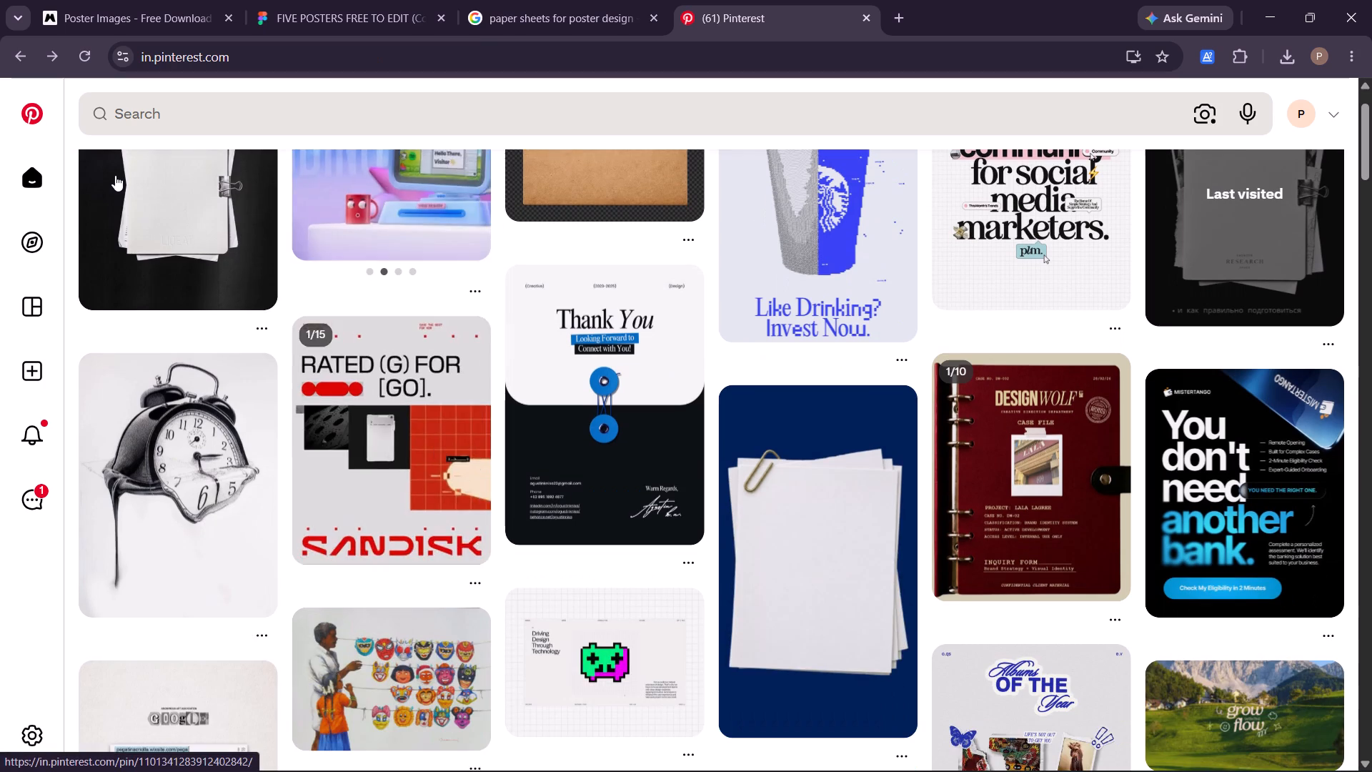
scroll(428, 447, down, 2)
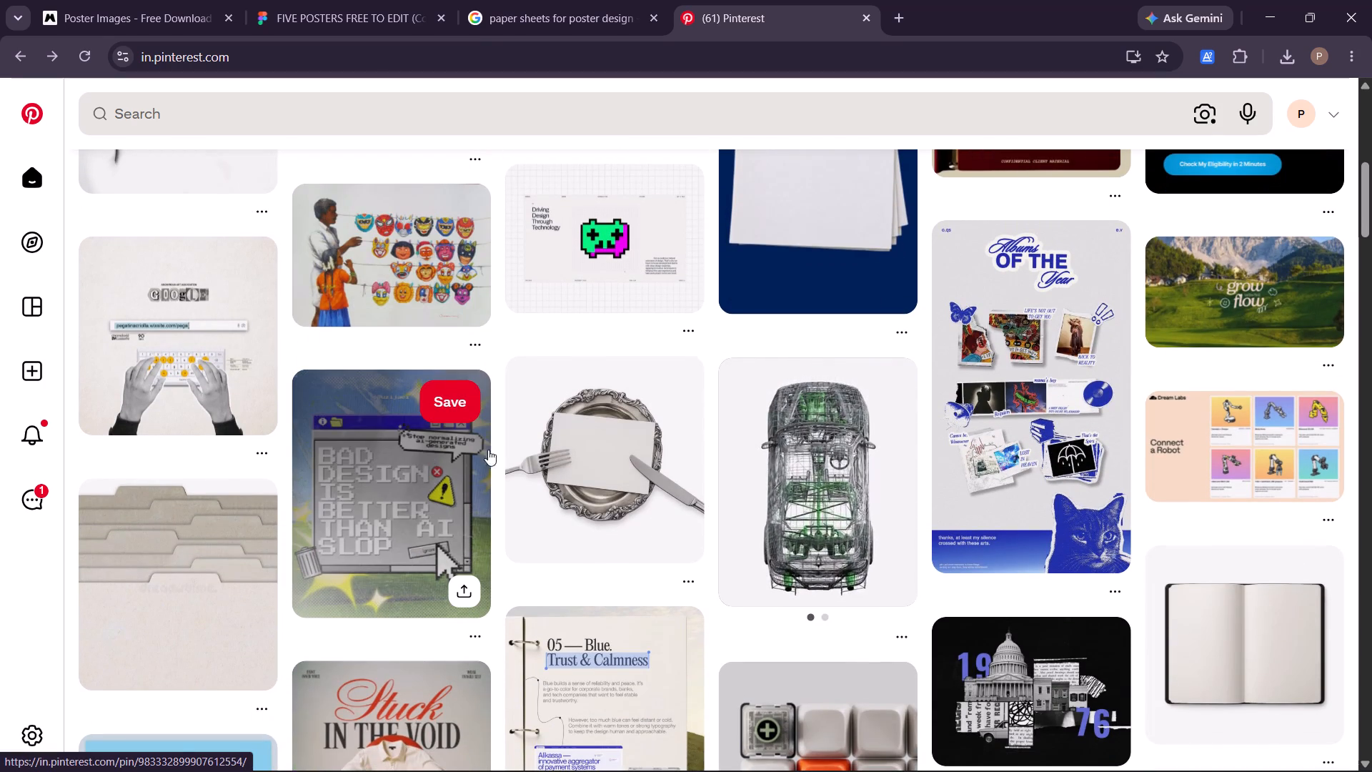
scroll(638, 452, up, 12)
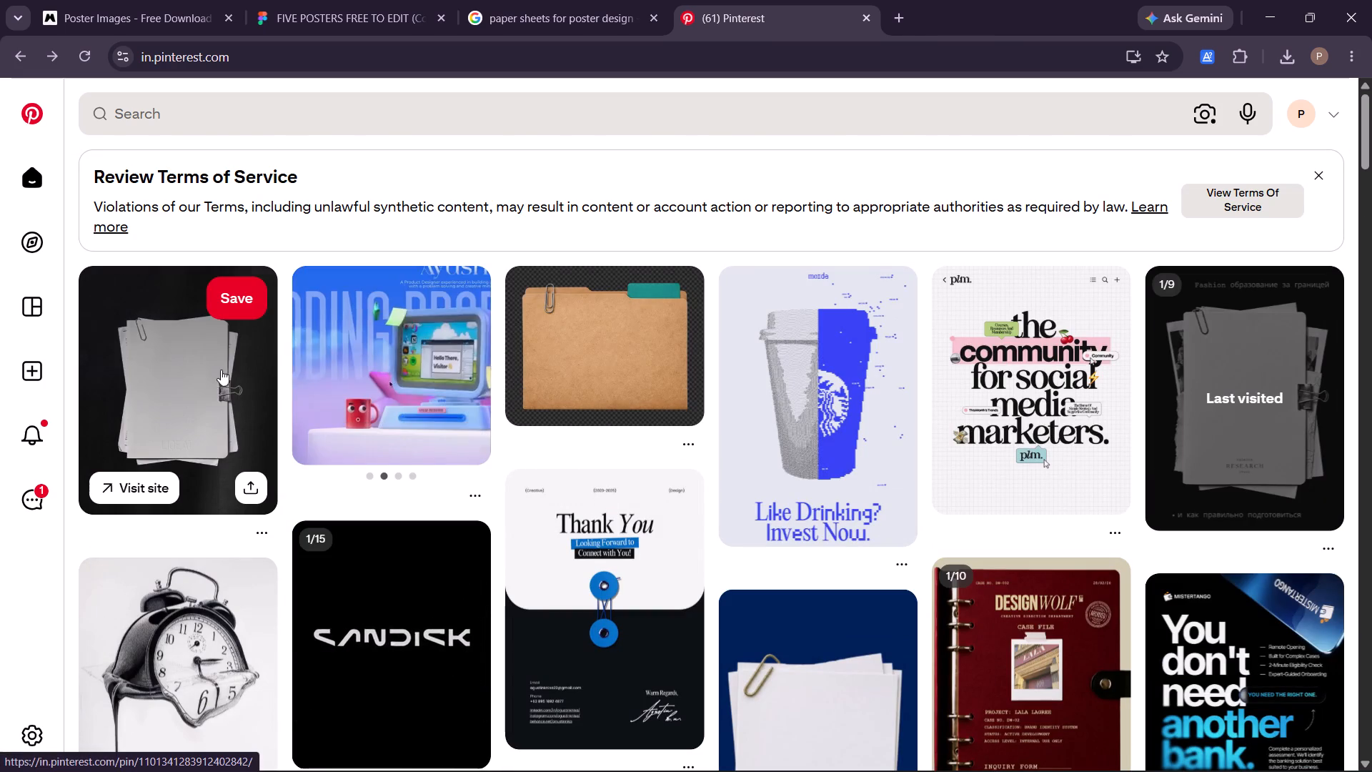
click(194, 360)
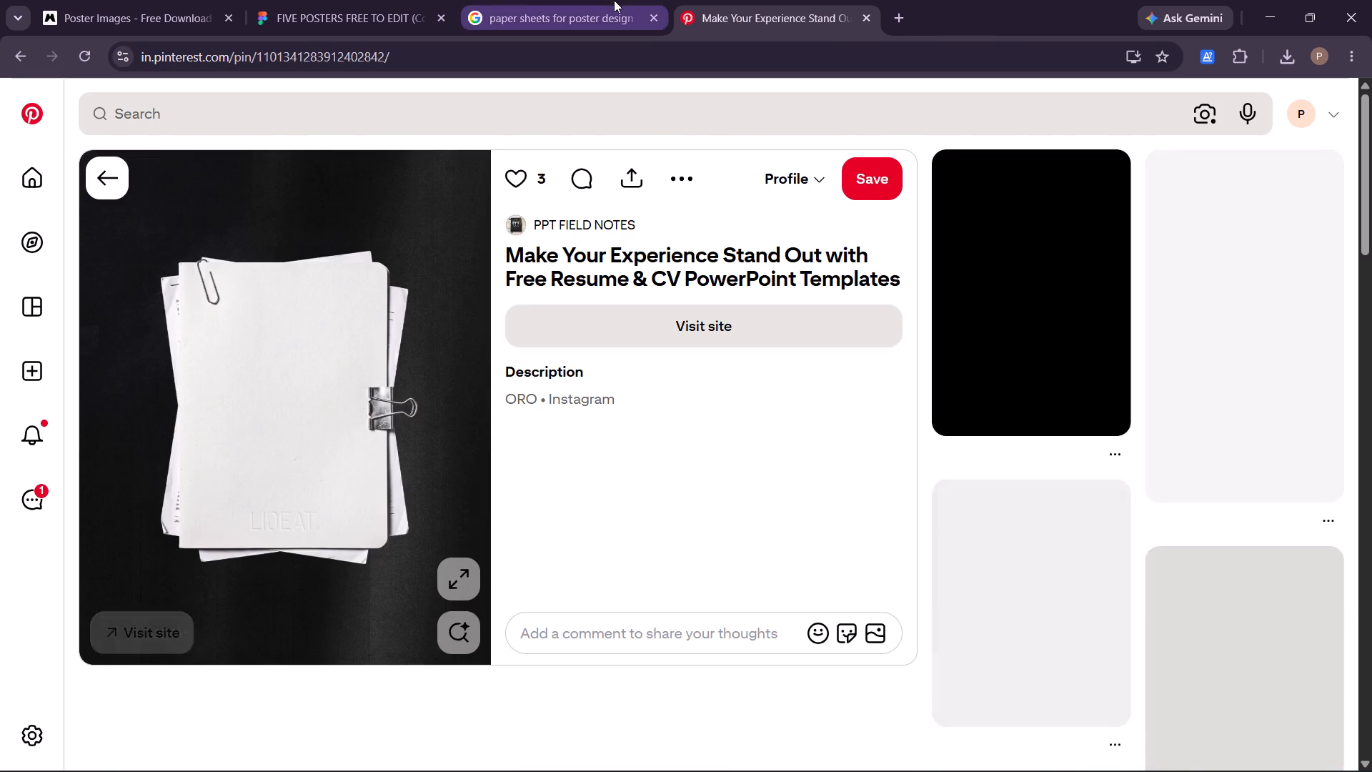
Switch to the Google search results for "paper sheets for poster design".
click(614, 0)
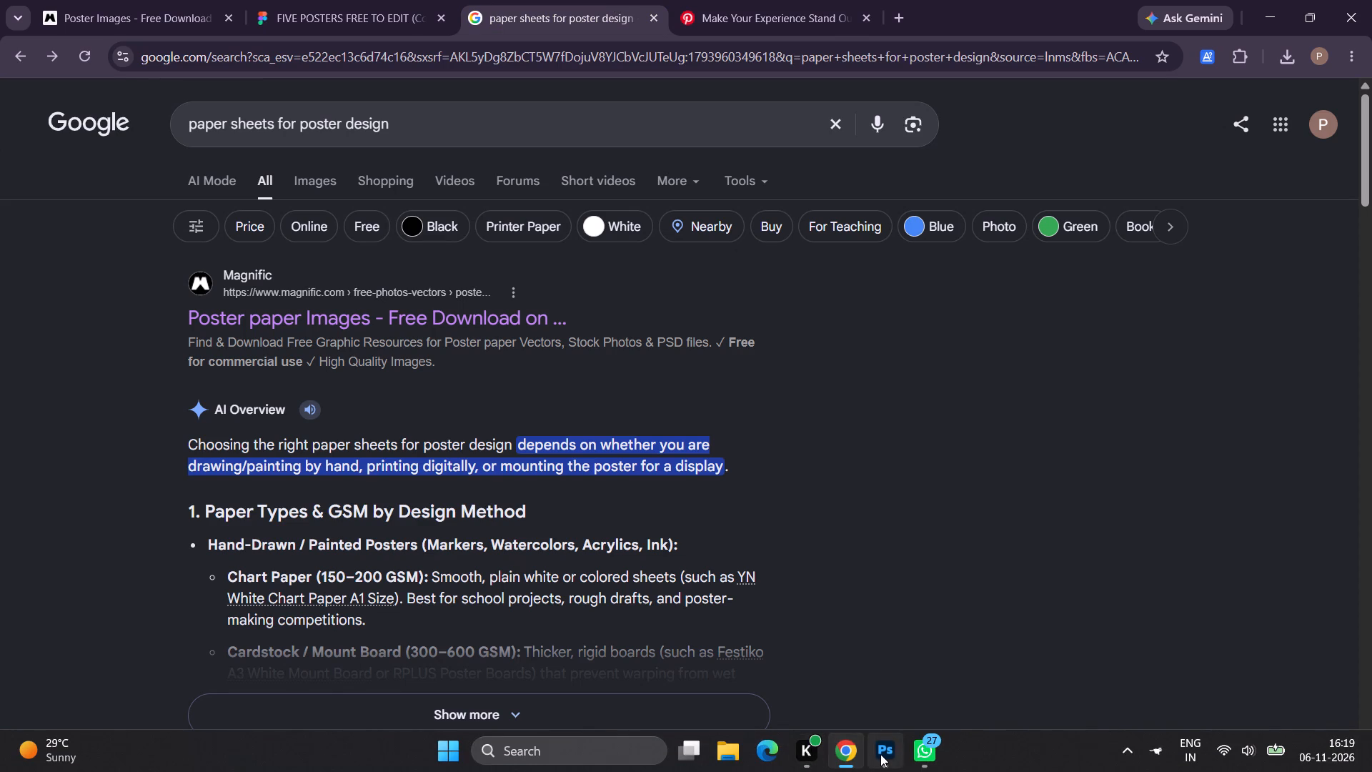
Switch to the poster document in Photoshop.
click(880, 754)
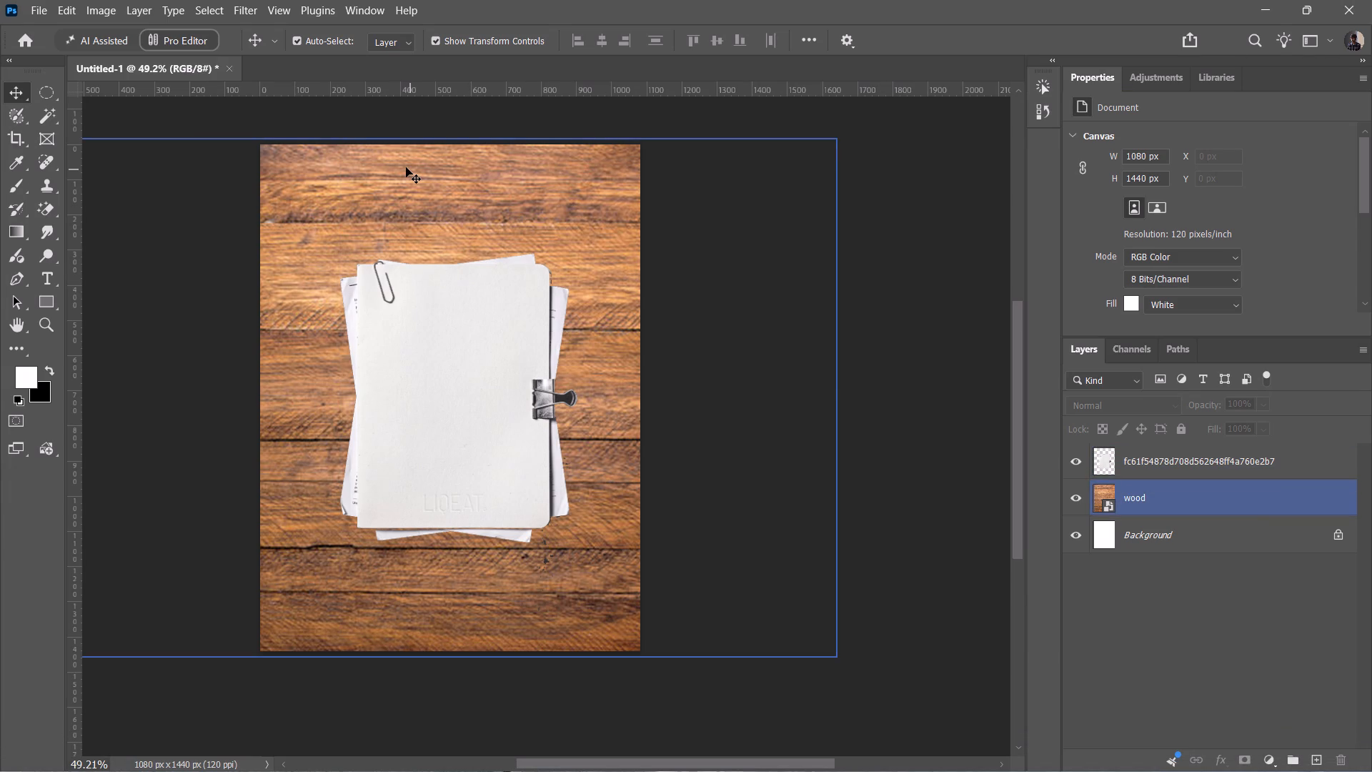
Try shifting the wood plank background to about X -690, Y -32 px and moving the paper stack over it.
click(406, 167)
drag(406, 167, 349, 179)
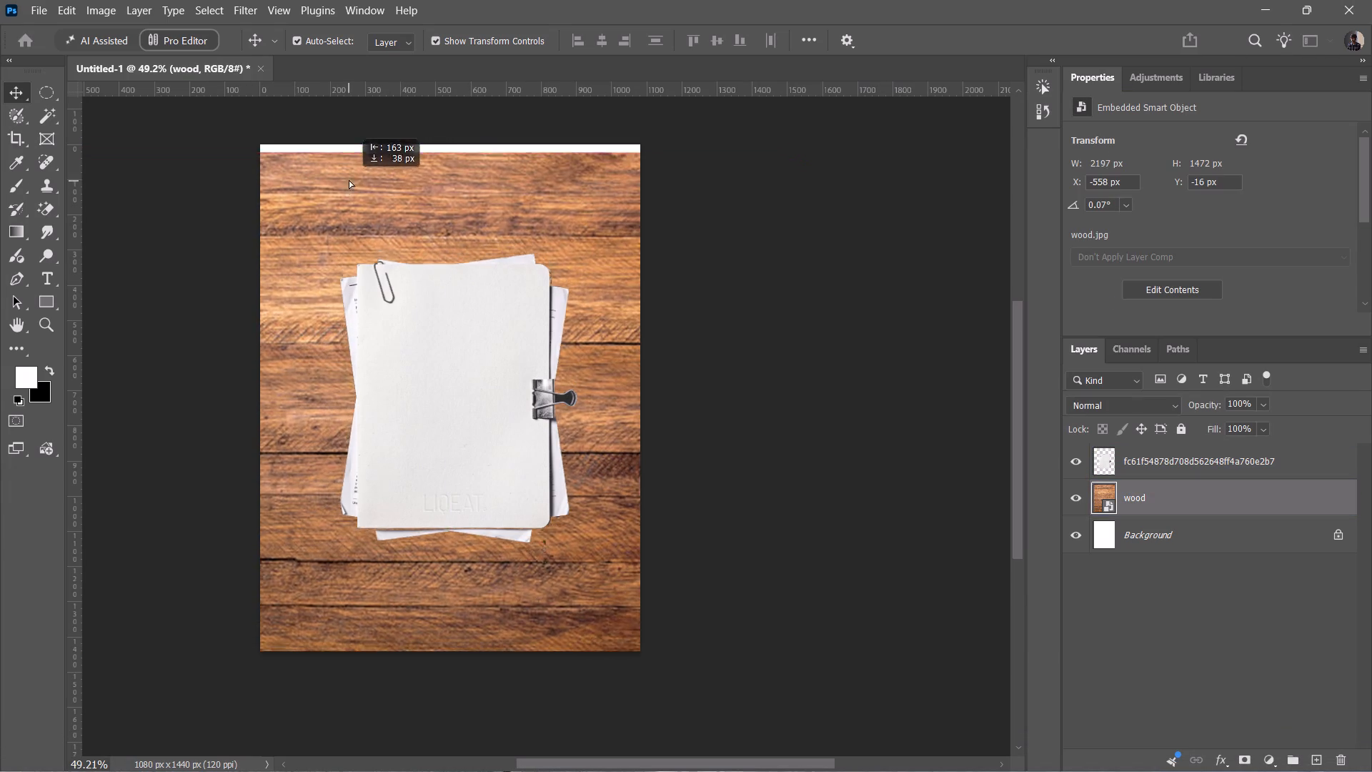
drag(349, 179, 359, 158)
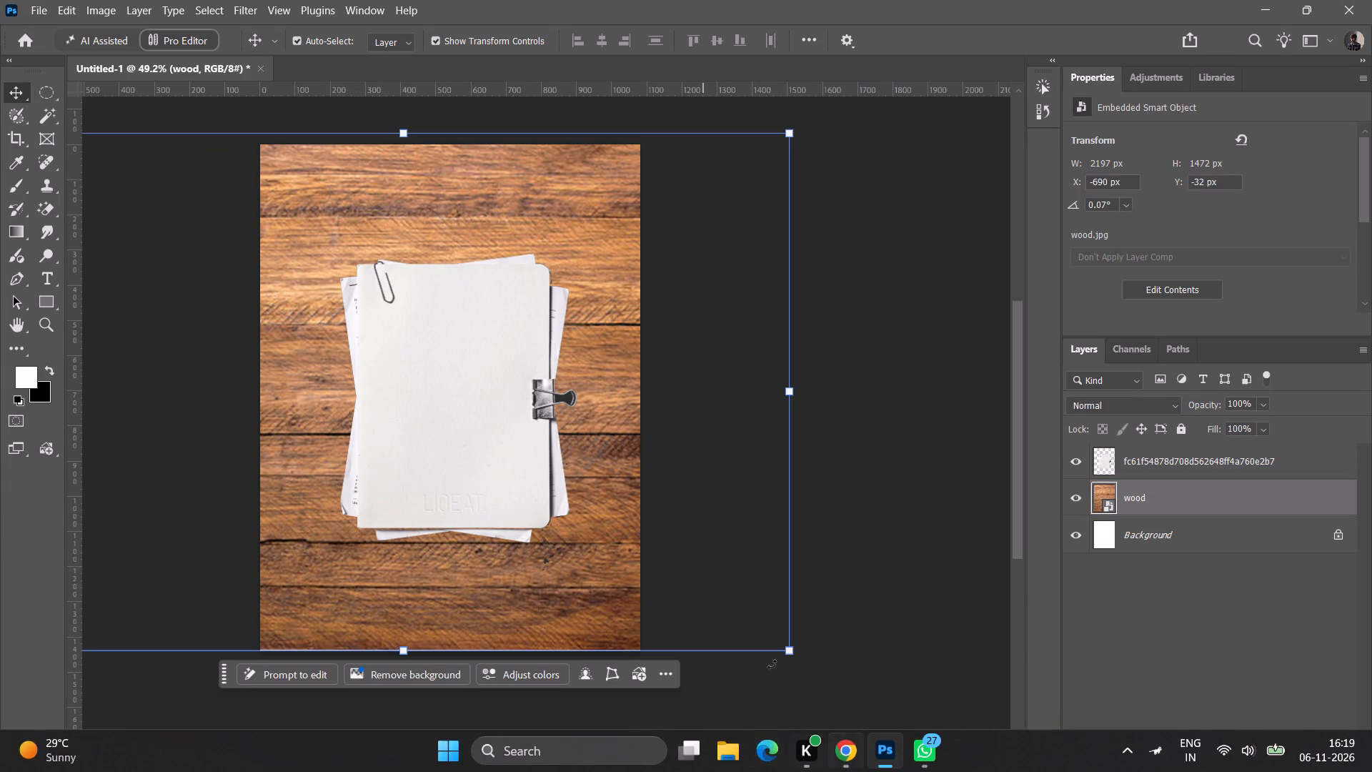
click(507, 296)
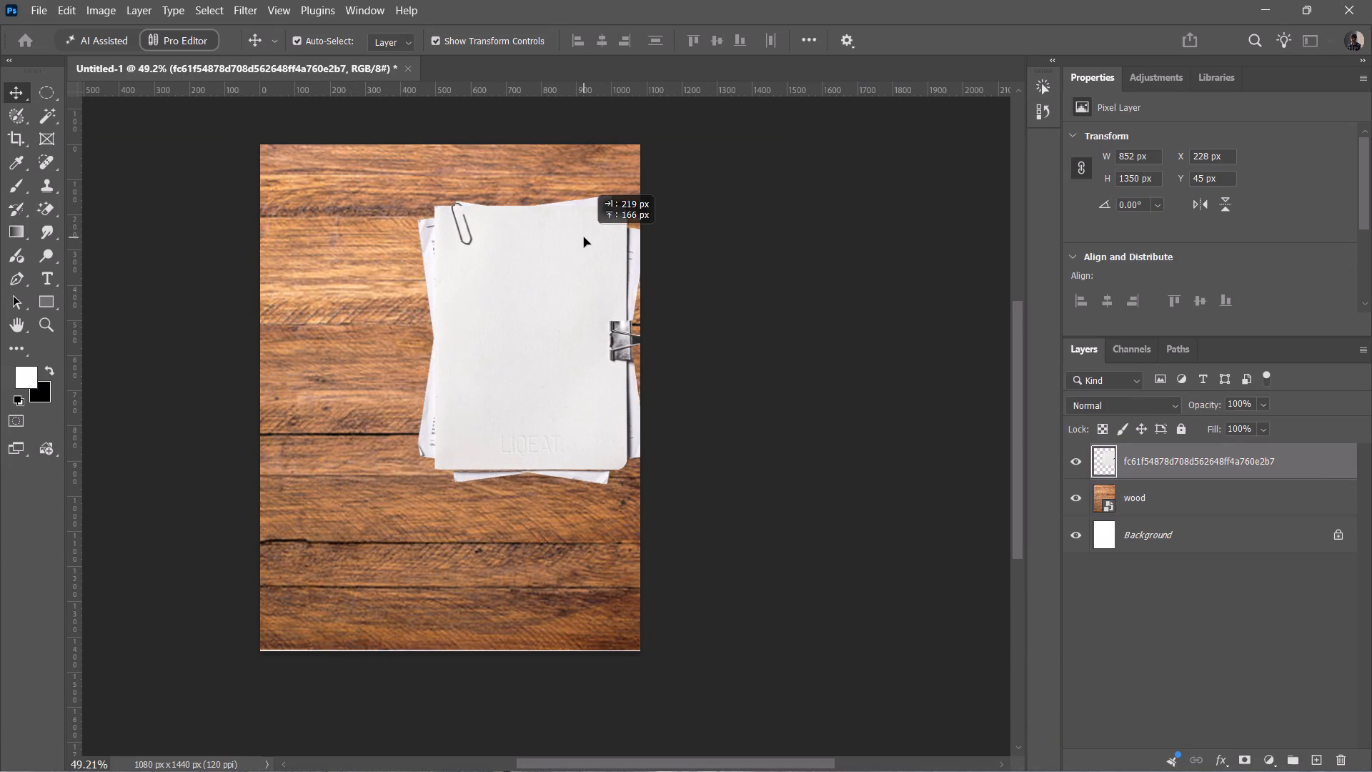
Delete the wood plank background layer from the poster.
click(307, 202)
key(Delete)
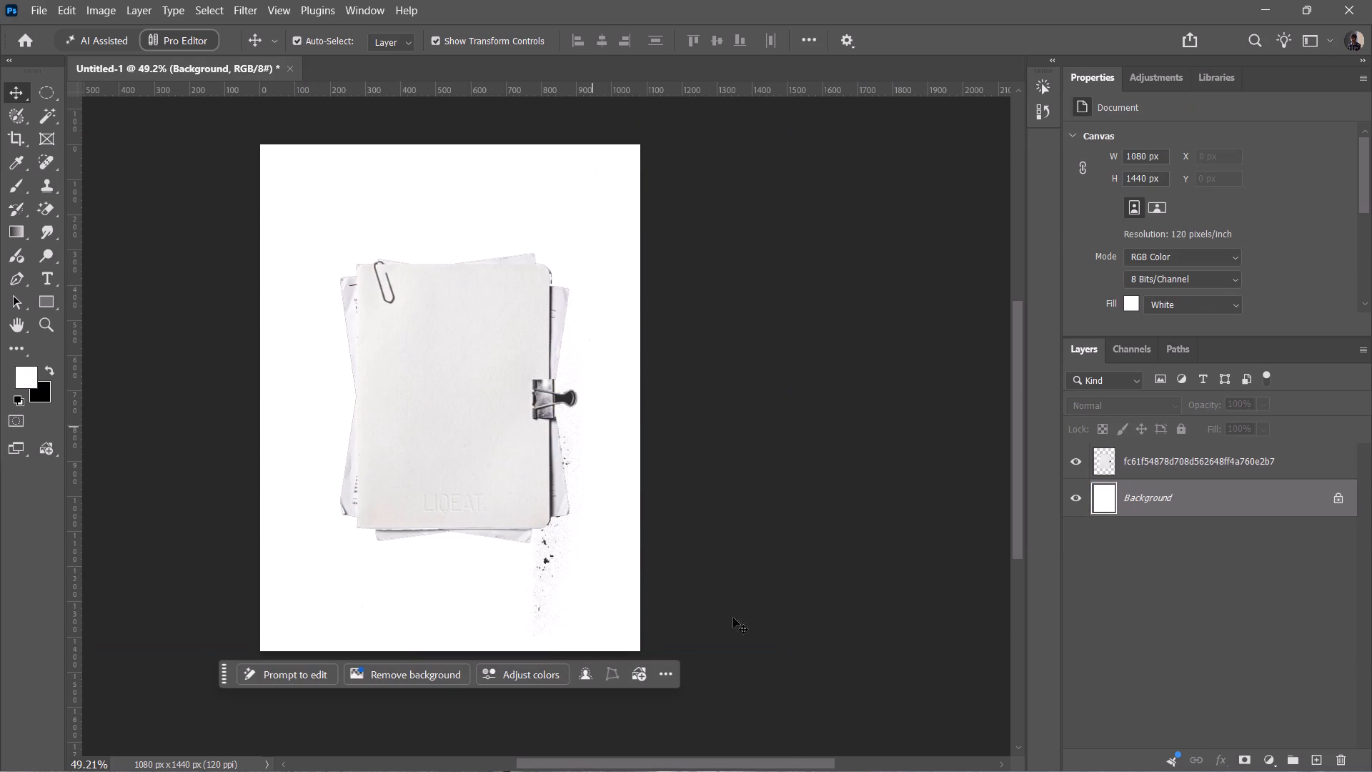
Move the paper stack layer up to the canvas's top edge, at X 228 px, Y 0 px.
drag(474, 454, 469, 439)
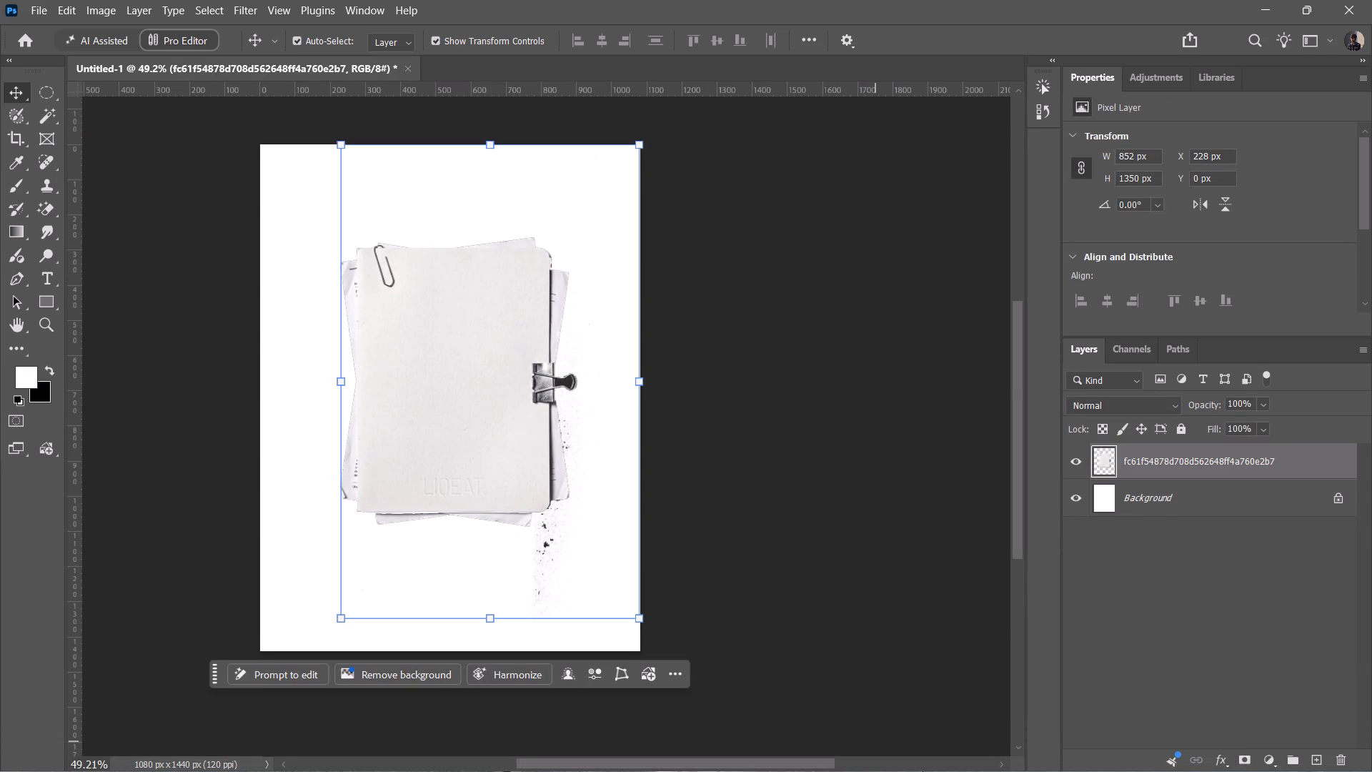
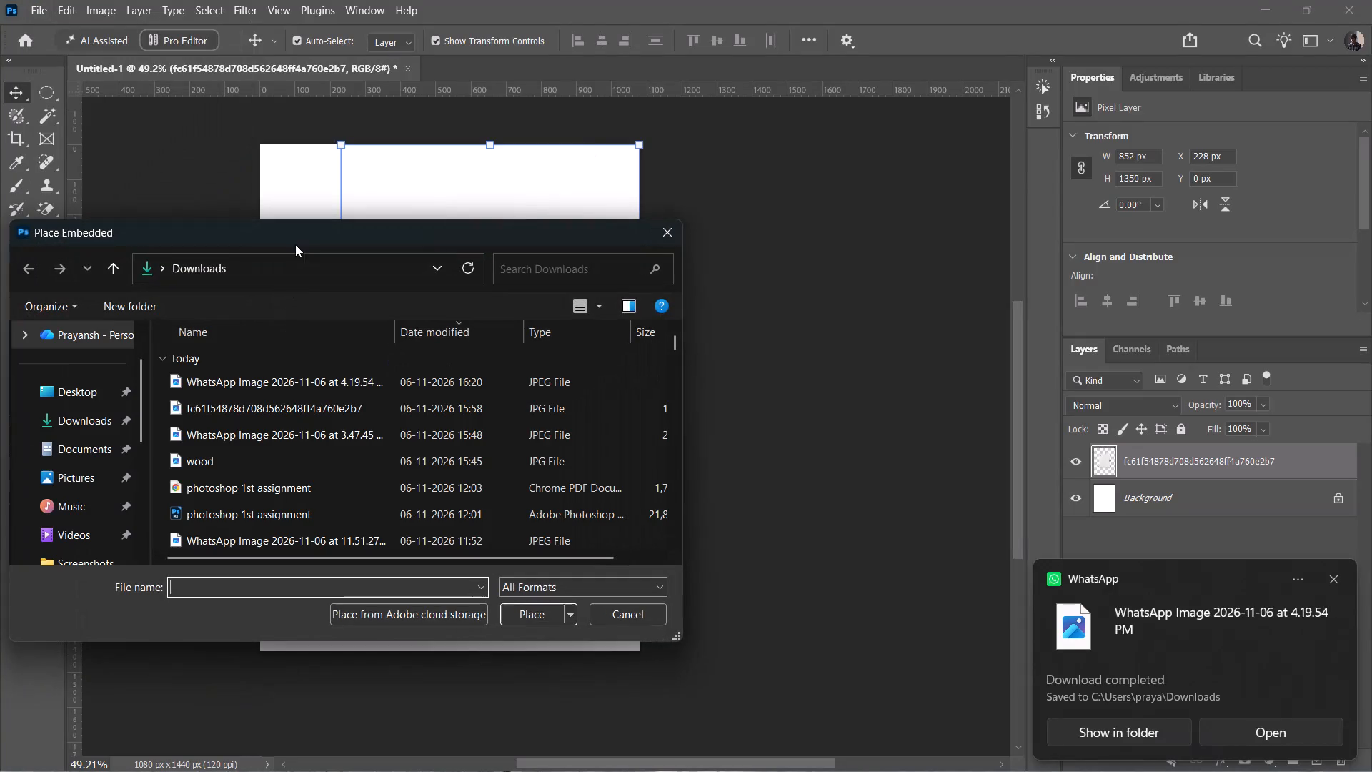
Place the downloaded "WhatsApp Image 2026-11-06 at 4.19.54 PM" behind the paper stack layer, scaled to about 89.5% so it covers the canvas.
click(283, 375)
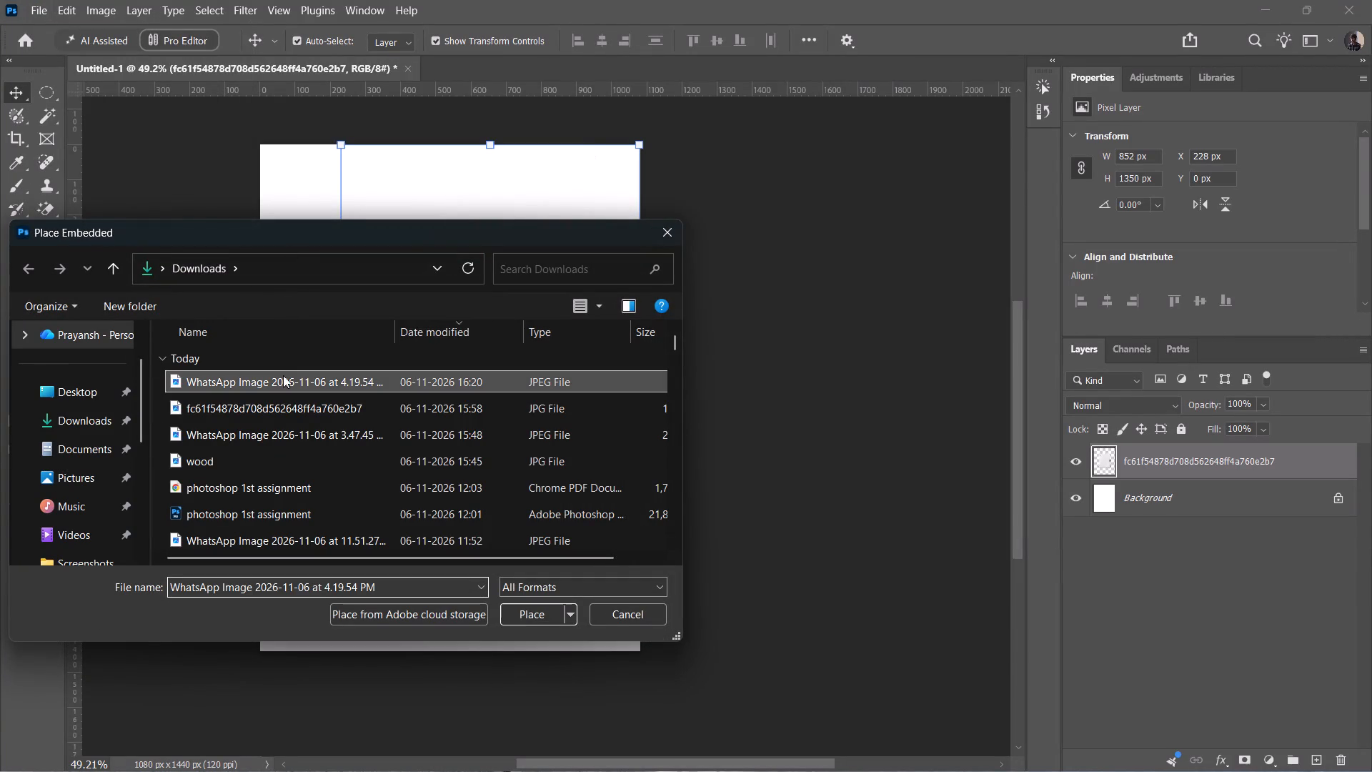
click(527, 620)
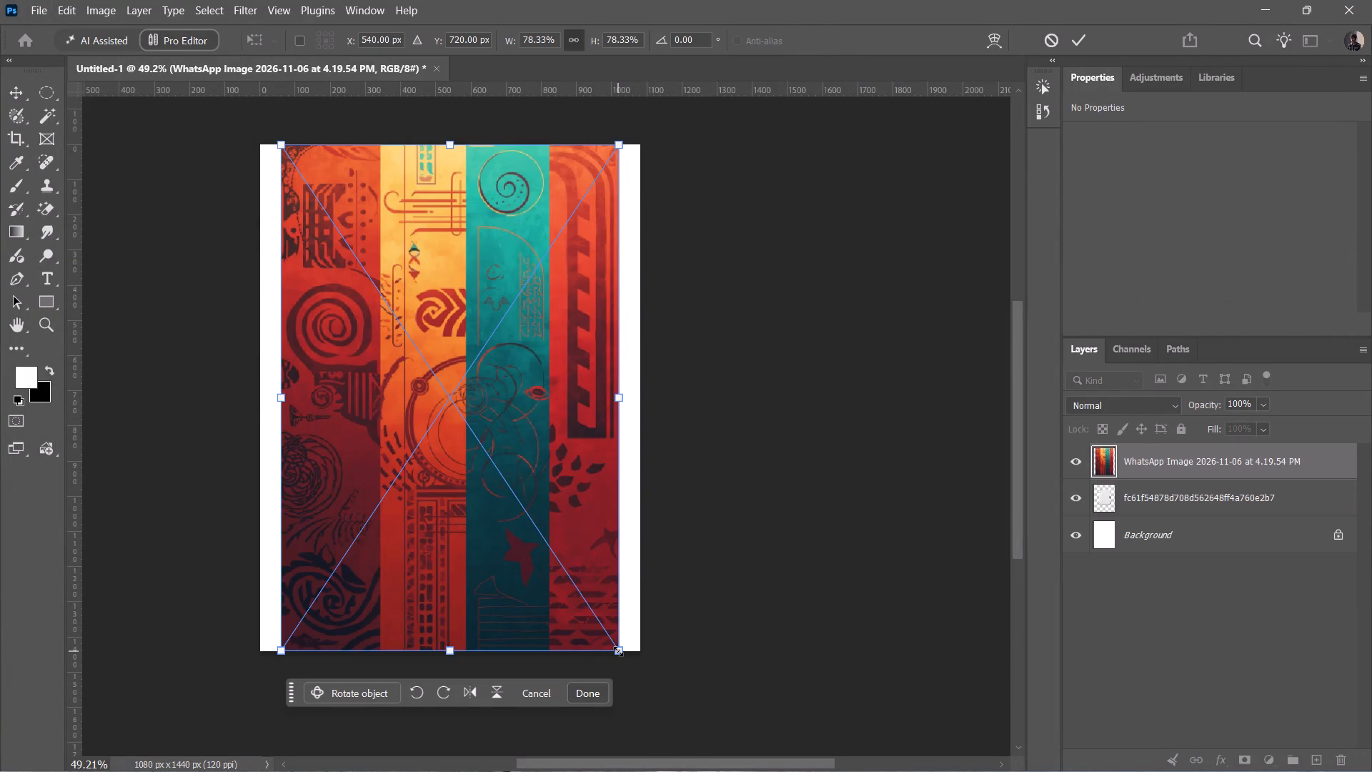
drag(618, 650, 667, 722)
drag(454, 454, 429, 451)
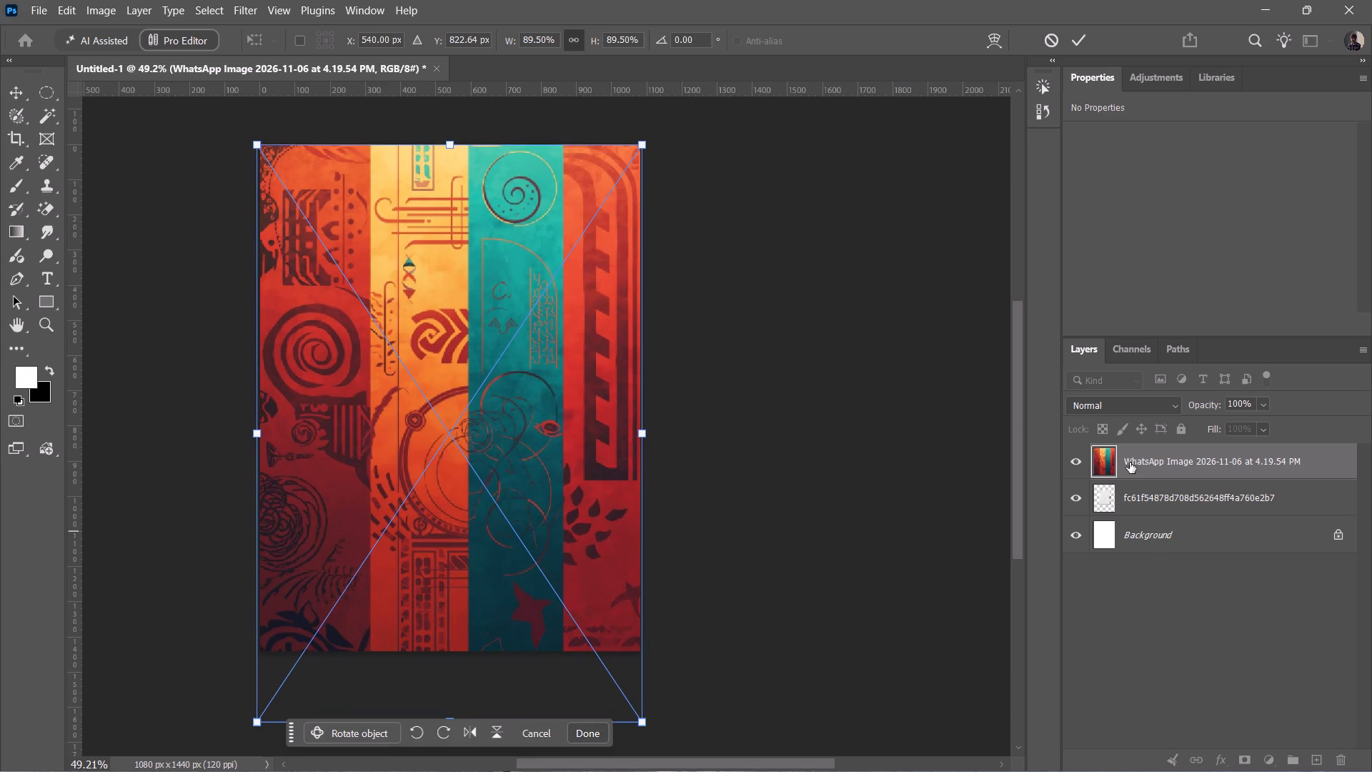
drag(1129, 462, 1132, 512)
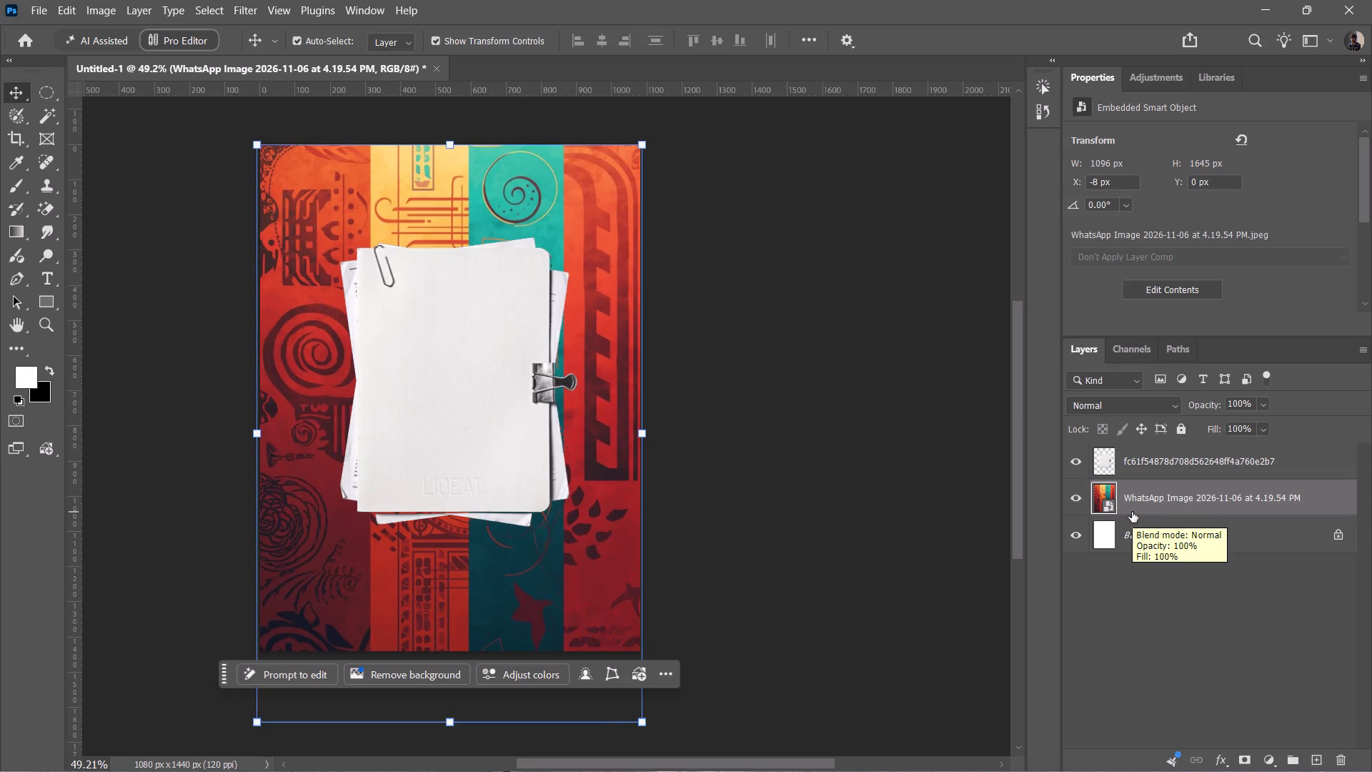
Move the clipped paper stack layer straight down 45 px to centre it vertically on the poster, and deselect it.
drag(407, 328, 407, 351)
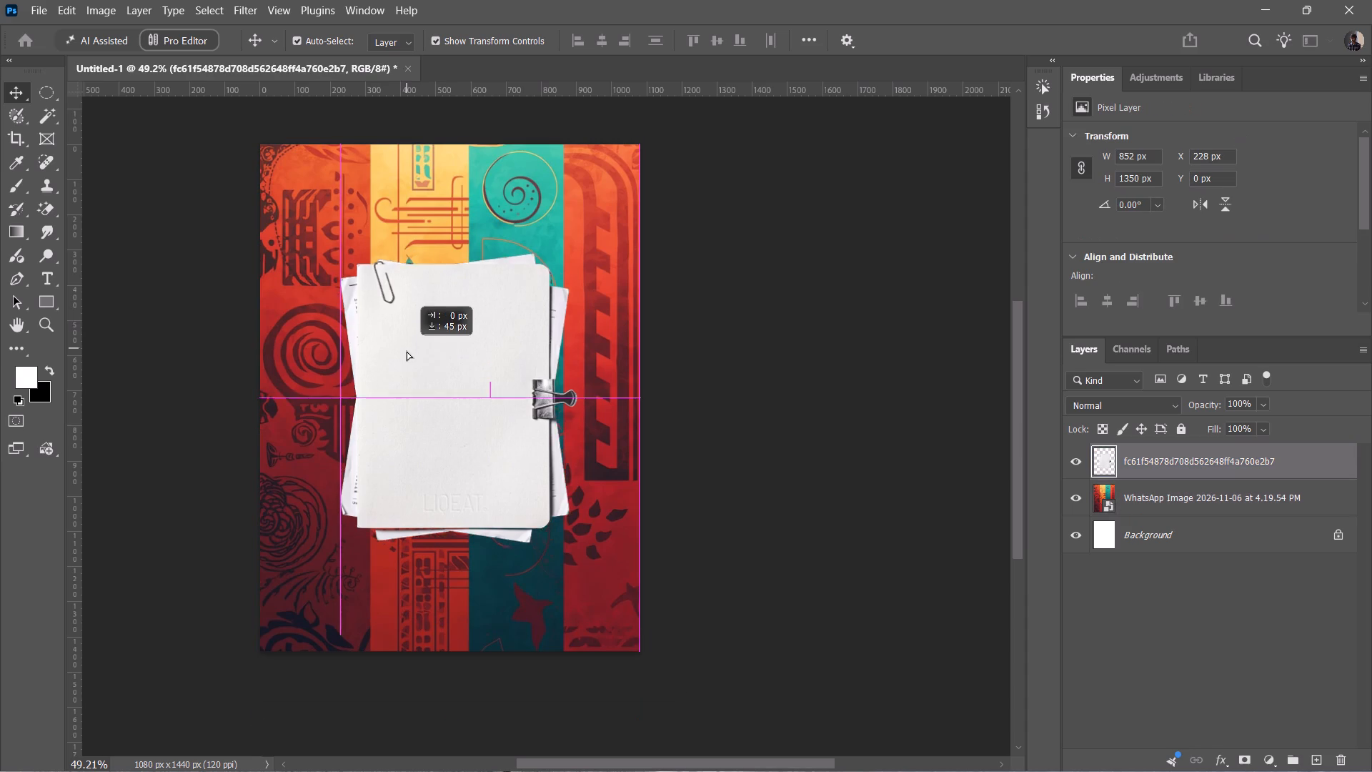
drag(407, 351, 402, 349)
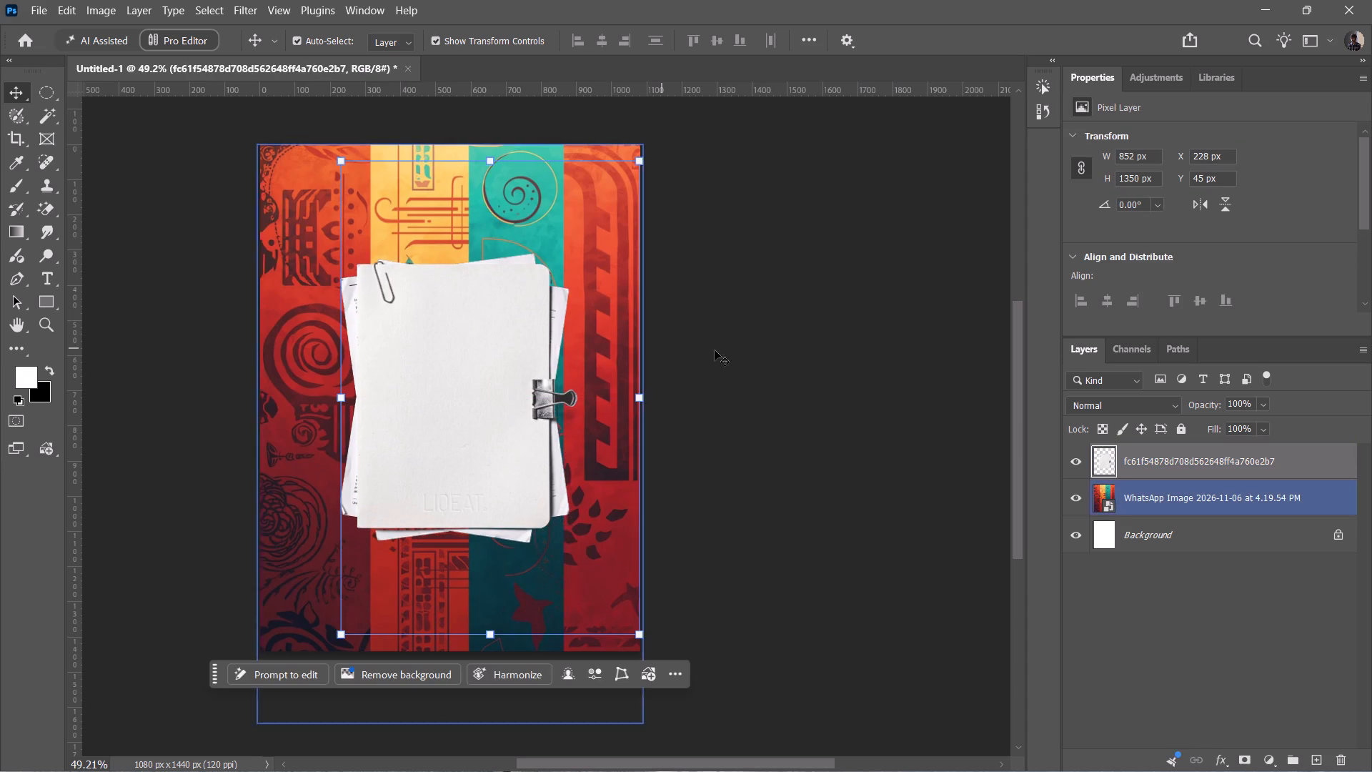
click(837, 352)
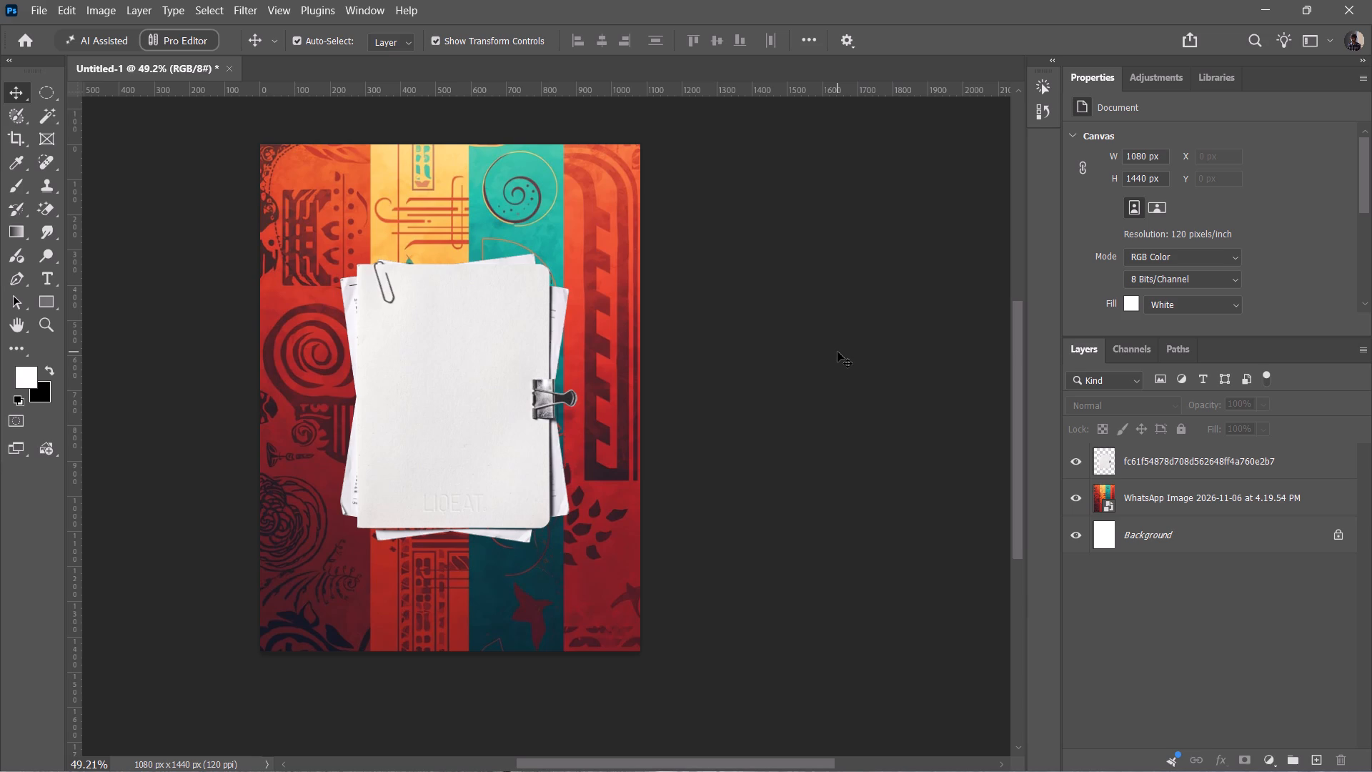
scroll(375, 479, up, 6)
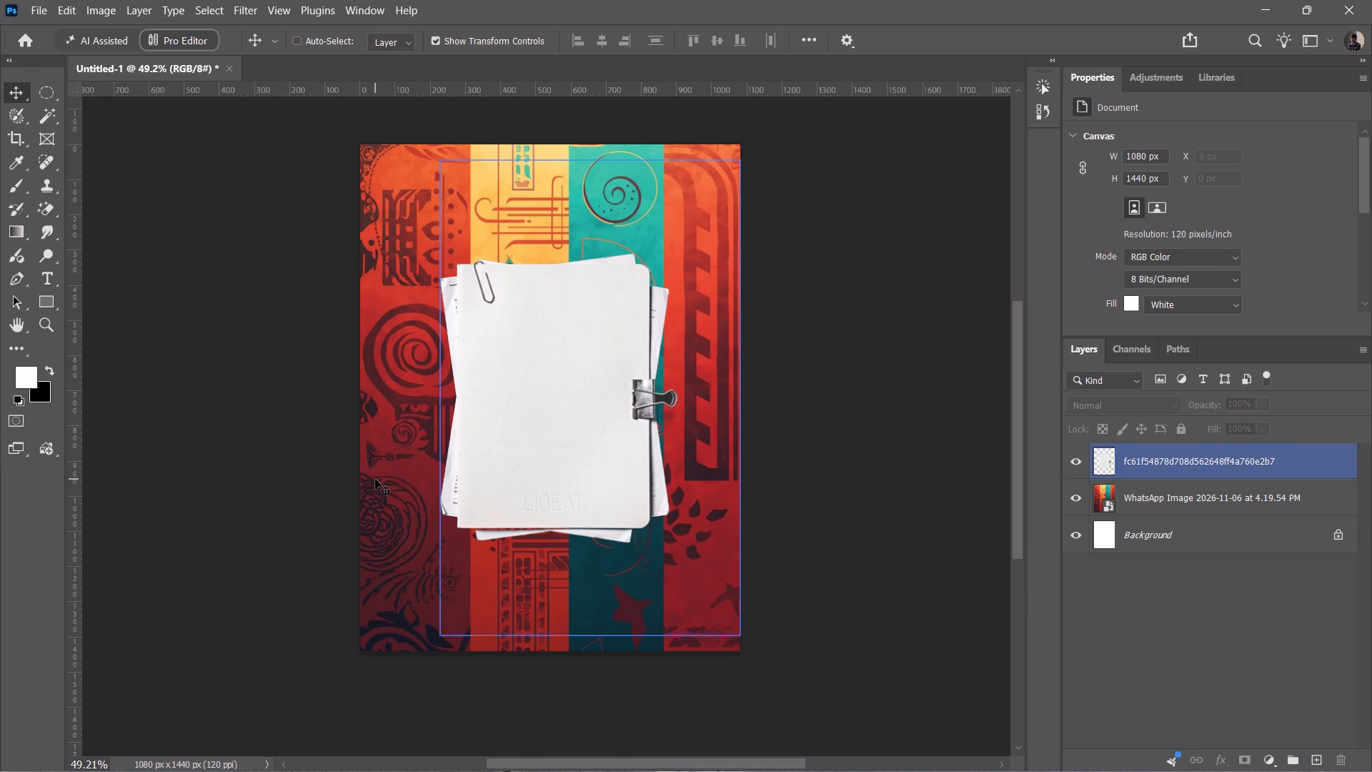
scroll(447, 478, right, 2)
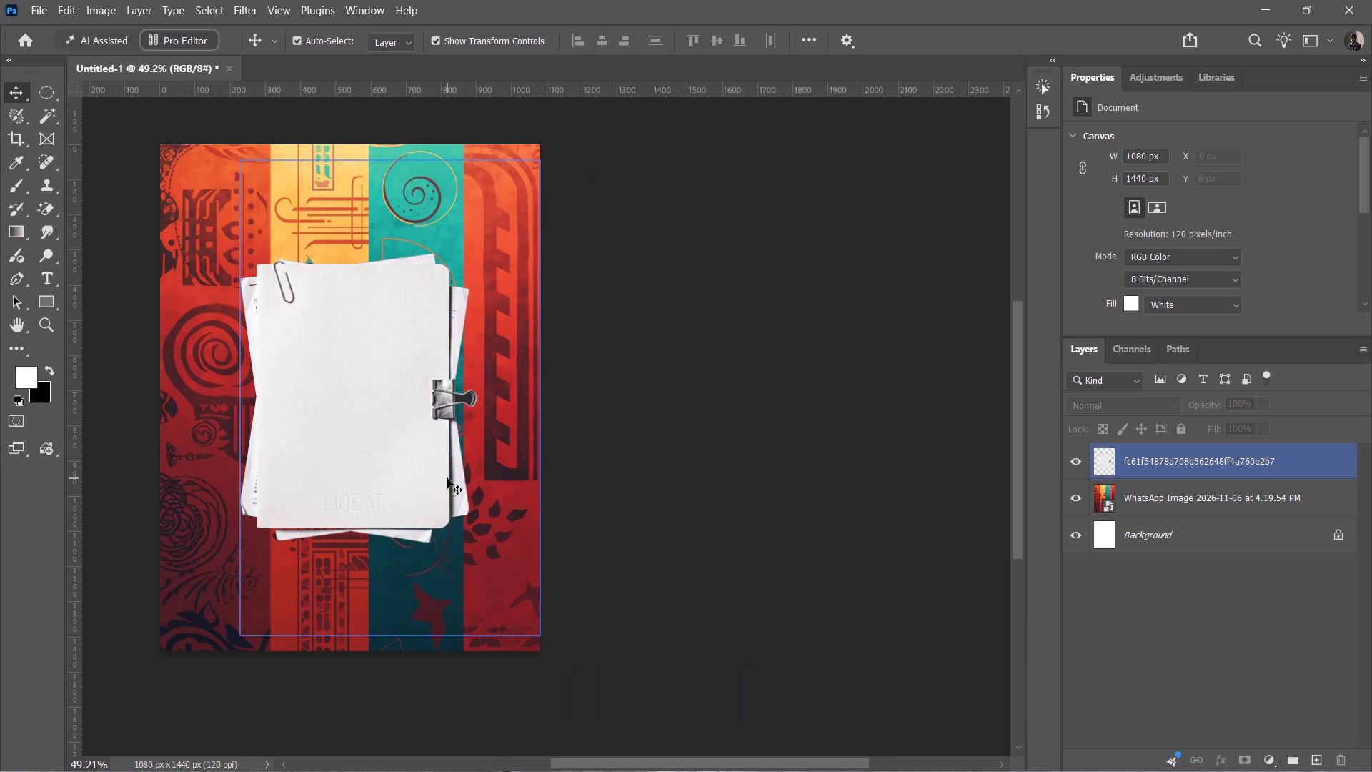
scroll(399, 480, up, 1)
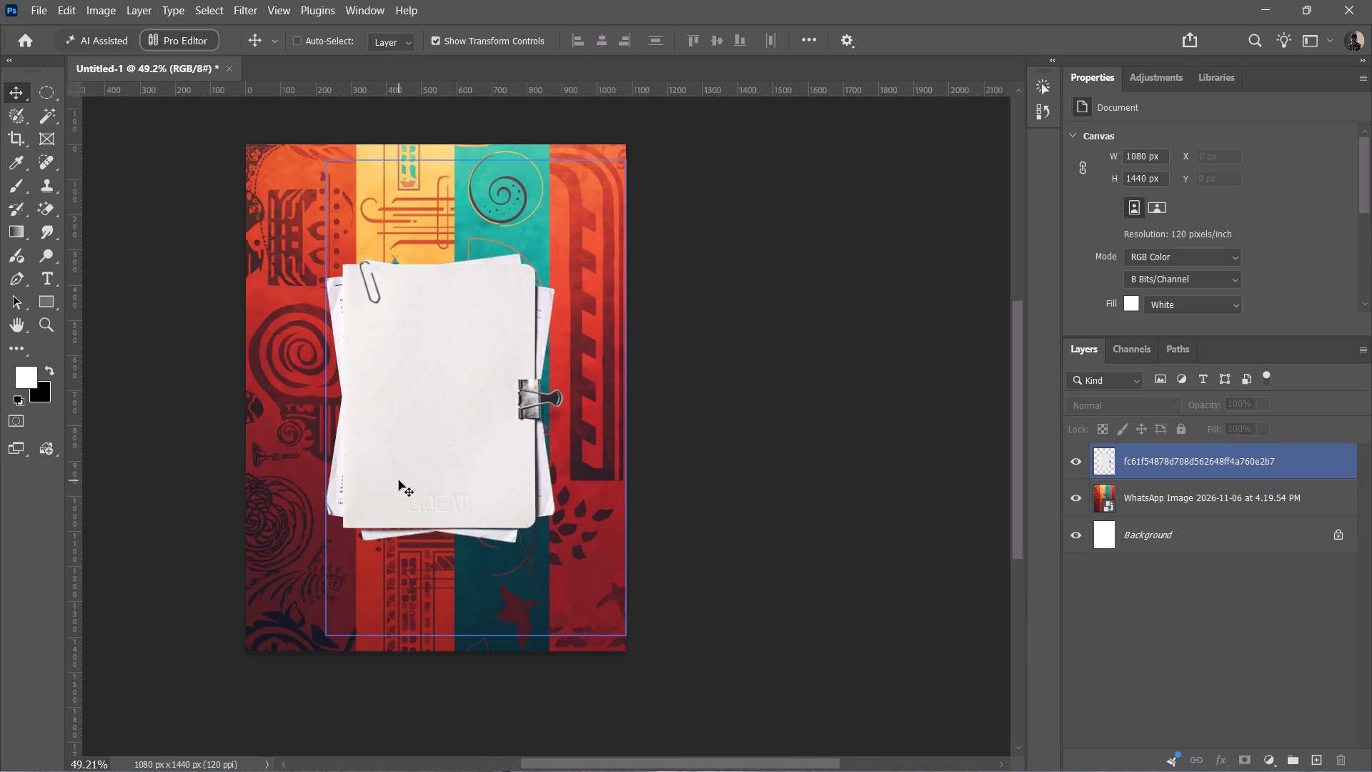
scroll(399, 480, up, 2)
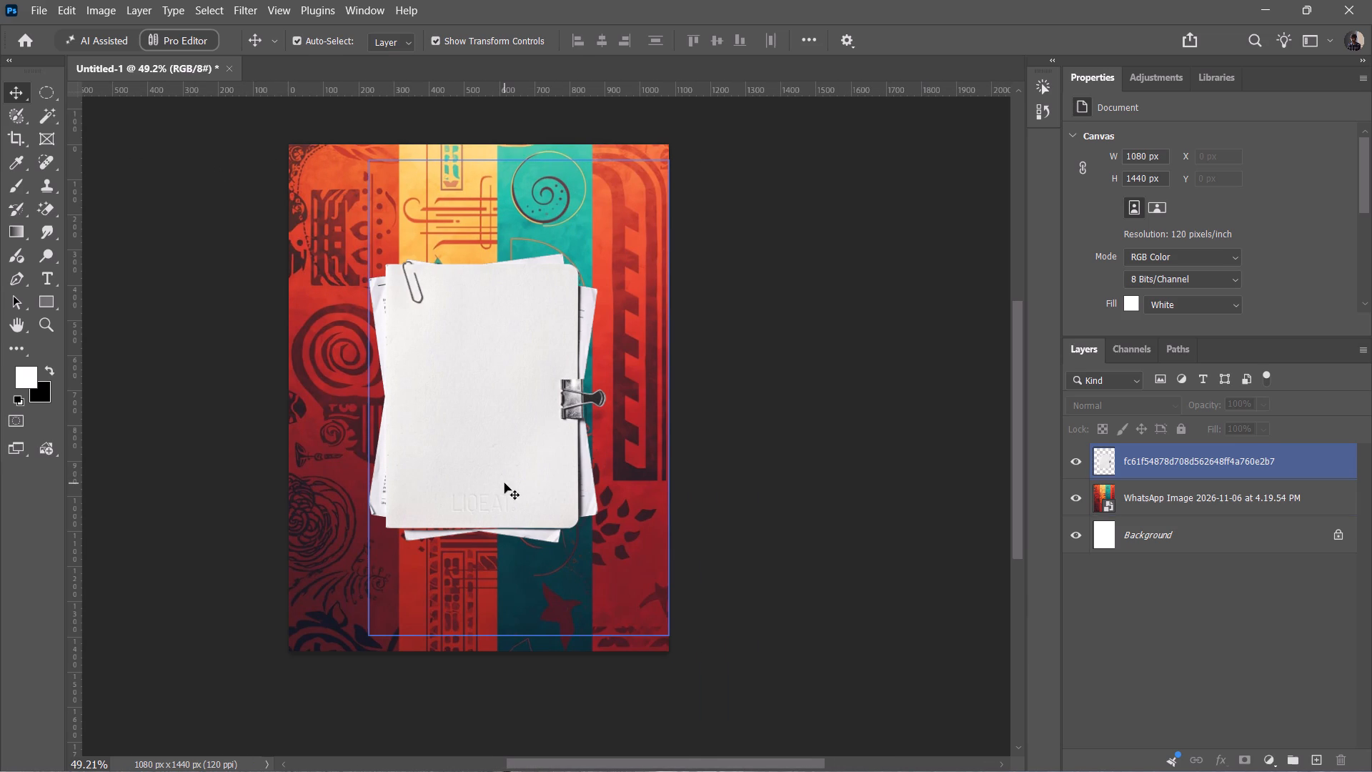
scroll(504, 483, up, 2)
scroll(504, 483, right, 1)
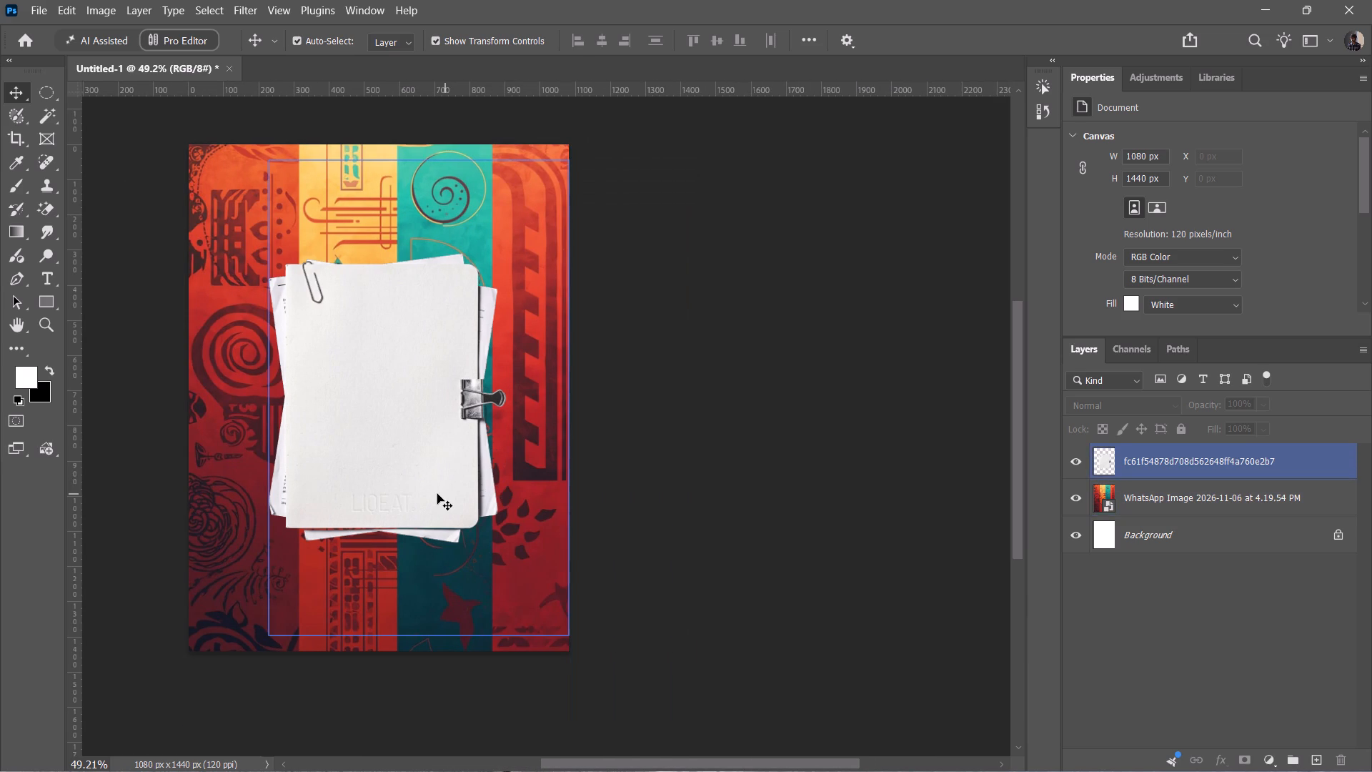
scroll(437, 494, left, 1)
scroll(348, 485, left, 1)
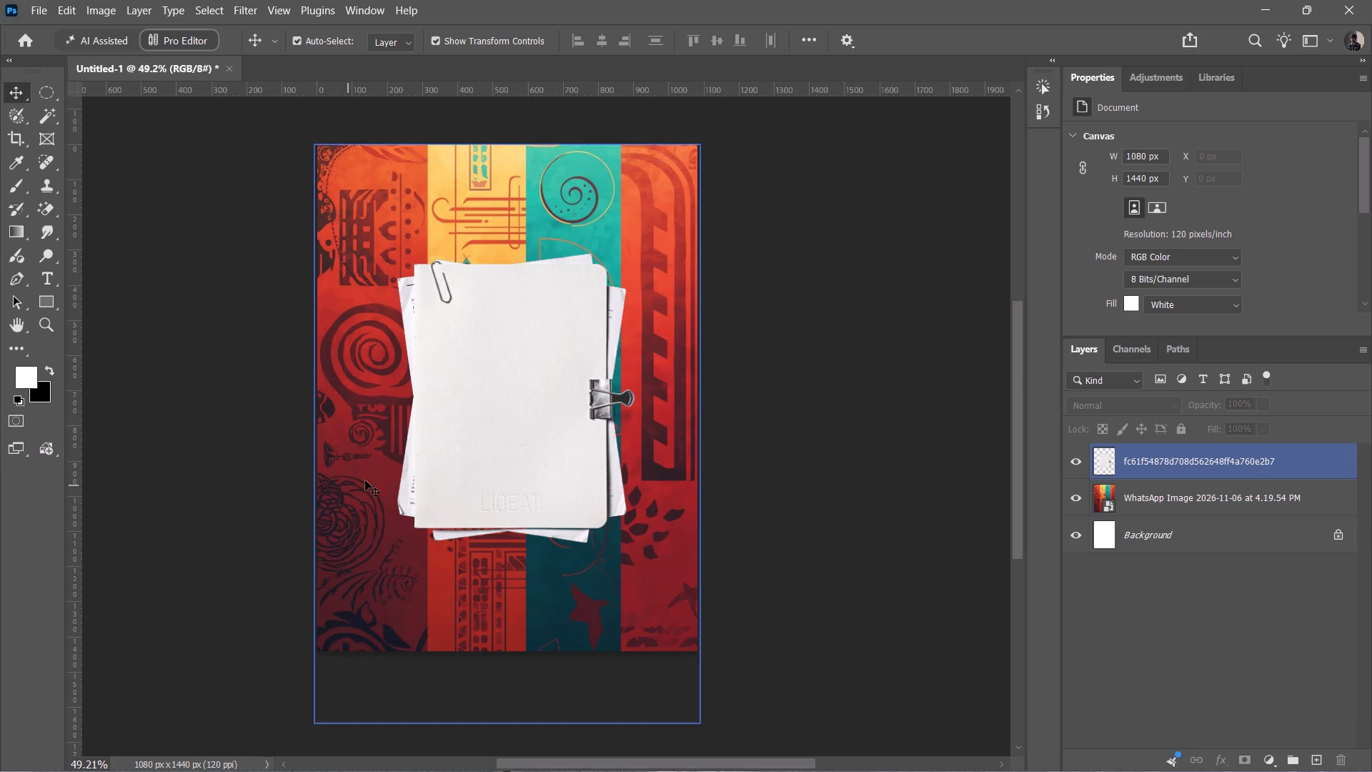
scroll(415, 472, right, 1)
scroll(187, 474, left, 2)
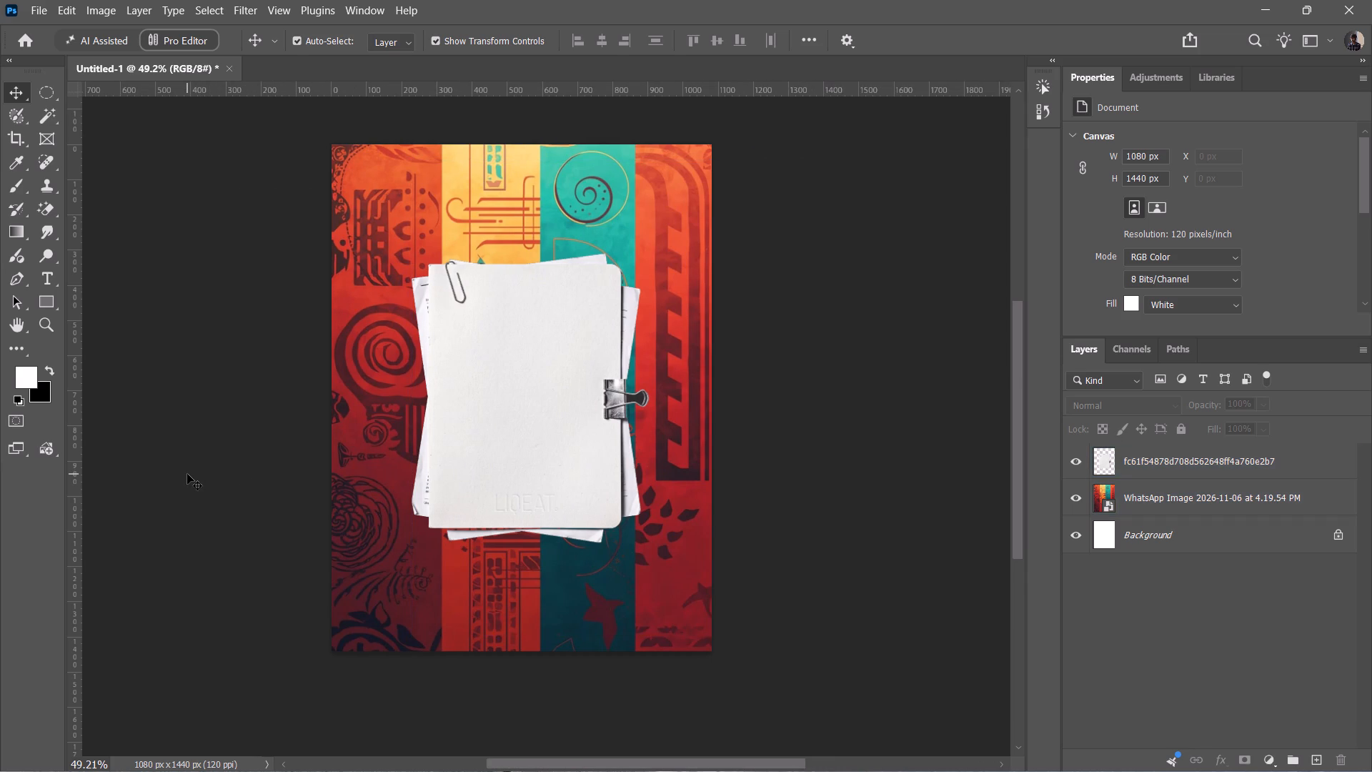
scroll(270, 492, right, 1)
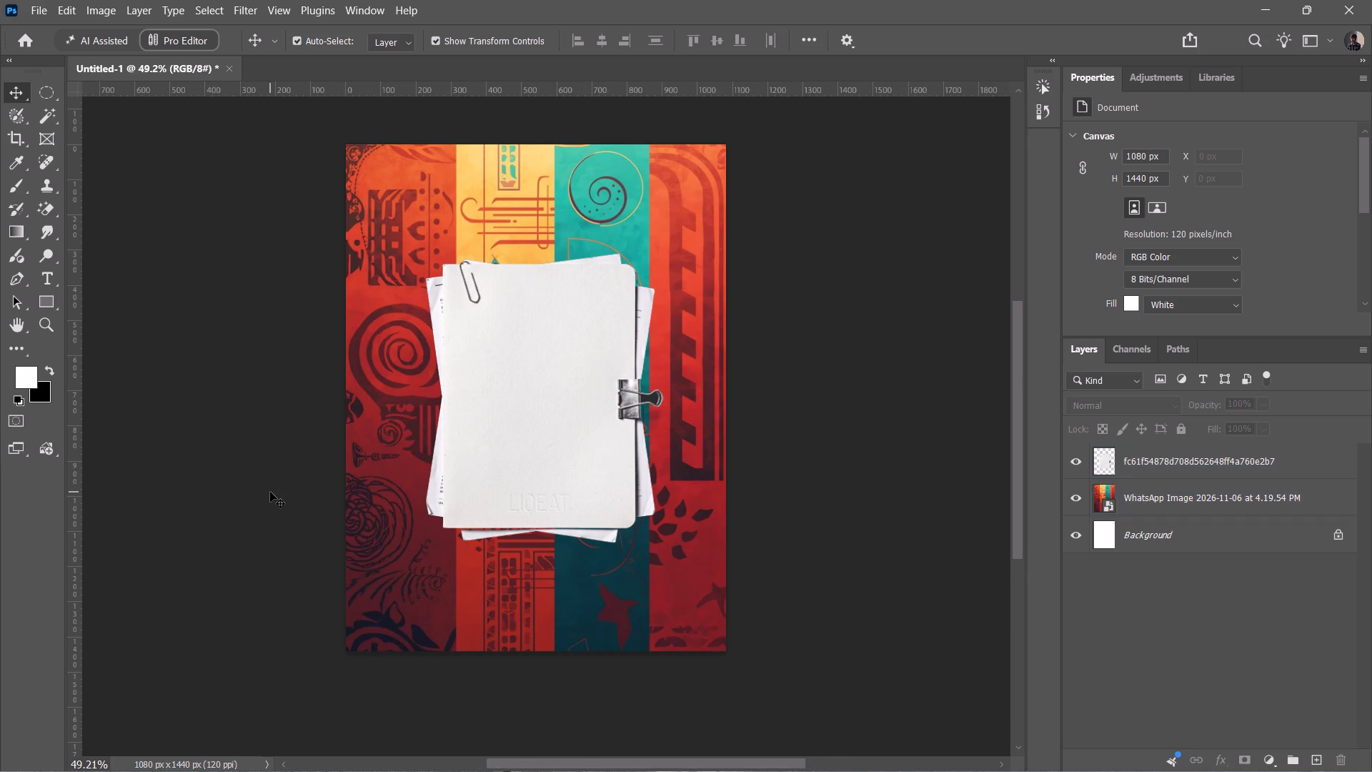
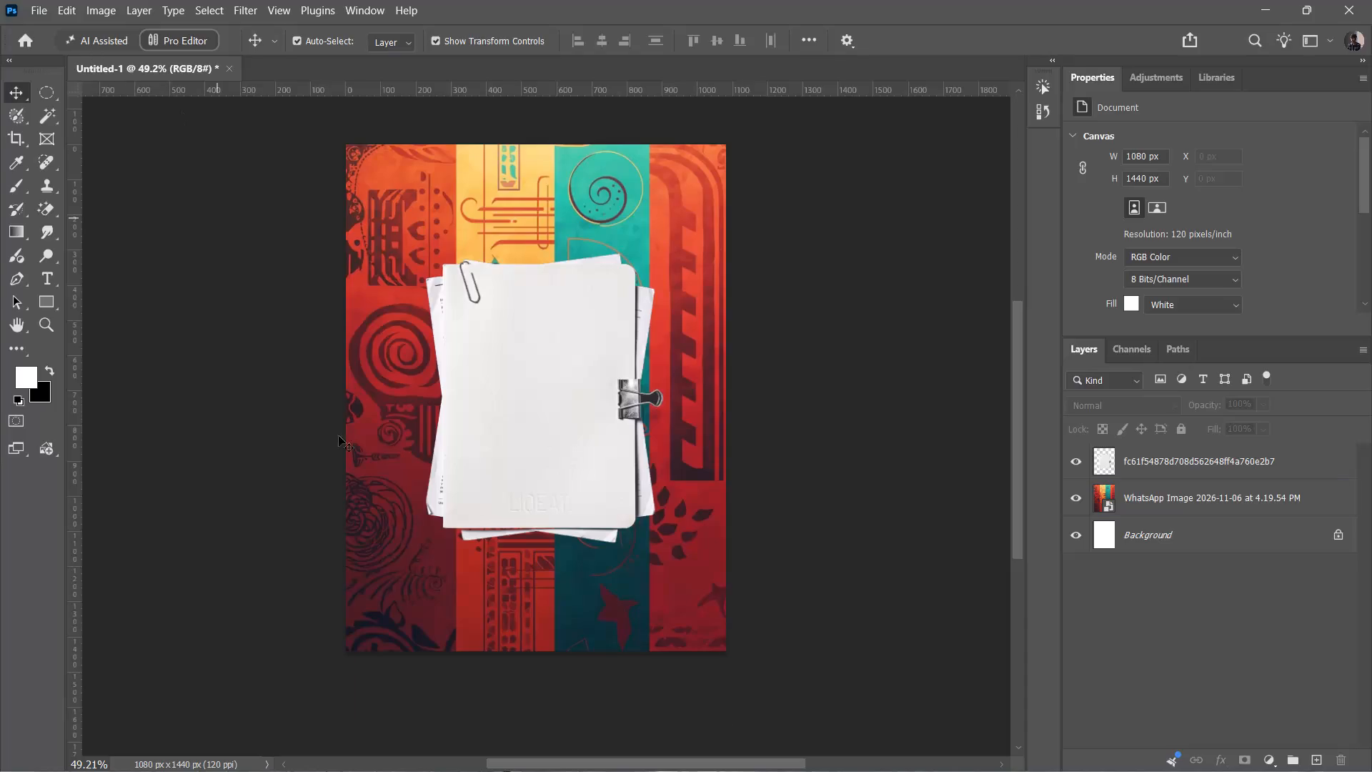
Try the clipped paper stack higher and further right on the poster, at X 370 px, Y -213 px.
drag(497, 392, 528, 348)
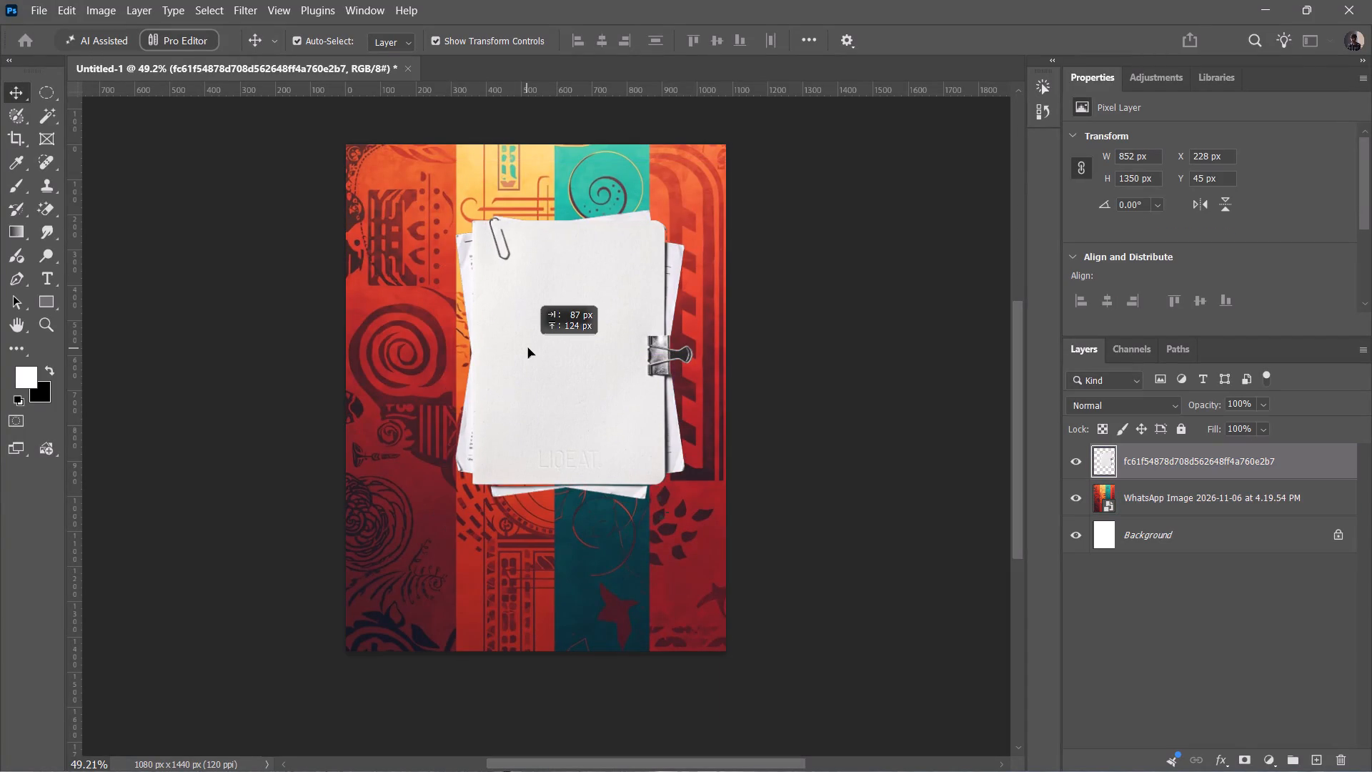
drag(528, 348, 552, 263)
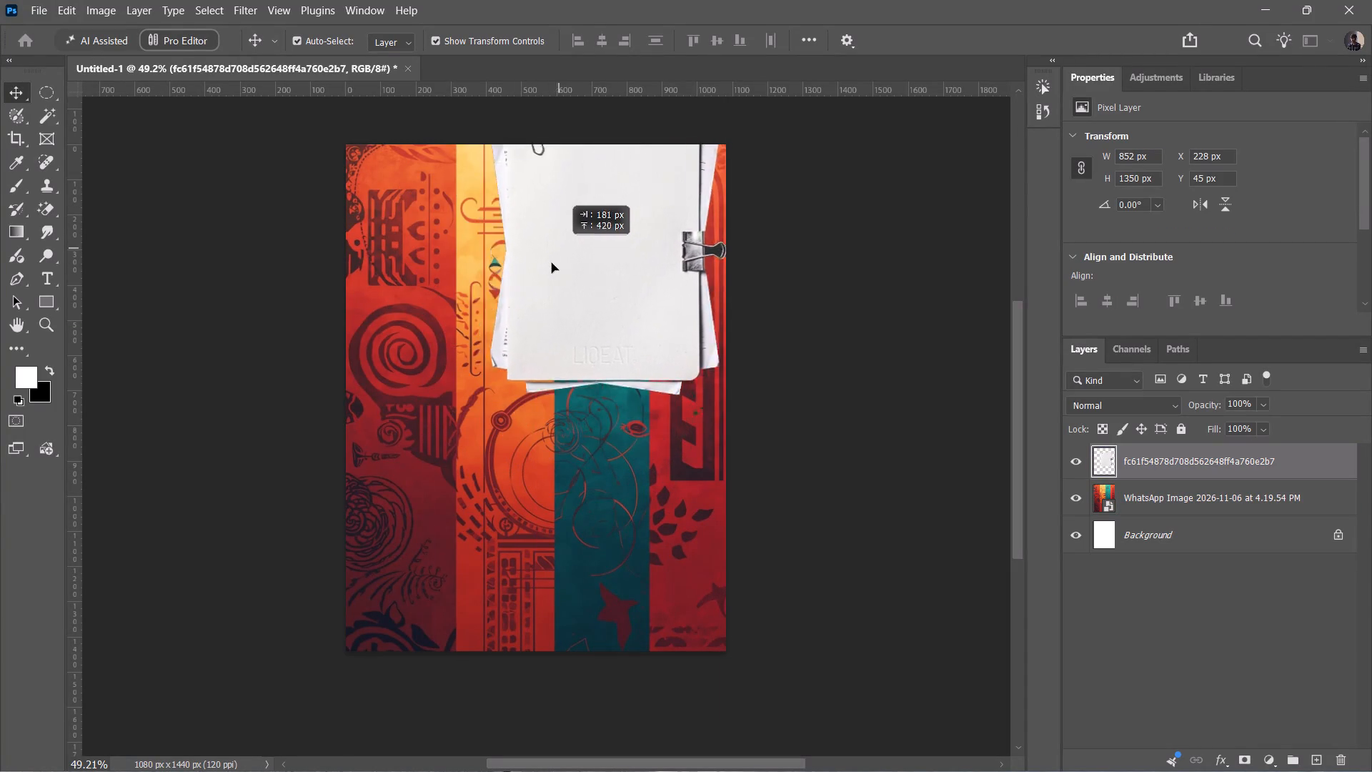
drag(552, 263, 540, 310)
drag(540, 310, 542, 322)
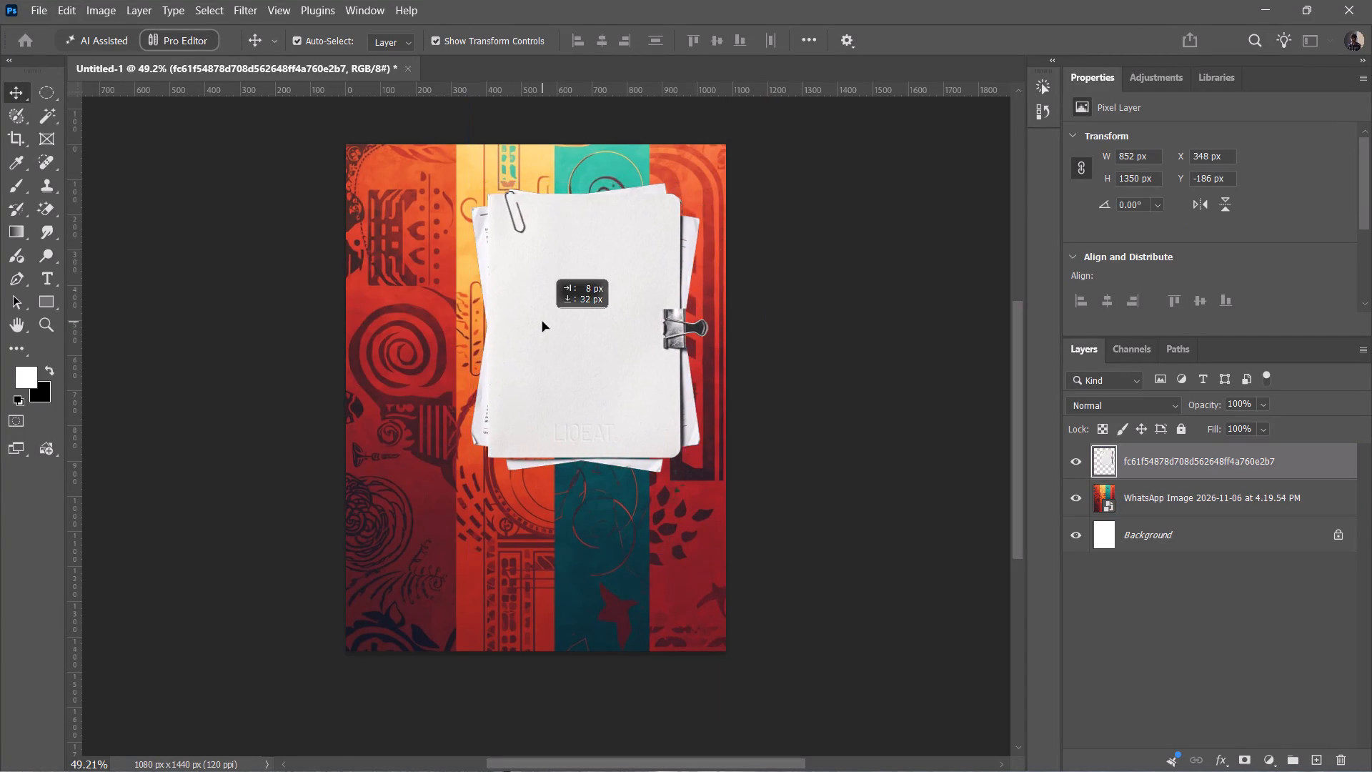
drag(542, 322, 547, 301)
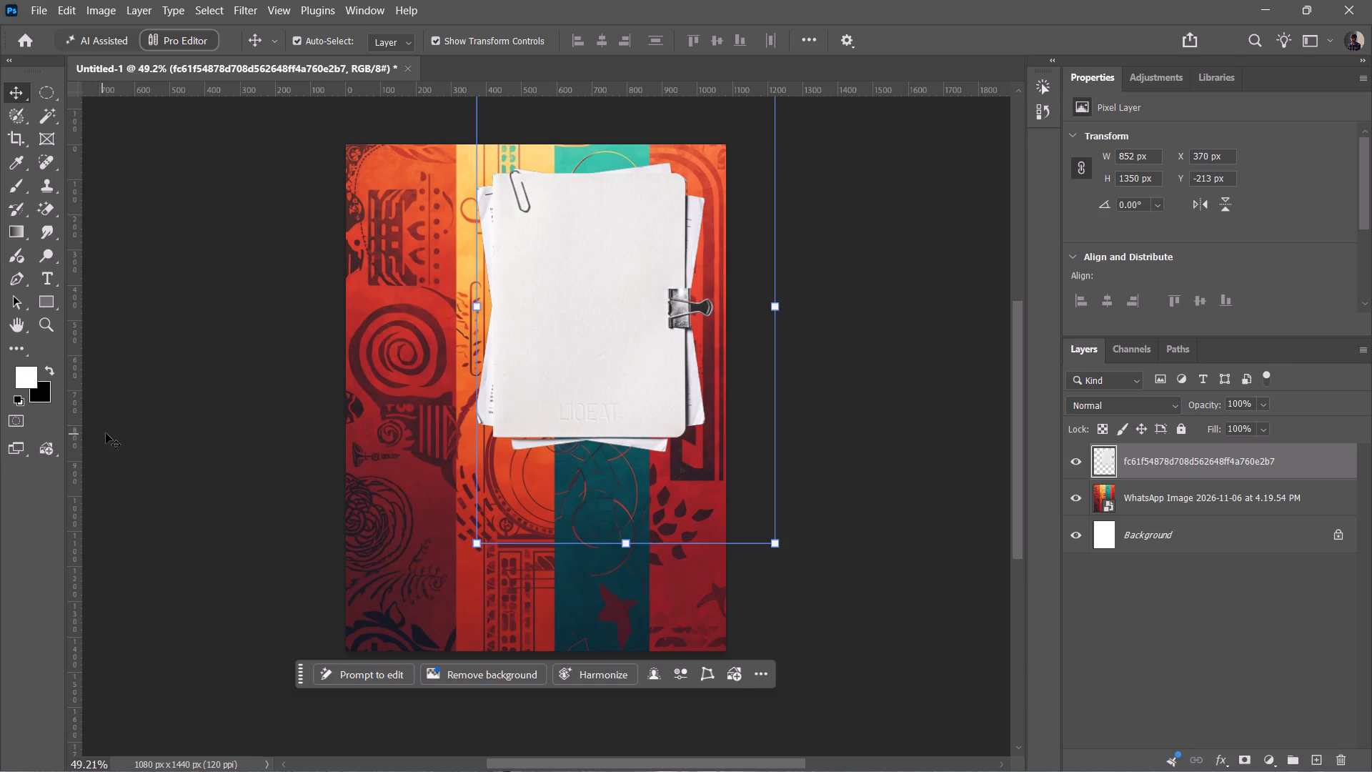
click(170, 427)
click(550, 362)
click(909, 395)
Move the clipped paper stack to X 198 px, Y 45 px, vertically centred on the poster, and deselect it.
drag(627, 357, 575, 415)
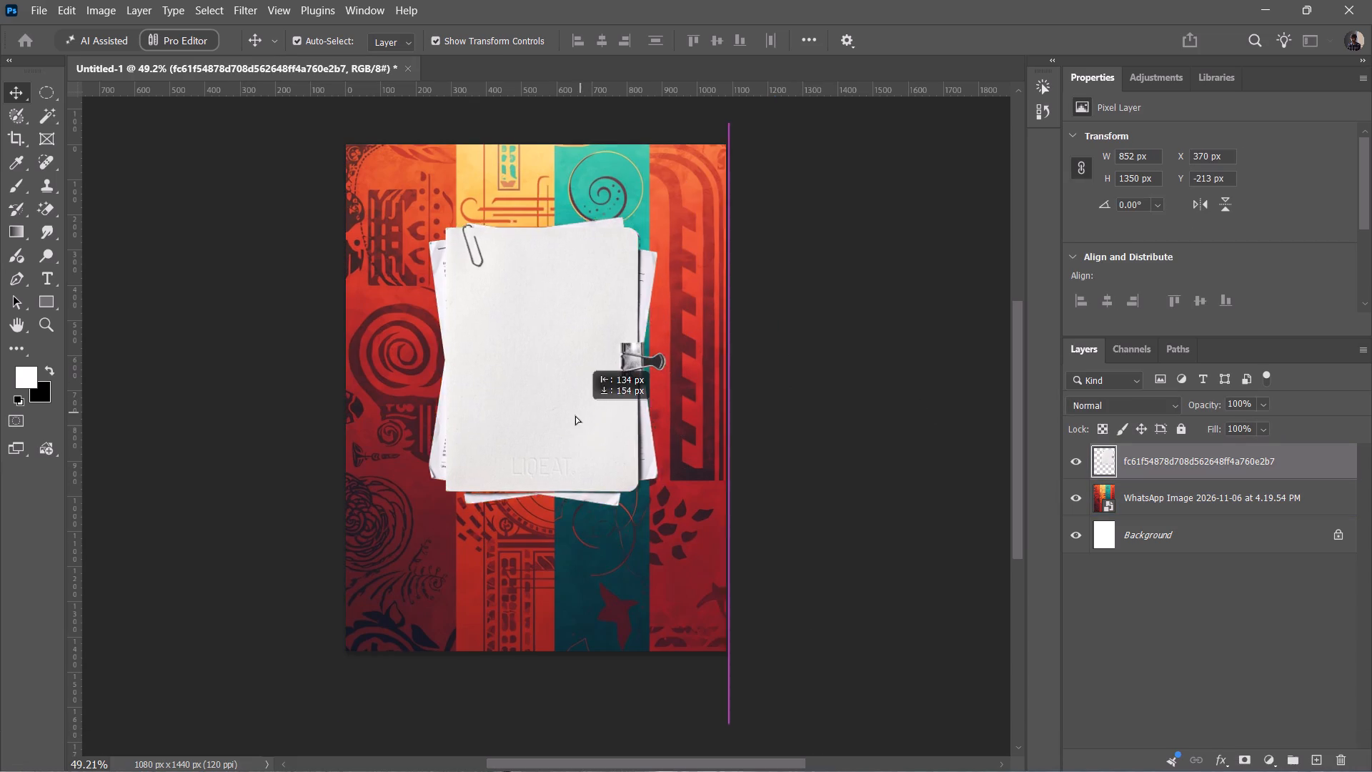
drag(575, 415, 566, 445)
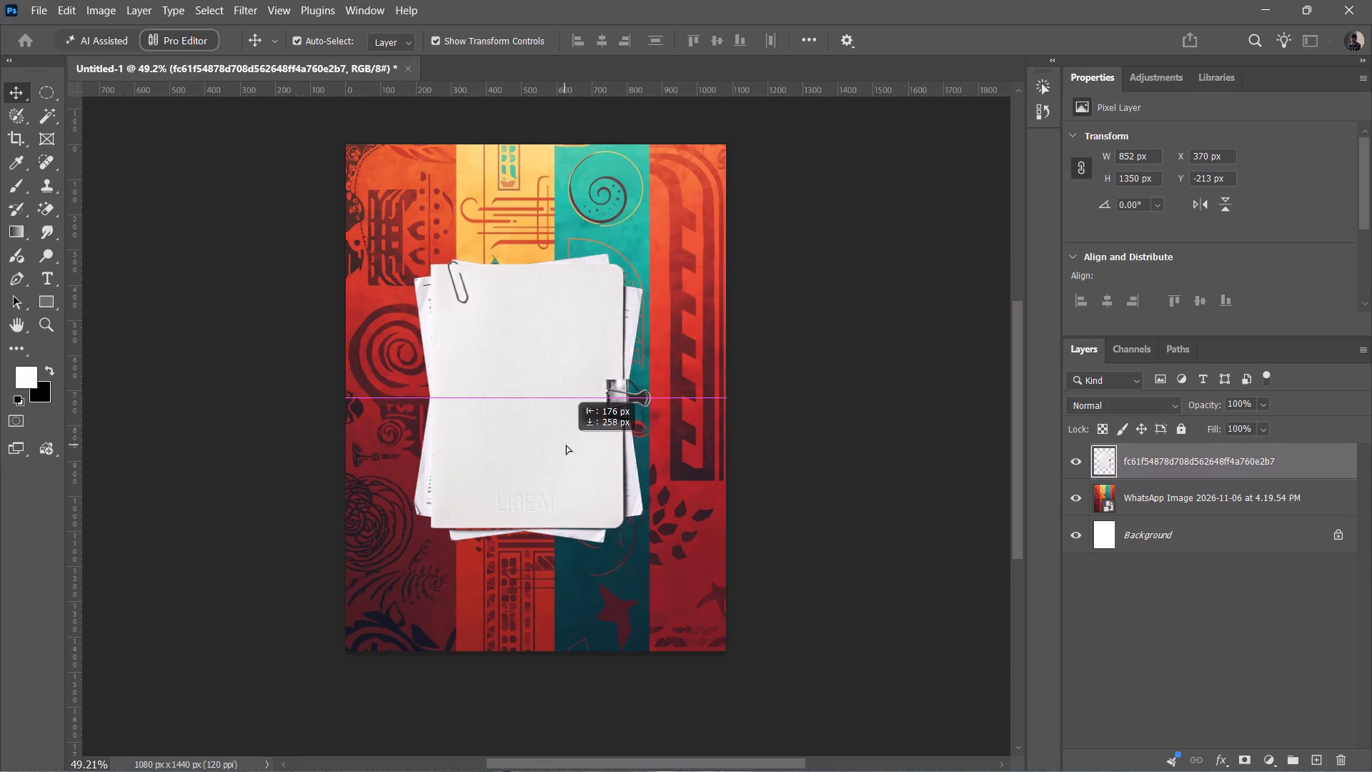
drag(566, 445, 566, 451)
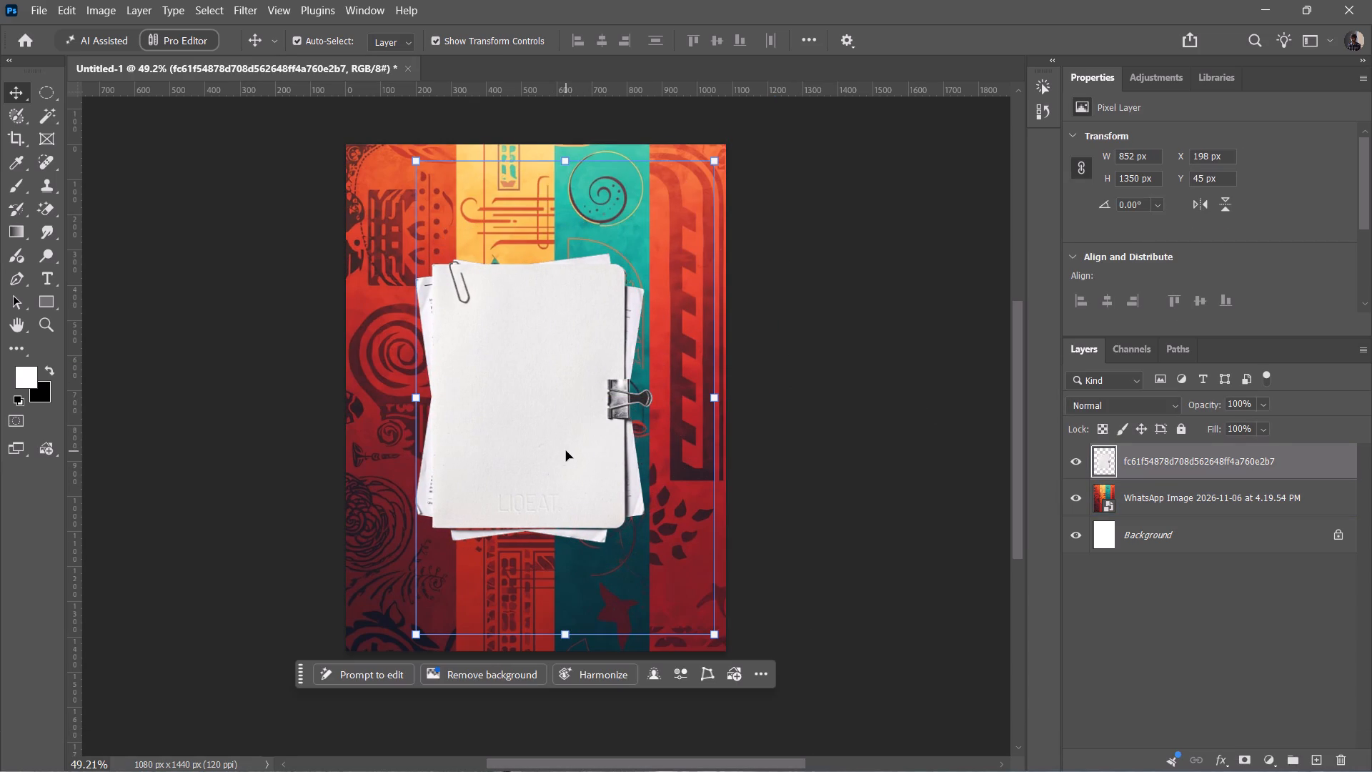
click(737, 450)
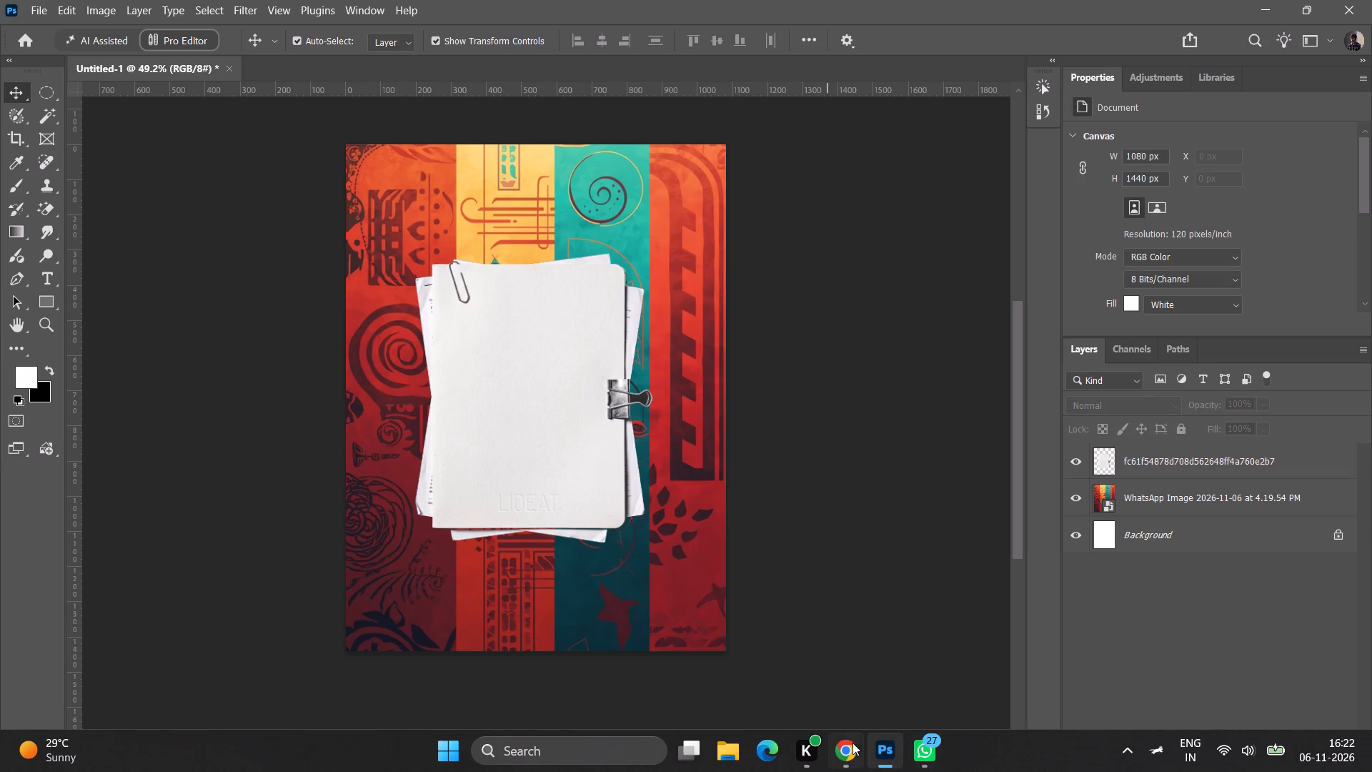
Switch to Chrome, review the Pinterest paper-stack pin and its related stationery pins, and return to the home feed.
click(823, 684)
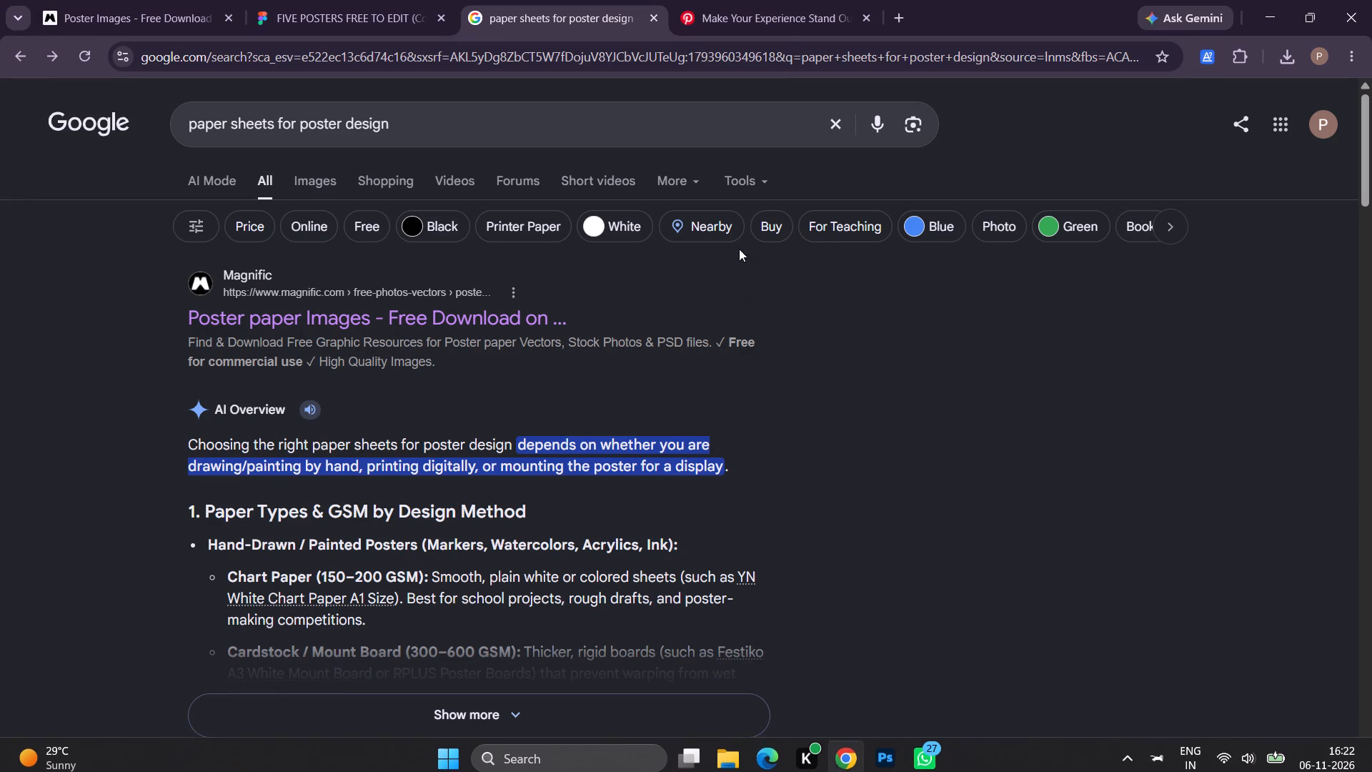
click(755, 0)
scroll(558, 338, down, 1)
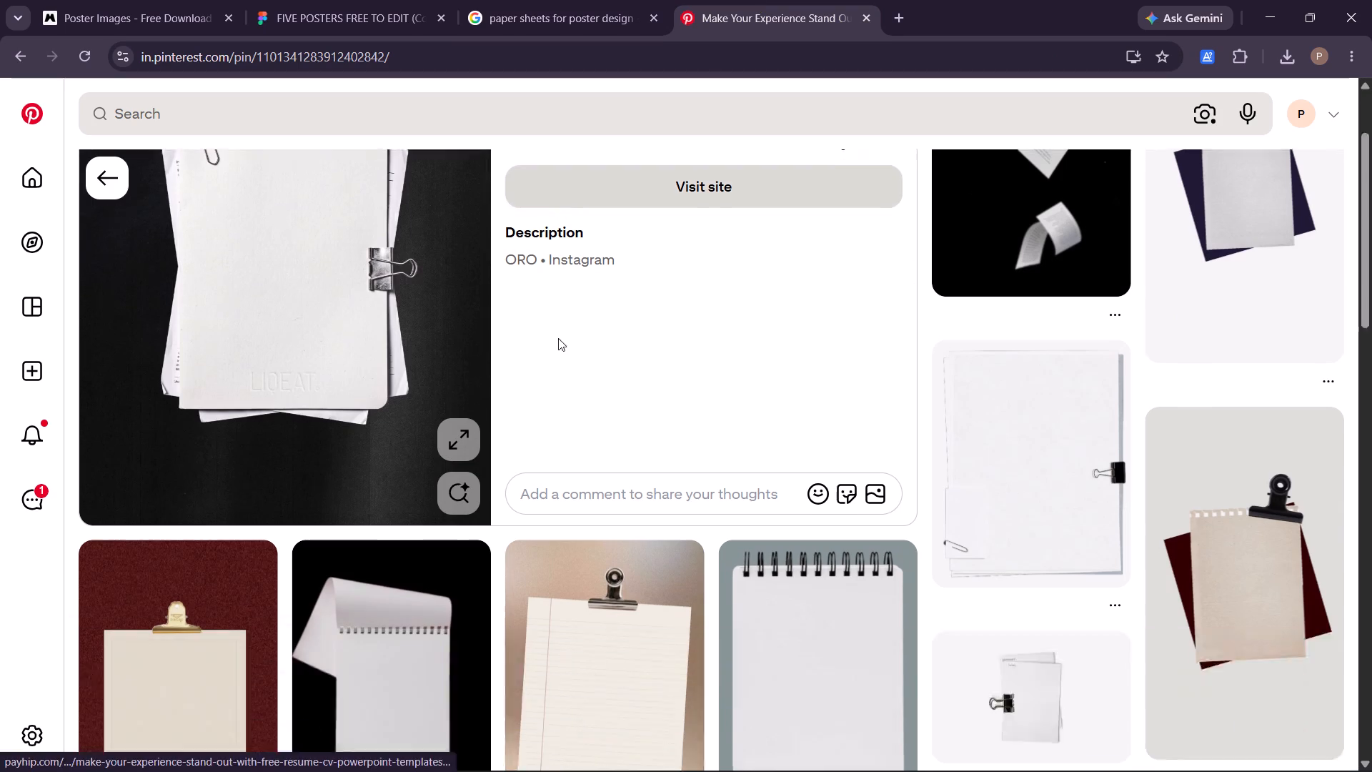
scroll(558, 338, down, 2)
scroll(558, 338, up, 5)
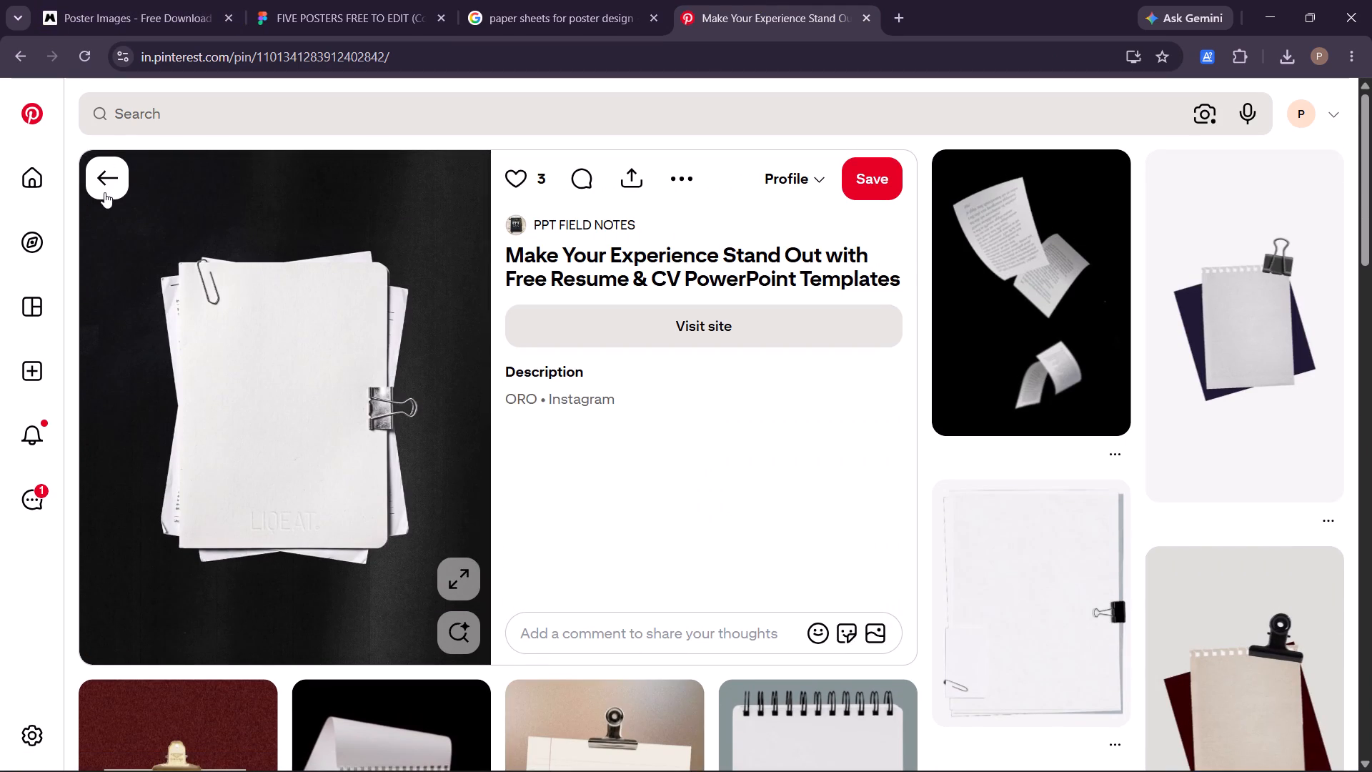
click(101, 189)
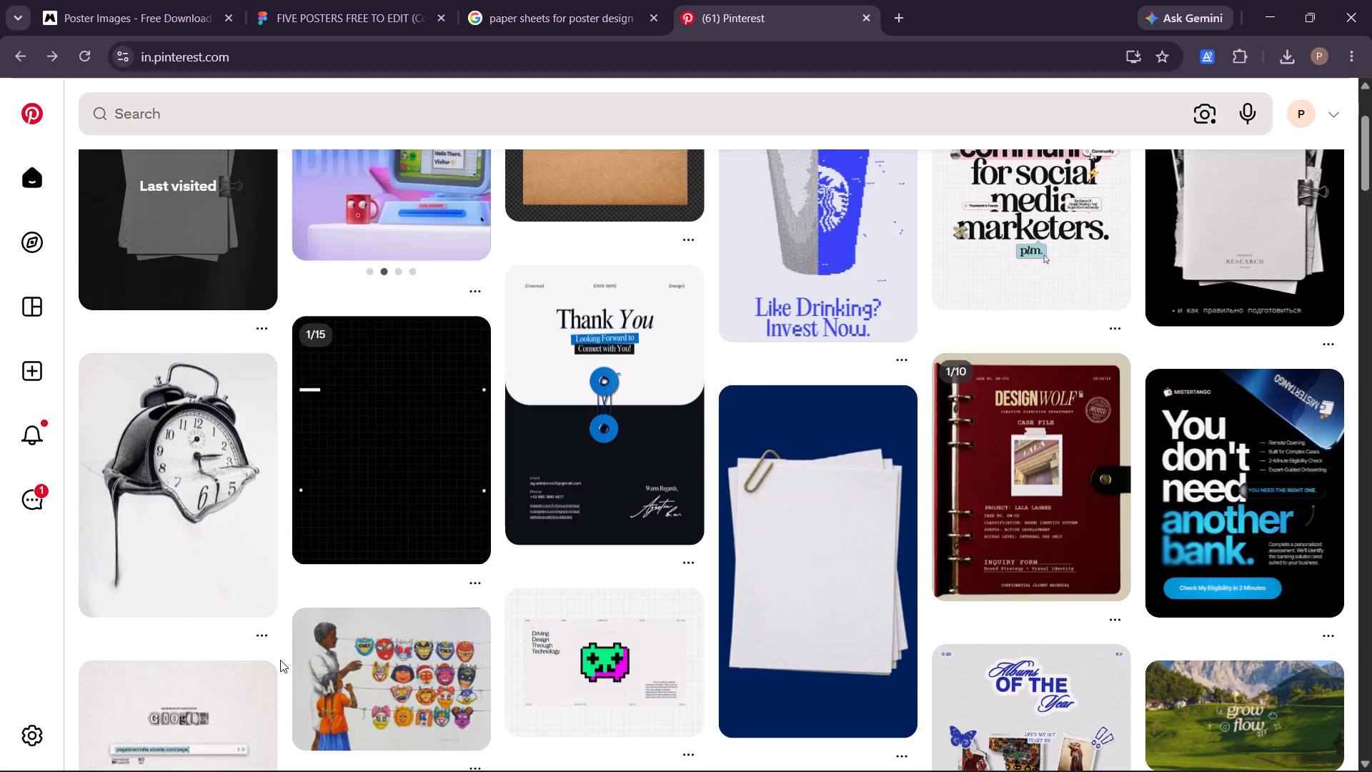
Browse the Pinterest home feed for paper, stationery and poster design references.
scroll(280, 660, up, 3)
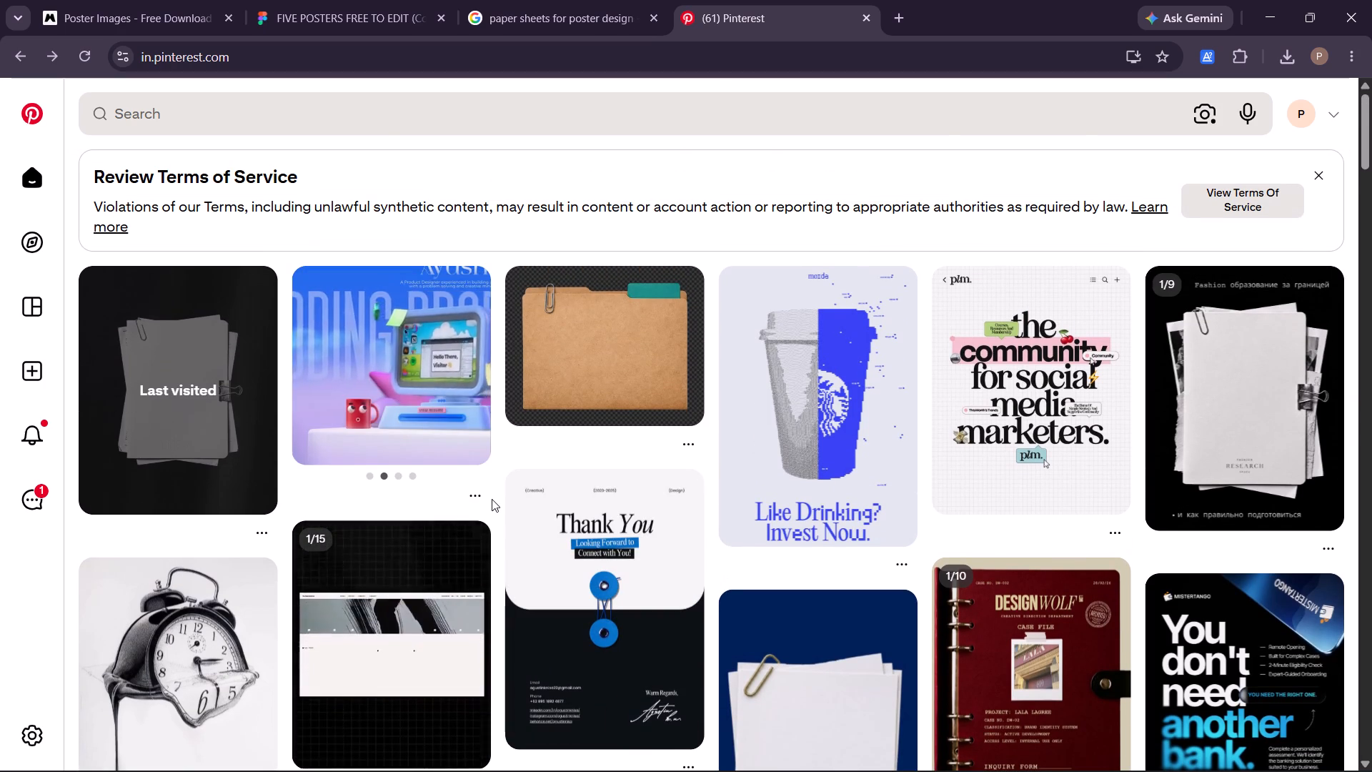
scroll(492, 499, down, 3)
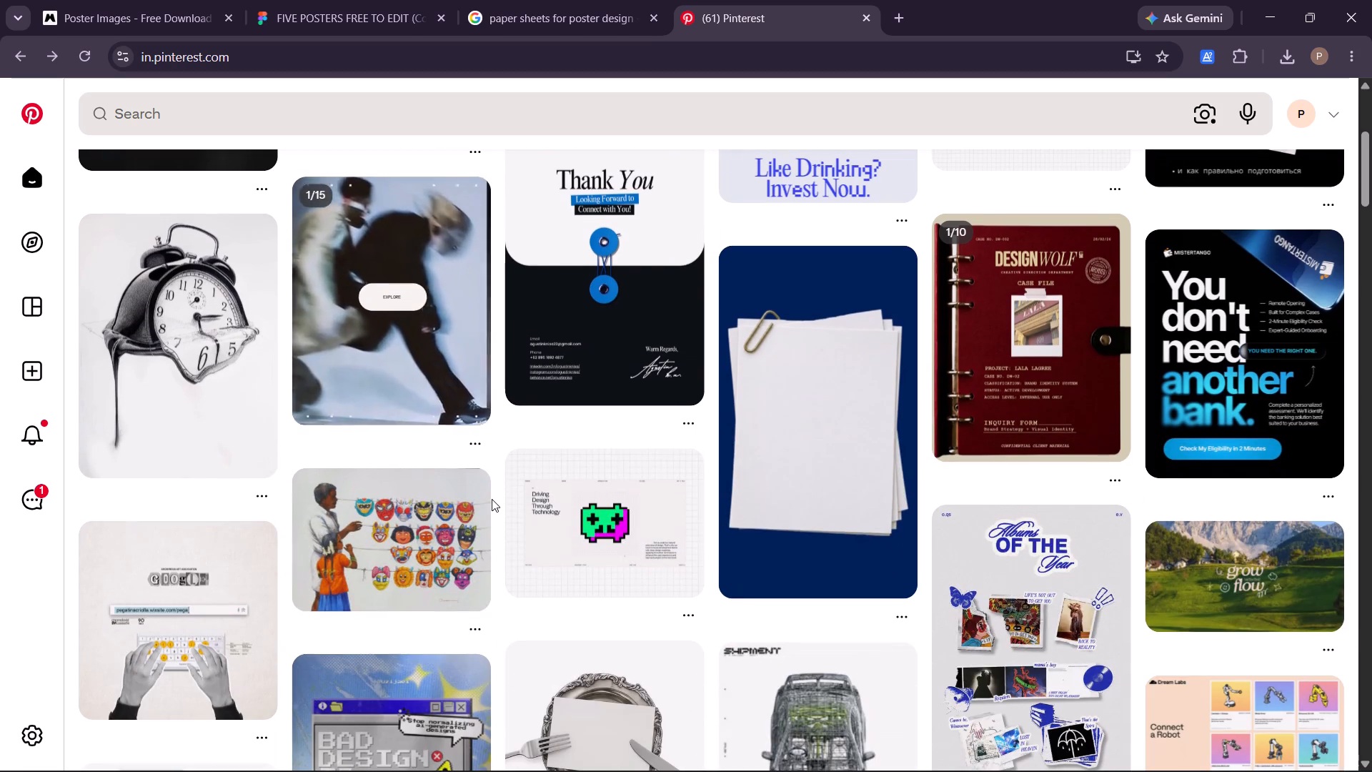
scroll(492, 499, up, 2)
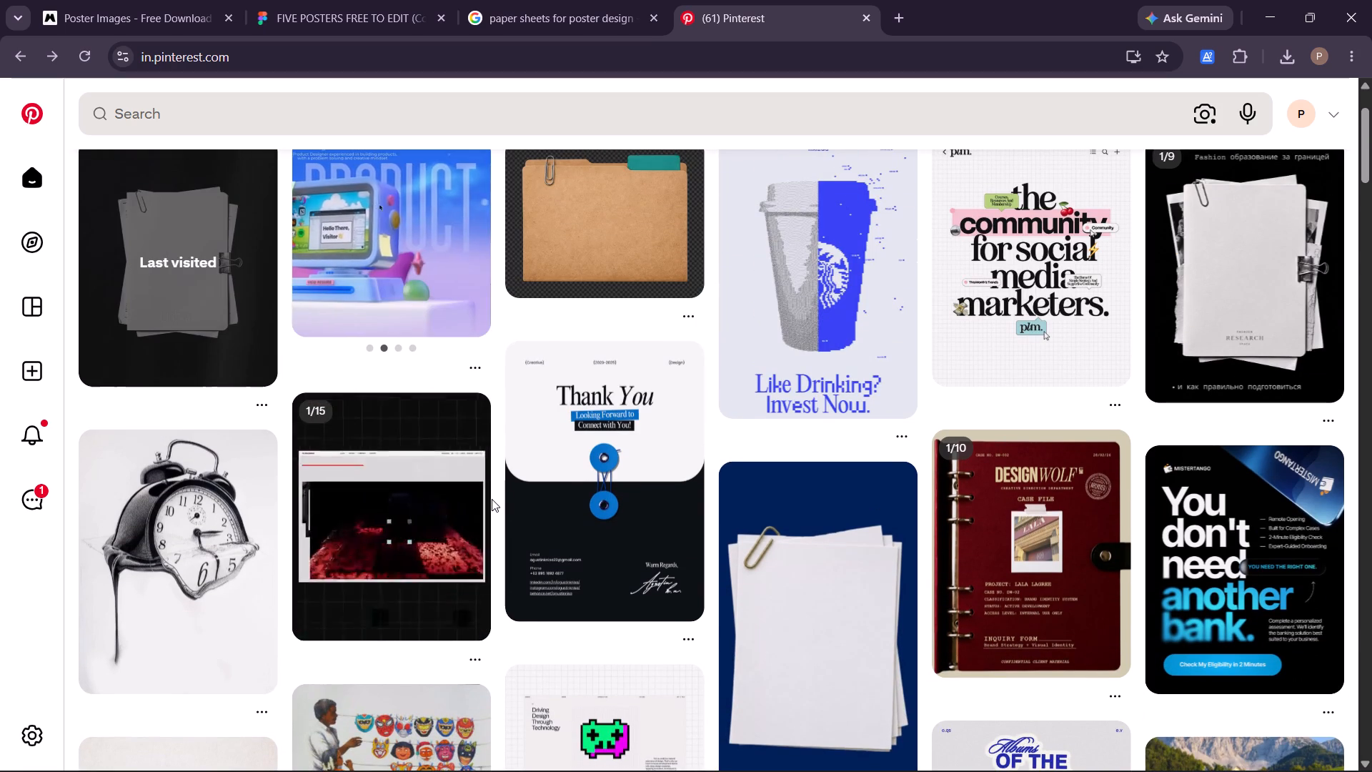
scroll(627, 678, down, 3)
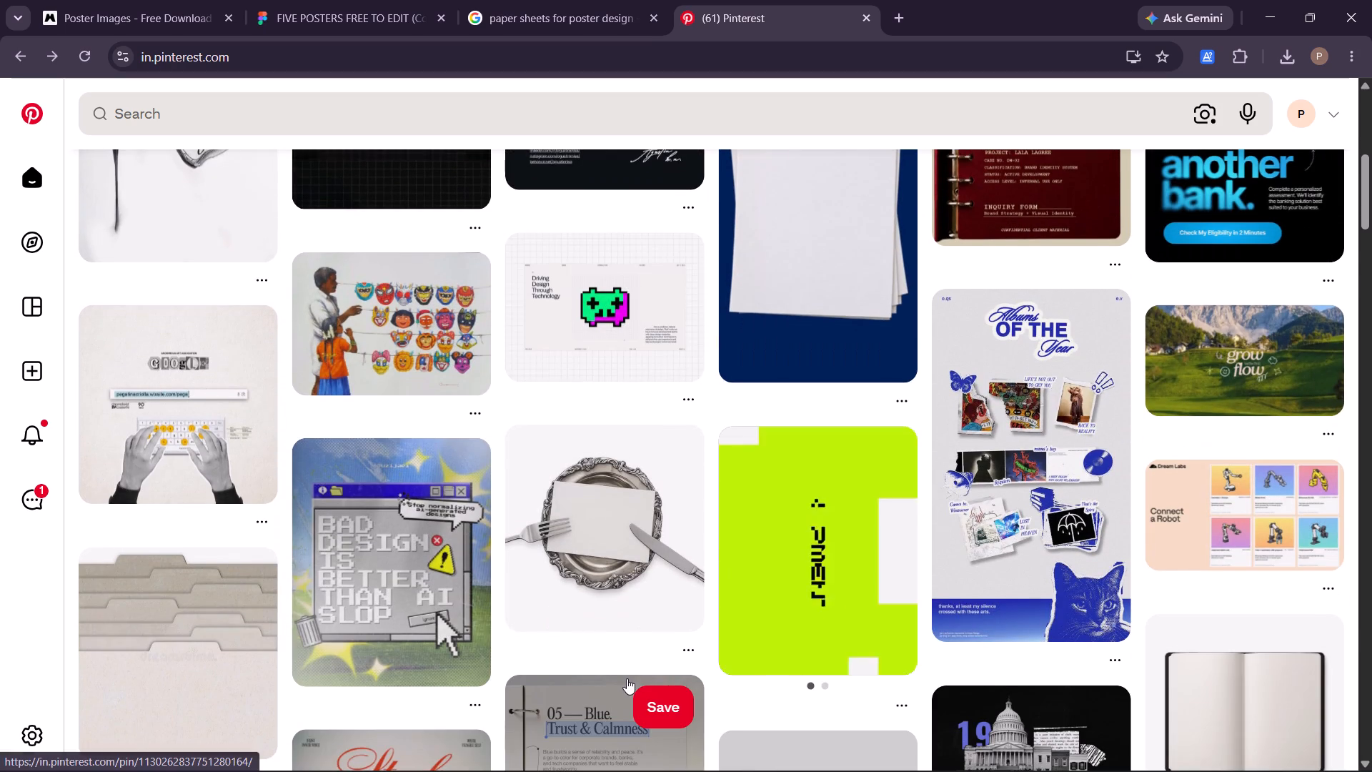
scroll(627, 678, up, 6)
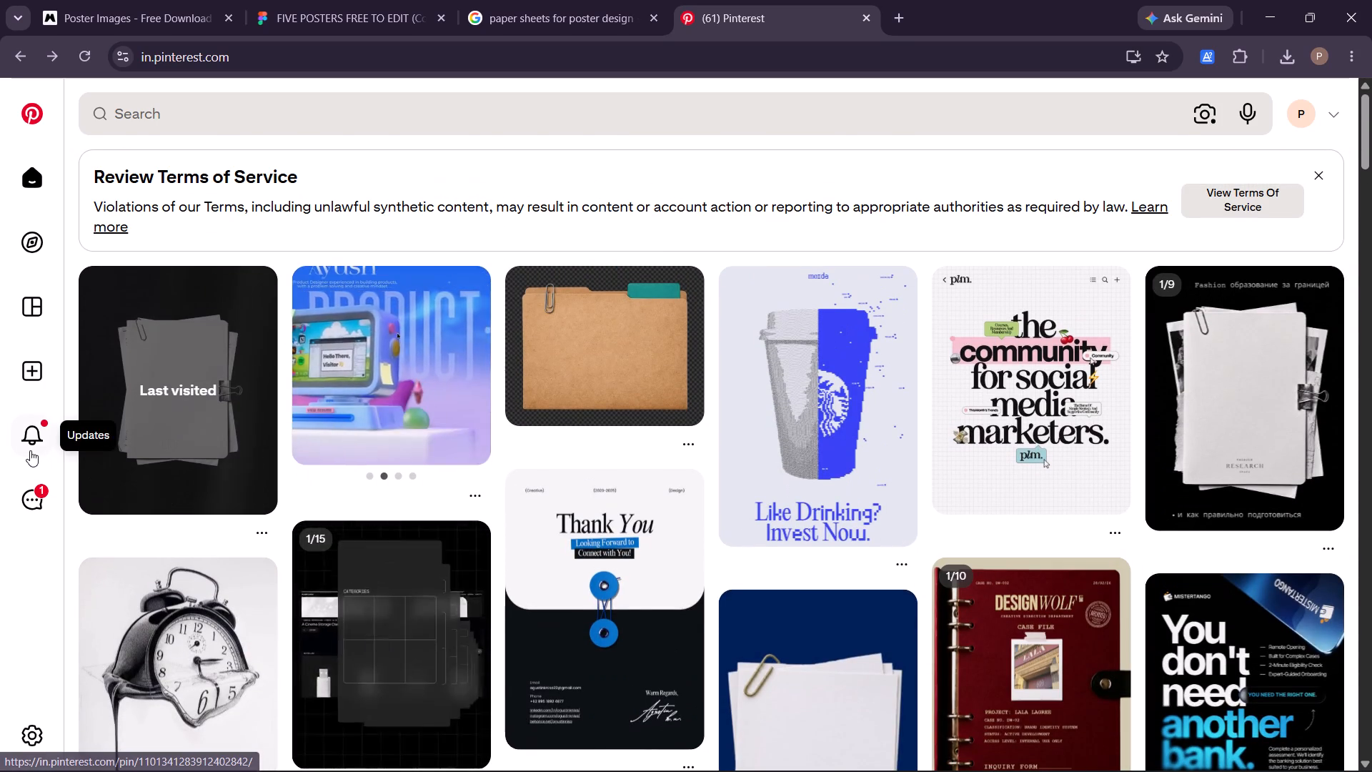
scroll(494, 401, down, 4)
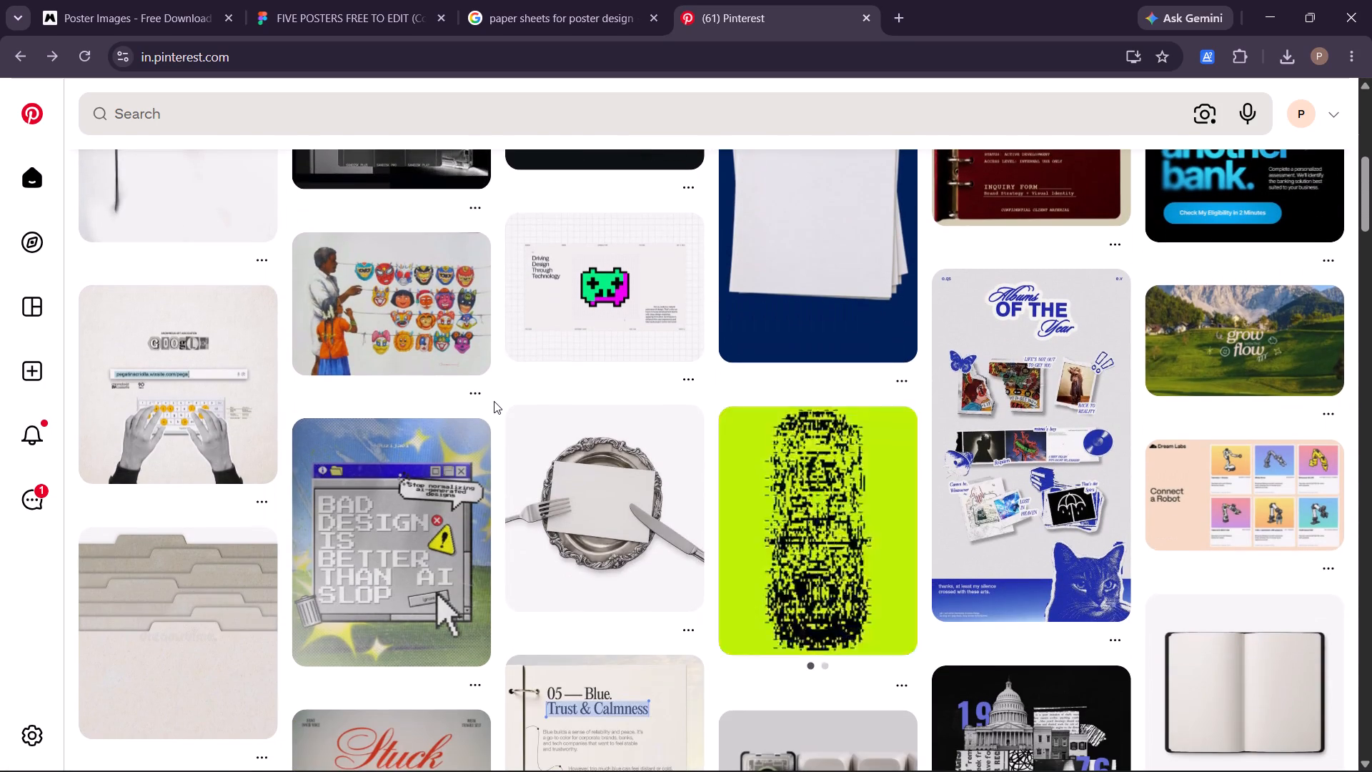
scroll(993, 479, down, 1)
scroll(449, 771, down, 1)
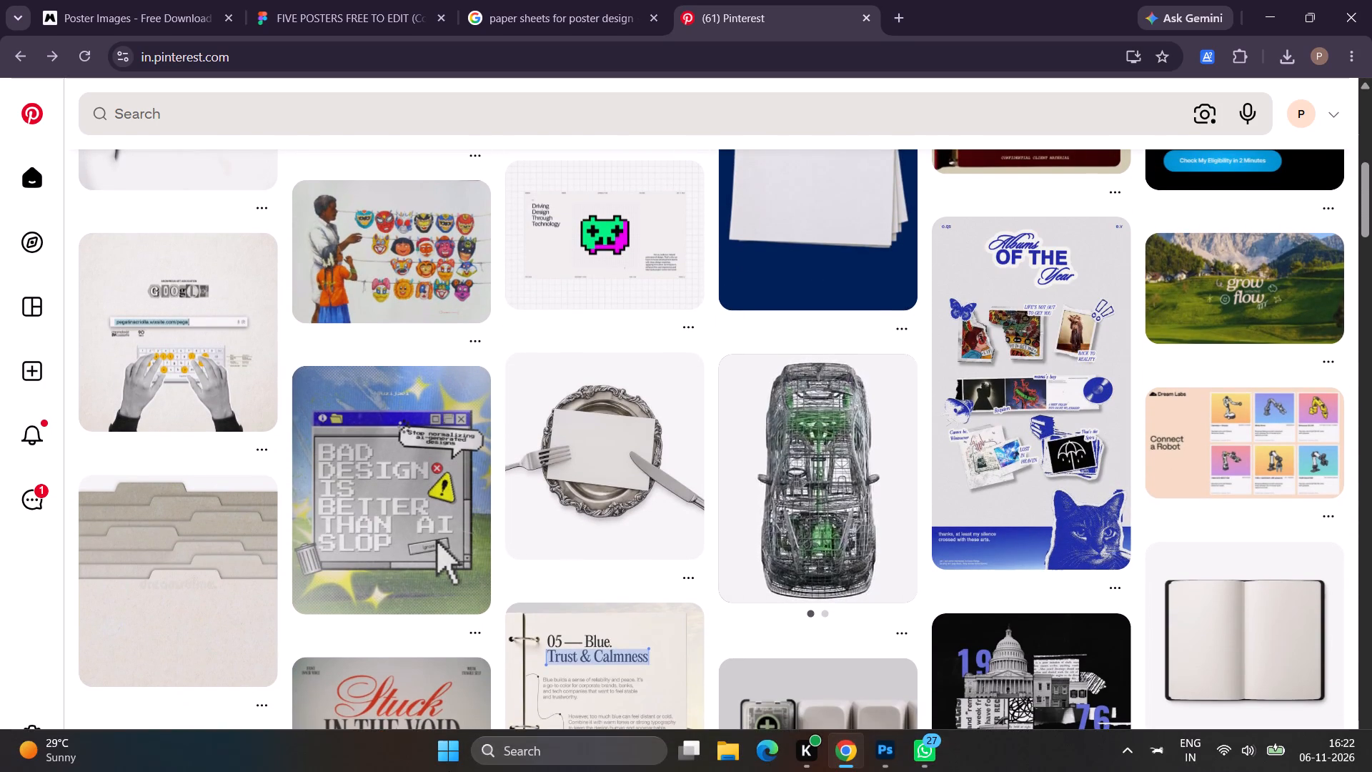
scroll(449, 771, down, 1)
scroll(772, 400, down, 3)
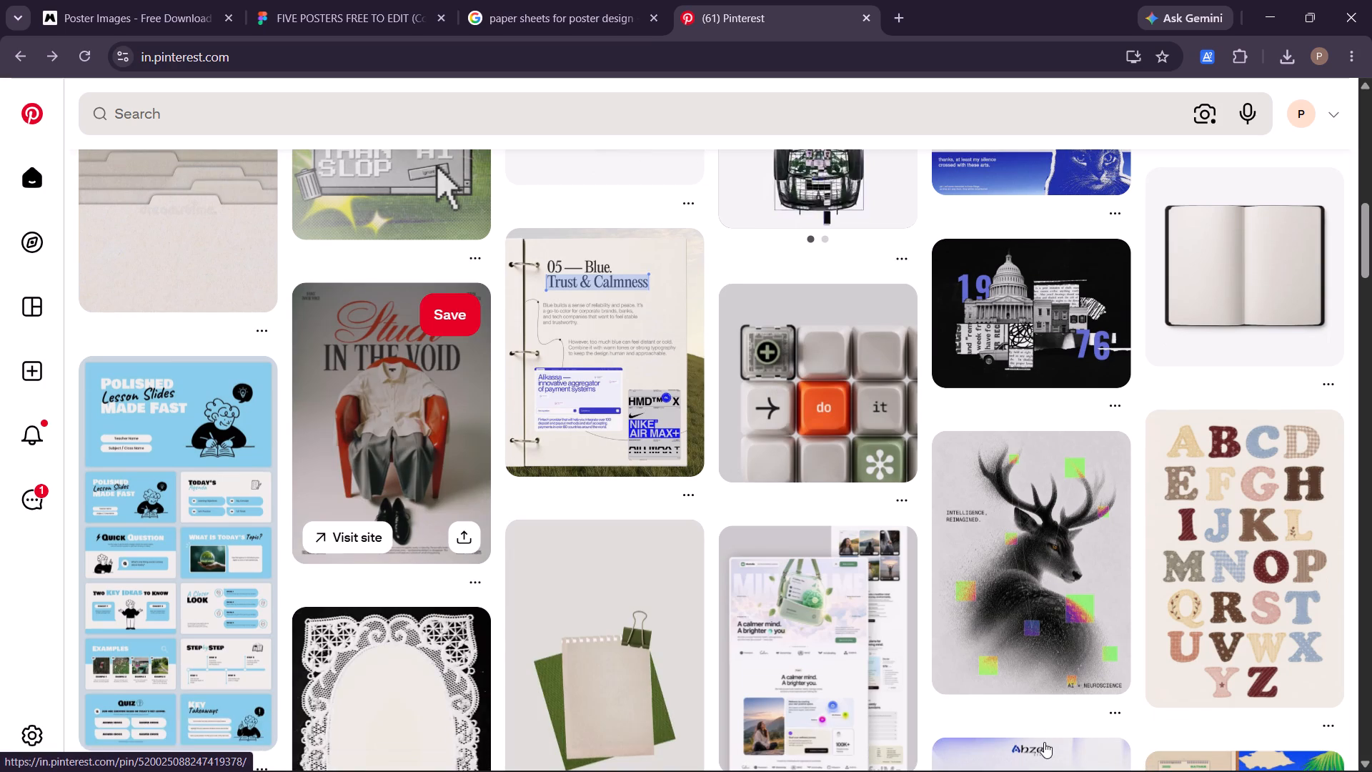
scroll(1183, 470, down, 2)
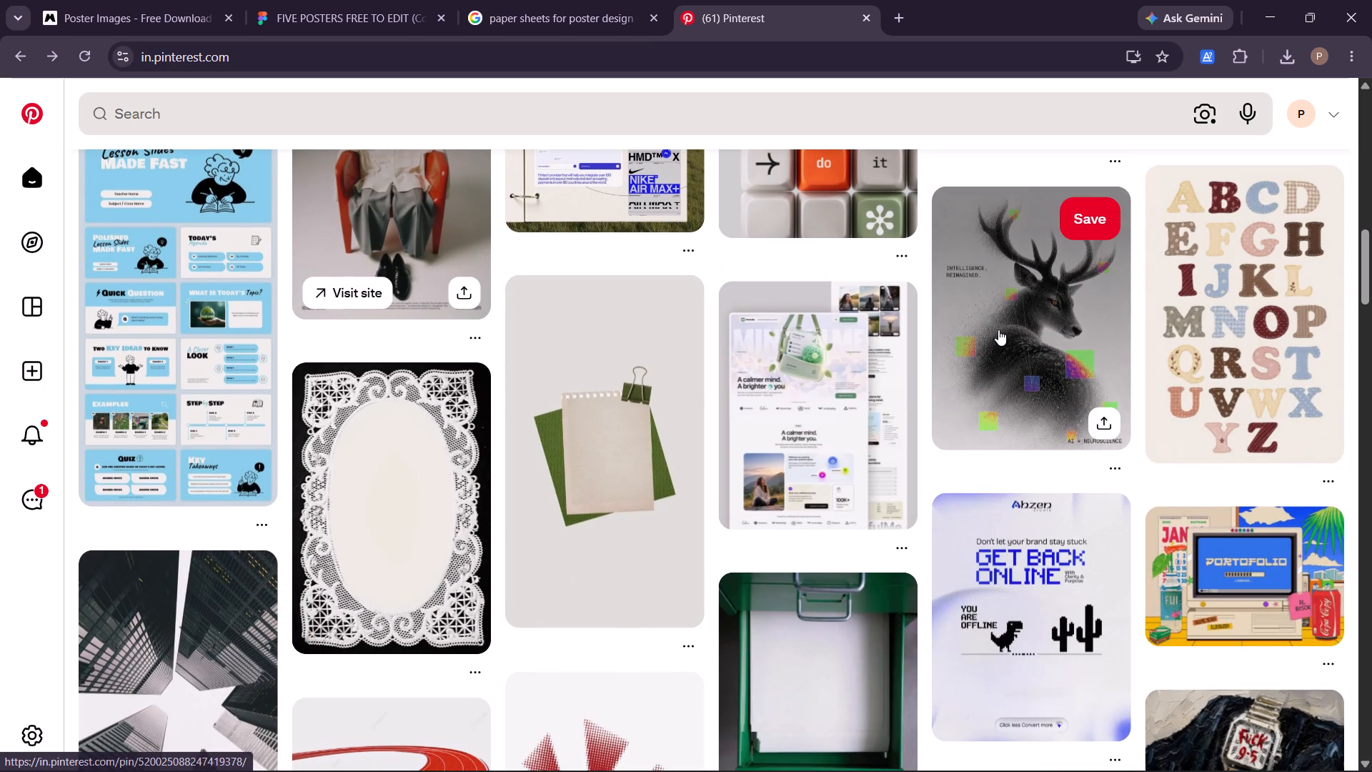
Examine the "Intelligence, Reimagined." deer poster pin and its related designs, and return to the home feed.
click(998, 330)
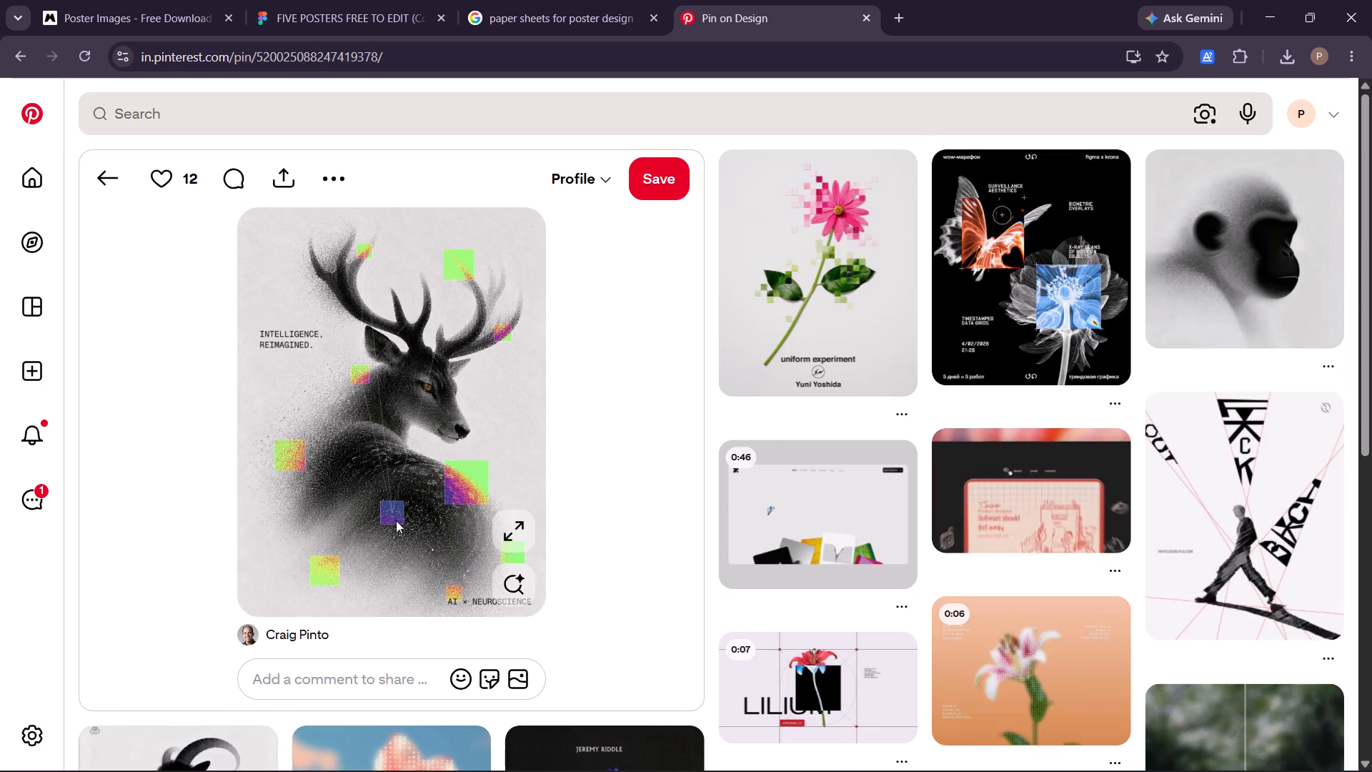
scroll(429, 402, left, 1)
scroll(429, 402, down, 5)
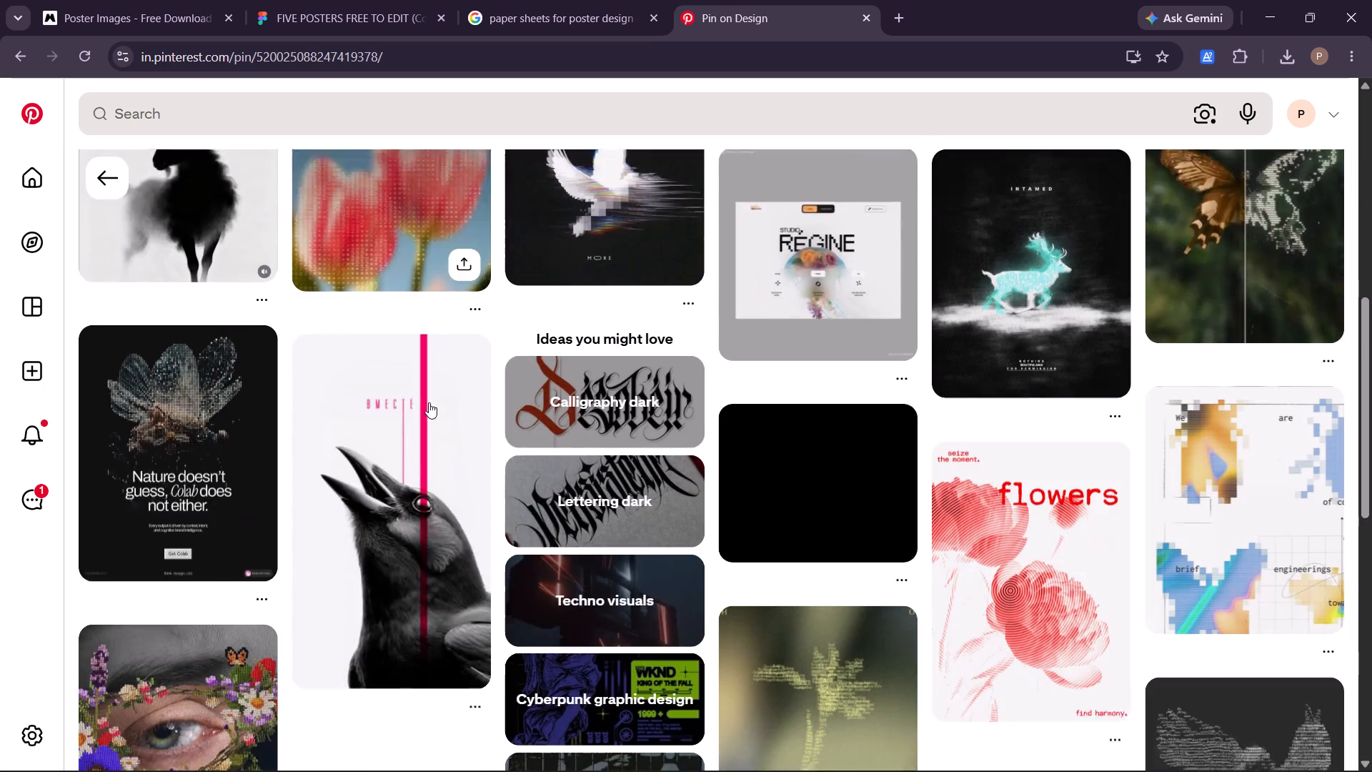
scroll(429, 402, down, 4)
scroll(429, 402, up, 9)
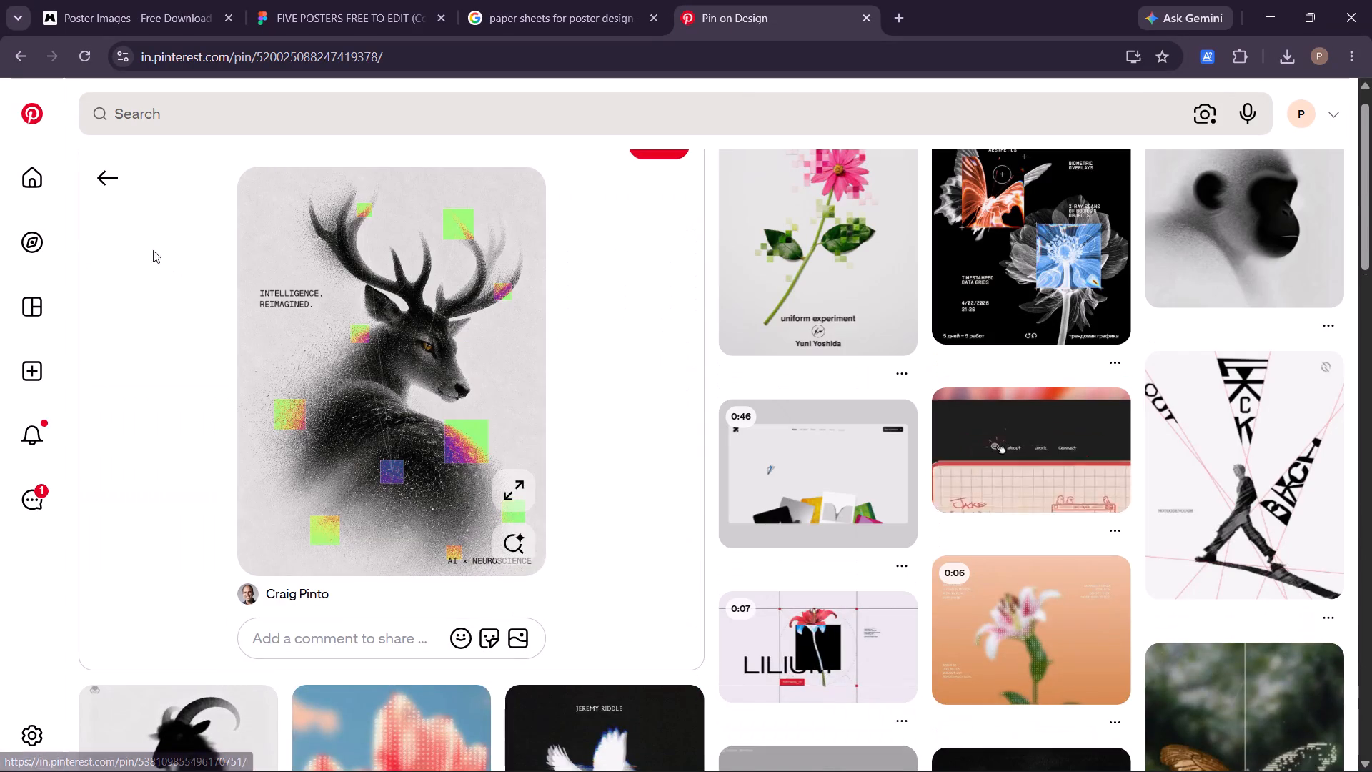
click(94, 177)
Look further down the Pinterest home feed for more poster layout and paper reference ideas.
scroll(429, 563, down, 3)
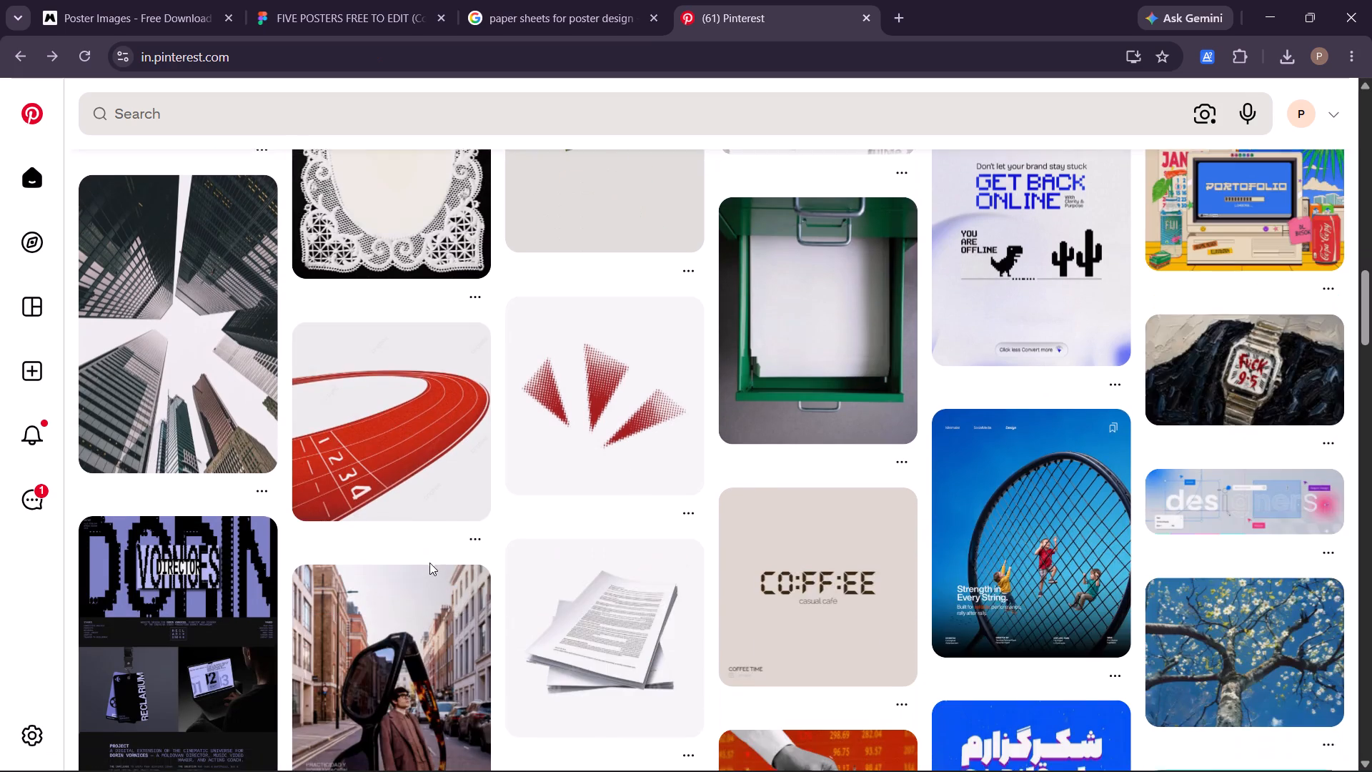
scroll(429, 563, down, 8)
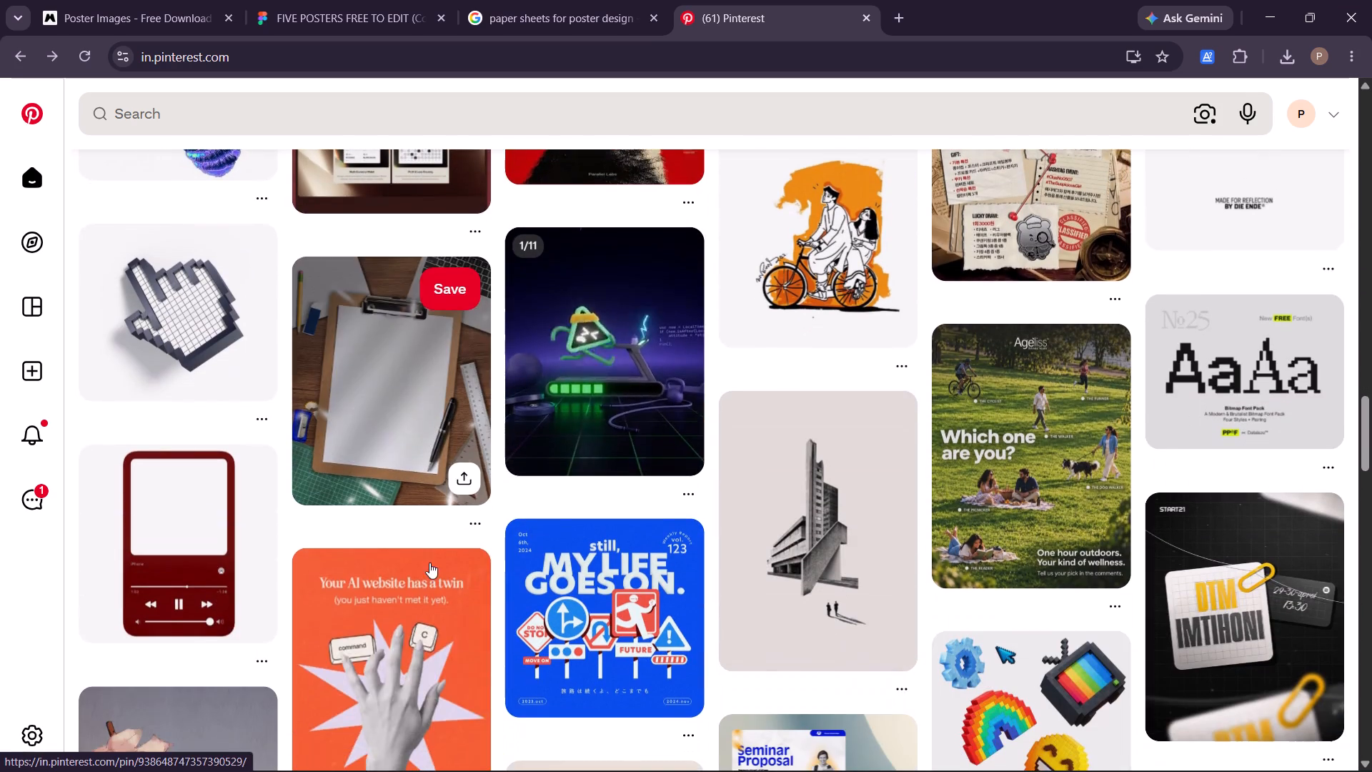
scroll(429, 563, down, 4)
scroll(490, 602, down, 1)
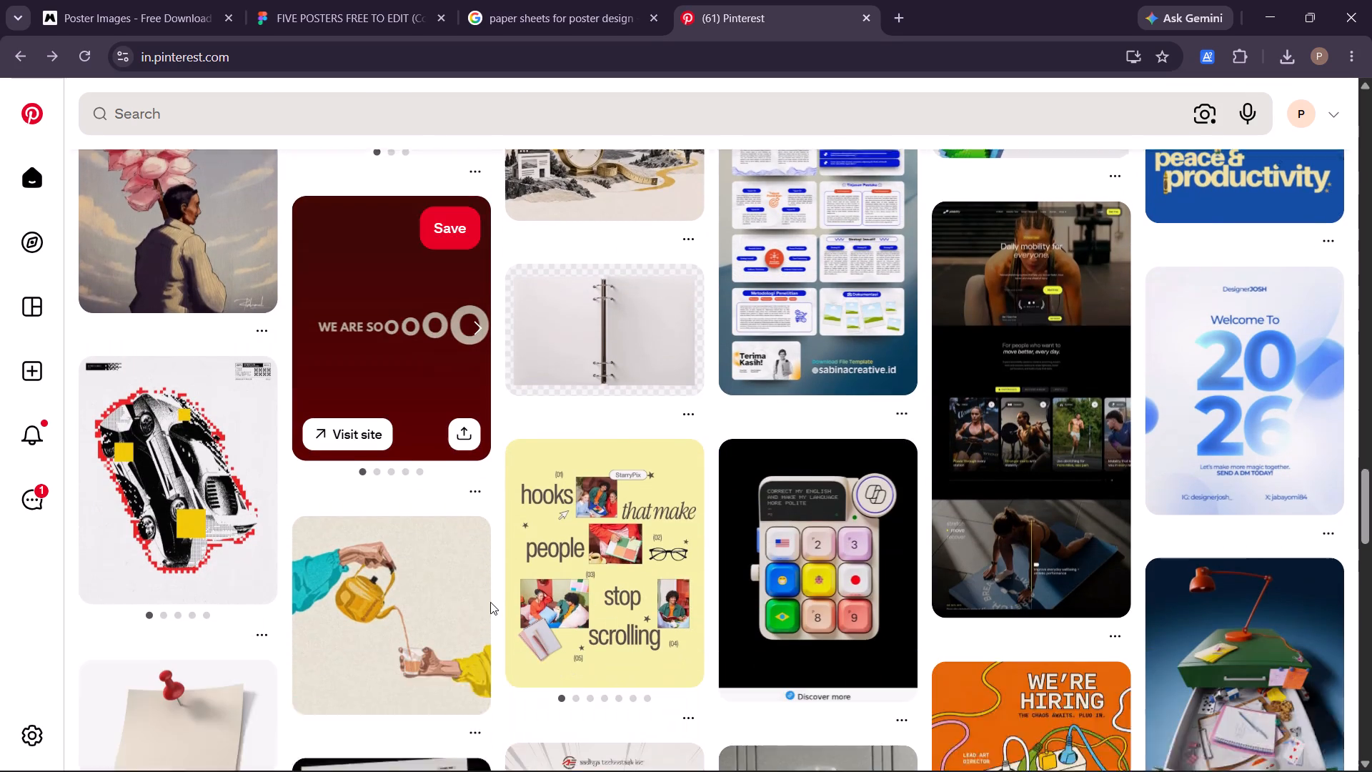
scroll(490, 602, down, 3)
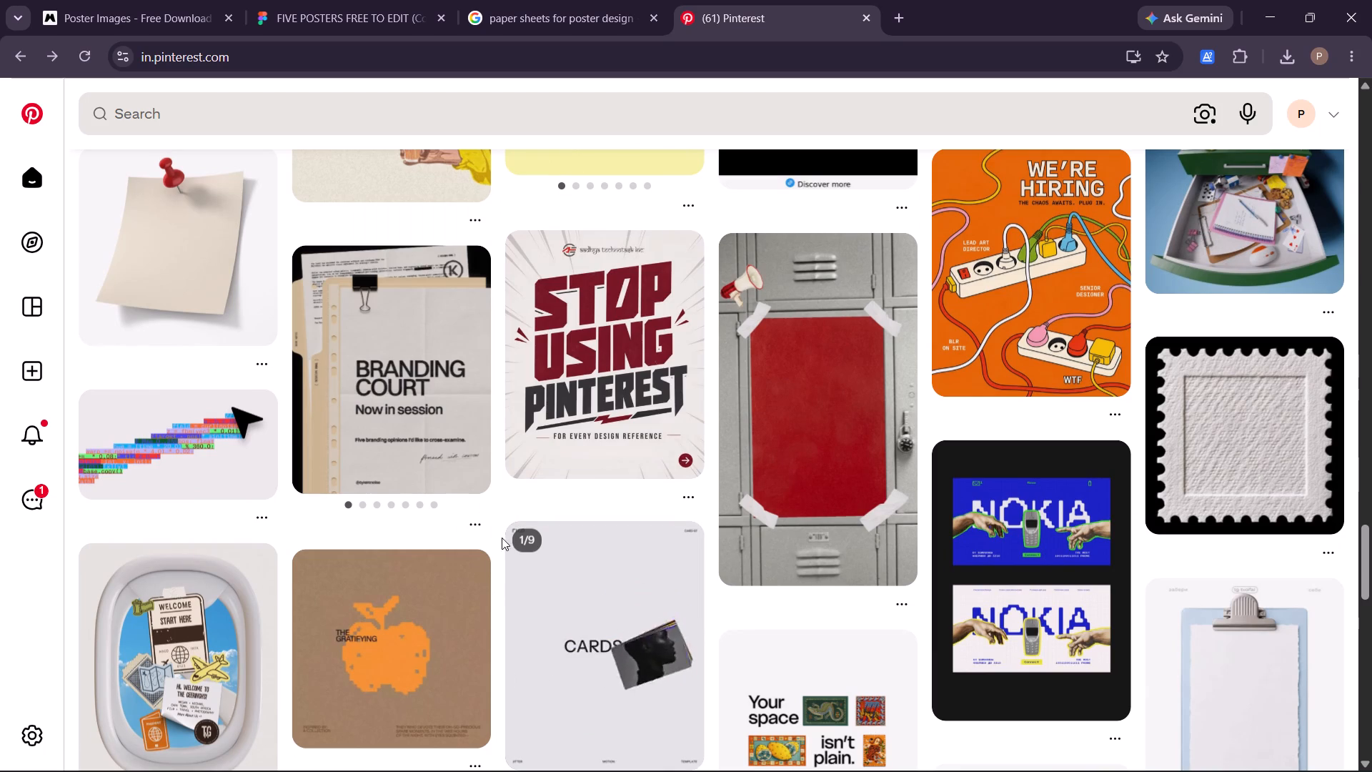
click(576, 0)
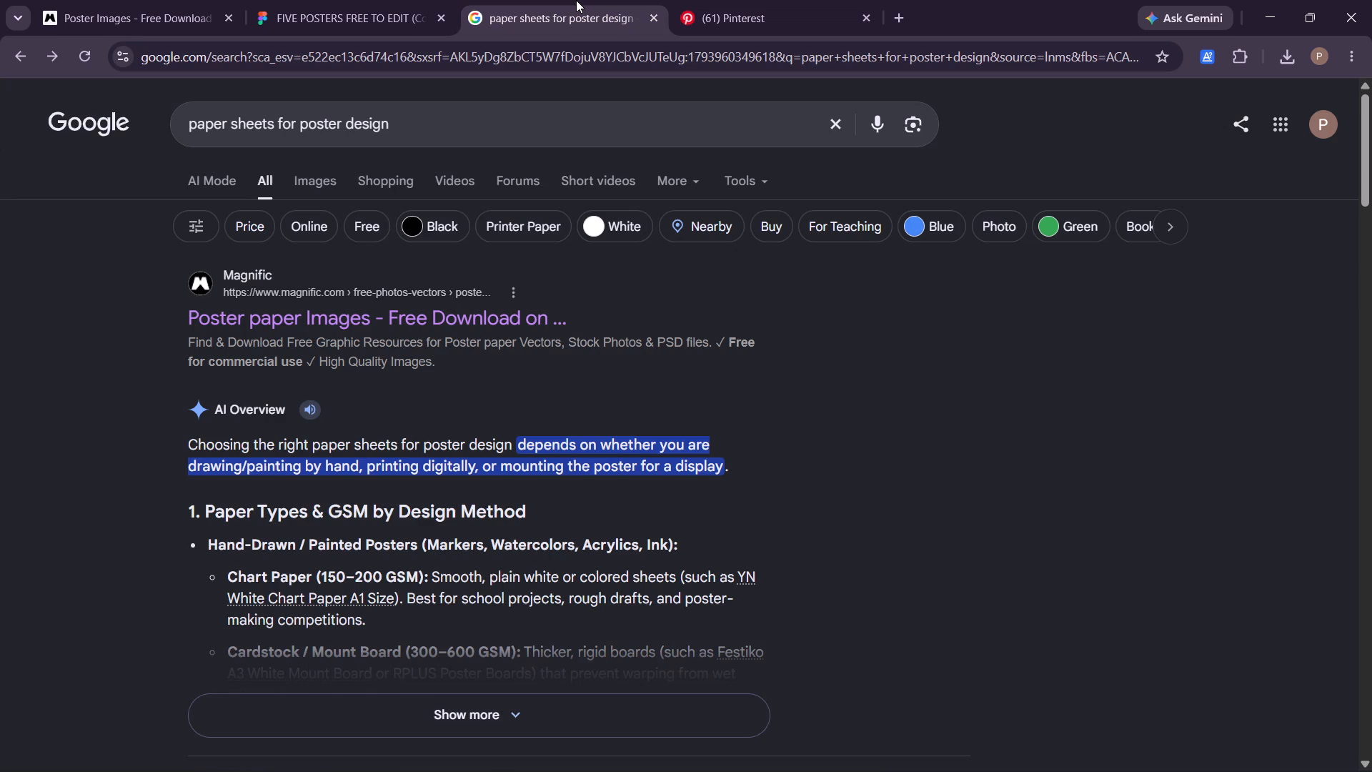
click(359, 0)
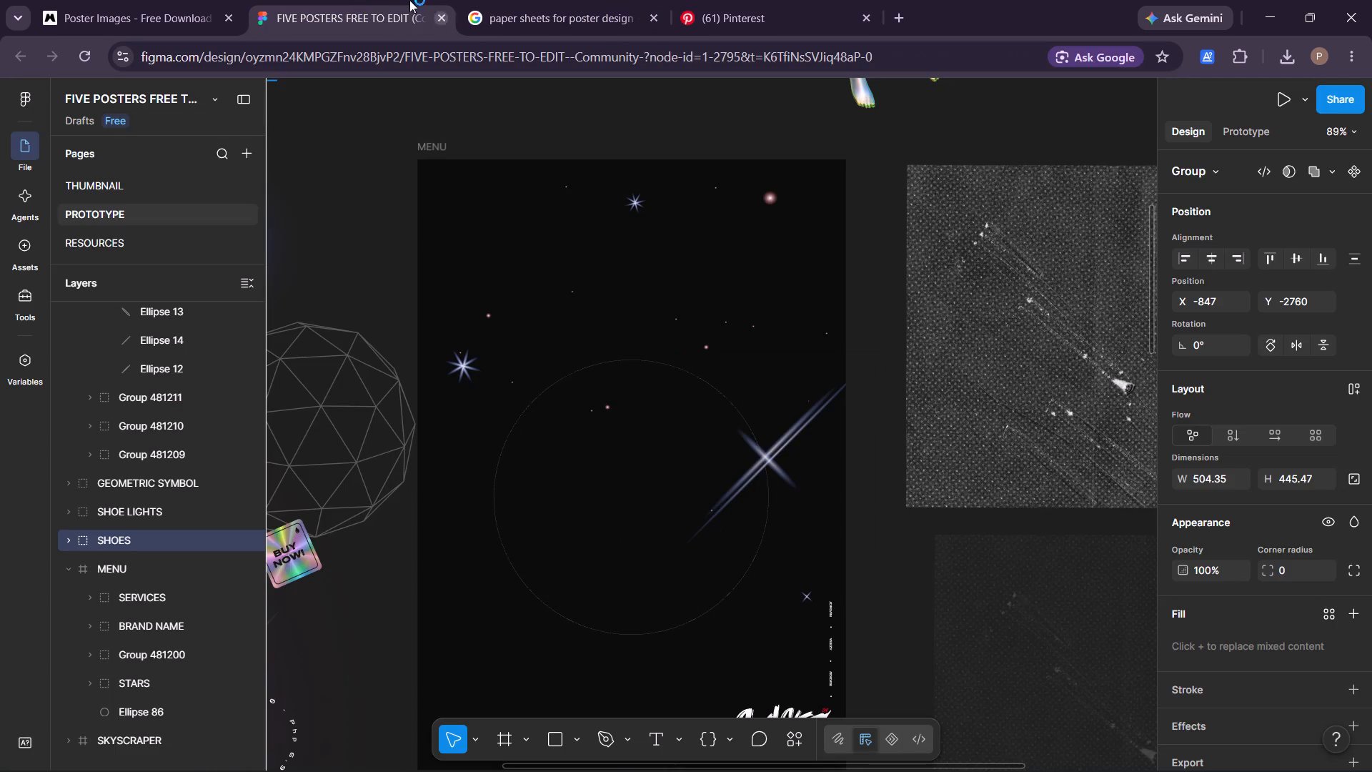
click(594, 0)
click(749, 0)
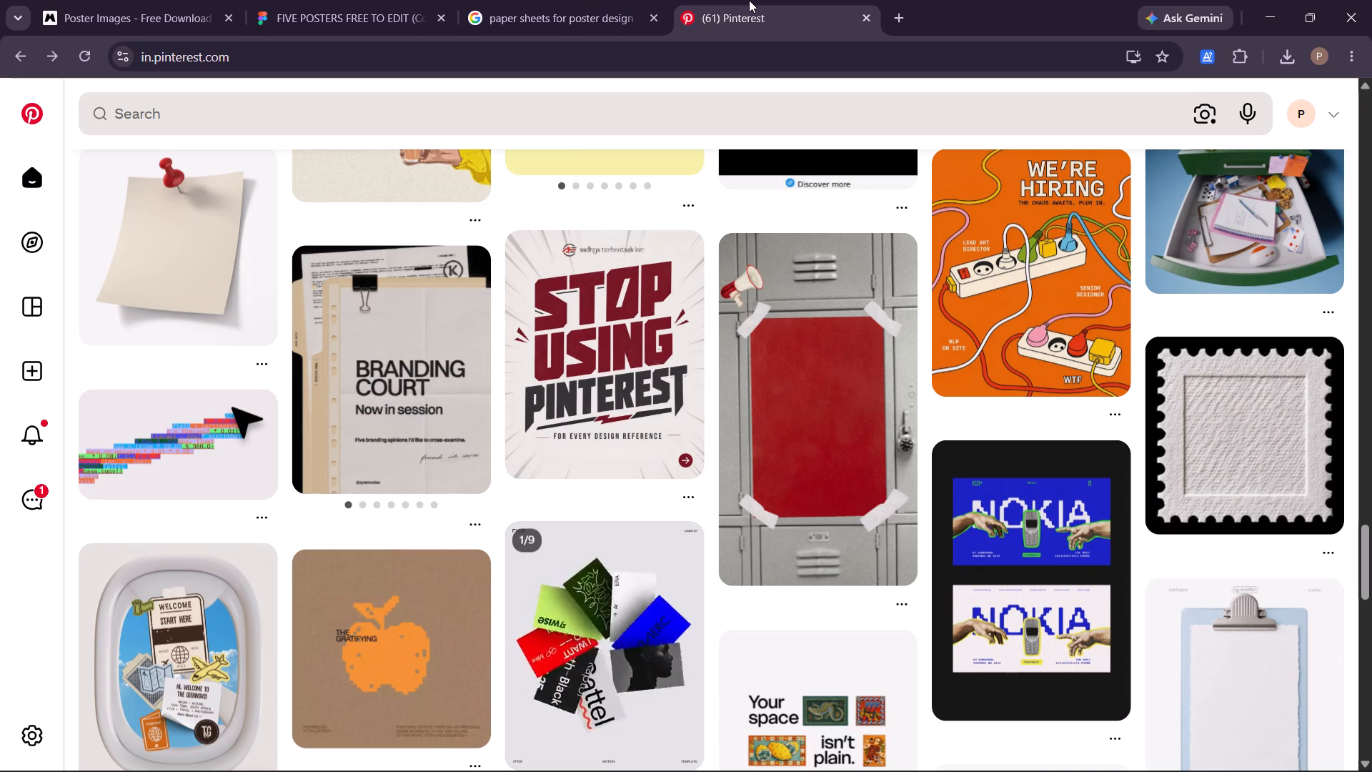
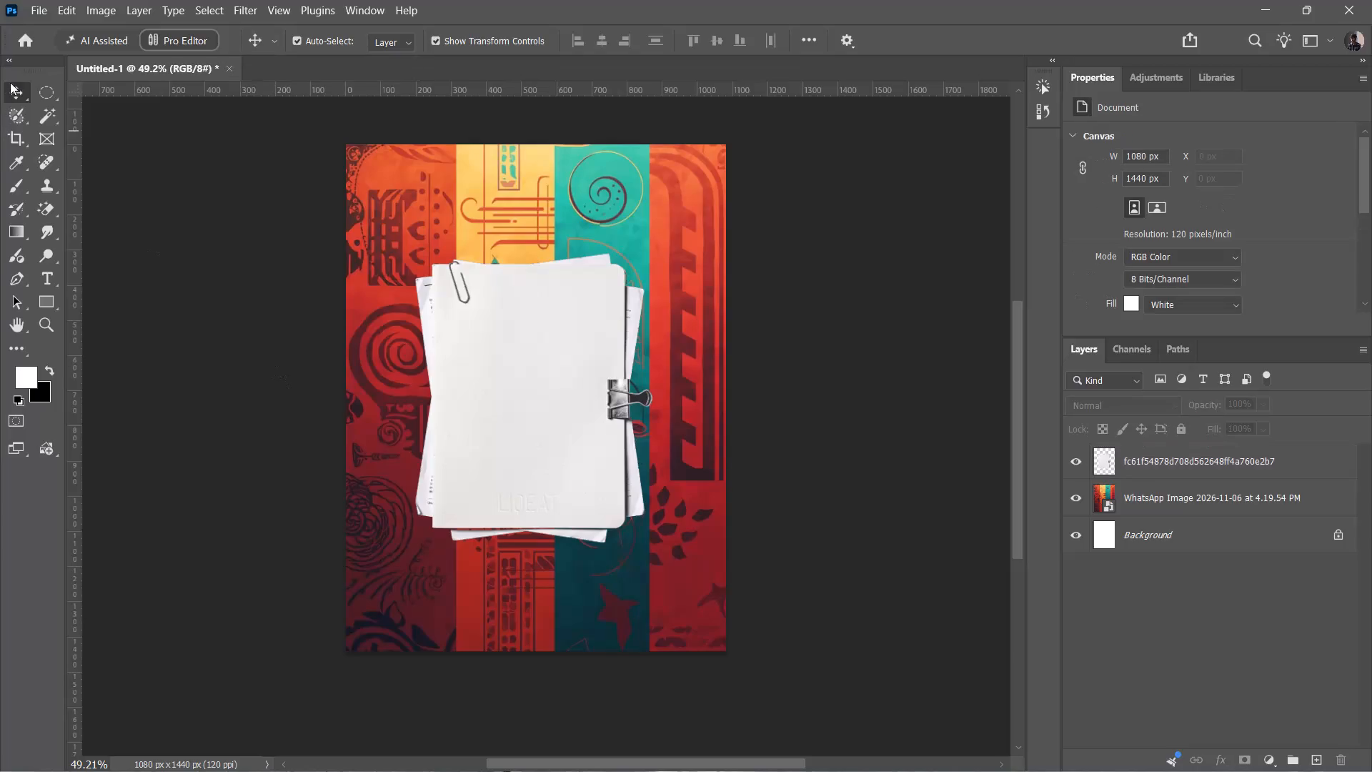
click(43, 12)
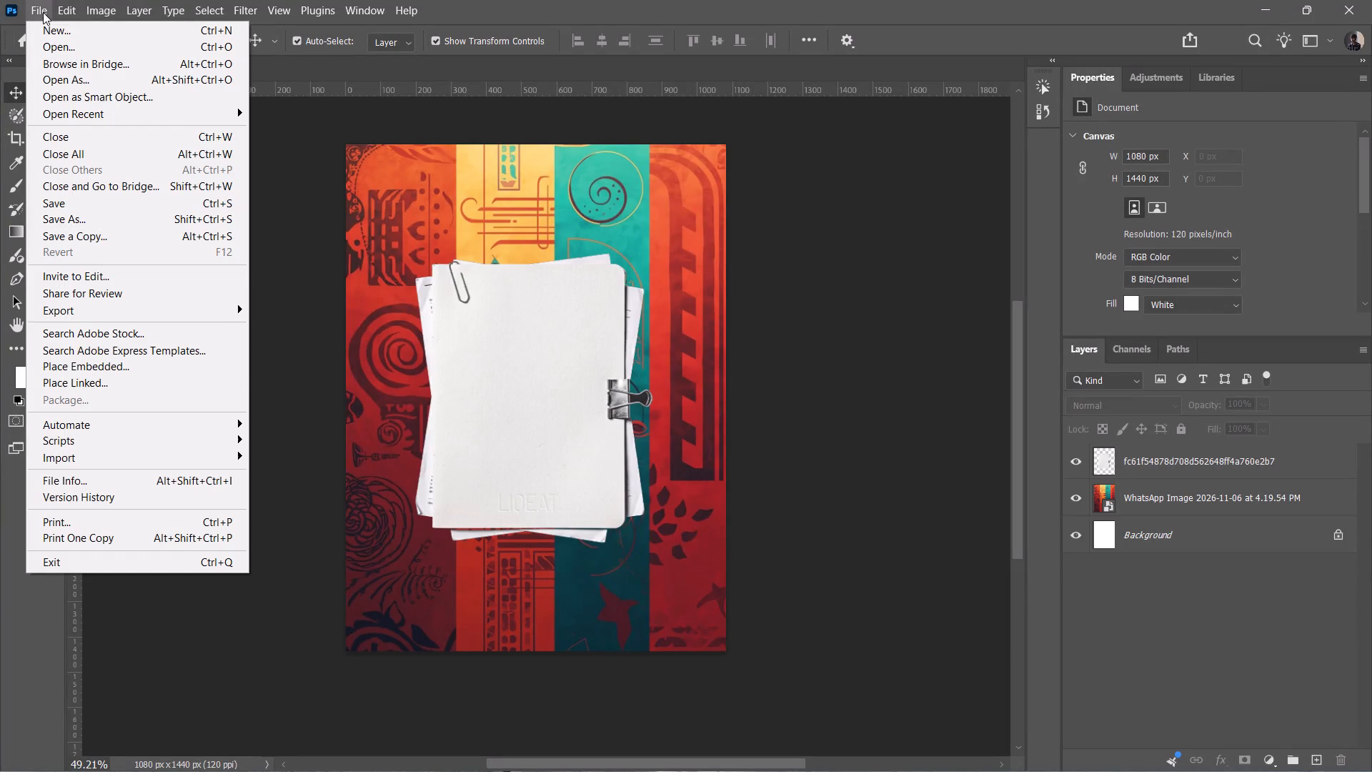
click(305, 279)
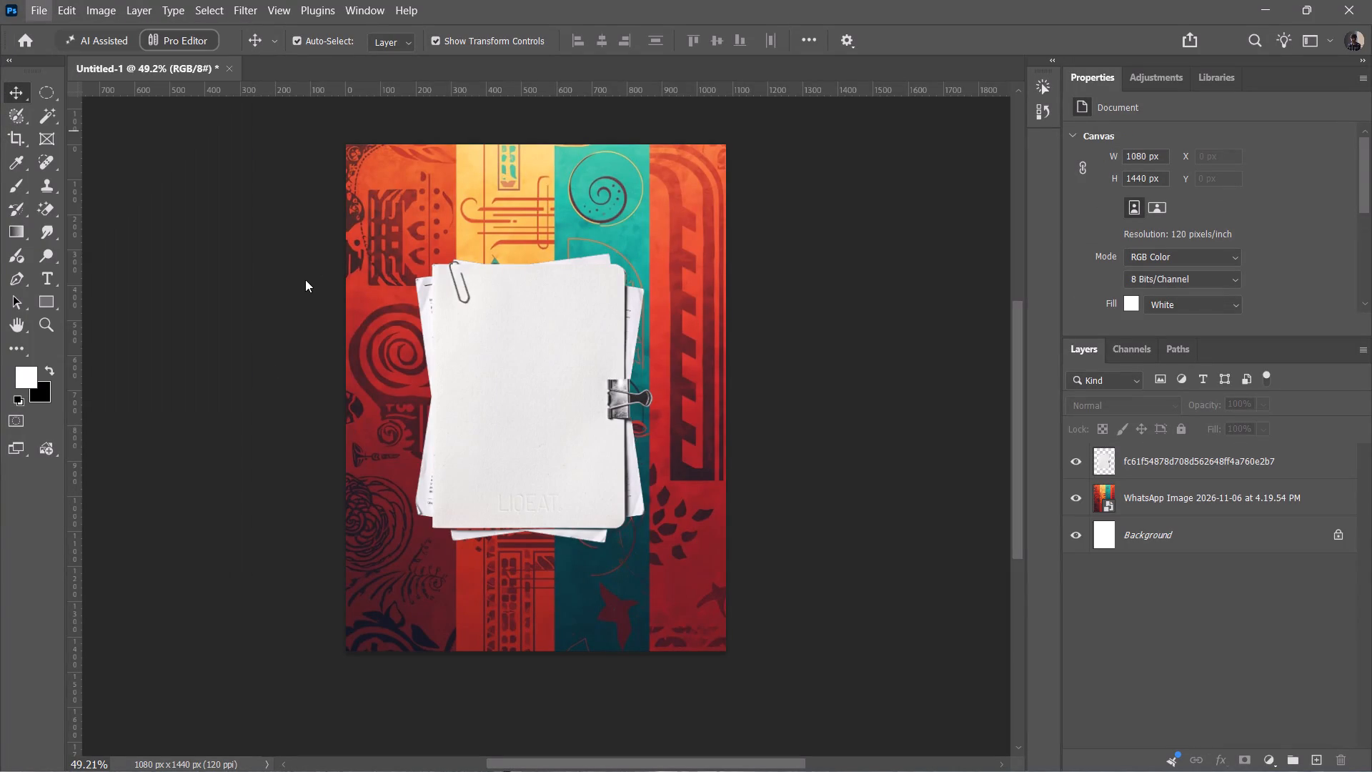
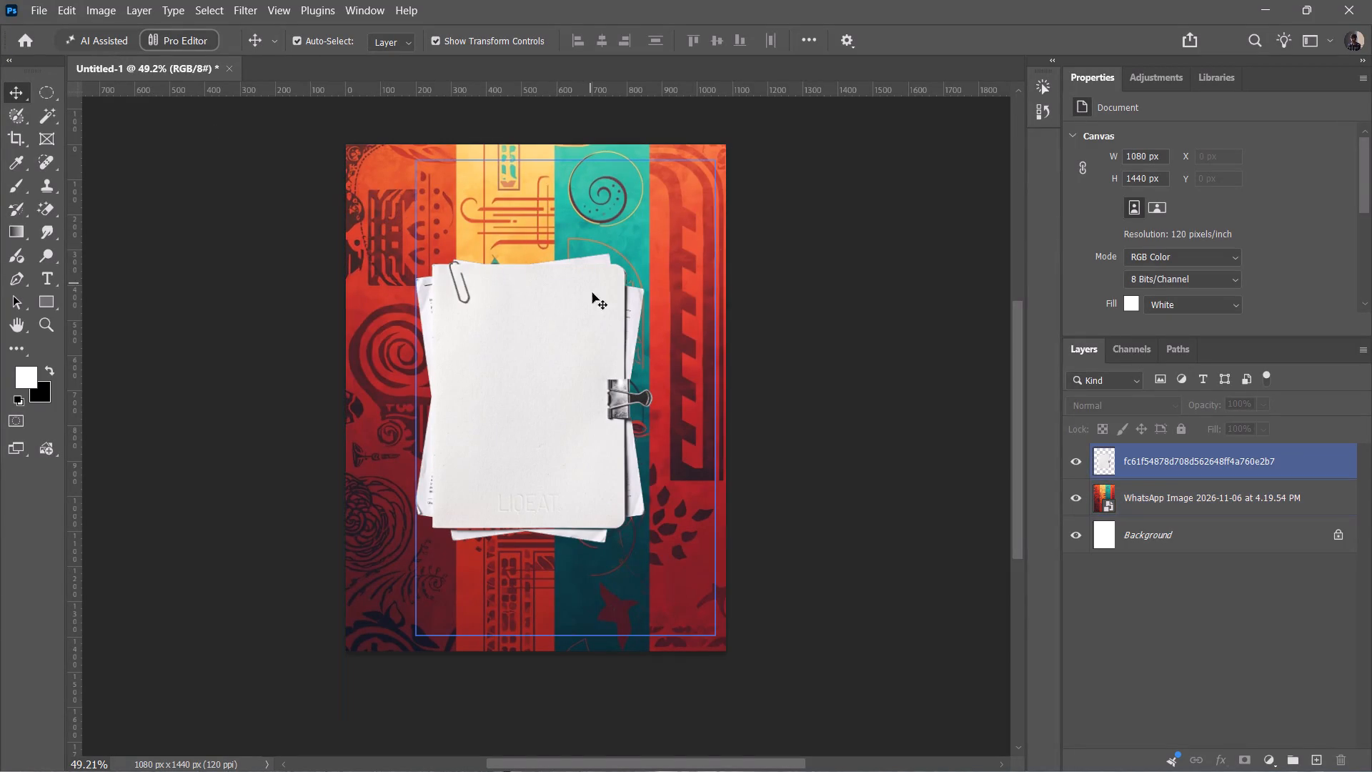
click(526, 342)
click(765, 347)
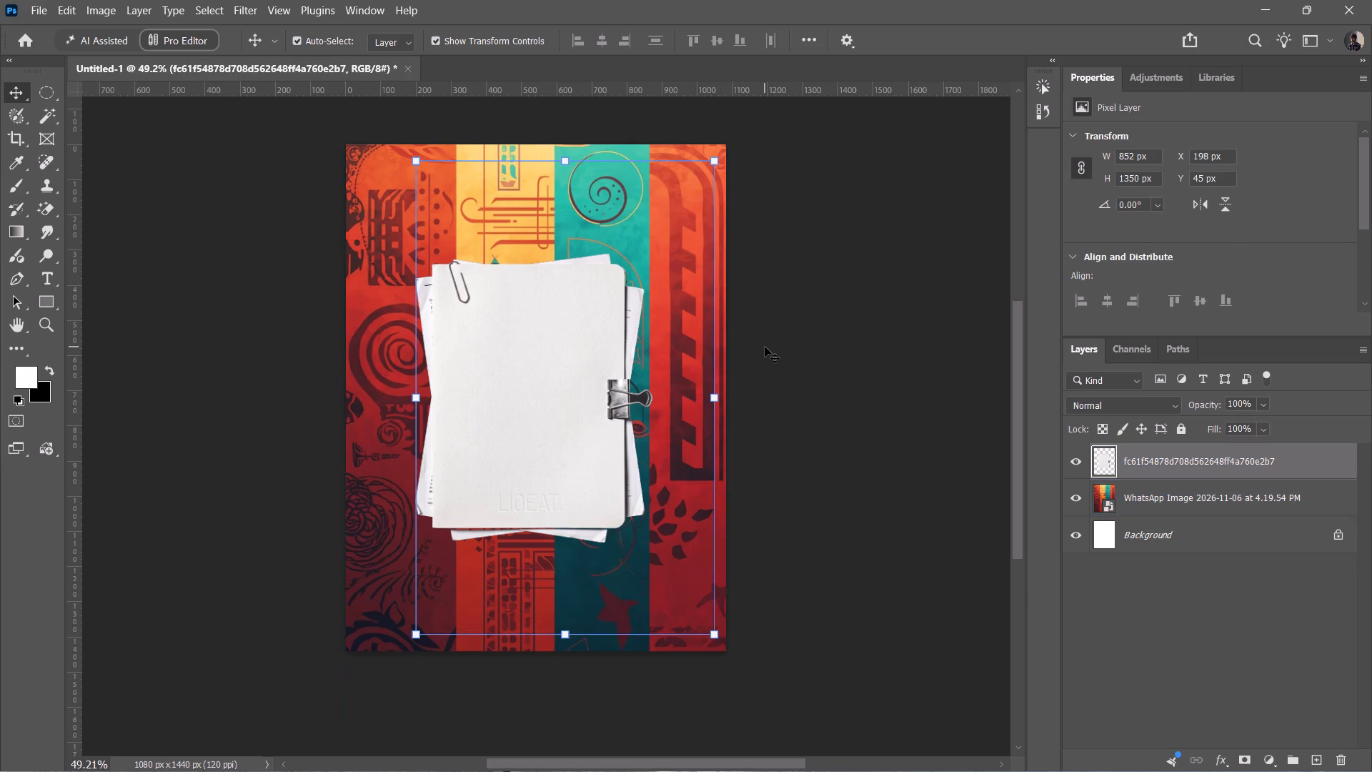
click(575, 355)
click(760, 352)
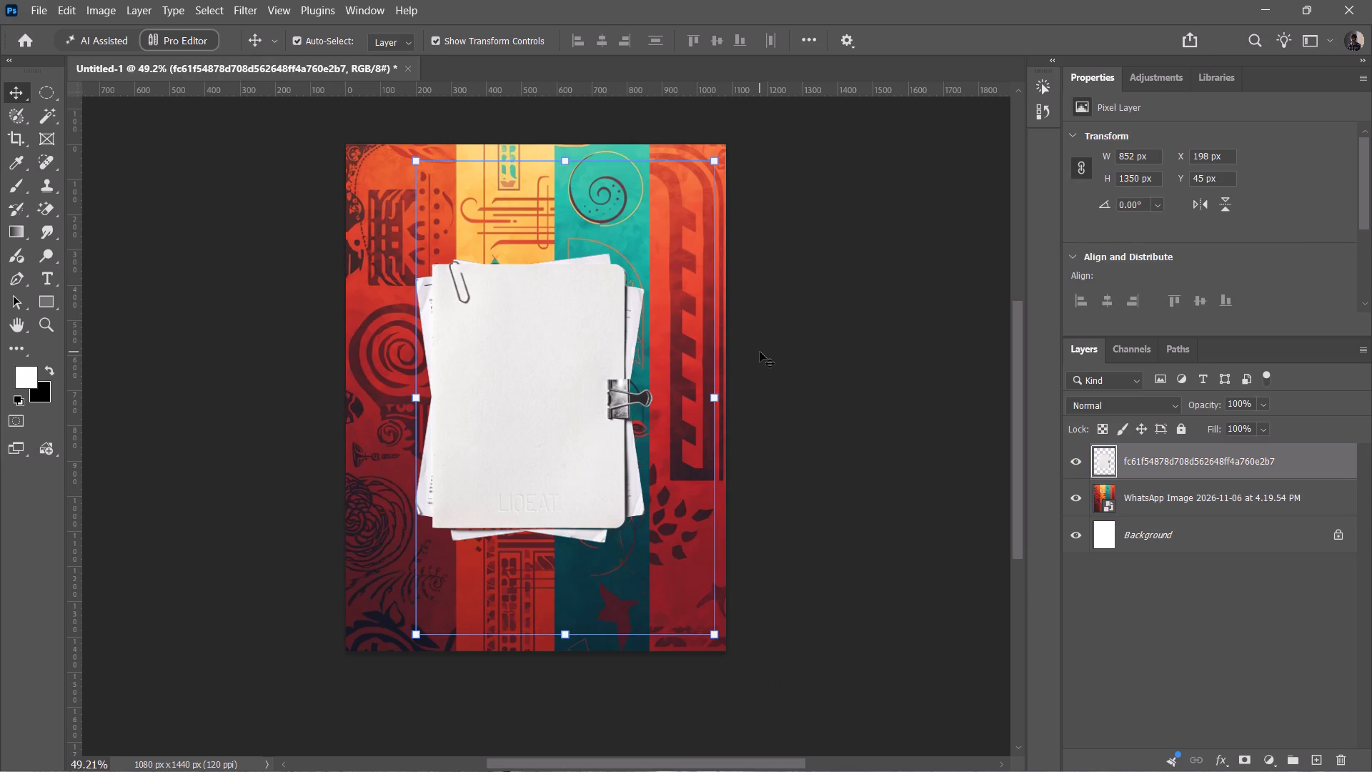
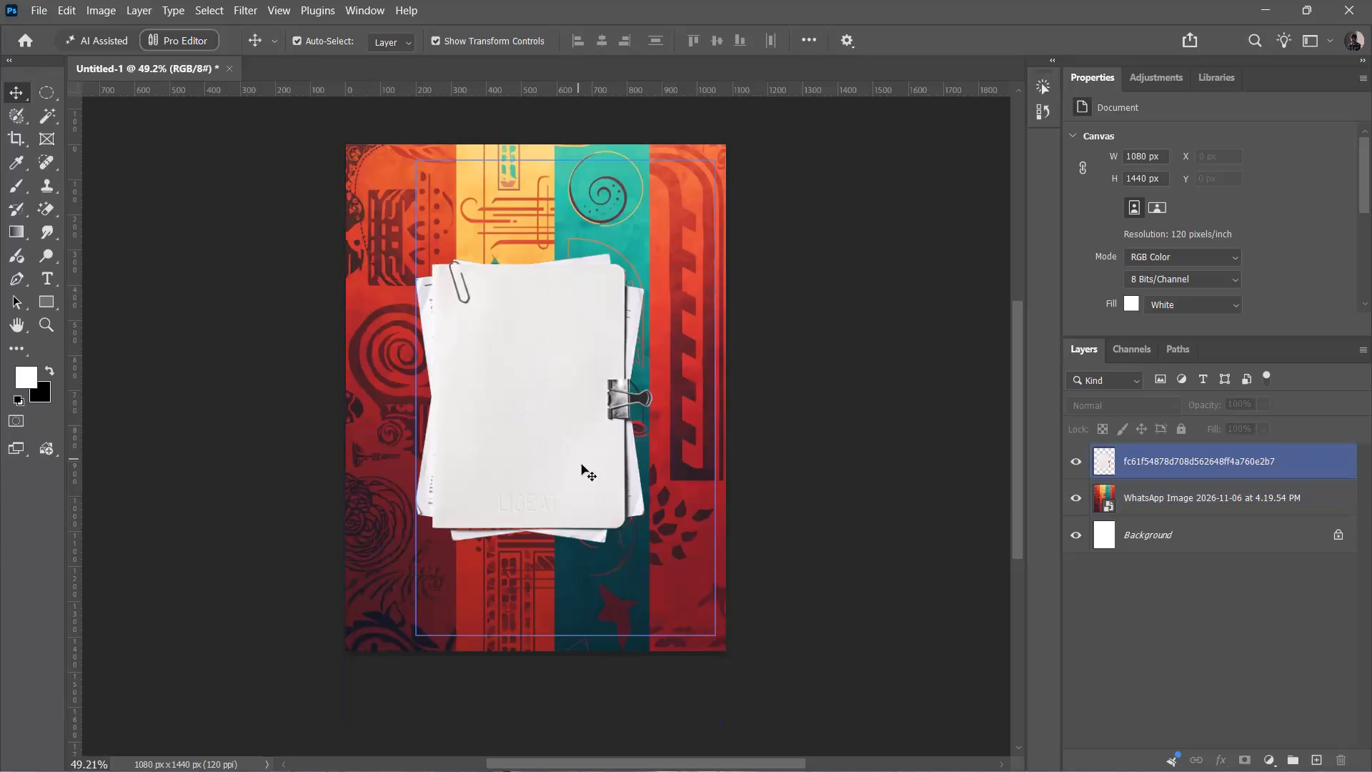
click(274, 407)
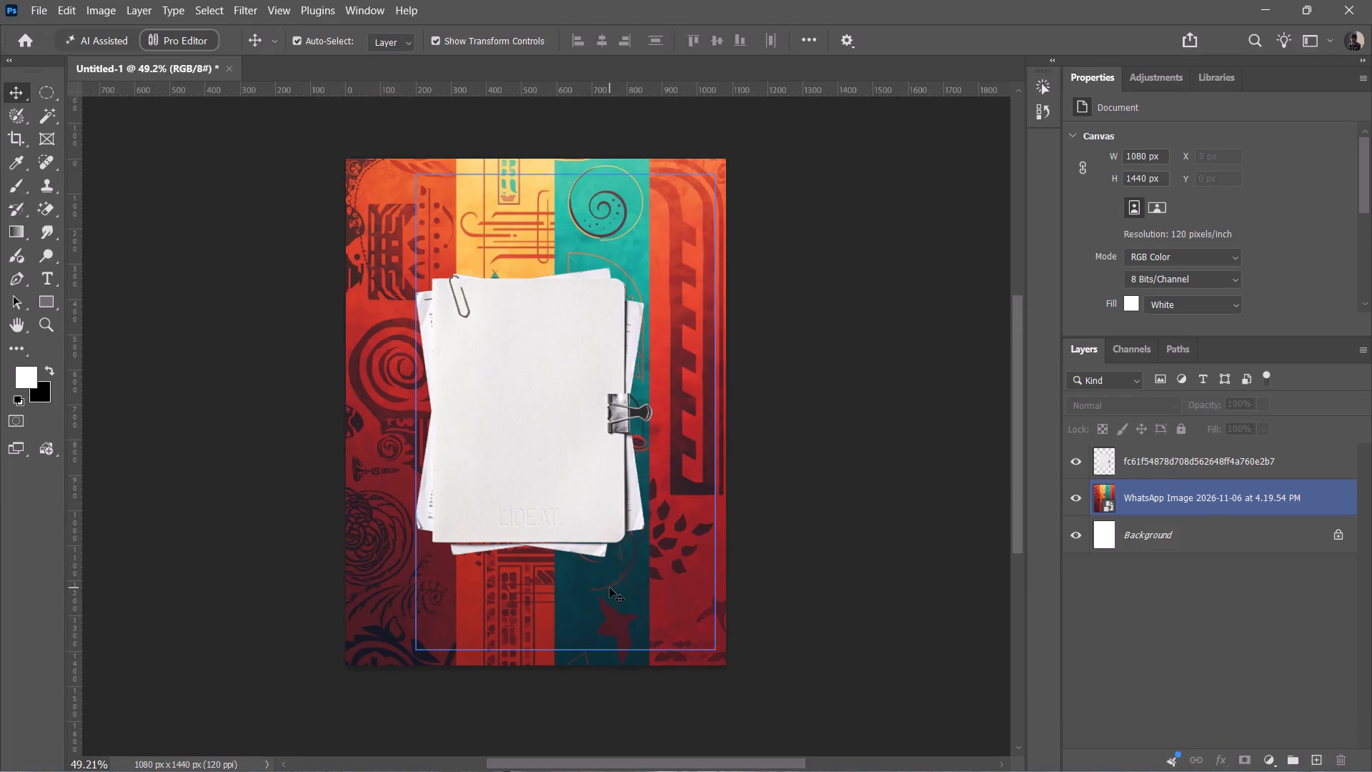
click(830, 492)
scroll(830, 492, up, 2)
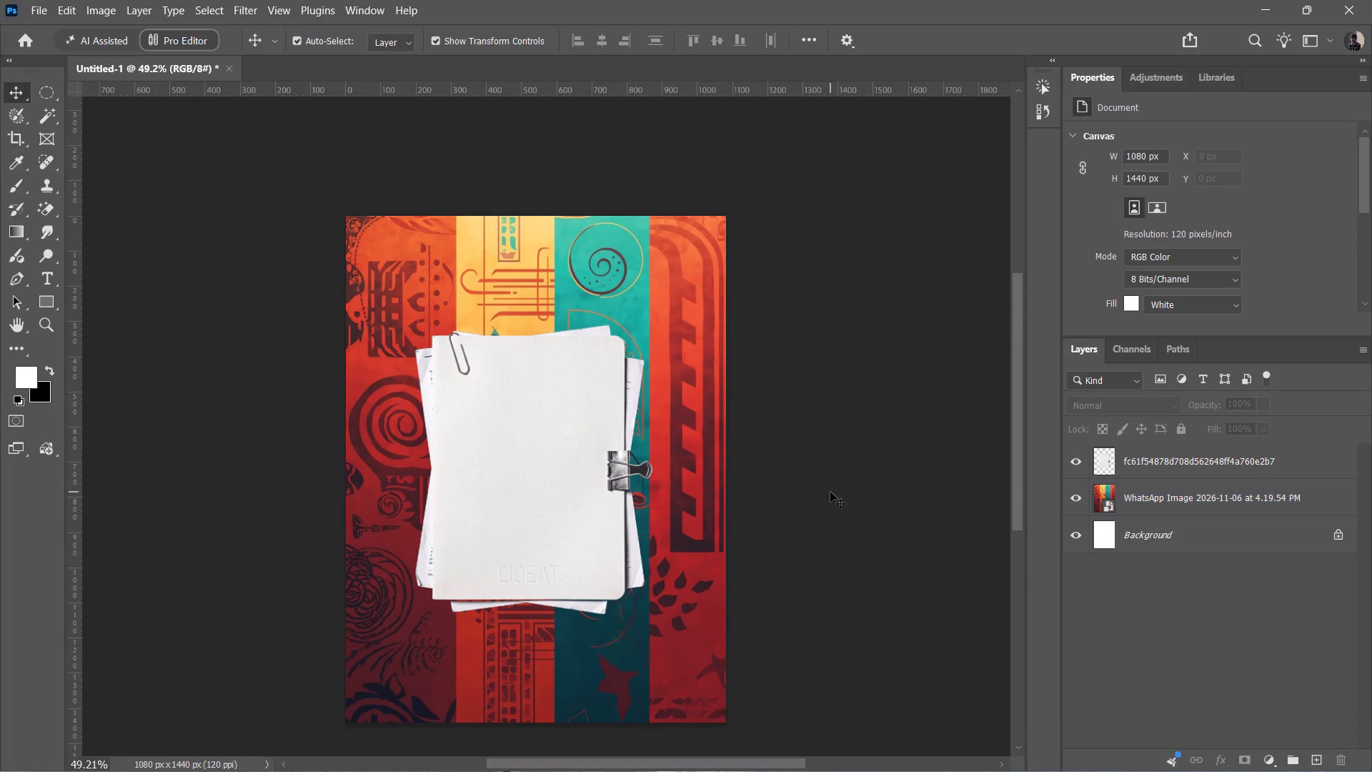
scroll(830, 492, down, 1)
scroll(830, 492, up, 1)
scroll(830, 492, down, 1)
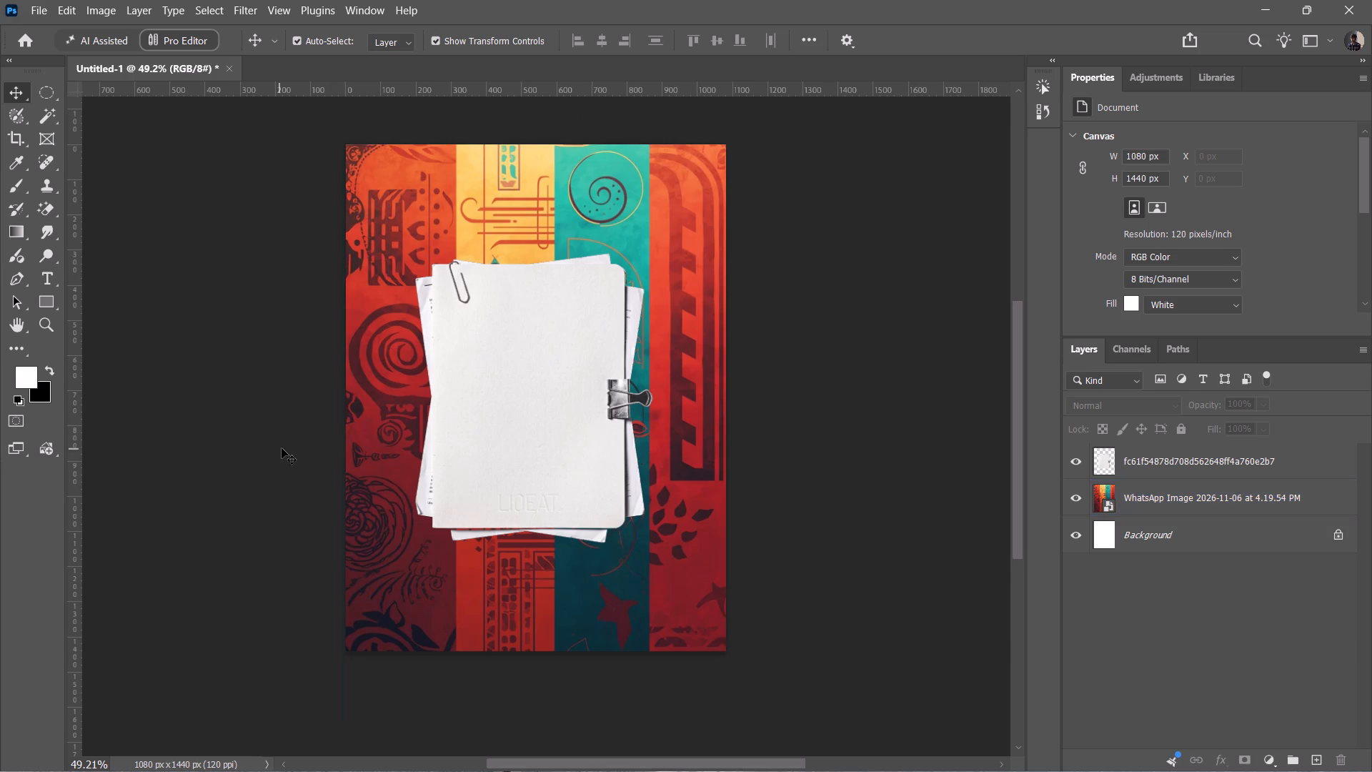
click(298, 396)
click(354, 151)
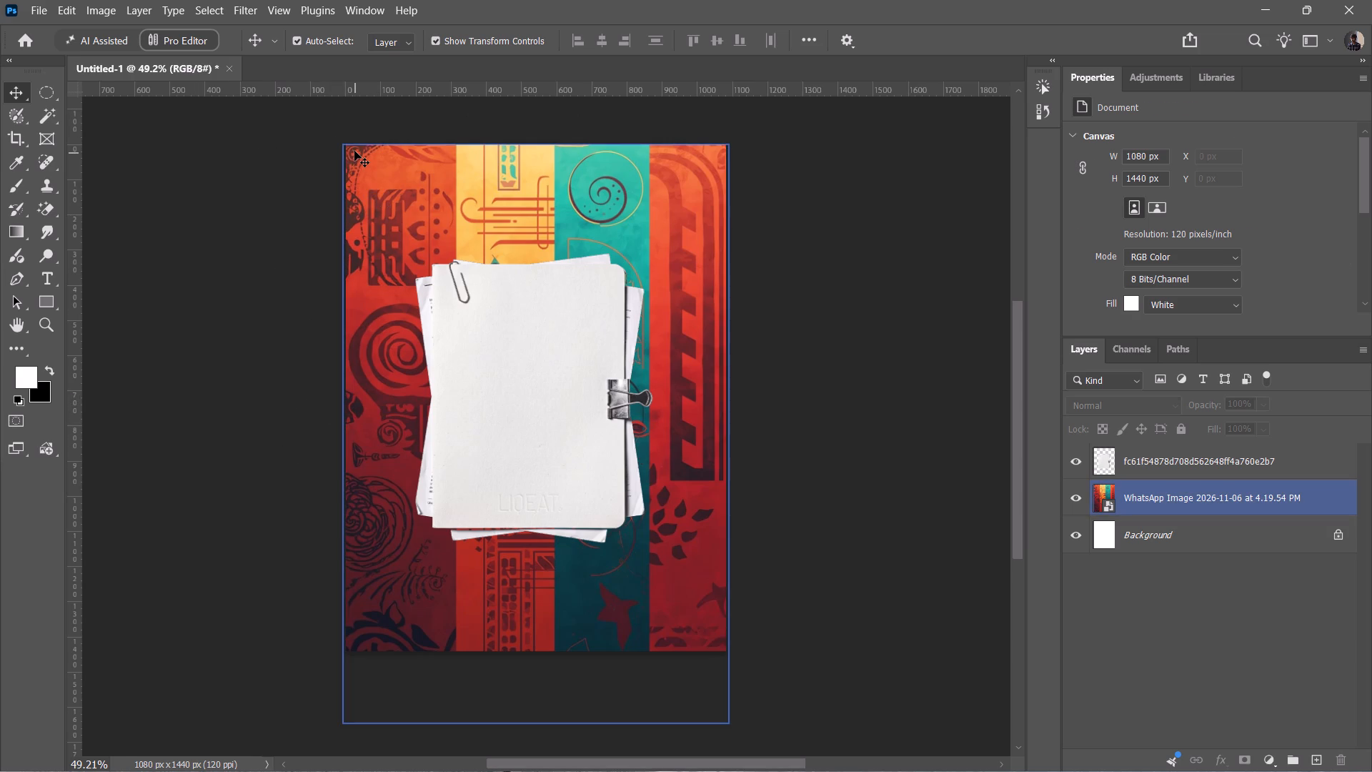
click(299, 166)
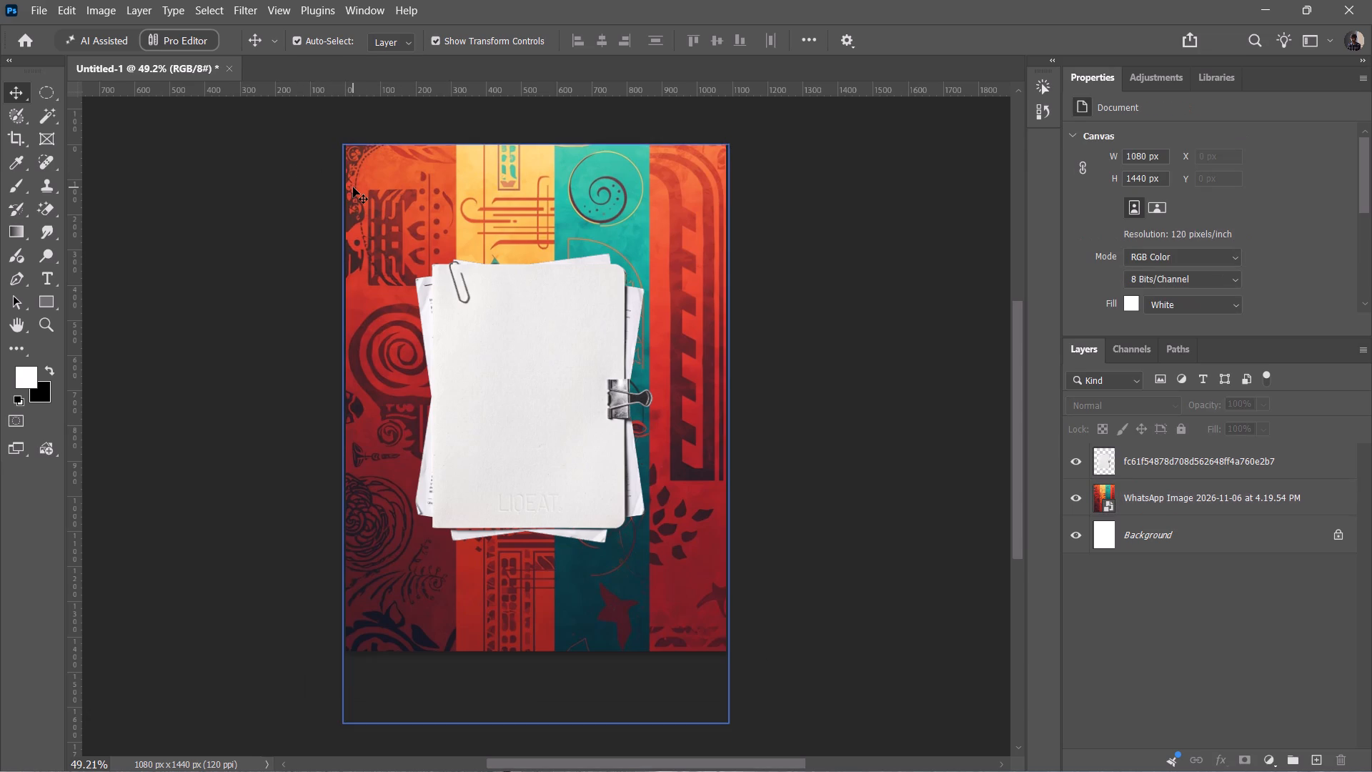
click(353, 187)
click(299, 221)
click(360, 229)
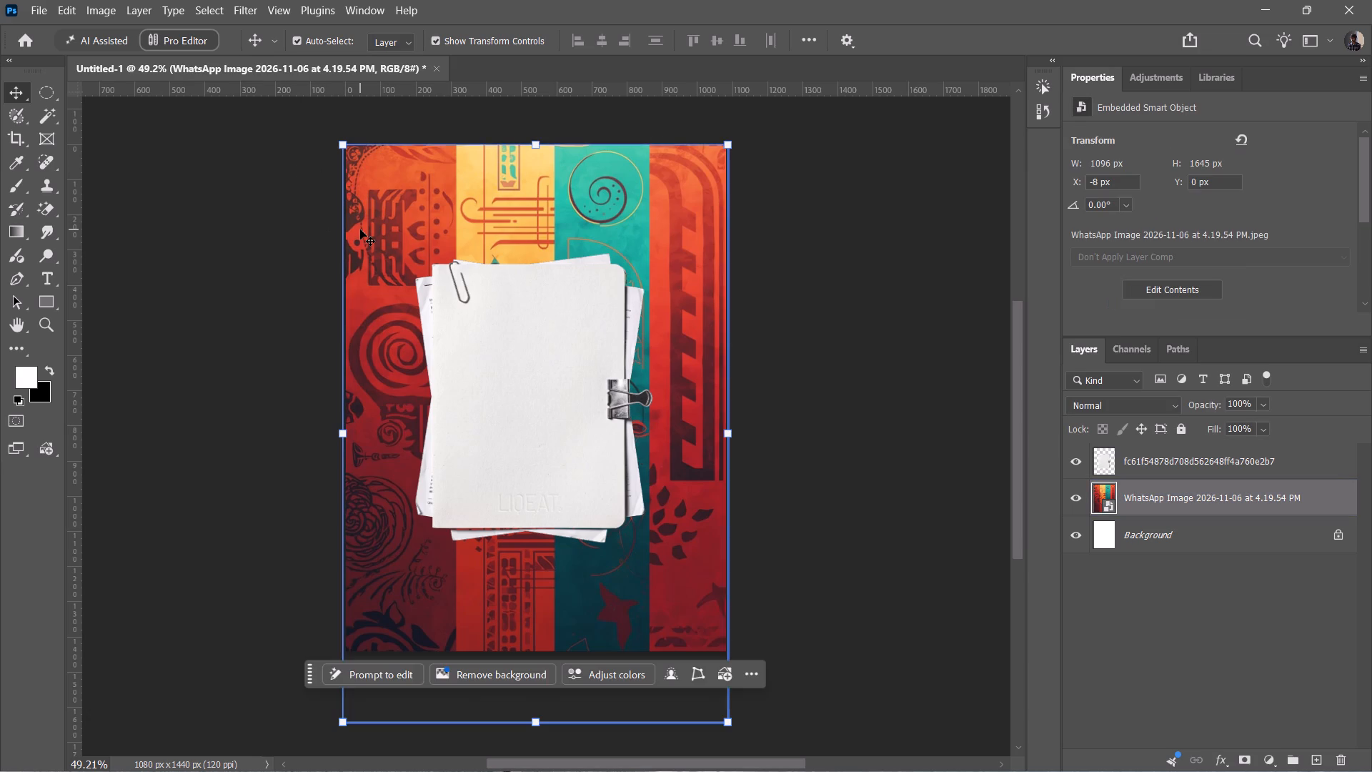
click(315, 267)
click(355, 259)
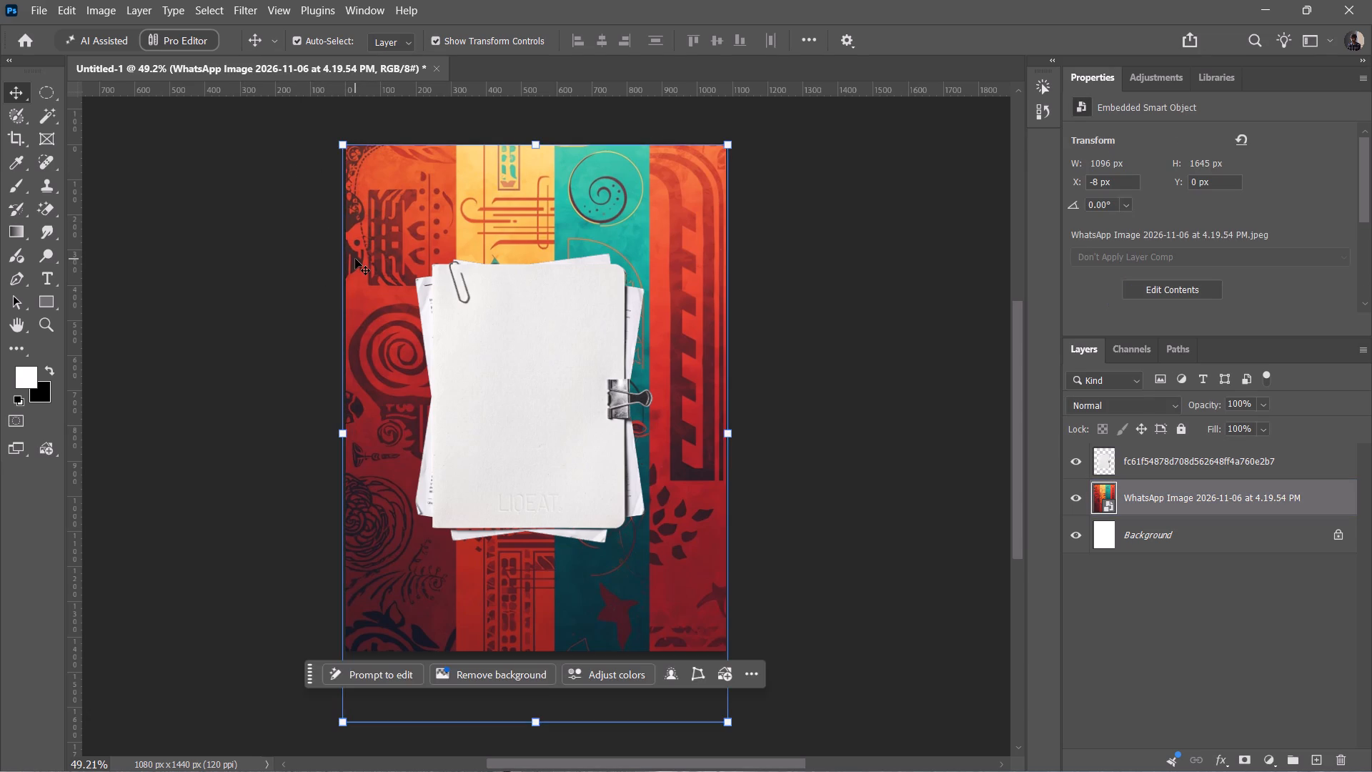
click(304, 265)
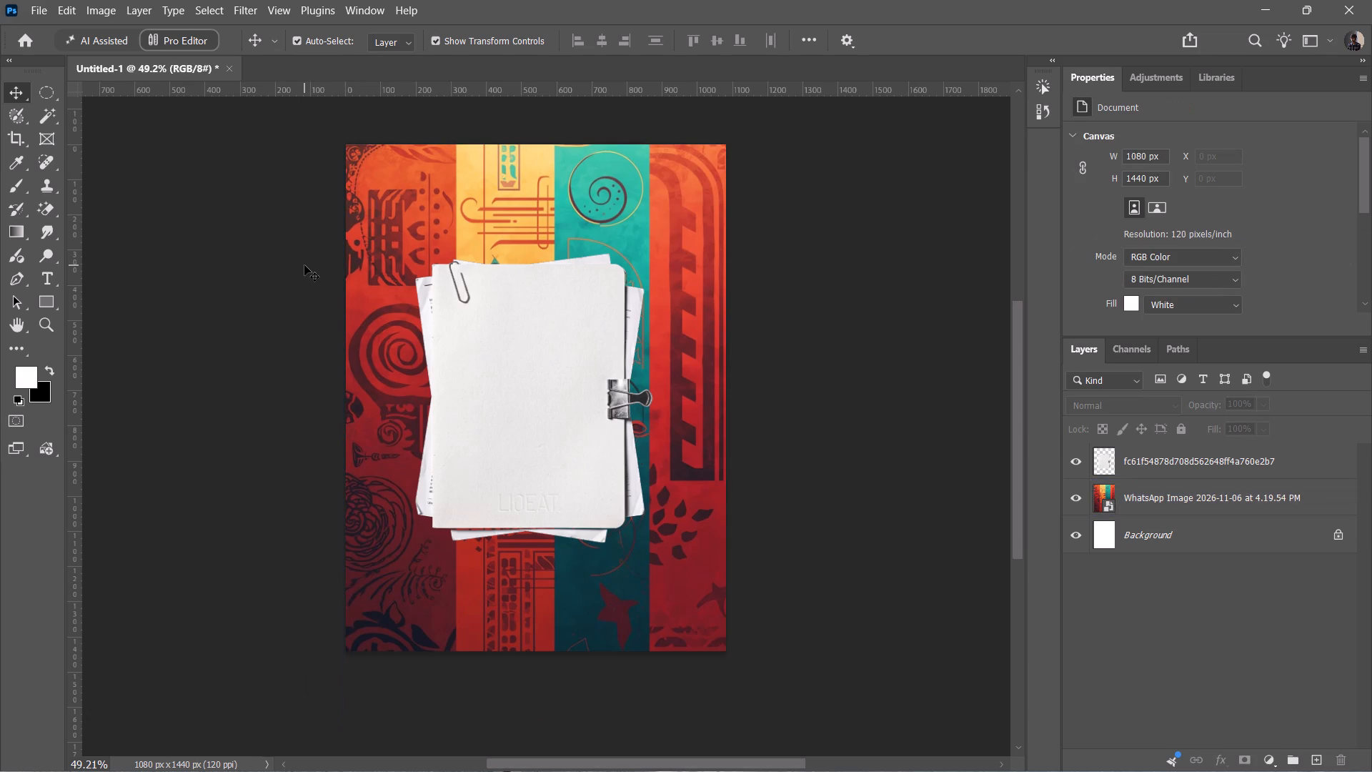
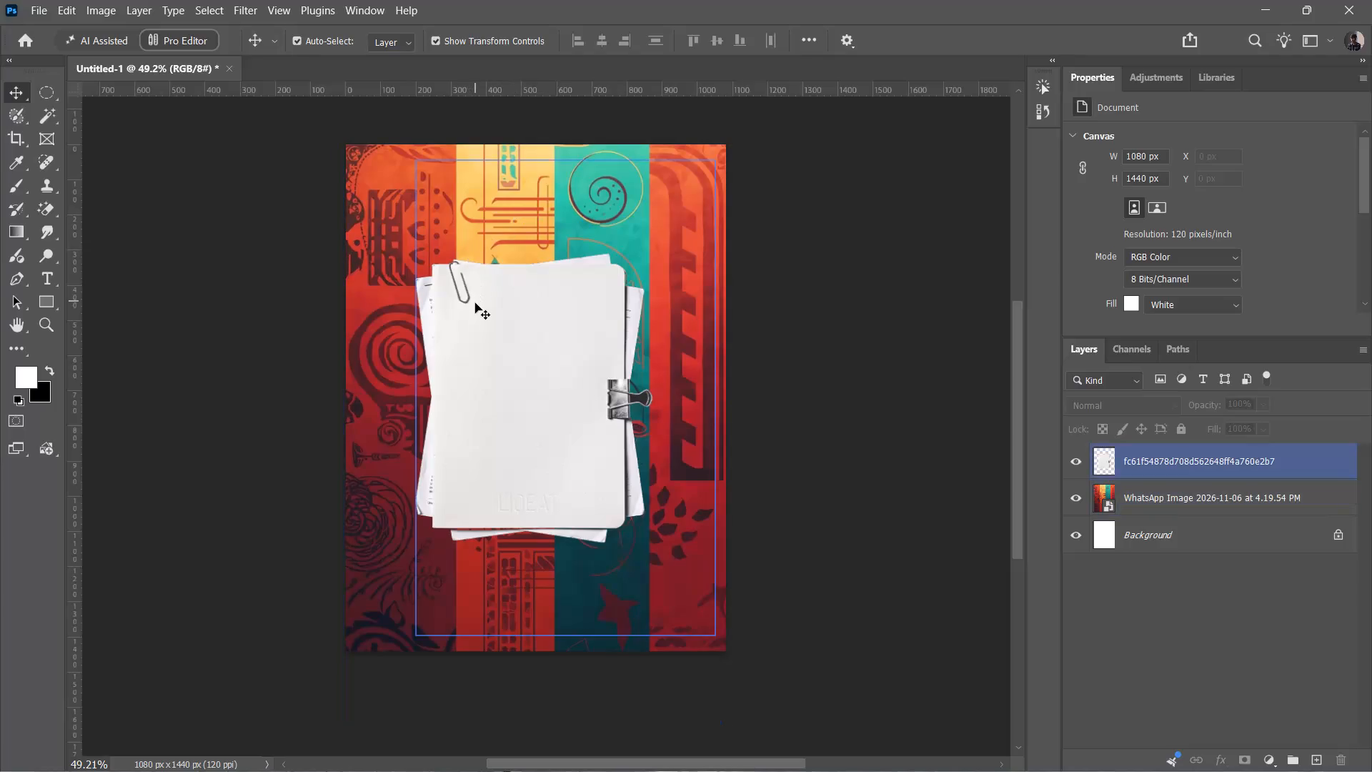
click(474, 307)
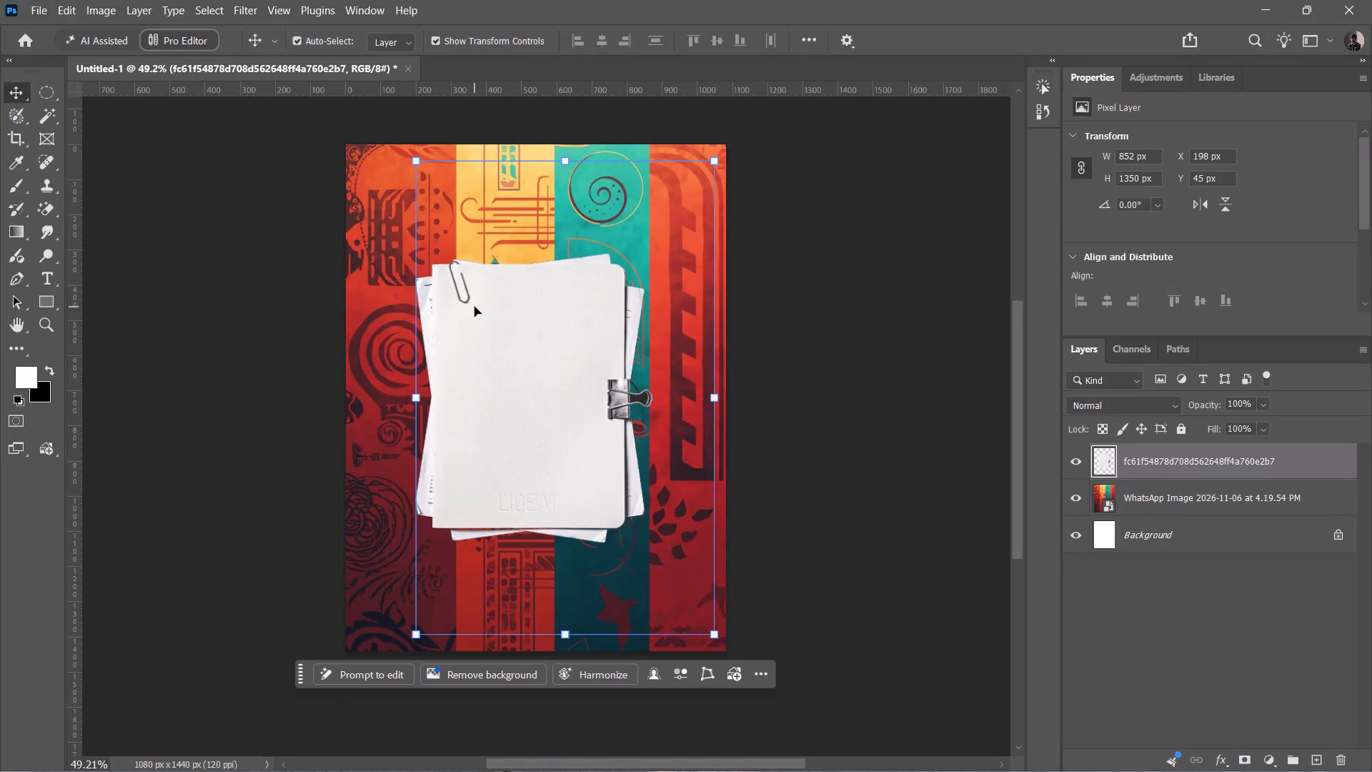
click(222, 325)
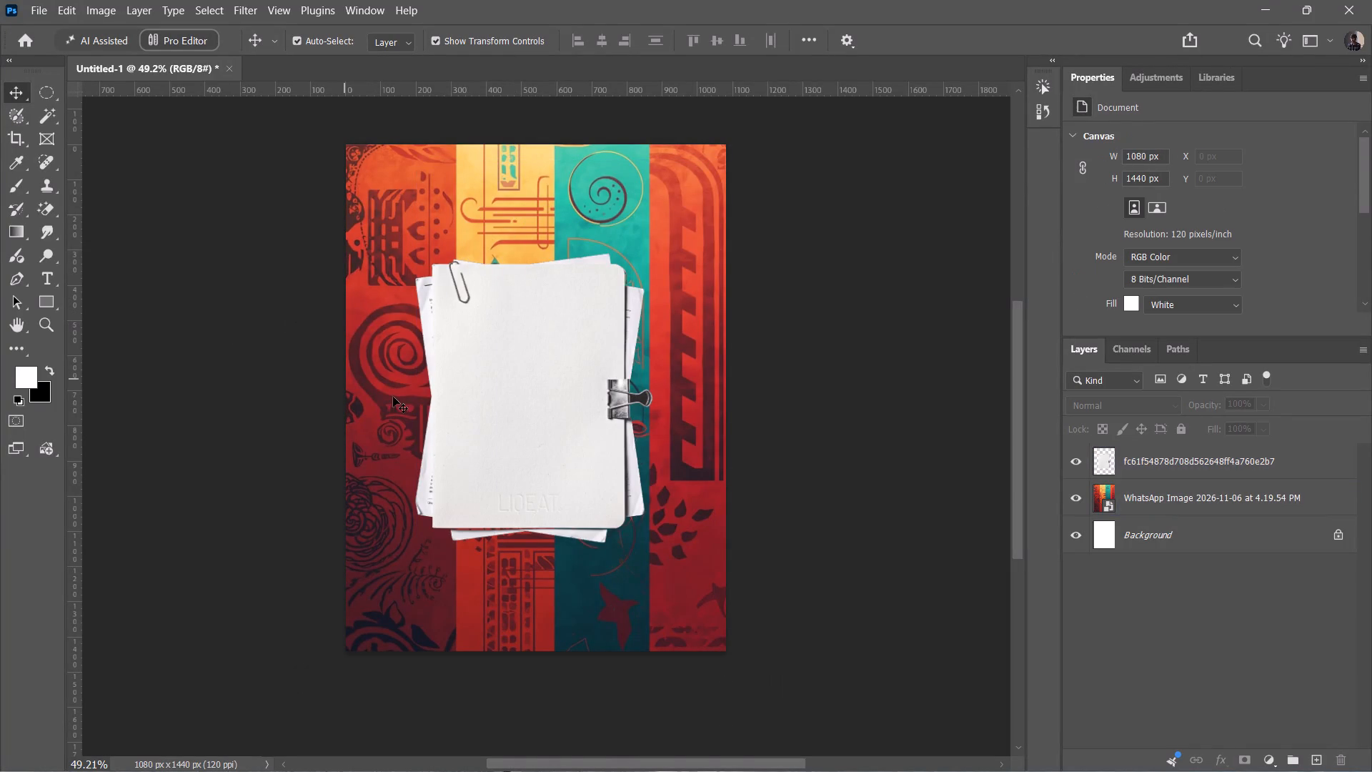
Switch to Chrome and open a new browser tab for entering a web search or address.
click(841, 750)
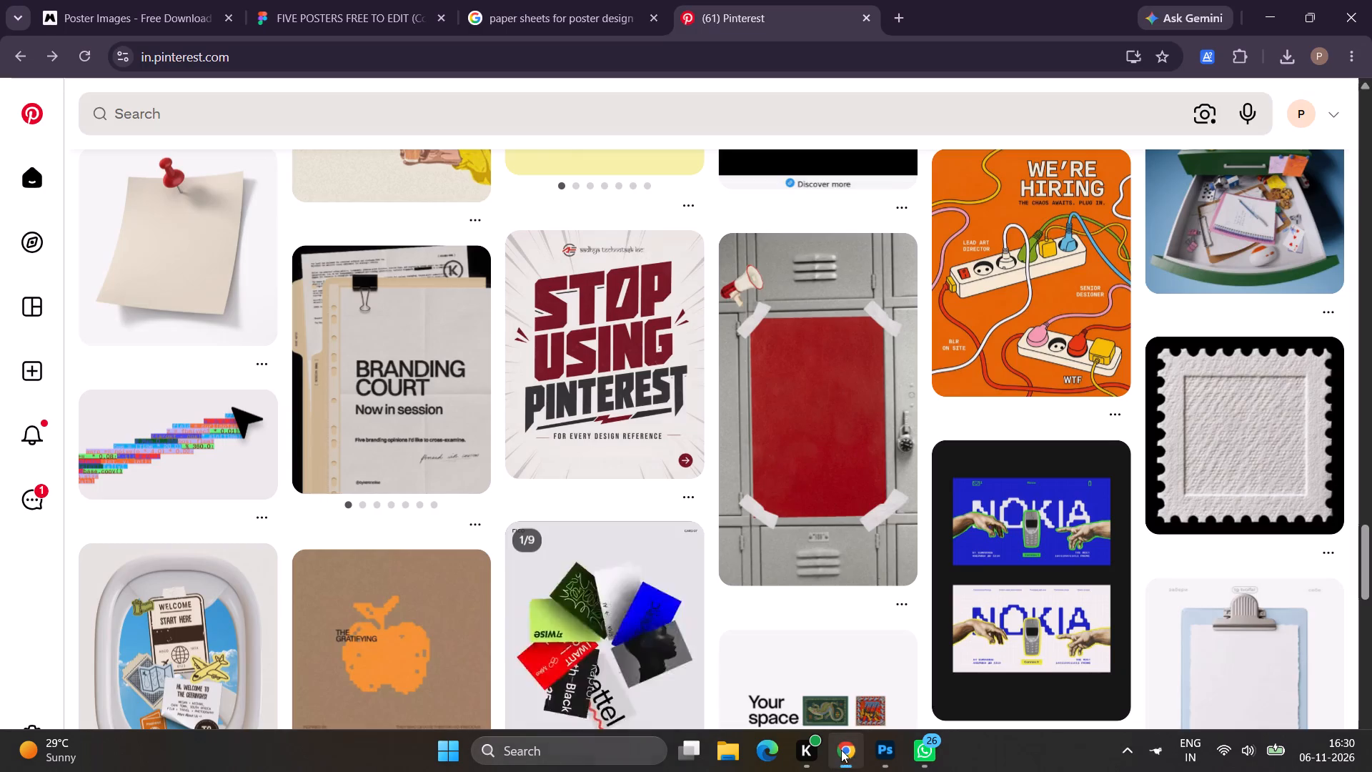
click(889, 14)
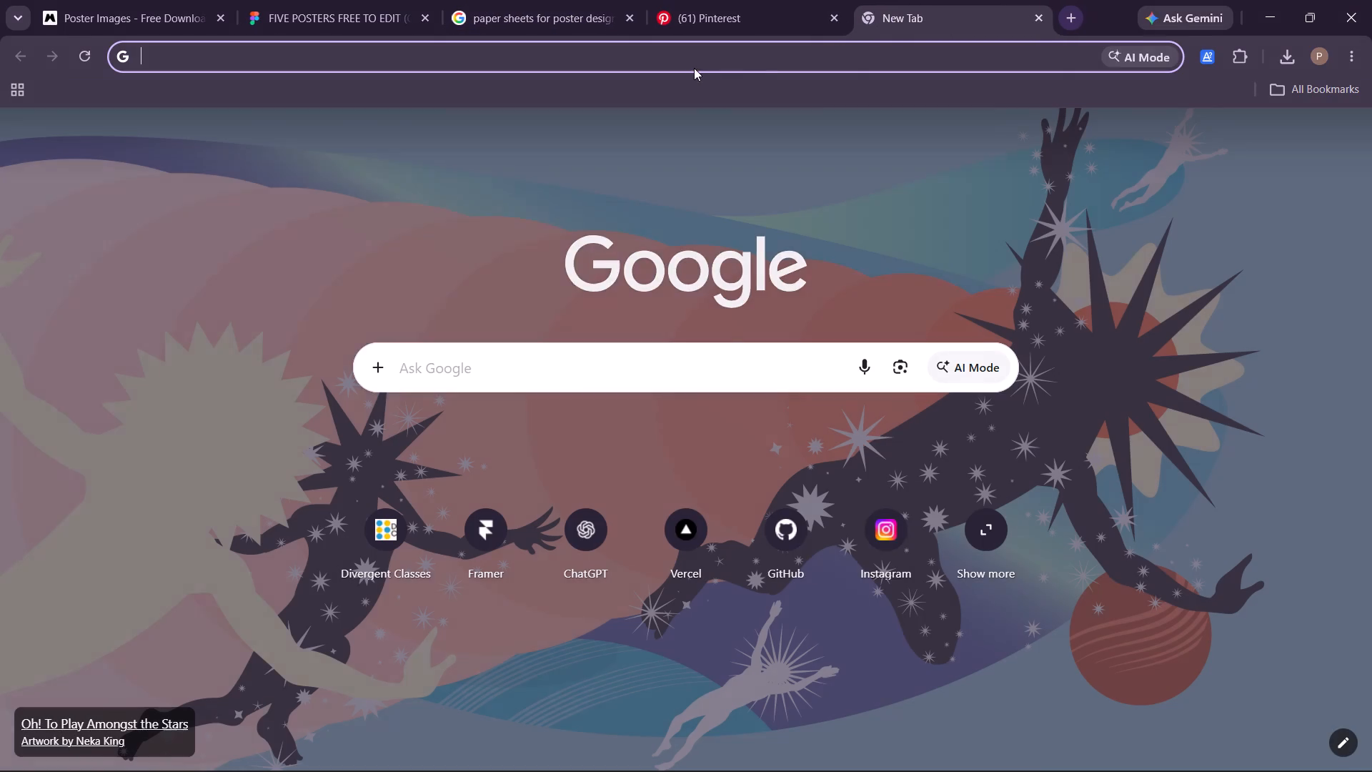
click(680, 54)
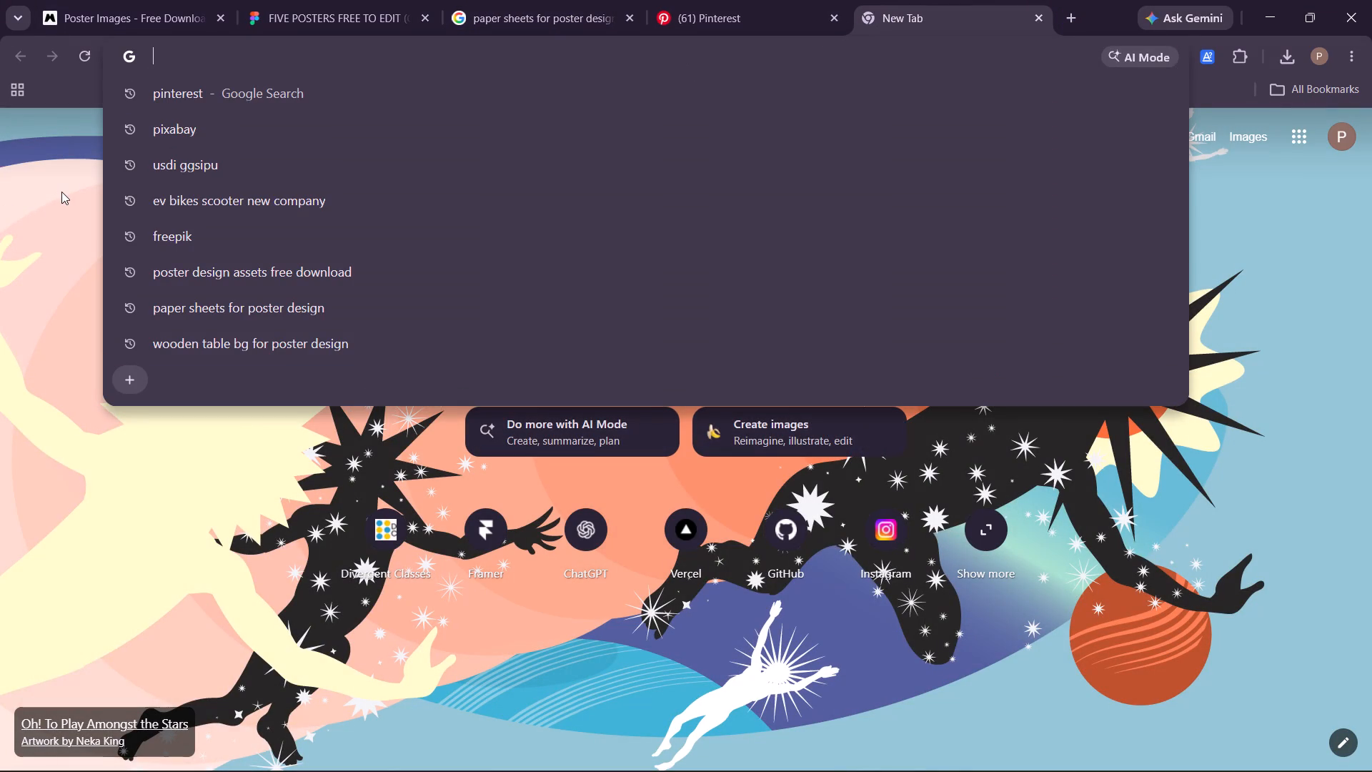
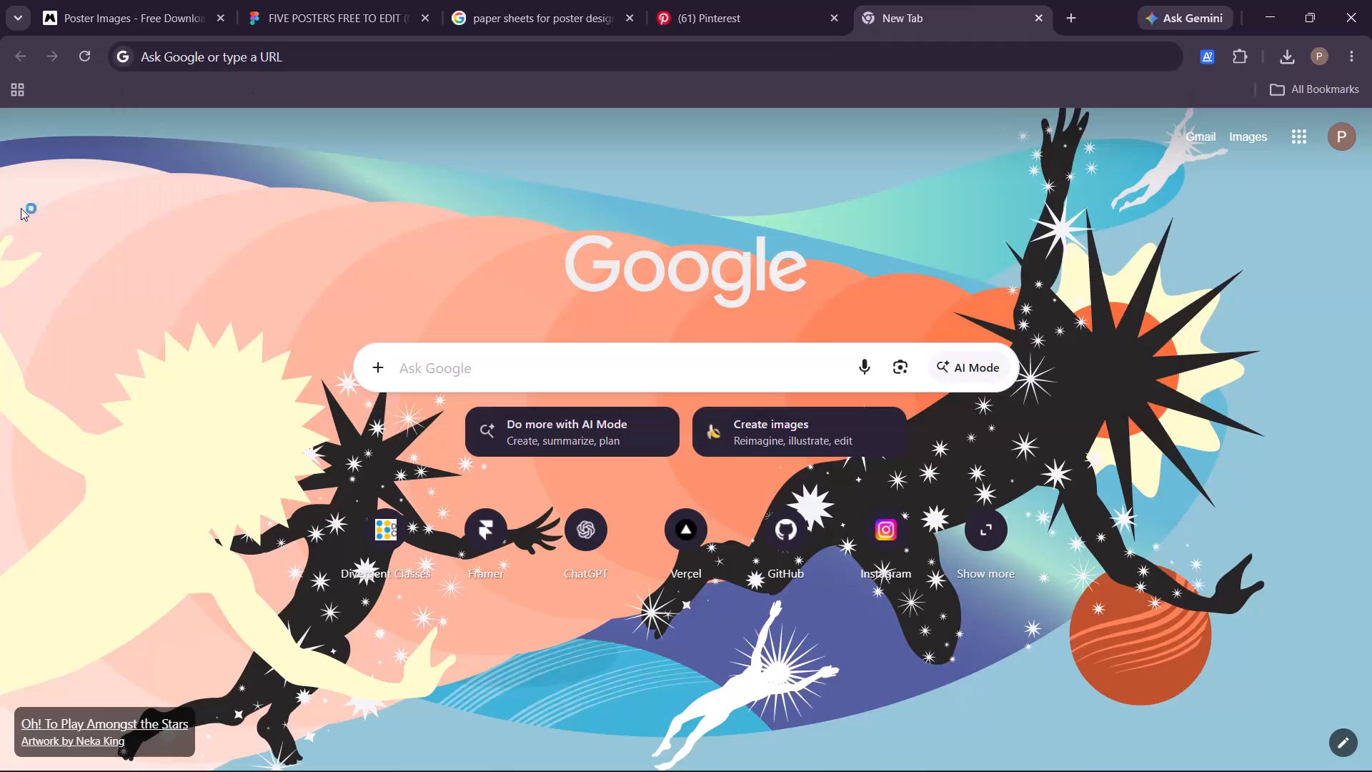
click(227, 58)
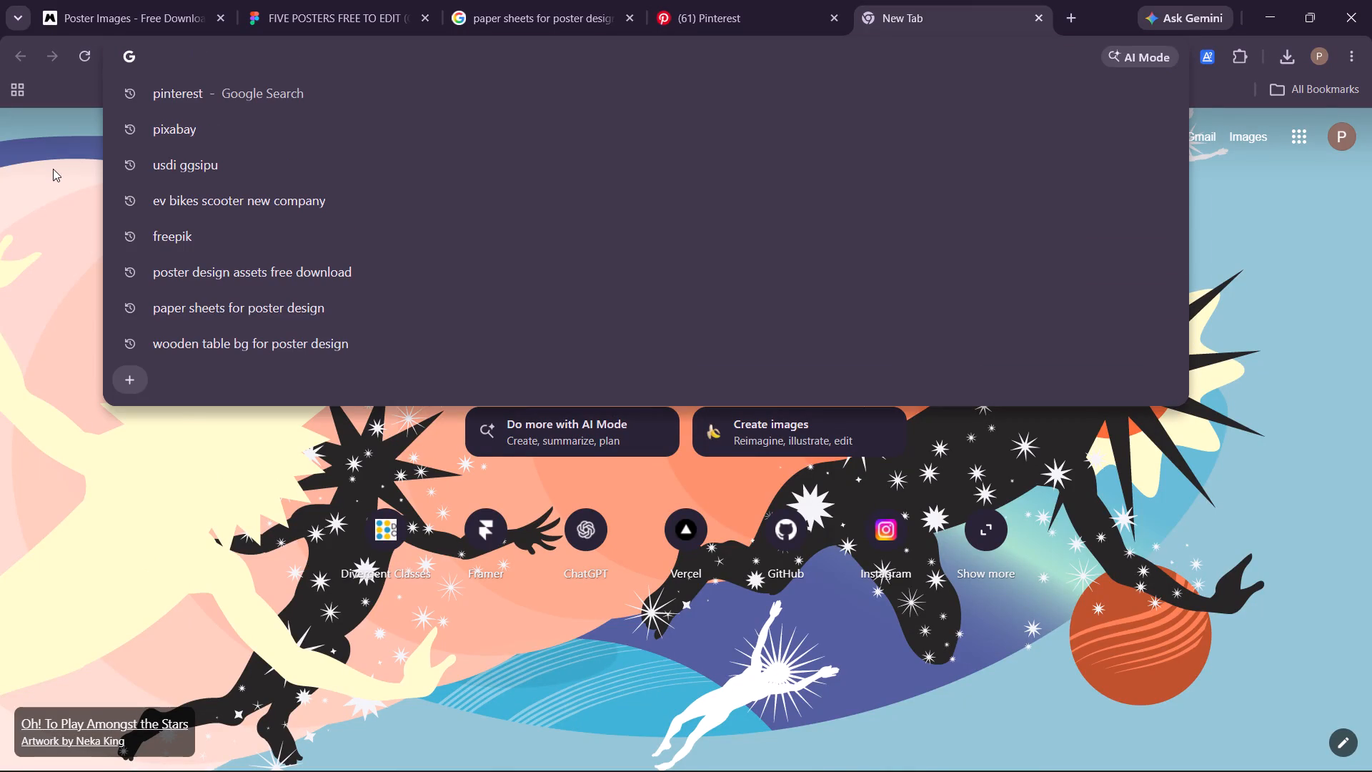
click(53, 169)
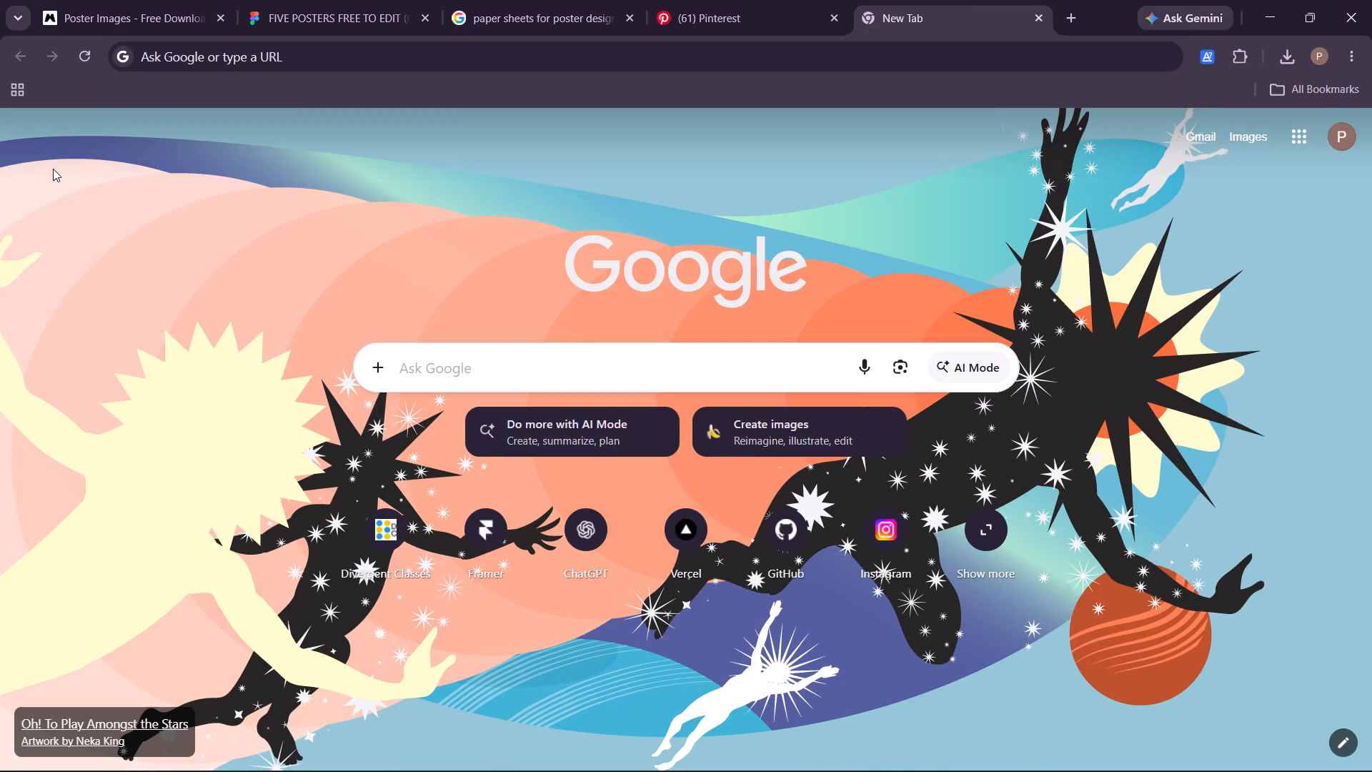
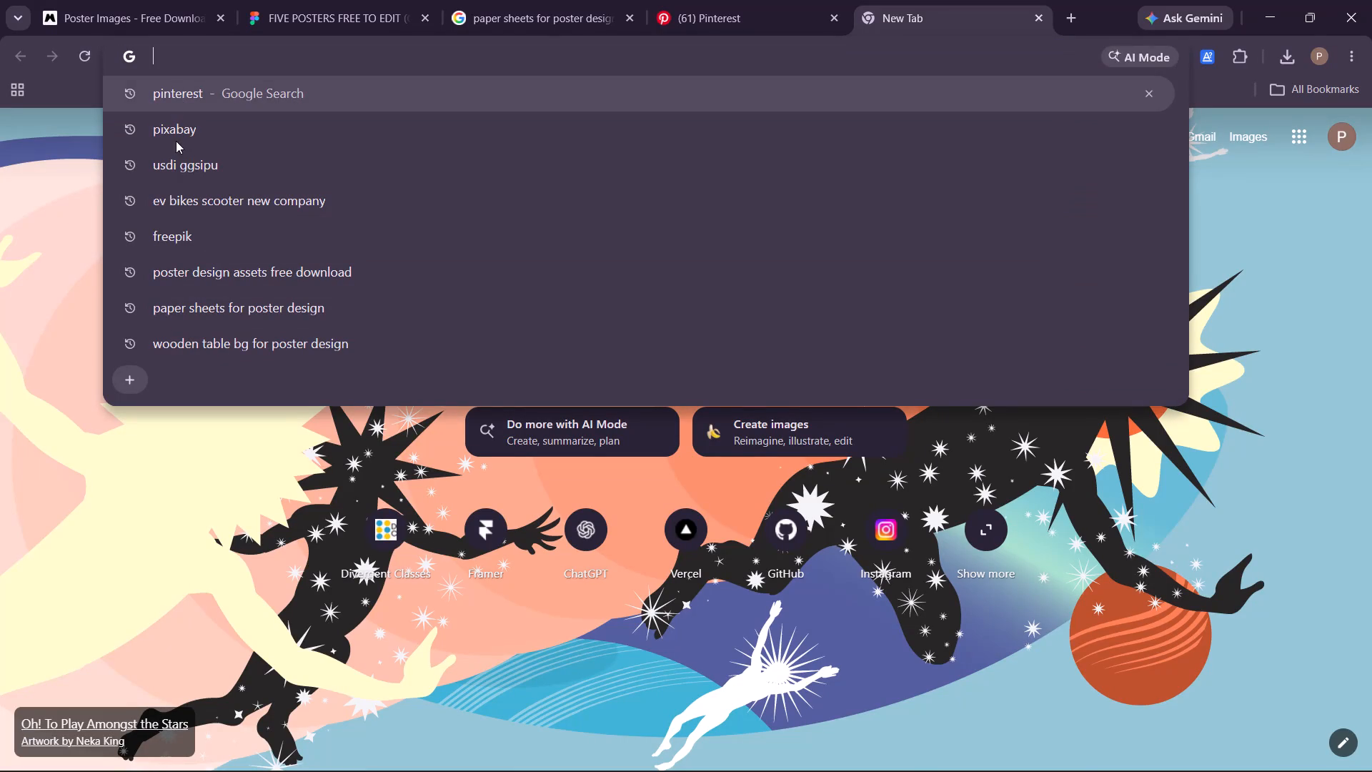
Browse the Pinterest home feed for poster design references and paper or stationery assets.
click(42, 238)
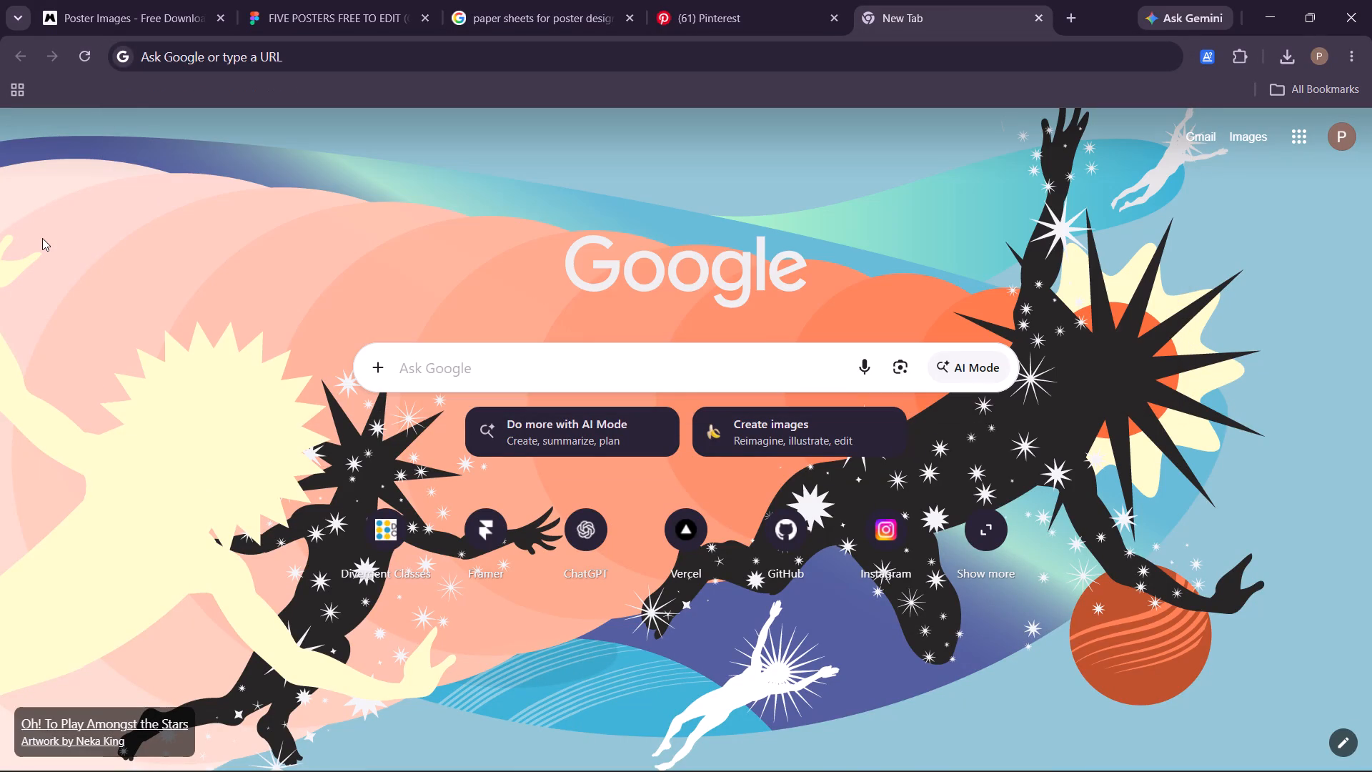
click(745, 1)
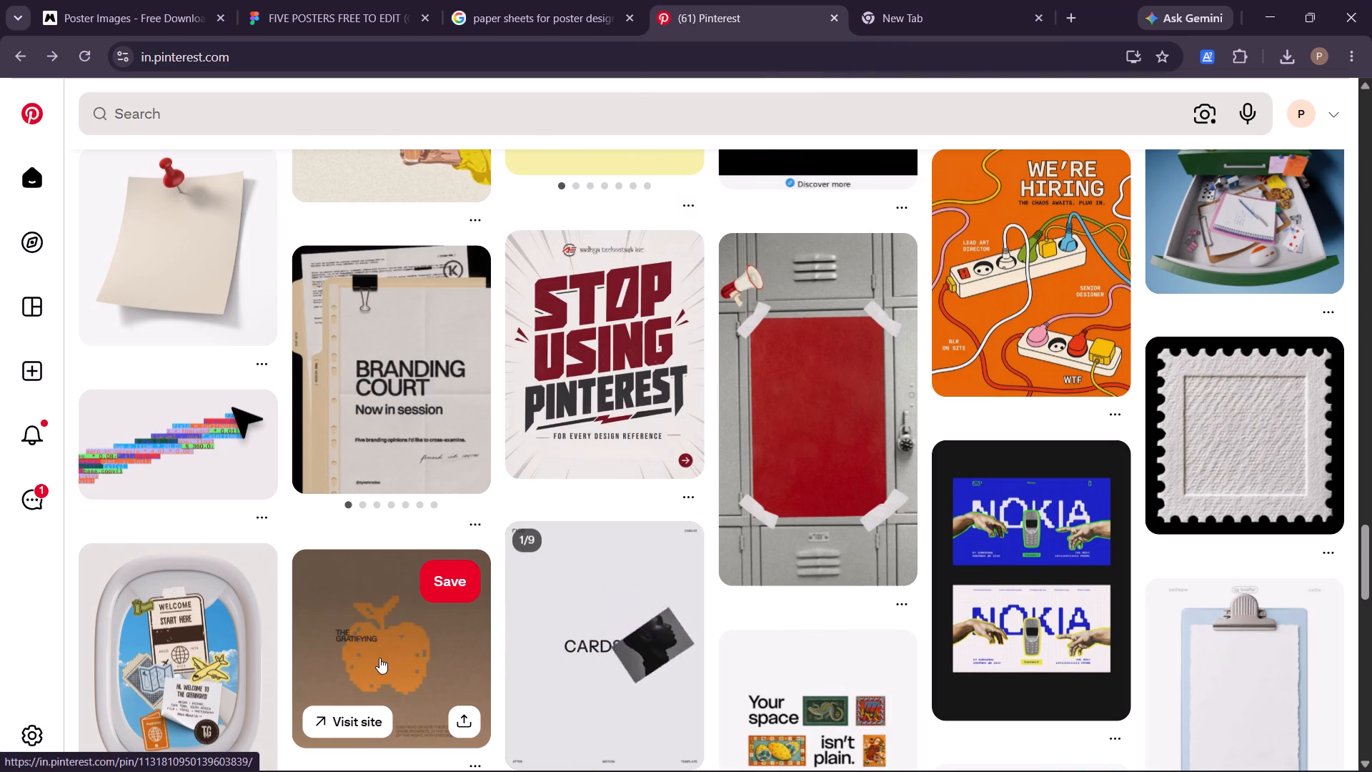
scroll(379, 658, up, 3)
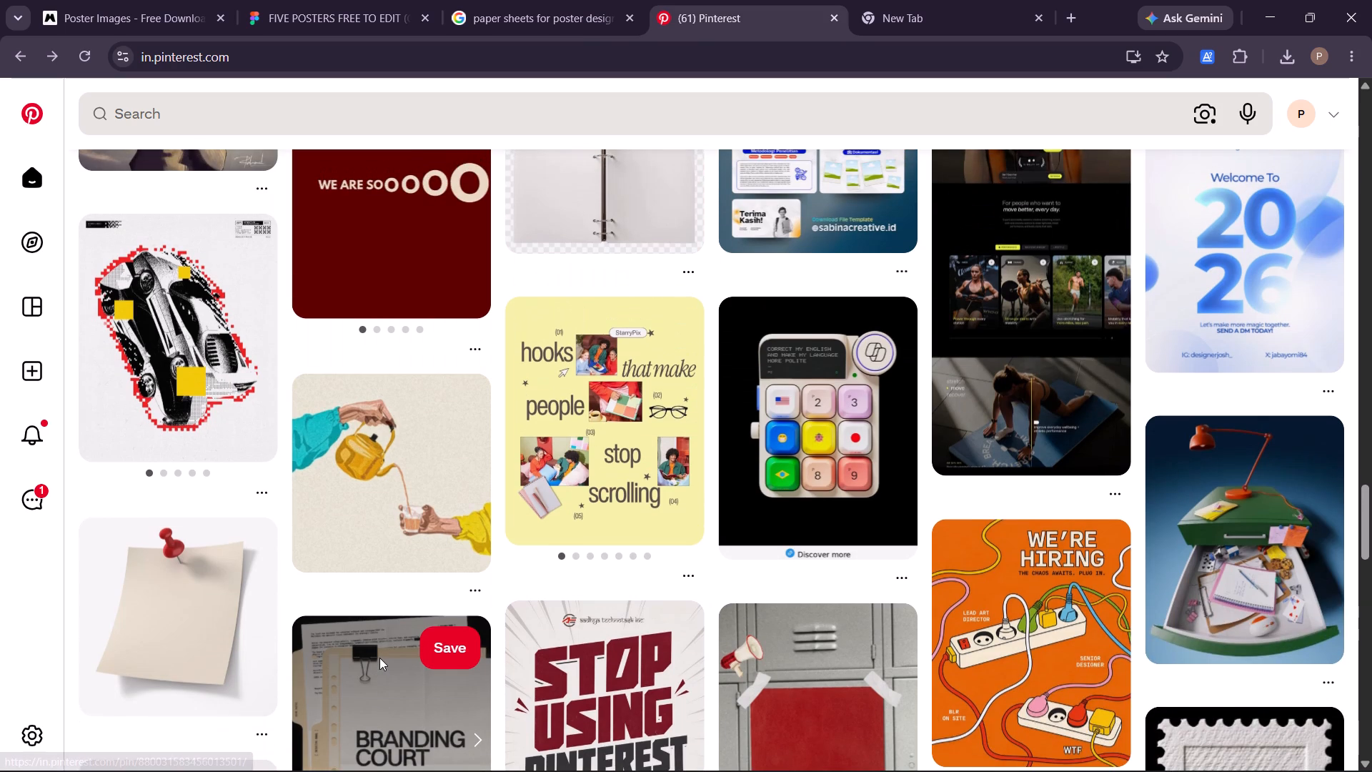
scroll(379, 658, up, 1)
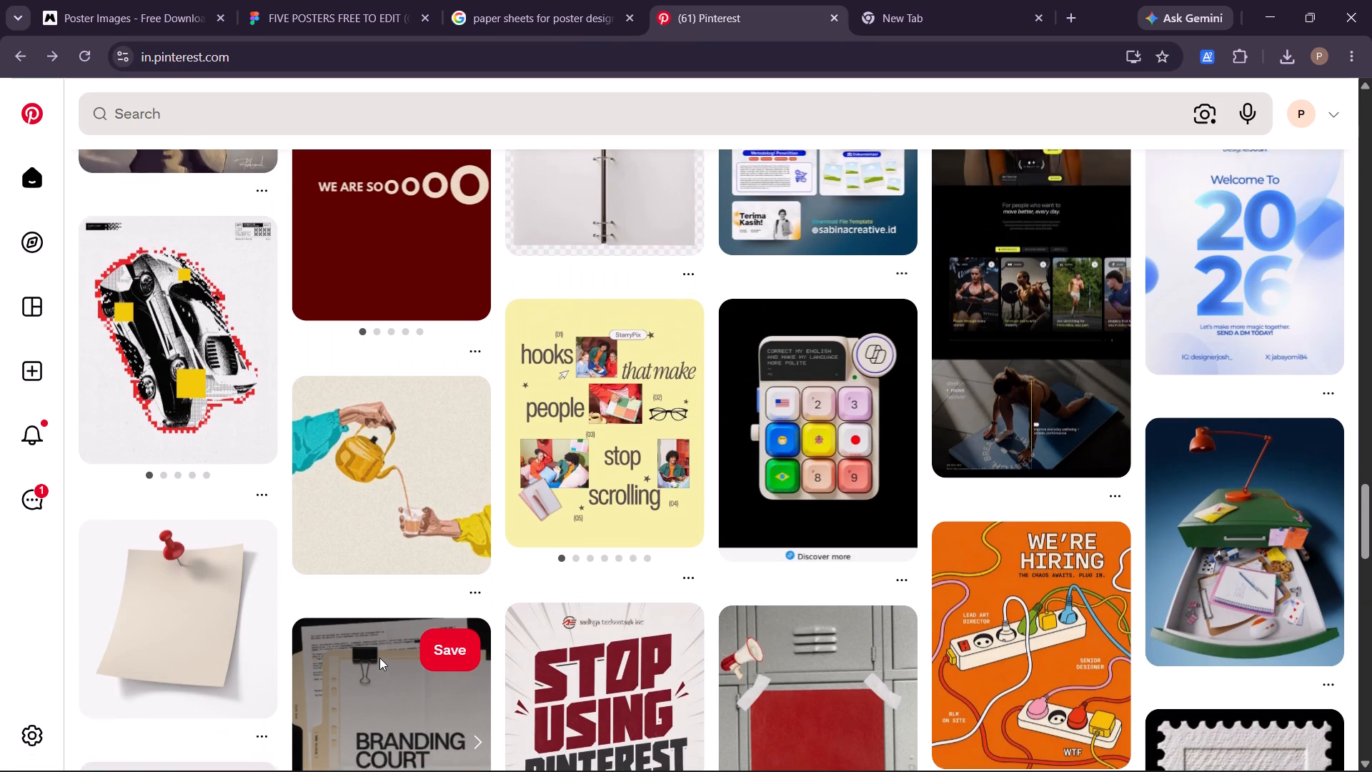
scroll(379, 658, up, 1)
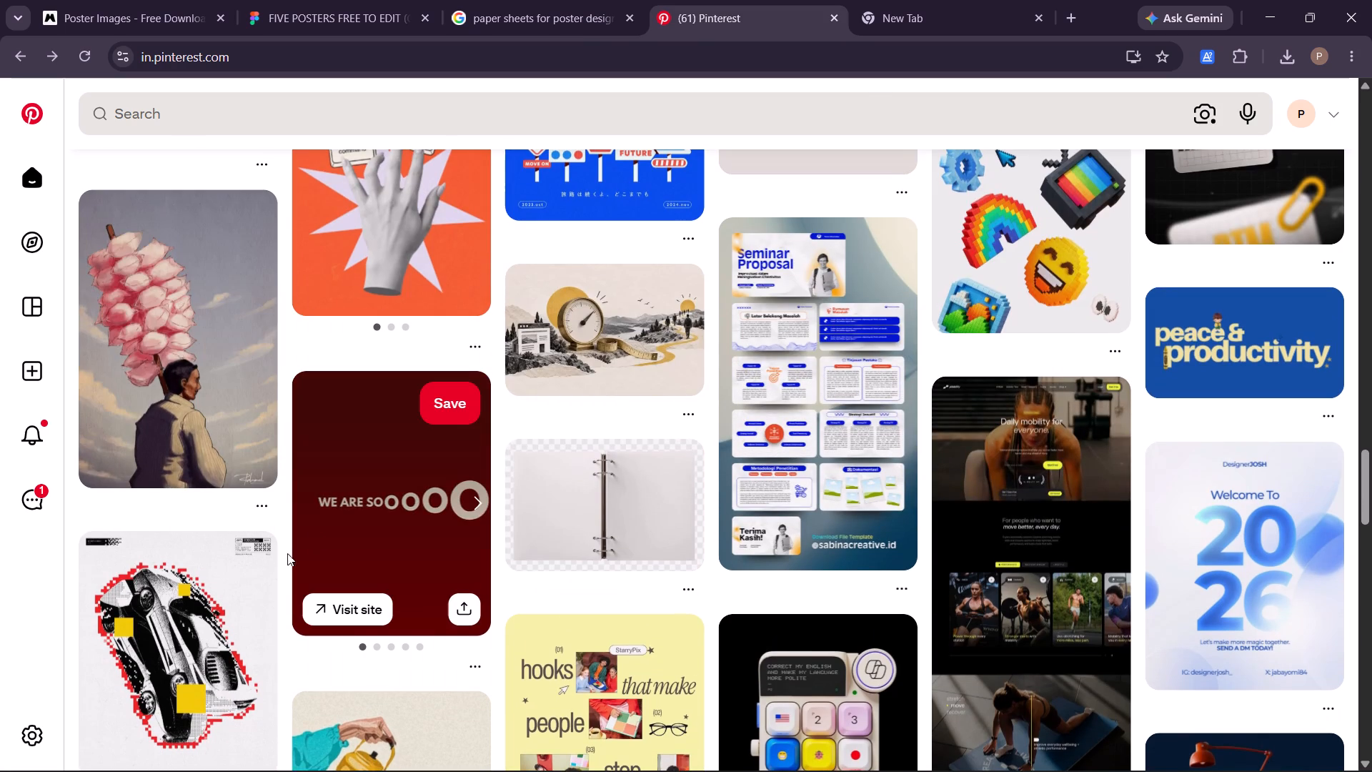
scroll(285, 507, down, 7)
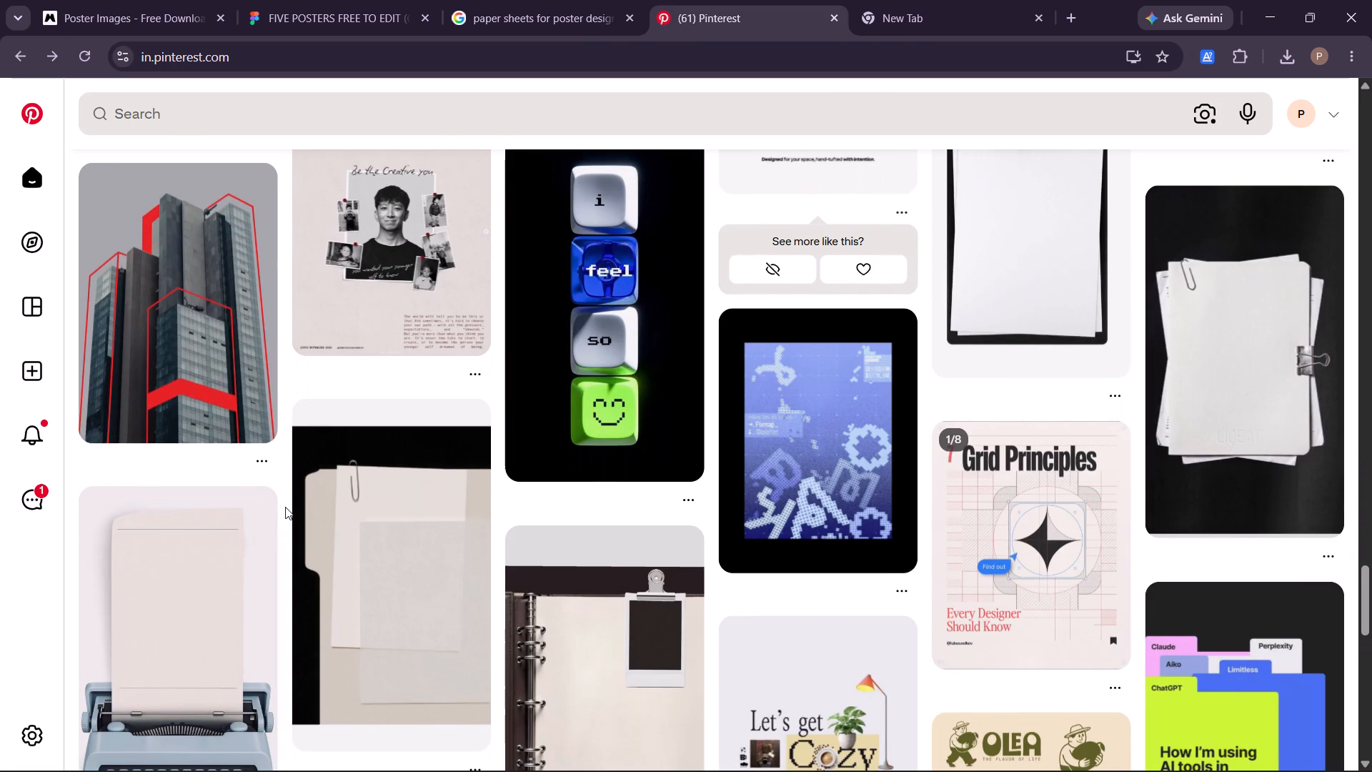
scroll(285, 507, down, 1)
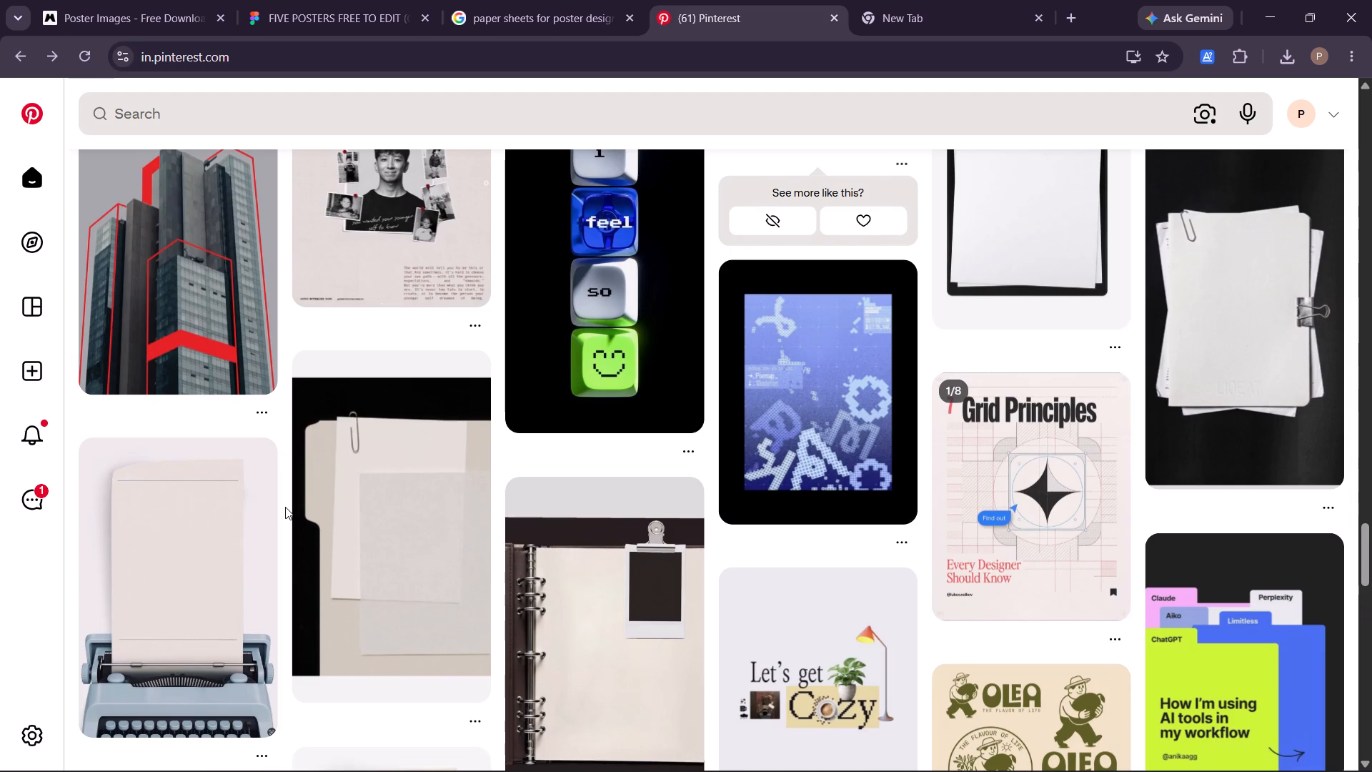
scroll(285, 507, up, 5)
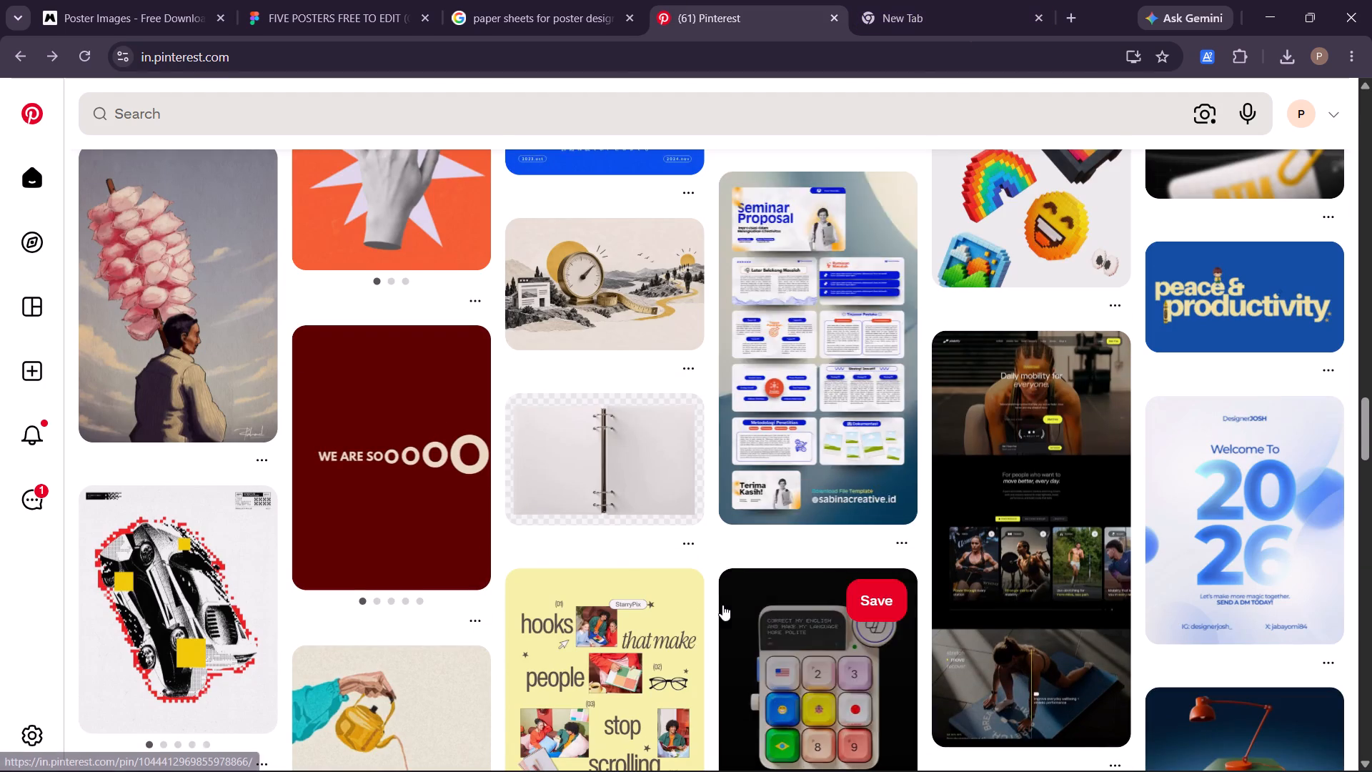
scroll(722, 605, down, 8)
Open the blue pixel-lettering poster pin and look through its related poster designs.
click(793, 472)
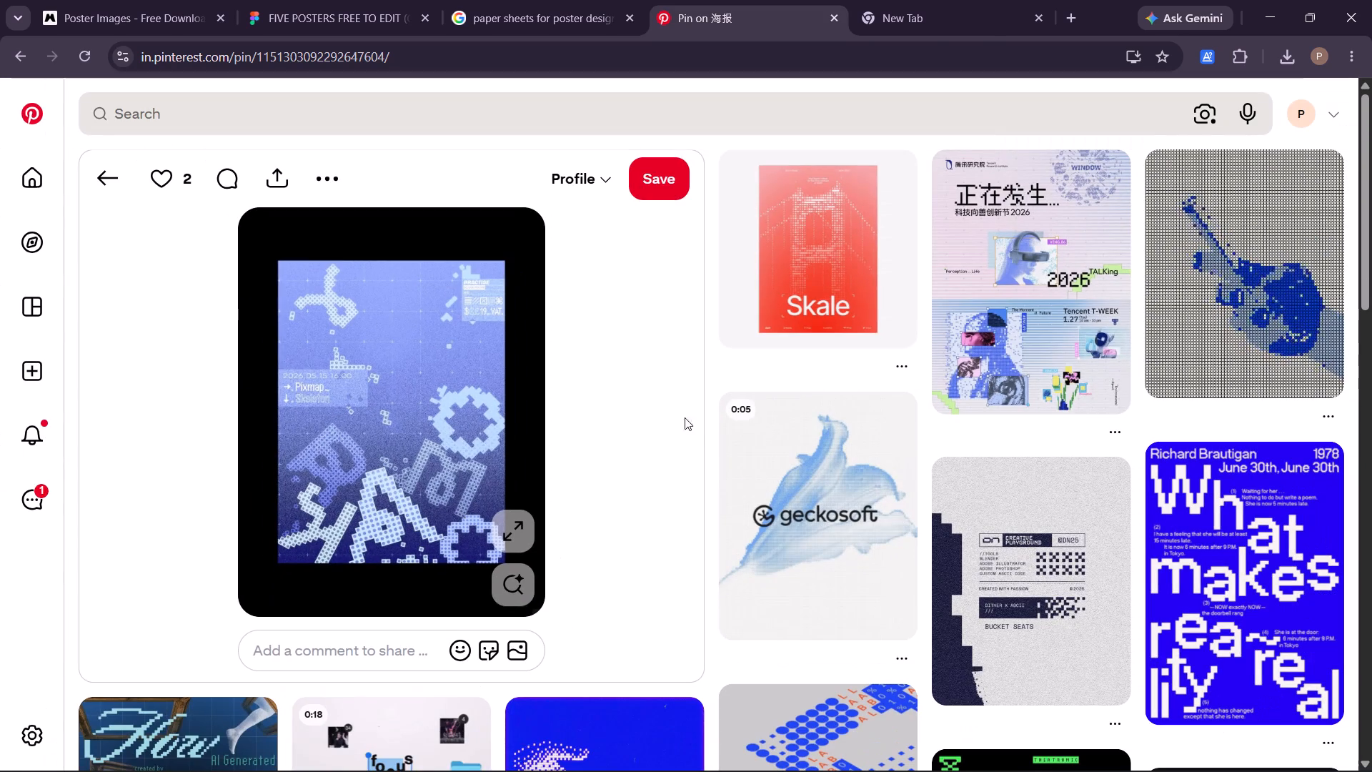
scroll(842, 592, down, 4)
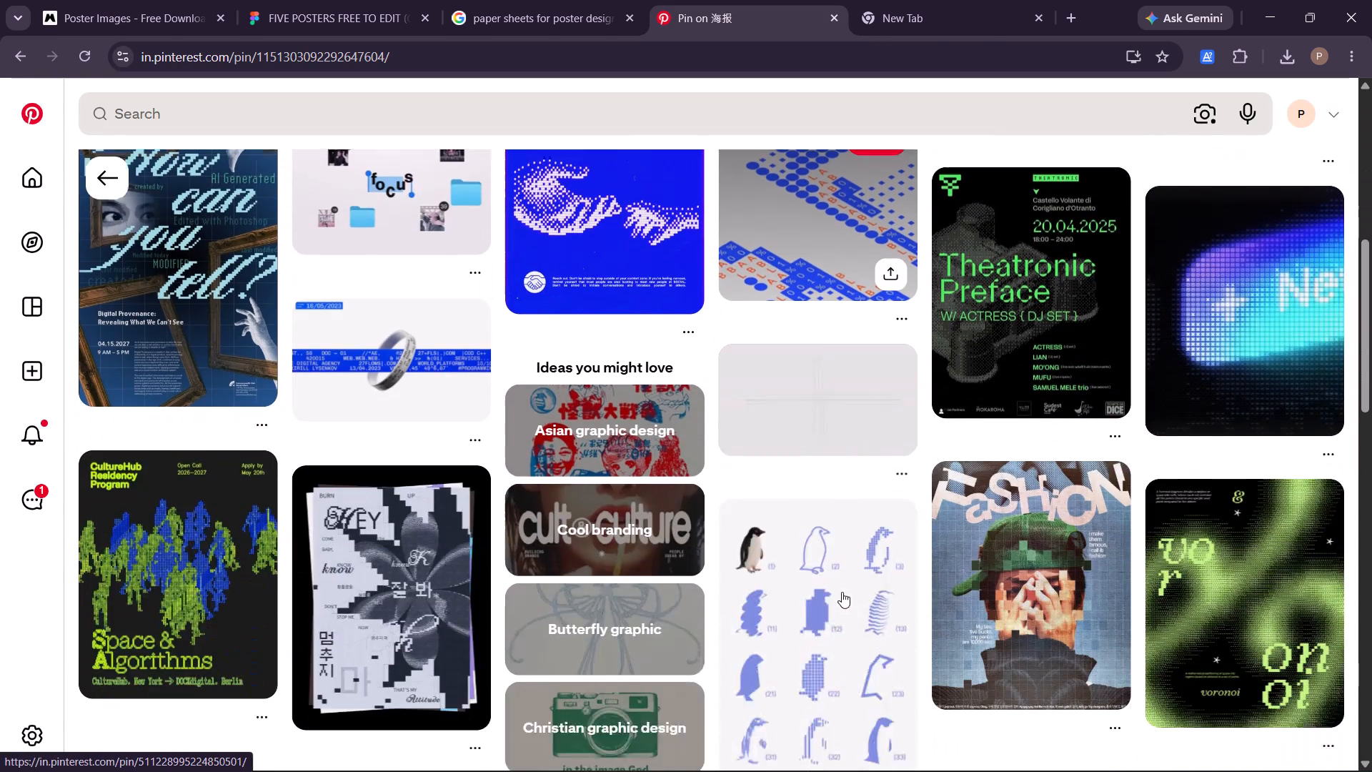
scroll(842, 592, down, 5)
scroll(815, 138, down, 2)
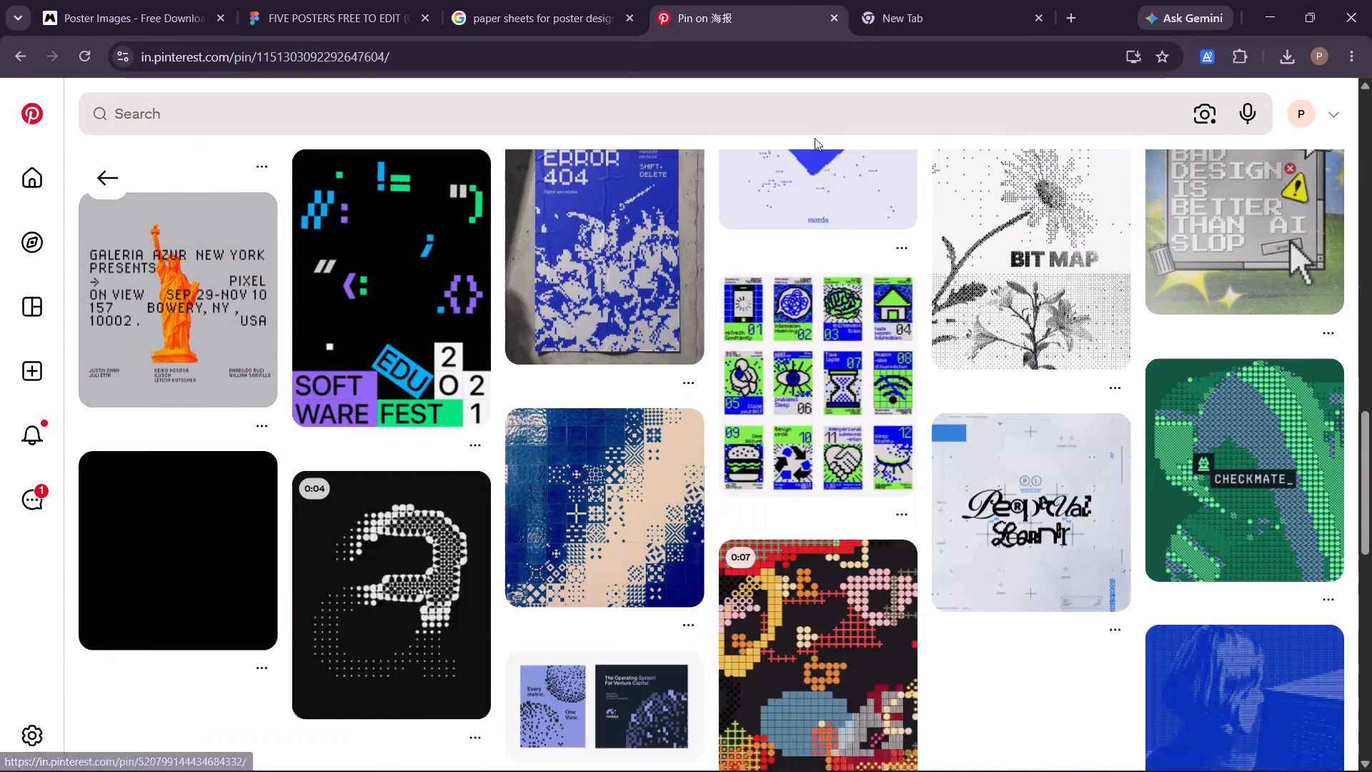
scroll(815, 138, down, 1)
Search Google Images for "usdi ggsipu" in the new tab.
click(938, 0)
key(u)
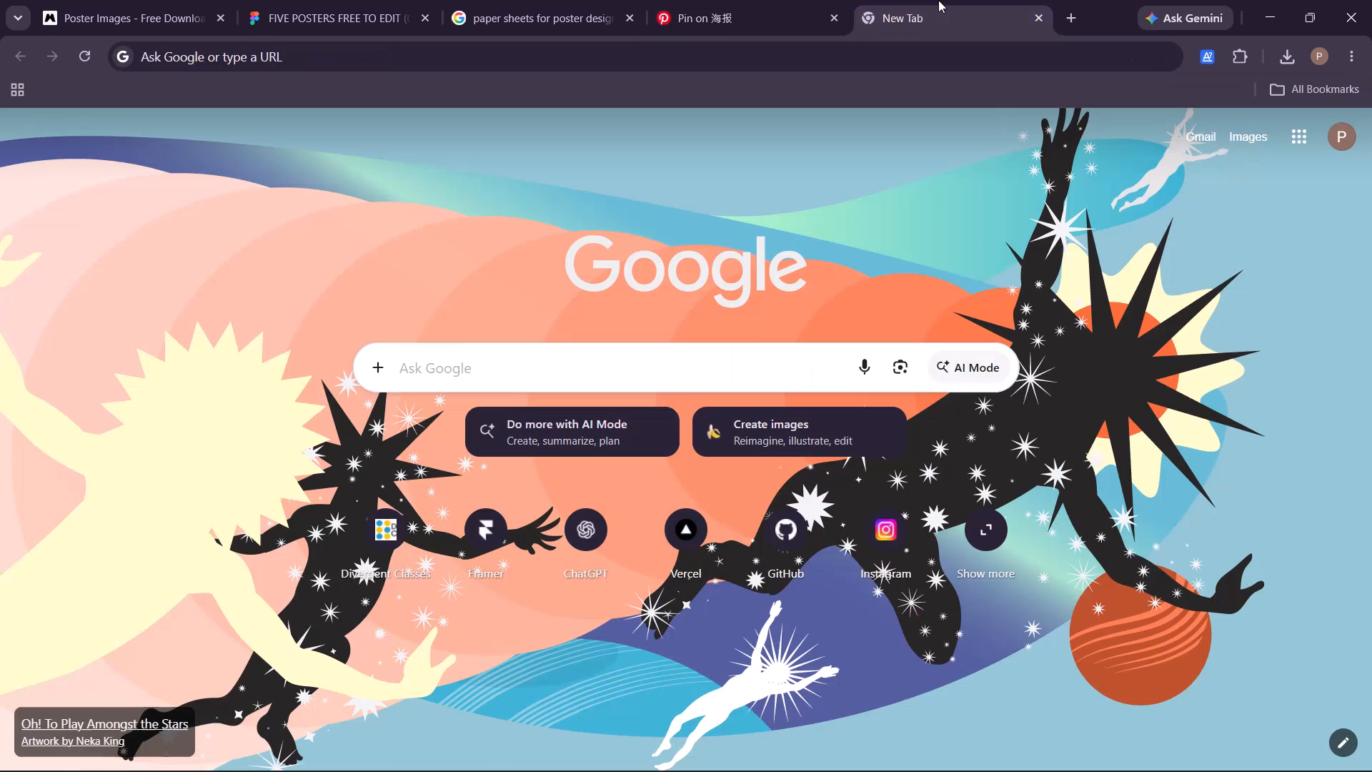
click(914, 56)
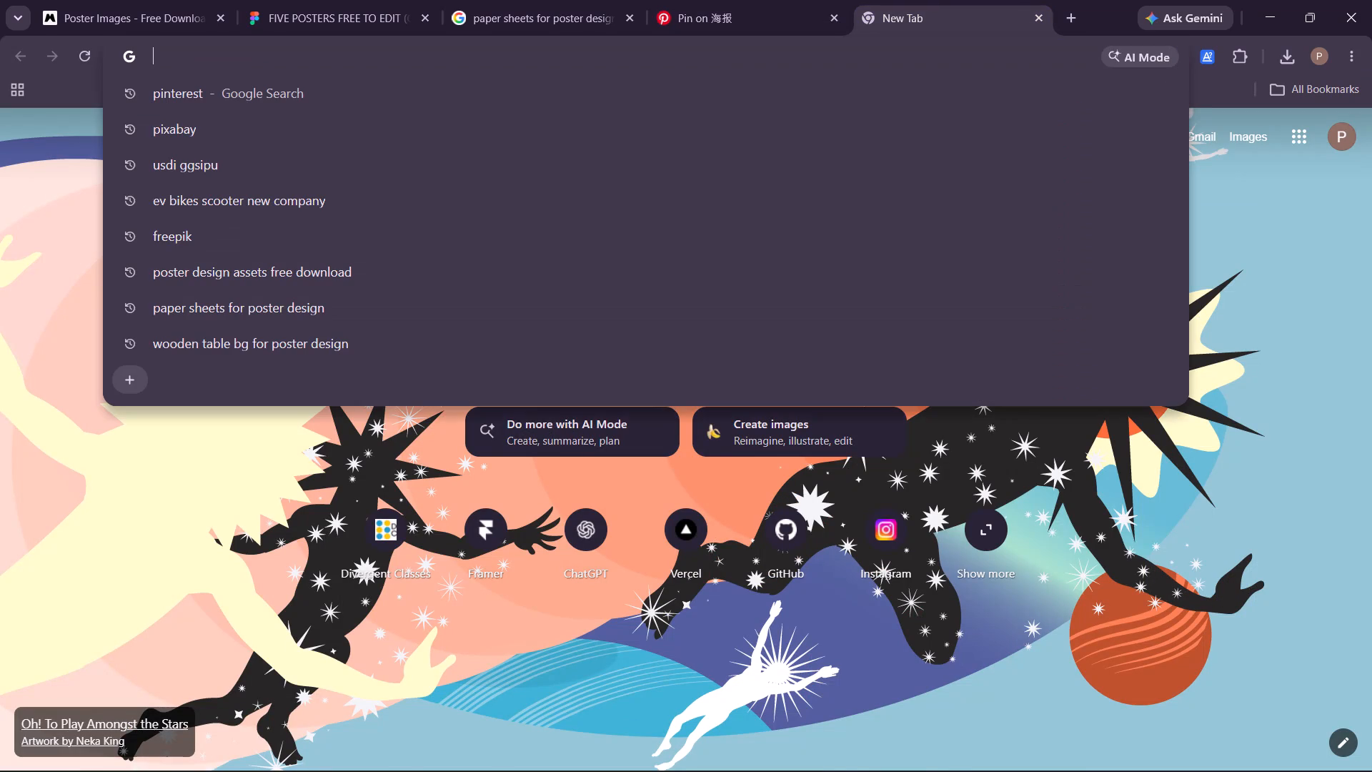
text(usd)
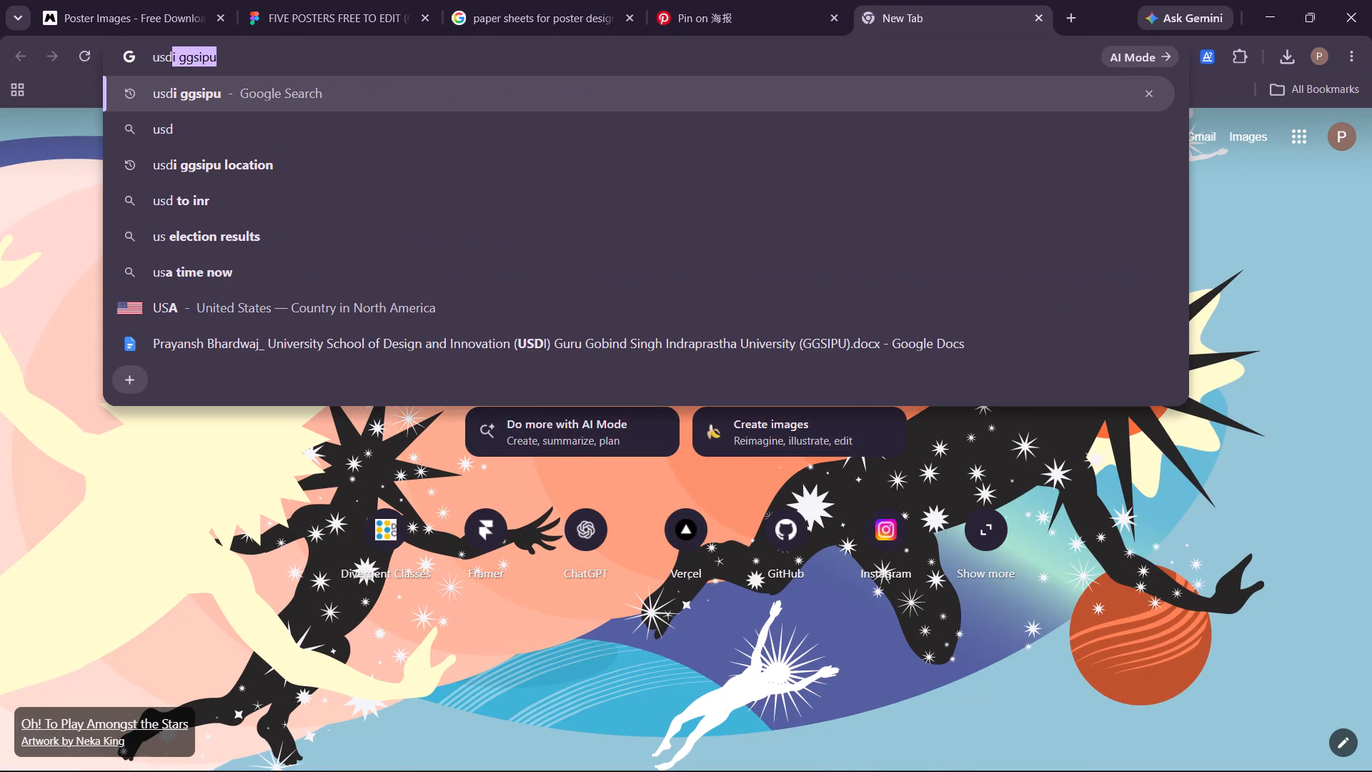
text(i)
key(space)
key(Return)
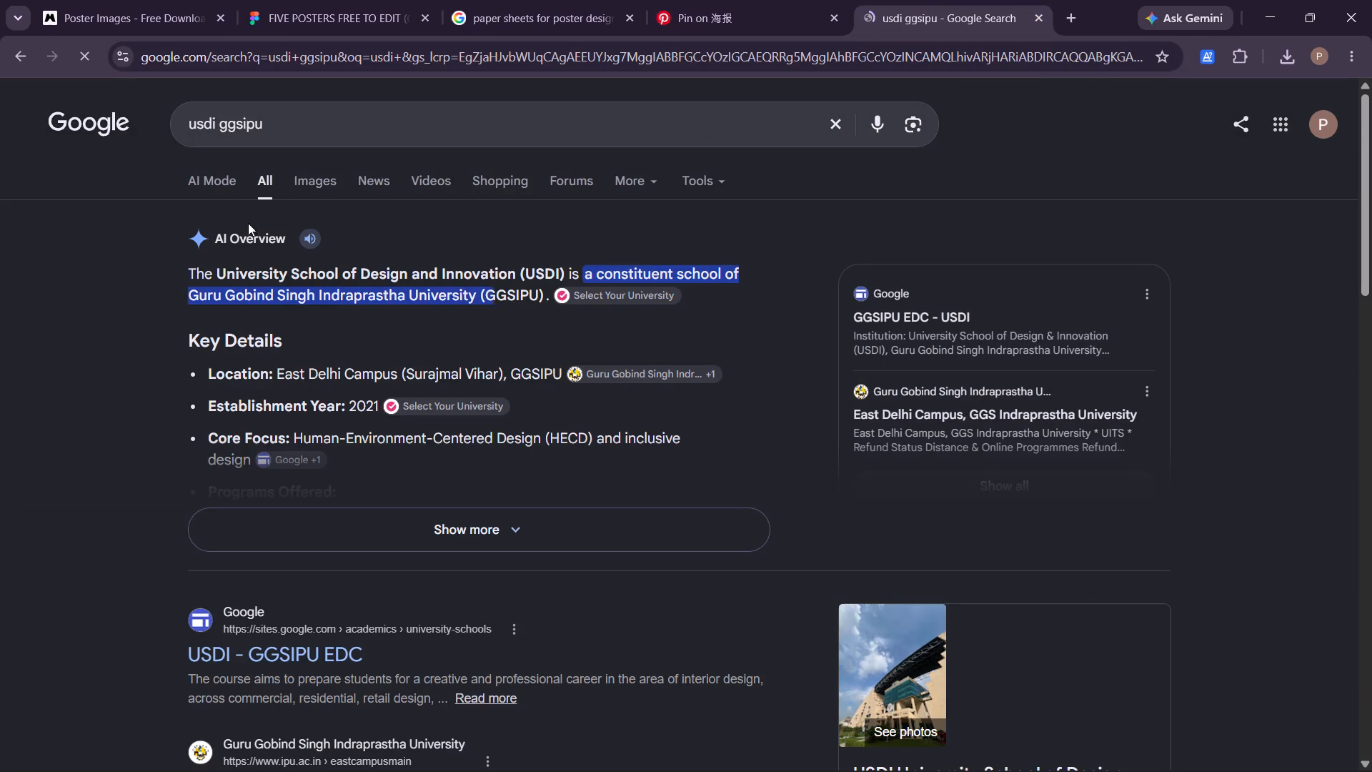
click(307, 191)
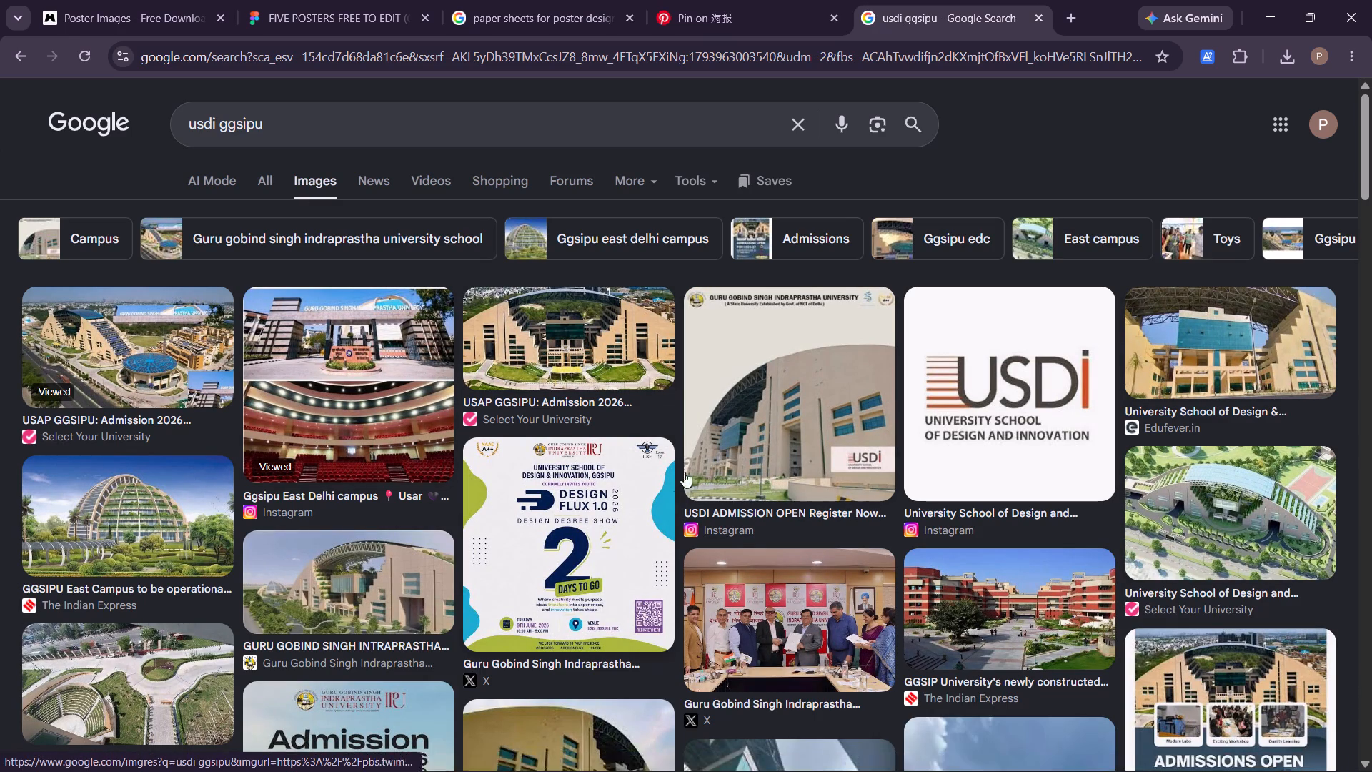
Look through the USDI GGSIPU image results for campus building photos.
scroll(850, 427, down, 2)
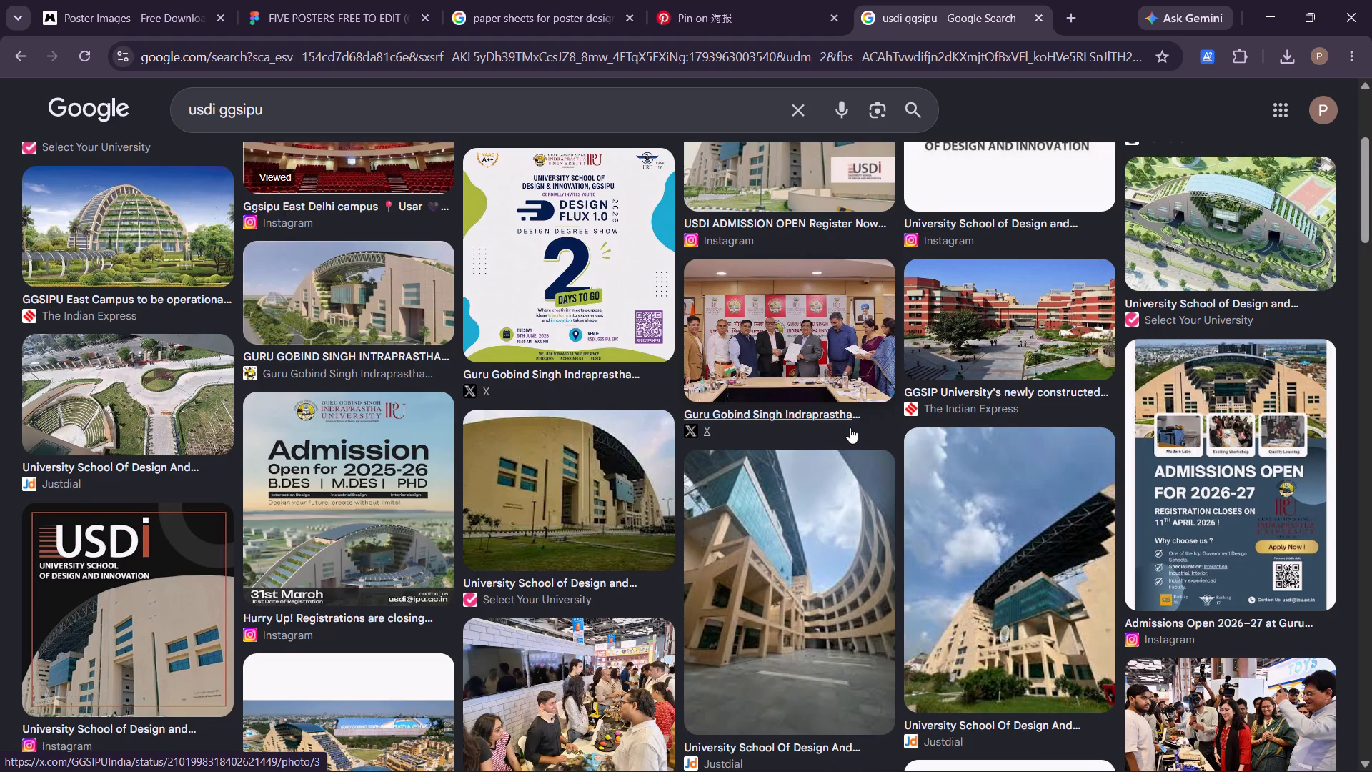
scroll(850, 427, down, 2)
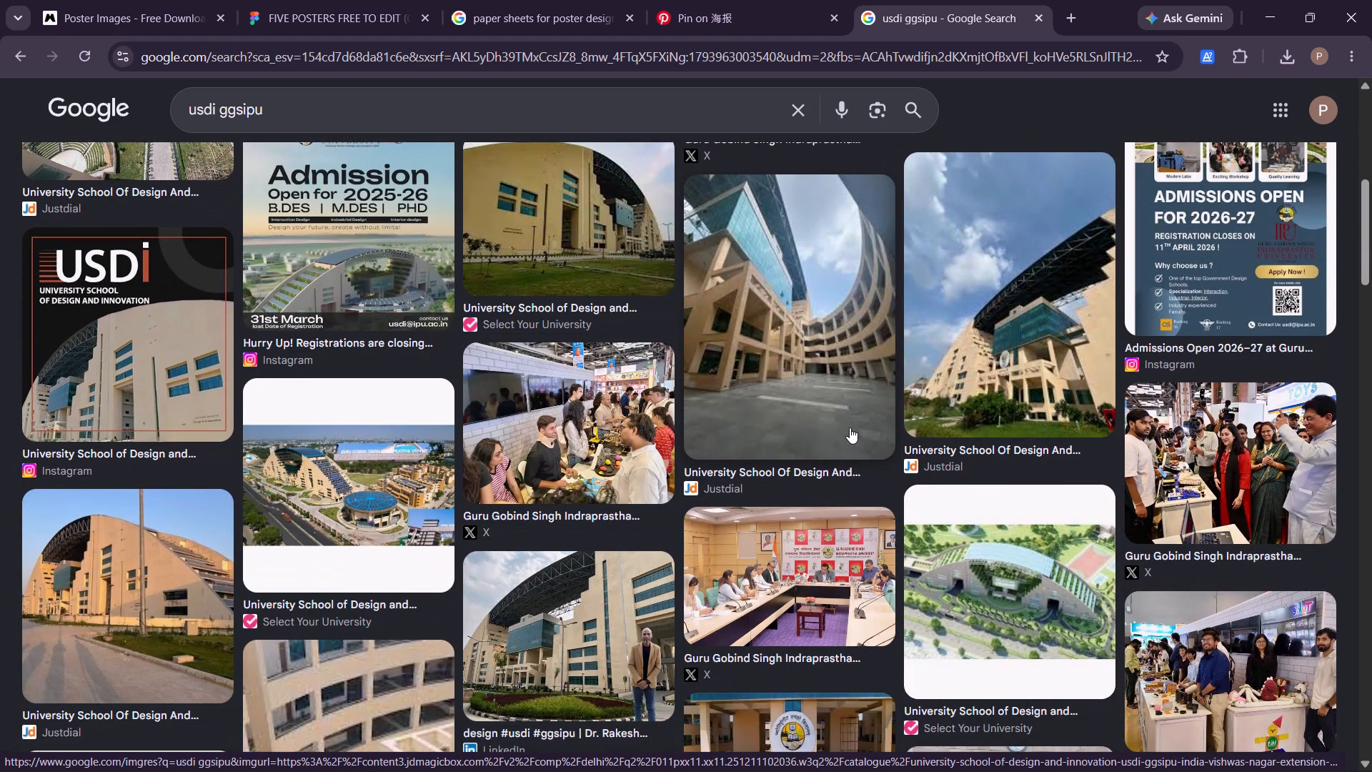
scroll(850, 427, down, 1)
scroll(585, 205, up, 1)
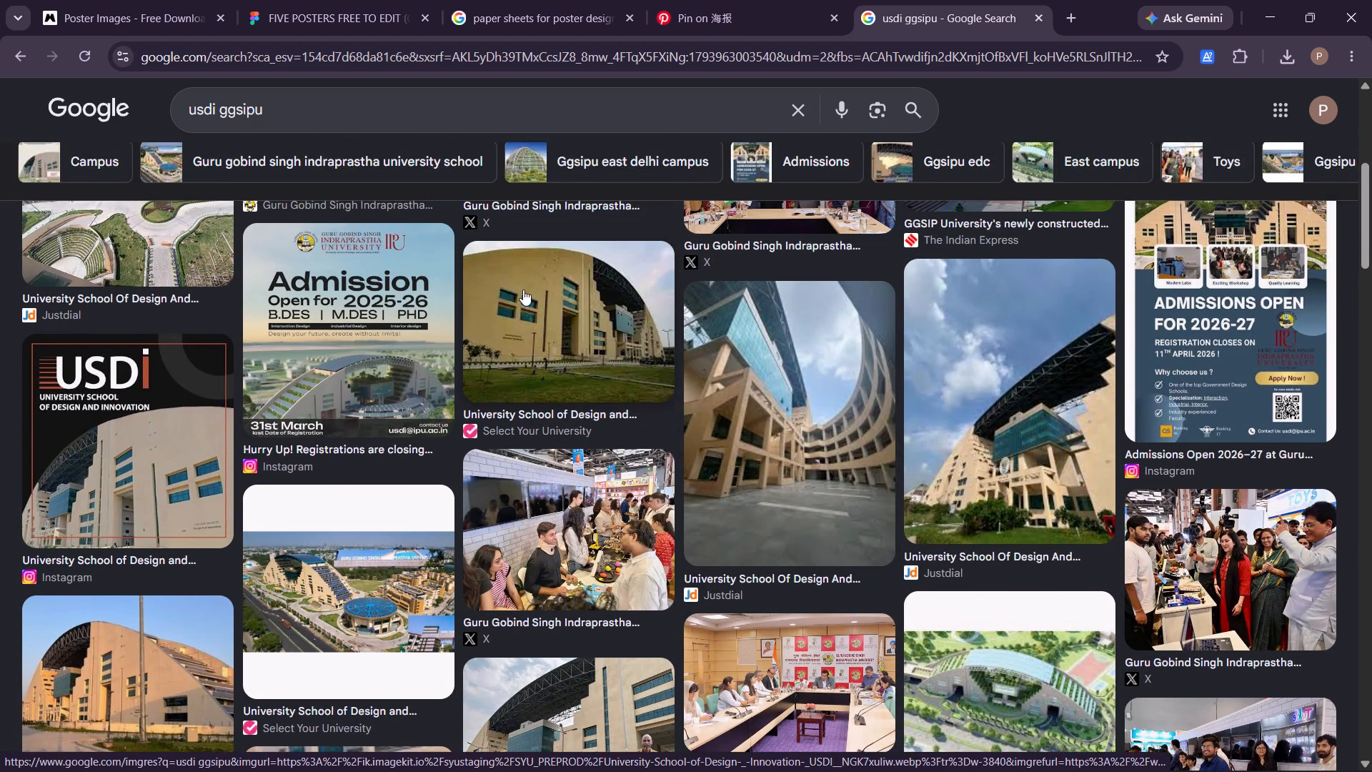
scroll(363, 535, down, 3)
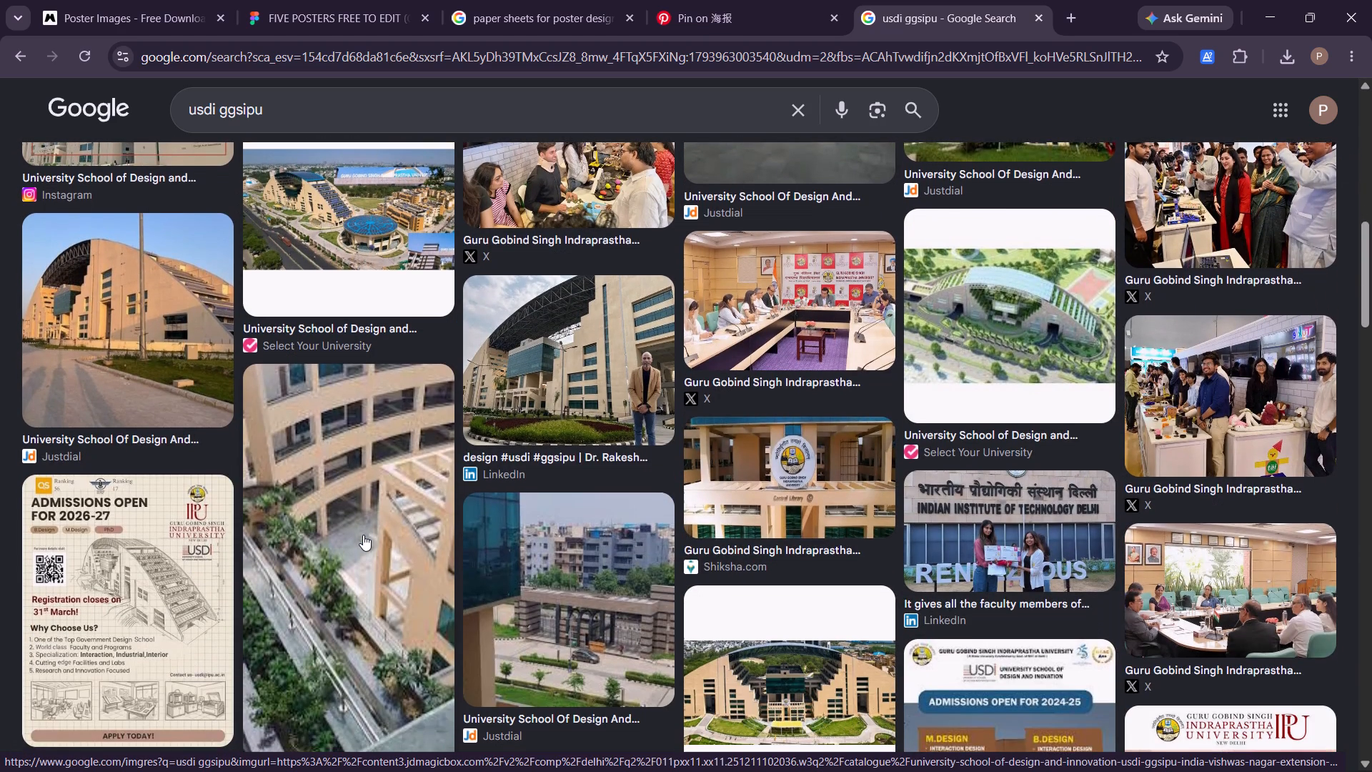
scroll(363, 535, down, 5)
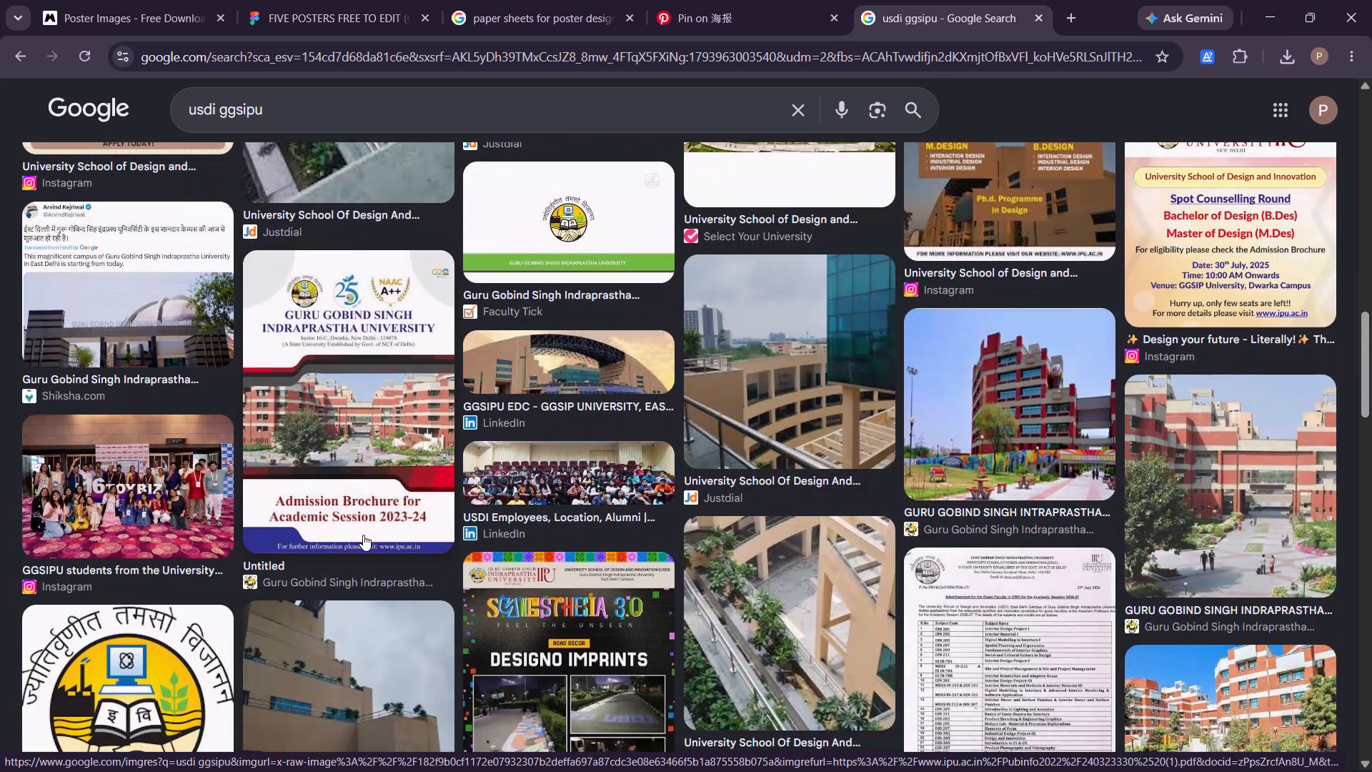
scroll(363, 535, down, 1)
scroll(363, 535, up, 2)
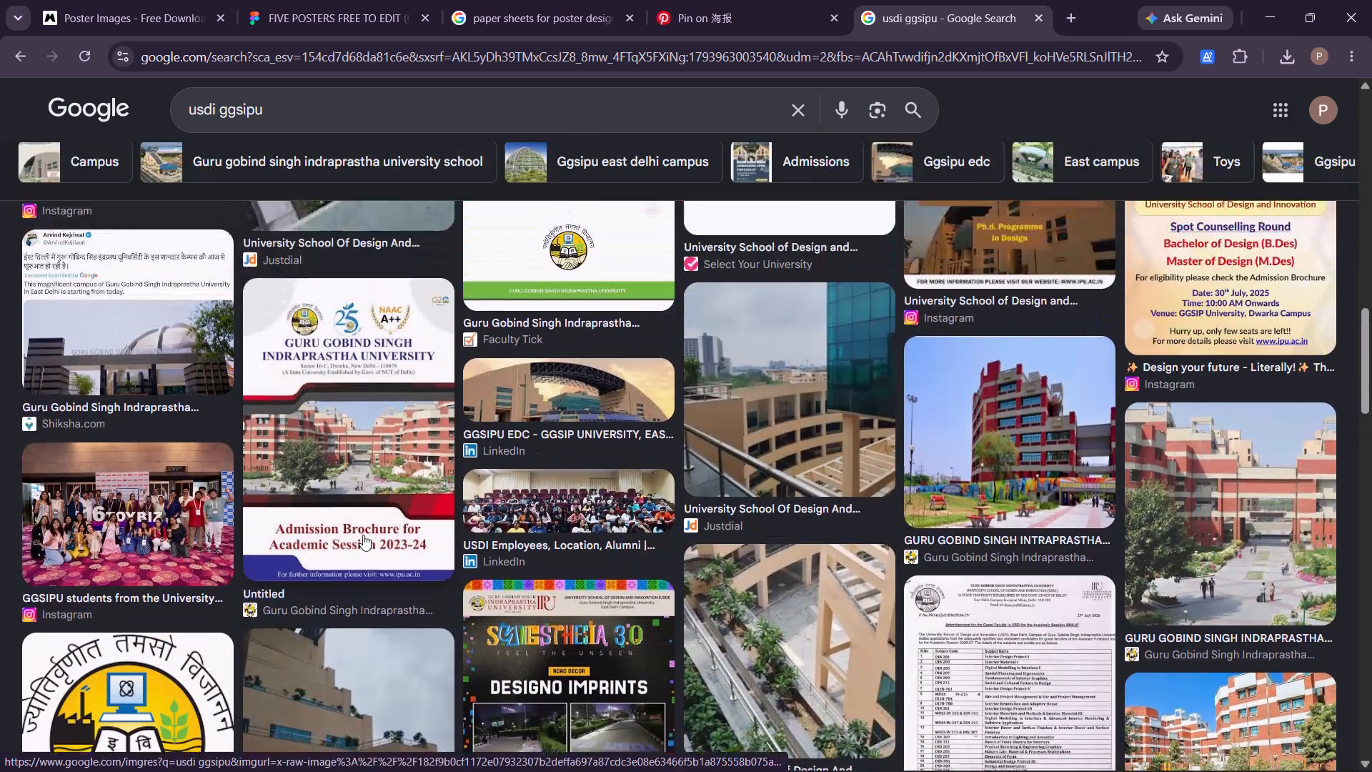
scroll(363, 535, up, 7)
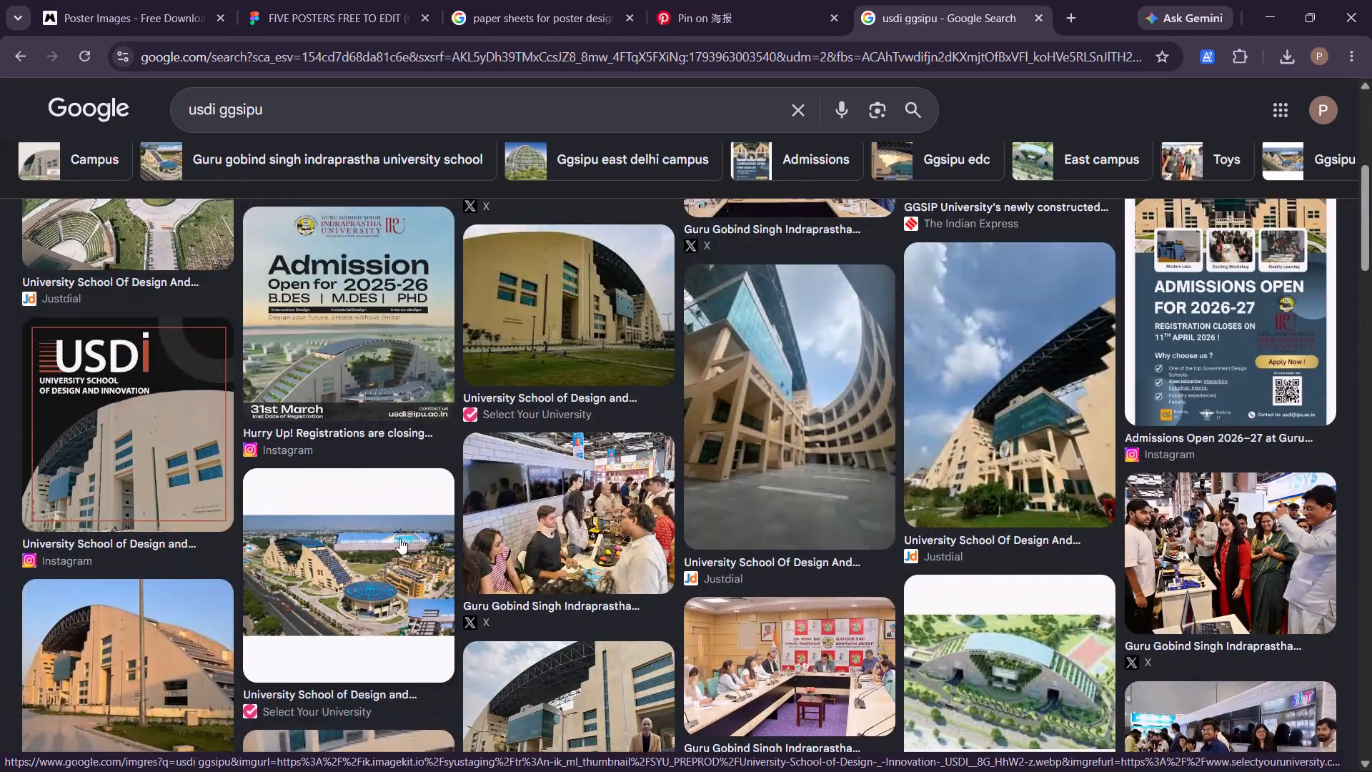
Preview the aerial campus photo with white borders from Select Your University and examine its related images.
click(363, 536)
scroll(938, 455, down, 1)
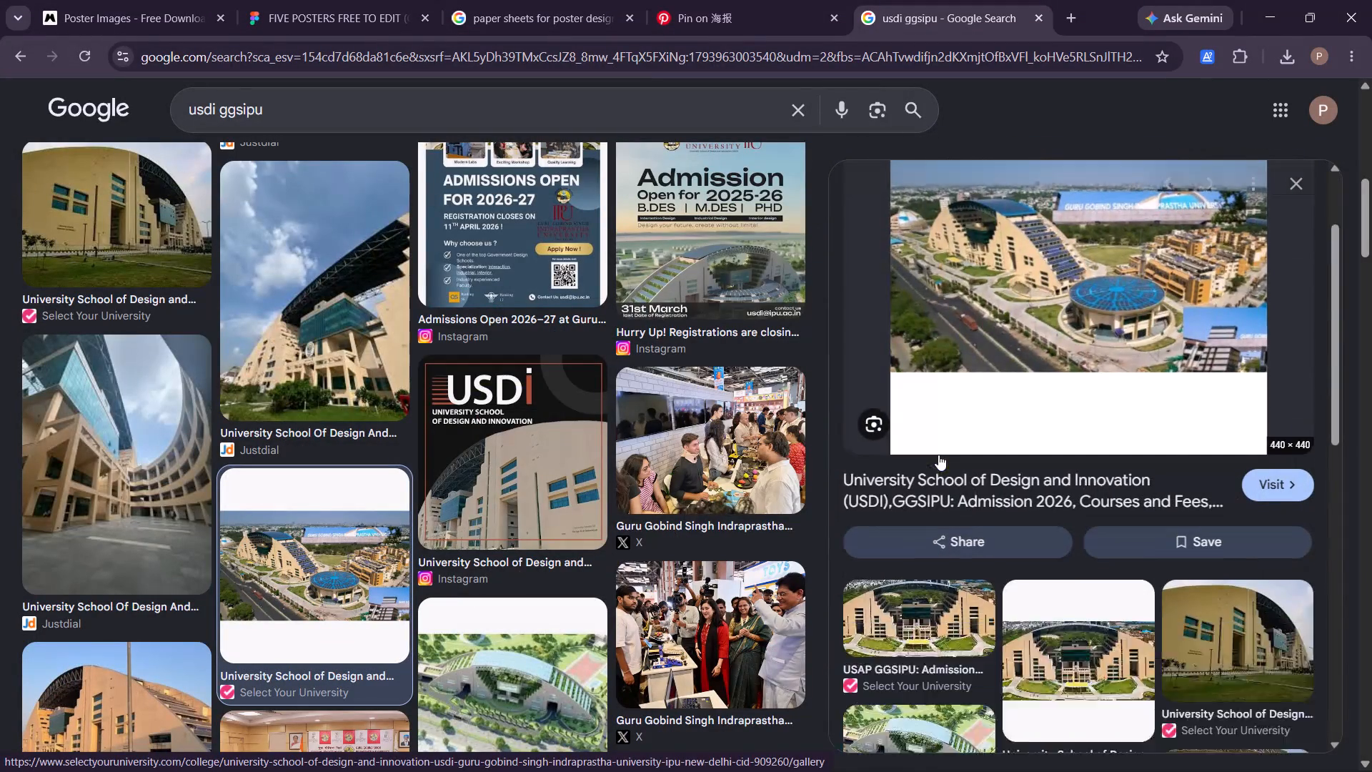
scroll(938, 455, down, 3)
scroll(938, 455, up, 1)
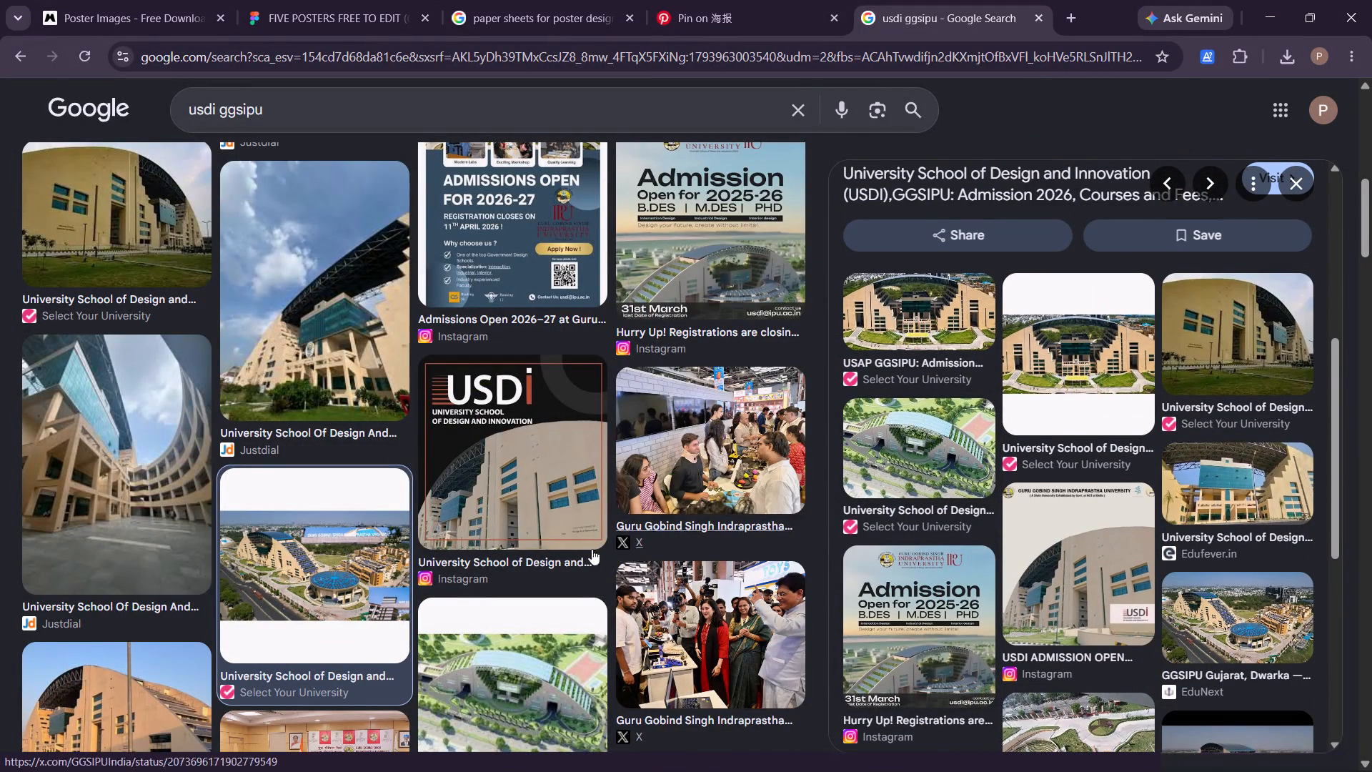
scroll(530, 535, up, 3)
Search further down the USDI GGSIPU image results for usable campus photos and event graphics.
scroll(530, 535, down, 8)
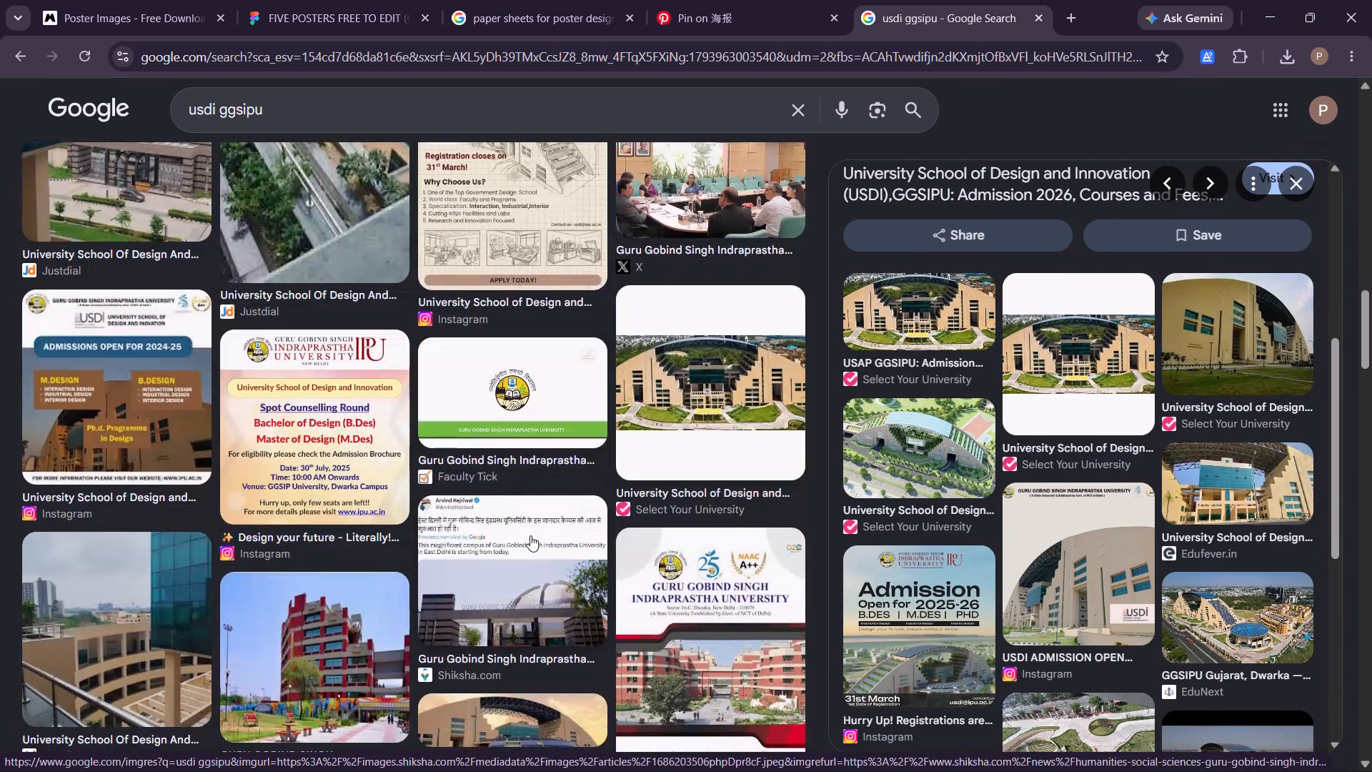
scroll(530, 535, down, 3)
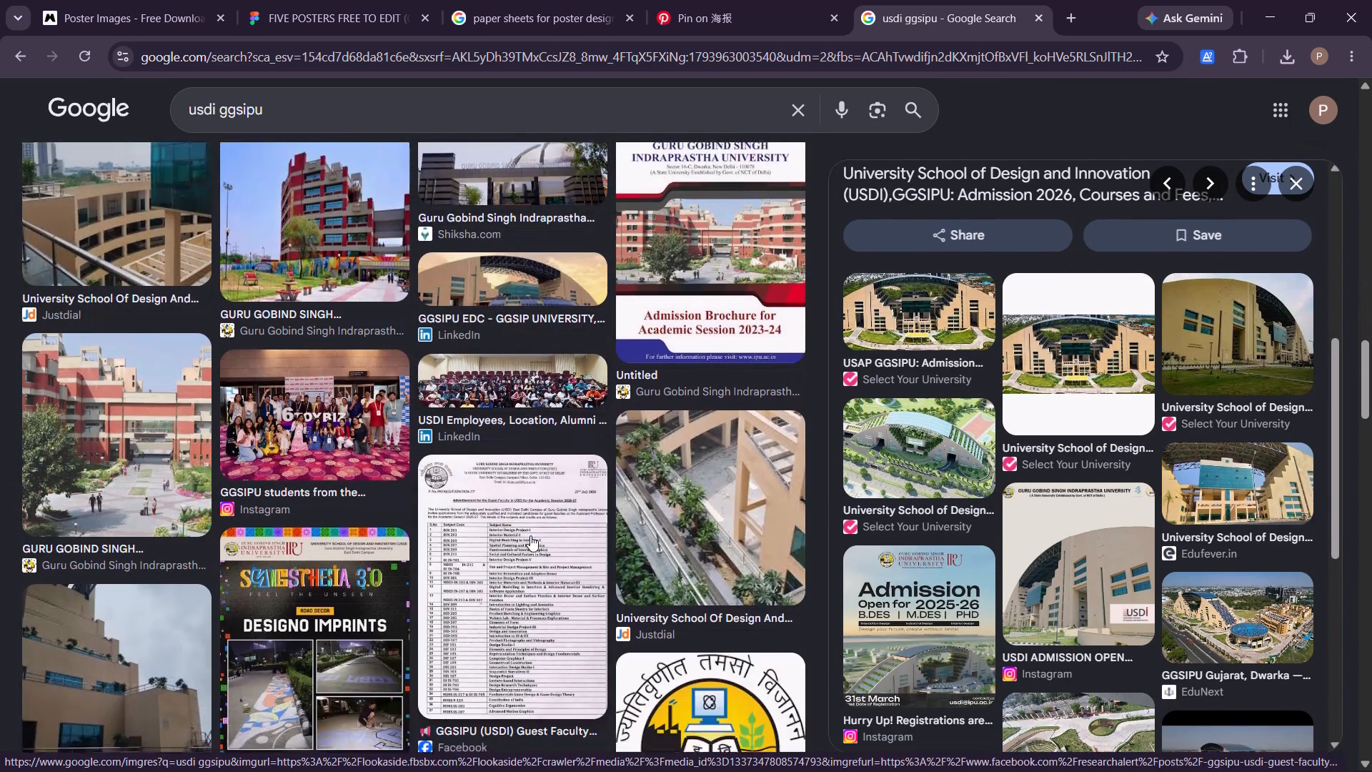
scroll(530, 535, down, 4)
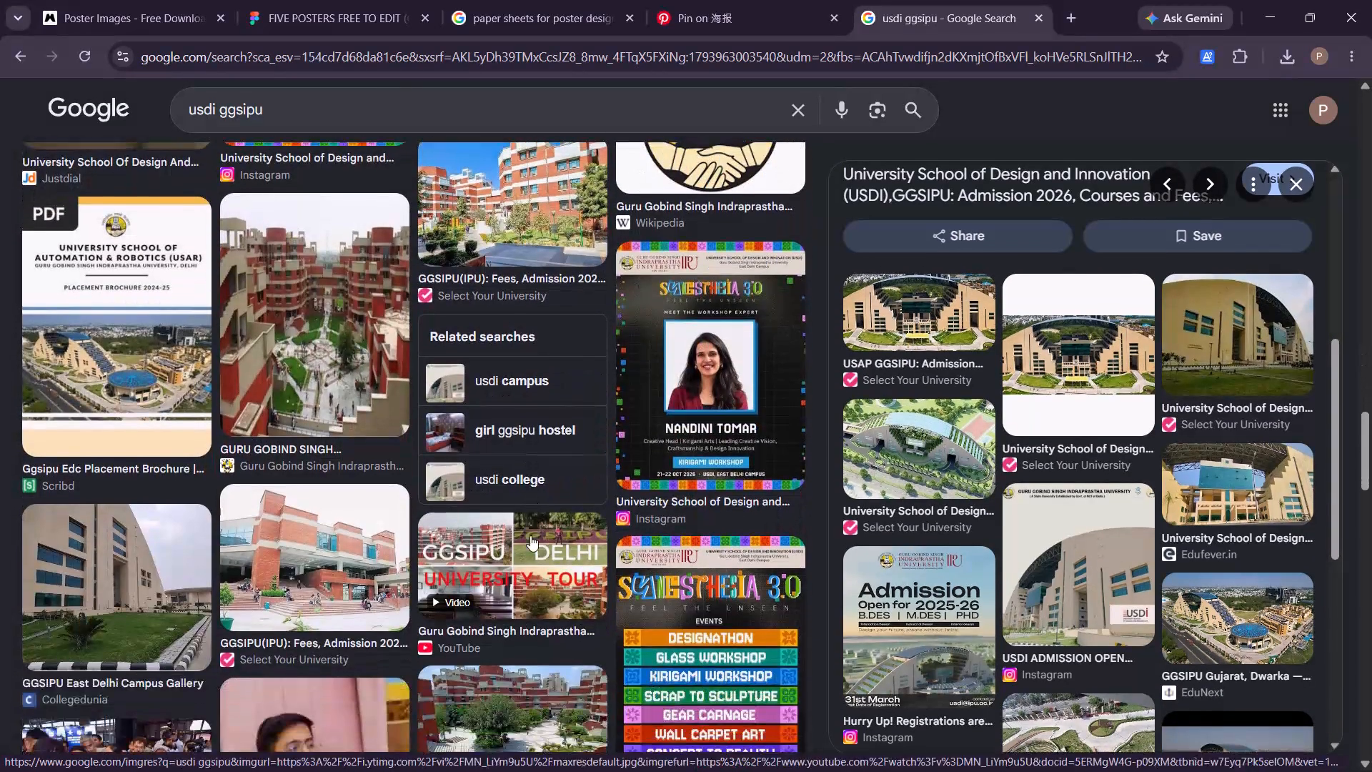
scroll(327, 599, down, 4)
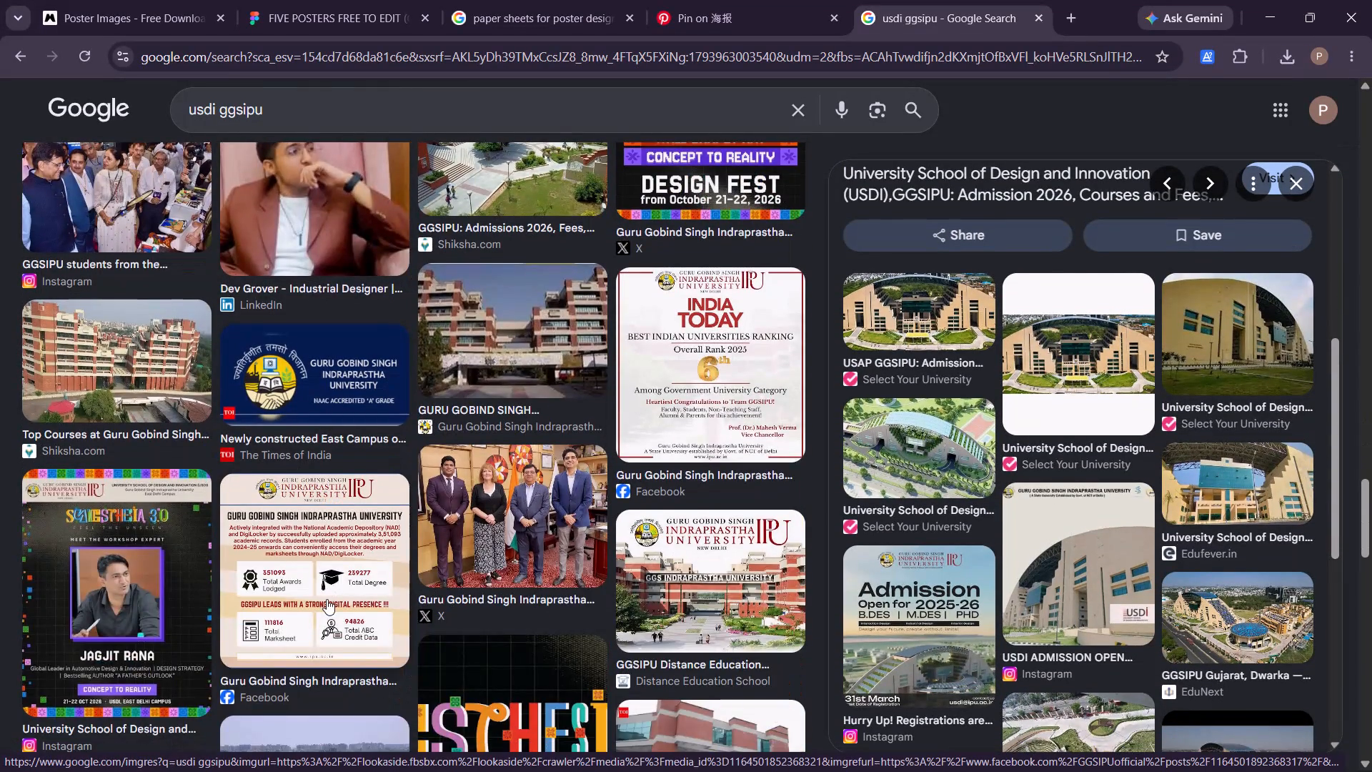
scroll(327, 599, down, 6)
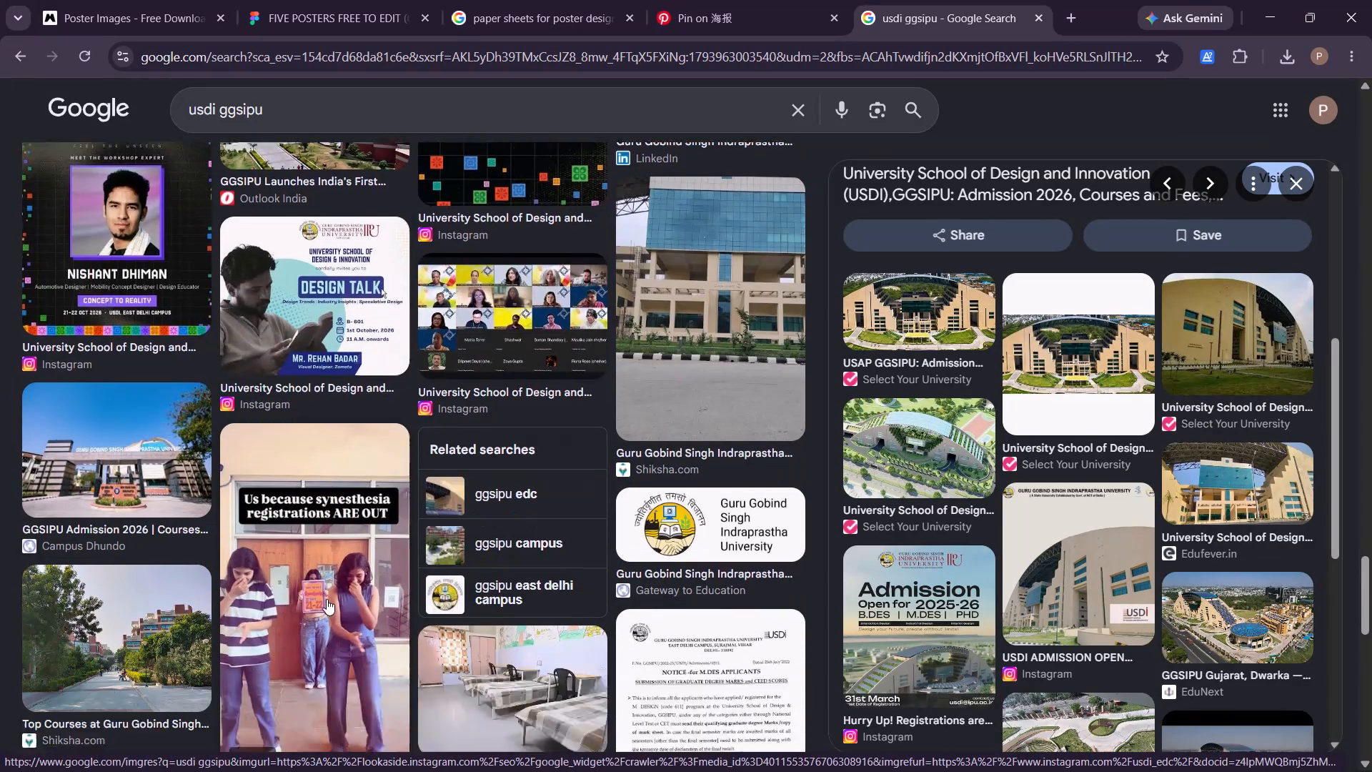
scroll(327, 599, down, 1)
scroll(327, 599, up, 2)
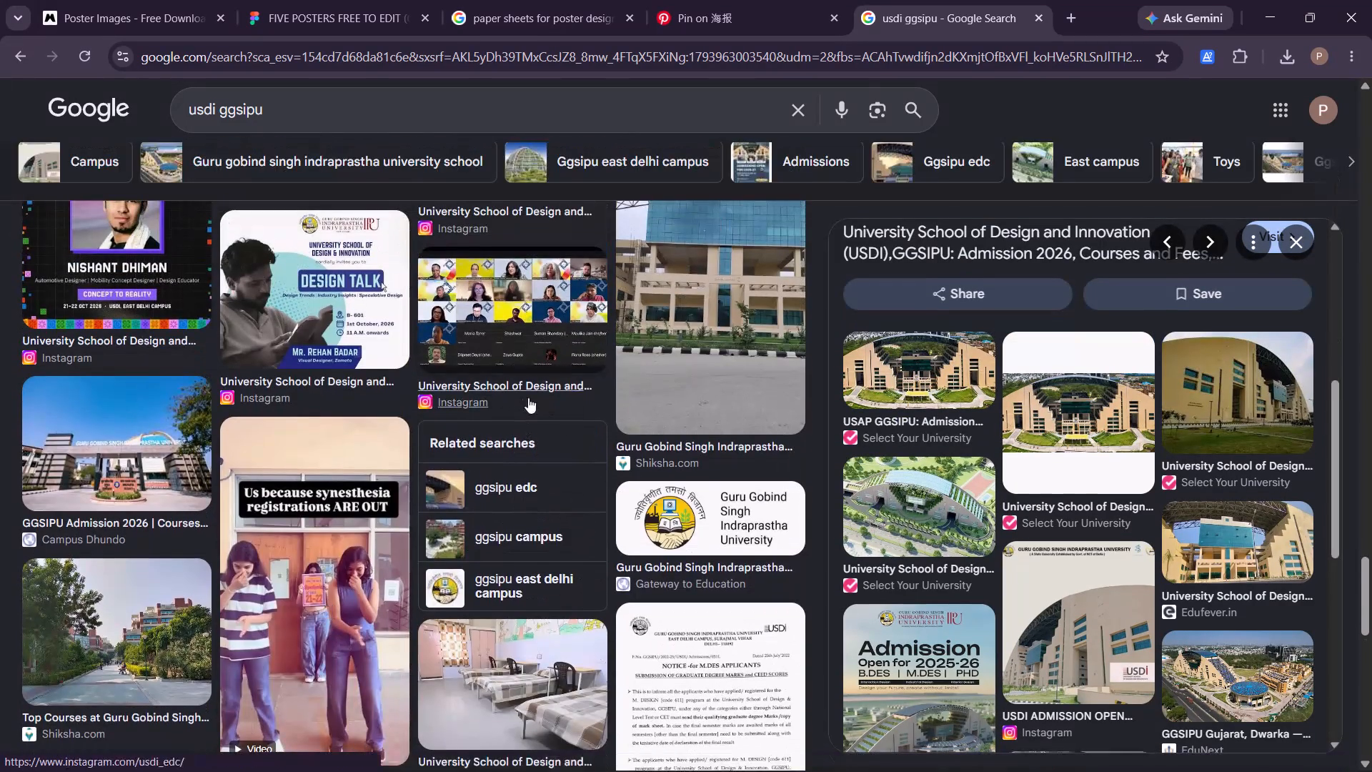
scroll(349, 617, down, 1)
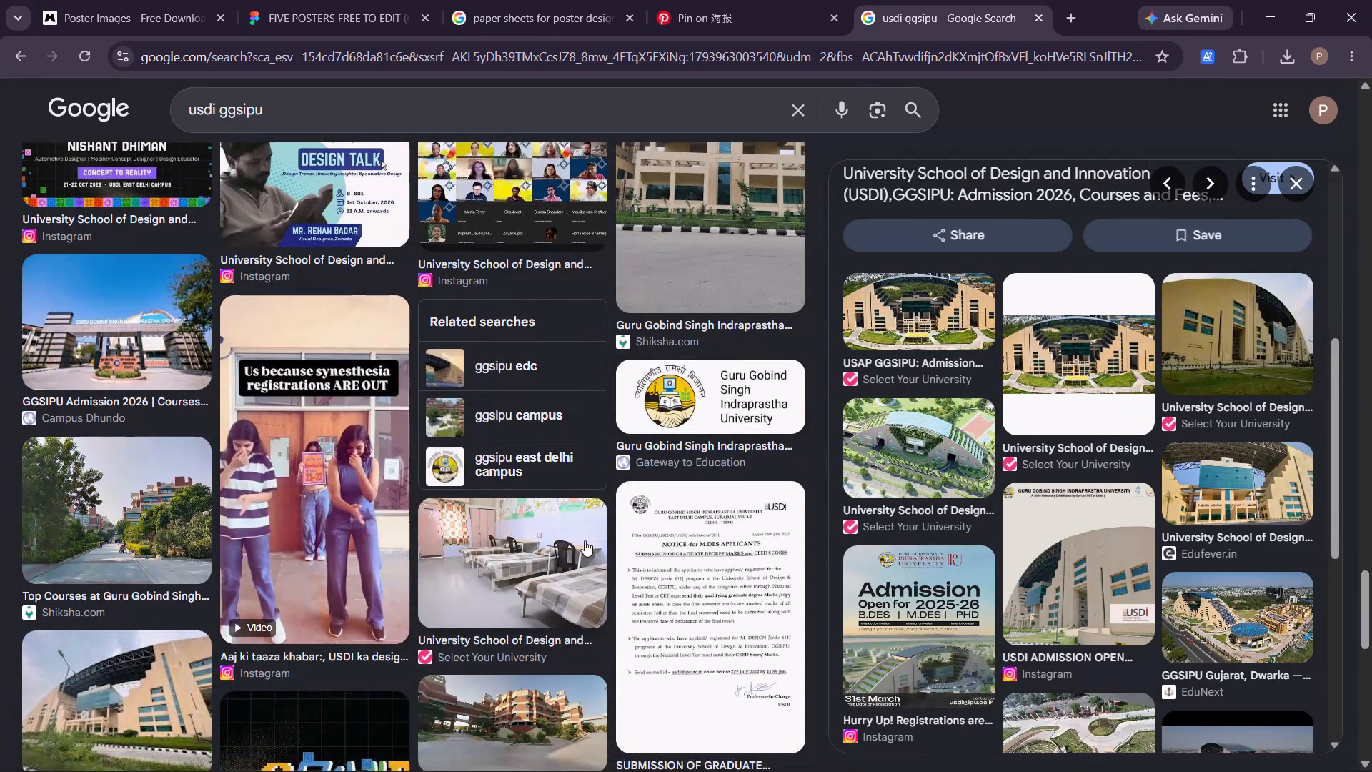
scroll(585, 540, up, 2)
Preview the front aerial campus photo from the USAP GGSIPU listing on Select Your University and examine its related images.
scroll(1088, 529, up, 3)
scroll(968, 596, down, 1)
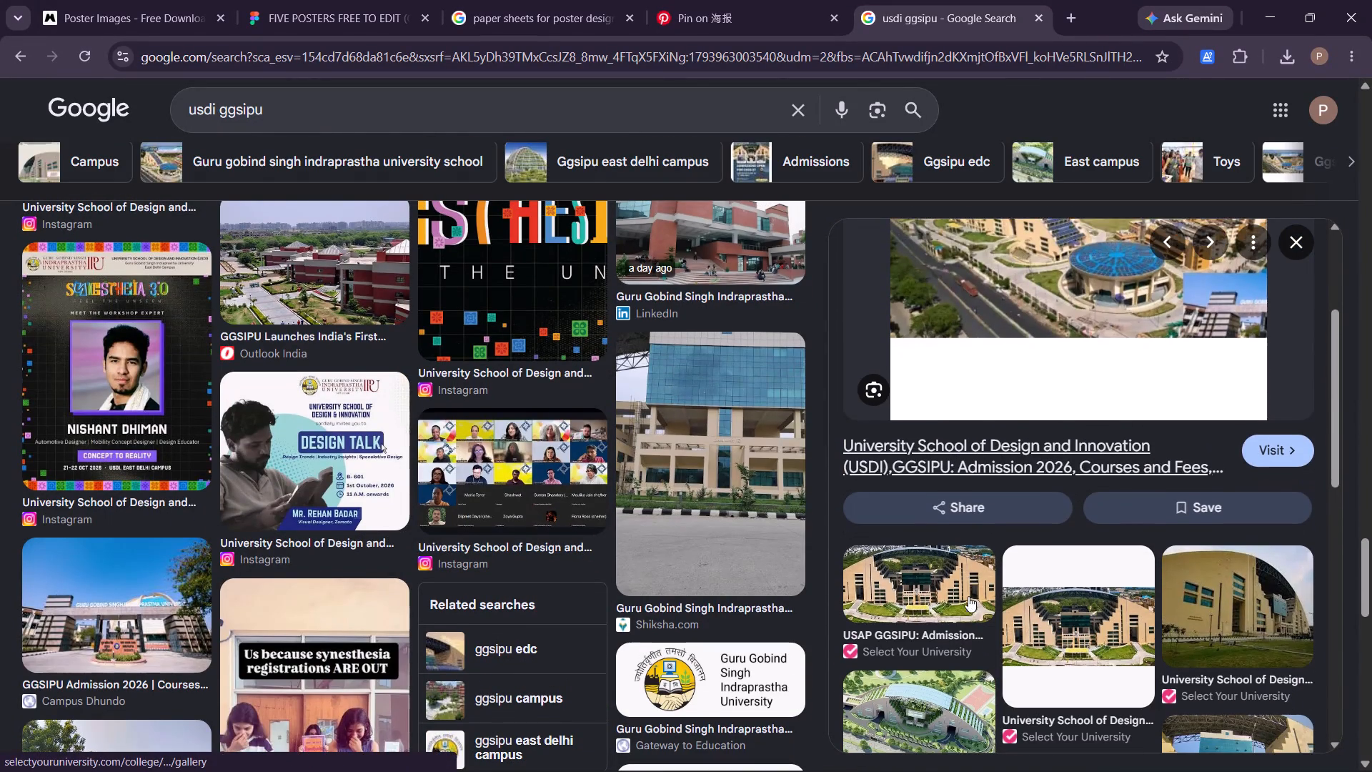
scroll(968, 596, down, 1)
click(939, 594)
scroll(1004, 425, down, 1)
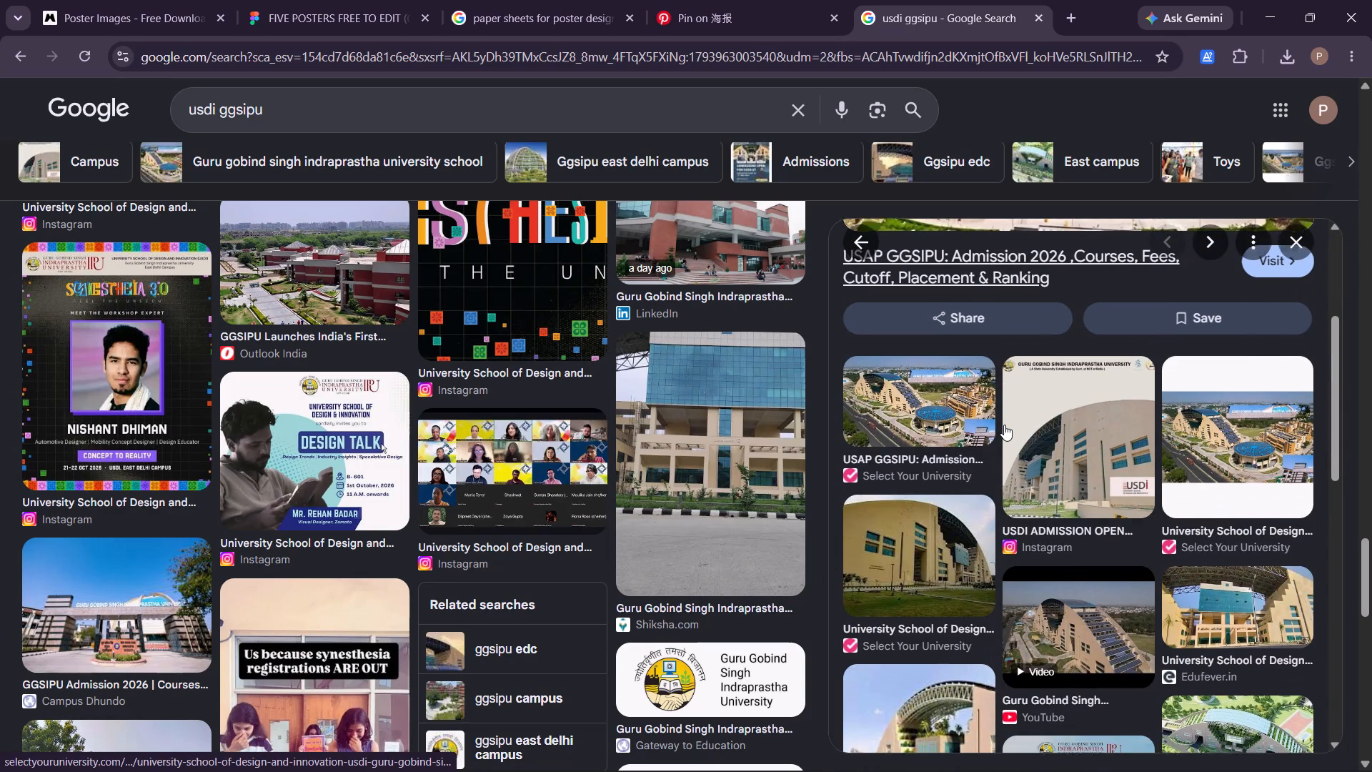
scroll(1004, 425, down, 1)
scroll(776, 437, up, 1)
Review the USDI GGSIPU image results back up to the first ones and recheck the related images for a suitable campus building photo.
scroll(627, 628, up, 4)
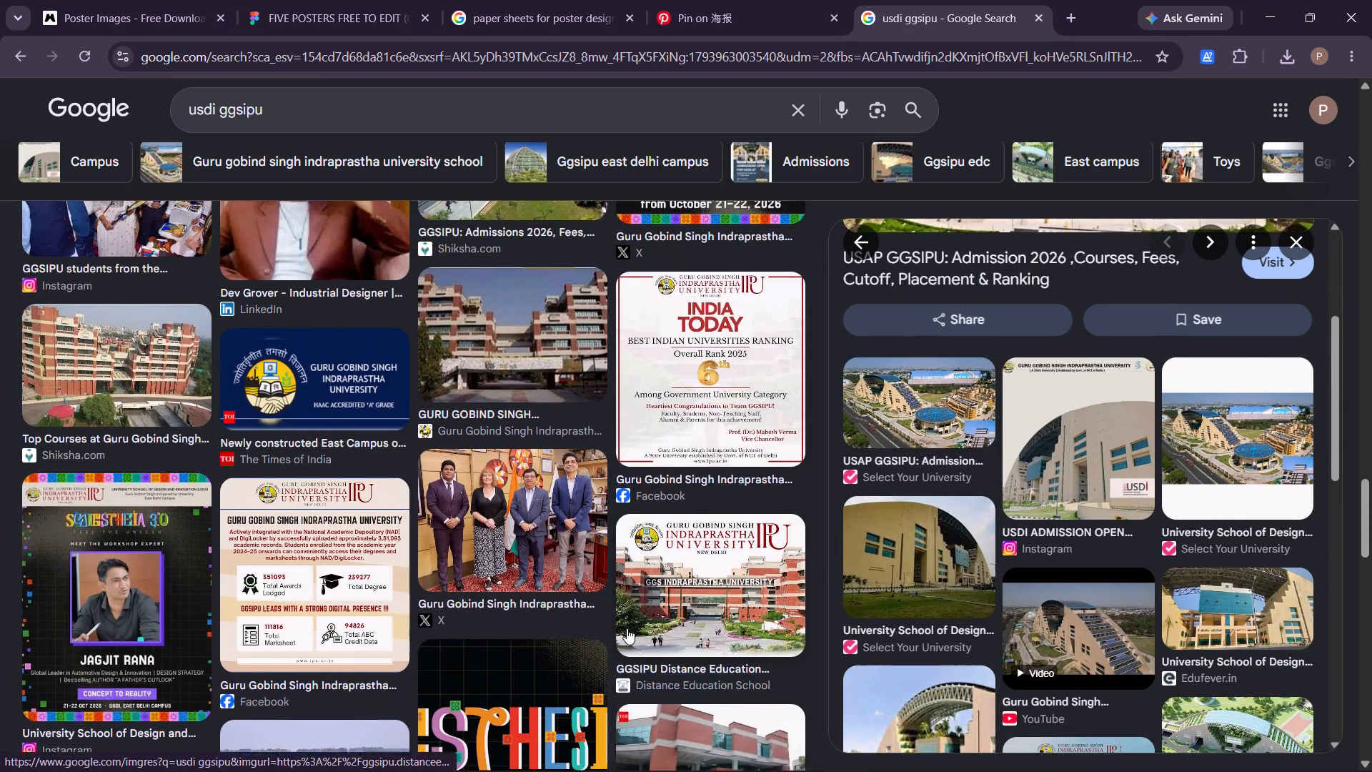
scroll(540, 360, up, 2)
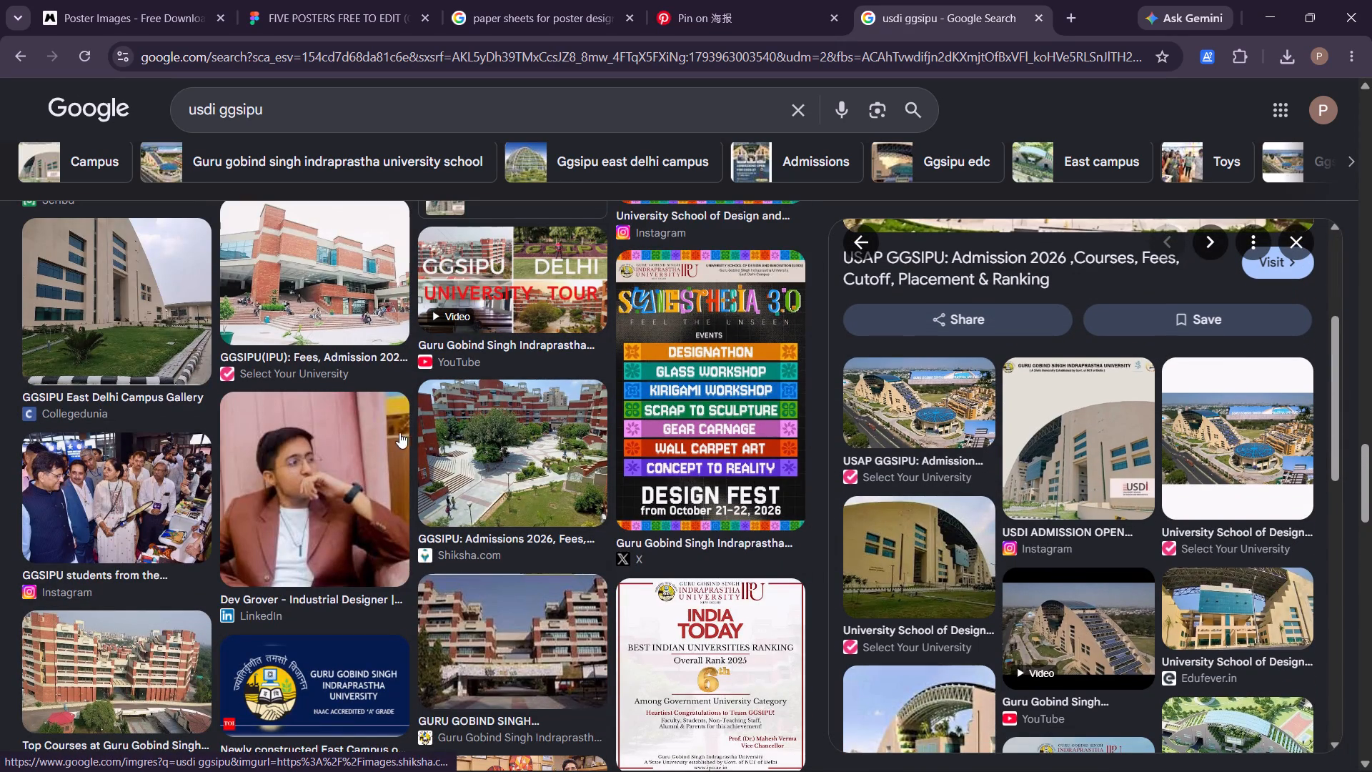
scroll(409, 389, up, 8)
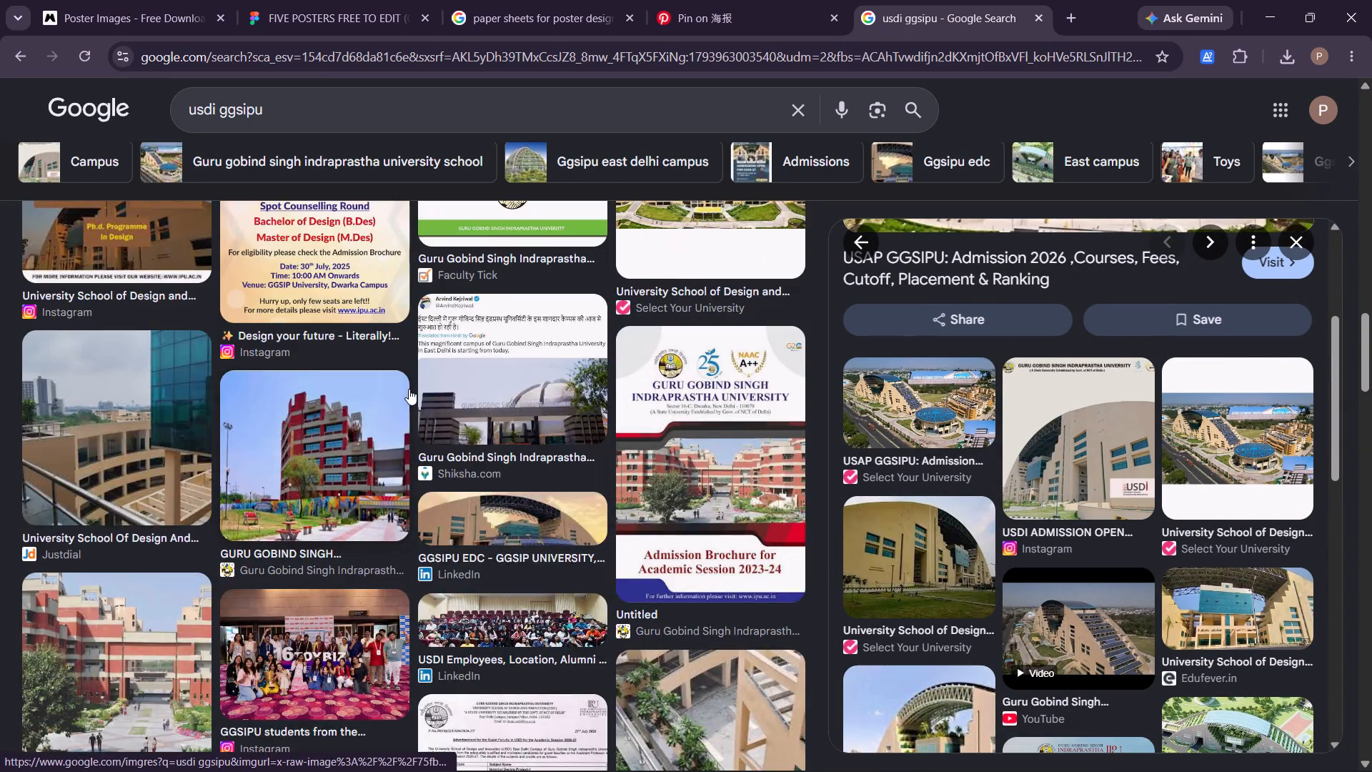
scroll(409, 389, up, 9)
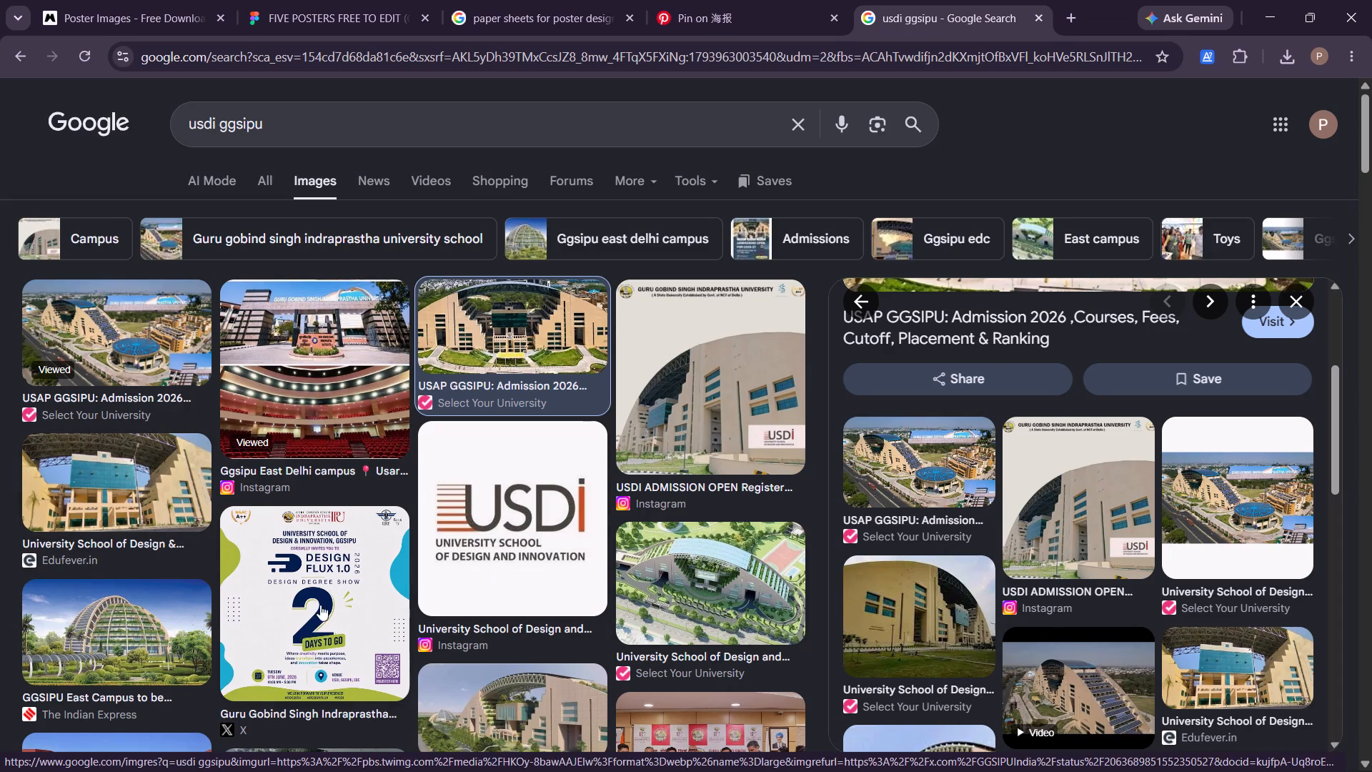
scroll(116, 615, down, 1)
scroll(1096, 538, up, 2)
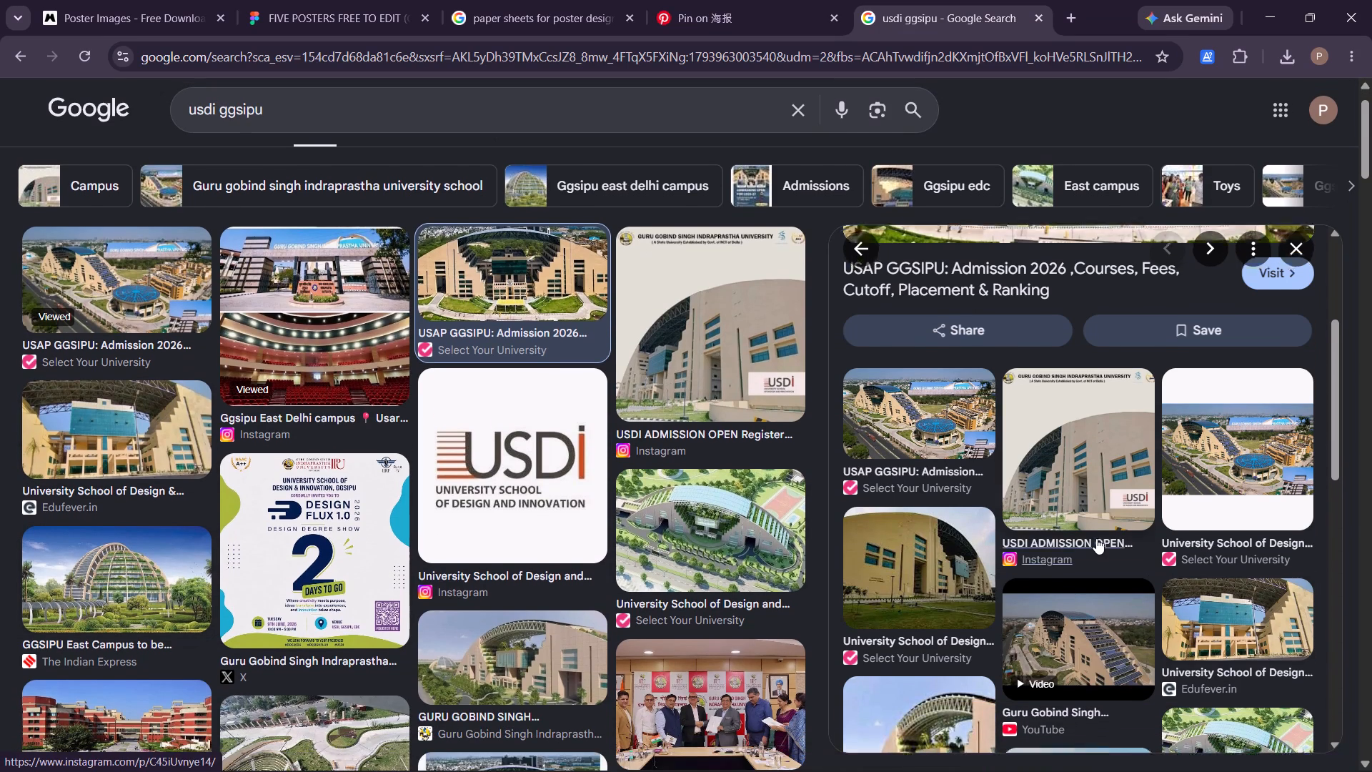
scroll(1096, 538, up, 5)
scroll(1096, 538, down, 2)
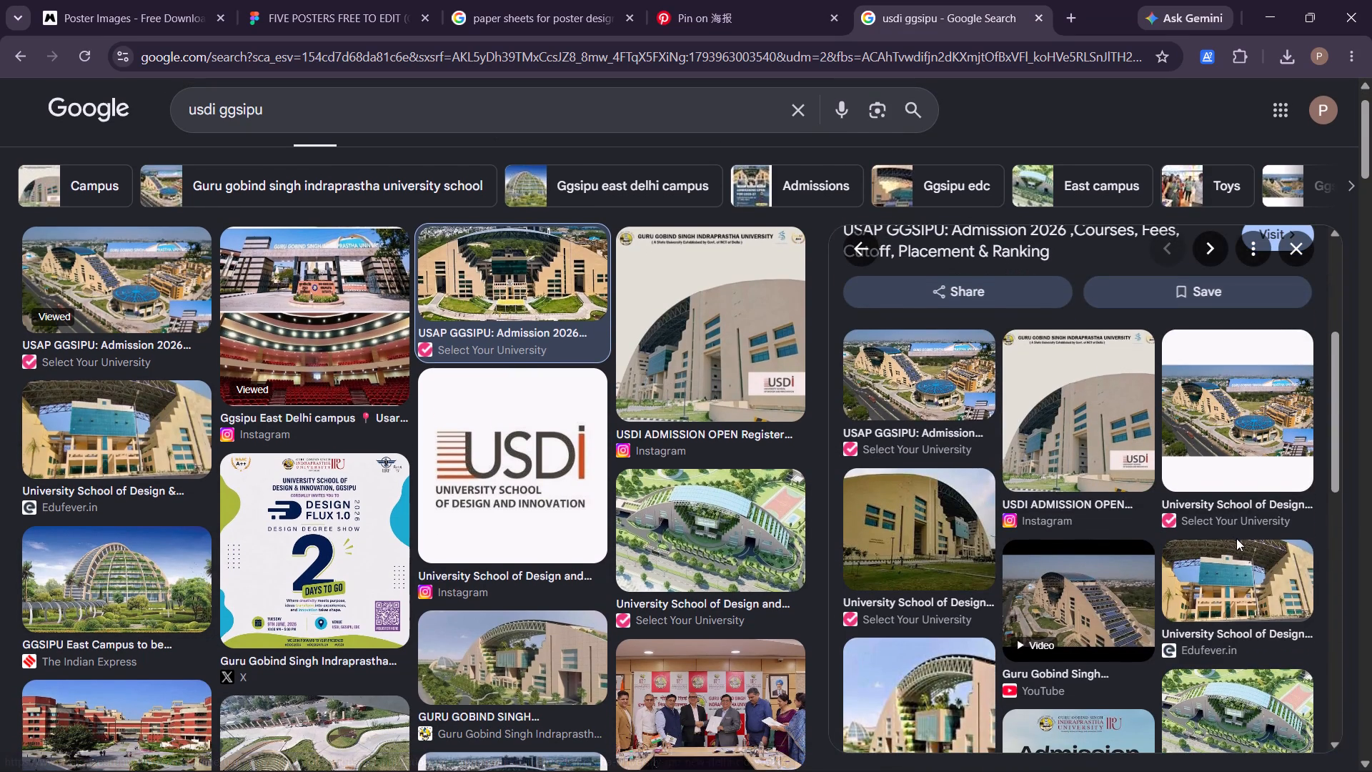
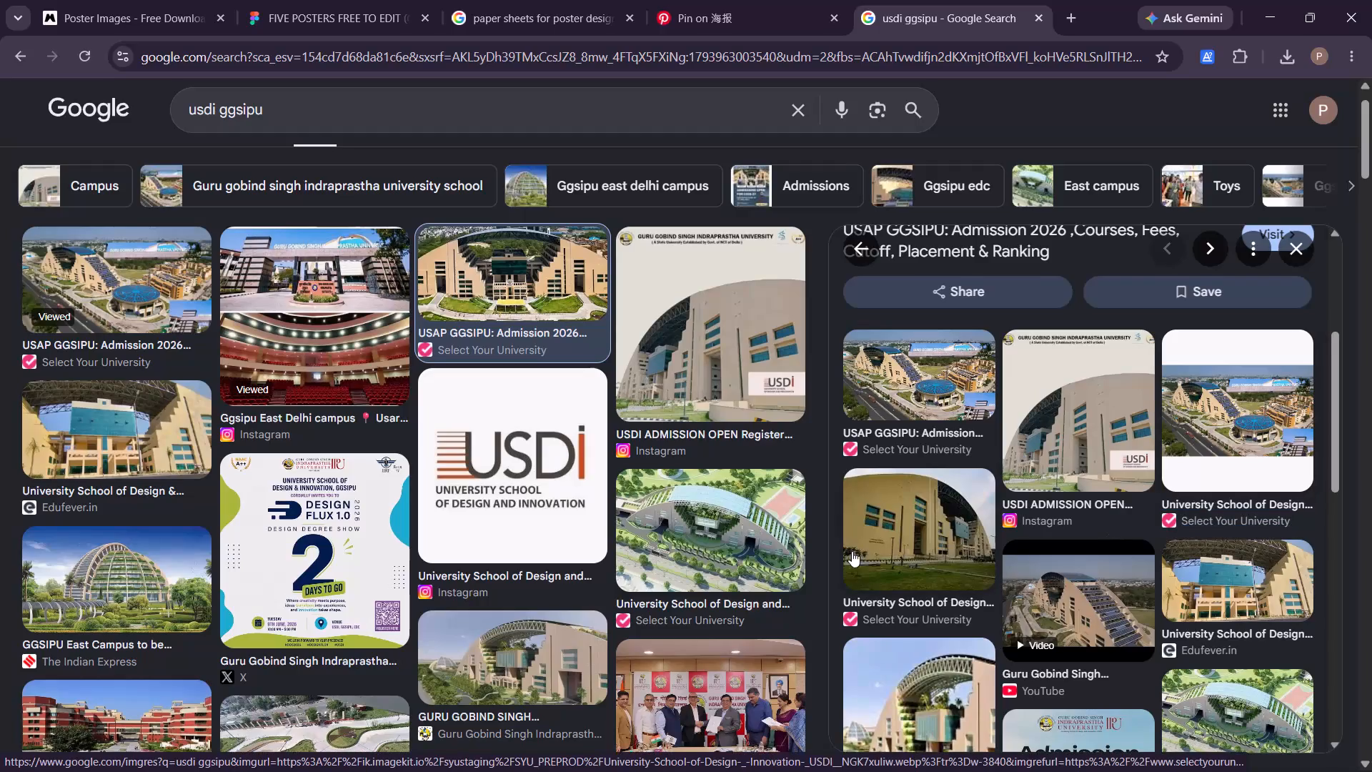
Examine the front aerial campus photo's related images and the USDI GGSIPU image results for a suitable campus building photo.
scroll(852, 551, up, 8)
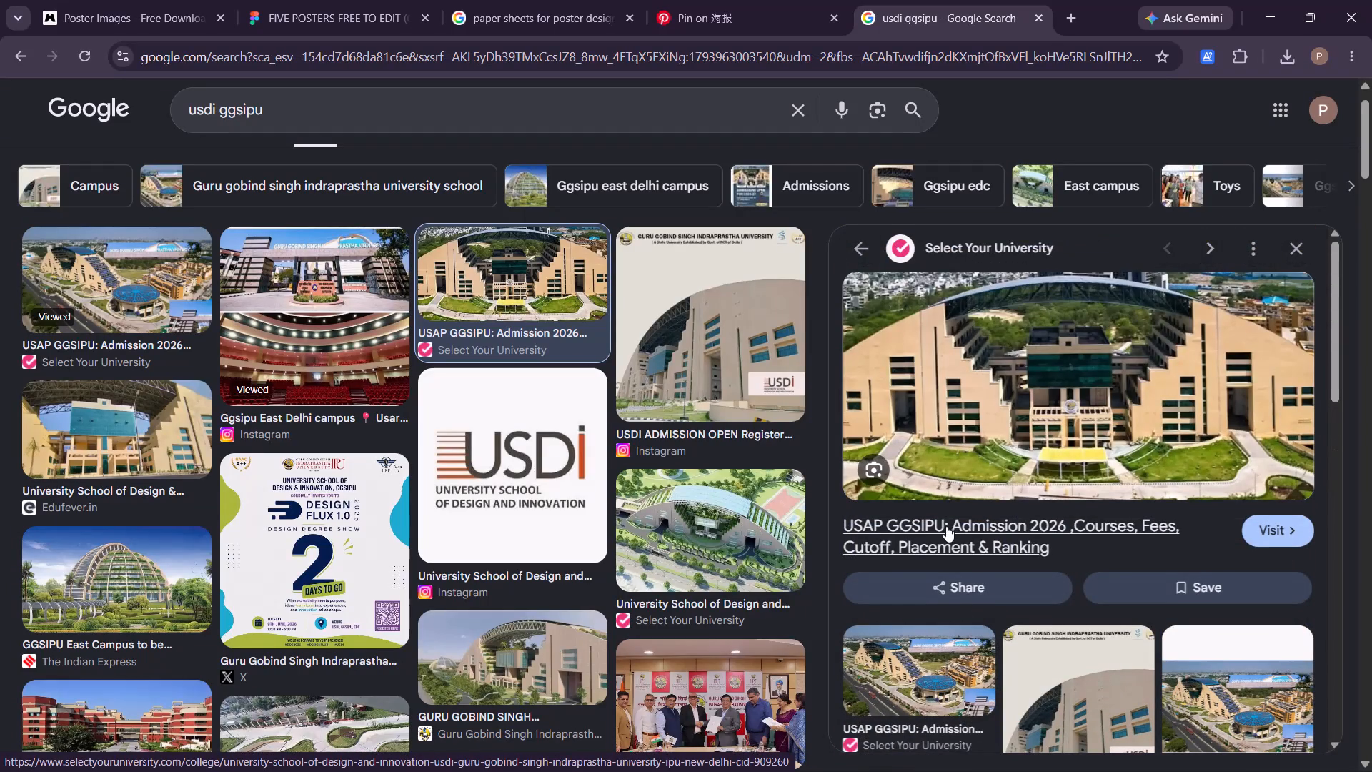
scroll(946, 523, down, 4)
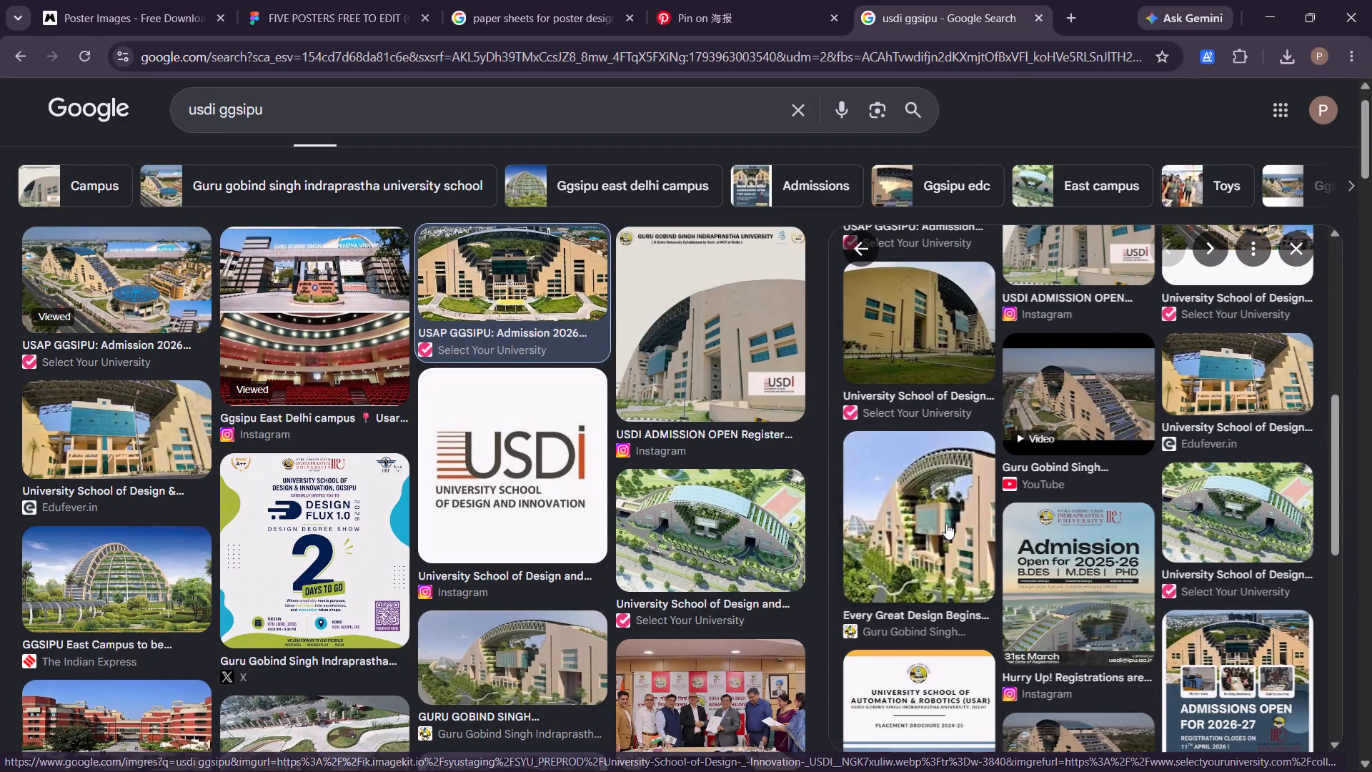
scroll(1040, 519, down, 2)
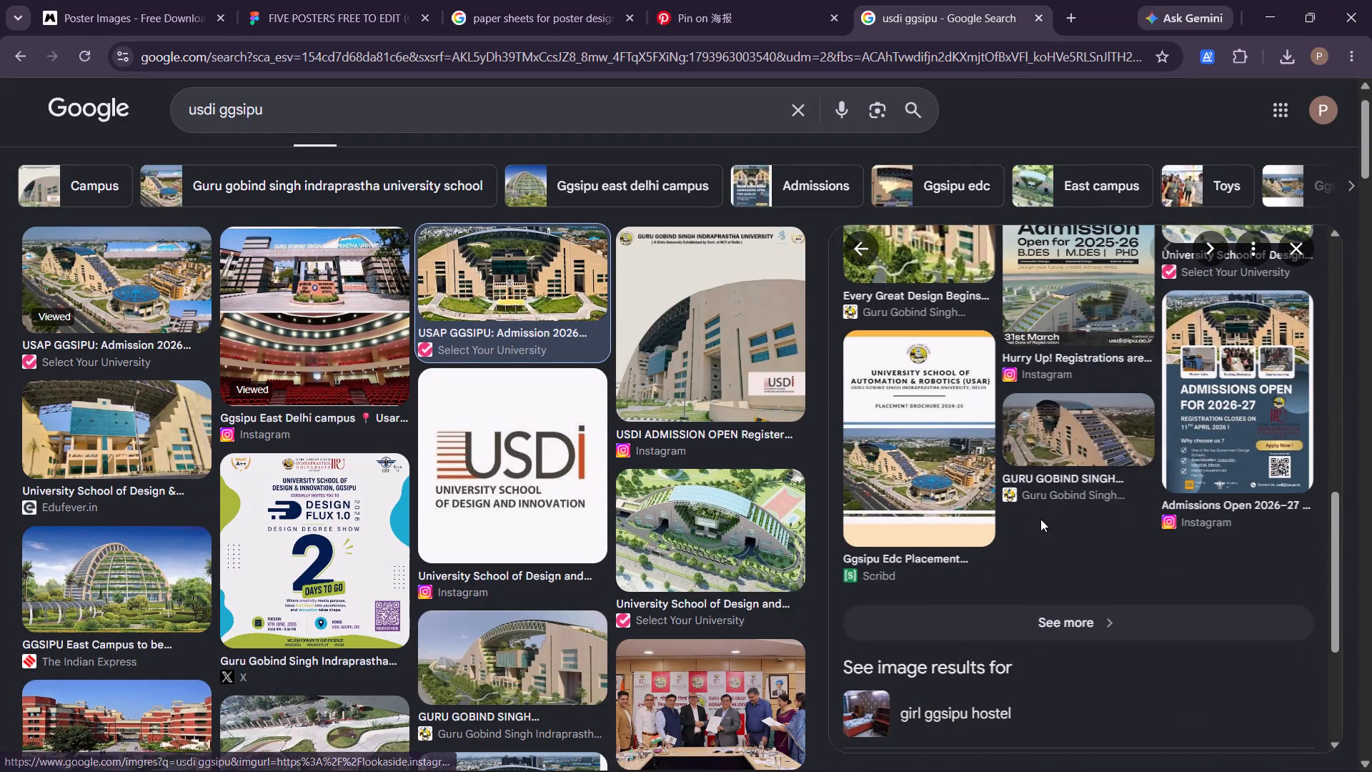
scroll(607, 476, down, 1)
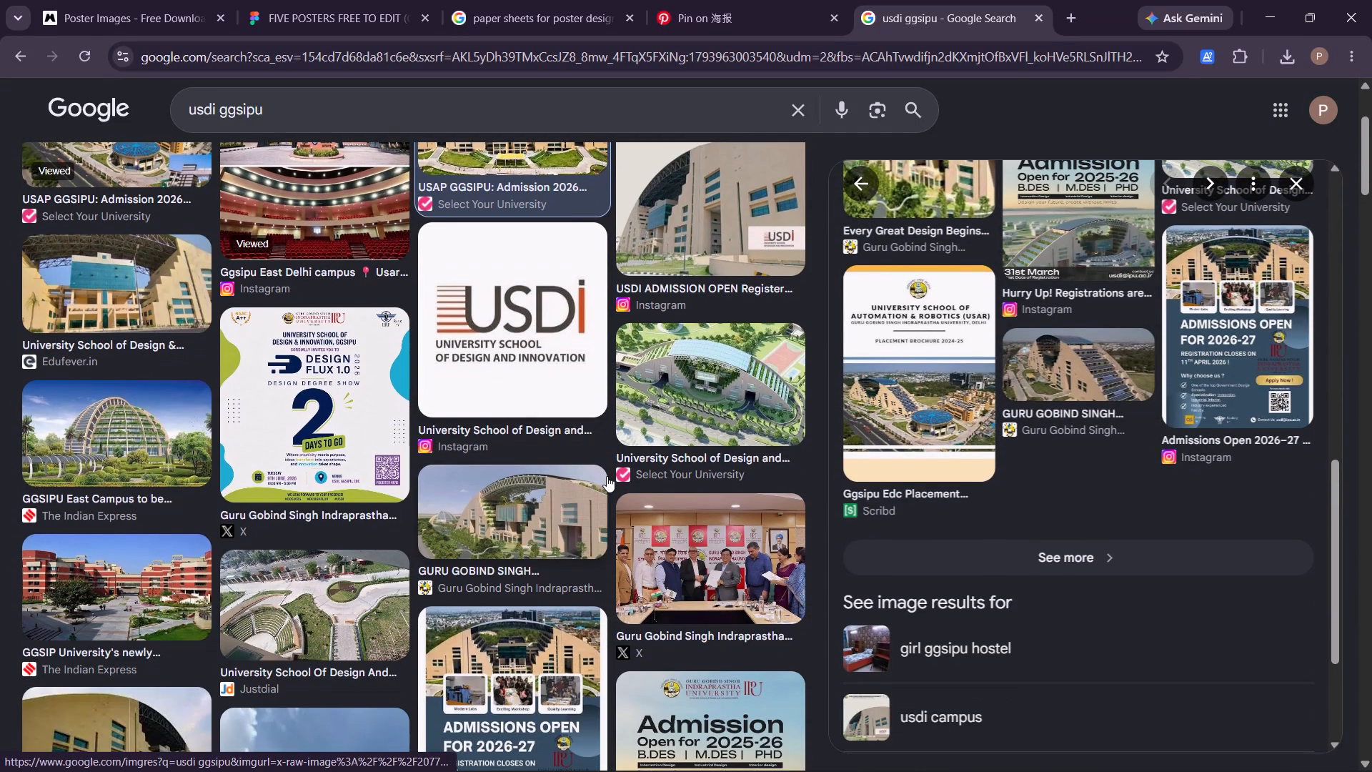
scroll(607, 476, down, 1)
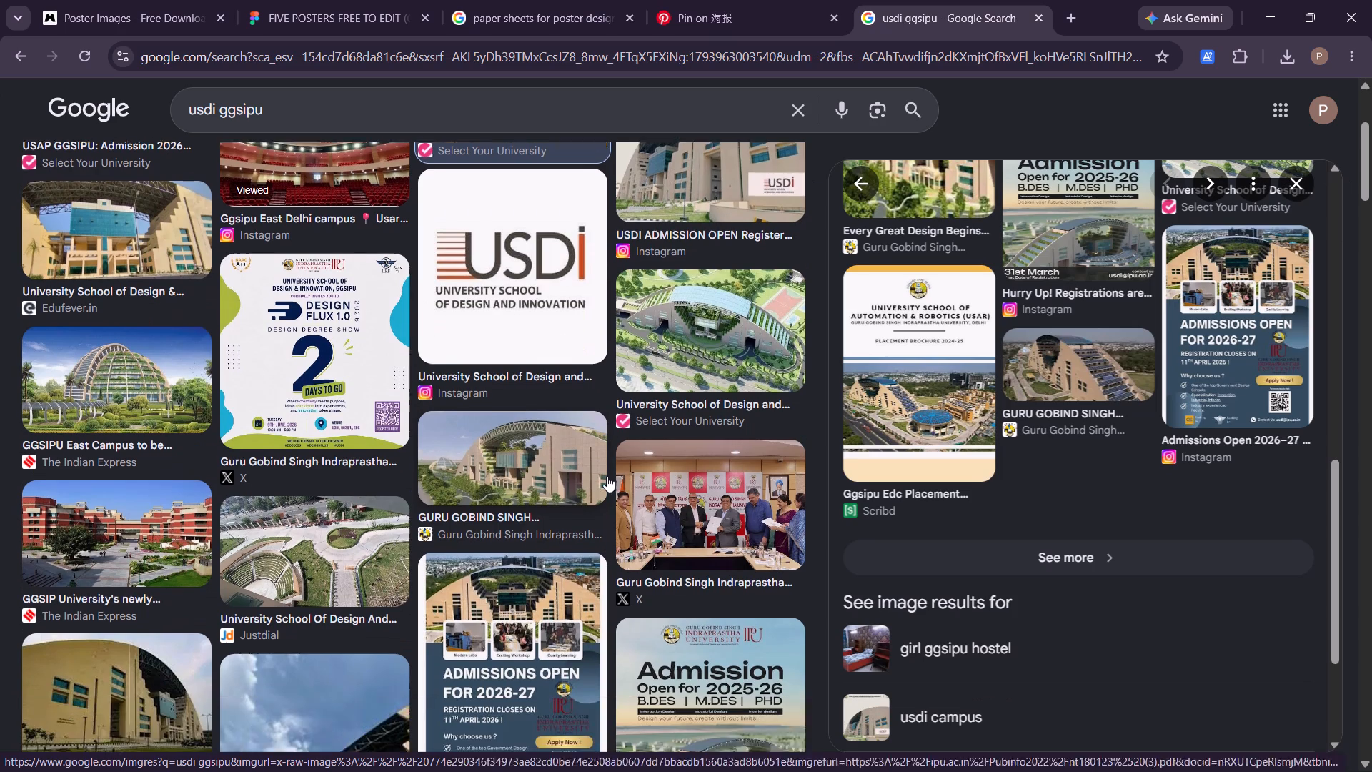
scroll(607, 476, down, 1)
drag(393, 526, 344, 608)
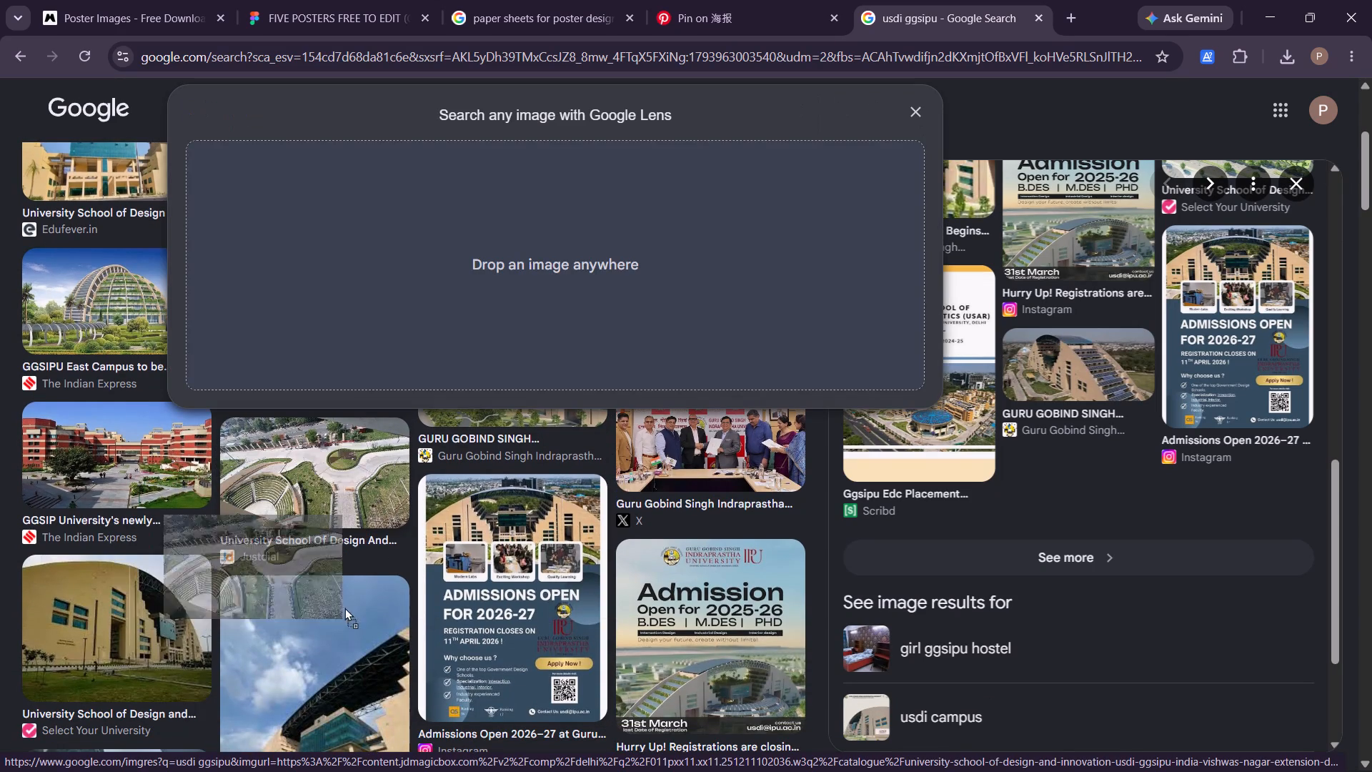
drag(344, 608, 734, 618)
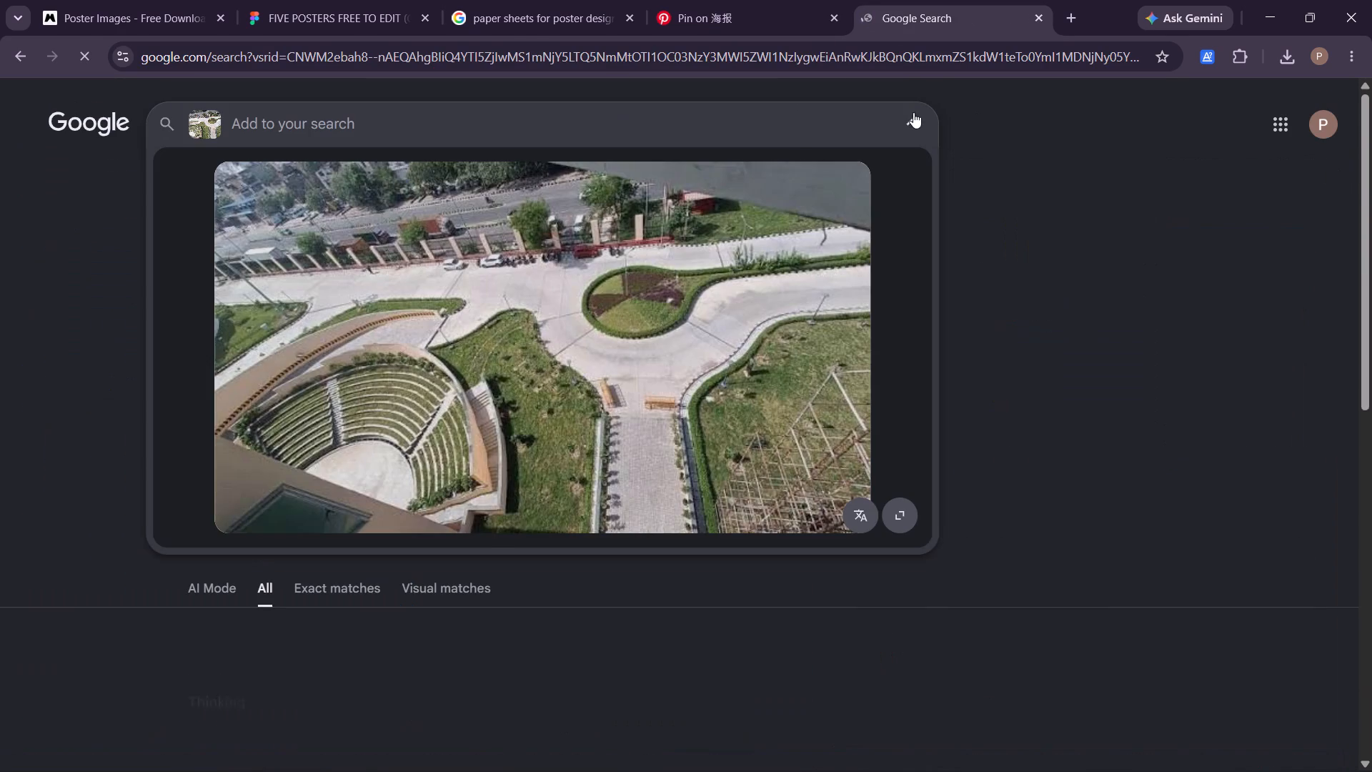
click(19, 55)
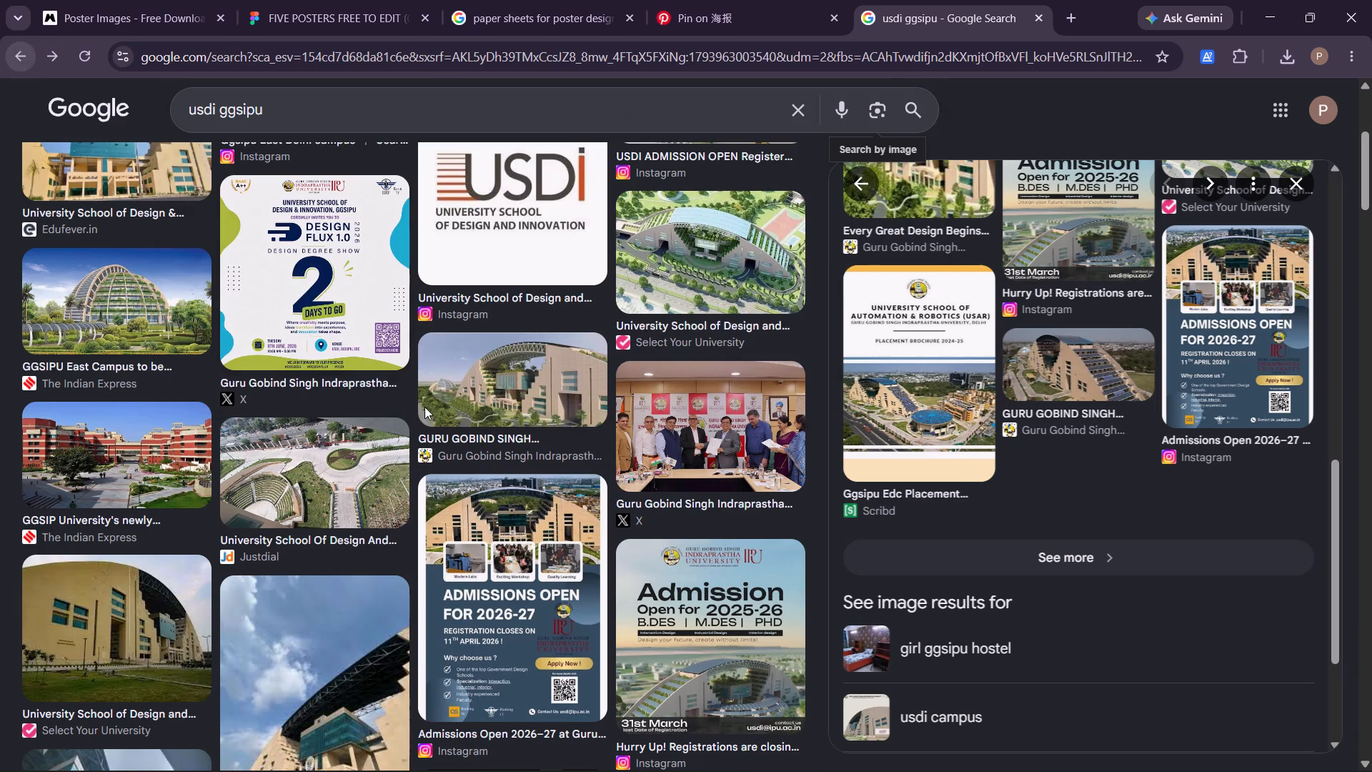
Look further down the USDI GGSIPU image results for close-up campus building photos and USDI graphics.
scroll(453, 620, down, 2)
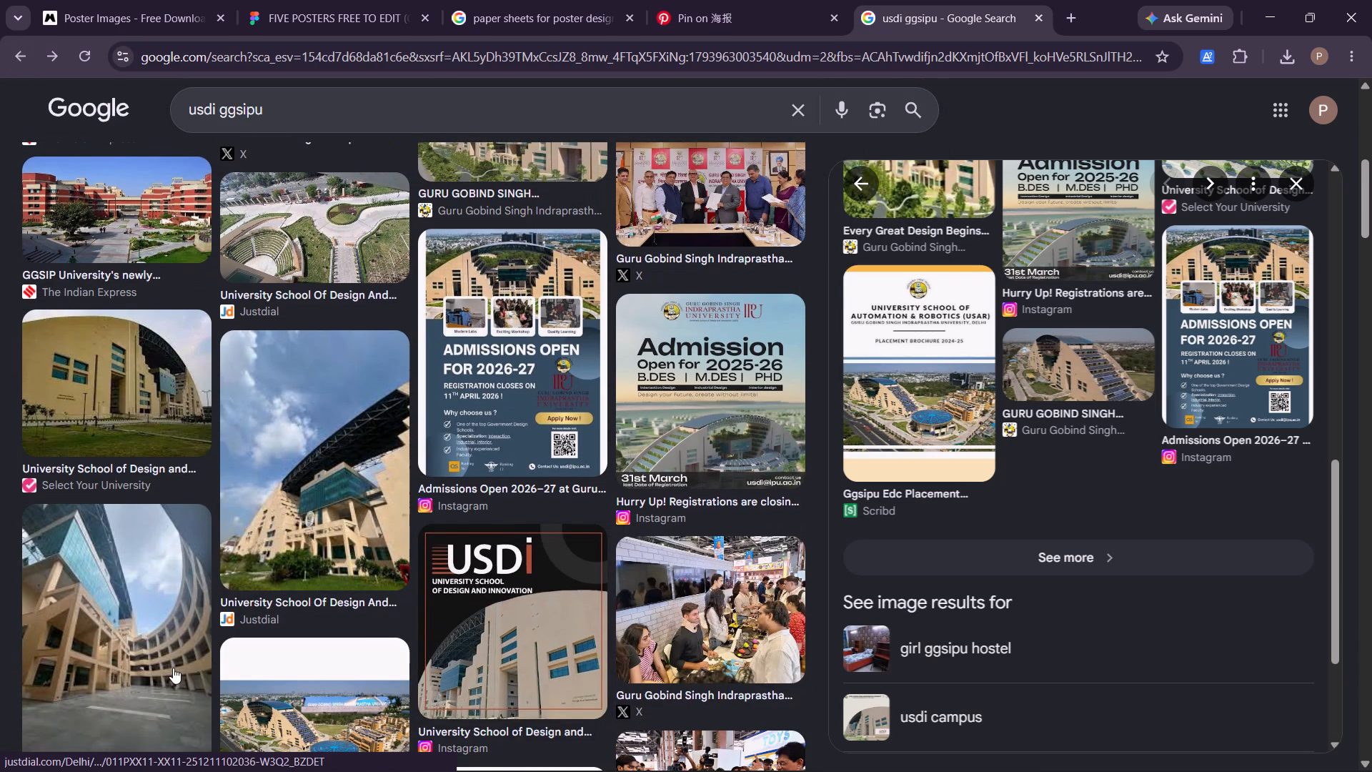
scroll(173, 668, down, 2)
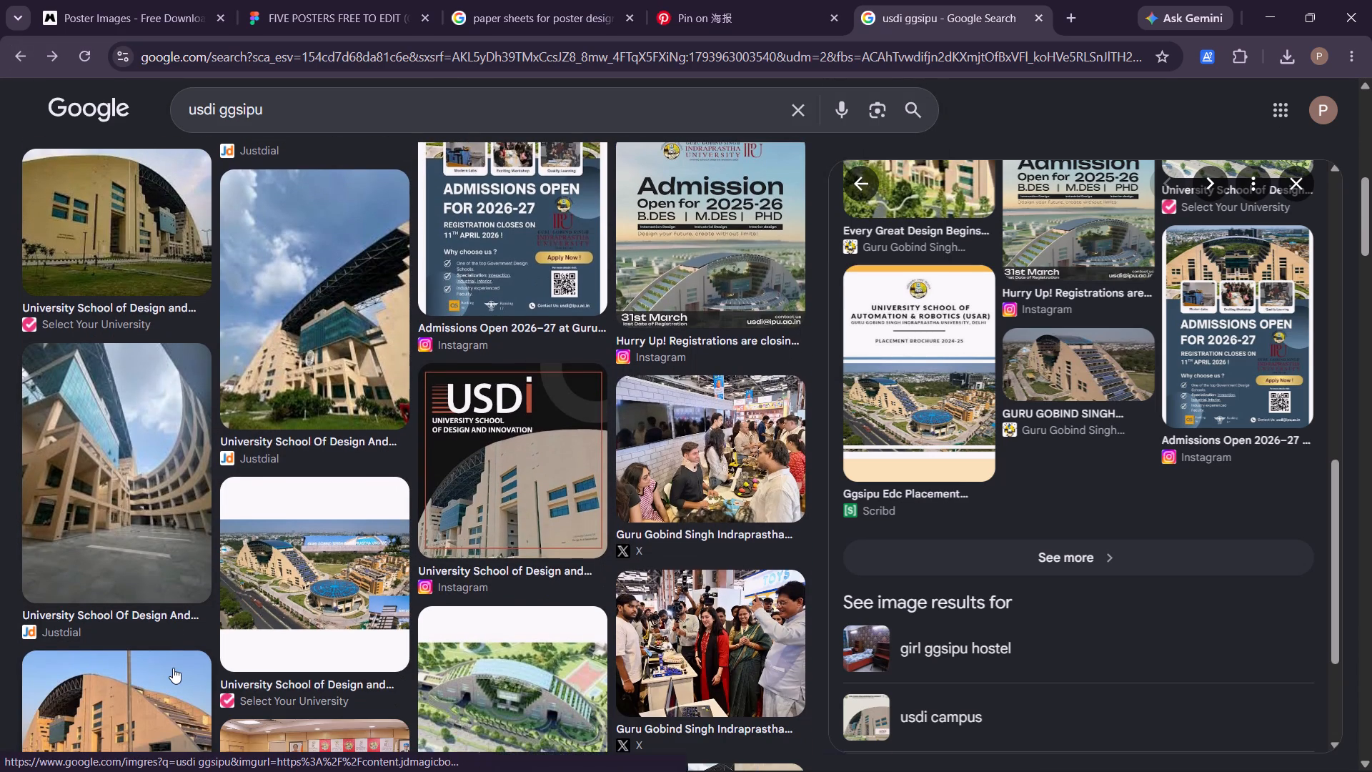
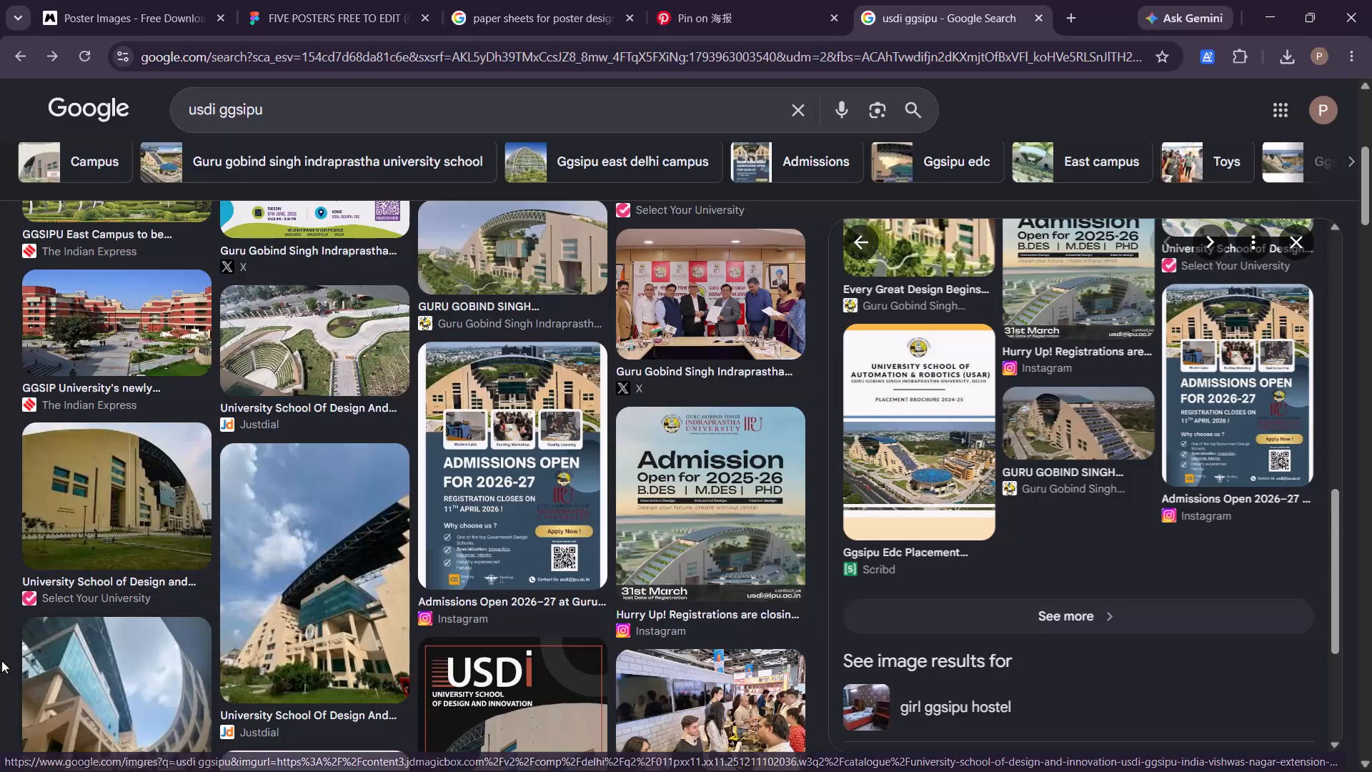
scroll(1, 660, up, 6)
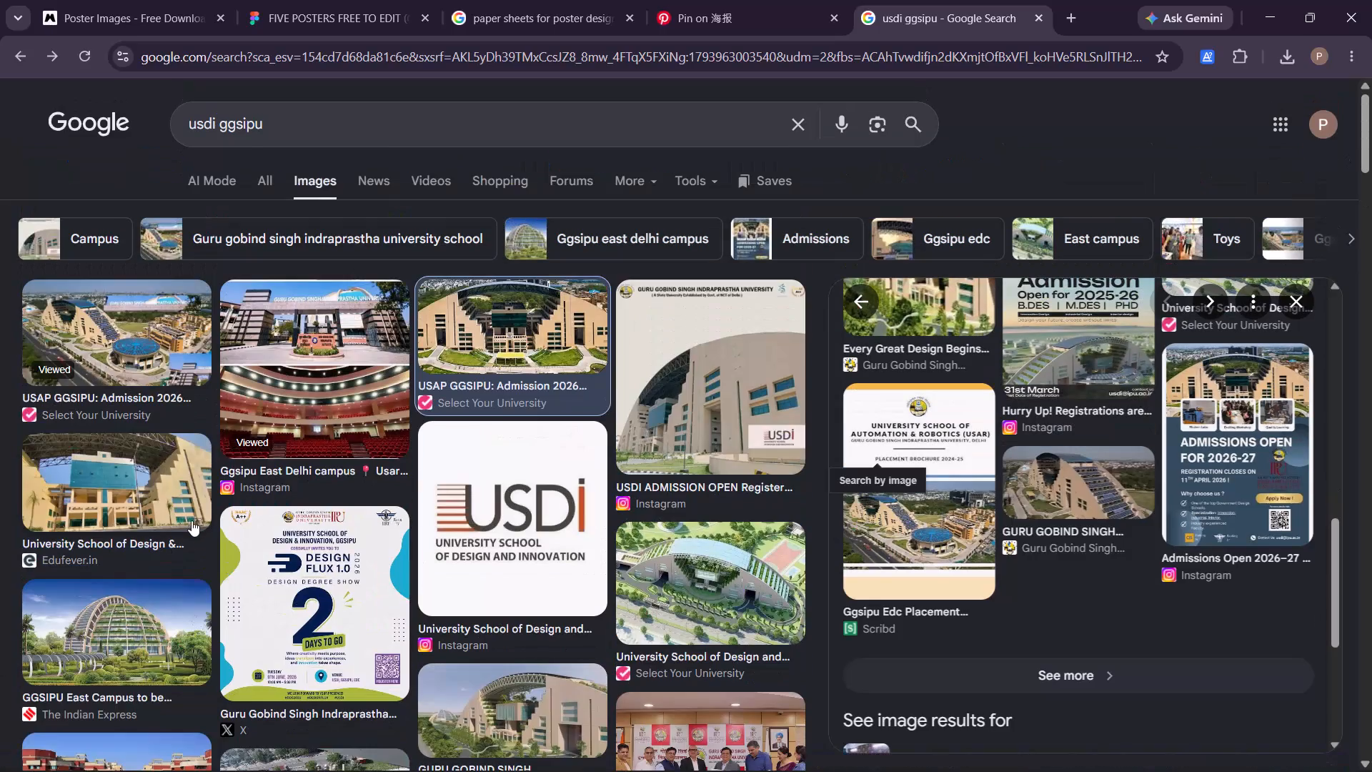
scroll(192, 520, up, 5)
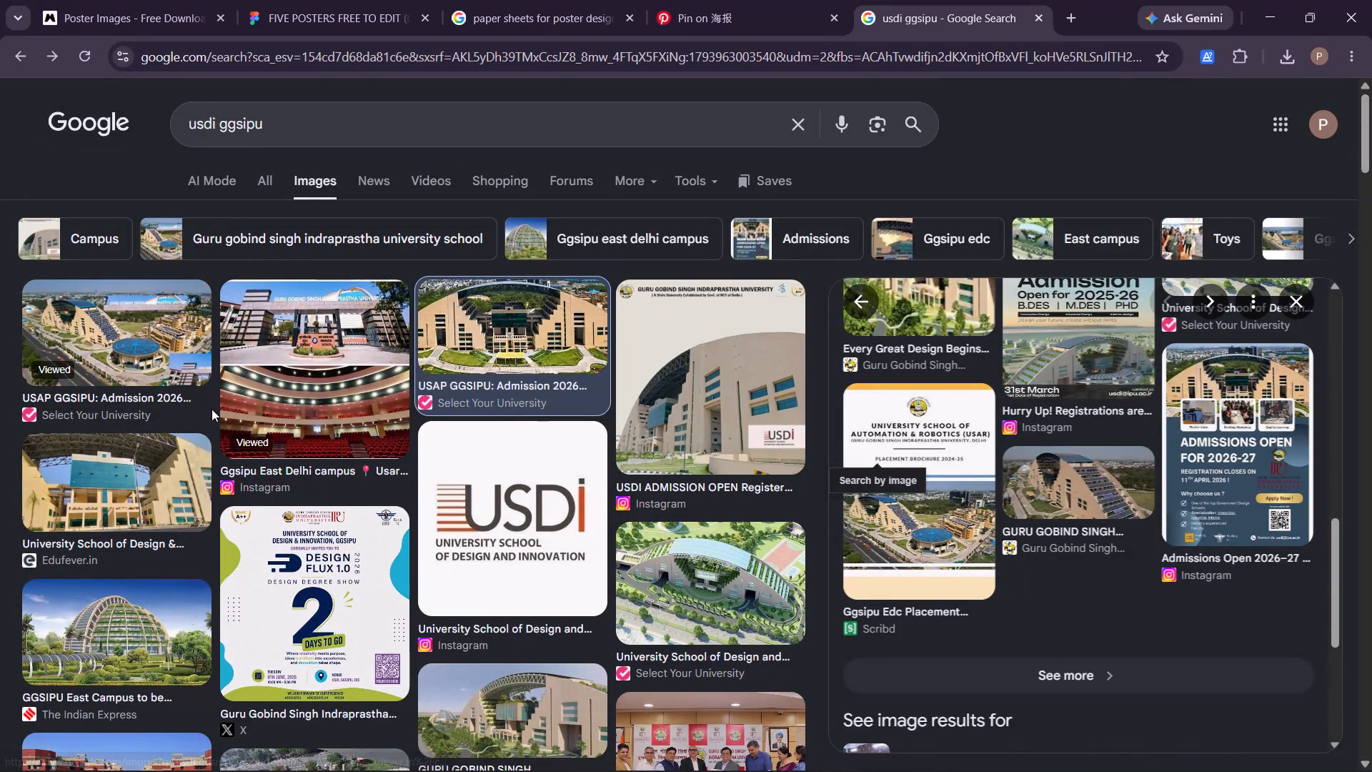
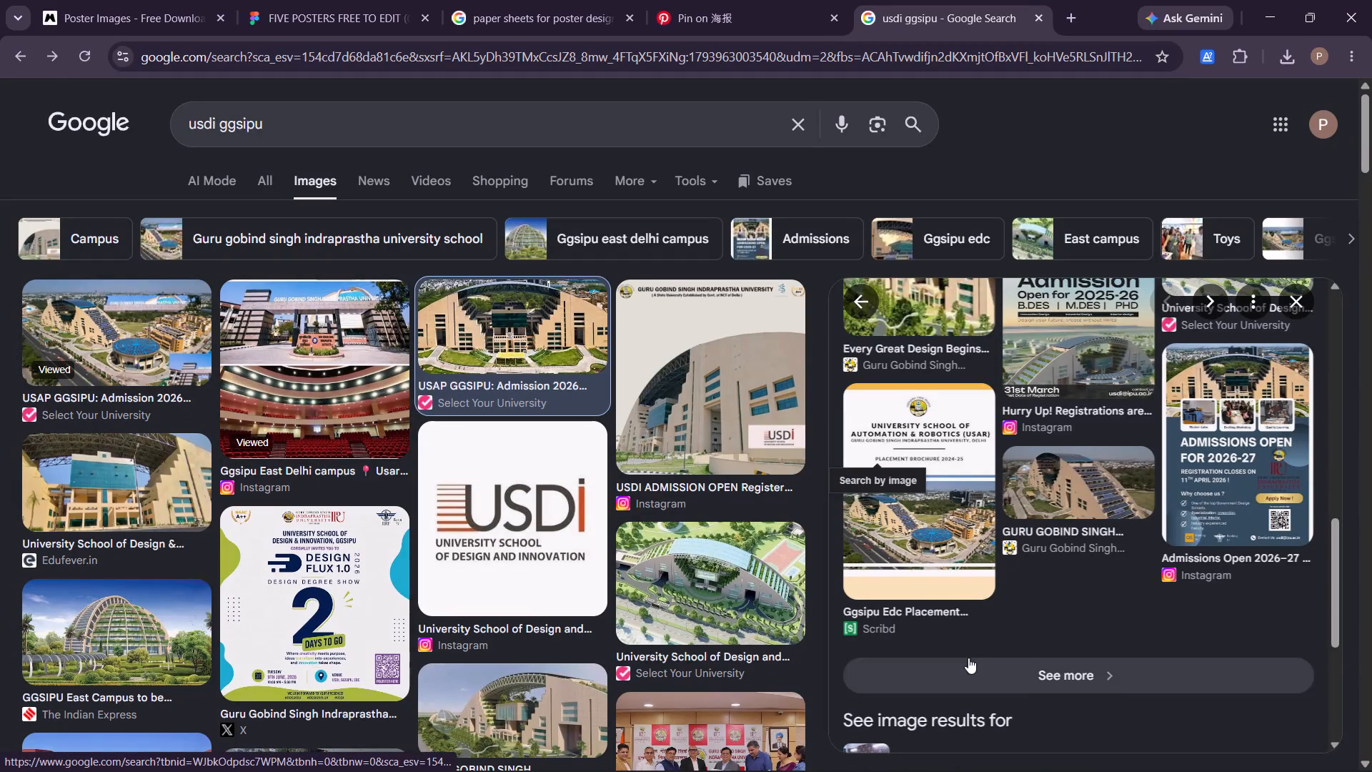
Open the source page of the front-view campus photo from Select Your University and return to the image results.
scroll(968, 658, down, 1)
scroll(752, 456, up, 3)
scroll(1143, 500, up, 6)
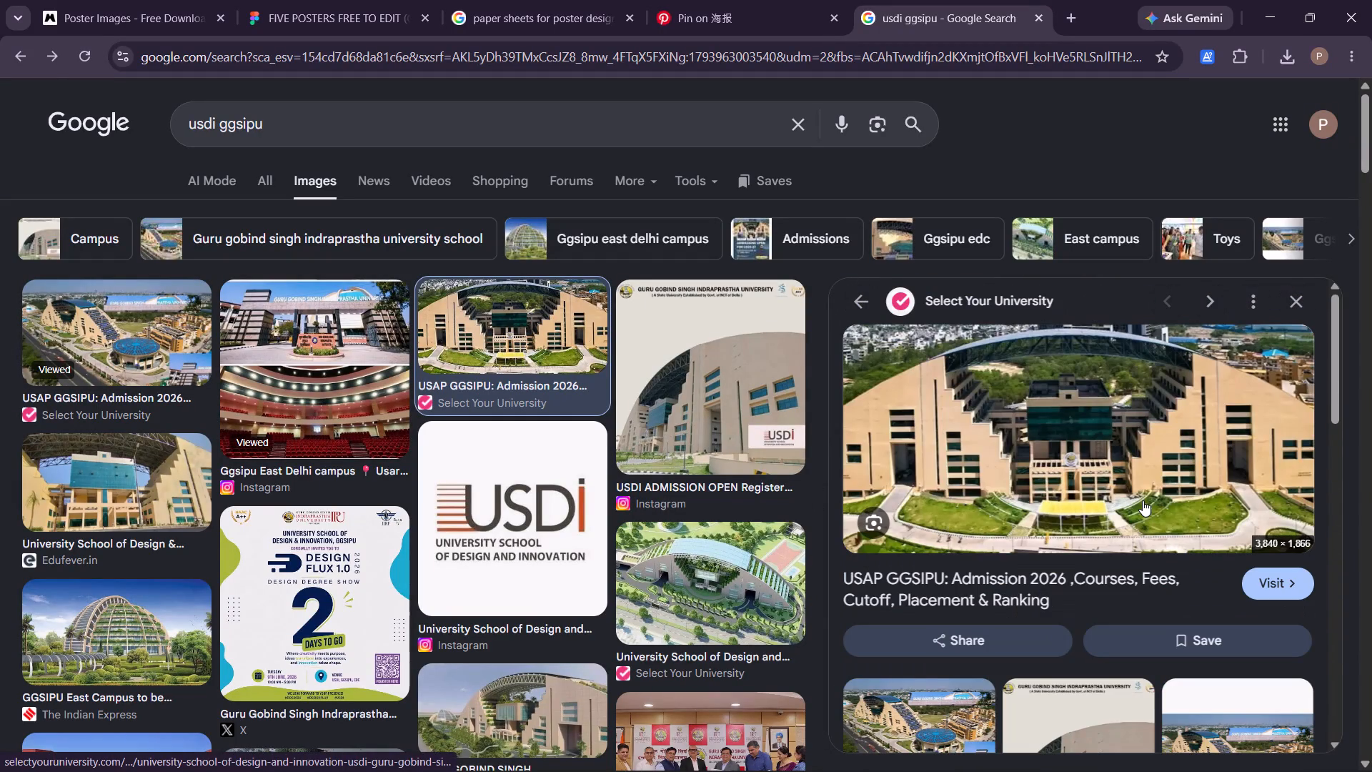
click(1060, 446)
click(825, 0)
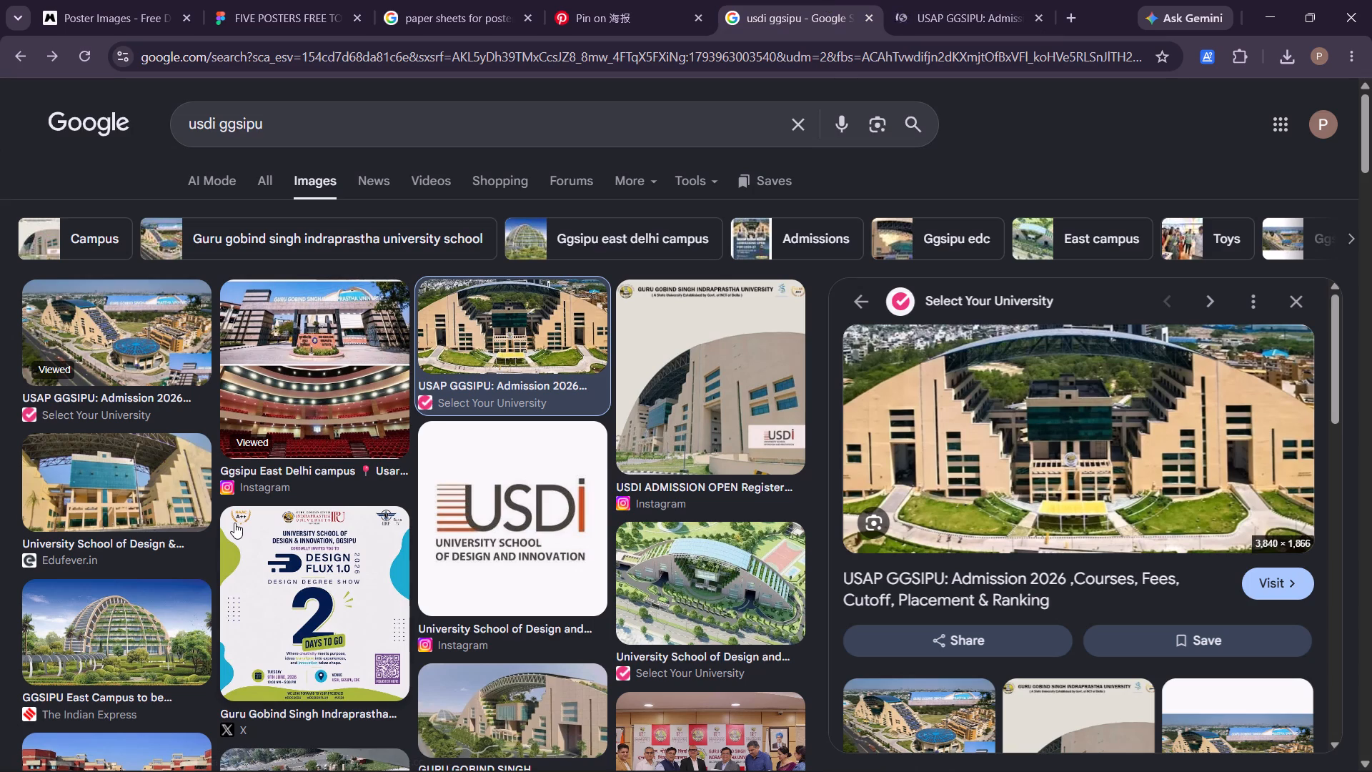
Browse the USDI GGSIPU image results for campus photos and preview LinkedIn's GGSIPU EDC East Delhi Campus image.
scroll(234, 523, down, 2)
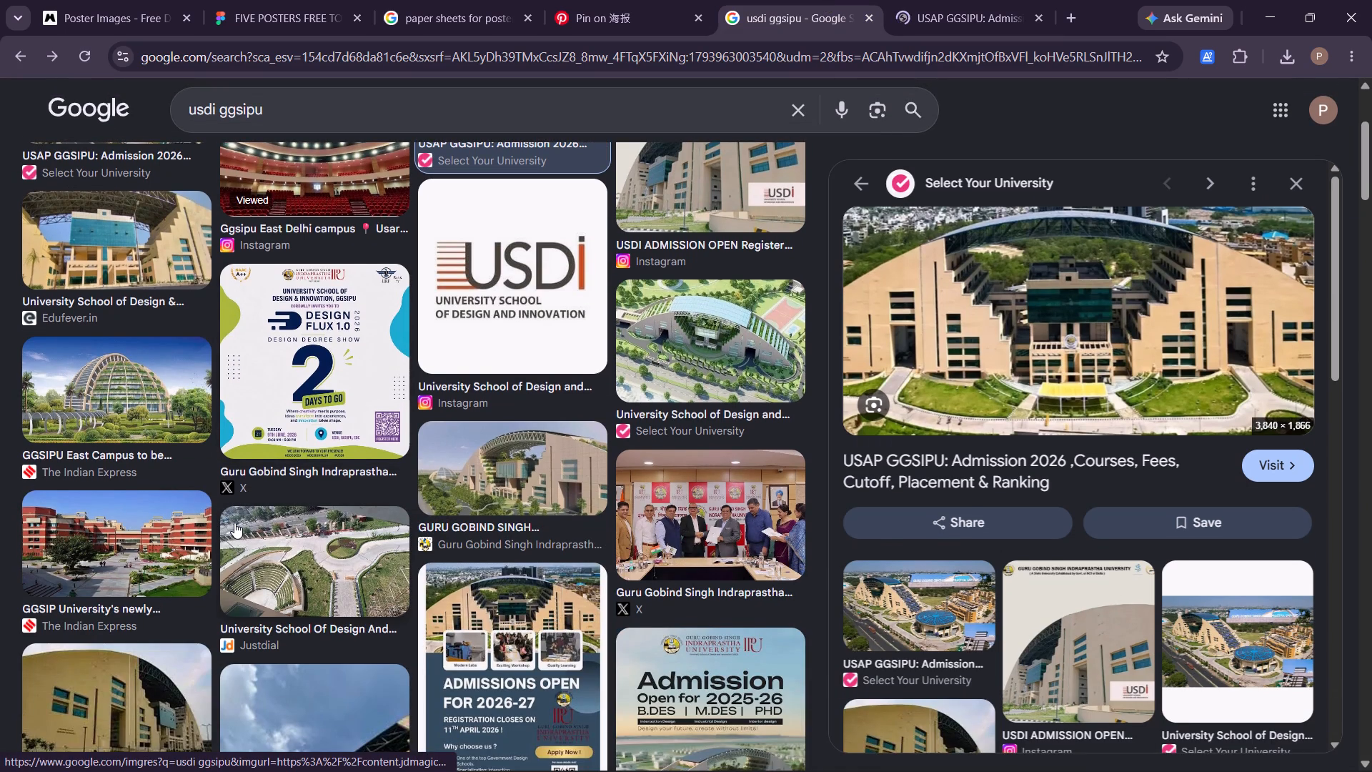
scroll(234, 523, down, 3)
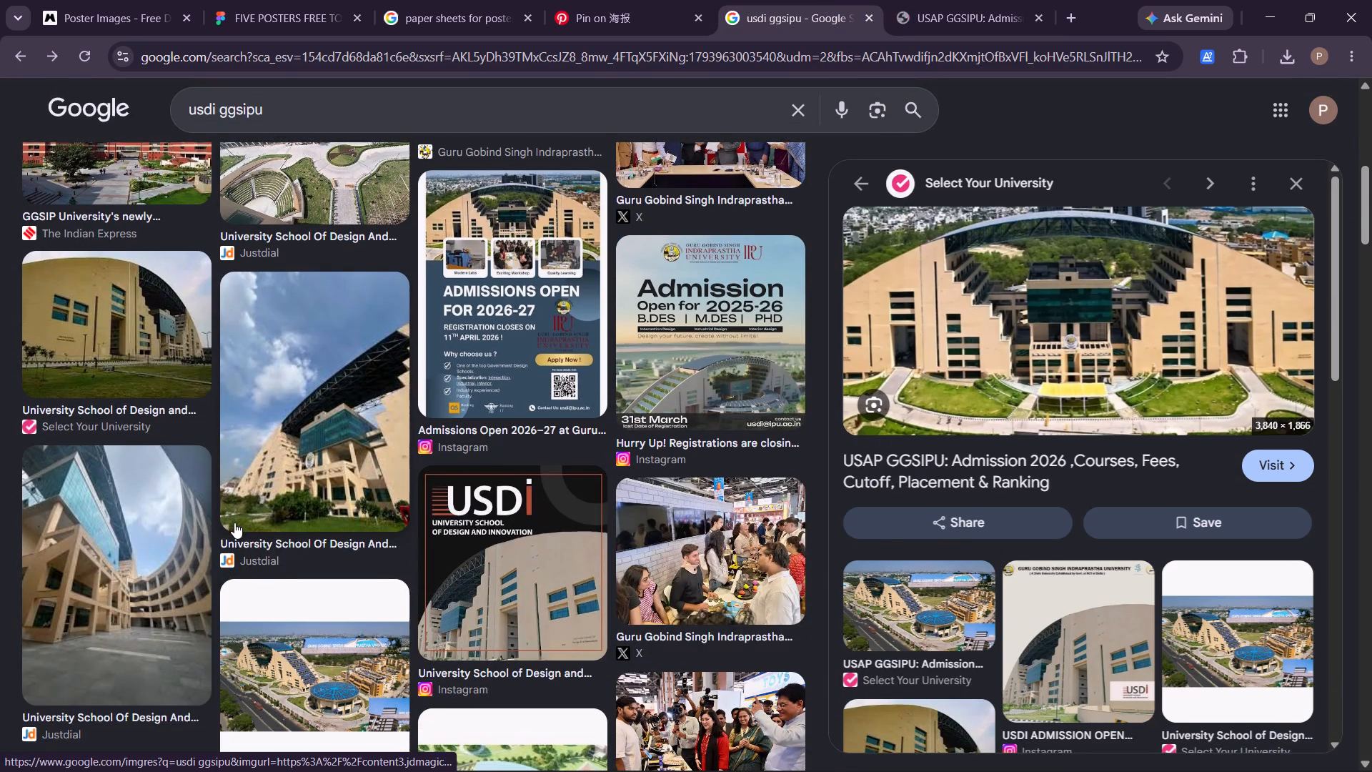
scroll(234, 523, down, 1)
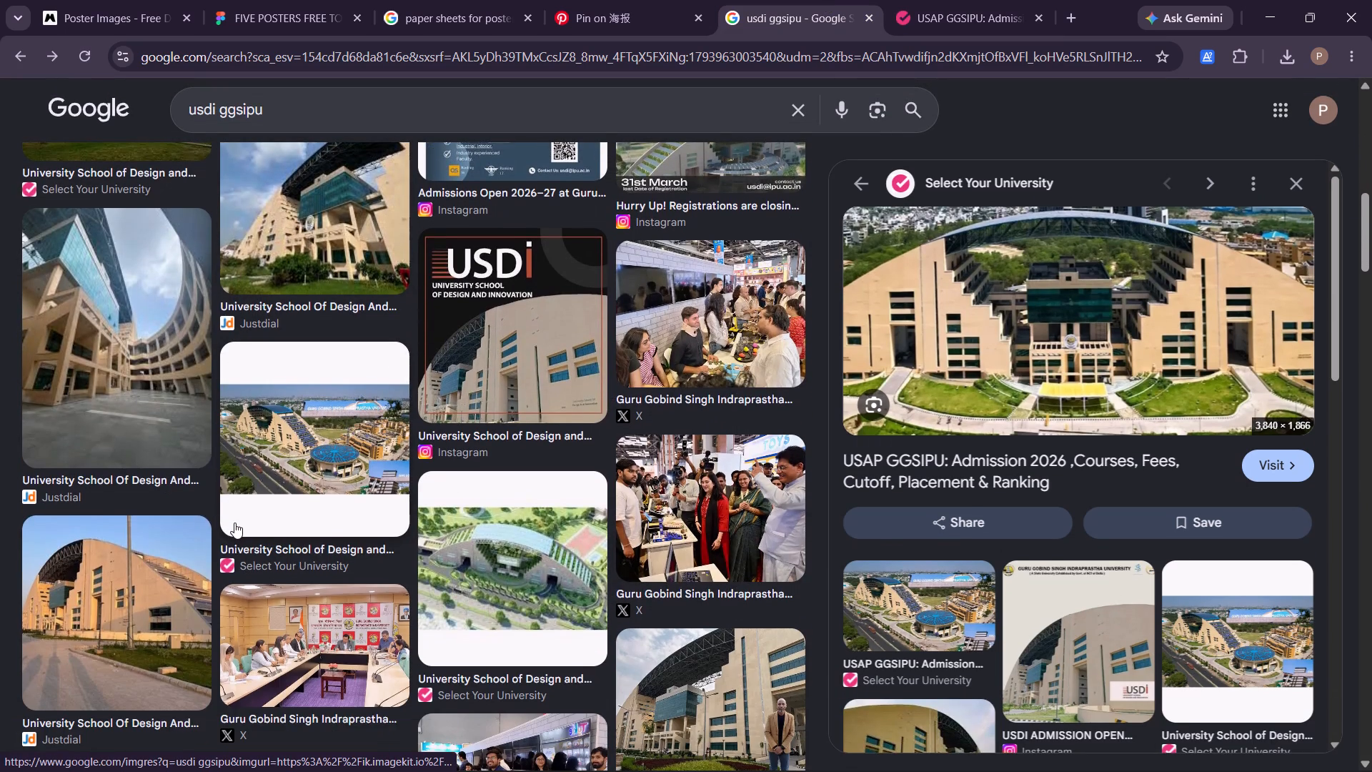
scroll(234, 523, down, 3)
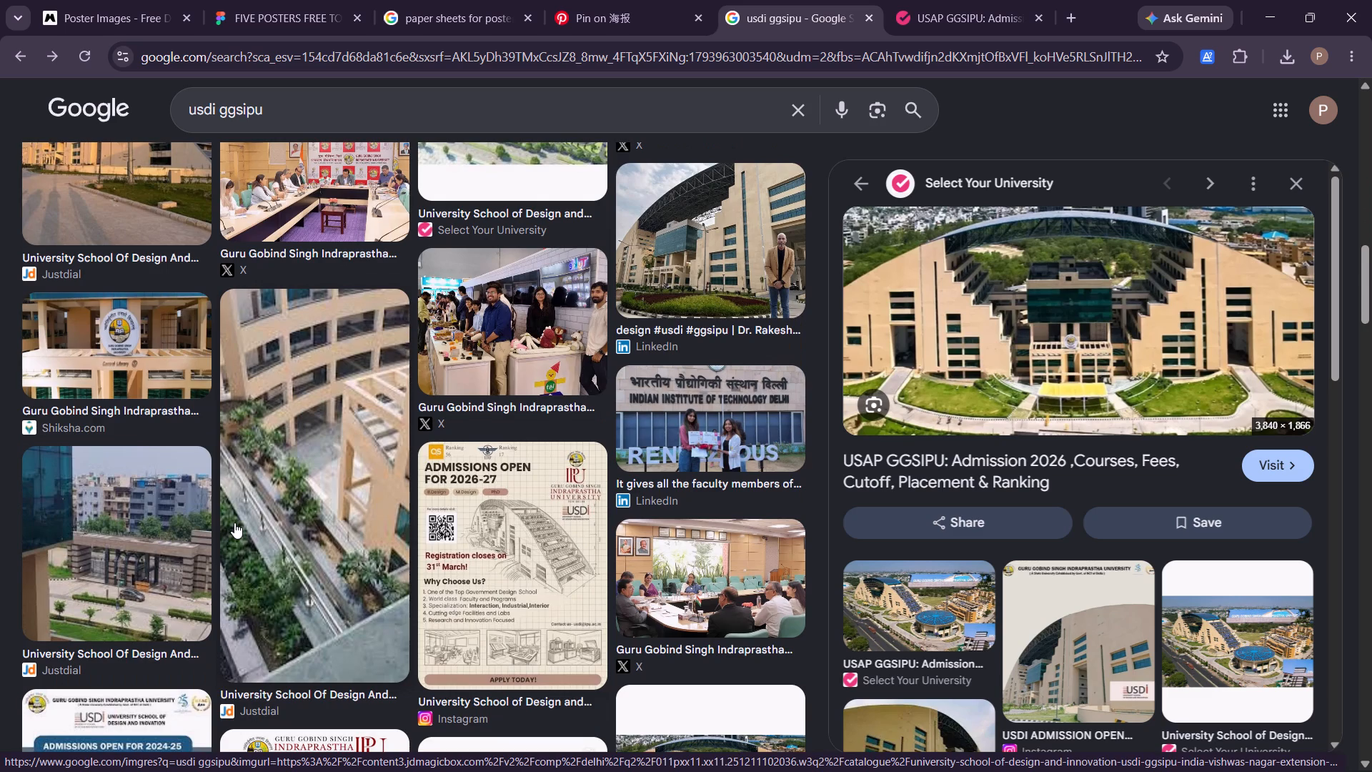
scroll(234, 523, down, 5)
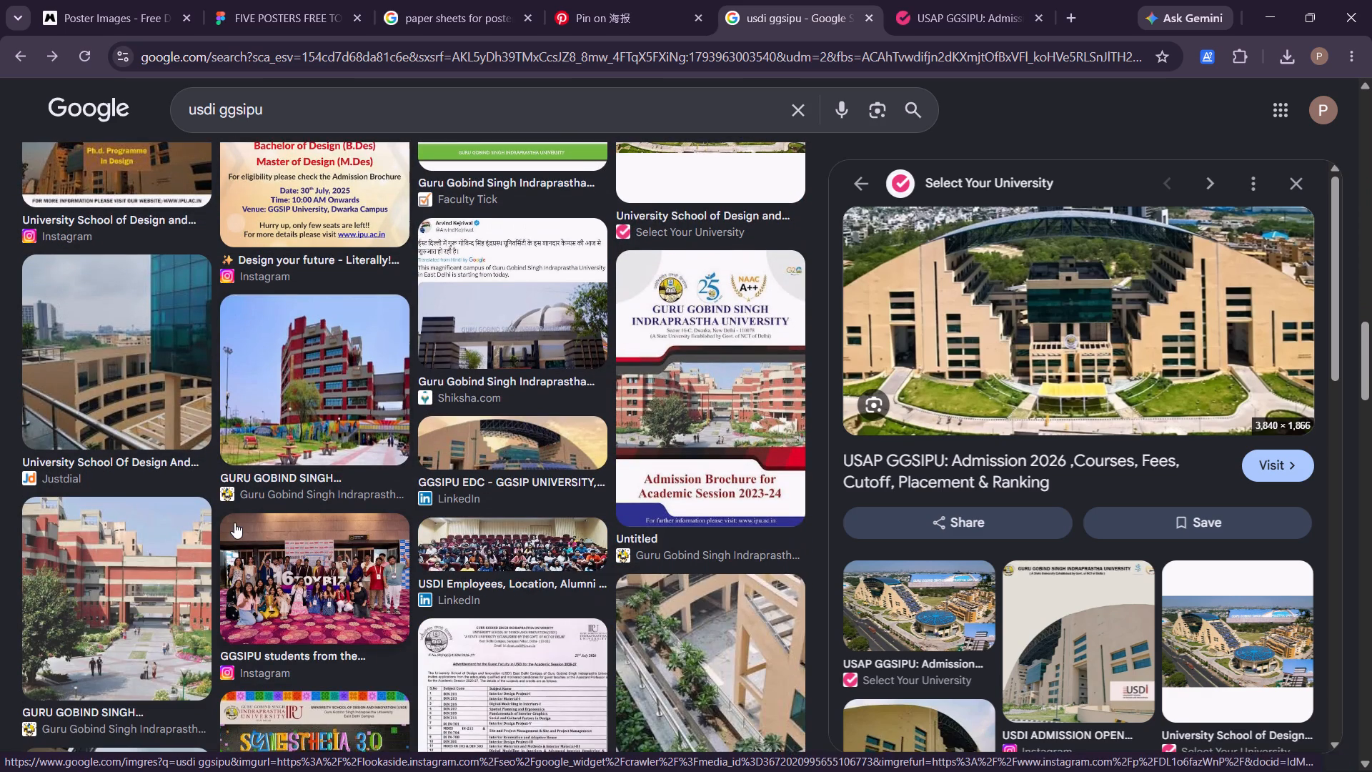
scroll(444, 576, down, 1)
click(495, 370)
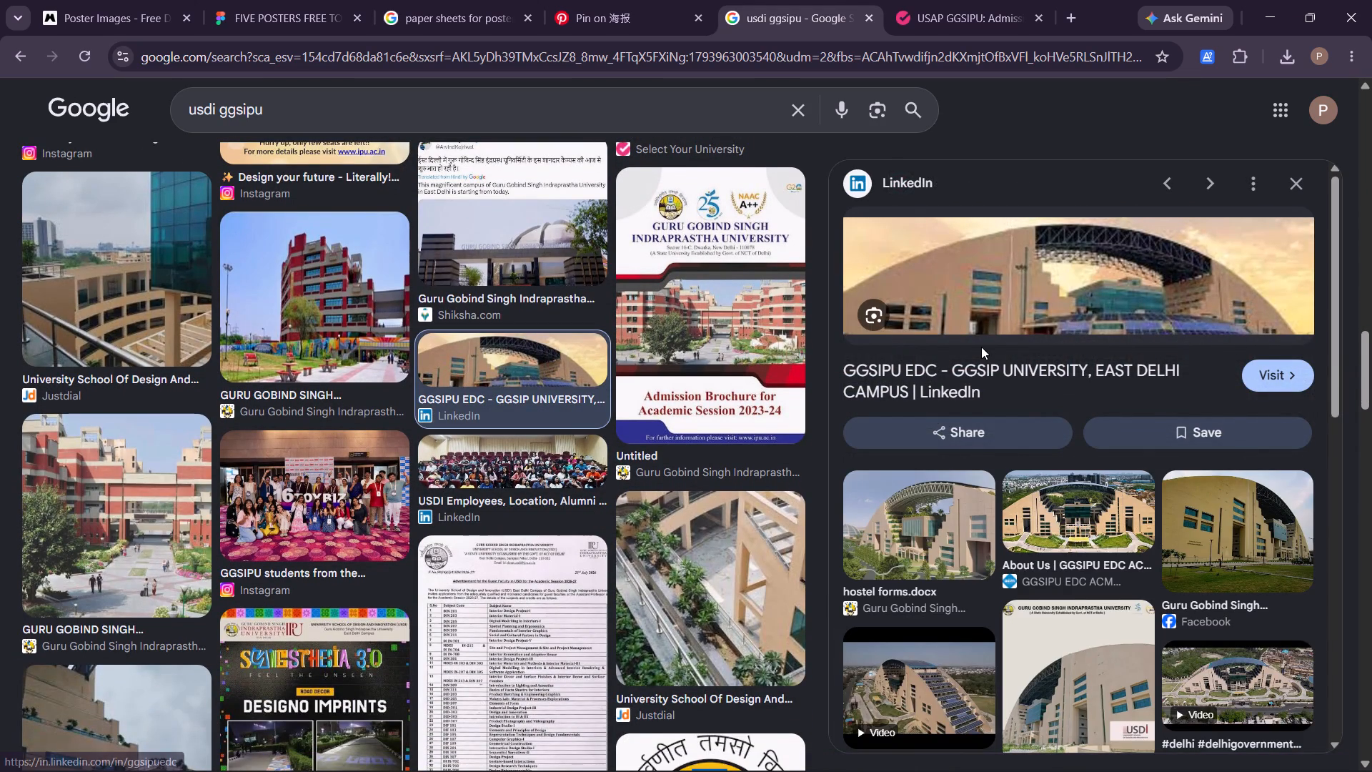
Examine the related images beneath the LinkedIn campus preview for alternative building photos.
scroll(930, 424, down, 1)
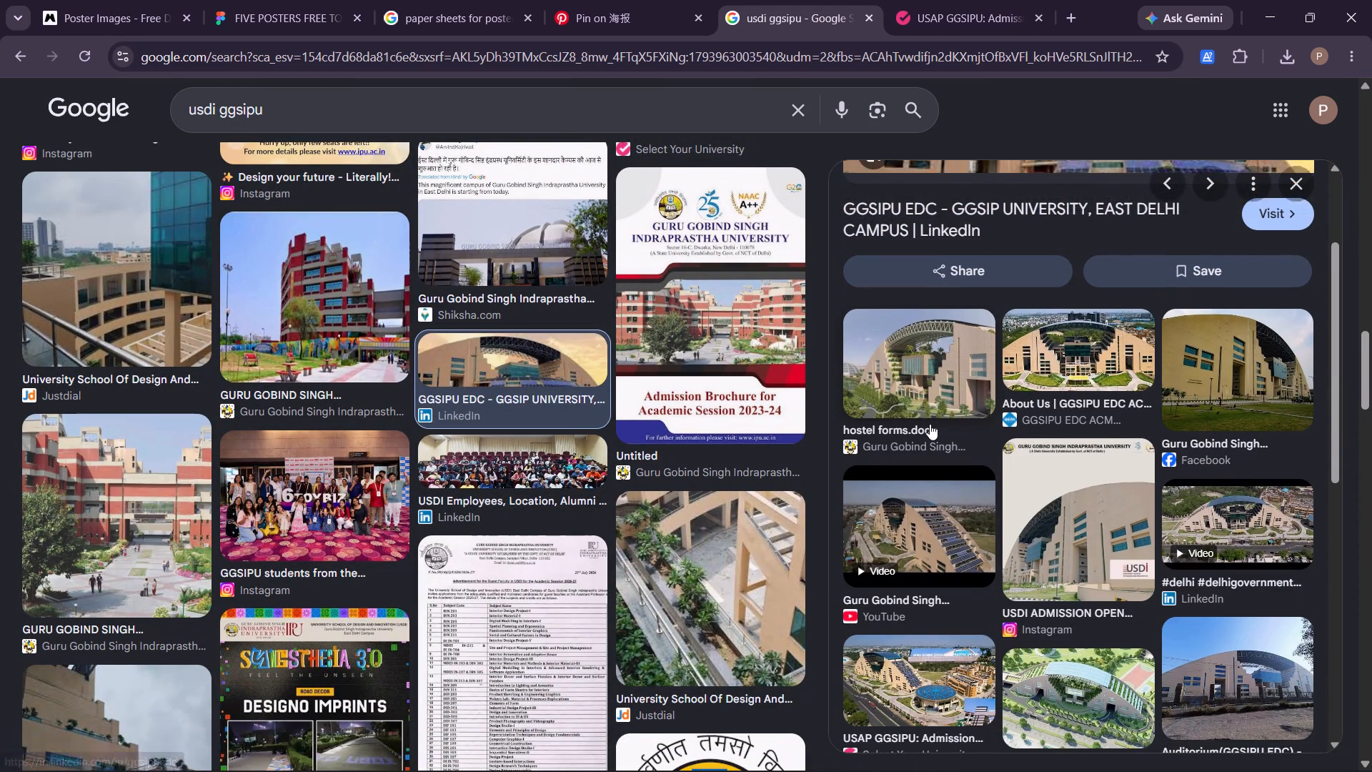
scroll(930, 424, down, 3)
scroll(930, 424, up, 1)
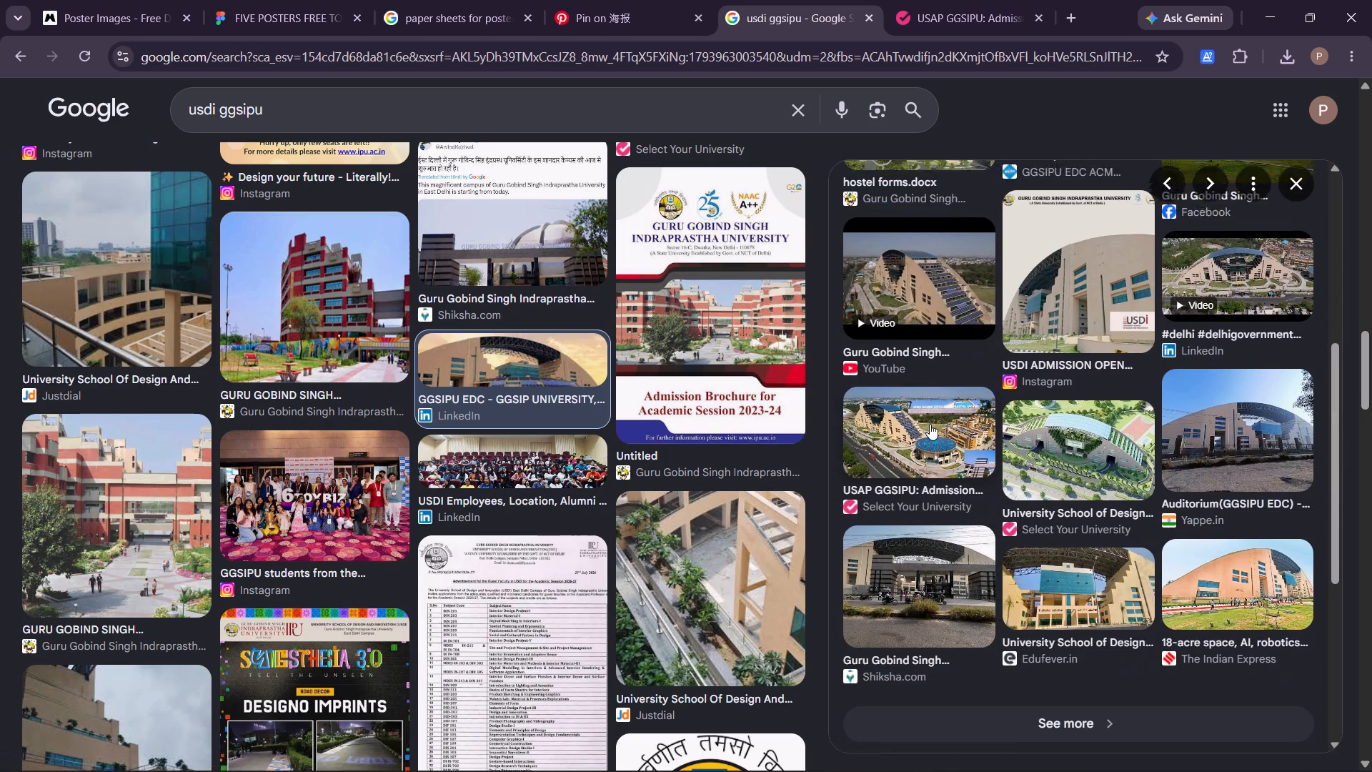
scroll(930, 424, up, 3)
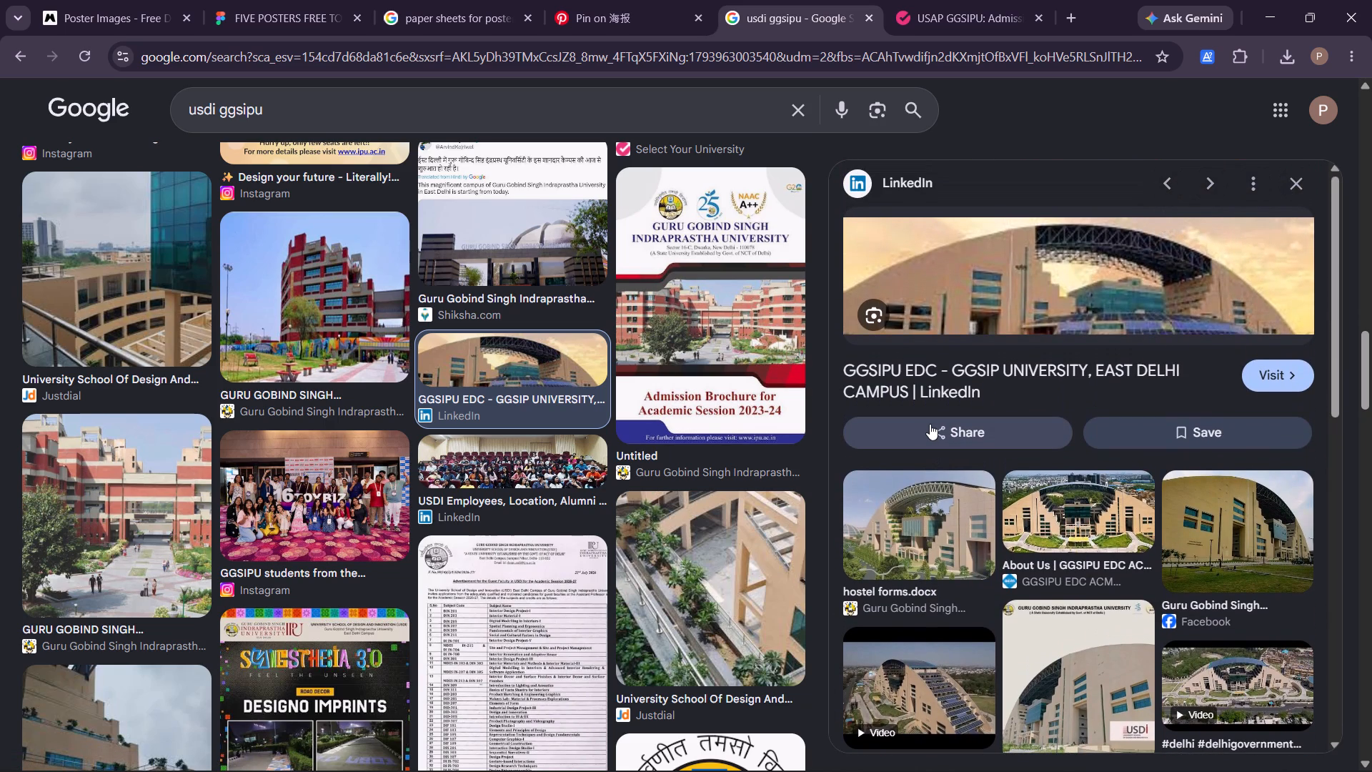
Look further through the USDI GGSIPU image results and related suggestions for suitable campus photos.
scroll(691, 520, down, 1)
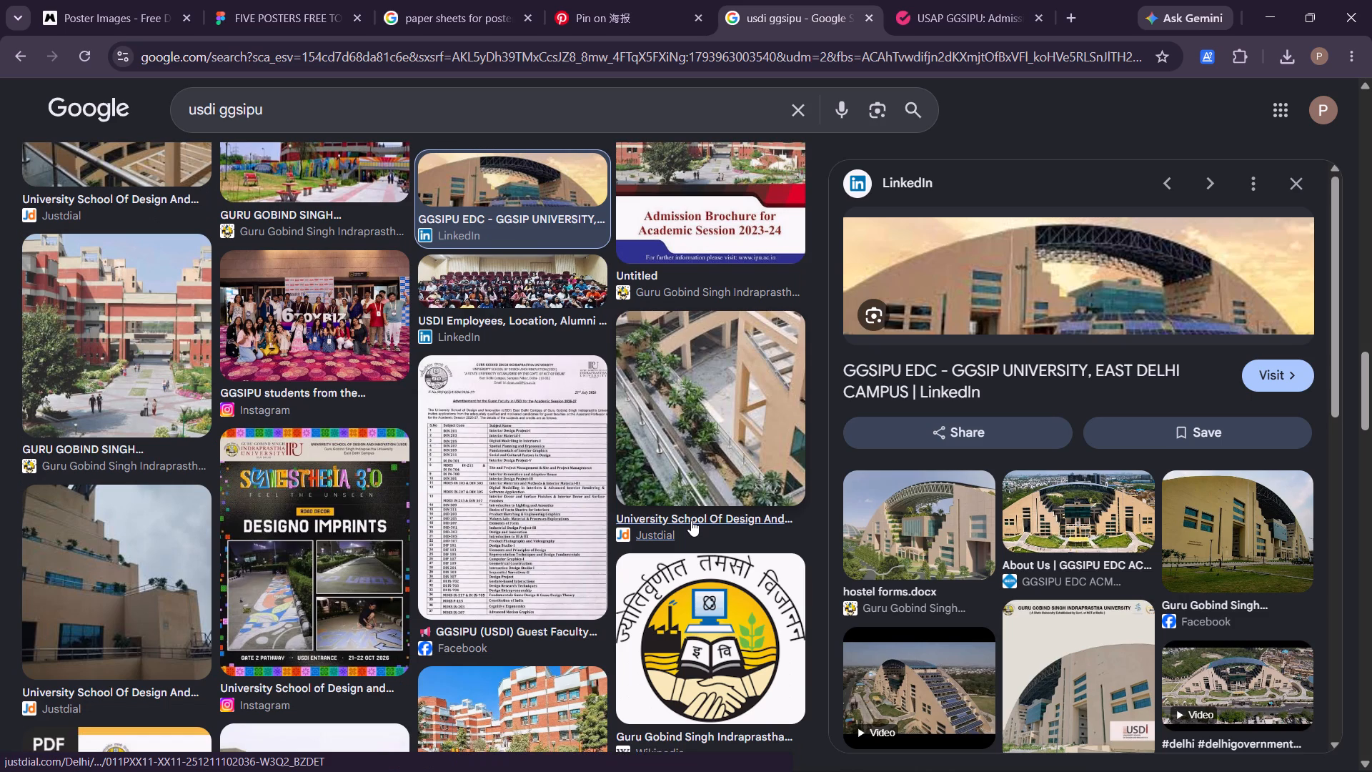
scroll(691, 520, down, 1)
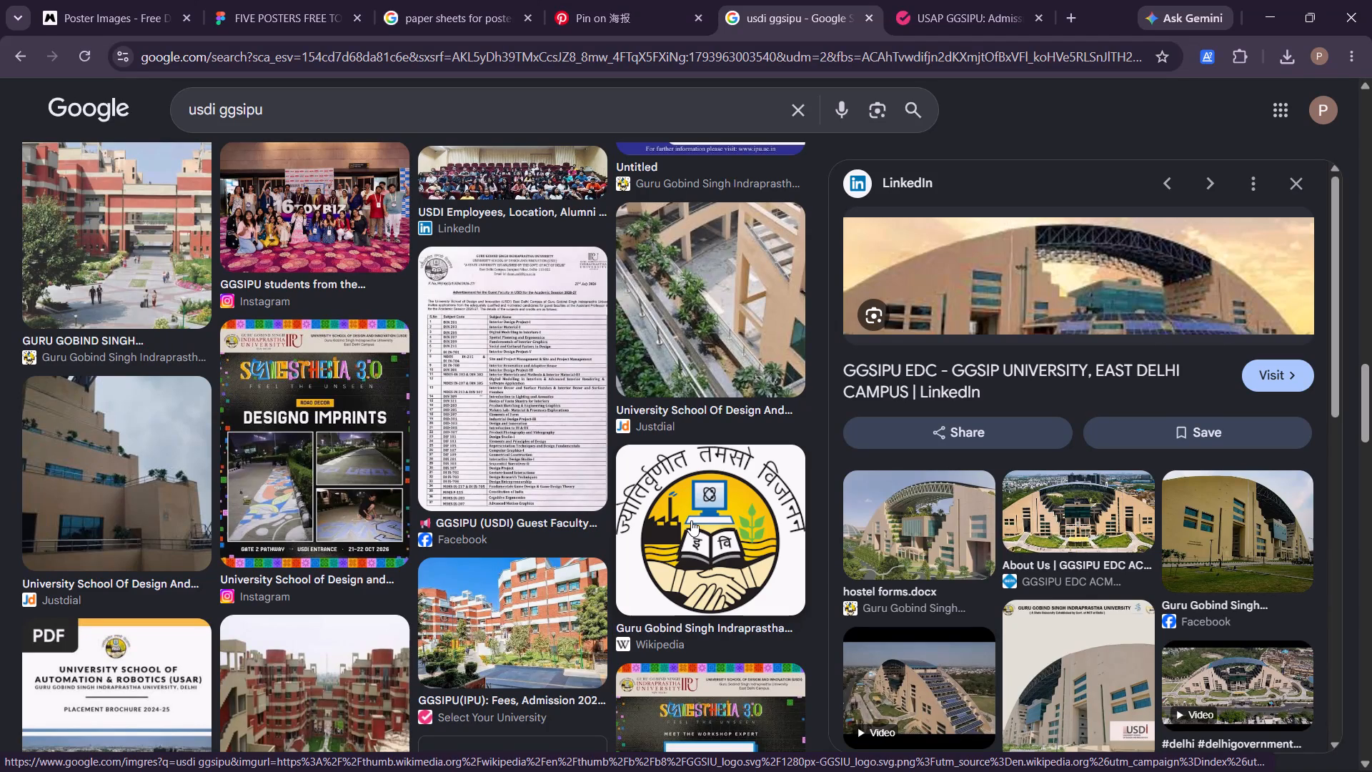
scroll(691, 520, down, 2)
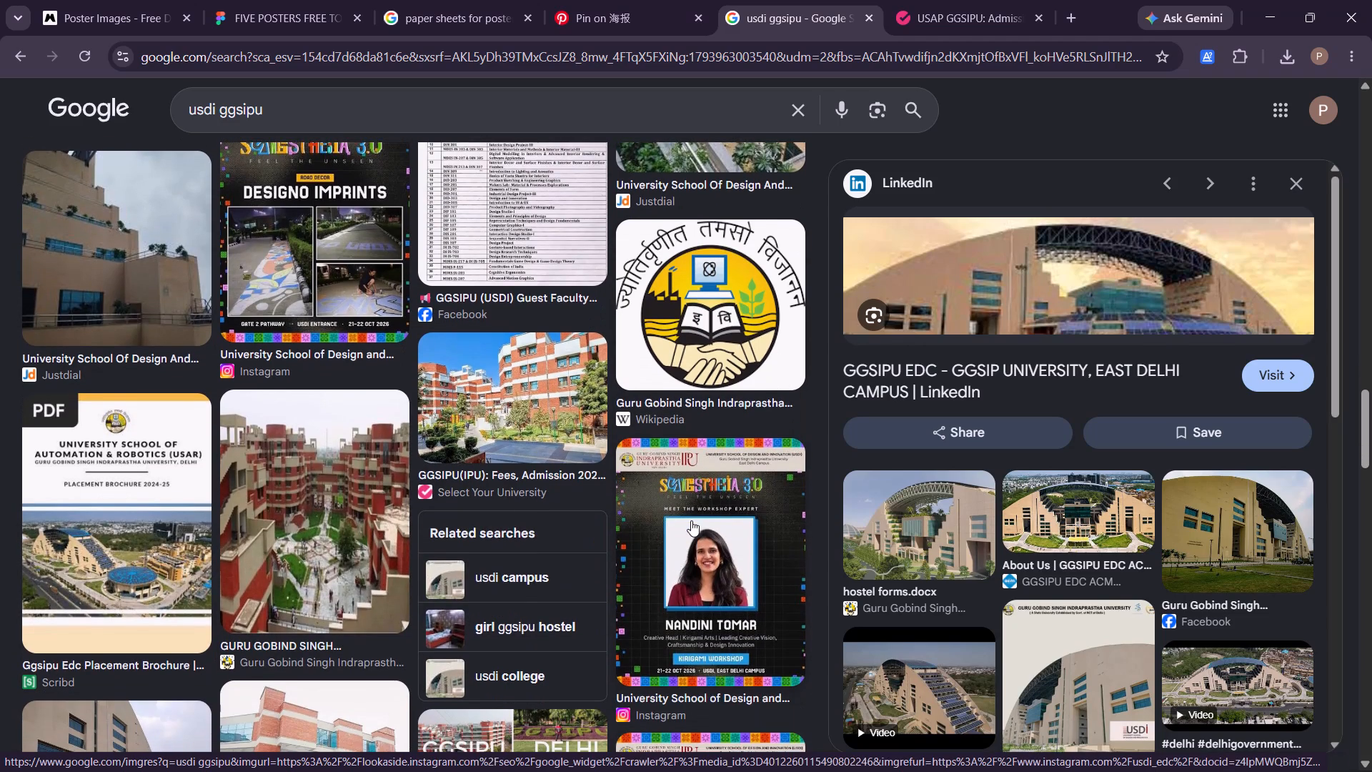
scroll(353, 563, down, 2)
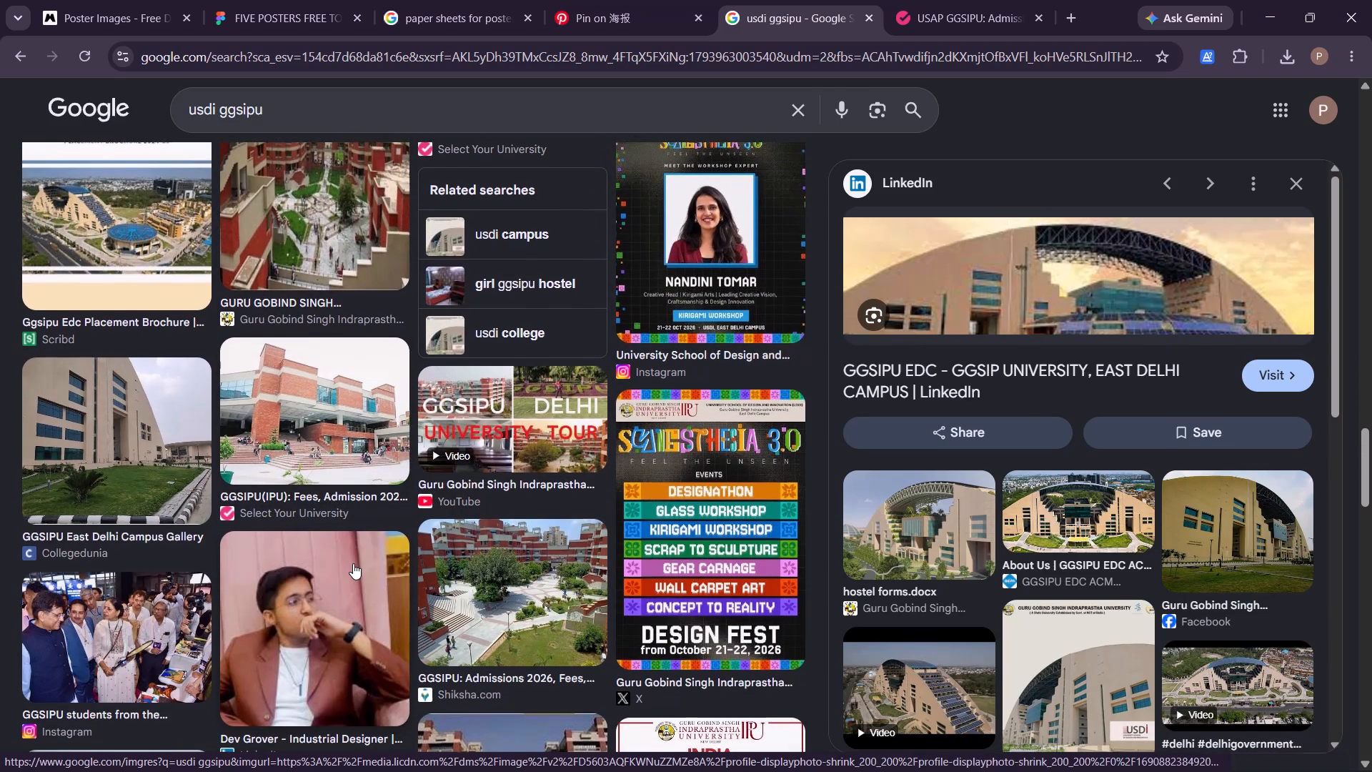
scroll(353, 563, down, 2)
scroll(940, 548, down, 5)
scroll(940, 548, up, 1)
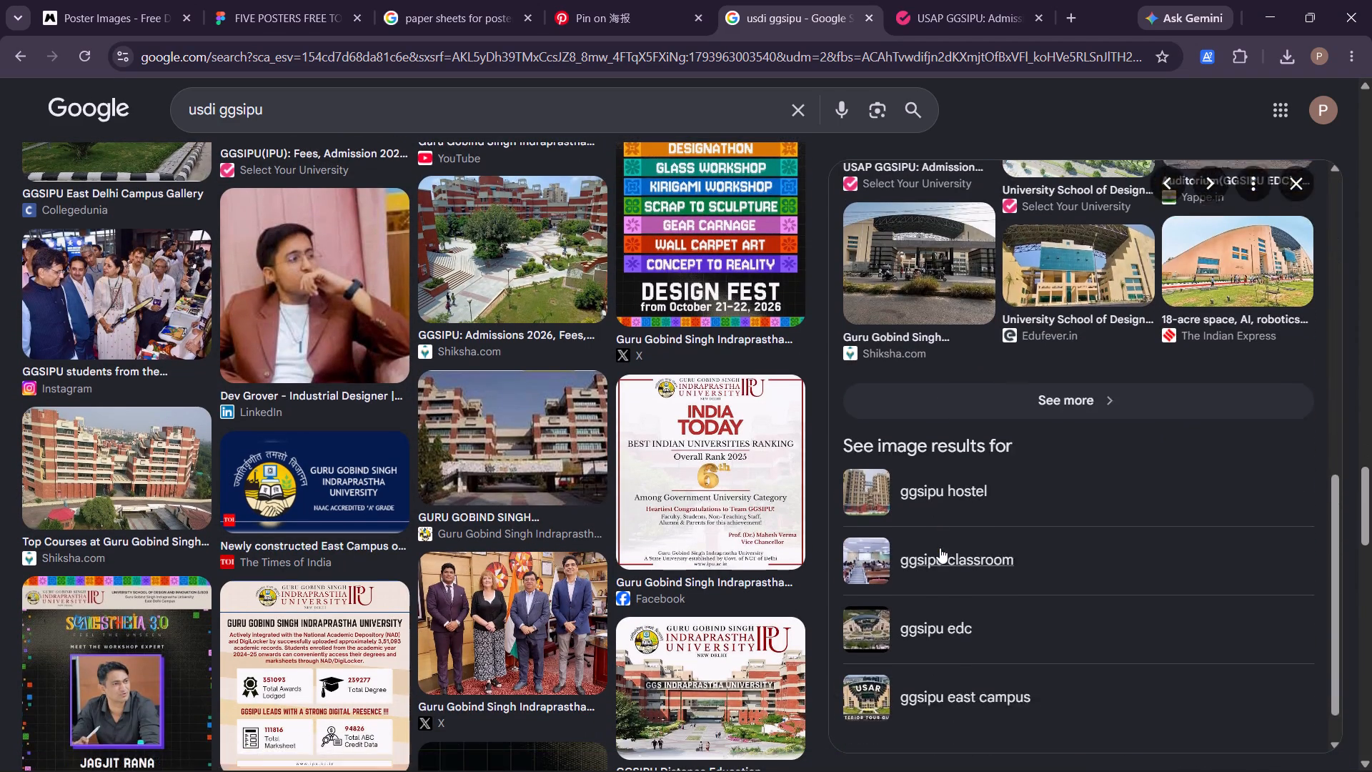
scroll(940, 548, up, 4)
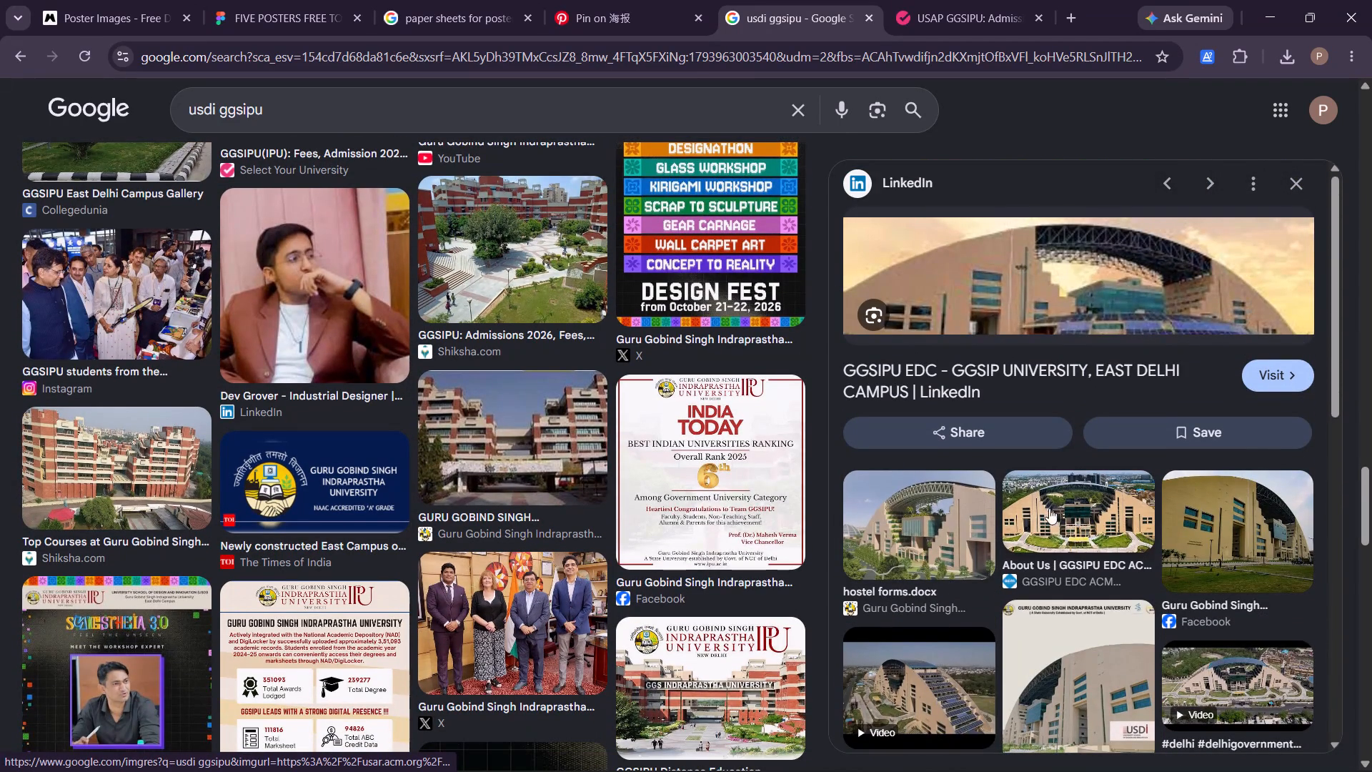
Go through the related GGSIPU EDC ACM Student Chapter photo to the EDC Girls' Hostel campus image and open its source PDF.
click(1095, 528)
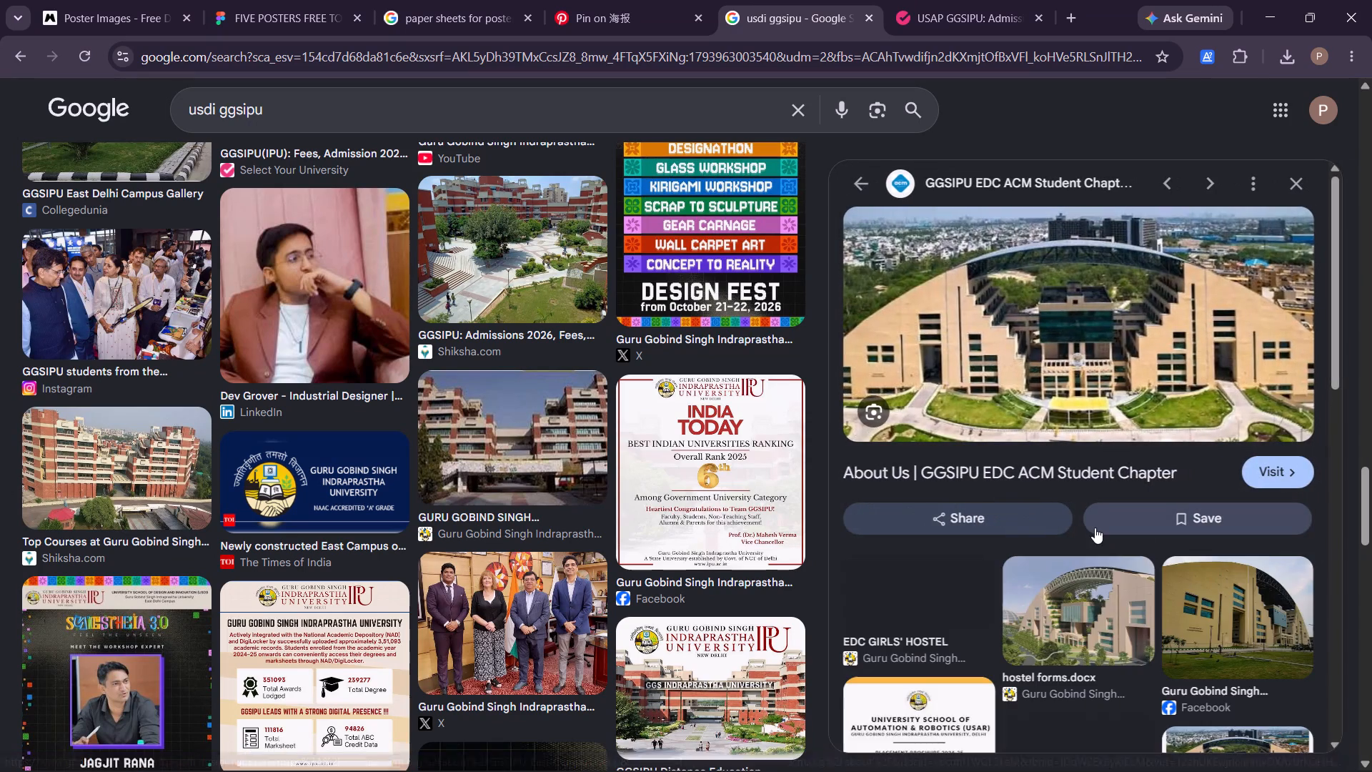
scroll(1095, 528, down, 2)
click(918, 357)
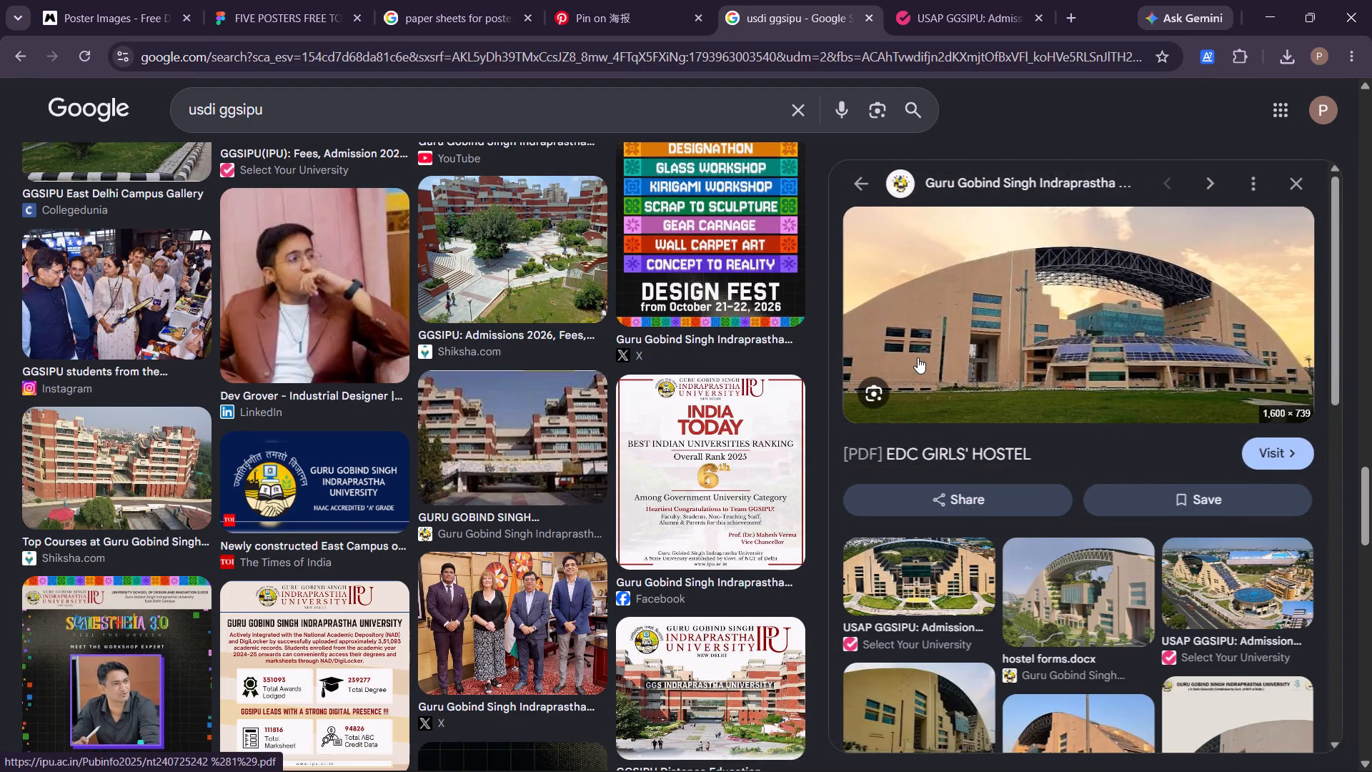
click(1016, 335)
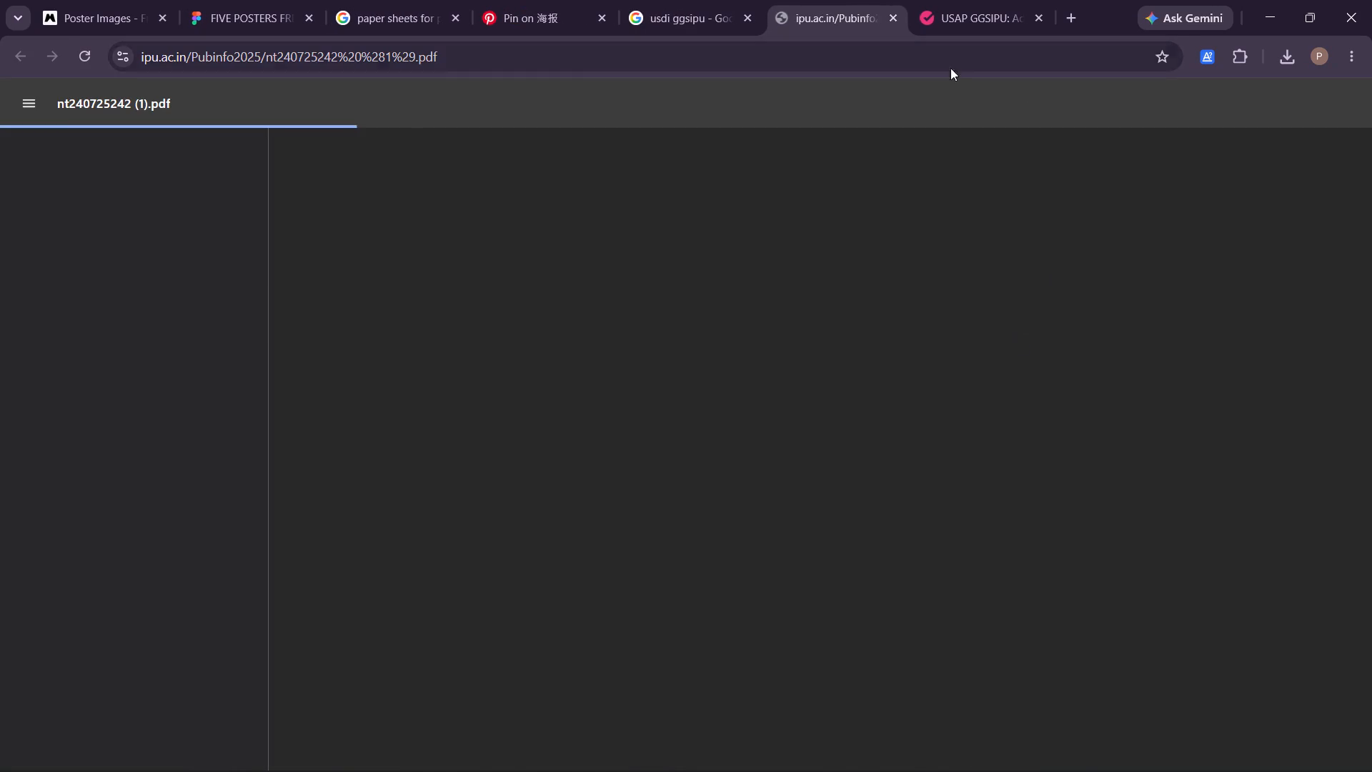
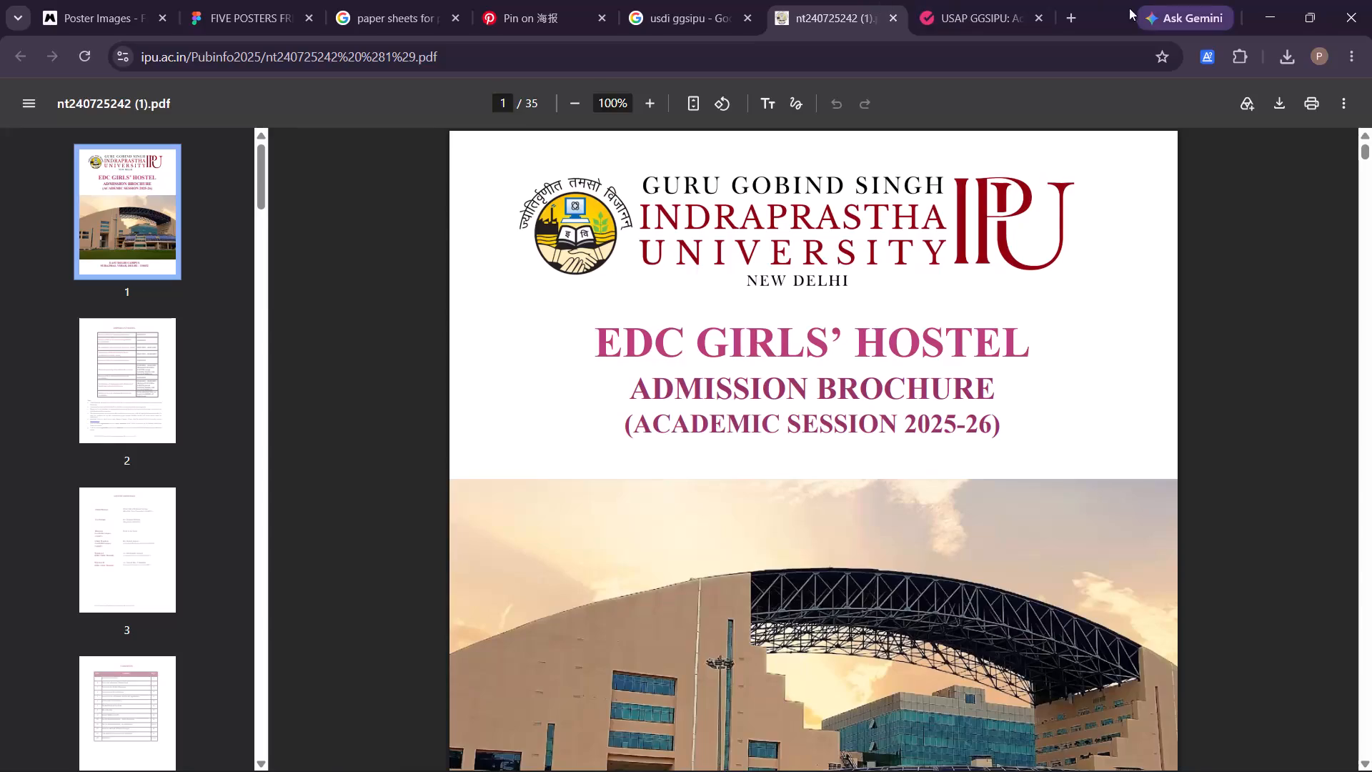
click(1068, 10)
text(google sty)
key(BackSpace)
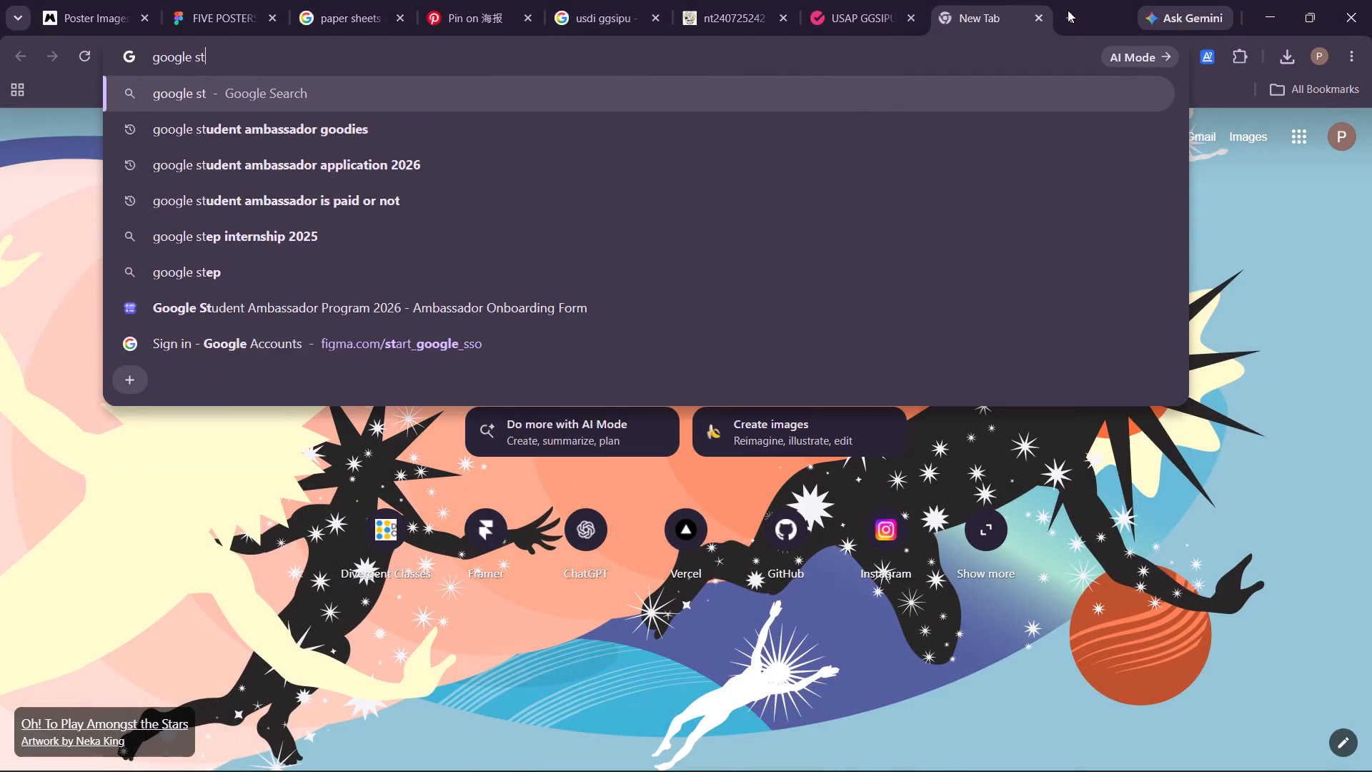
text(udent)
key(space)
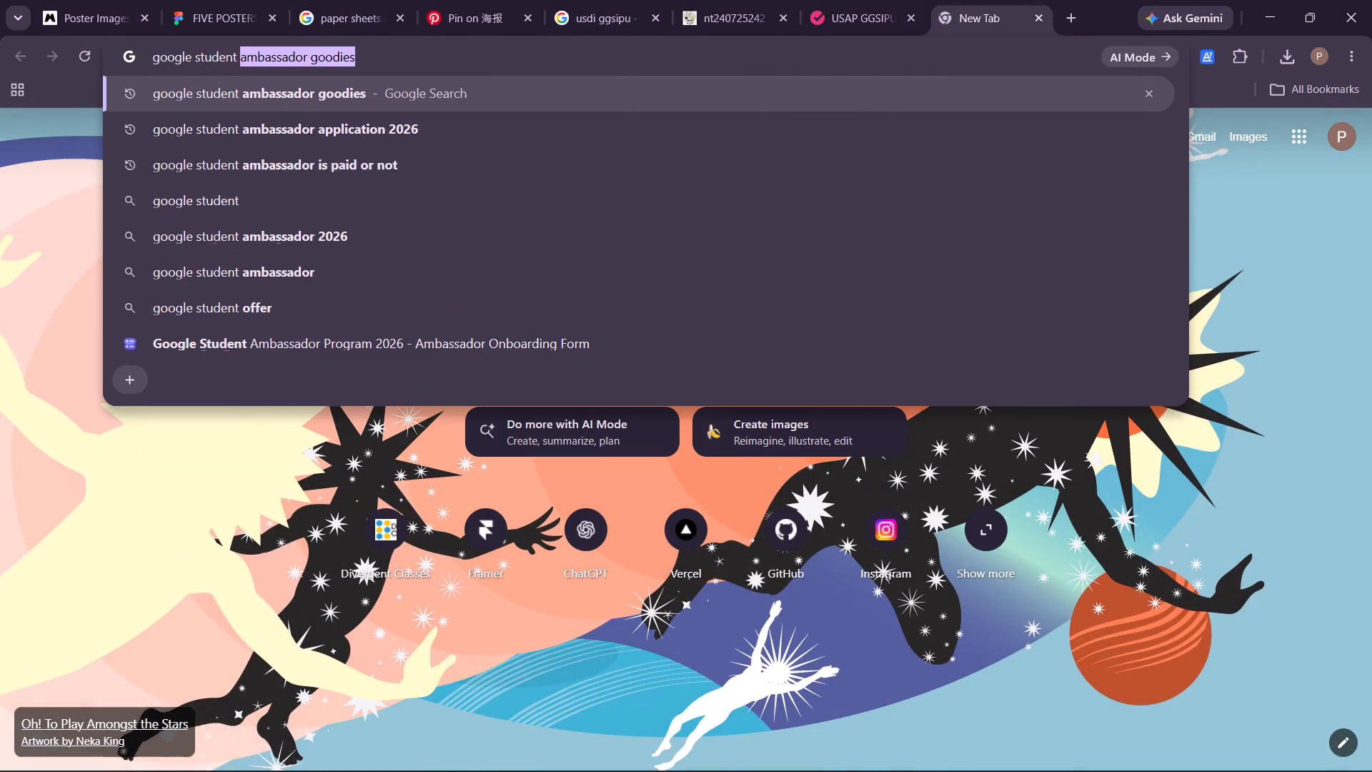
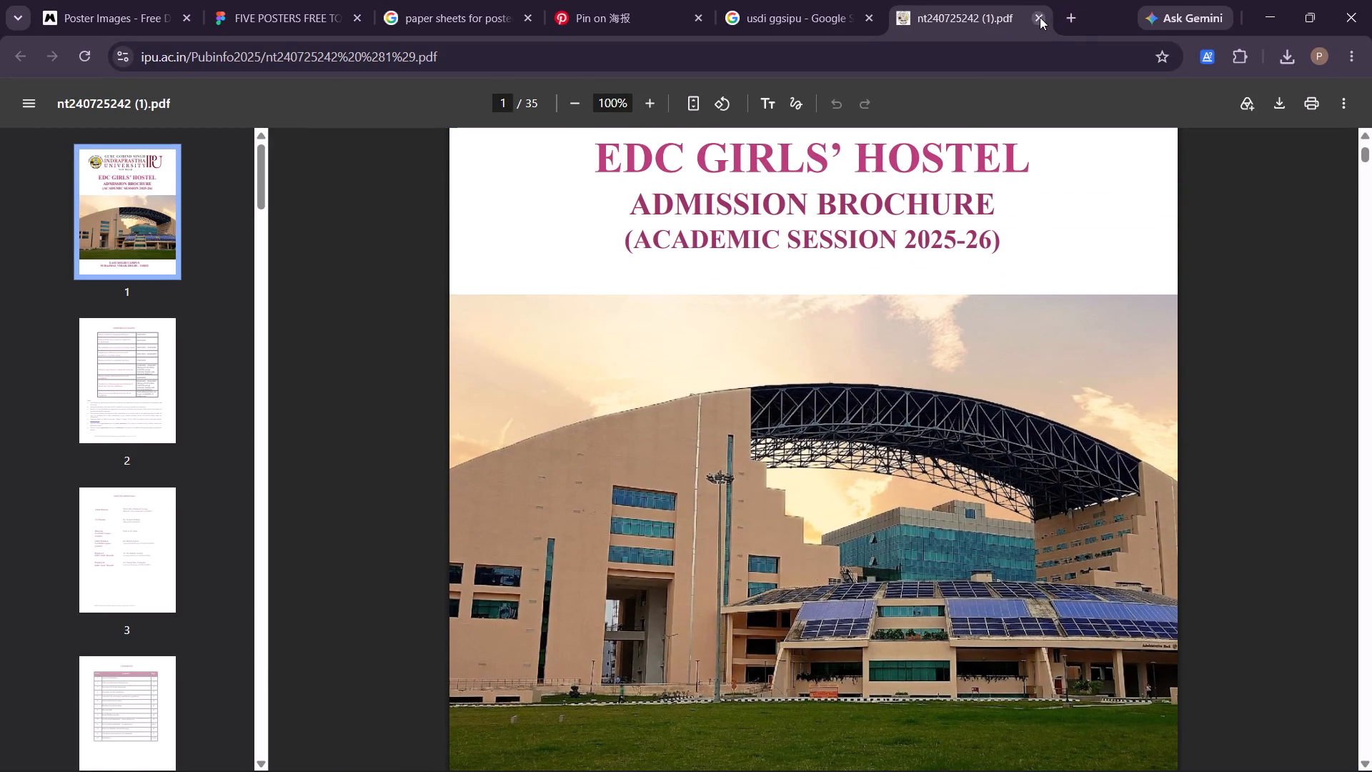
click(1040, 17)
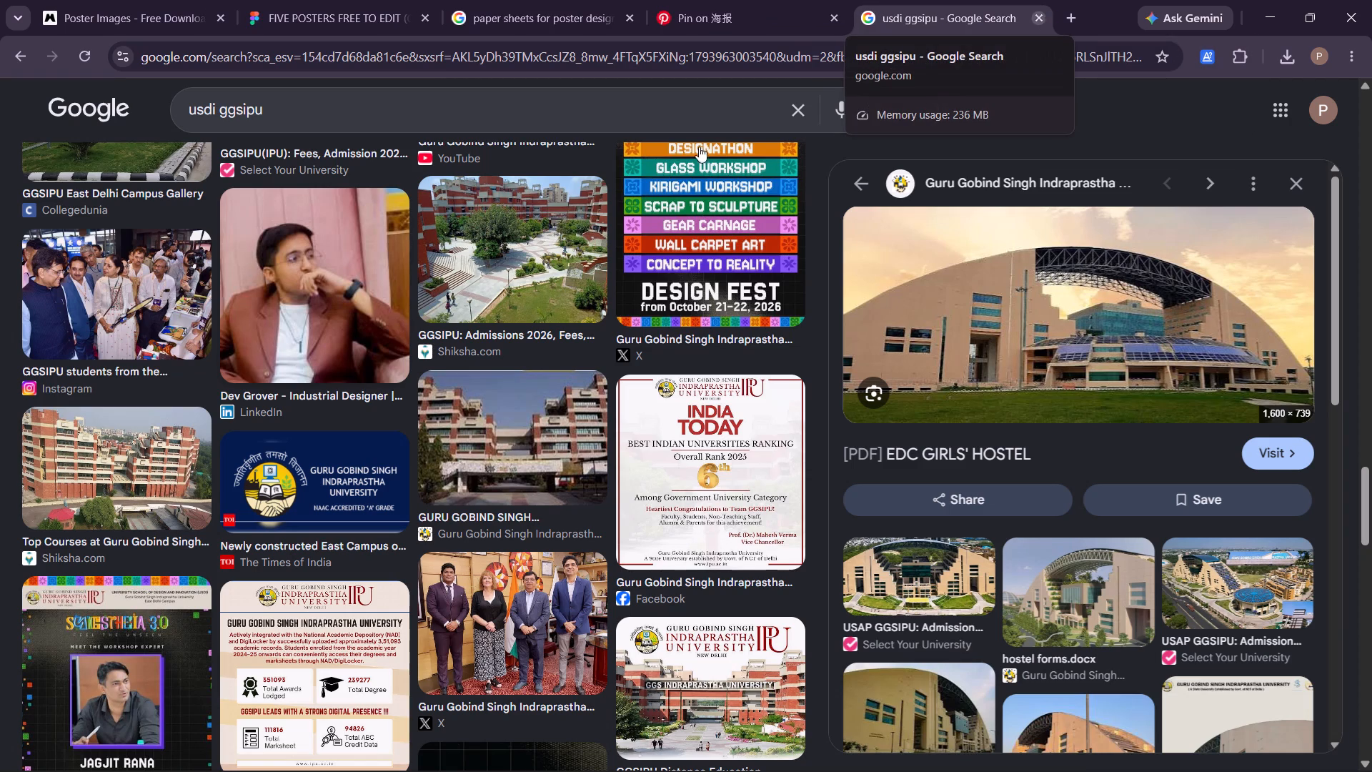
scroll(276, 330, up, 12)
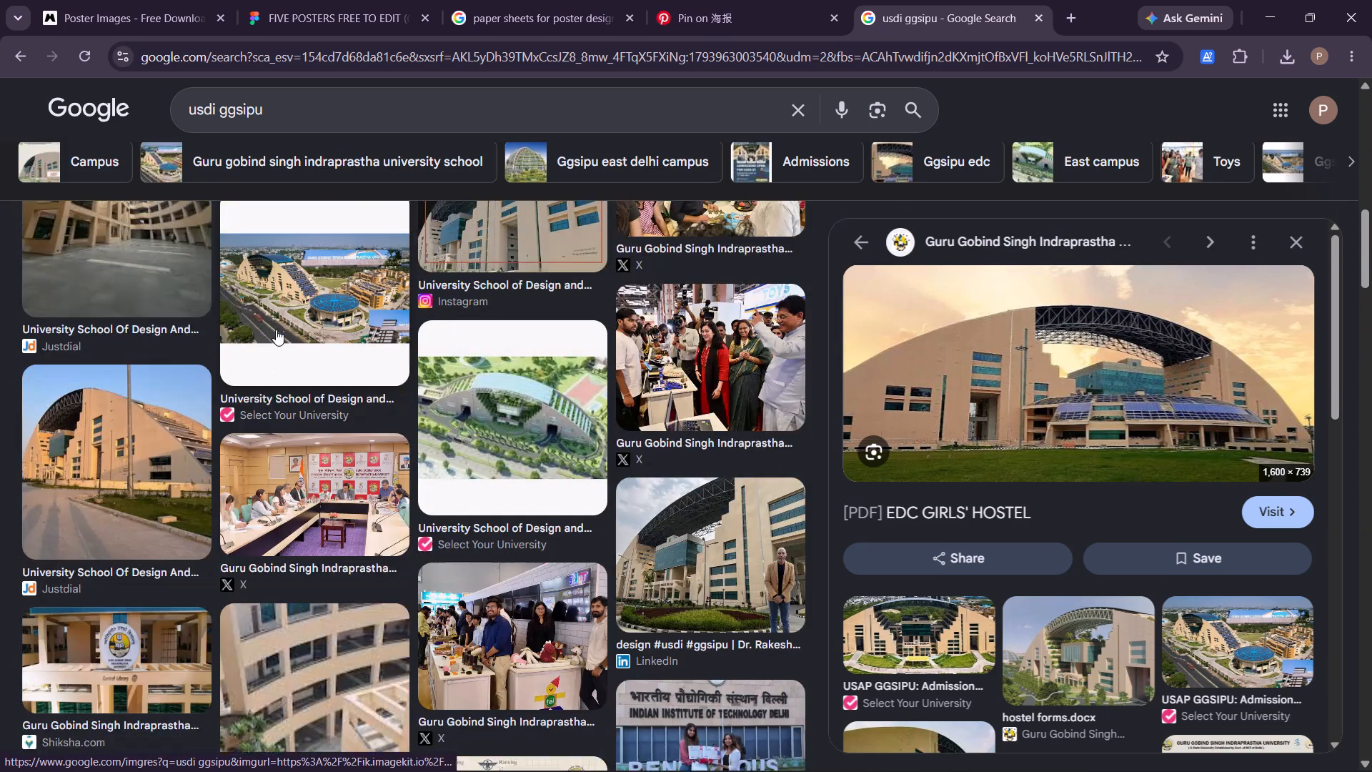
scroll(276, 330, up, 9)
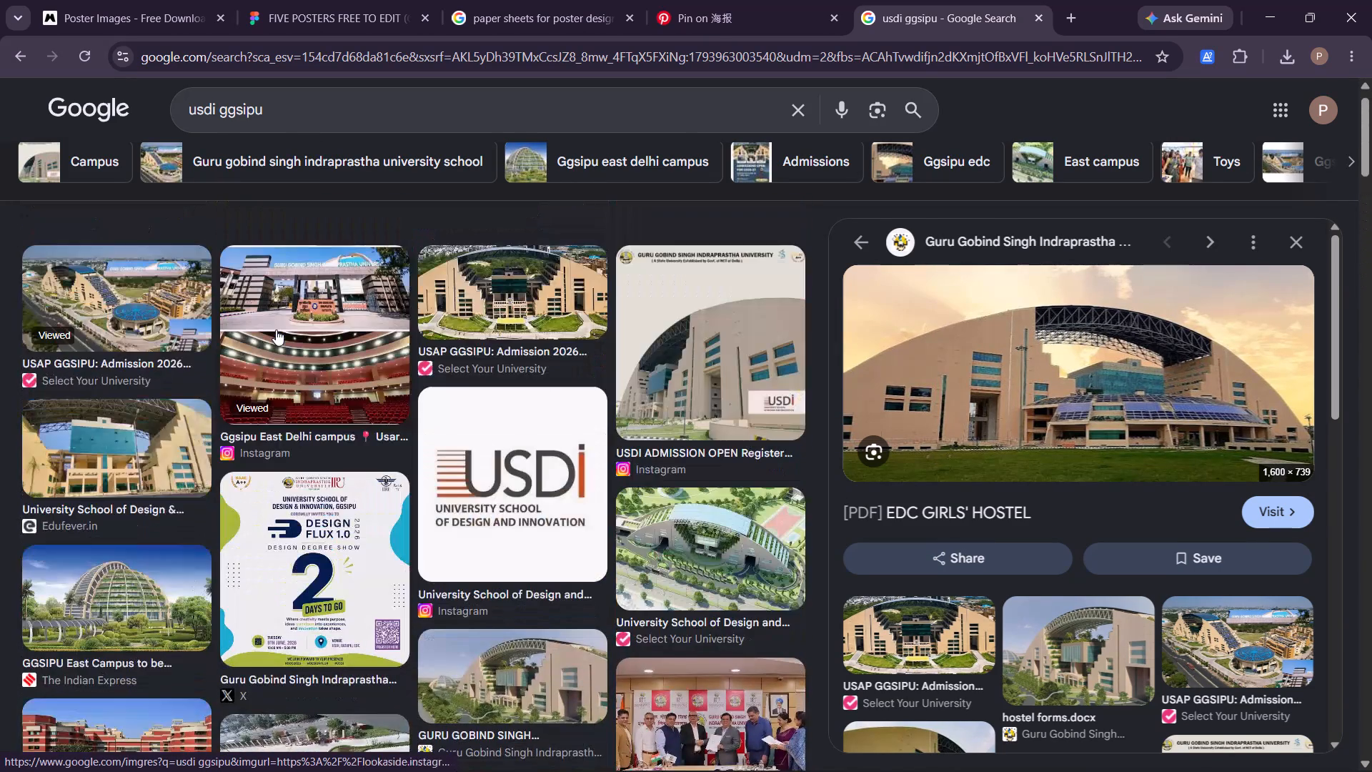
scroll(276, 330, up, 1)
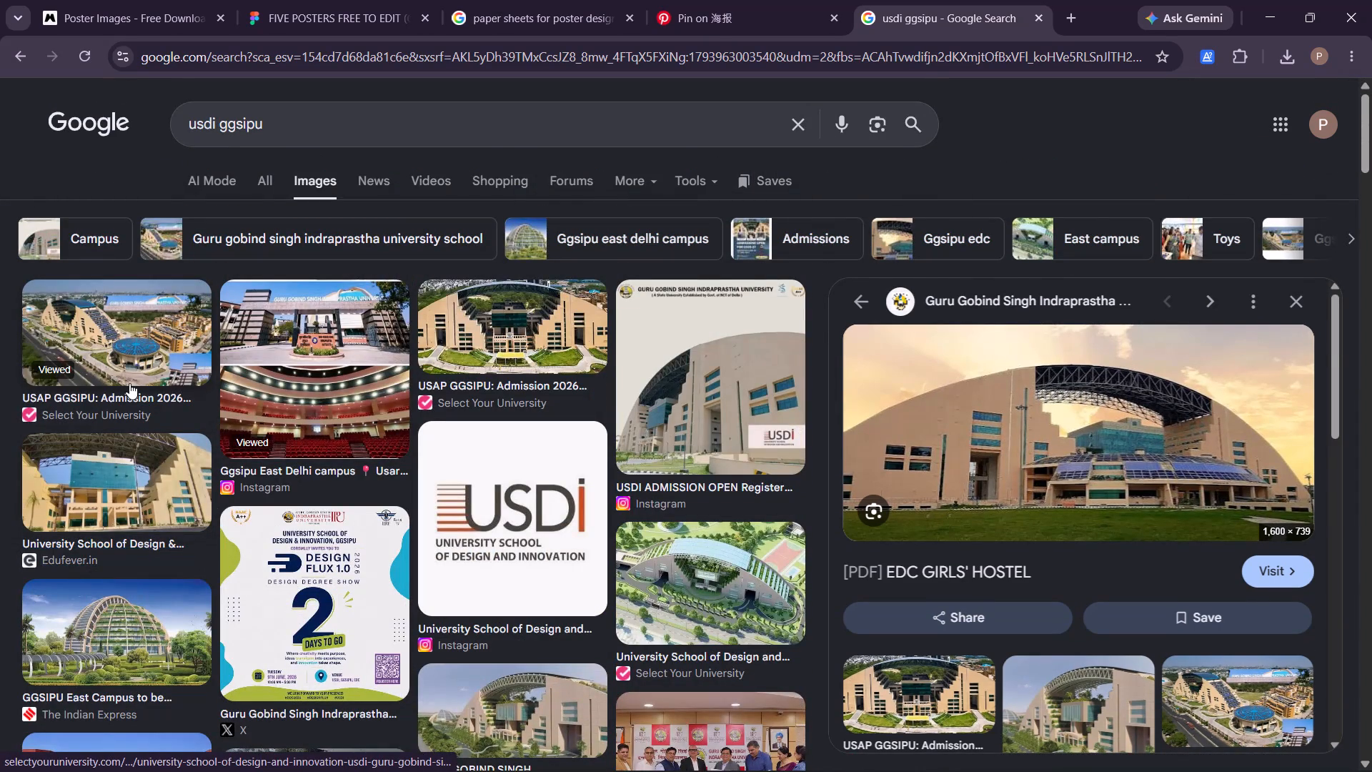
click(156, 340)
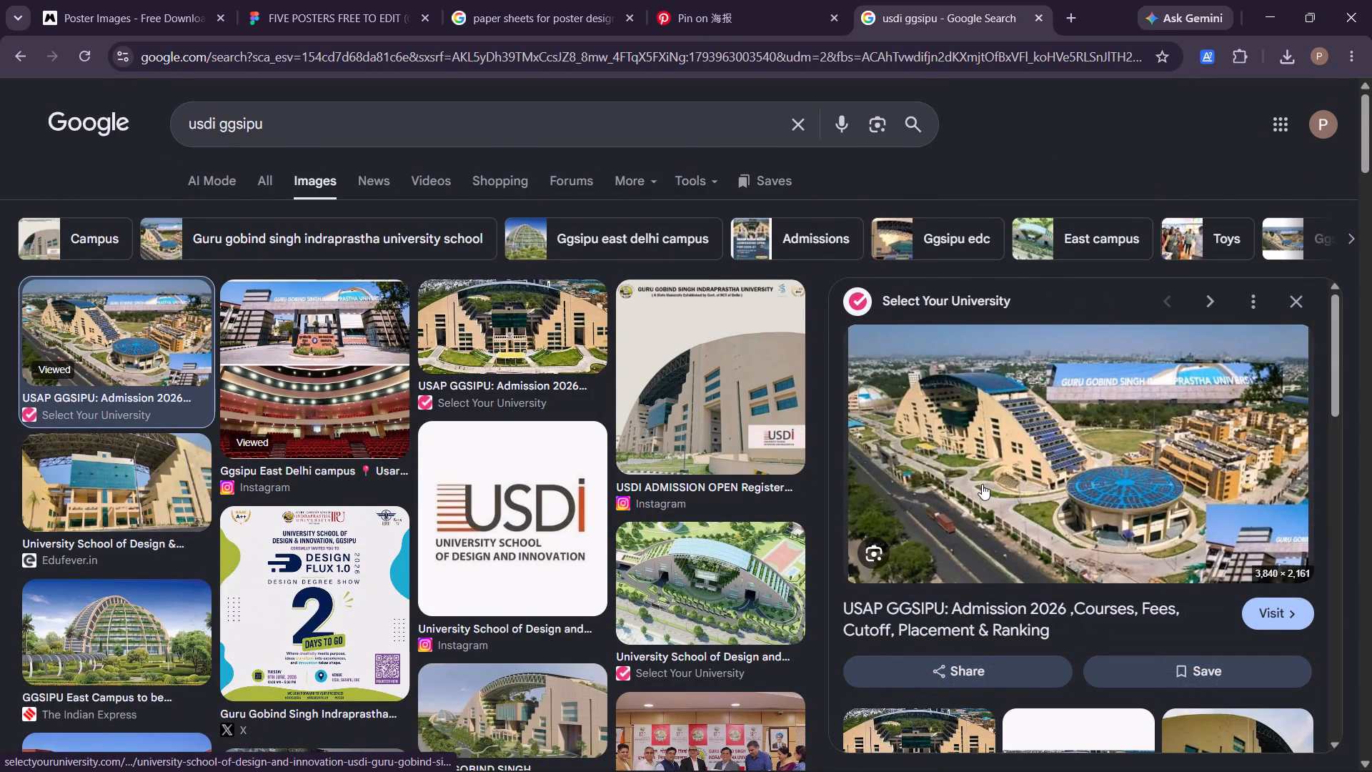
scroll(982, 484, down, 5)
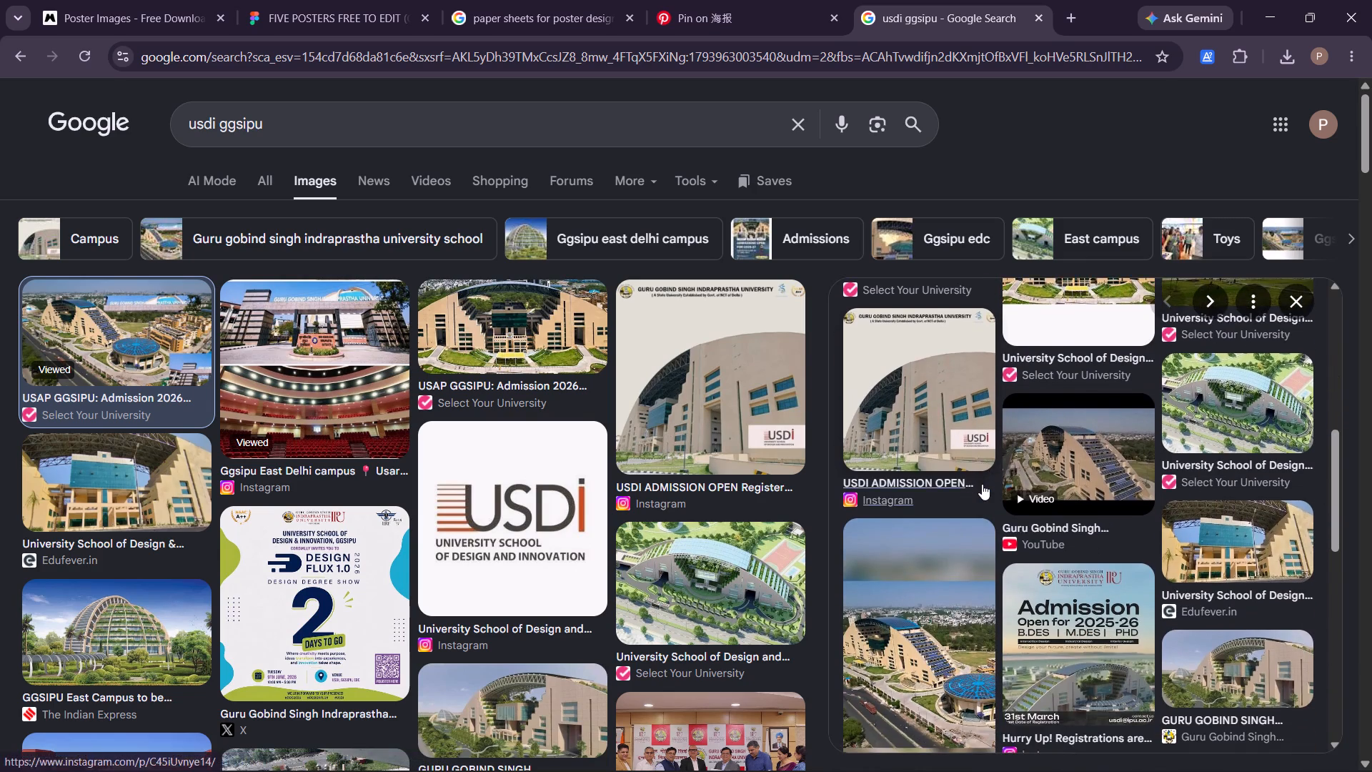
scroll(982, 484, down, 4)
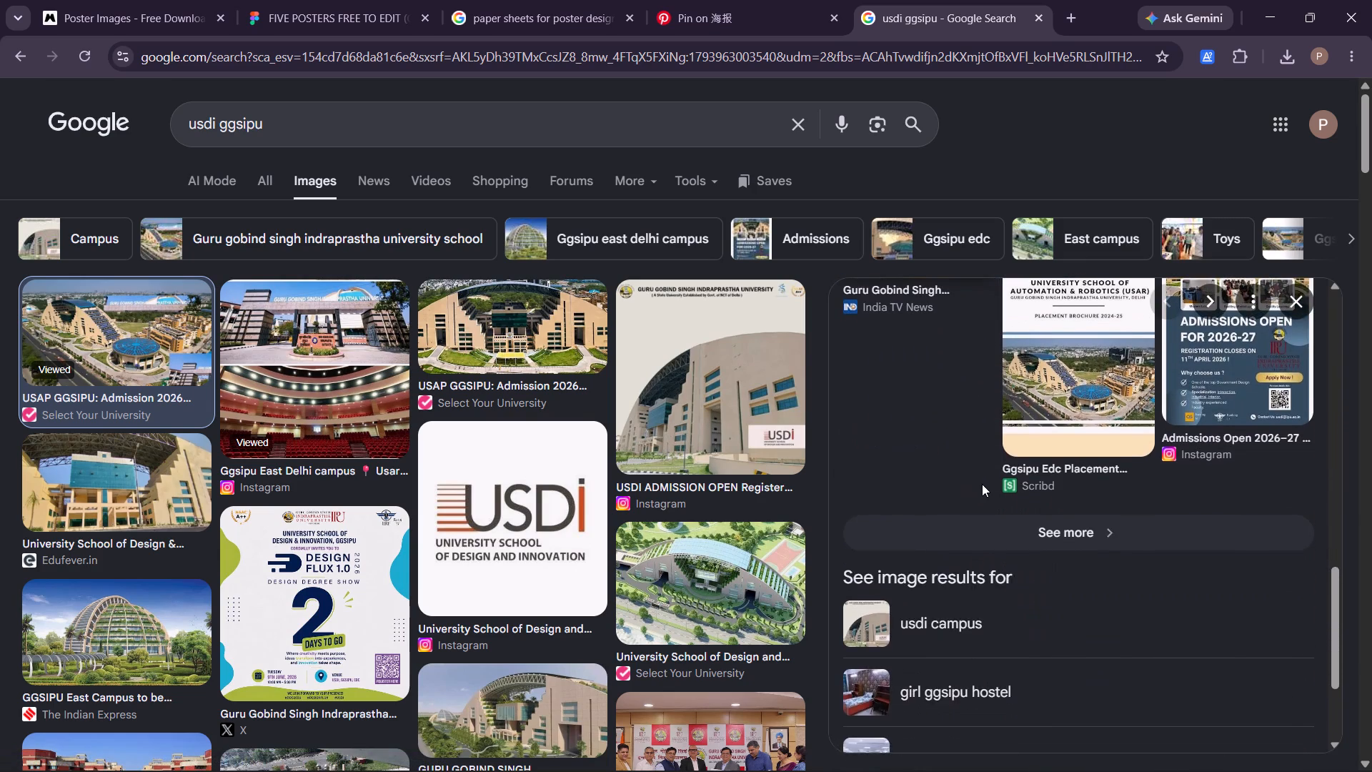
scroll(982, 484, down, 1)
scroll(650, 522, up, 3)
scroll(628, 498, down, 4)
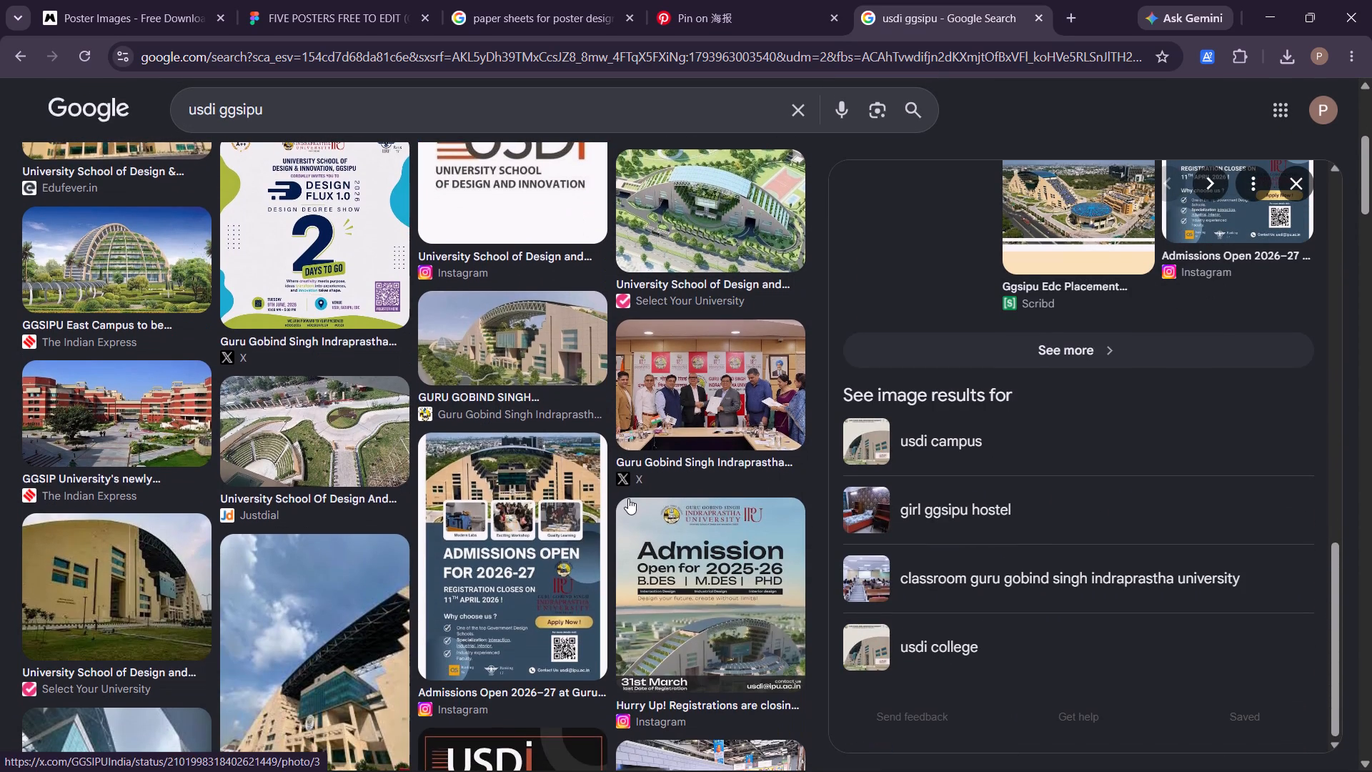
click(499, 308)
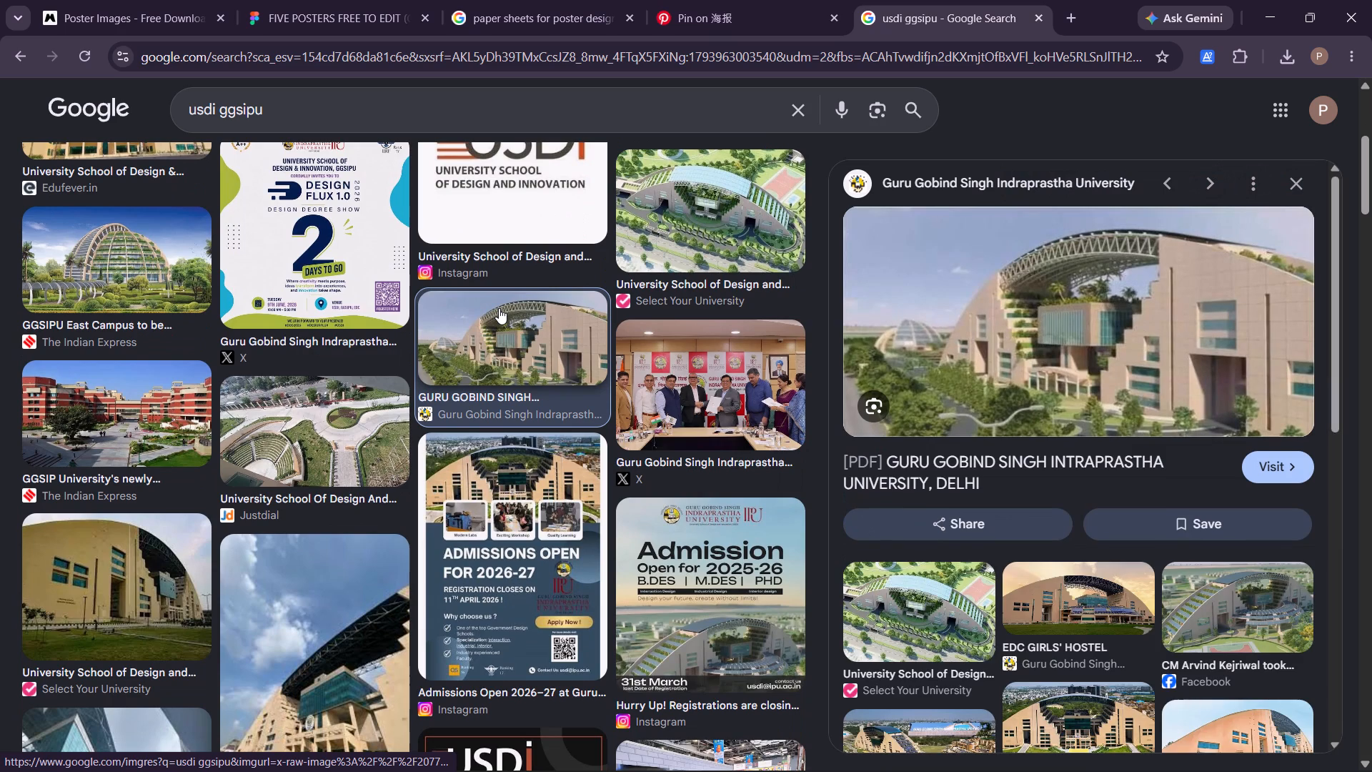
scroll(795, 489, down, 1)
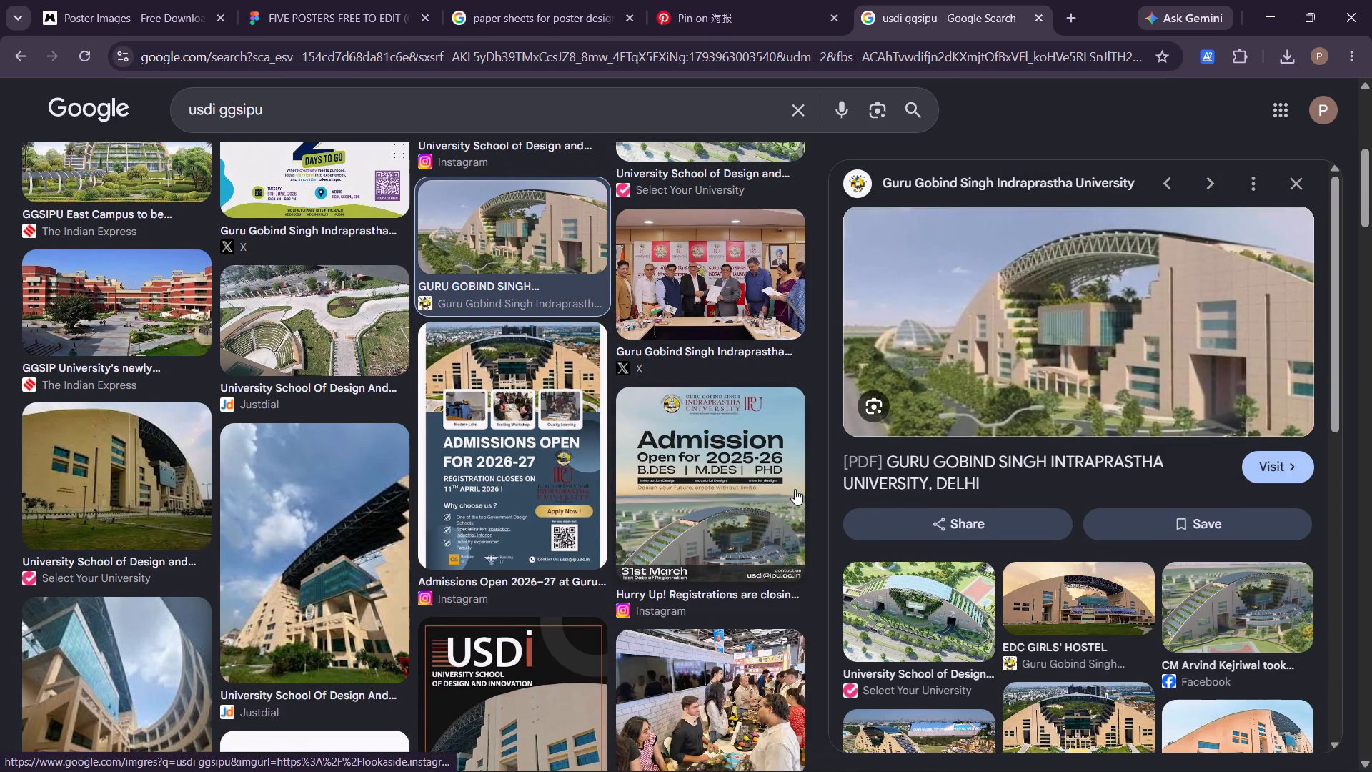
scroll(1124, 615, down, 1)
click(1095, 535)
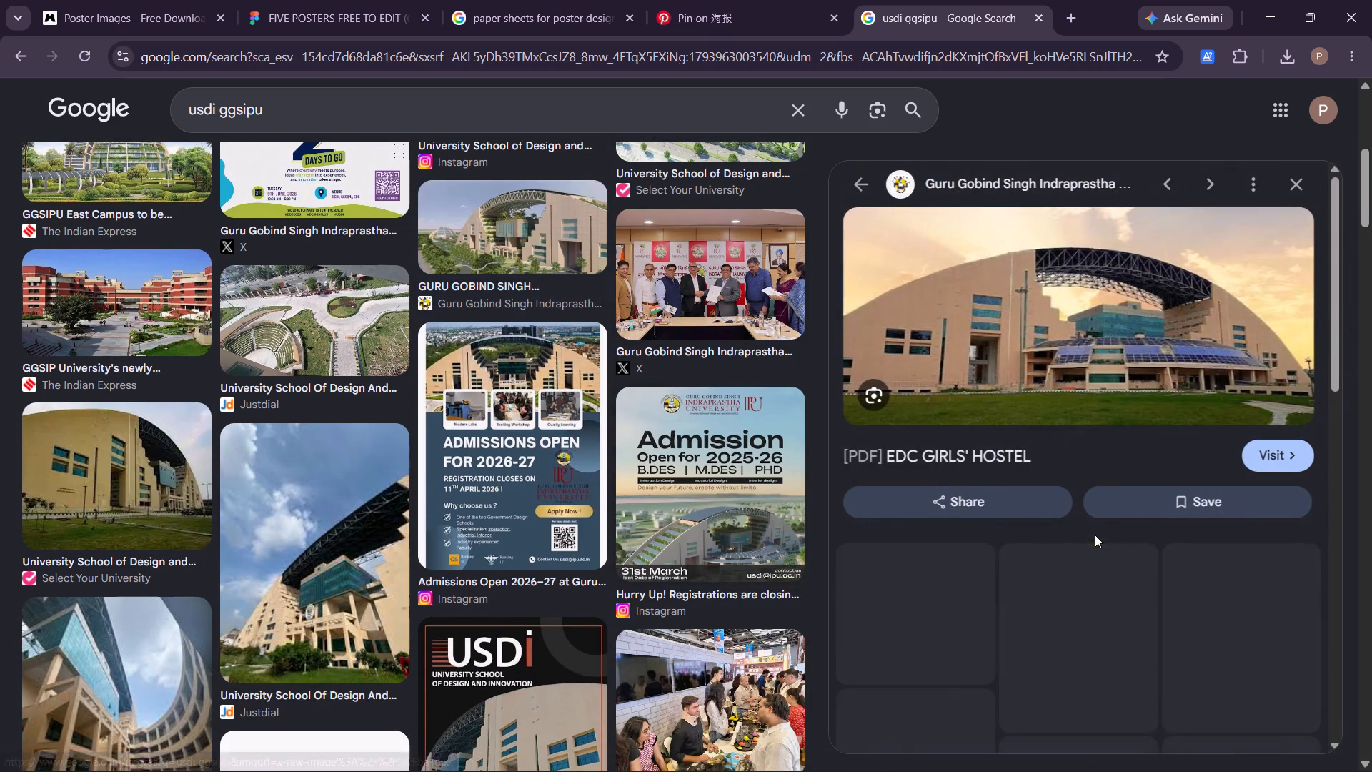
scroll(1108, 449, down, 1)
scroll(1108, 449, up, 1)
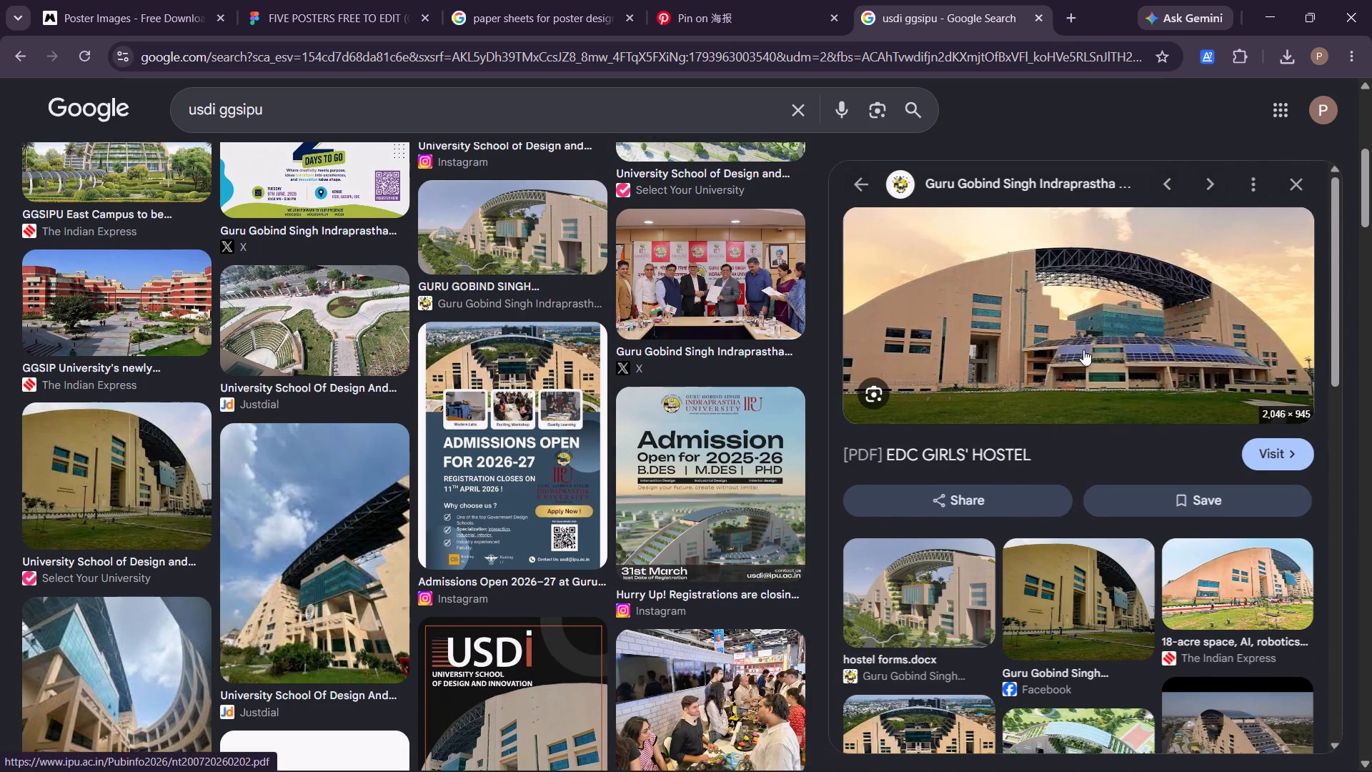
right_click(1083, 350)
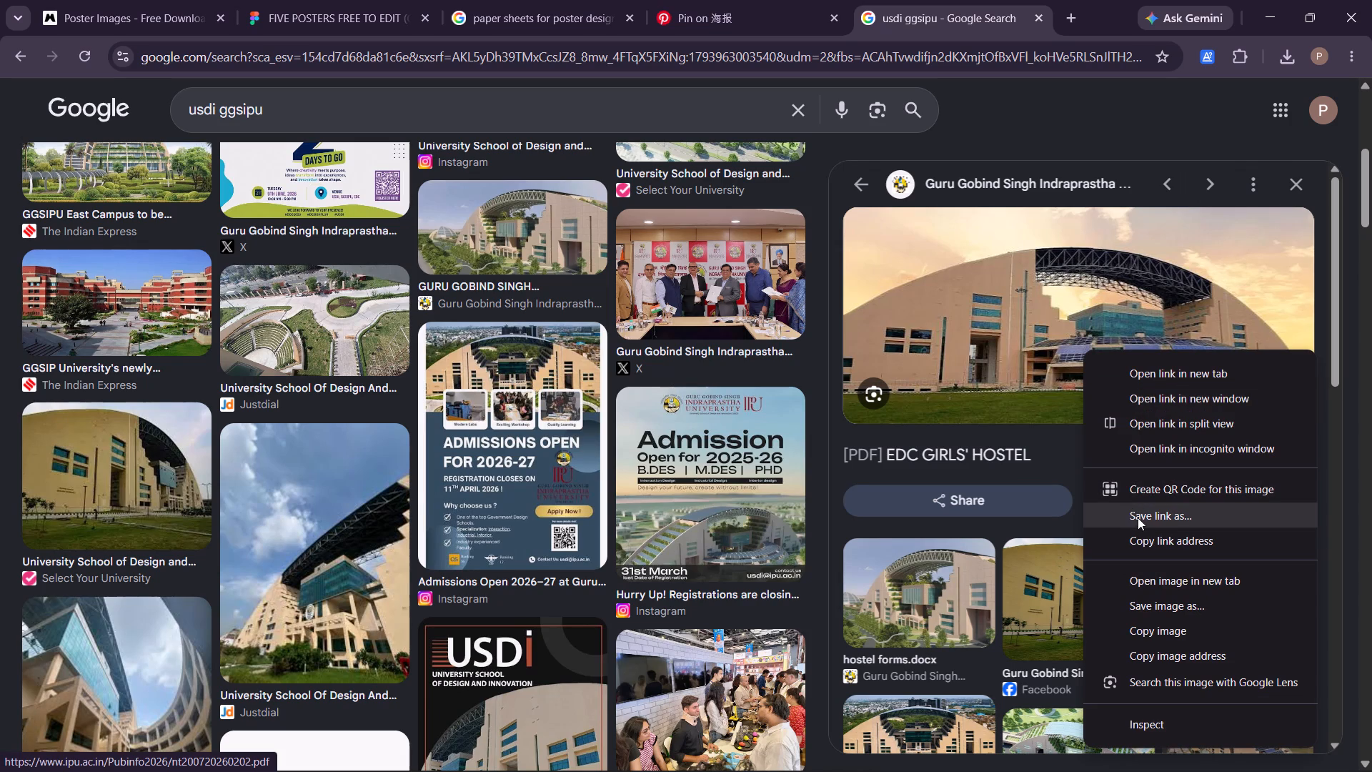
click(1165, 519)
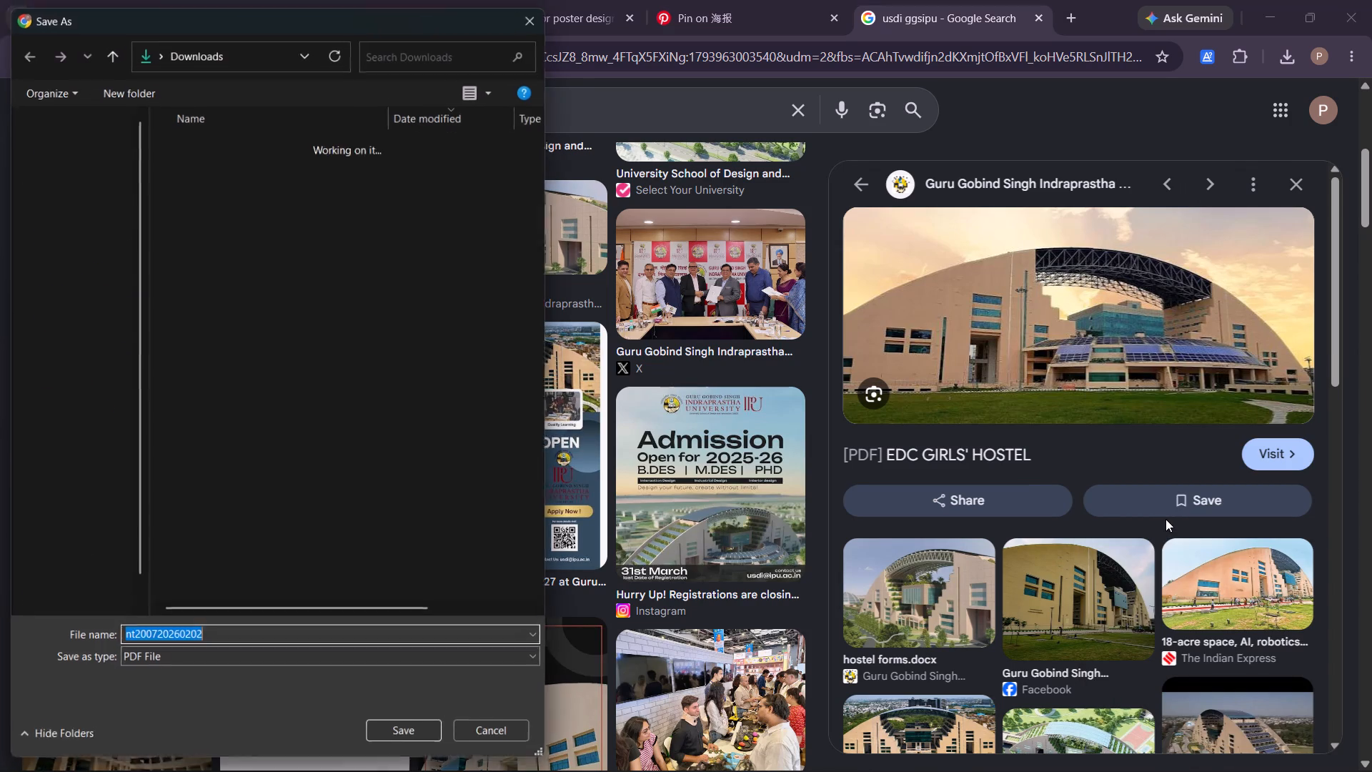
click(405, 731)
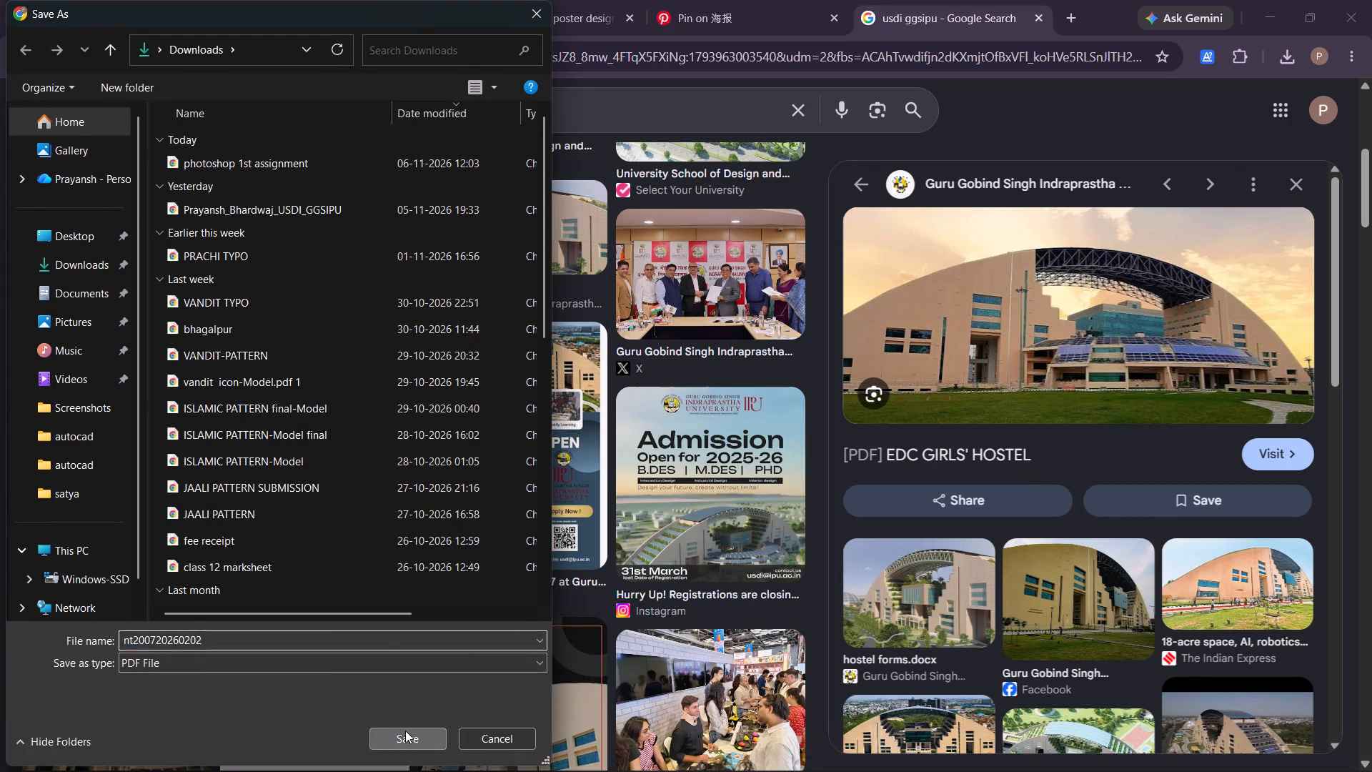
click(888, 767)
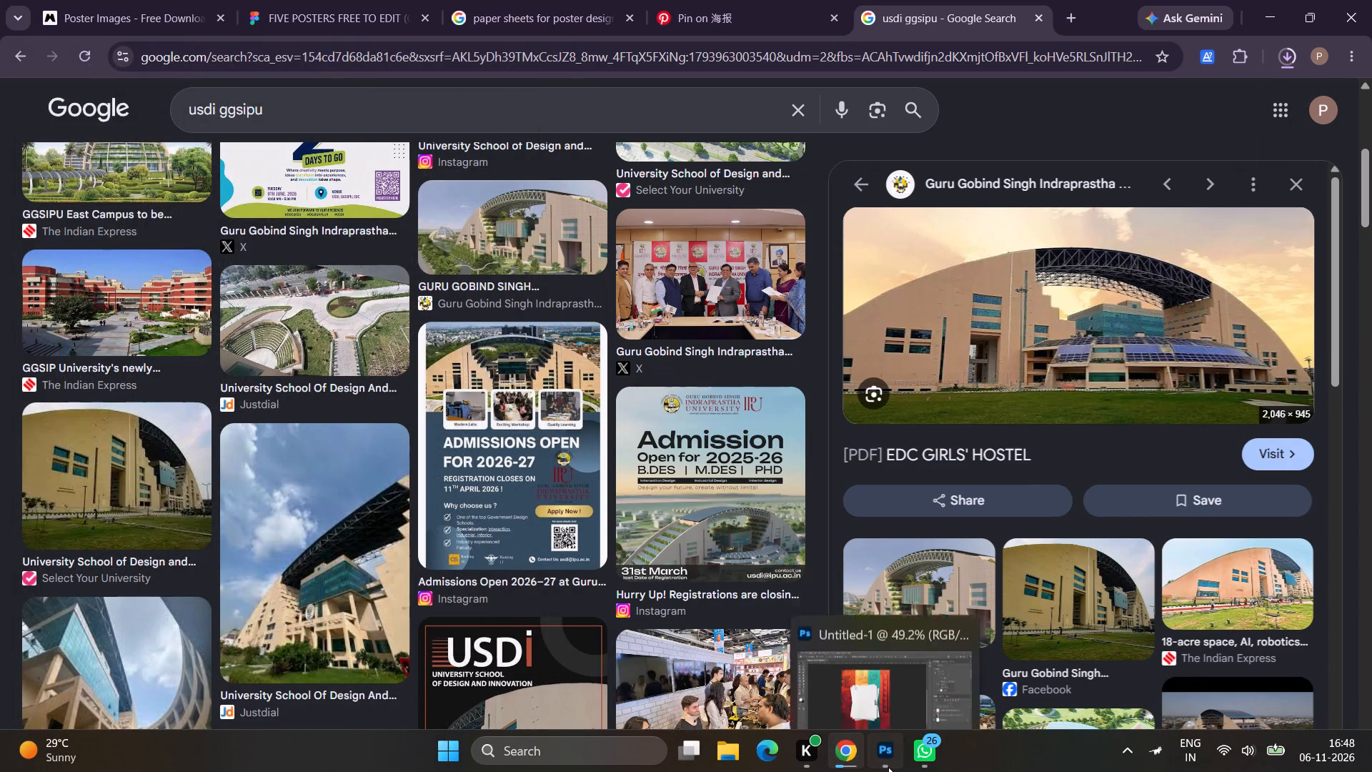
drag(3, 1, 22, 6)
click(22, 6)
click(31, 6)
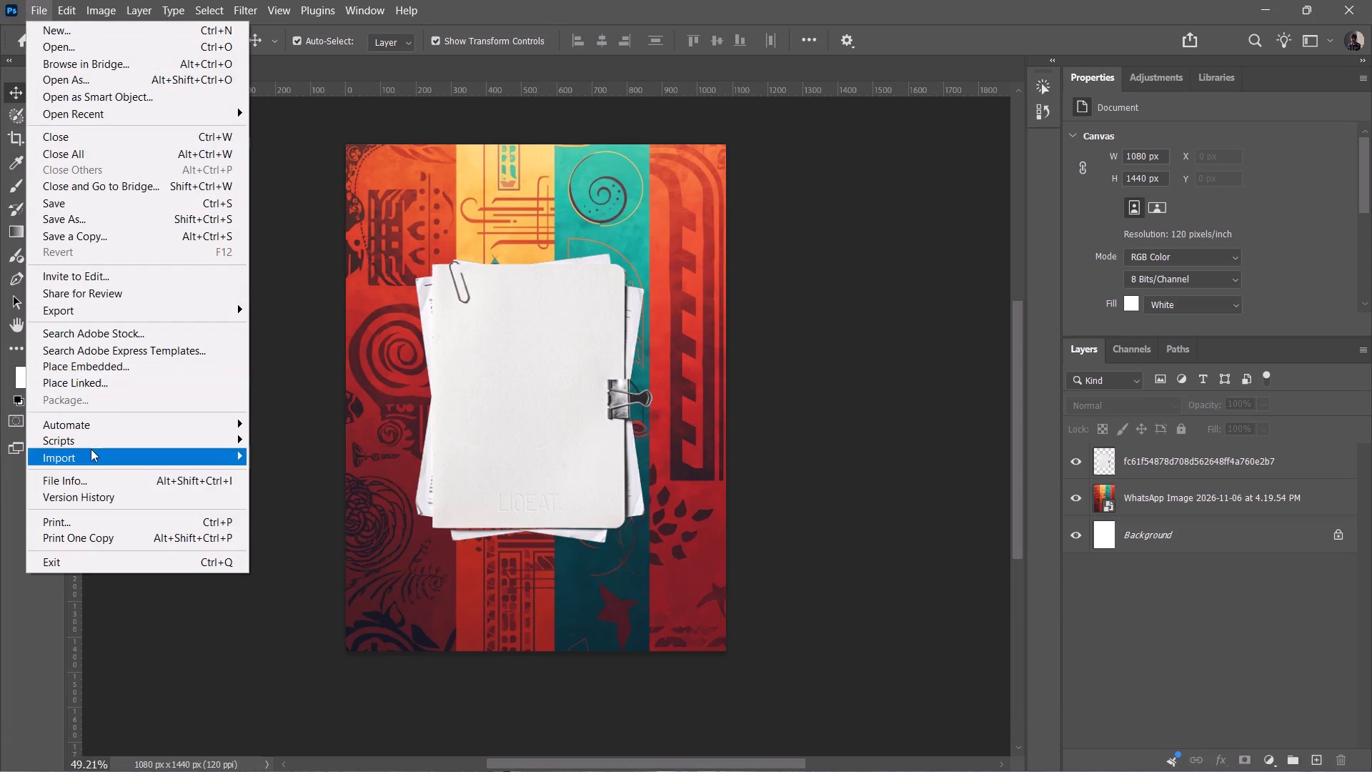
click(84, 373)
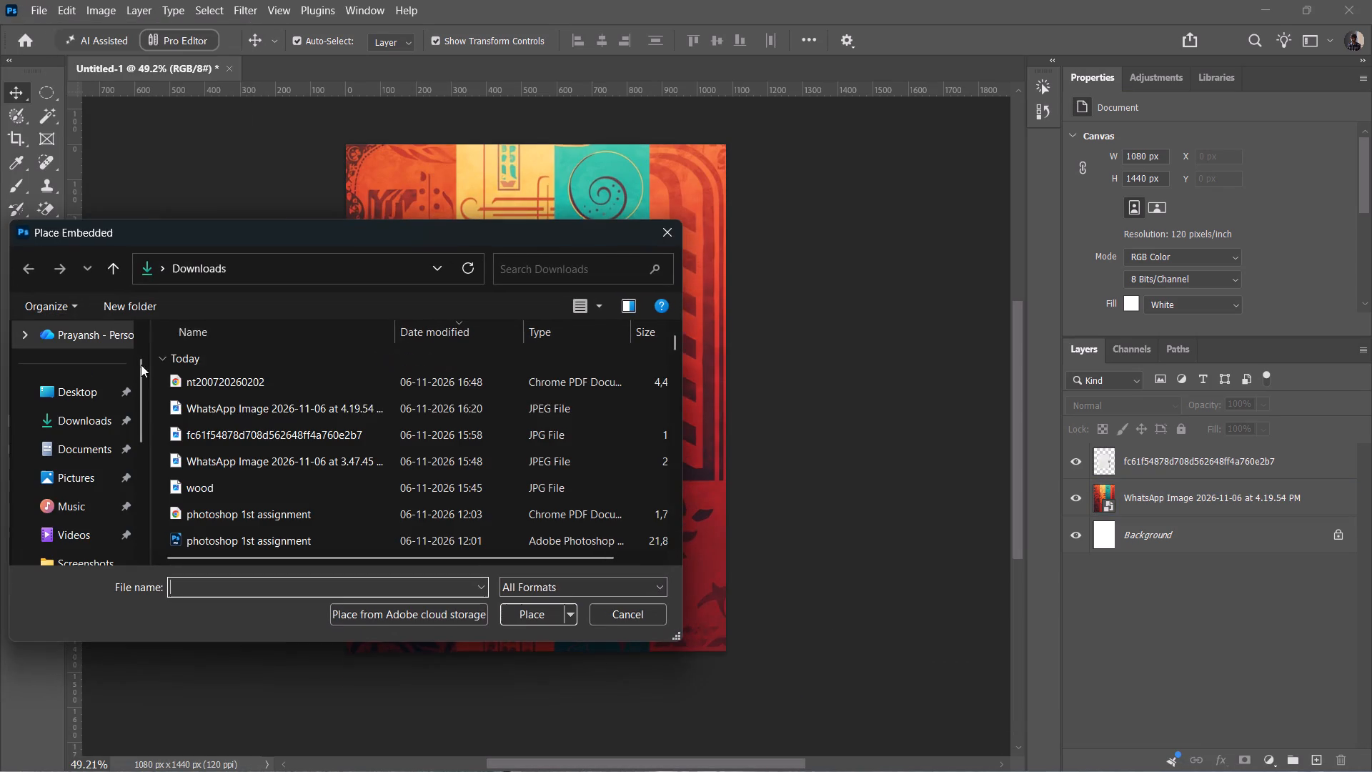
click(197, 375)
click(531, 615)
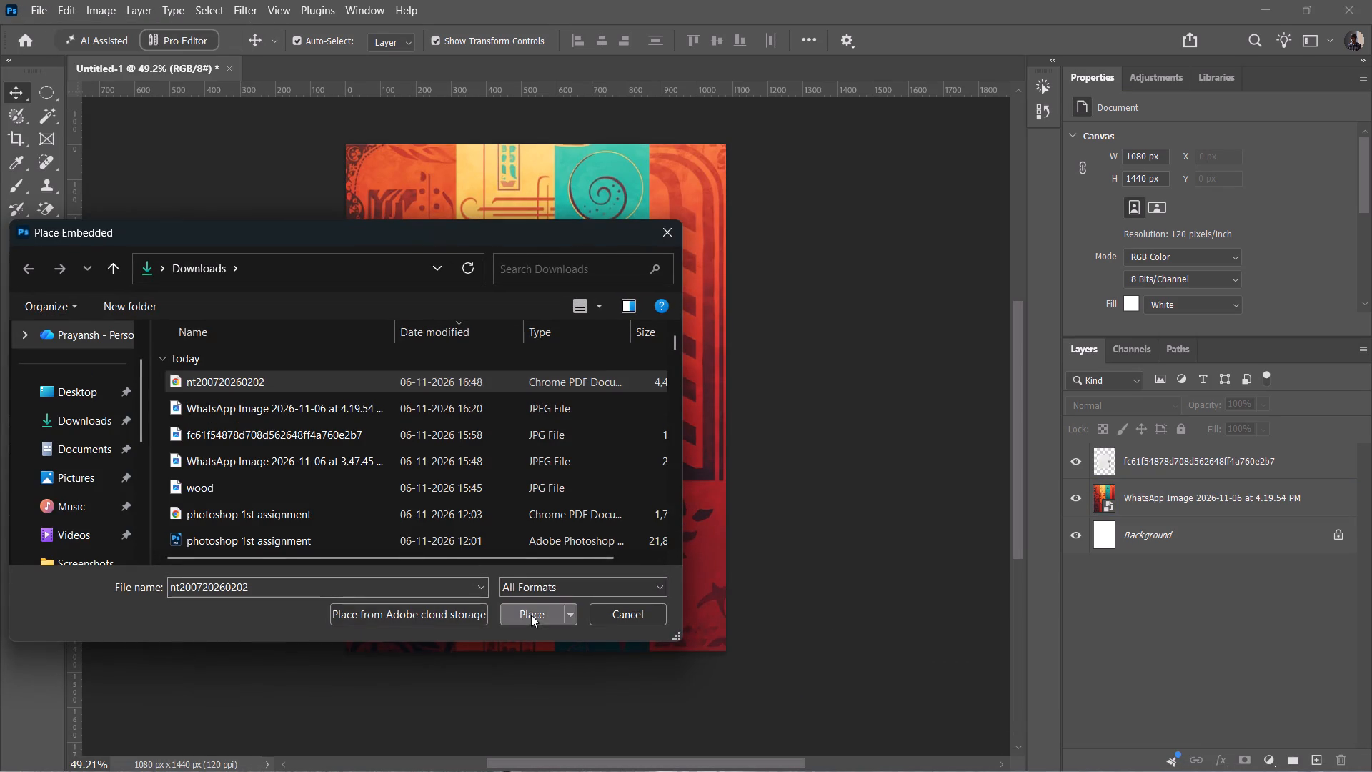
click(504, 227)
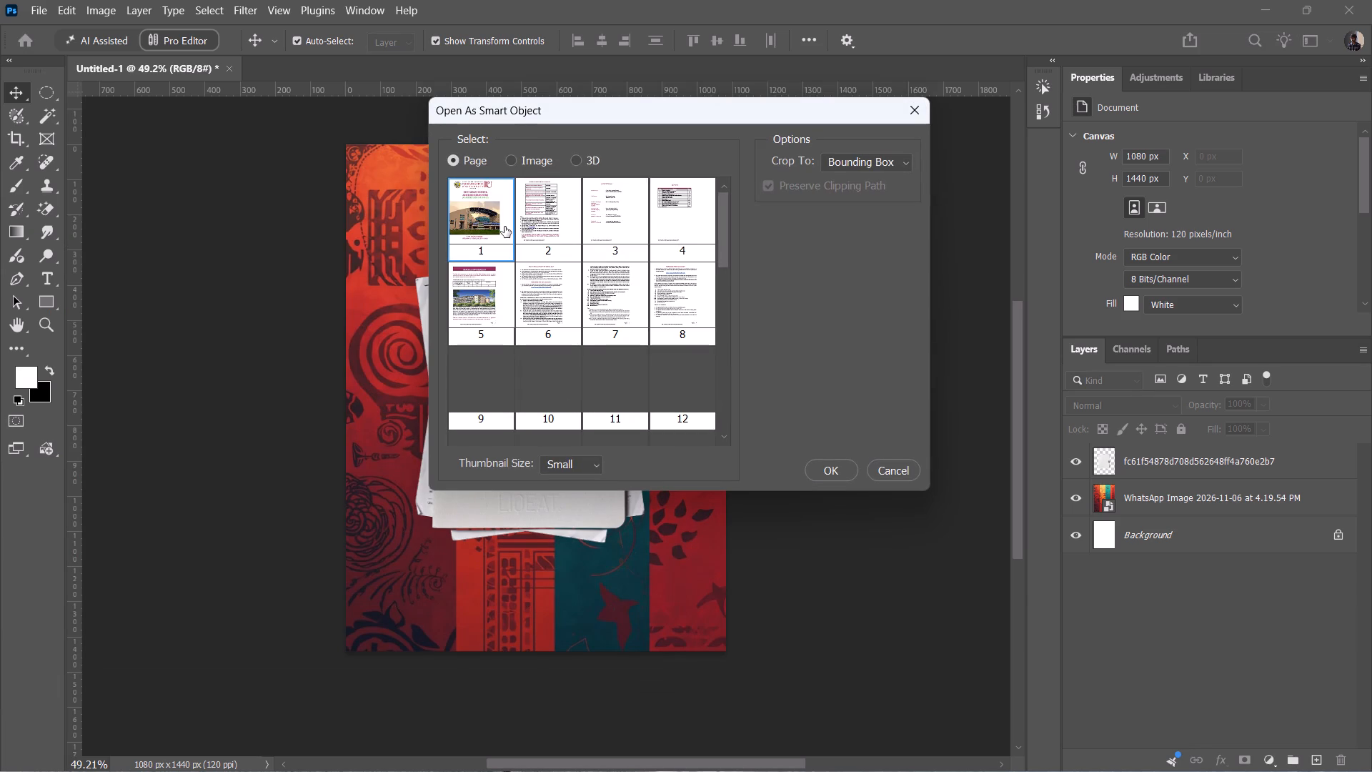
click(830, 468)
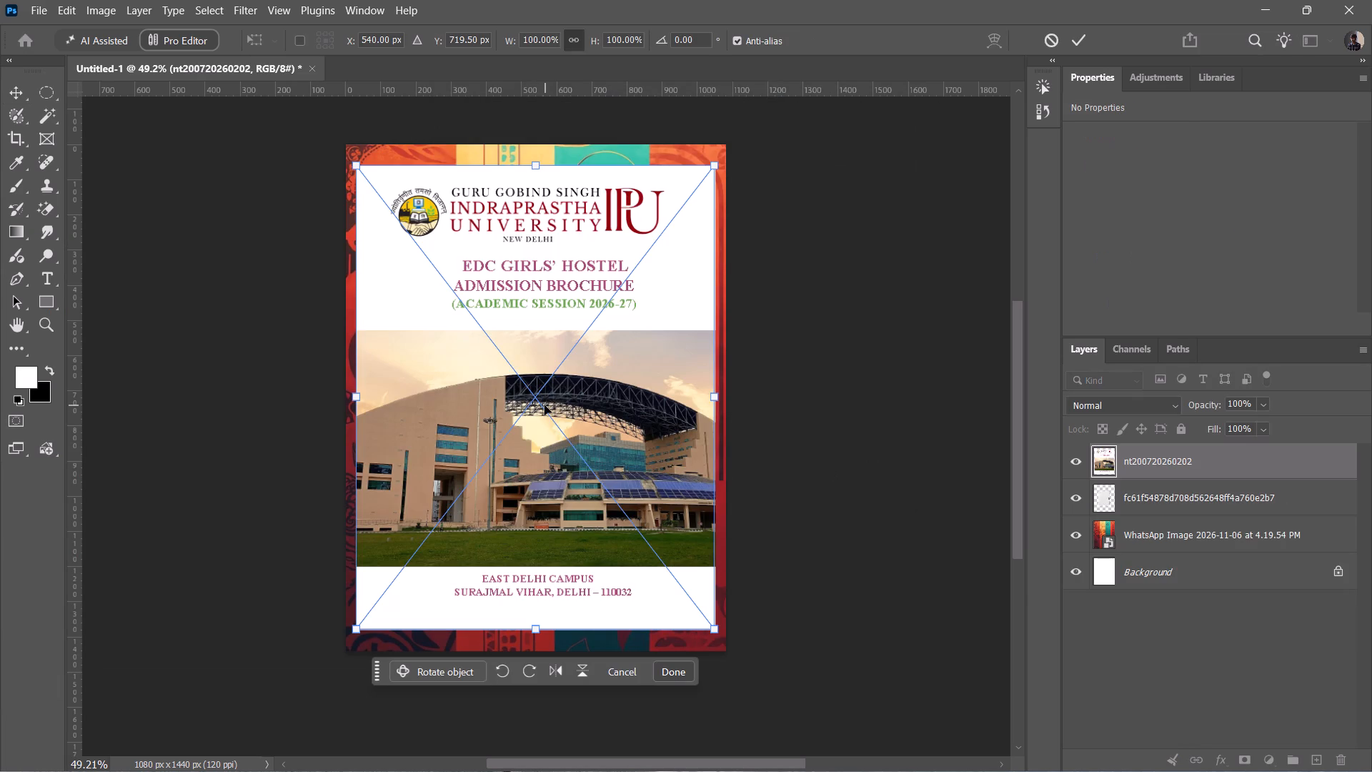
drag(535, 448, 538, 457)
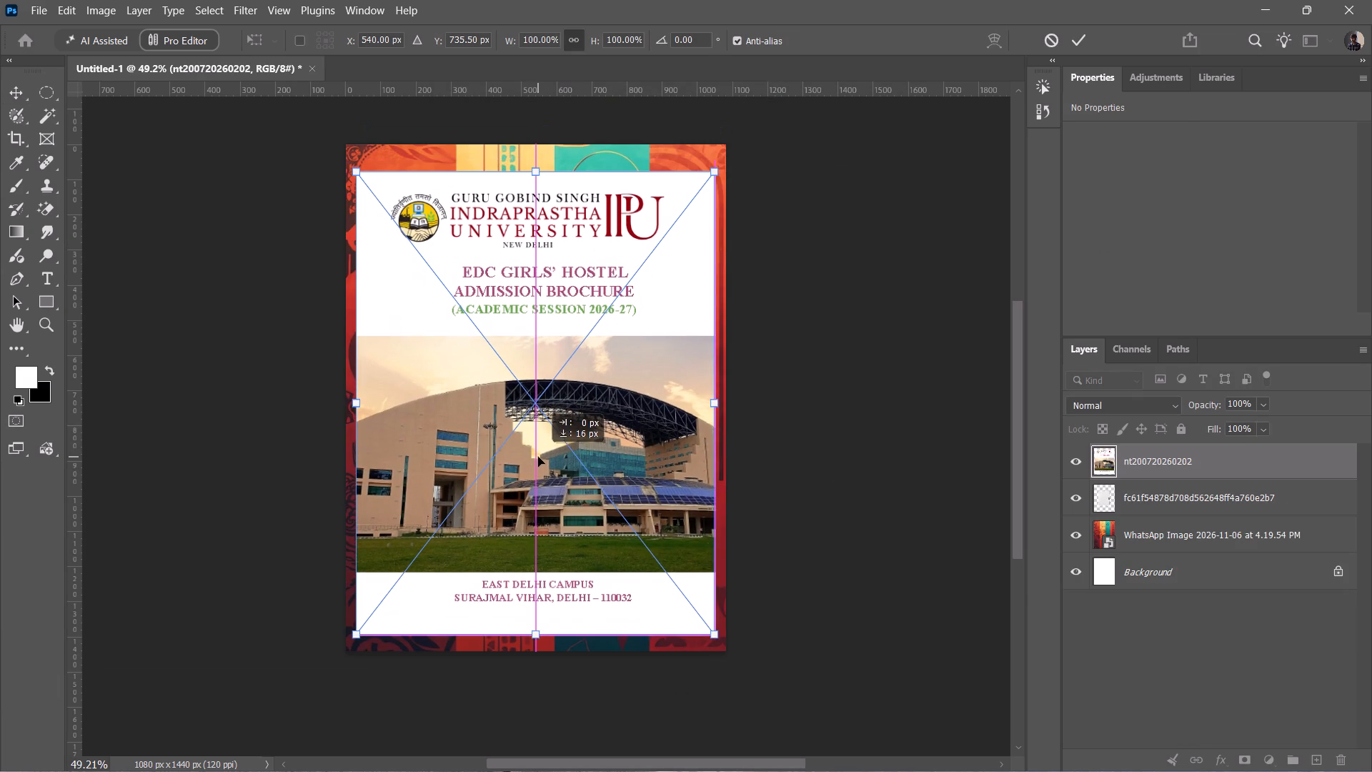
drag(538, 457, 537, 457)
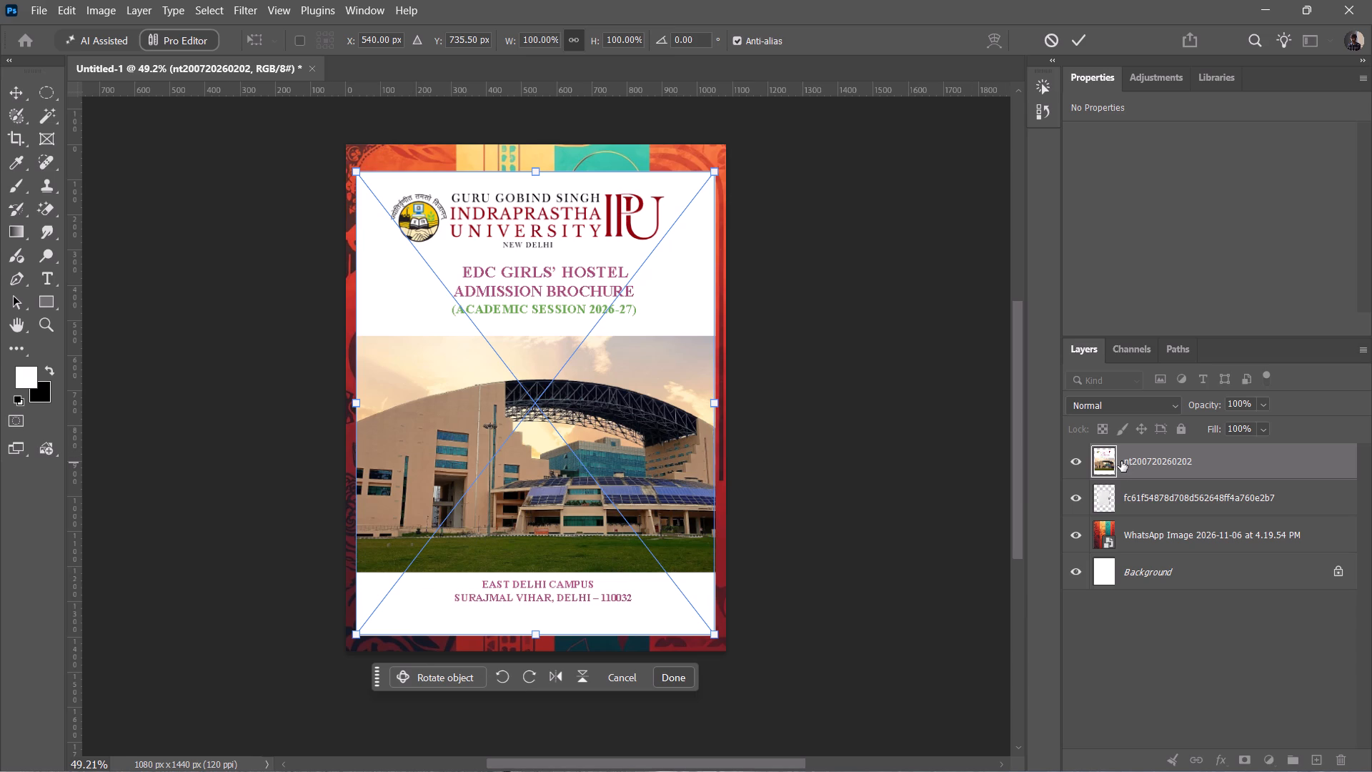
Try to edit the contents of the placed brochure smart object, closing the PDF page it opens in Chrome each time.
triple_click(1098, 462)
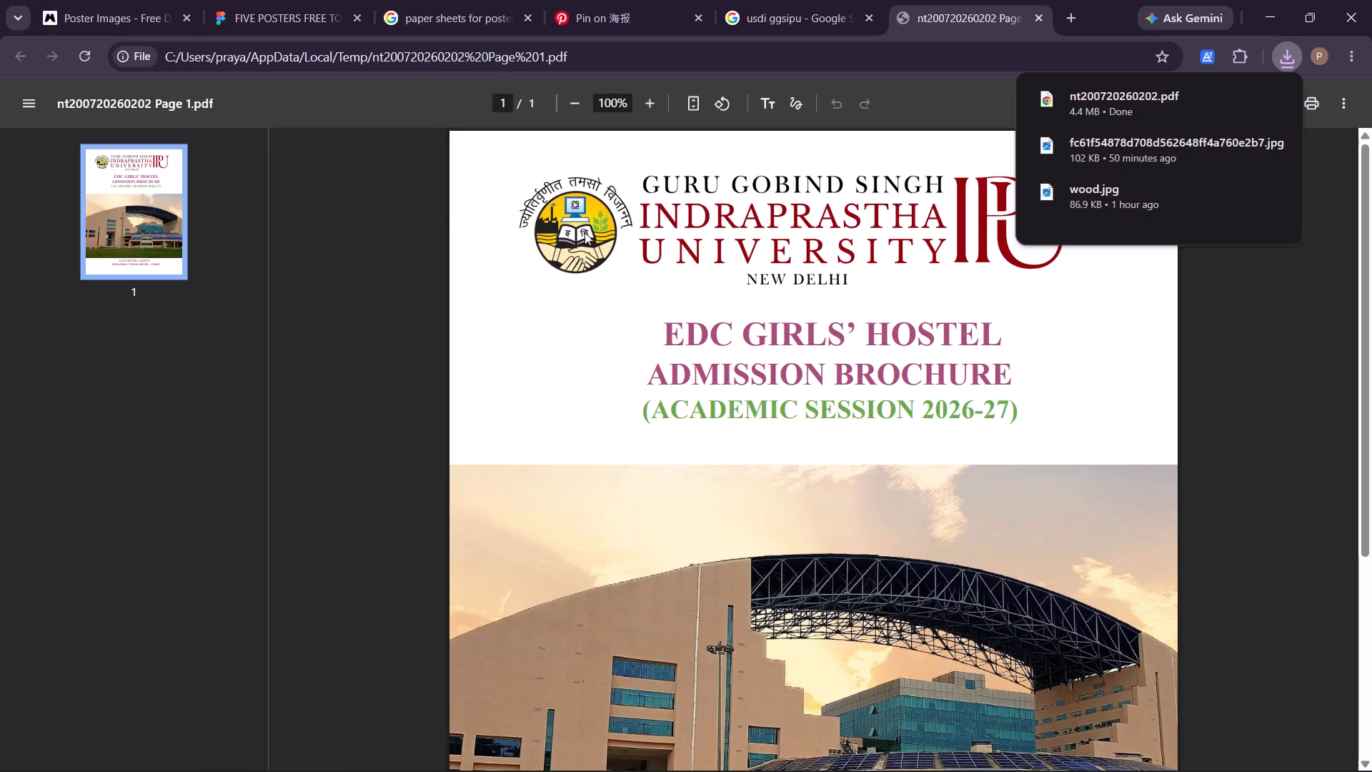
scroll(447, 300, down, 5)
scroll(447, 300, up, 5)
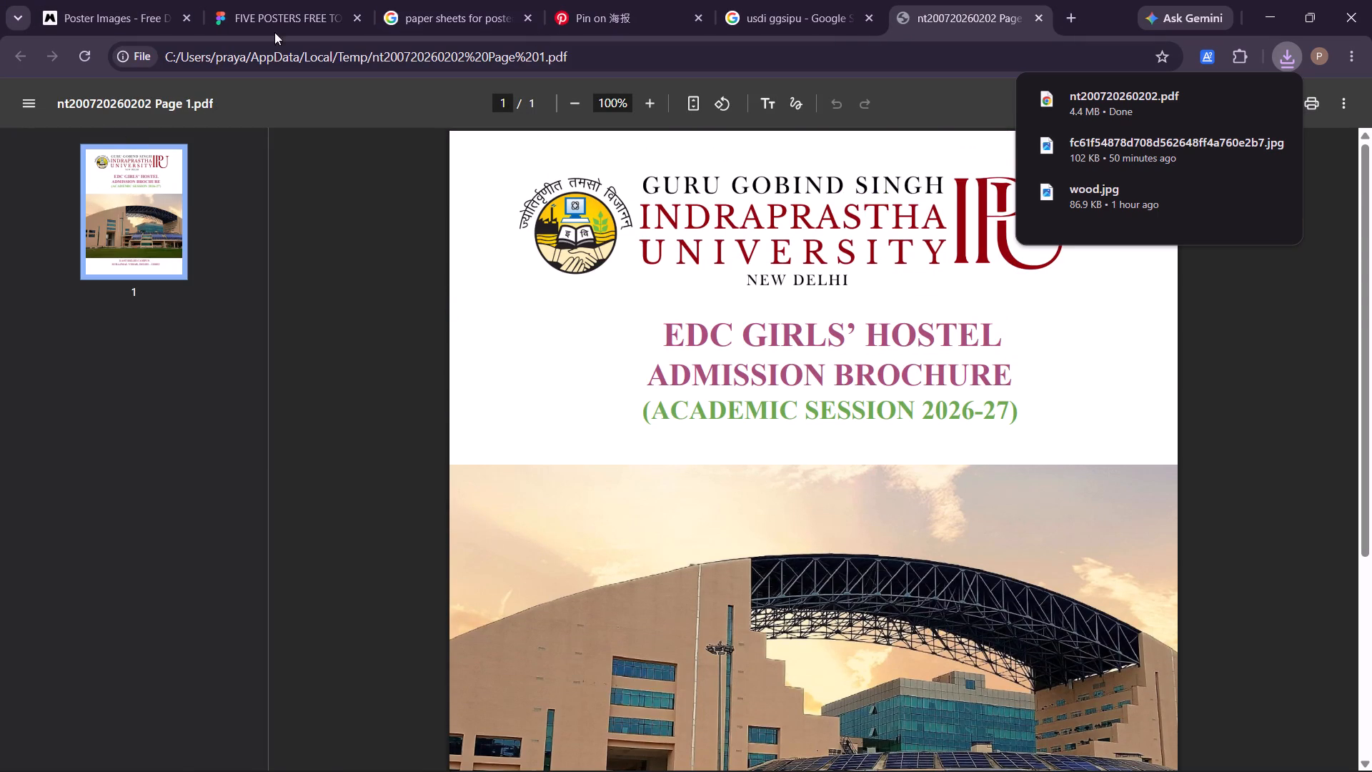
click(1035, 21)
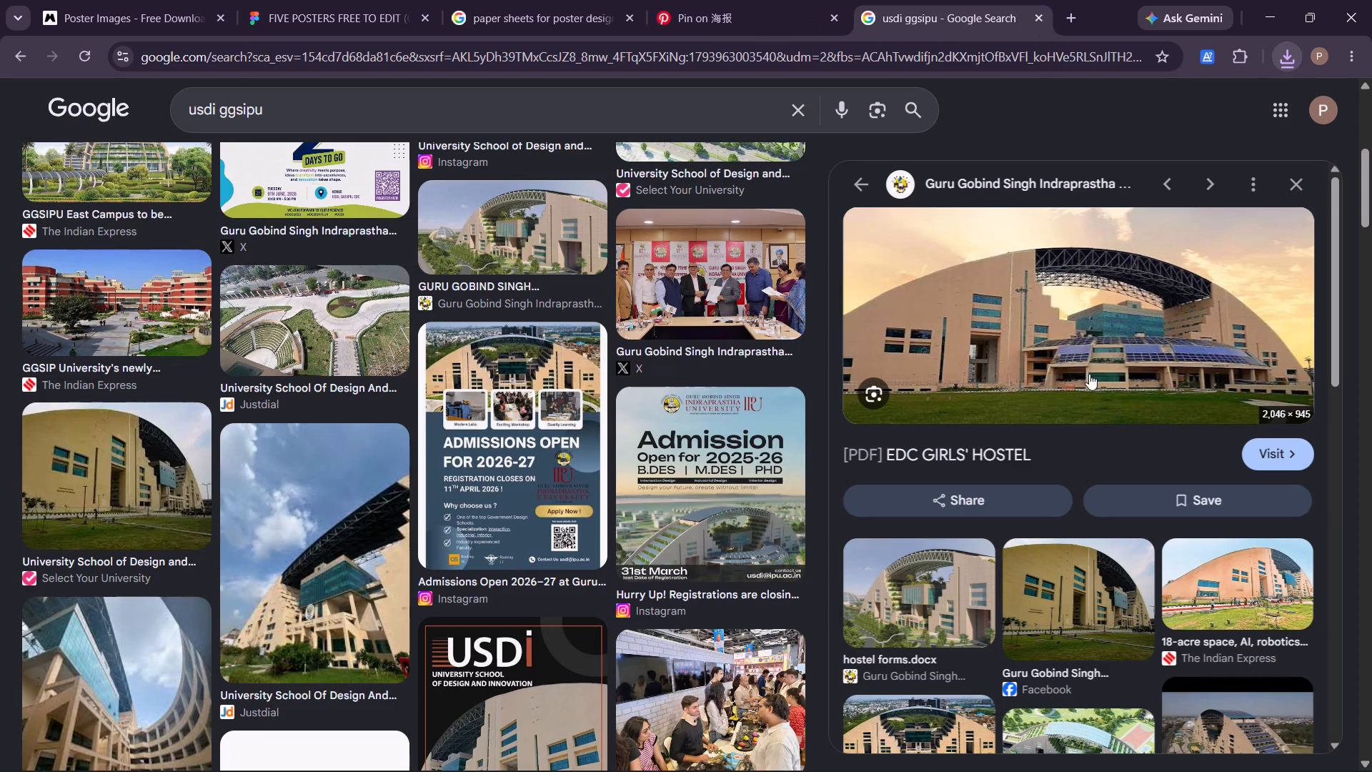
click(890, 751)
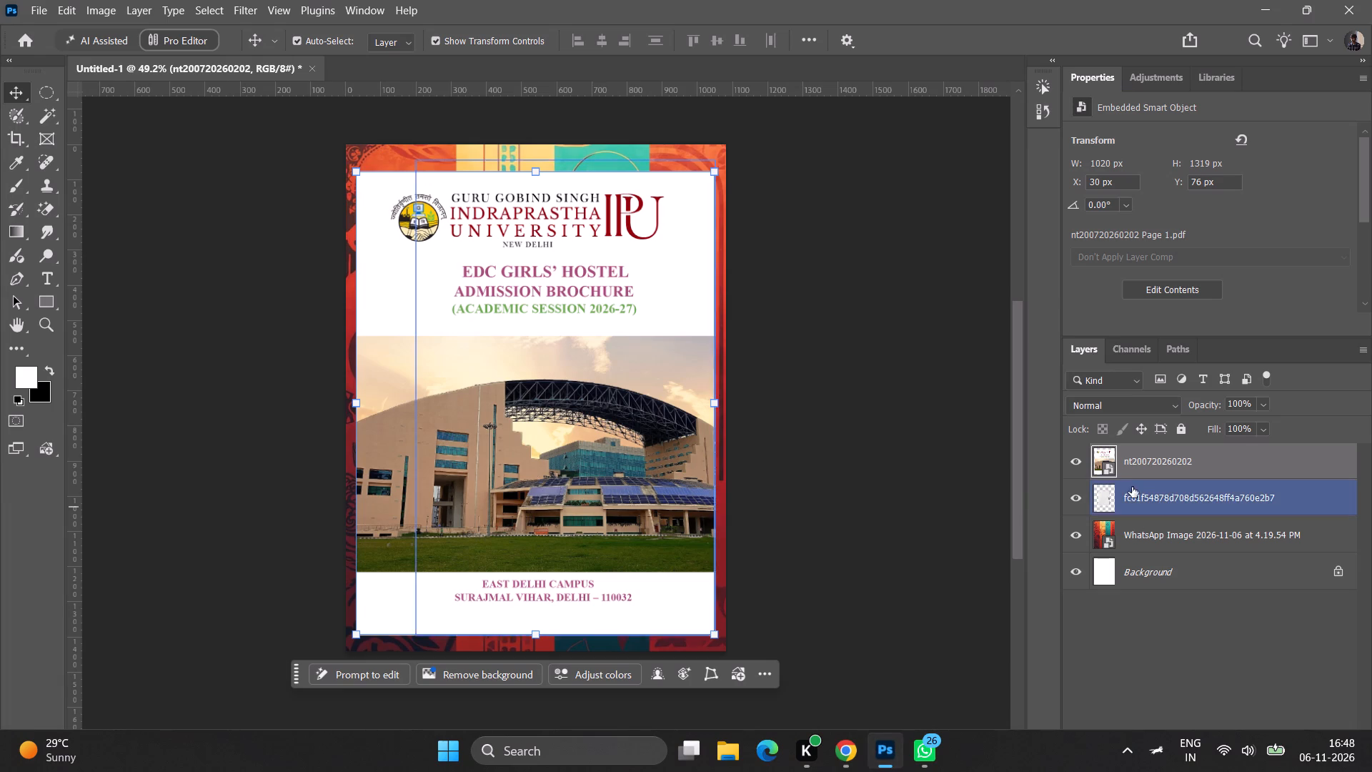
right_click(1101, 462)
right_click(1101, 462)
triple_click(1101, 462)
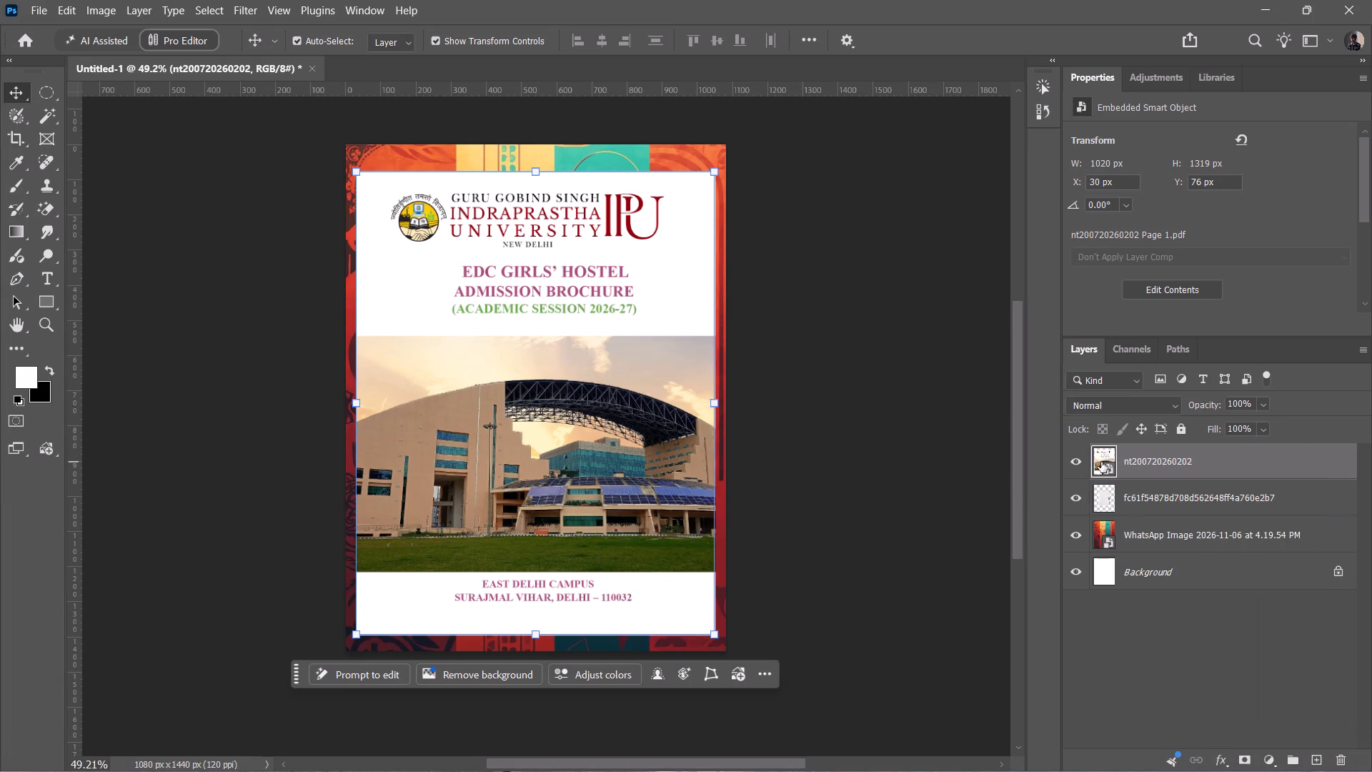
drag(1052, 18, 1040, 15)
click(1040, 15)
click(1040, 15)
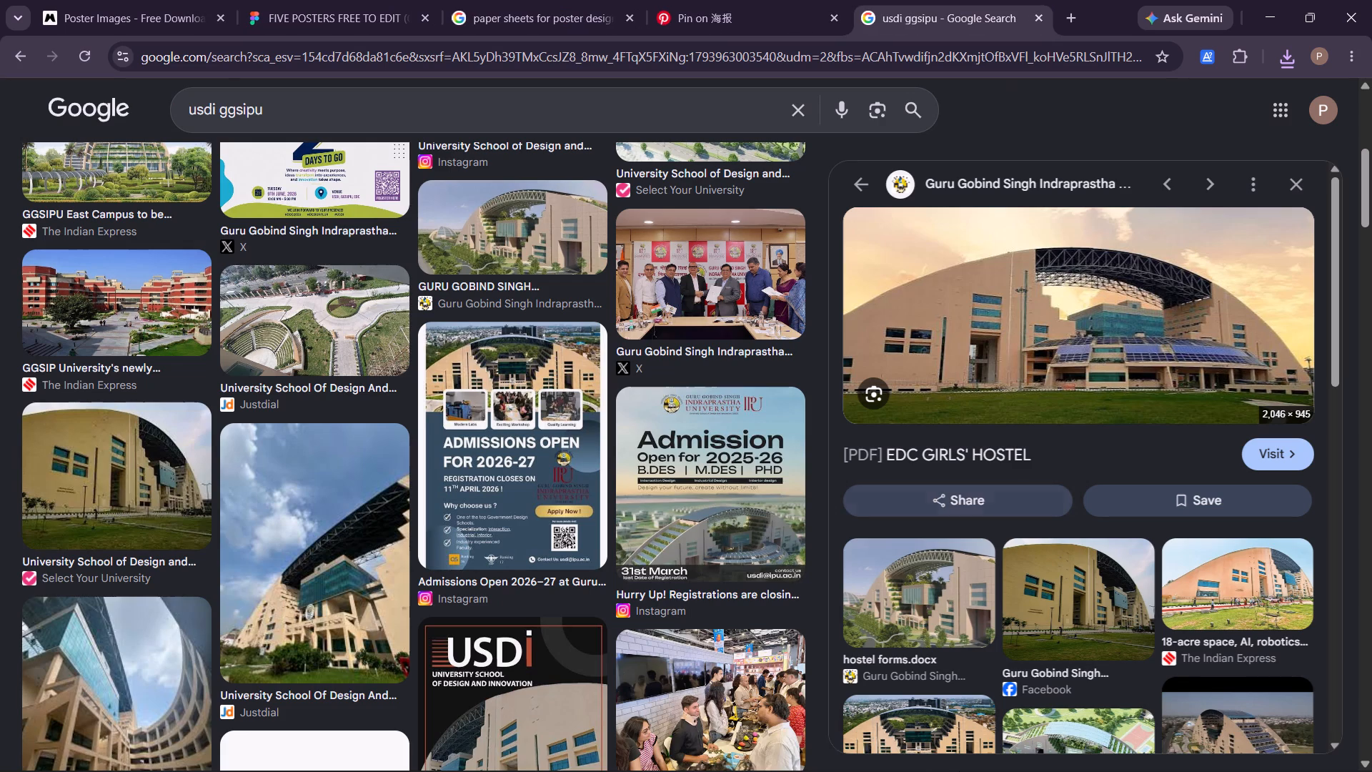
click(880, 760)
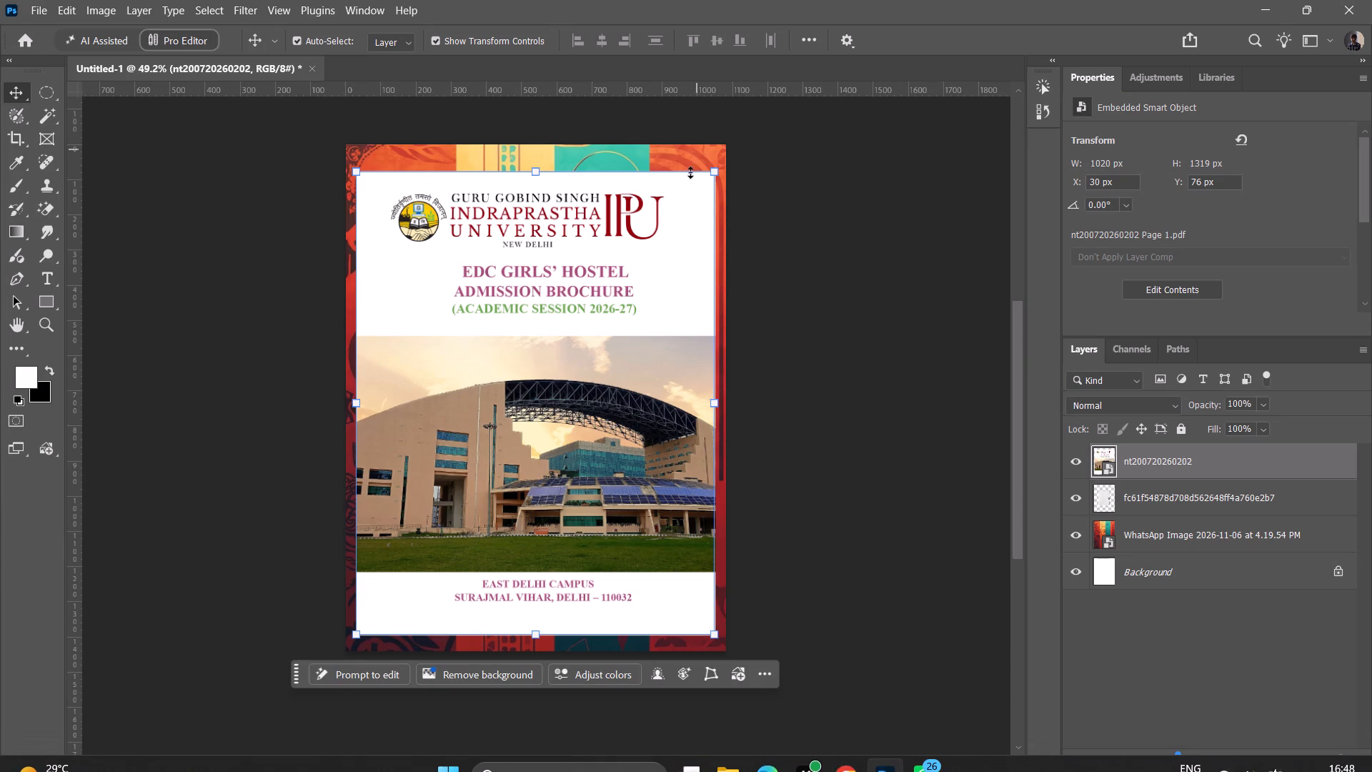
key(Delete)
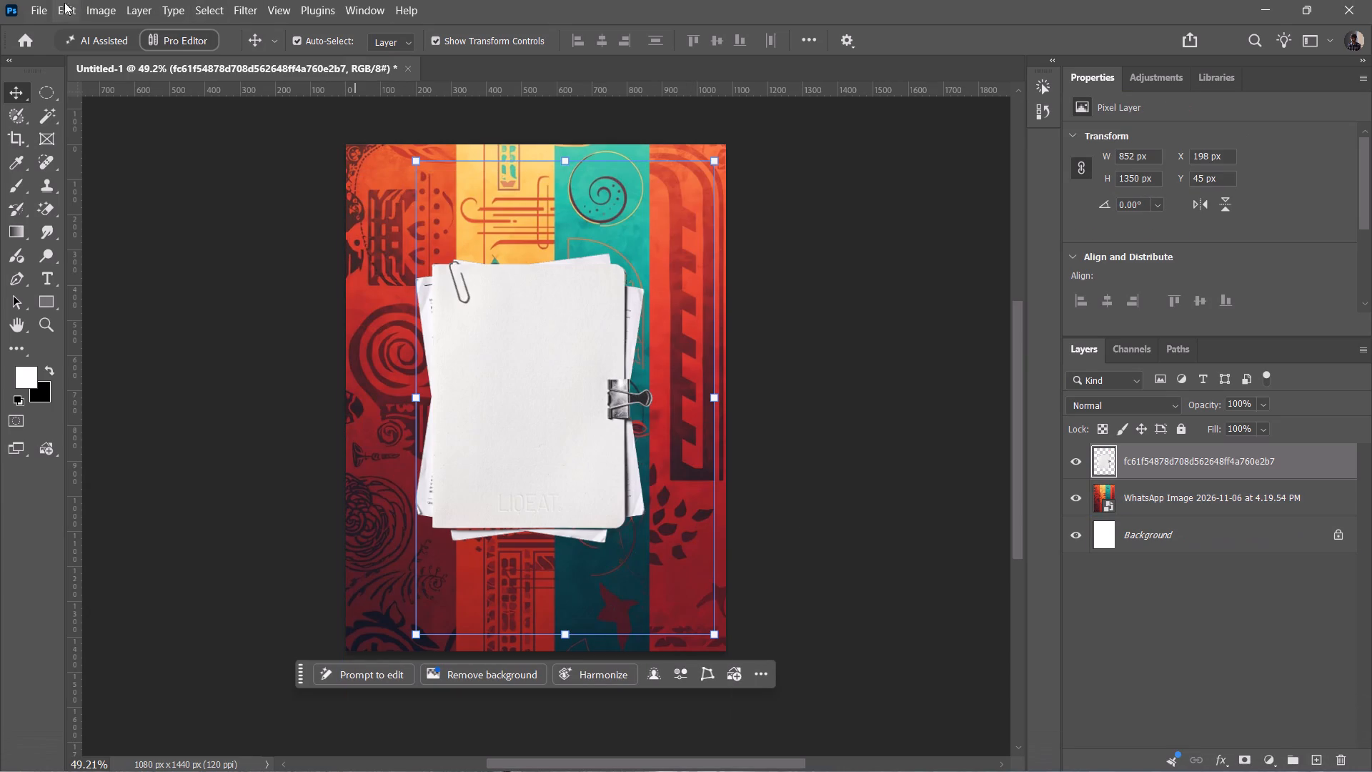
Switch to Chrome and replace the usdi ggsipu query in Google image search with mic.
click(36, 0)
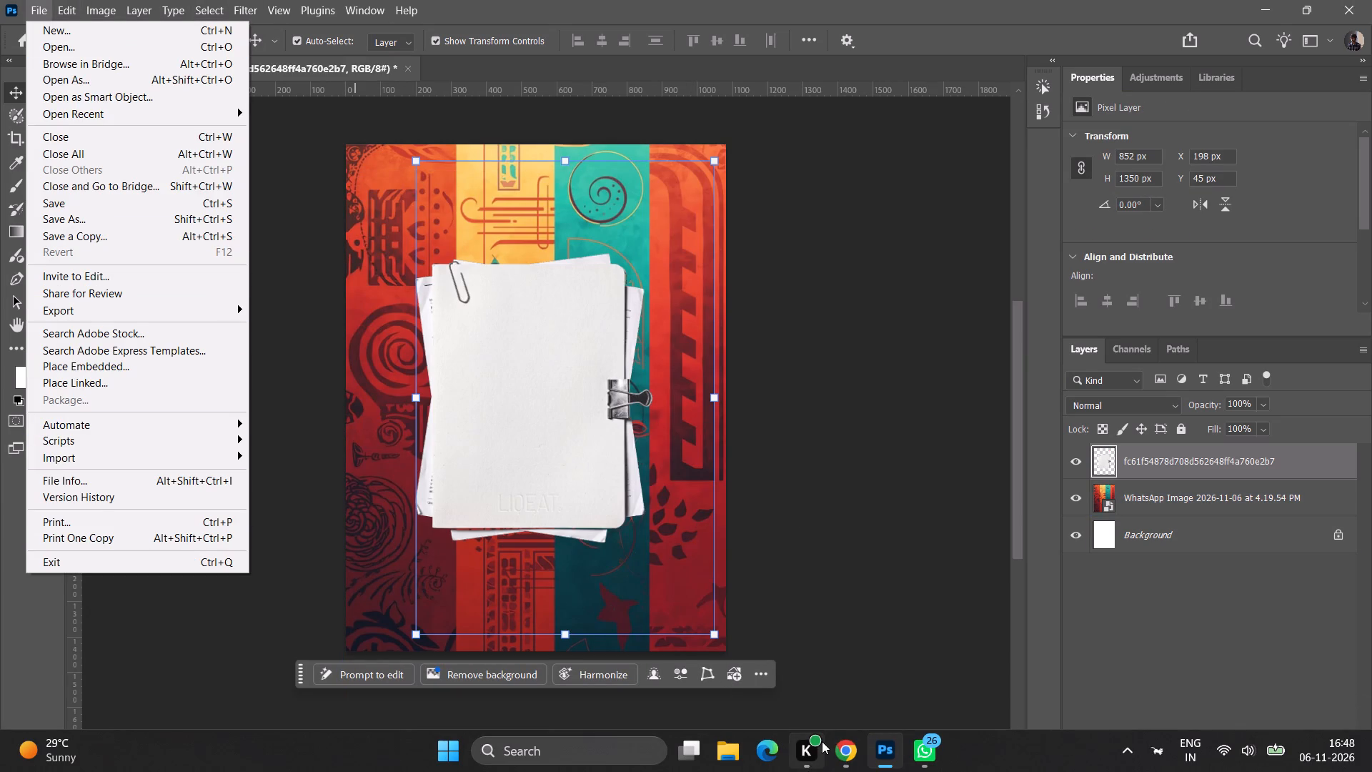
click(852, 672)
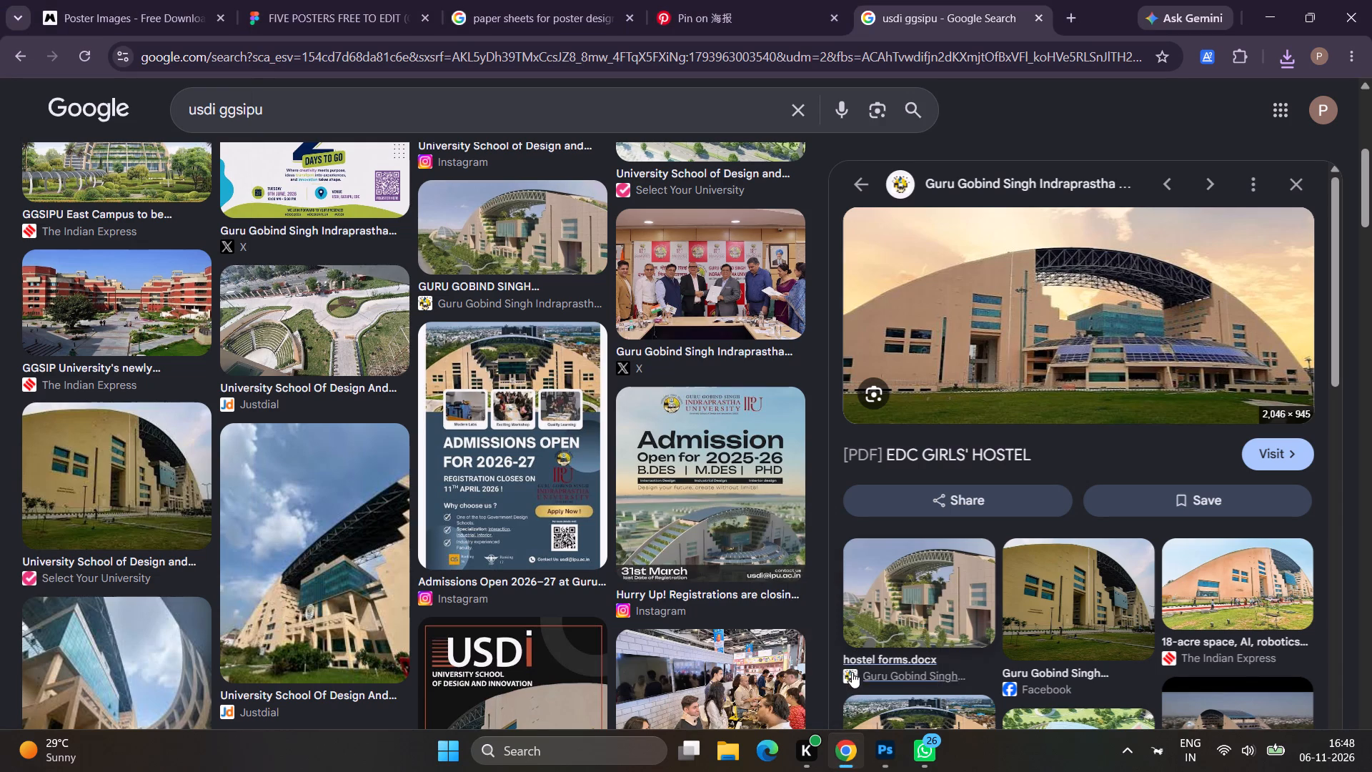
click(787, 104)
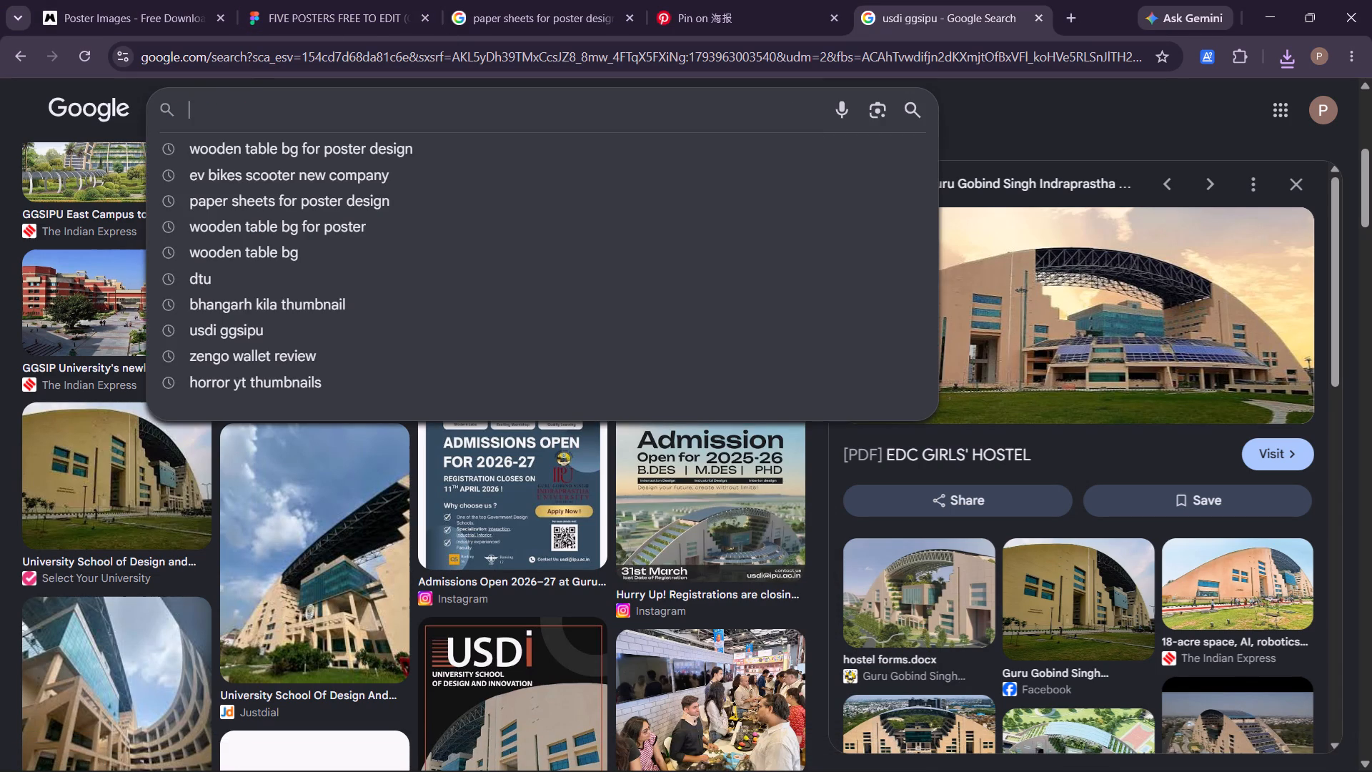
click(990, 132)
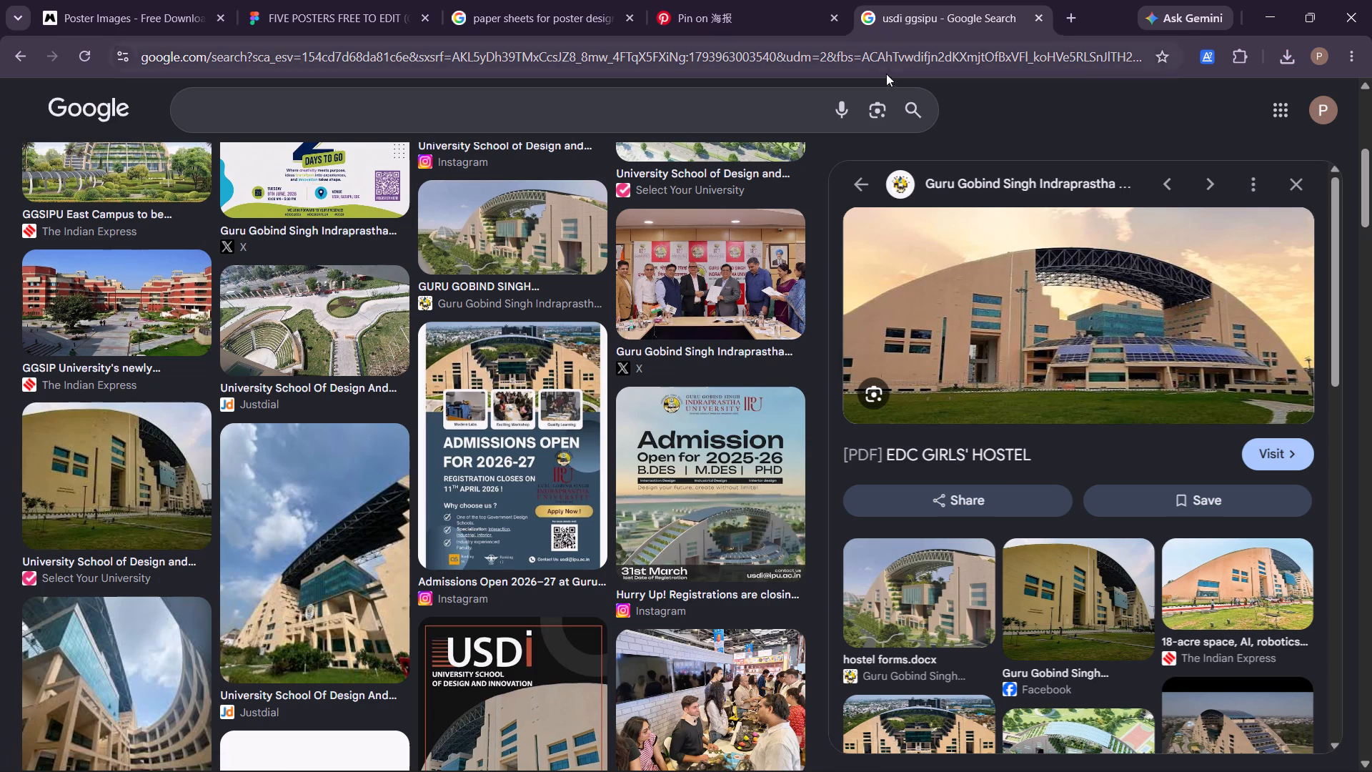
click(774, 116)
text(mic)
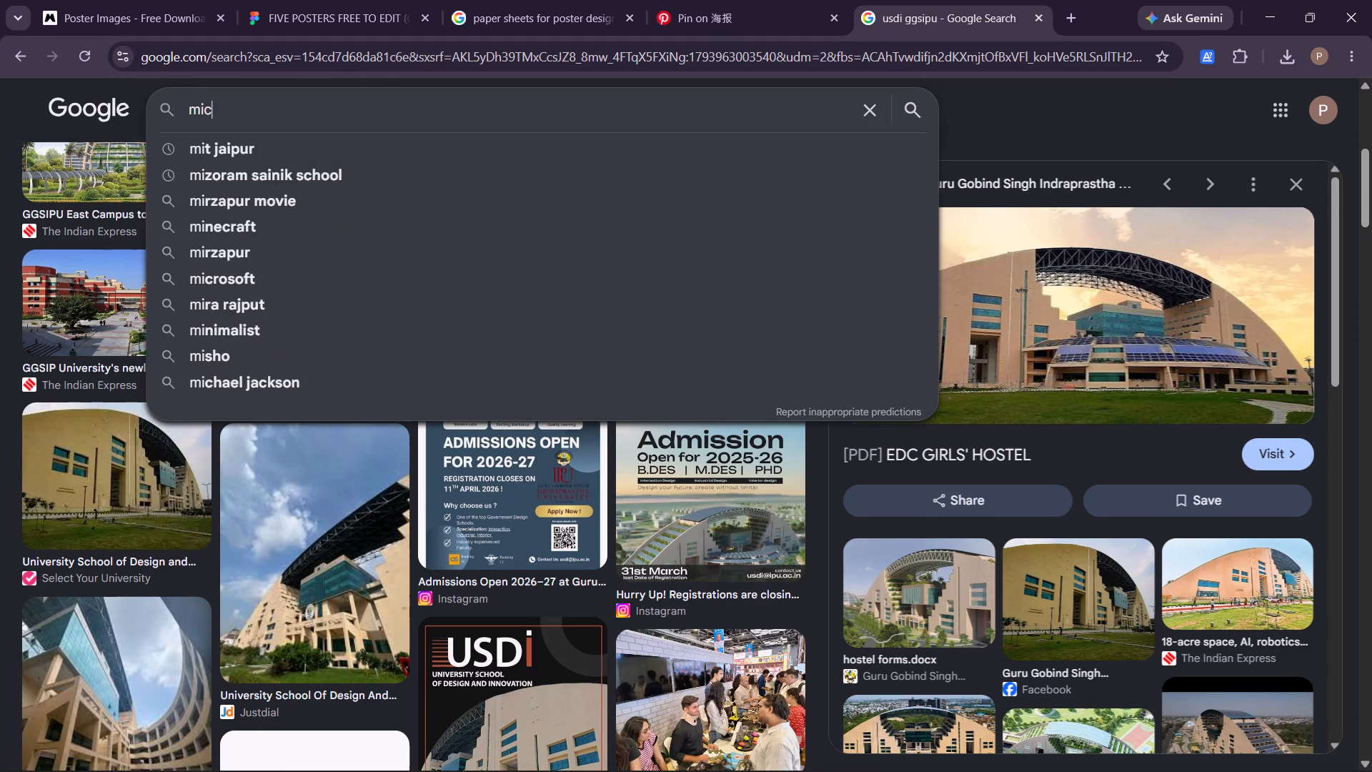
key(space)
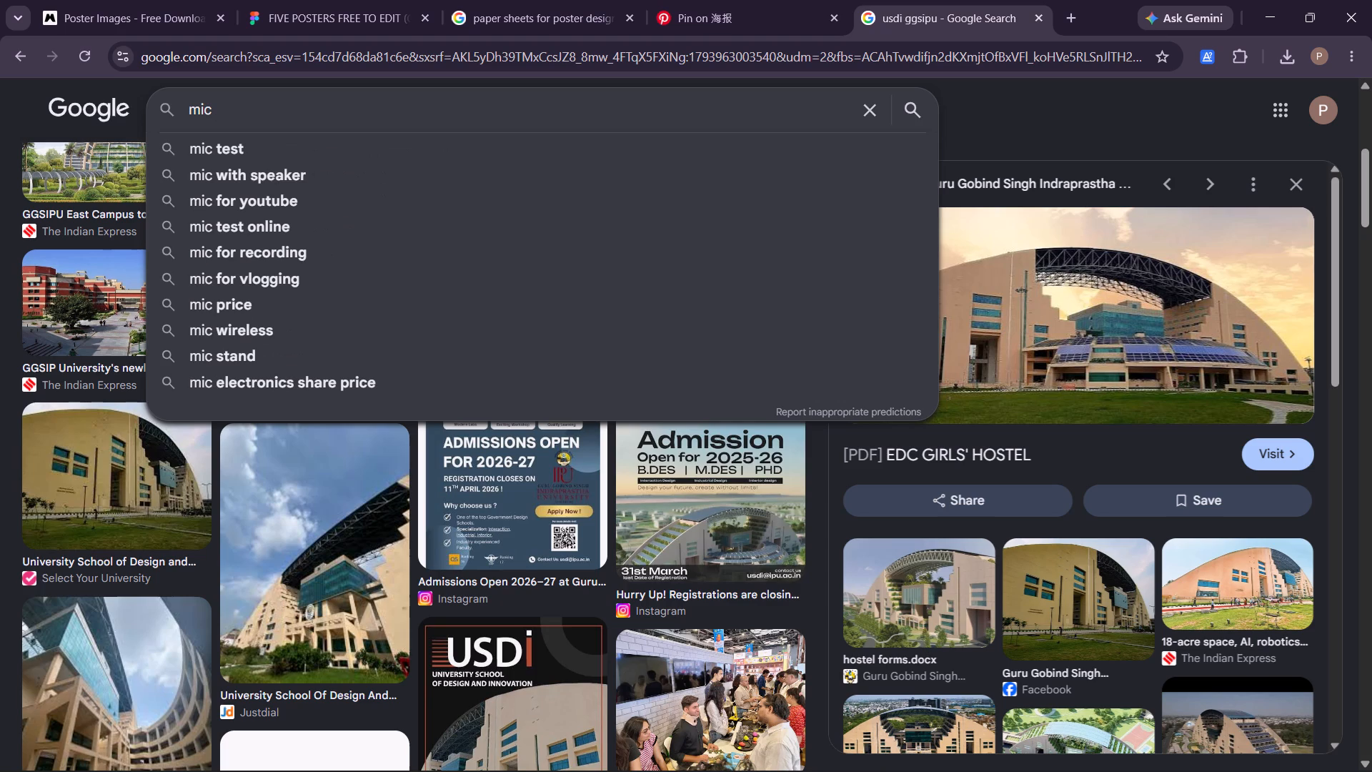
Search Pinterest for mic.
click(743, 0)
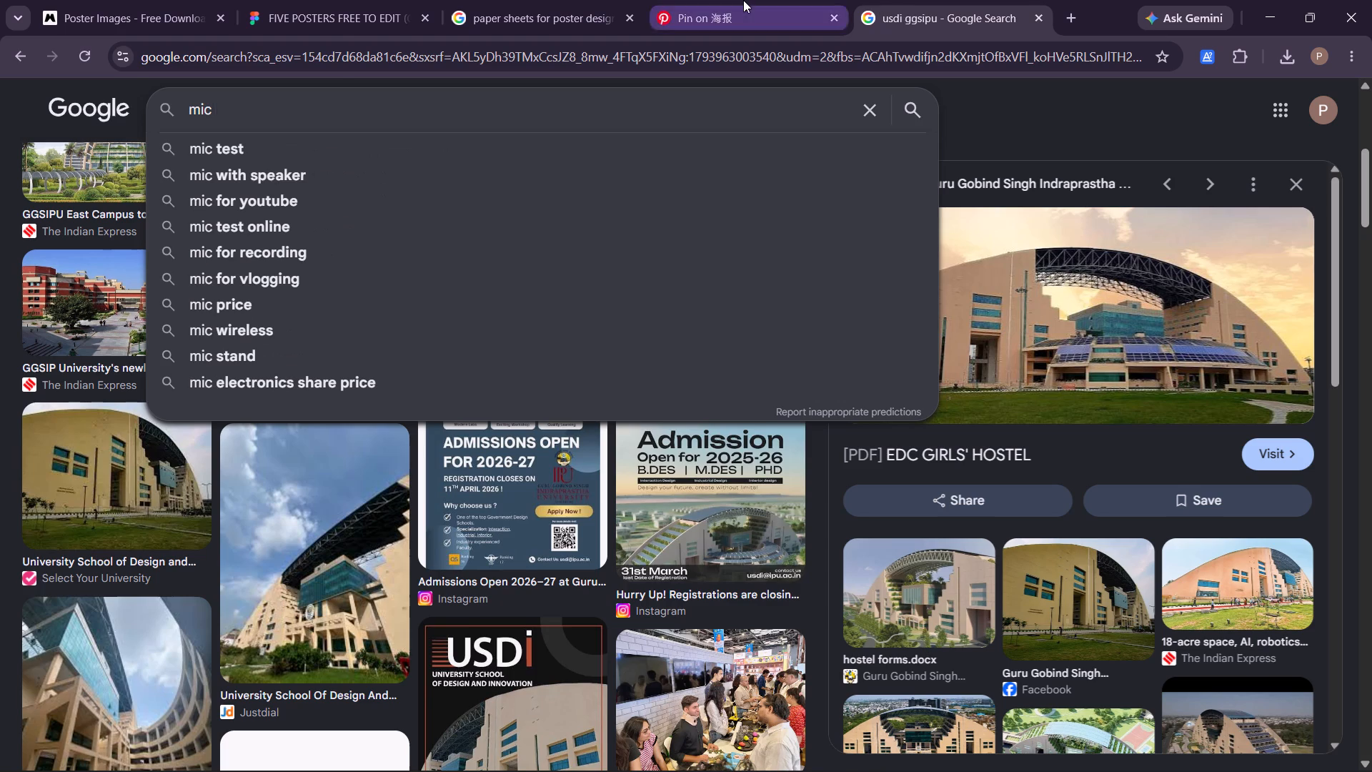
click(791, 120)
text(mic)
key(space)
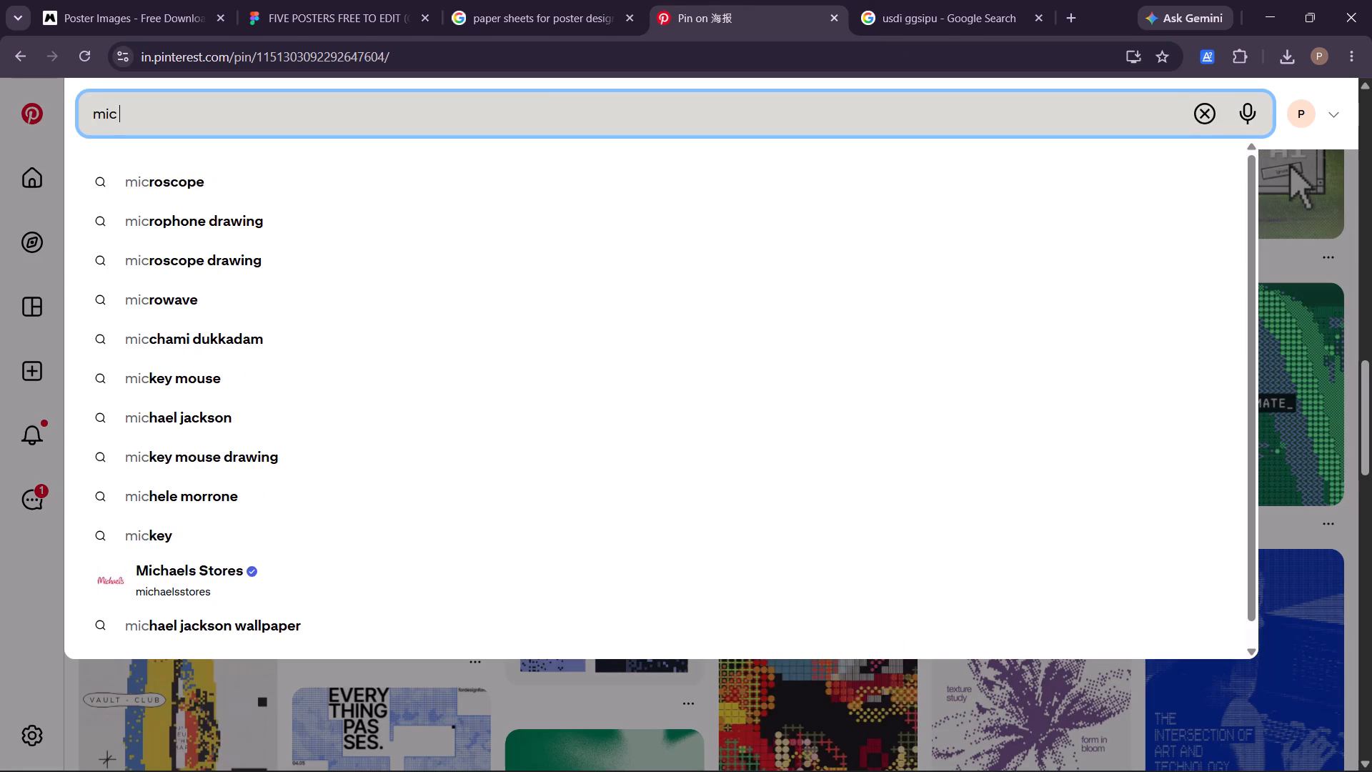
key(Return)
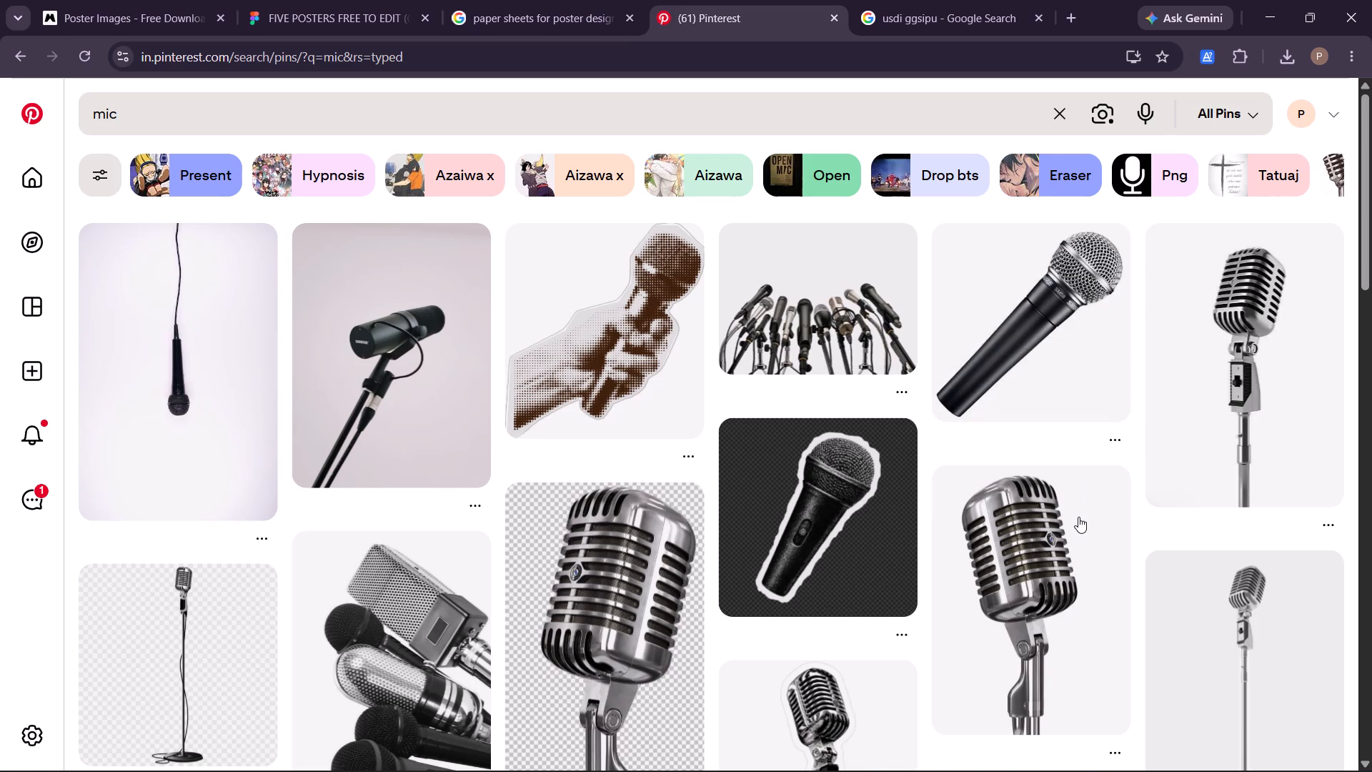
Look through the Pinterest mic results for a clean cut-out microphone image suitable for the poster.
scroll(1078, 517, down, 1)
scroll(617, 634, down, 2)
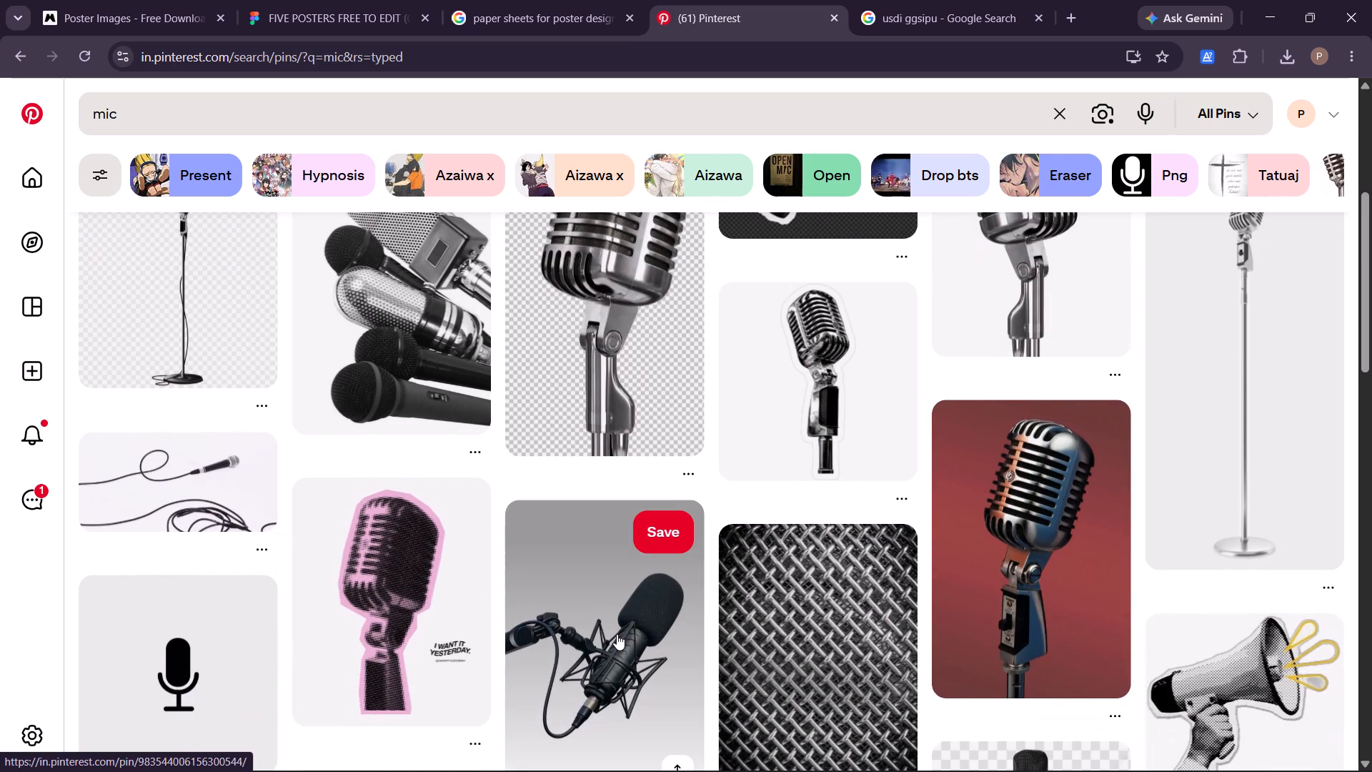
scroll(617, 634, down, 1)
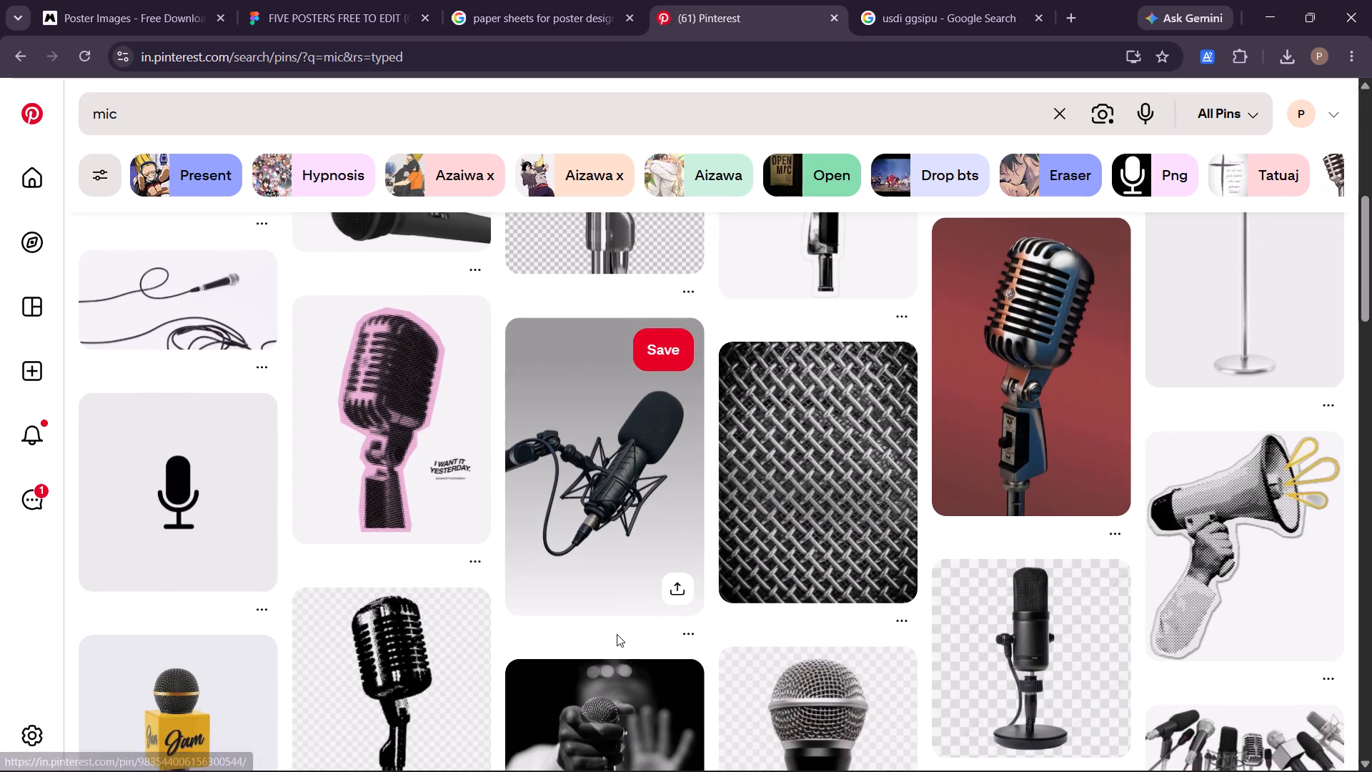
scroll(617, 634, down, 3)
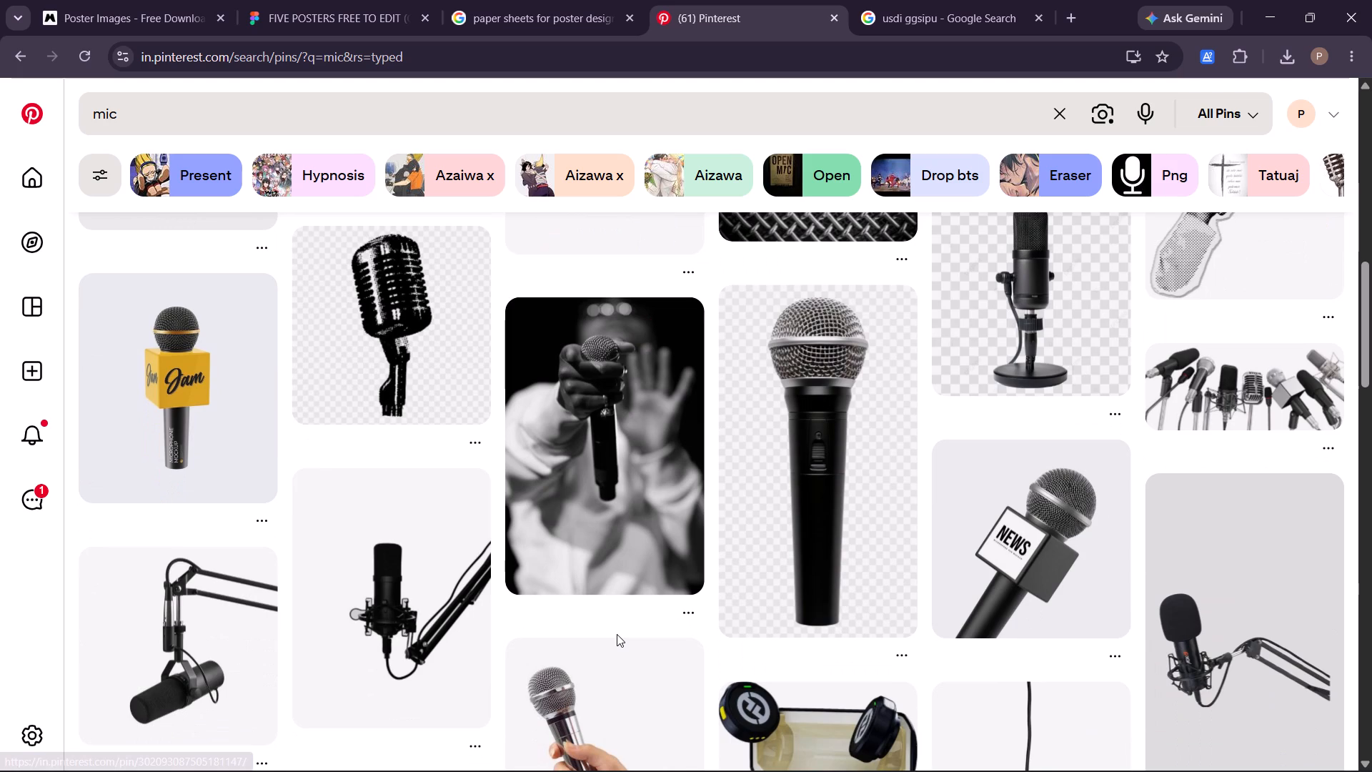
scroll(617, 634, down, 3)
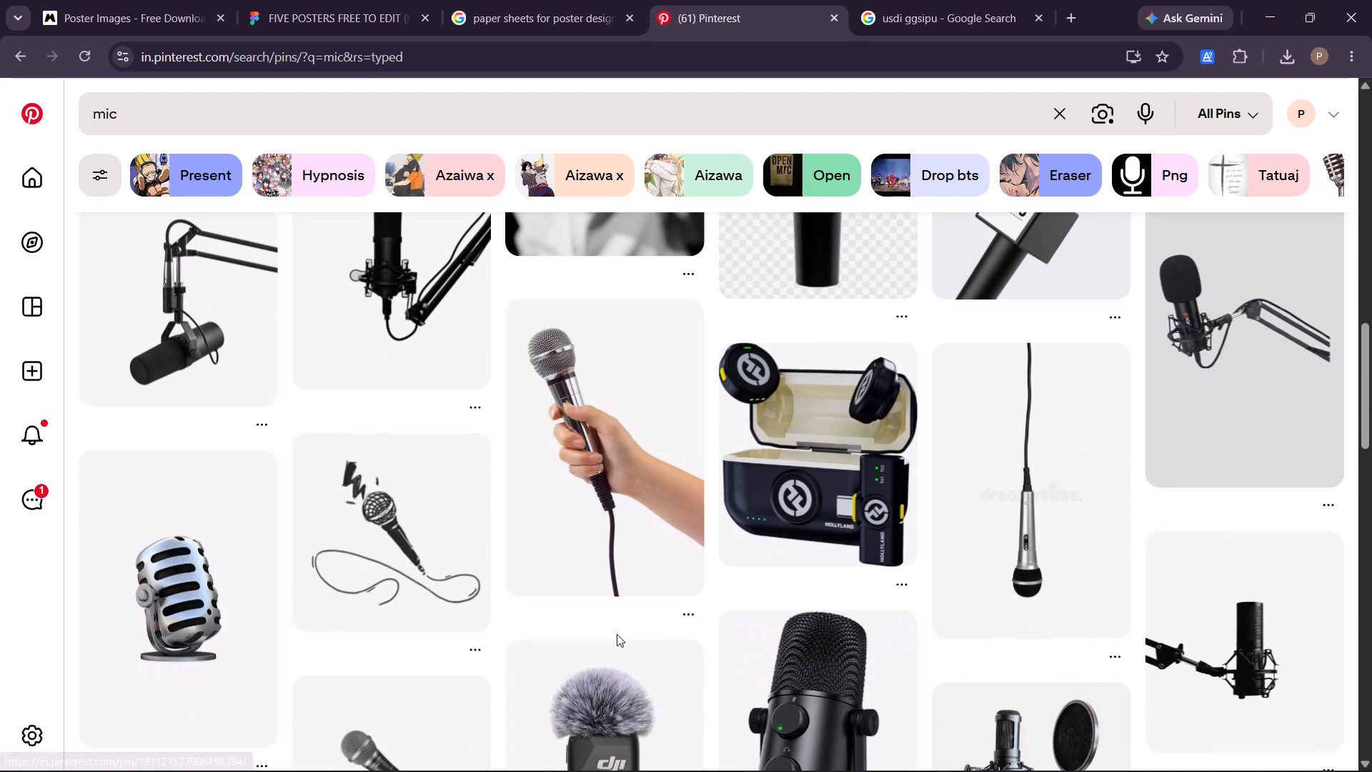
scroll(617, 634, down, 1)
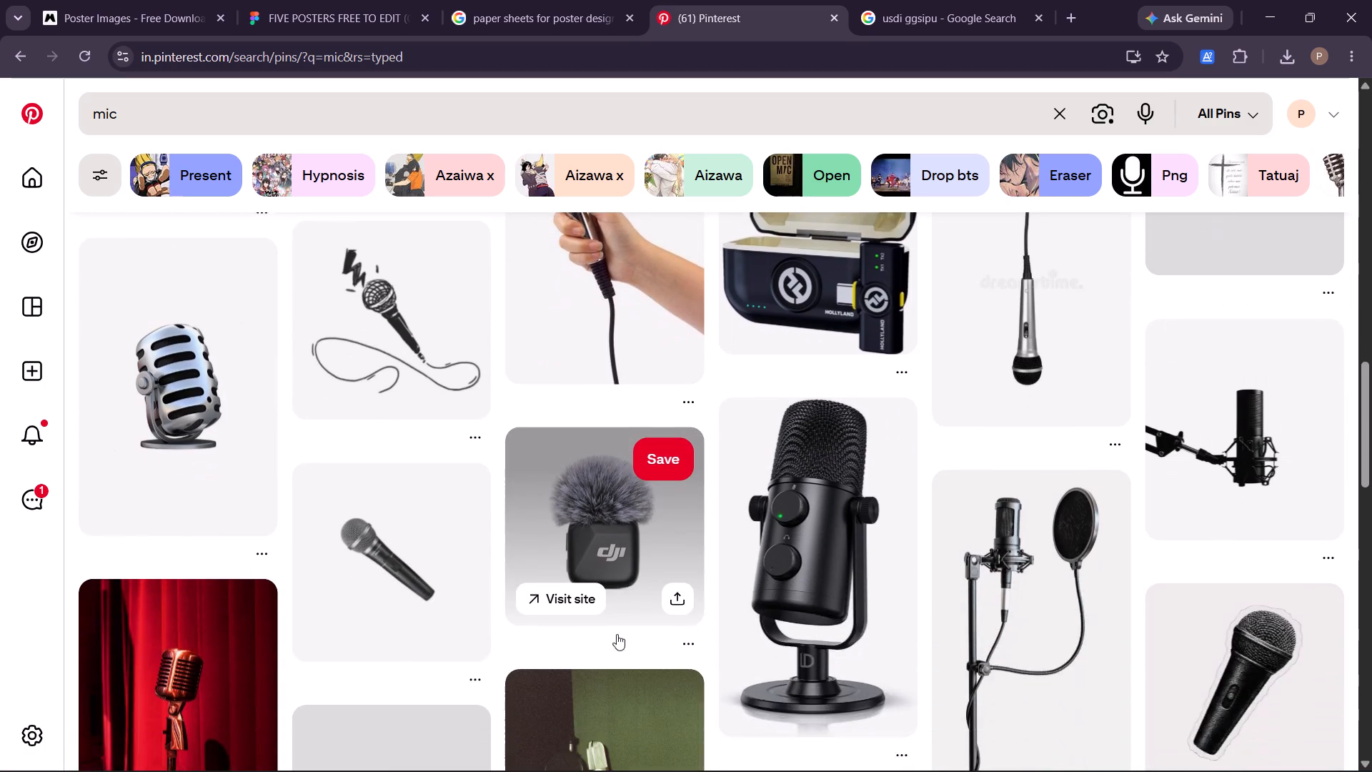
scroll(617, 634, down, 4)
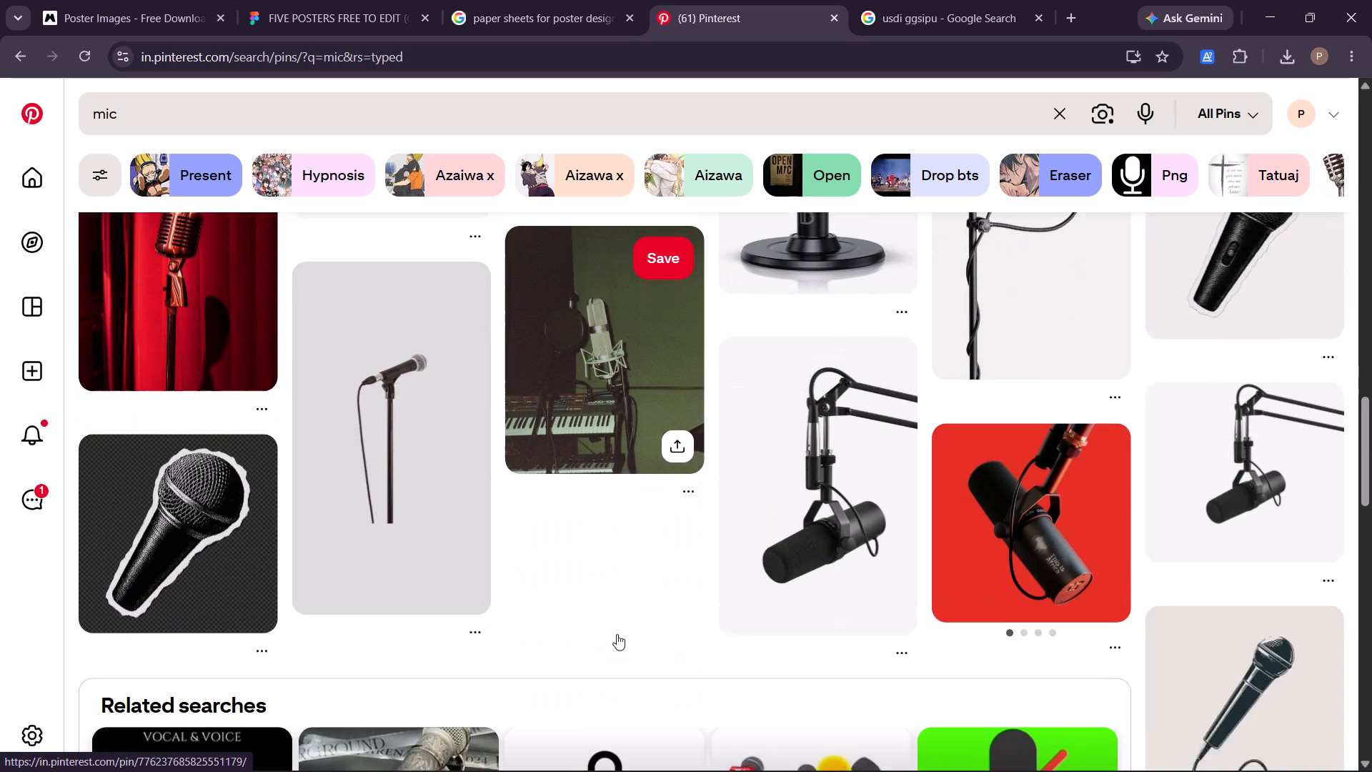
scroll(617, 634, down, 4)
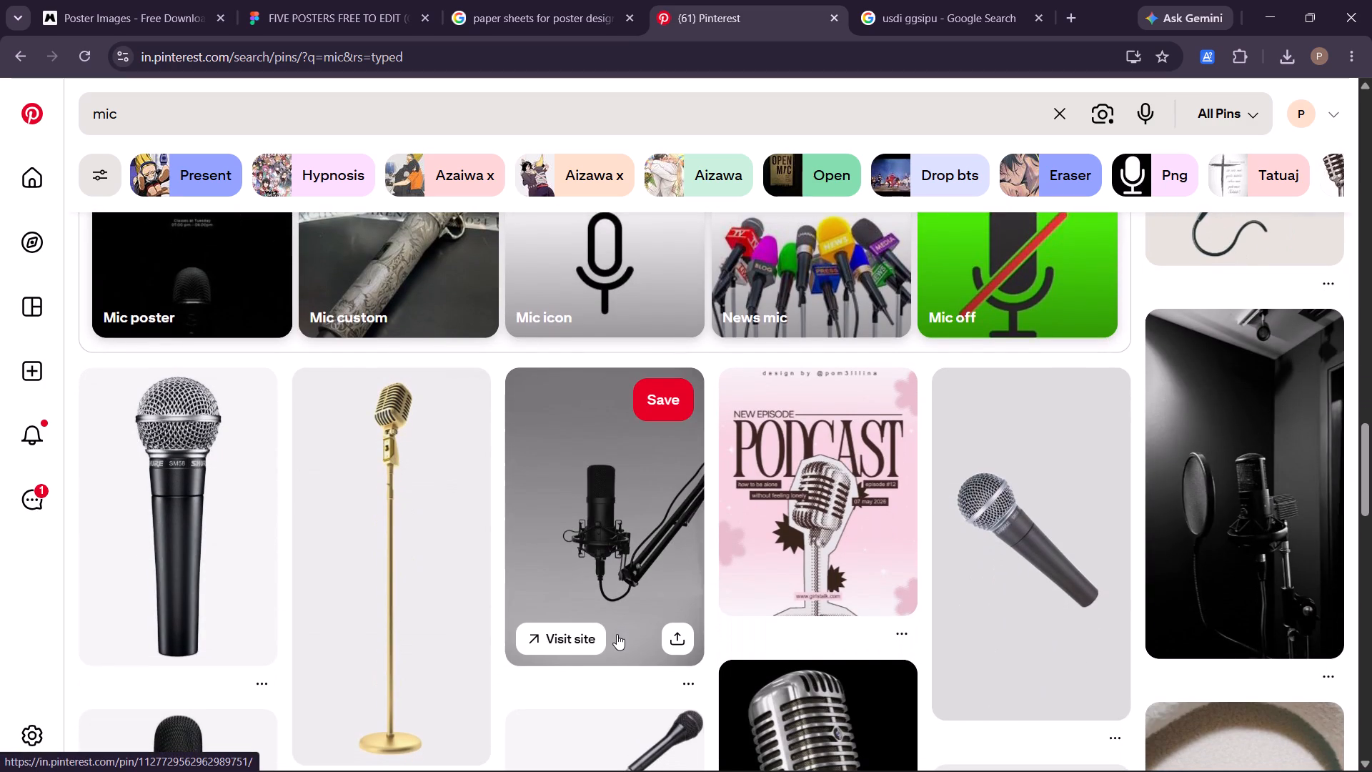
scroll(621, 618, down, 2)
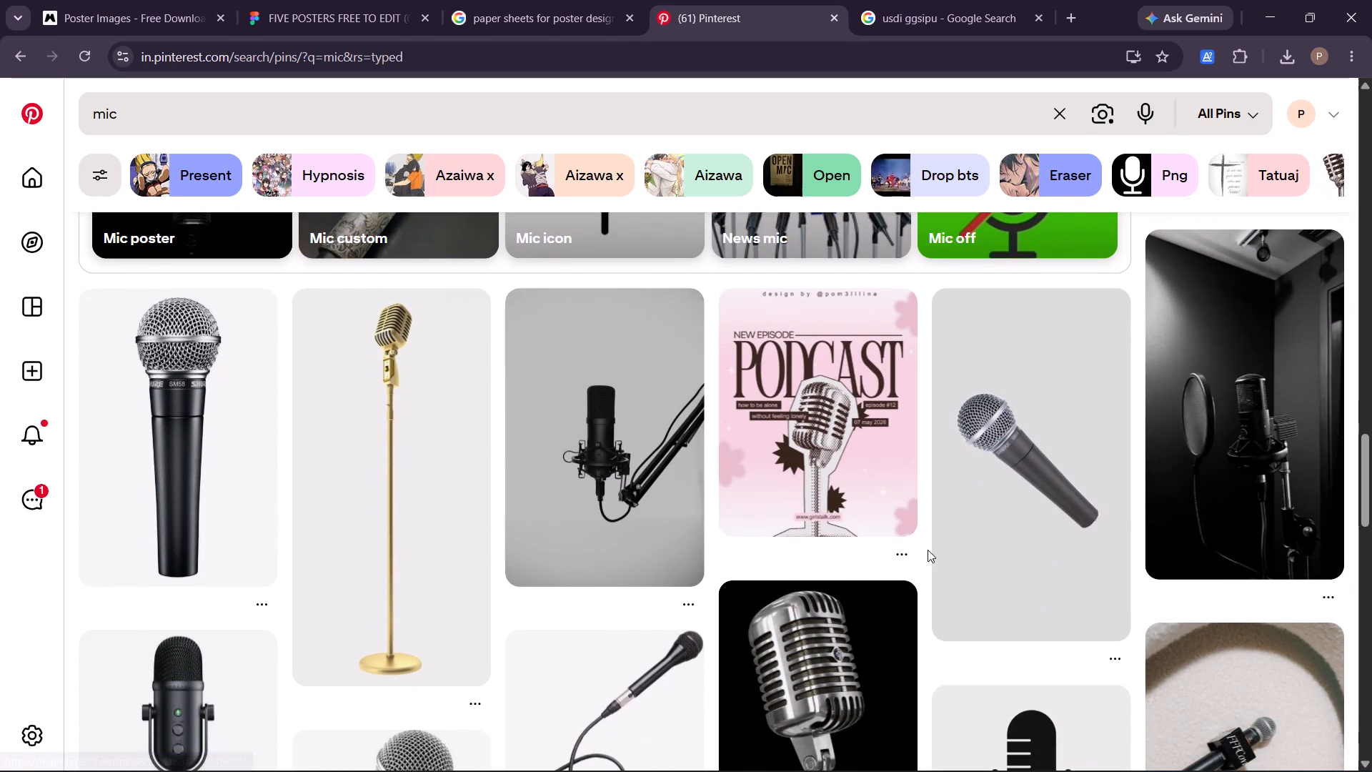
scroll(980, 492, down, 1)
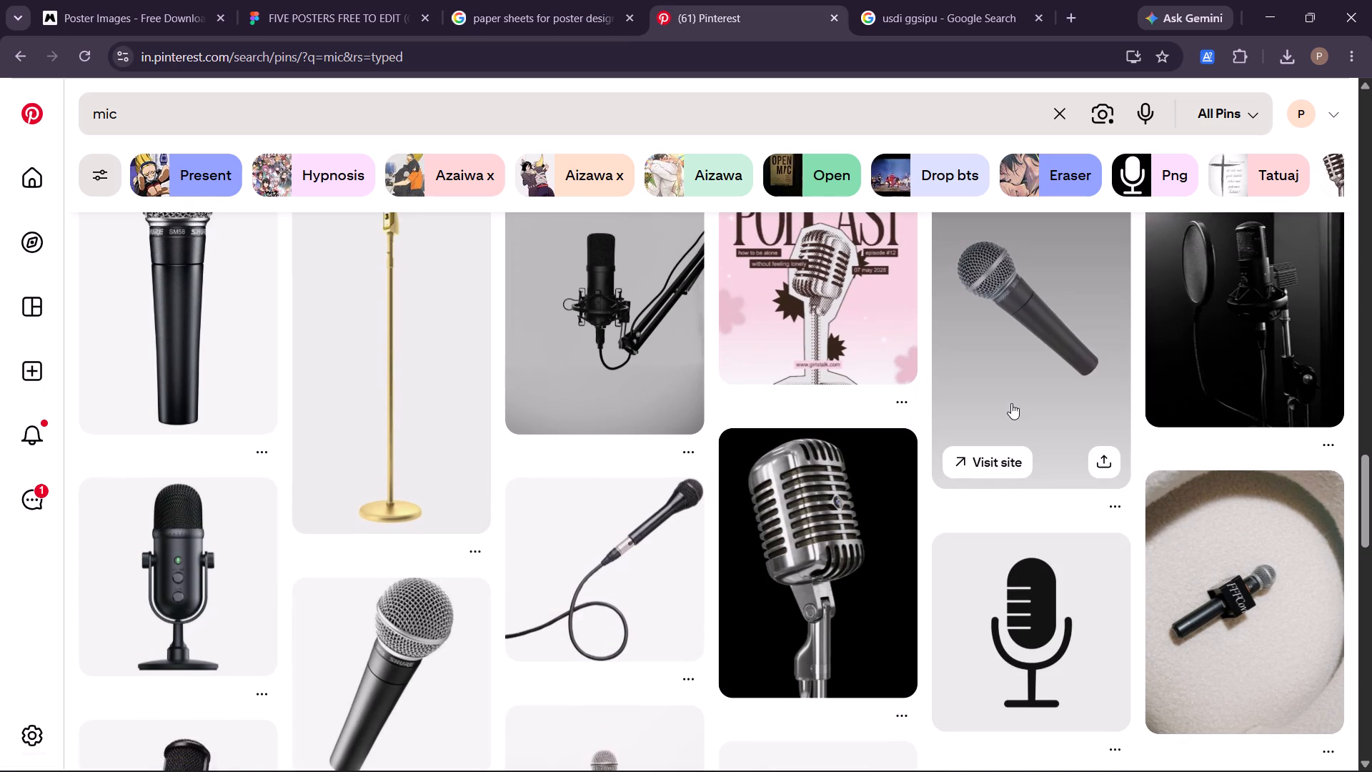
Open the diagonal handheld mic pin, go to the related SM58 mic pin and save its image to Downloads as a JPEG.
click(1011, 403)
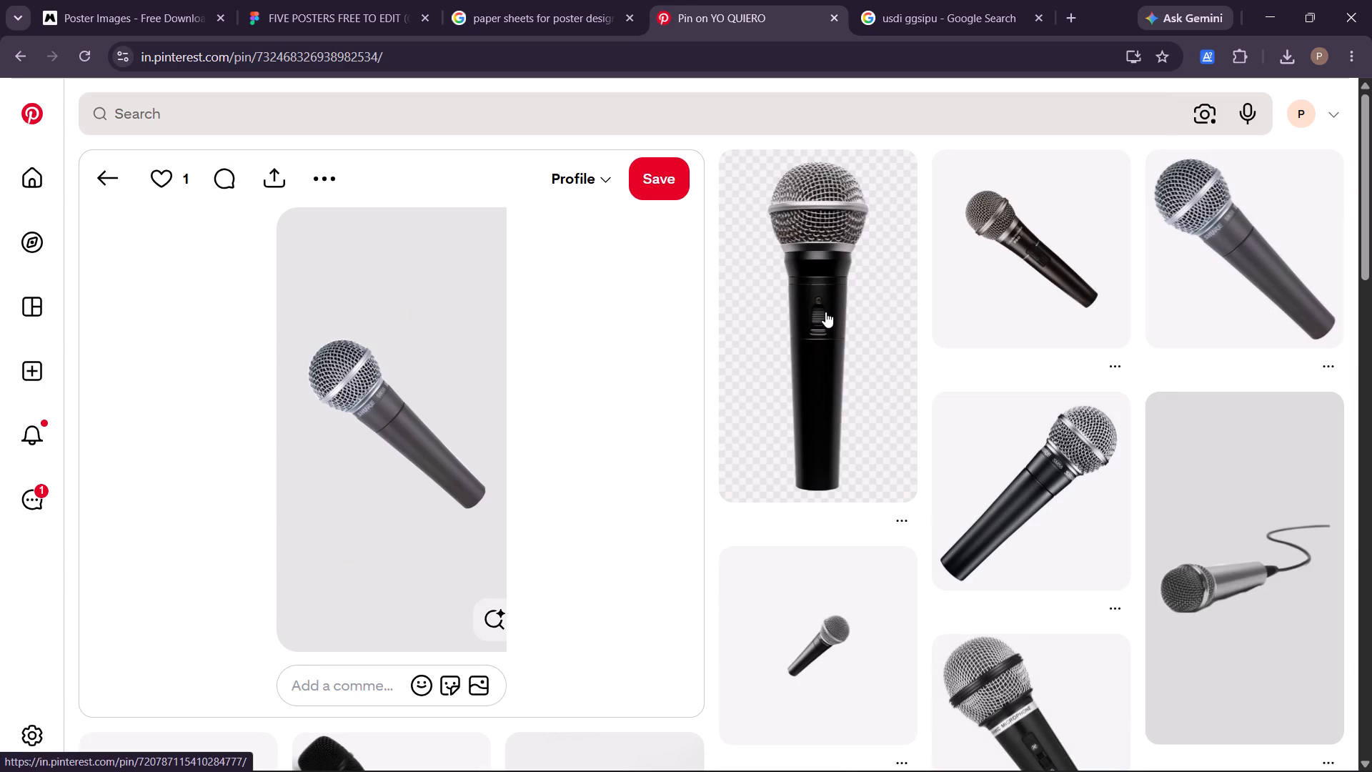
click(1025, 507)
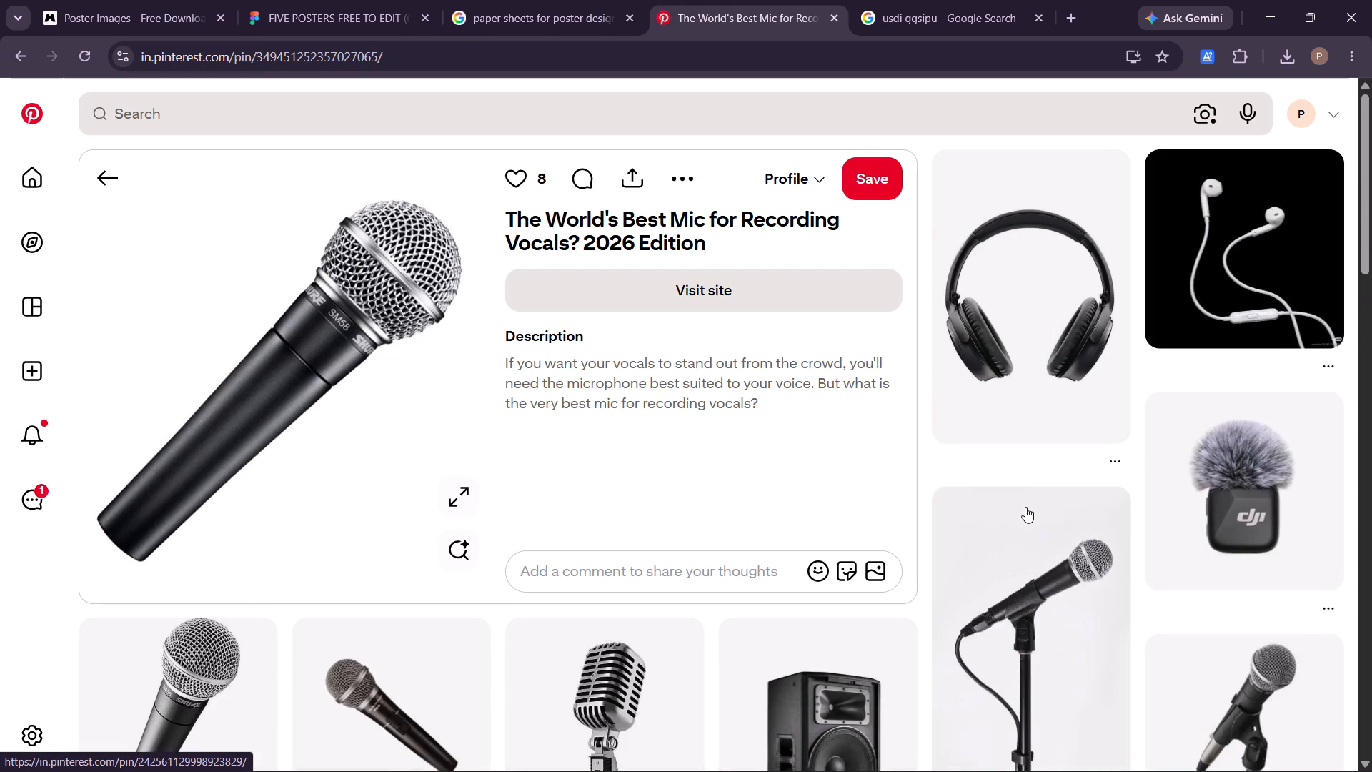
right_click(335, 340)
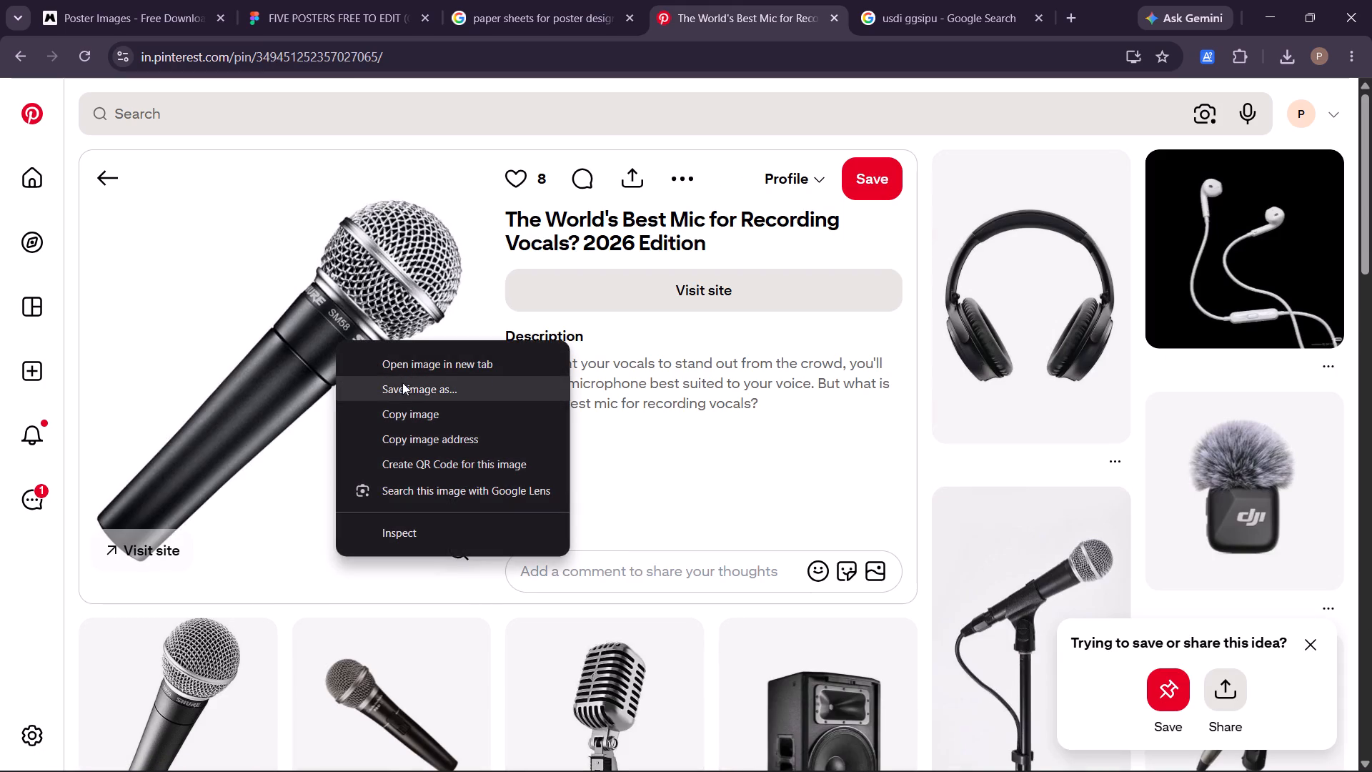
click(417, 395)
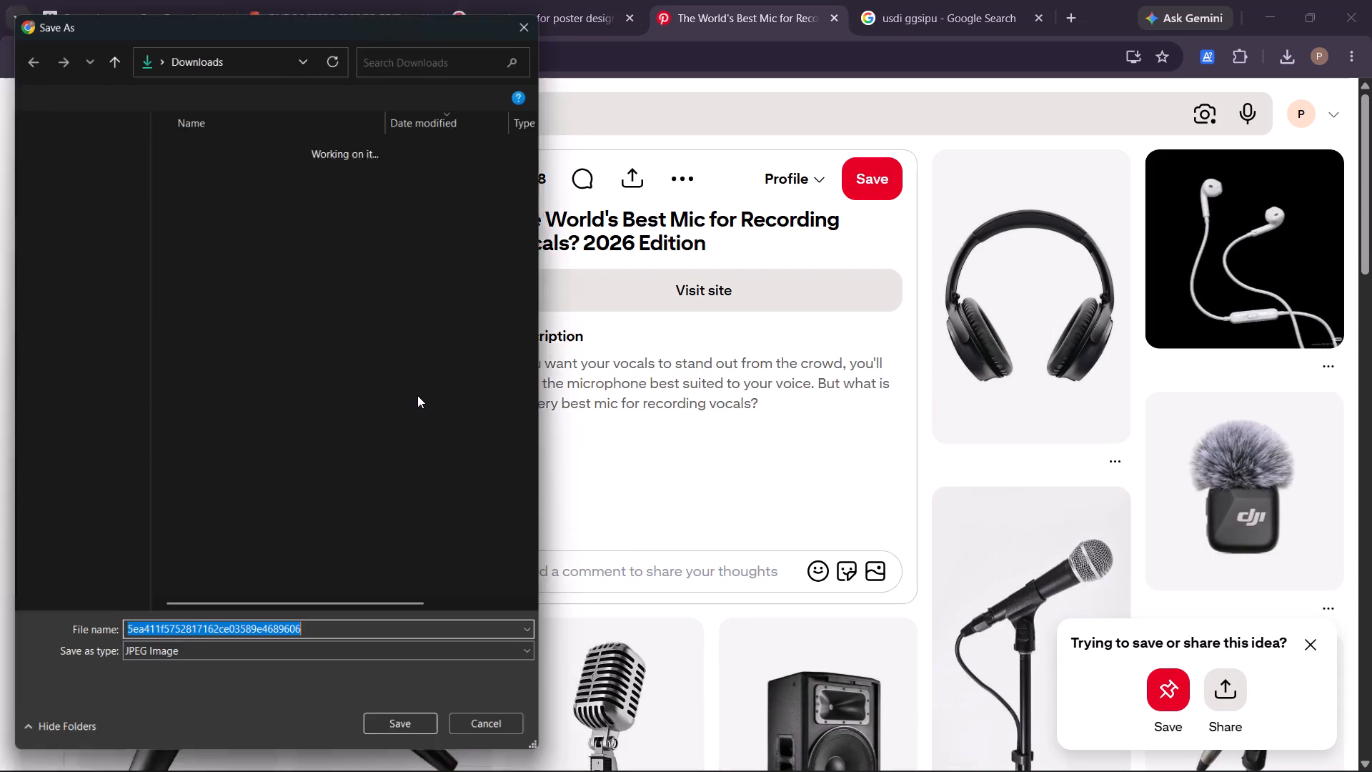
click(419, 743)
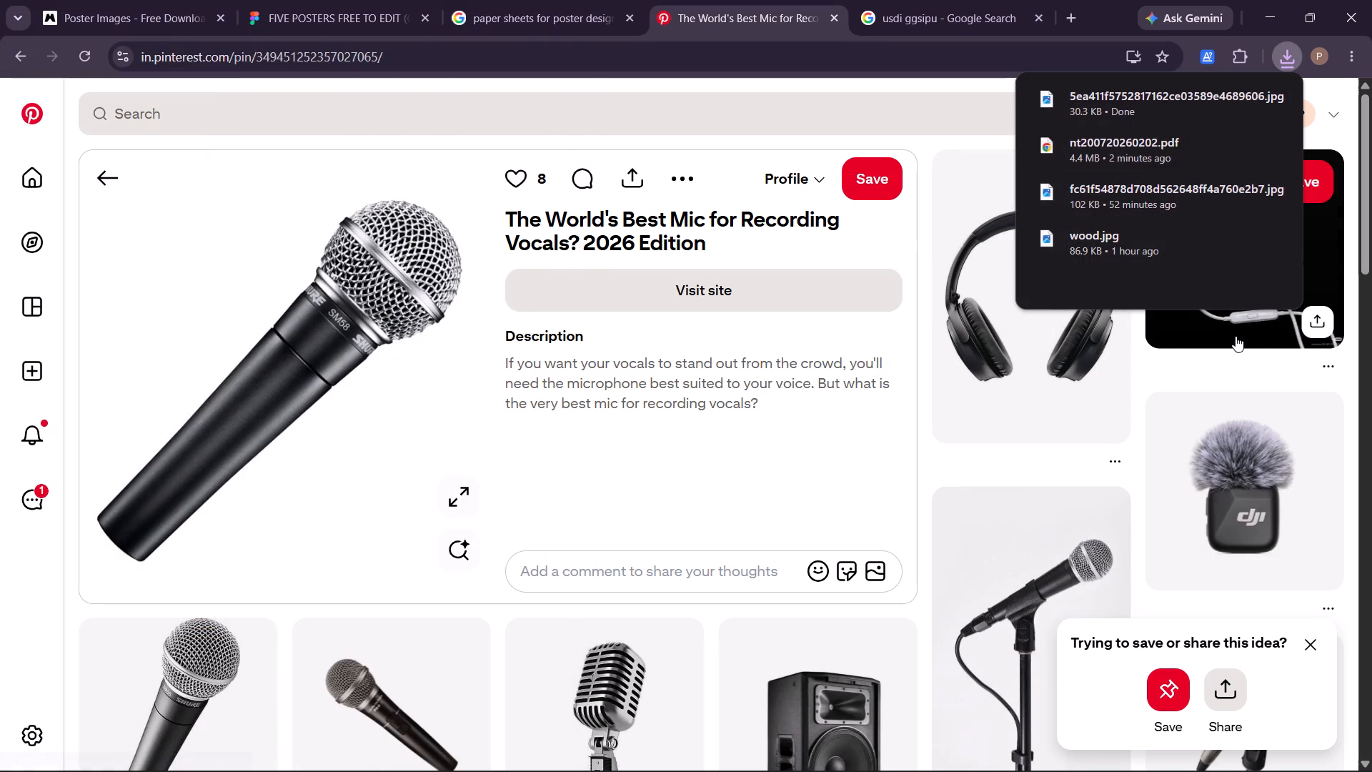
Open the related pin of white wired earphones on black and save its image to Downloads as a JPEG.
click(1236, 336)
right_click(249, 482)
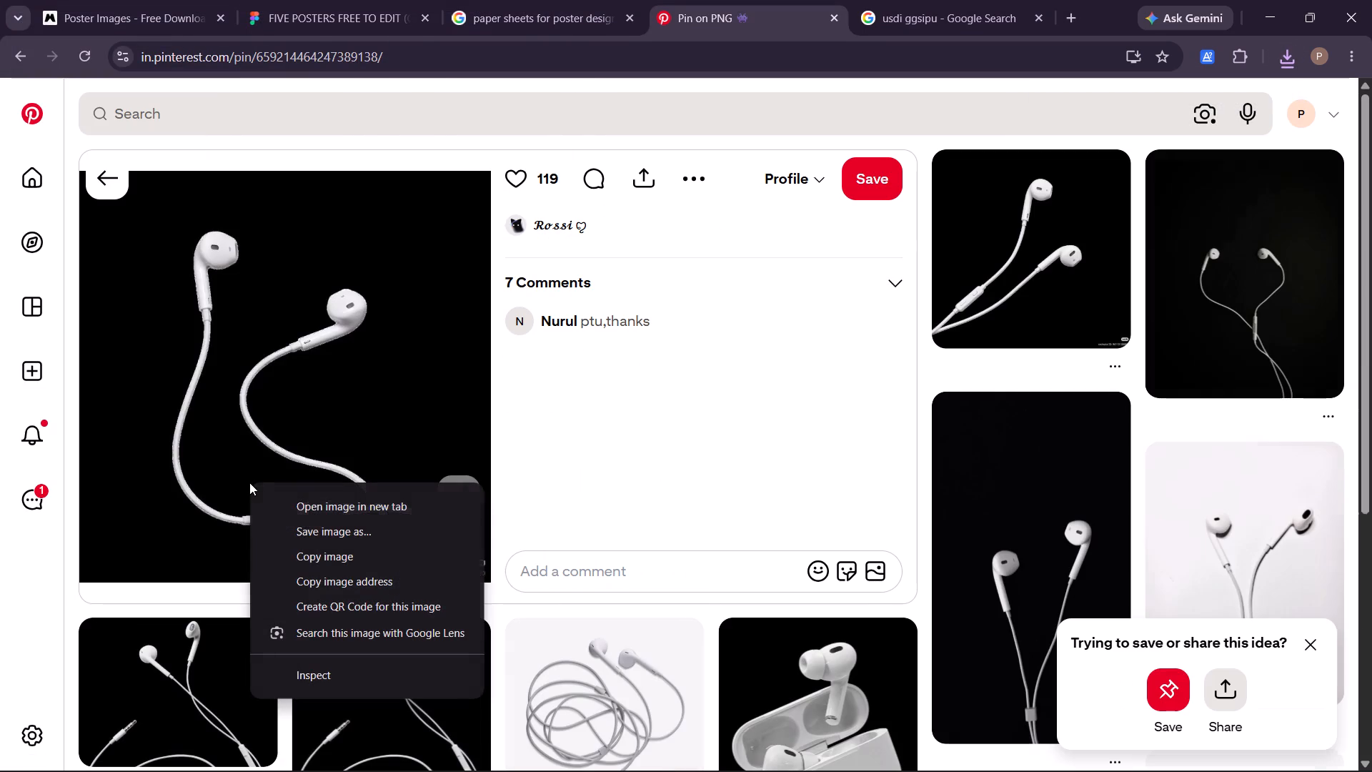
click(353, 530)
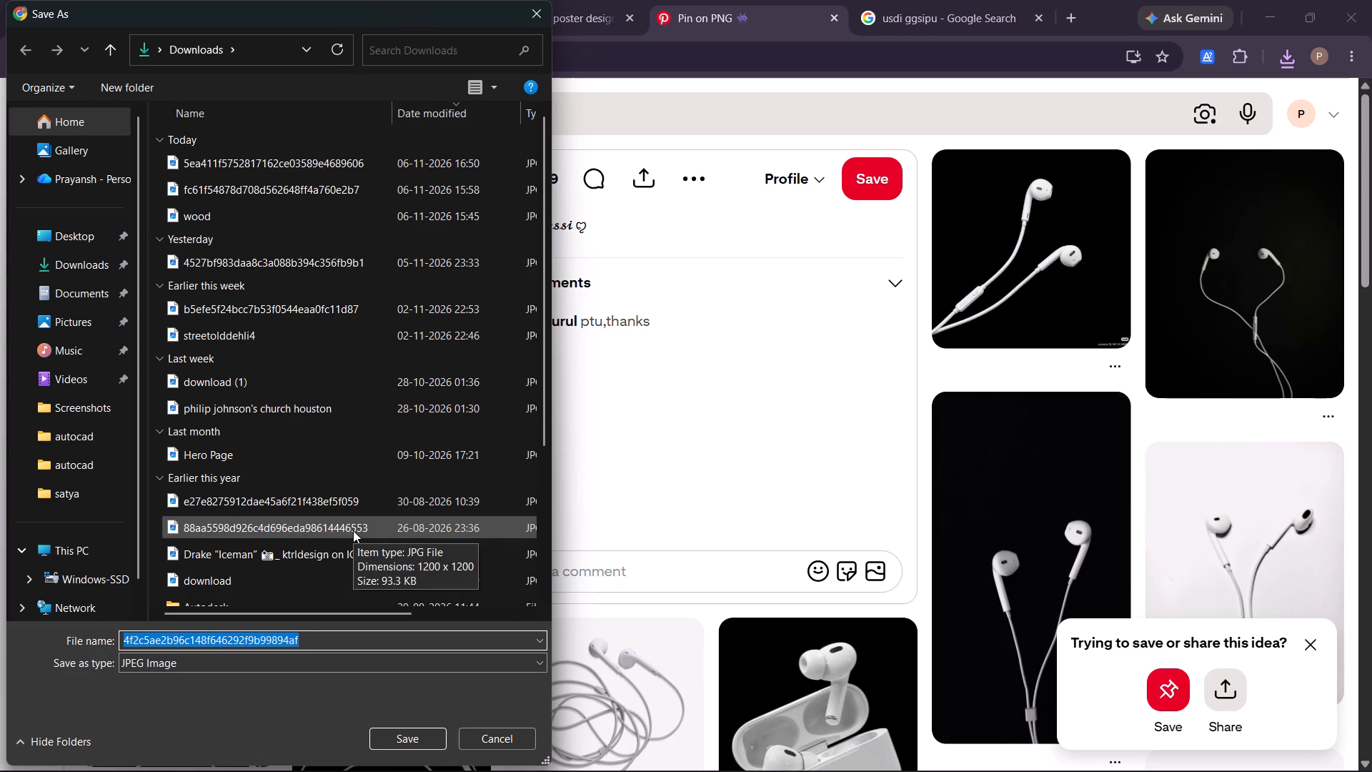
key(Return)
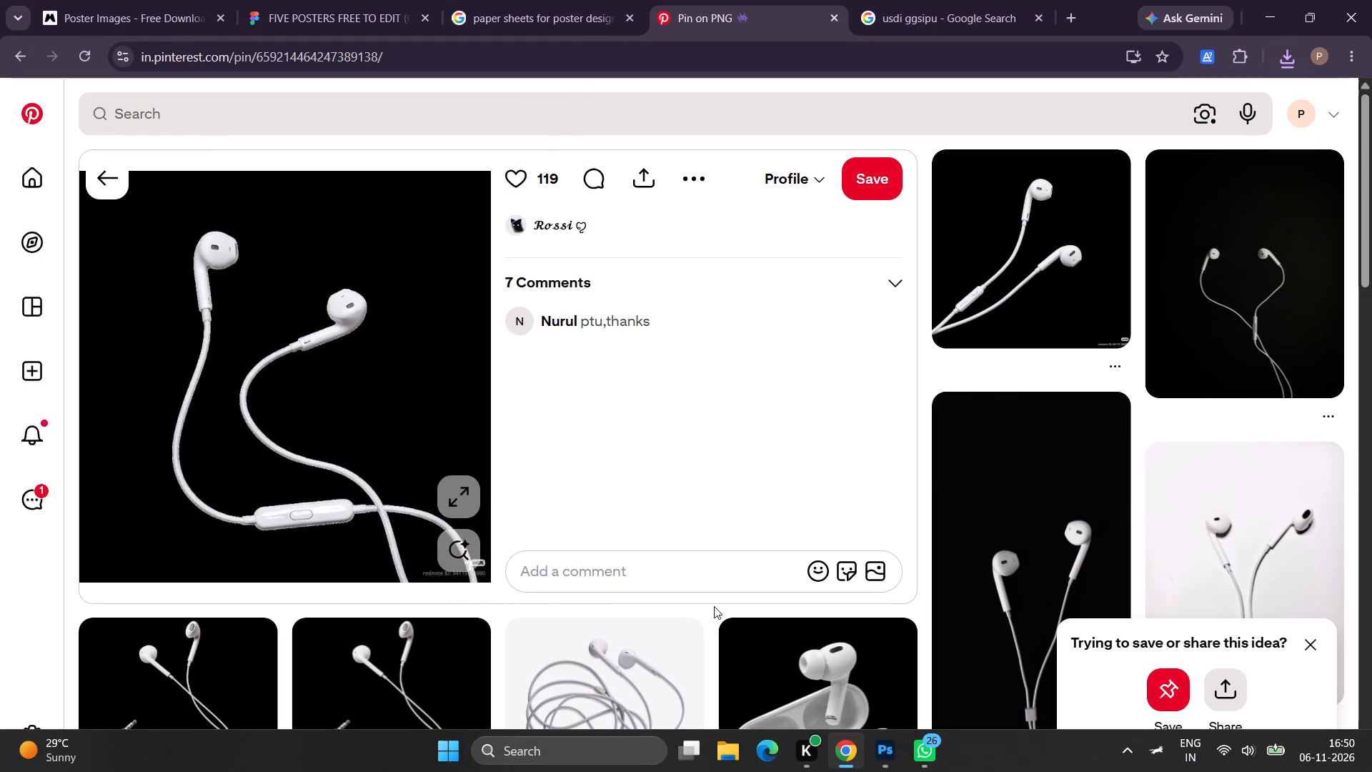
Switch to Photoshop and place the earphones image 4f2c5ae2b96c148f646292f9b99894af as an embedded smart object at its default size and position.
click(870, 750)
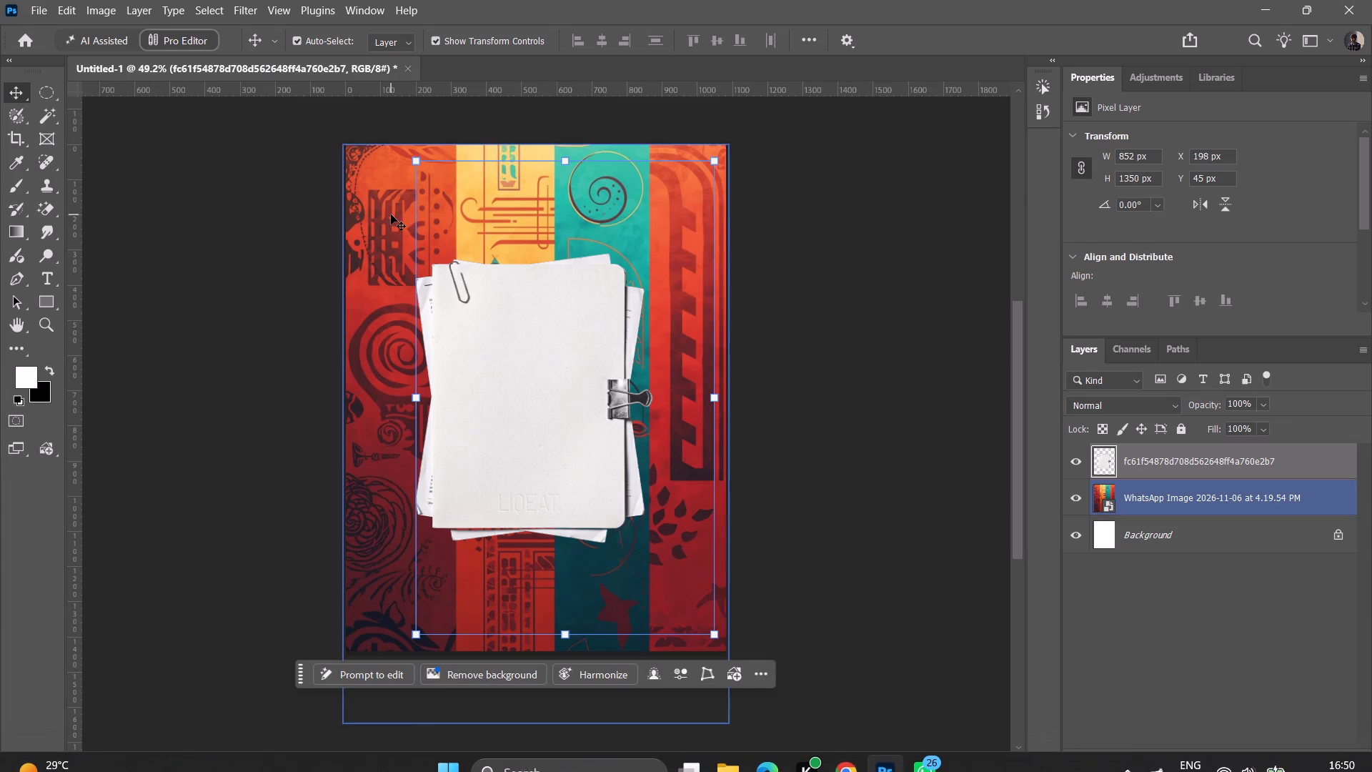
click(34, 11)
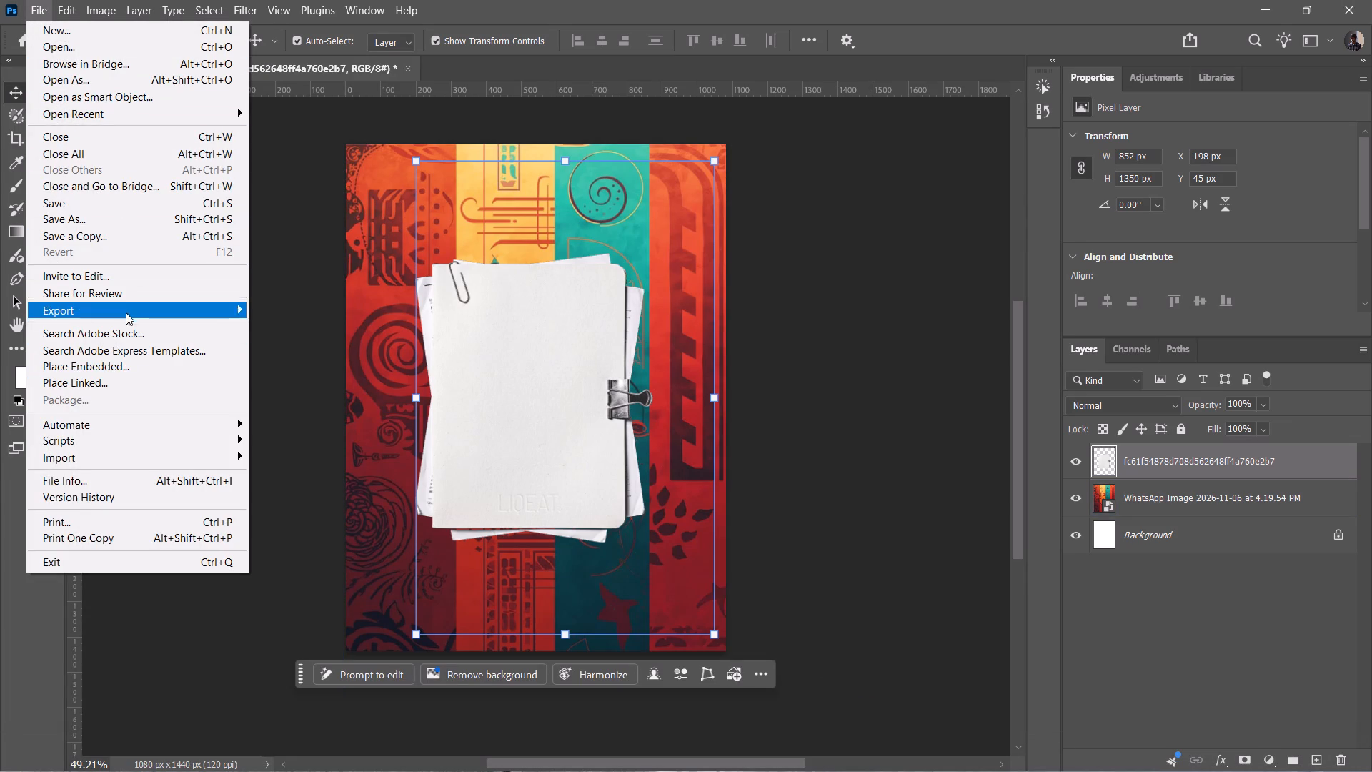
click(98, 366)
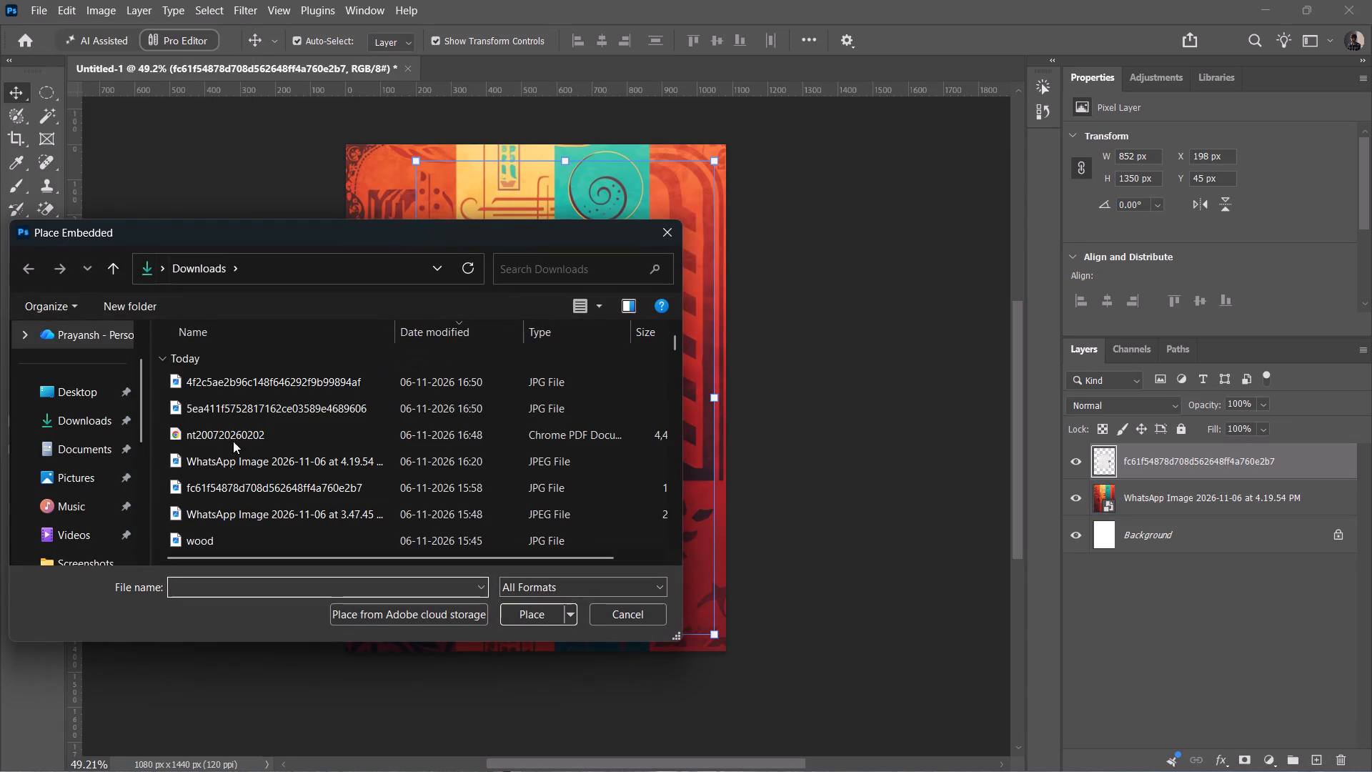
scroll(273, 355, up, 4)
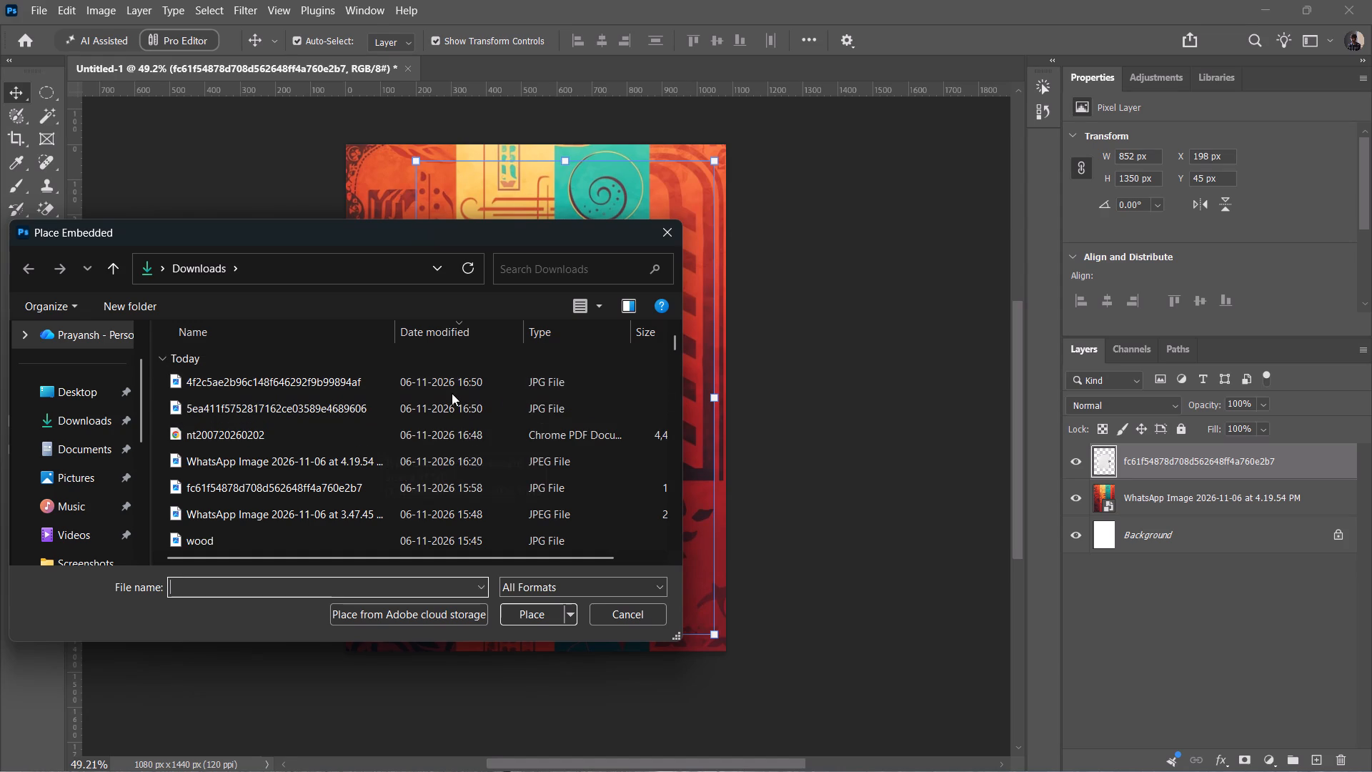
click(385, 378)
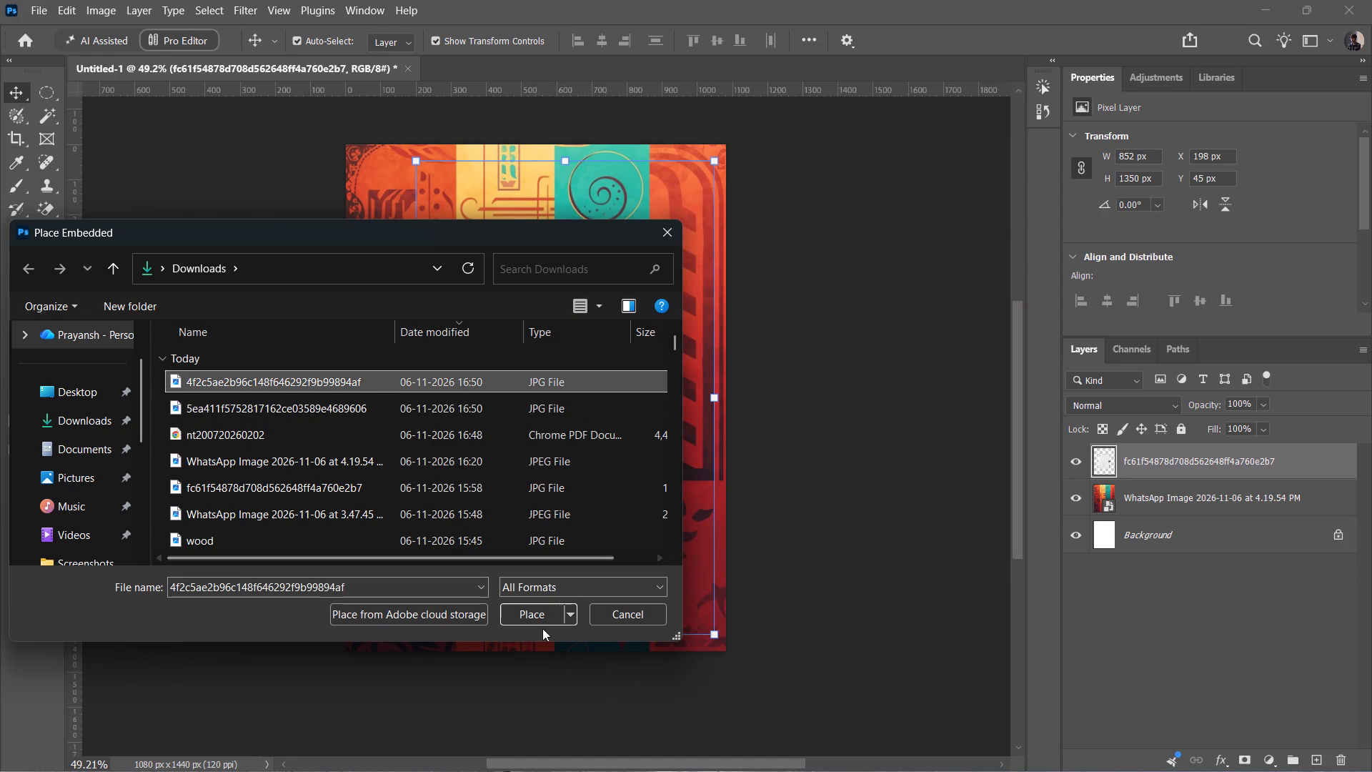
click(535, 618)
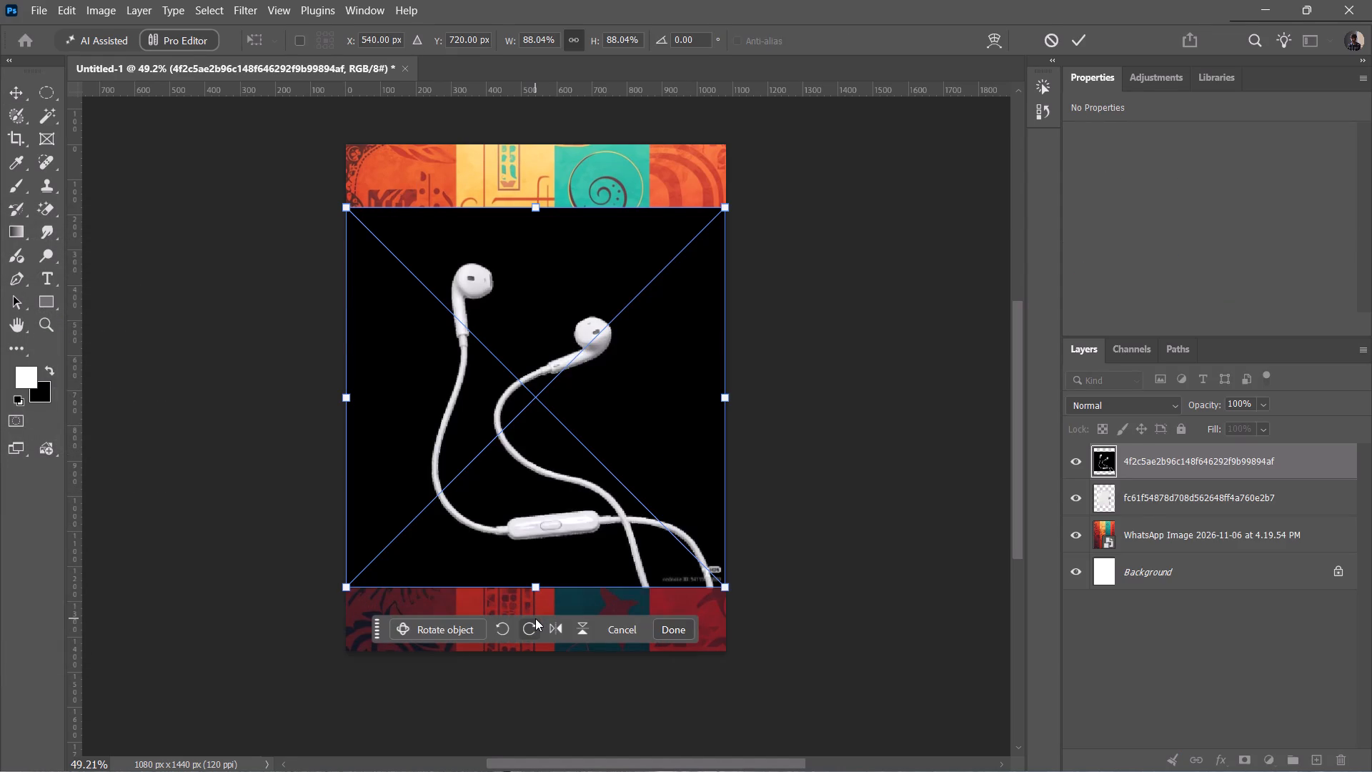
click(680, 629)
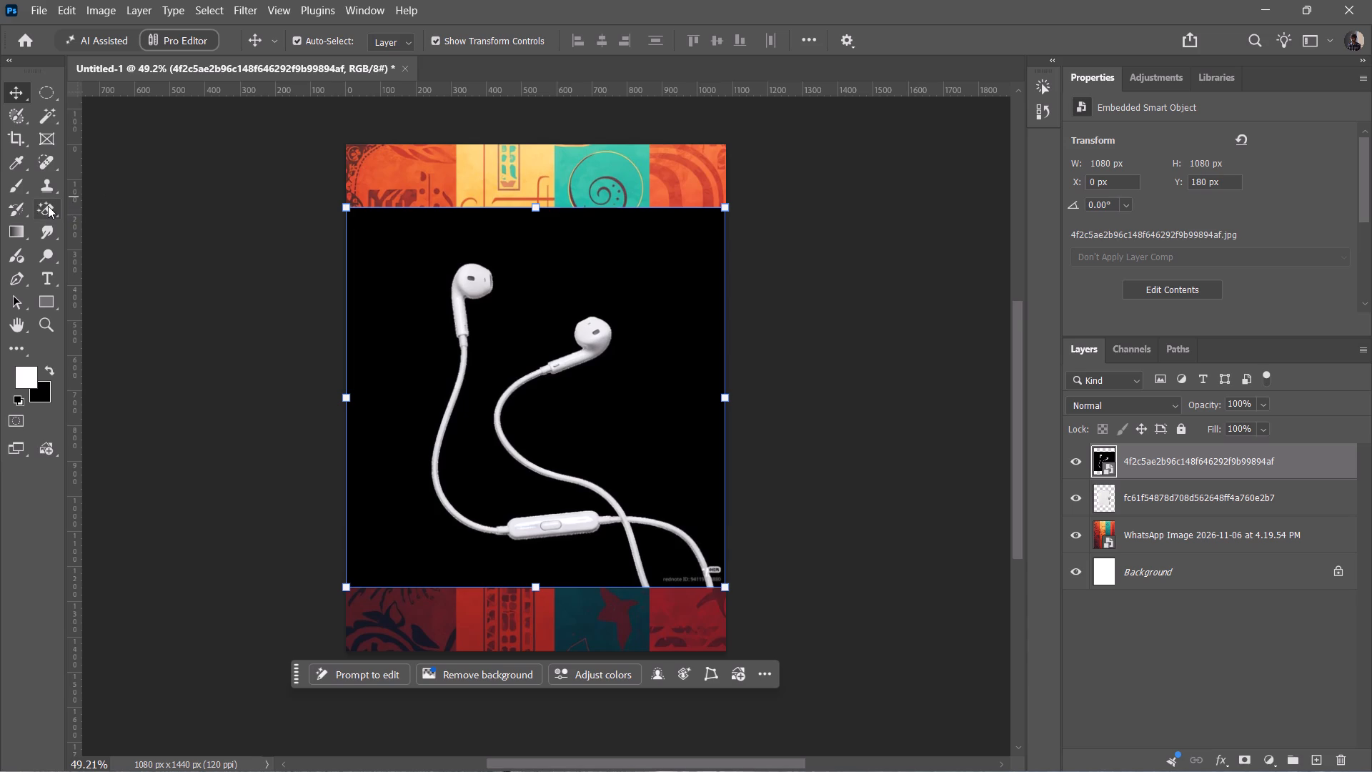
Rasterize the earphones layer and erase its black background with the Magic Eraser, including the enclosed area between the crossed cables.
click(48, 206)
click(406, 262)
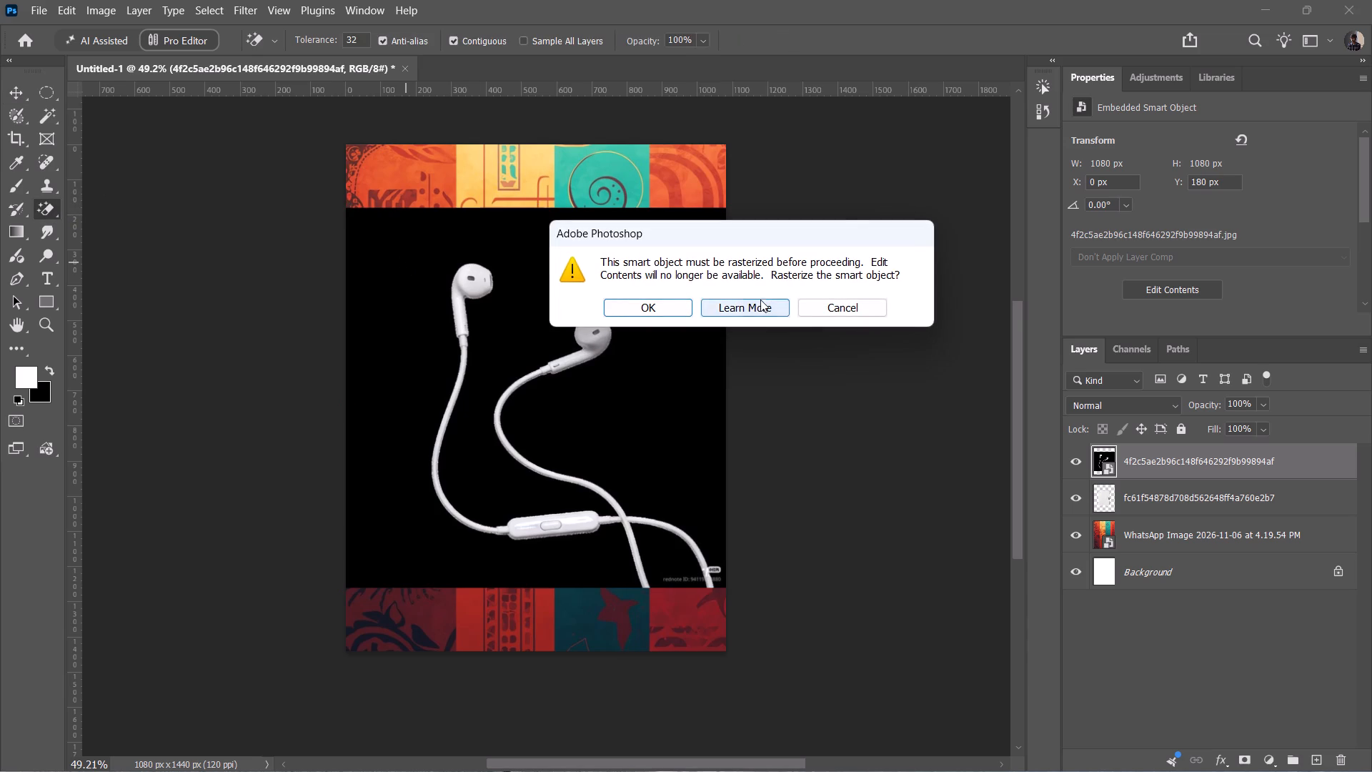
click(693, 298)
click(663, 304)
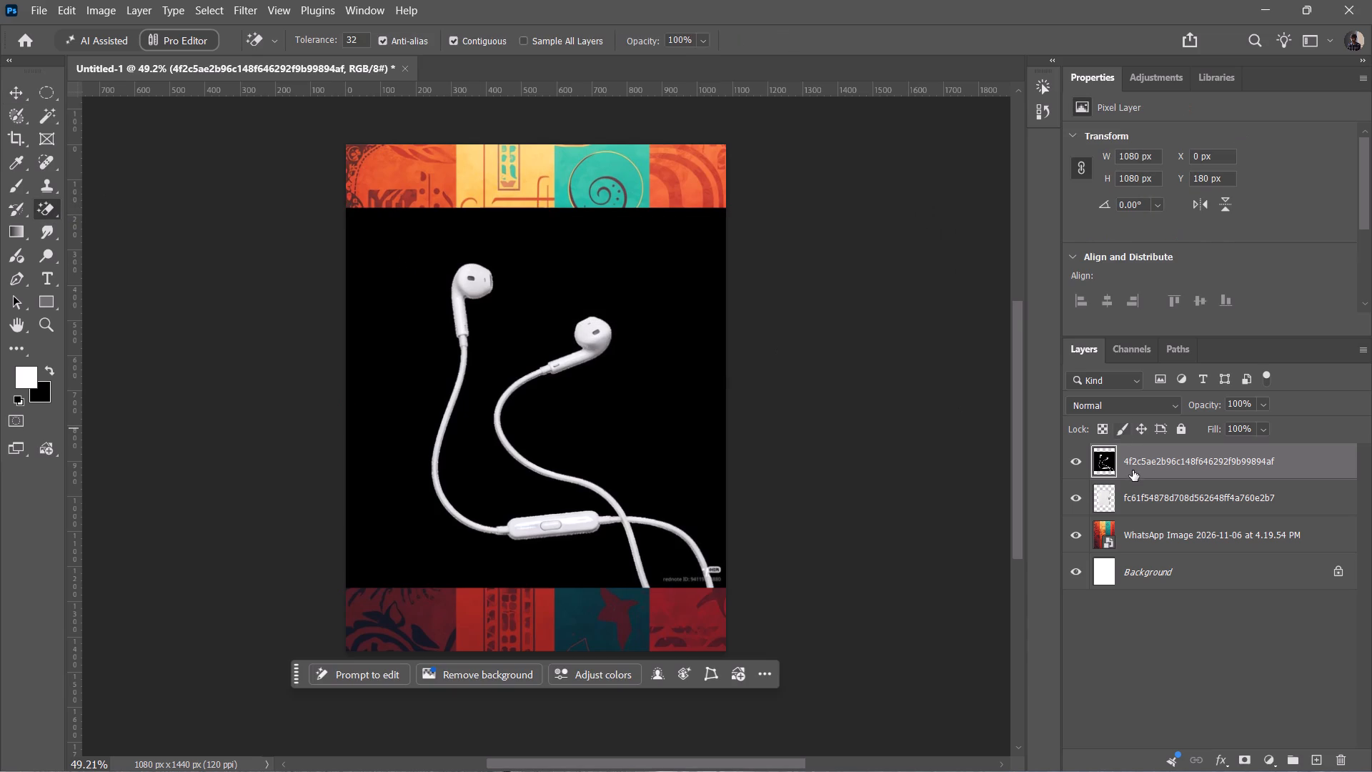
click(1133, 471)
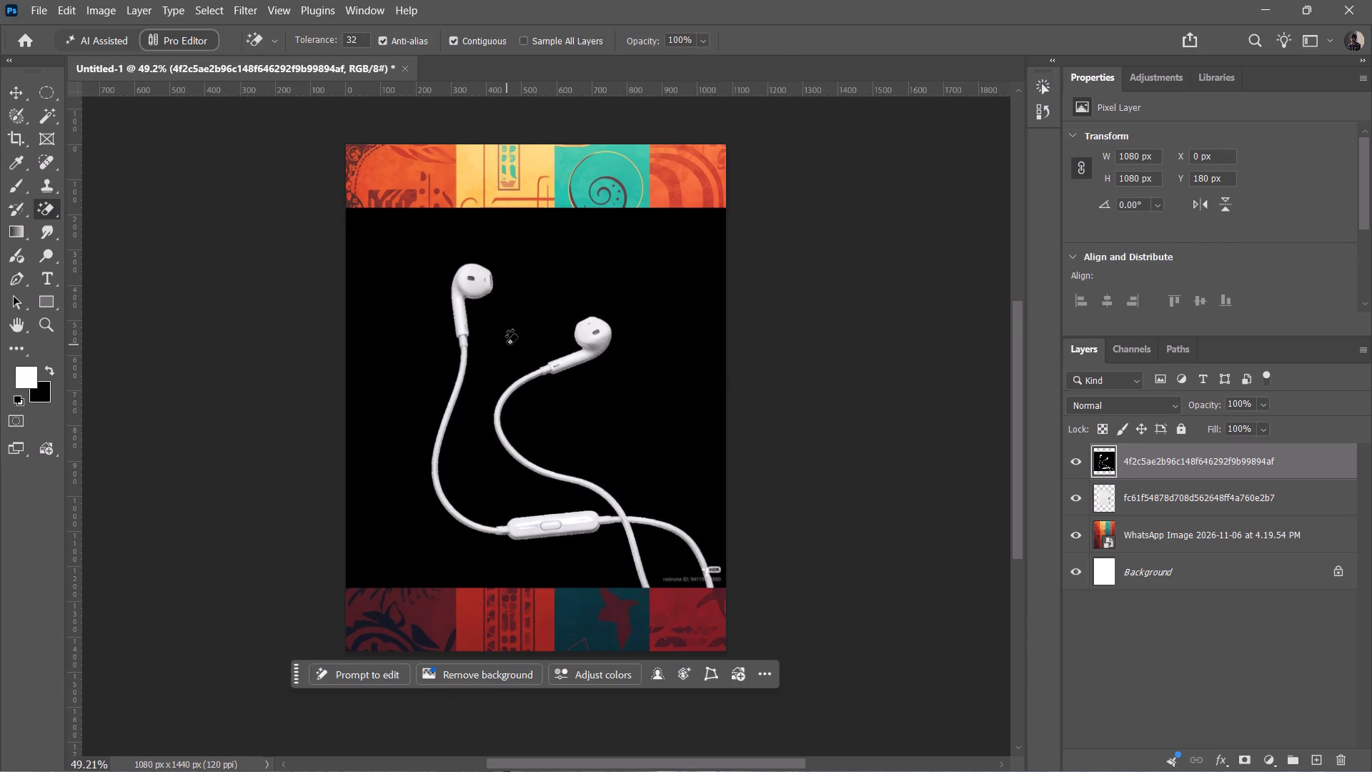
click(507, 344)
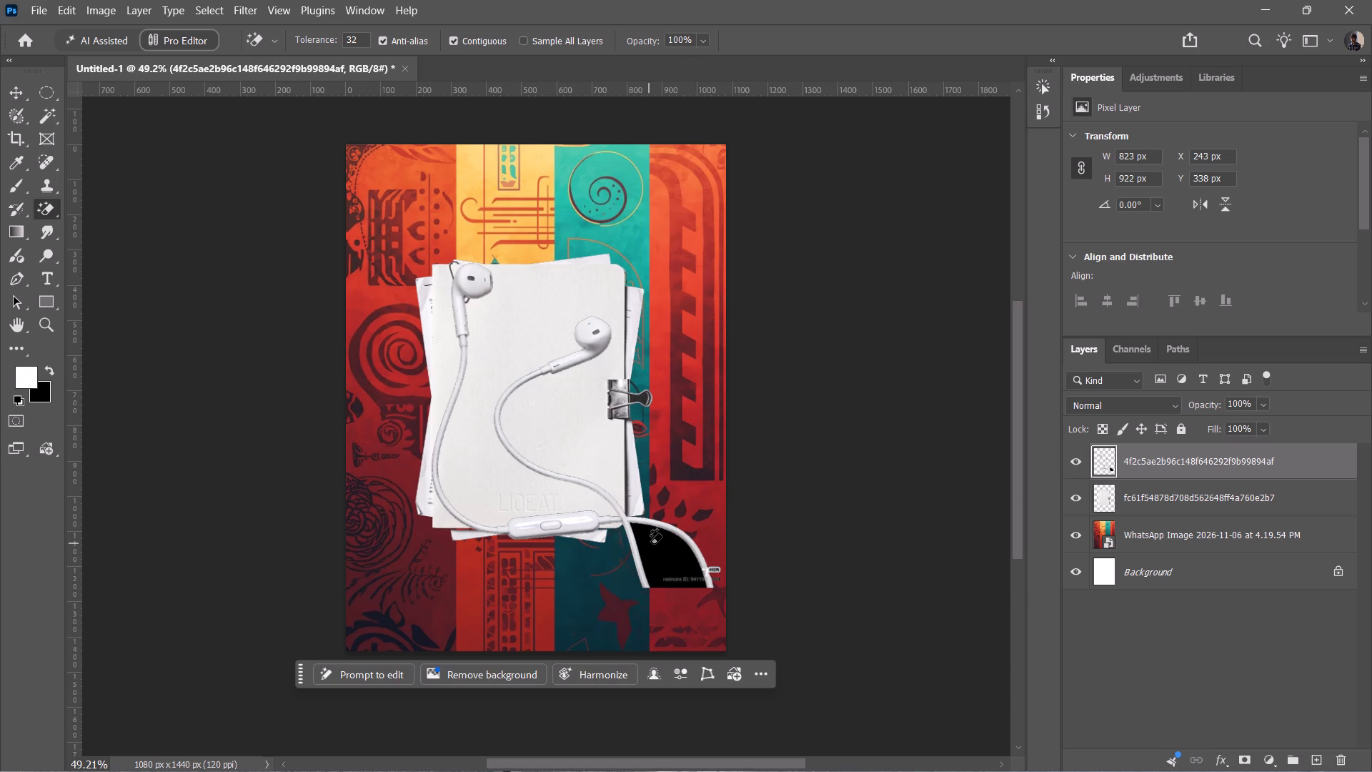
click(651, 543)
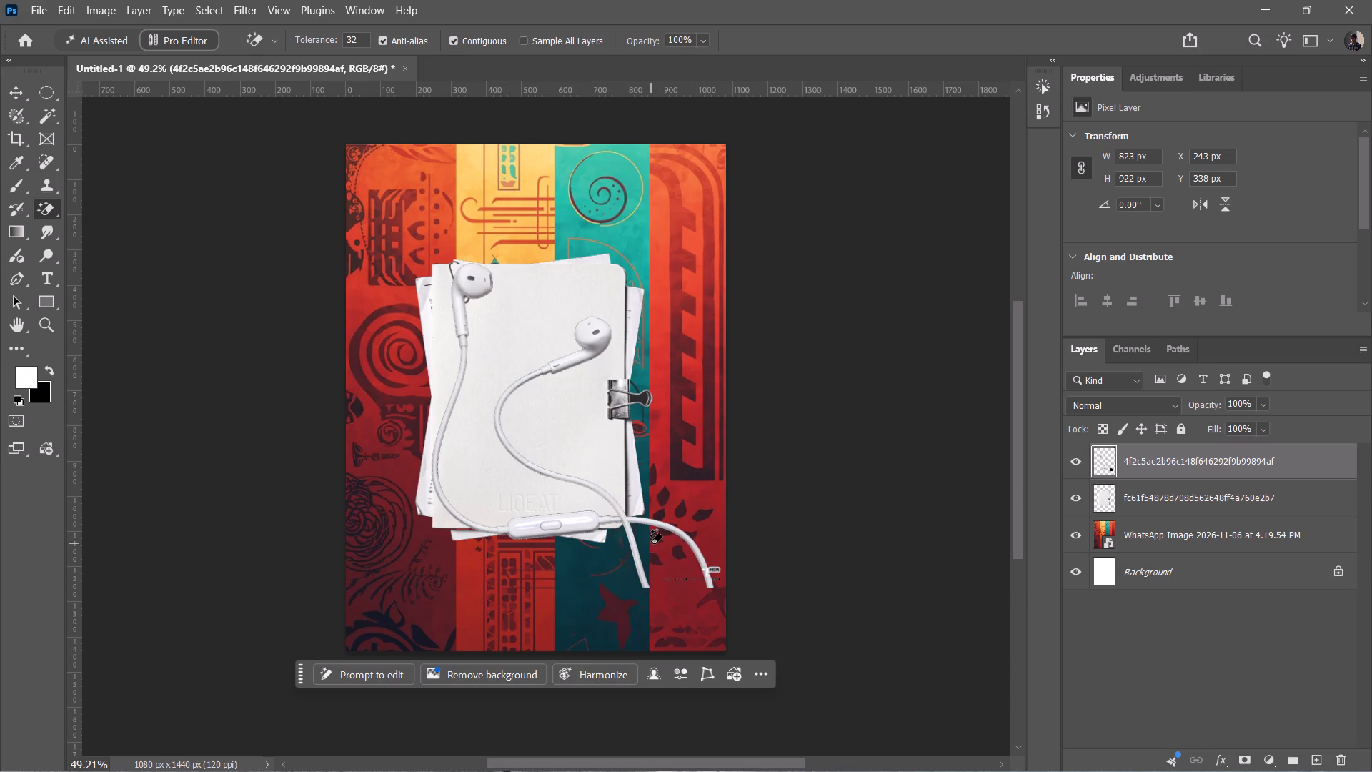
key(Return)
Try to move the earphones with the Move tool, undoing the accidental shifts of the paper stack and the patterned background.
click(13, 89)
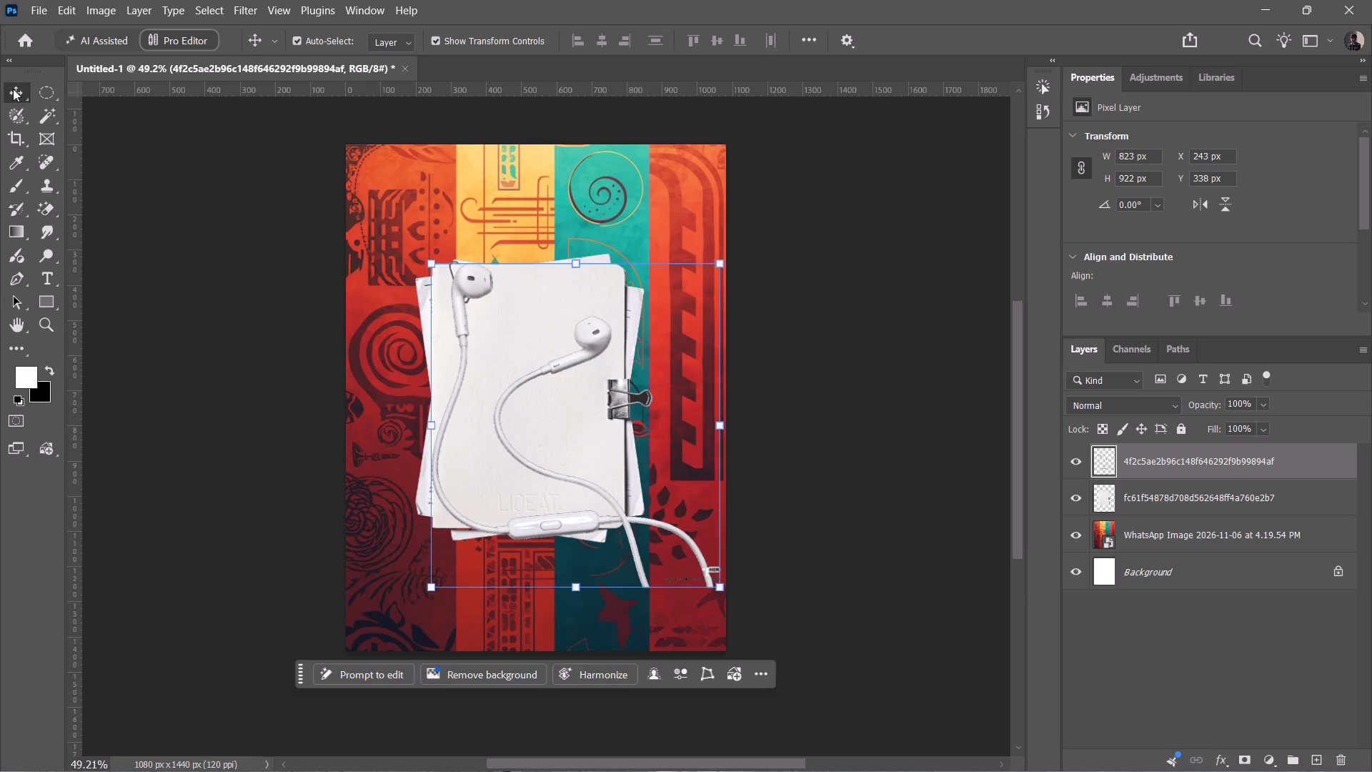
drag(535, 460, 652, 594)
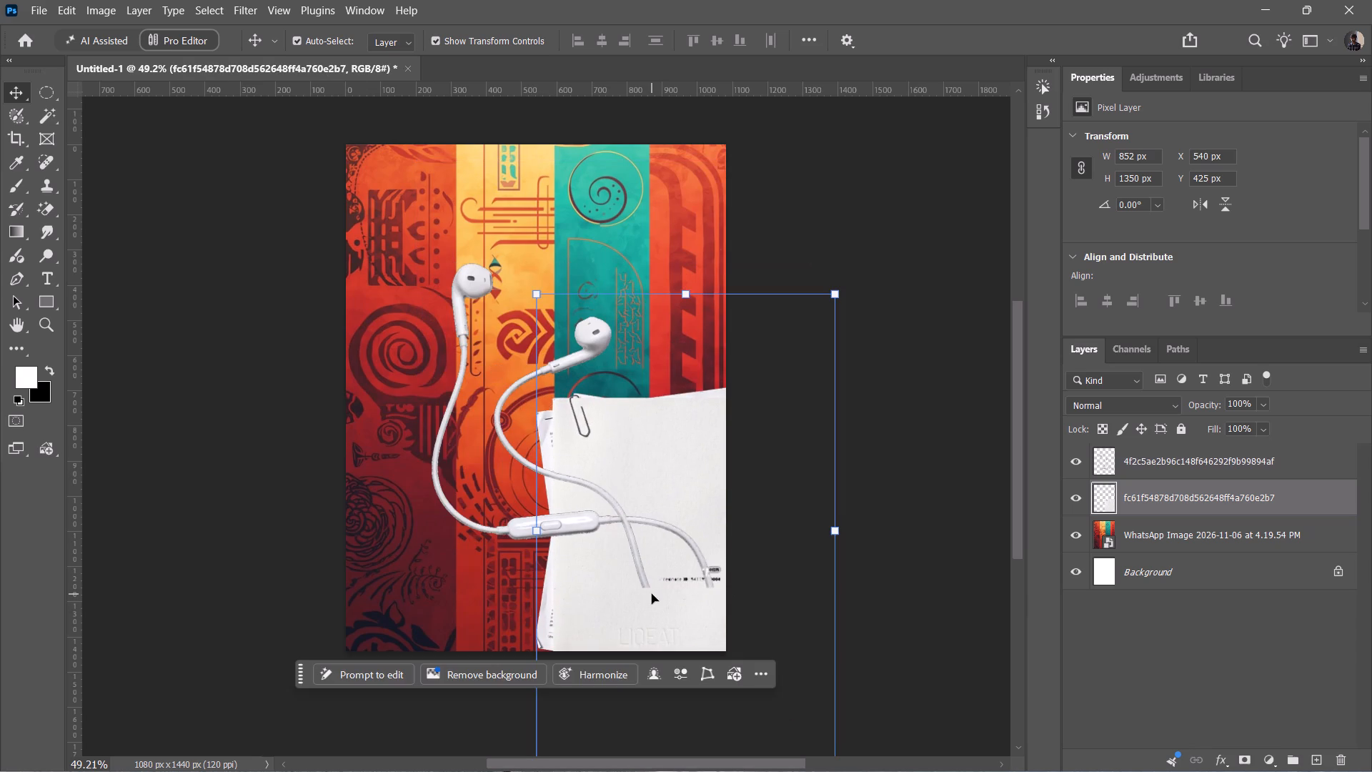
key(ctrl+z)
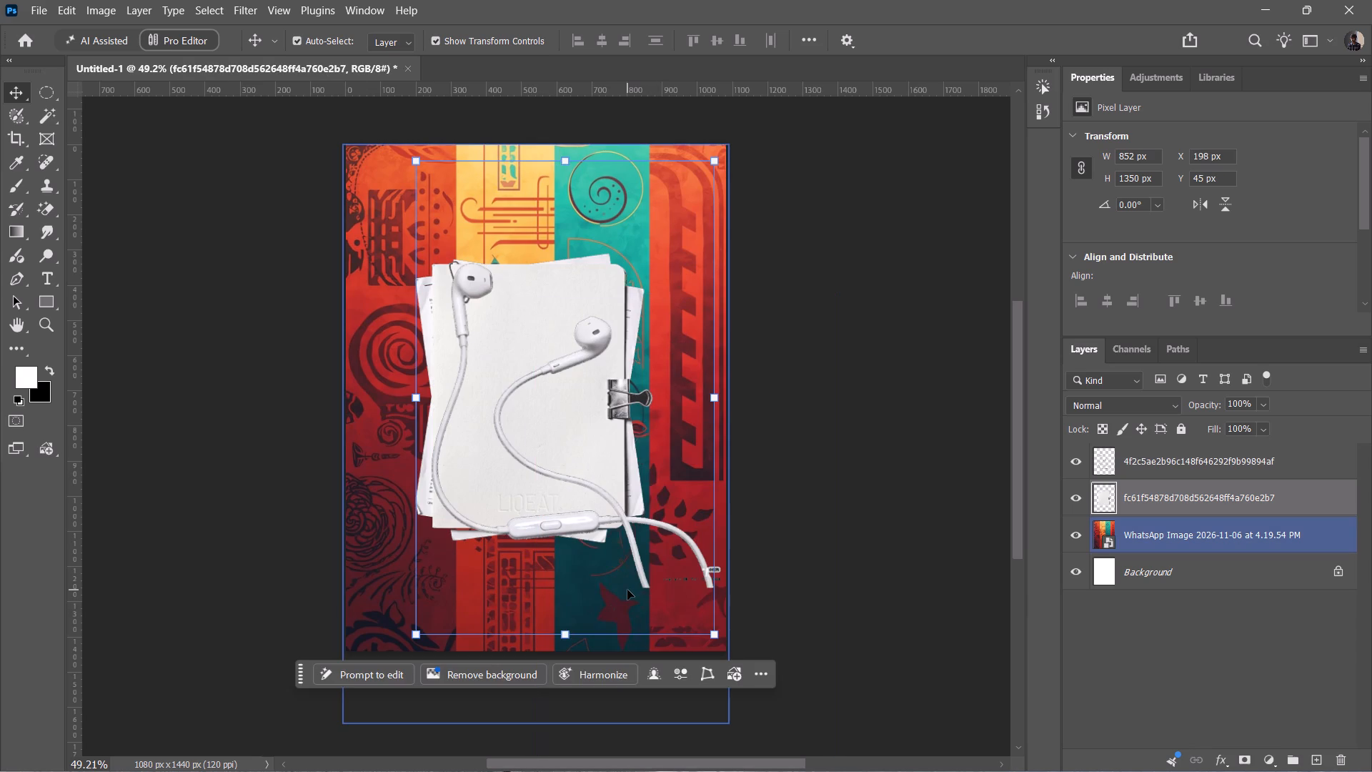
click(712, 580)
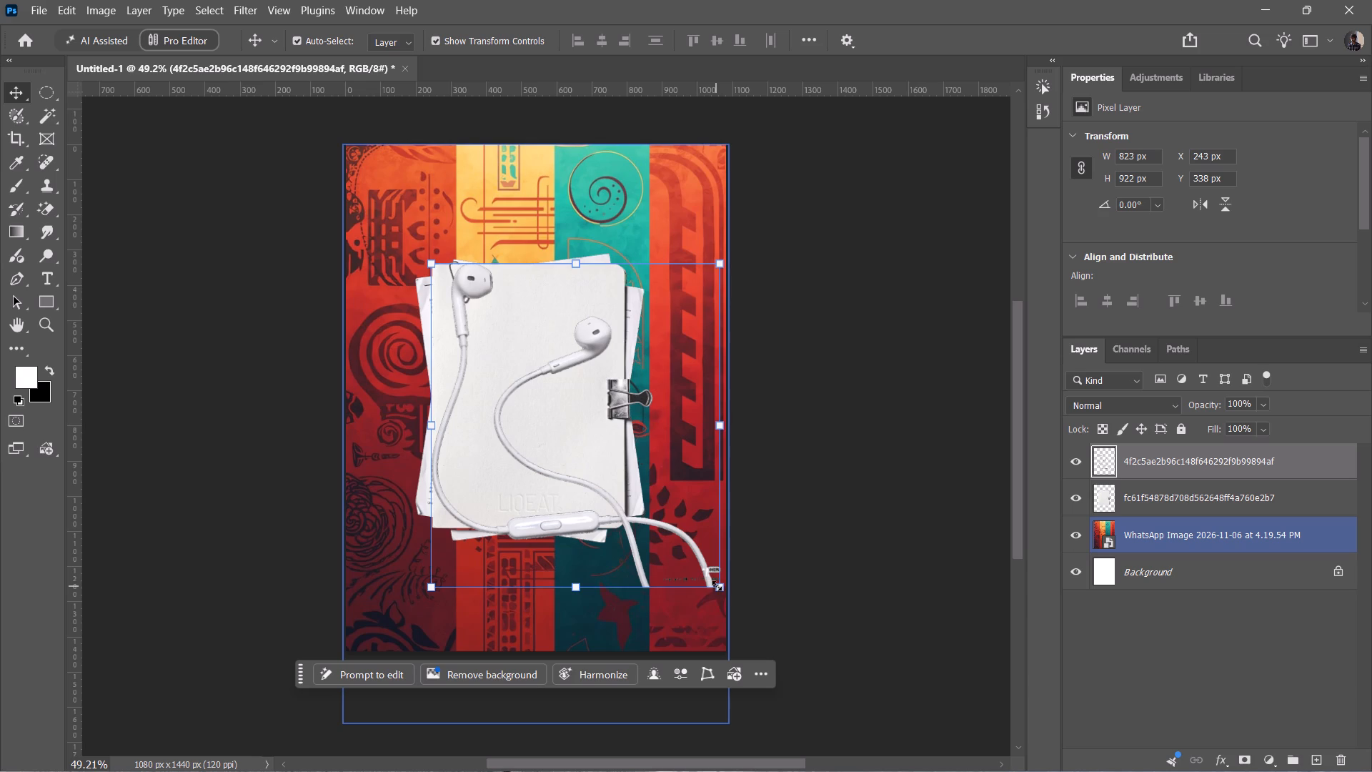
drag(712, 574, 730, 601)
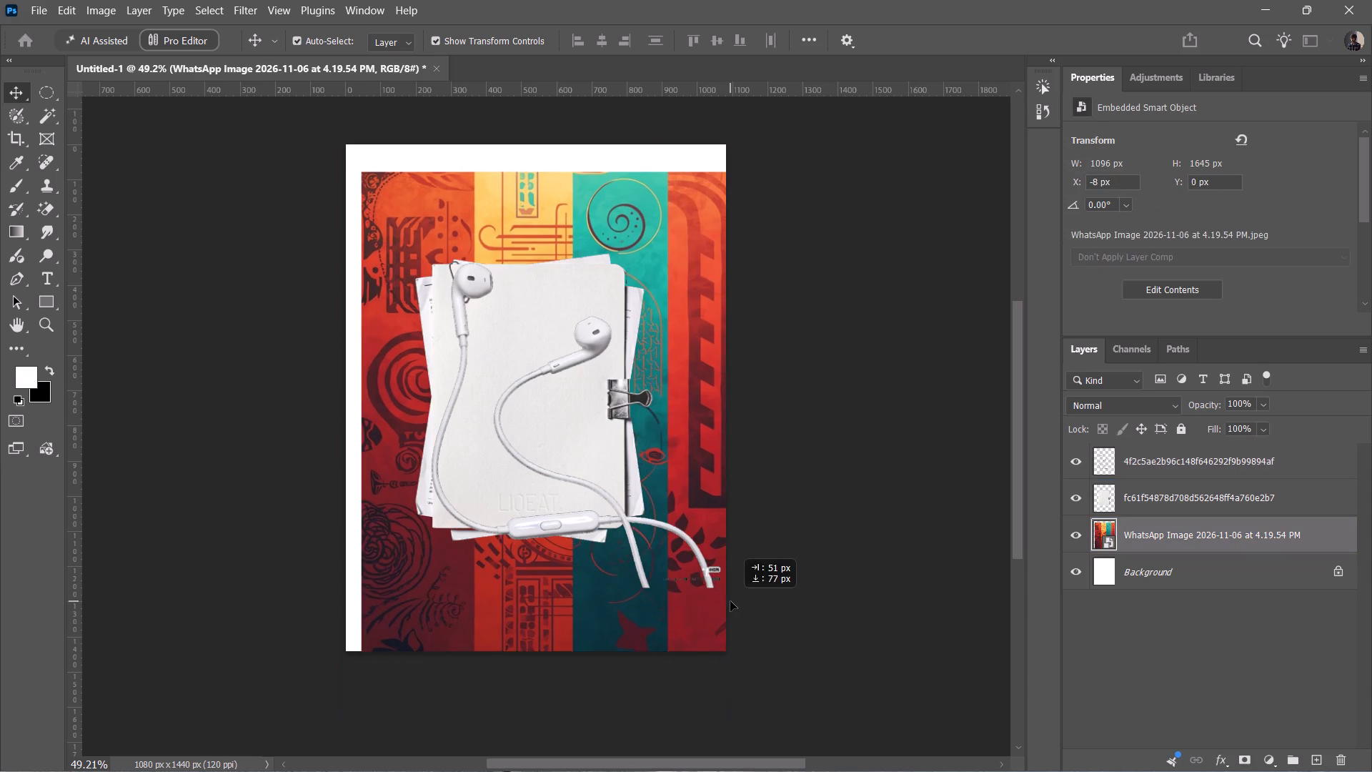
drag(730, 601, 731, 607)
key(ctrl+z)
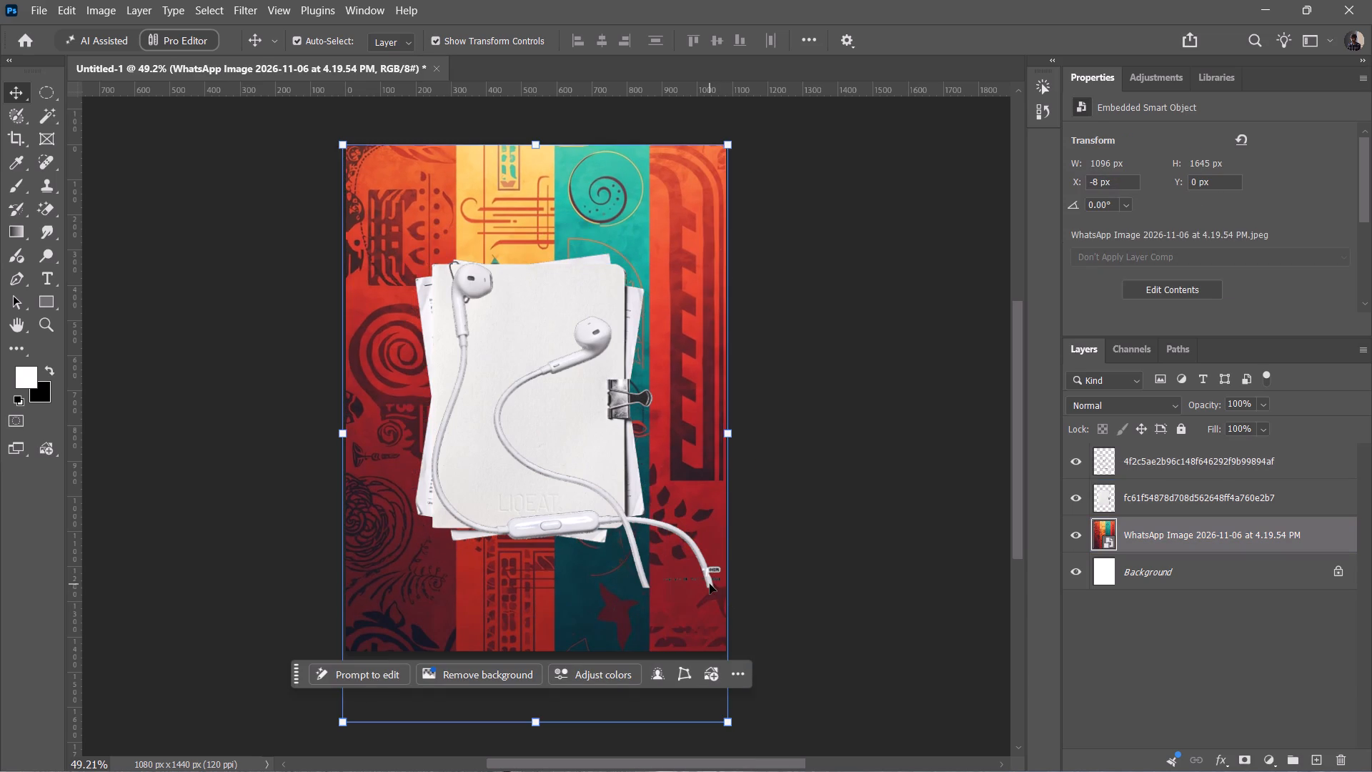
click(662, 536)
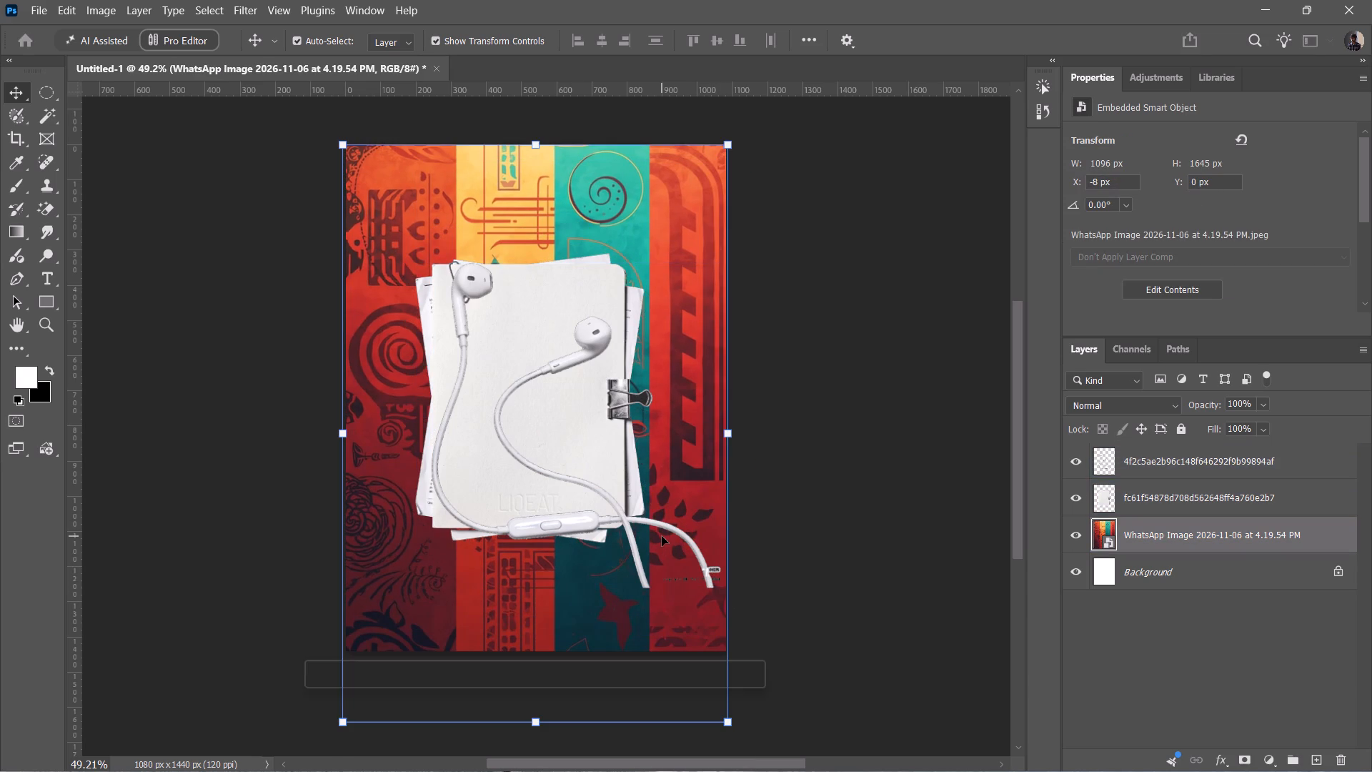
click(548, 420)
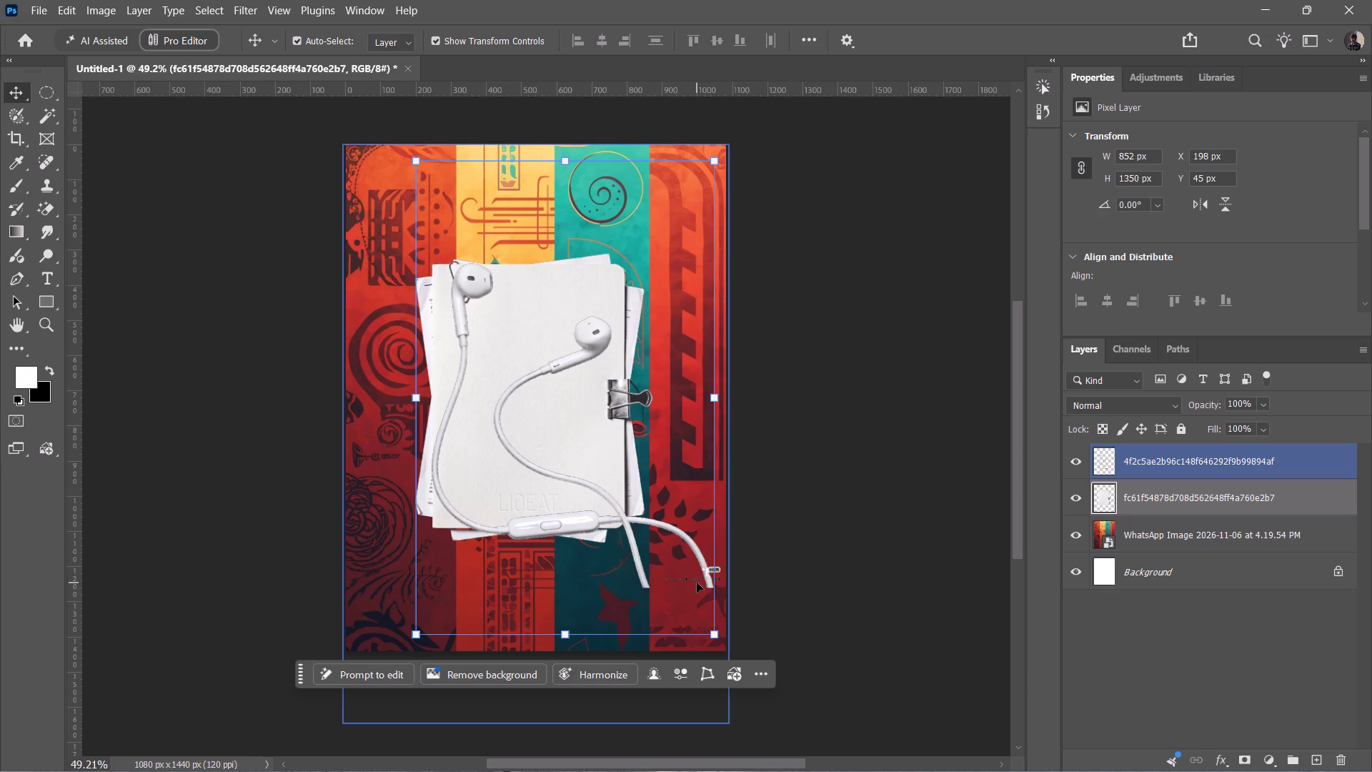
Turn off Auto-Select for the Move tool.
ctrl+scroll(712, 514, up, 10)
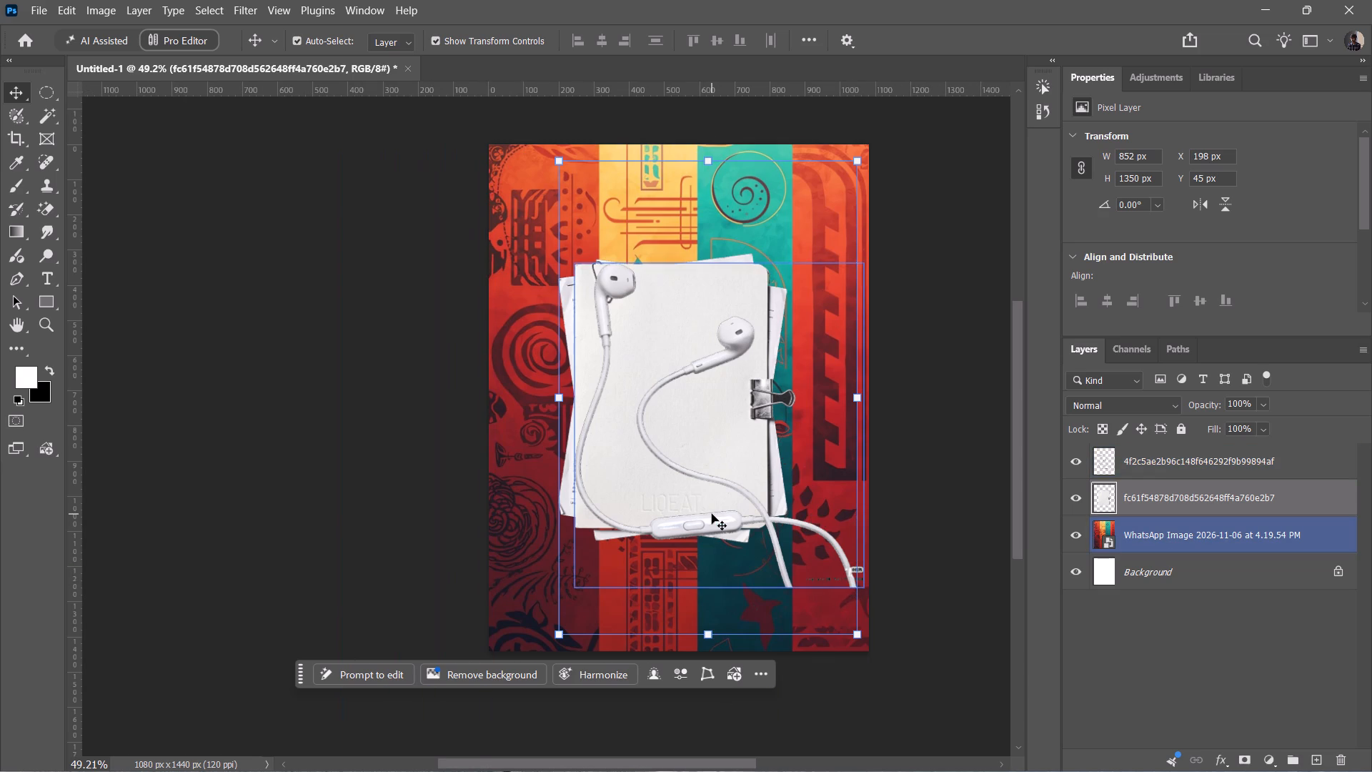
ctrl+alt+scroll(825, 520, up, 4)
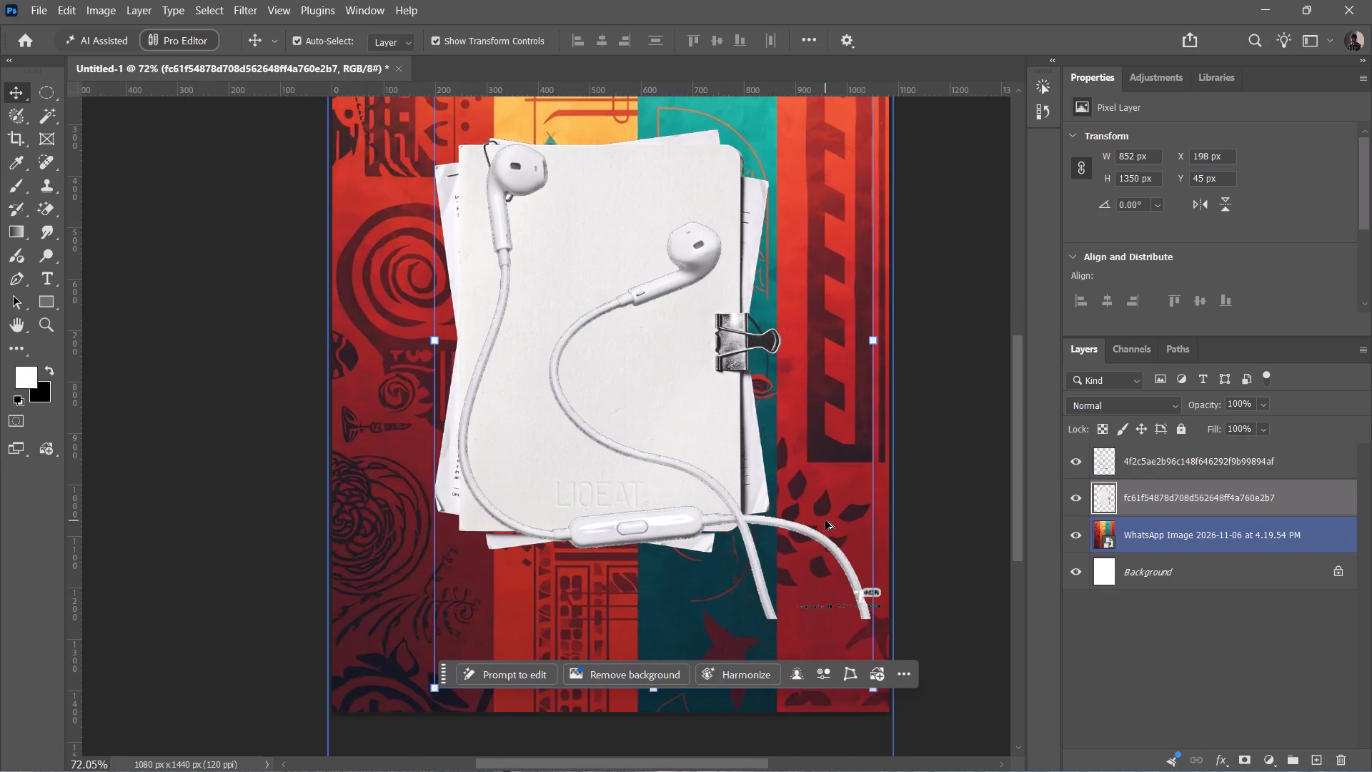
ctrl+alt+scroll(825, 520, up, 6)
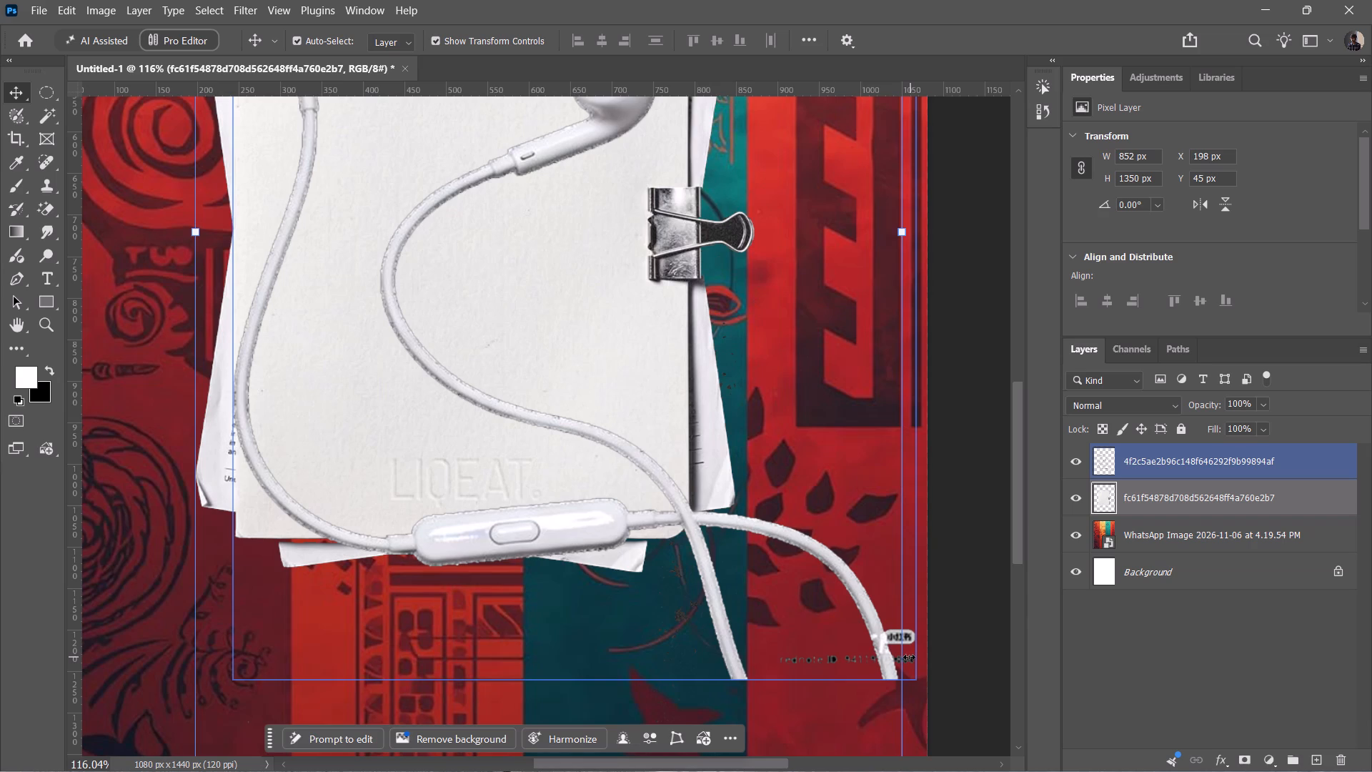
ctrl+alt+scroll(909, 657, up, 6)
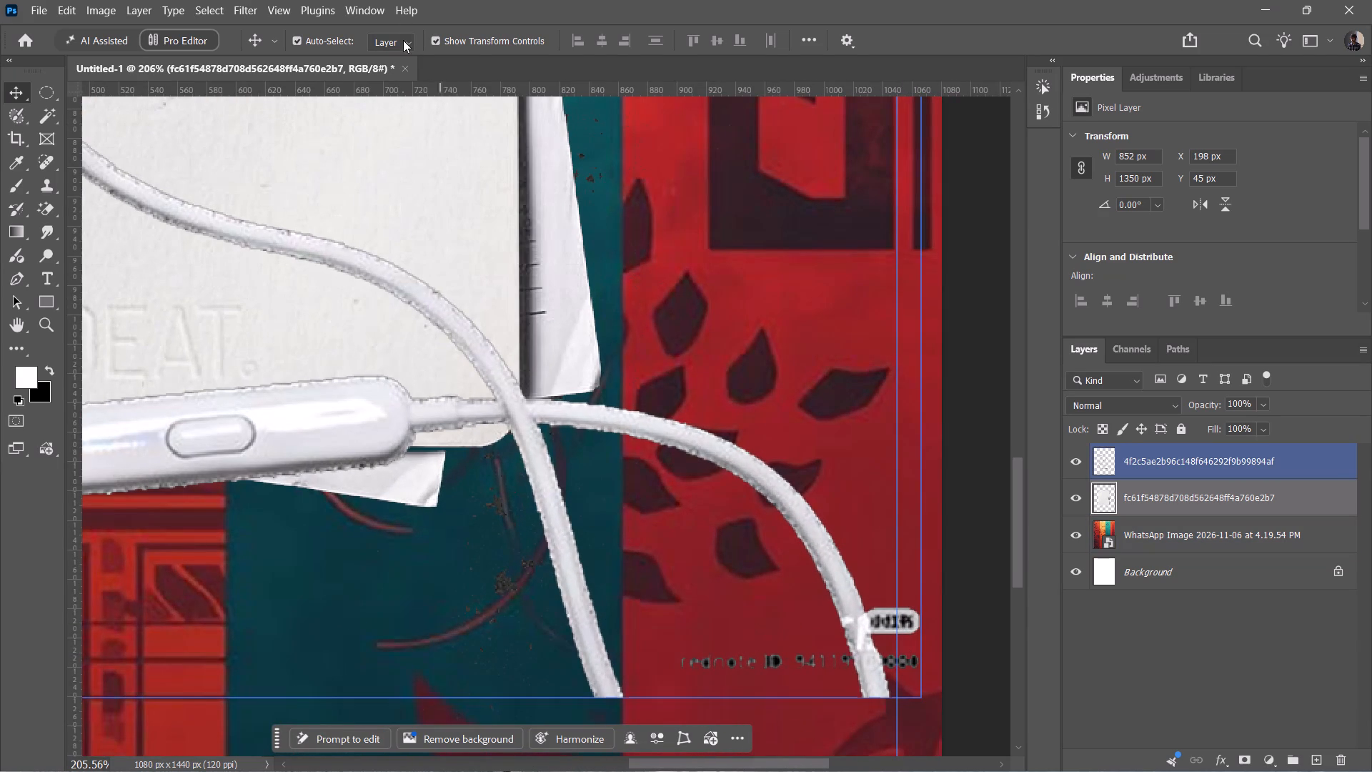
click(294, 36)
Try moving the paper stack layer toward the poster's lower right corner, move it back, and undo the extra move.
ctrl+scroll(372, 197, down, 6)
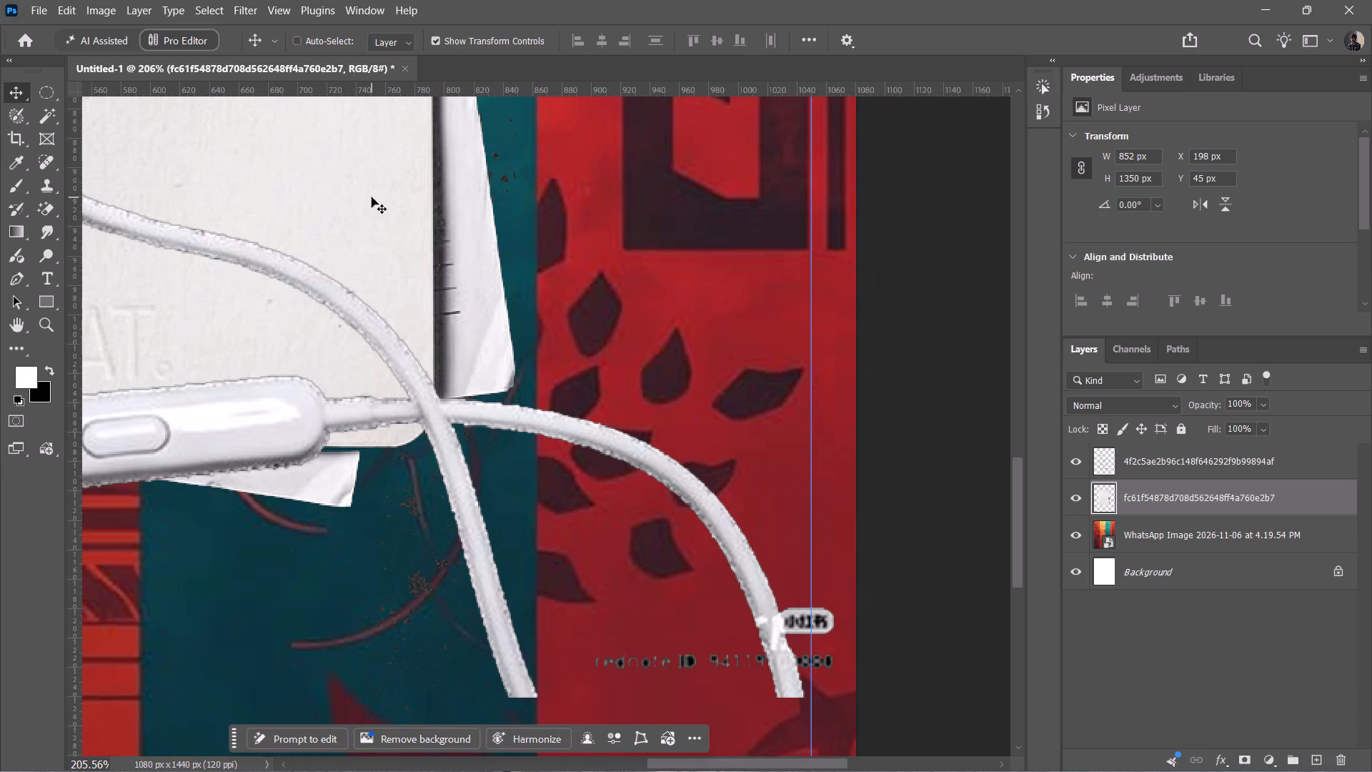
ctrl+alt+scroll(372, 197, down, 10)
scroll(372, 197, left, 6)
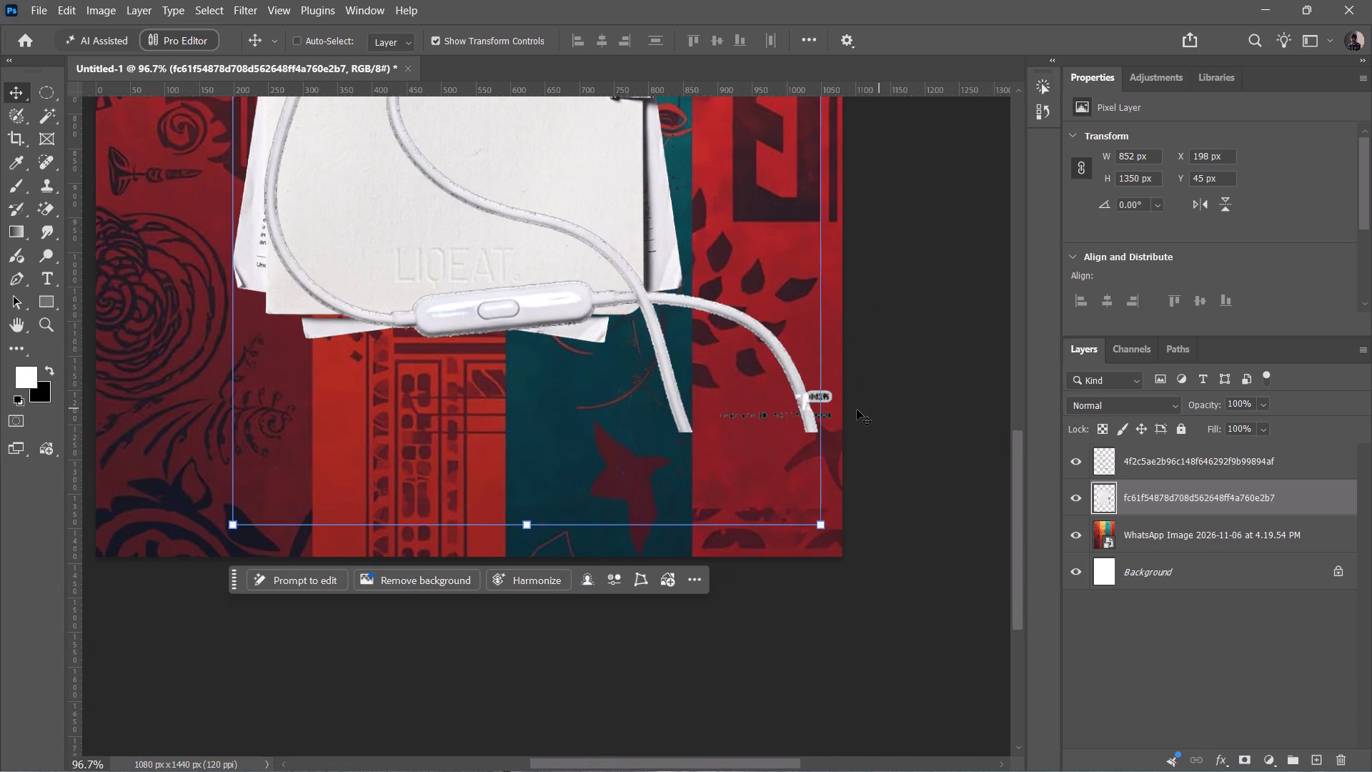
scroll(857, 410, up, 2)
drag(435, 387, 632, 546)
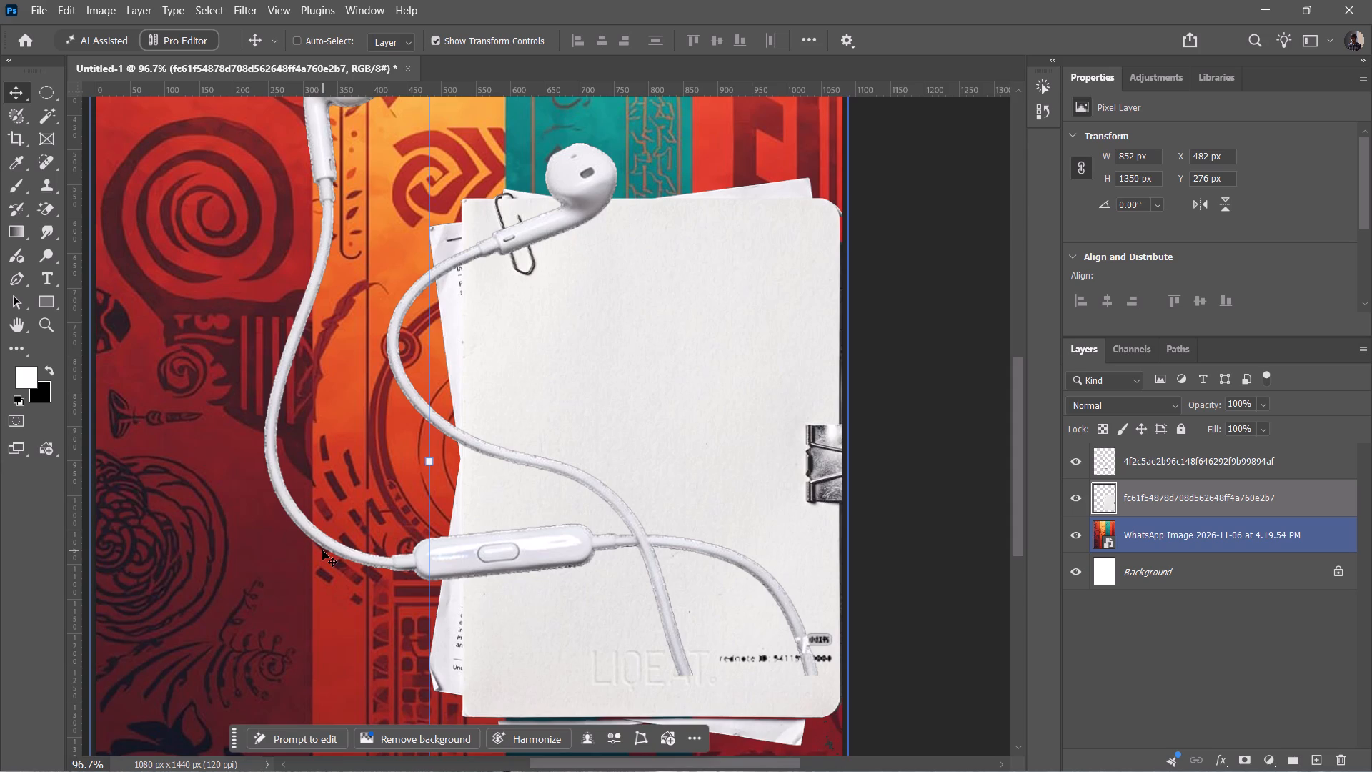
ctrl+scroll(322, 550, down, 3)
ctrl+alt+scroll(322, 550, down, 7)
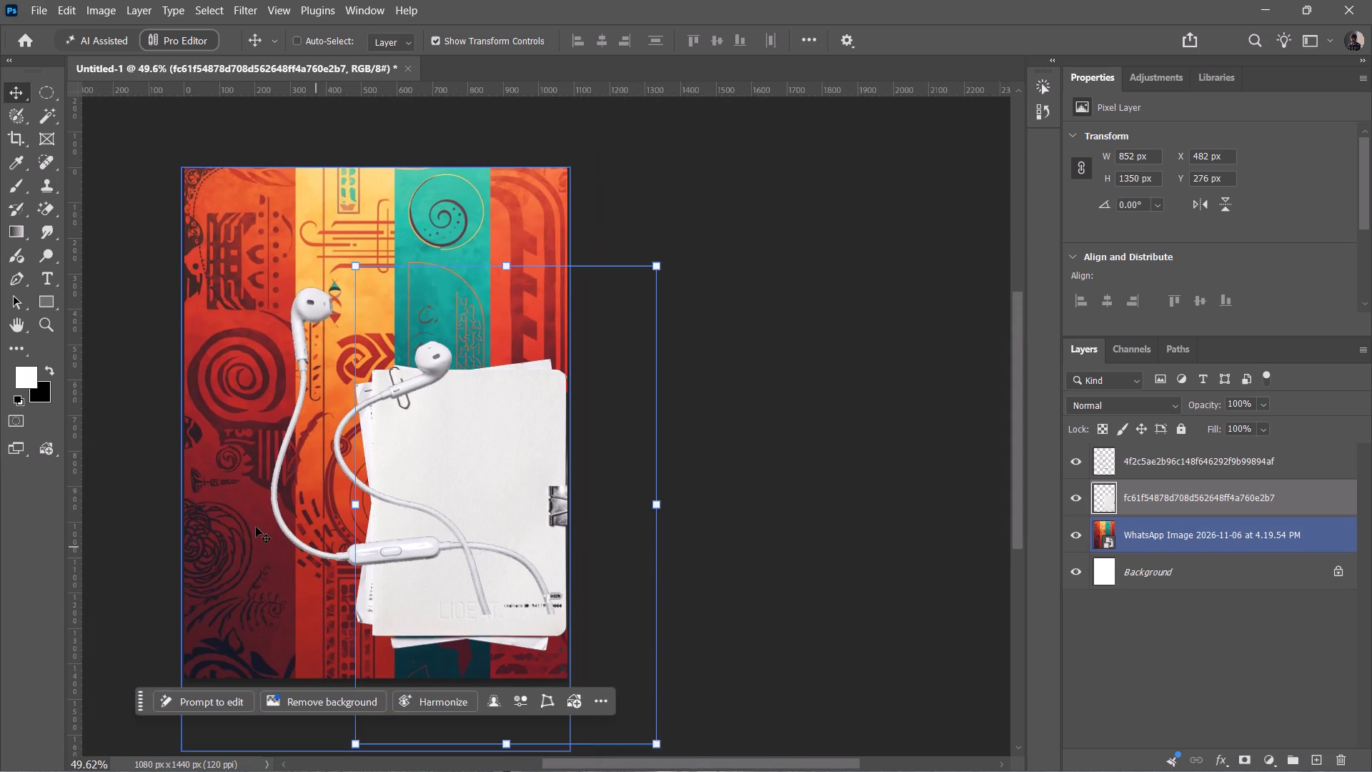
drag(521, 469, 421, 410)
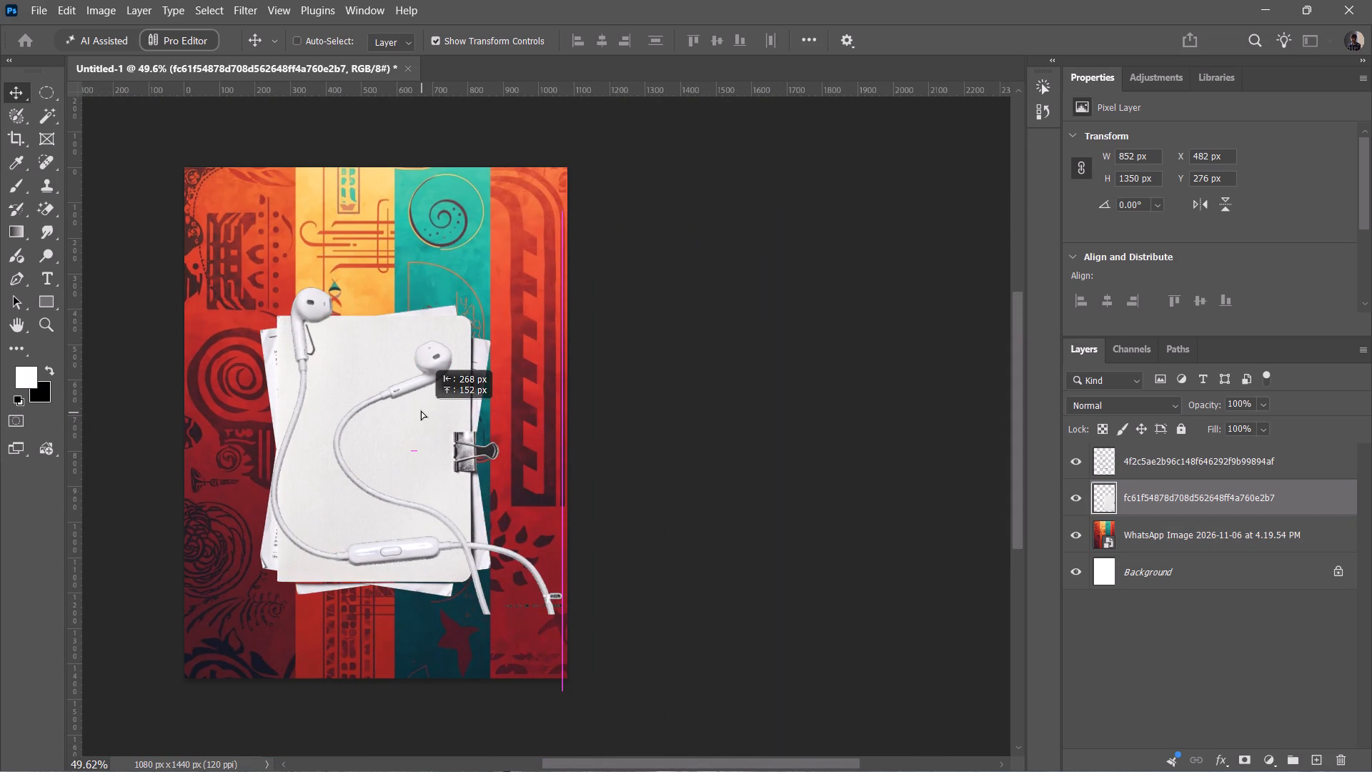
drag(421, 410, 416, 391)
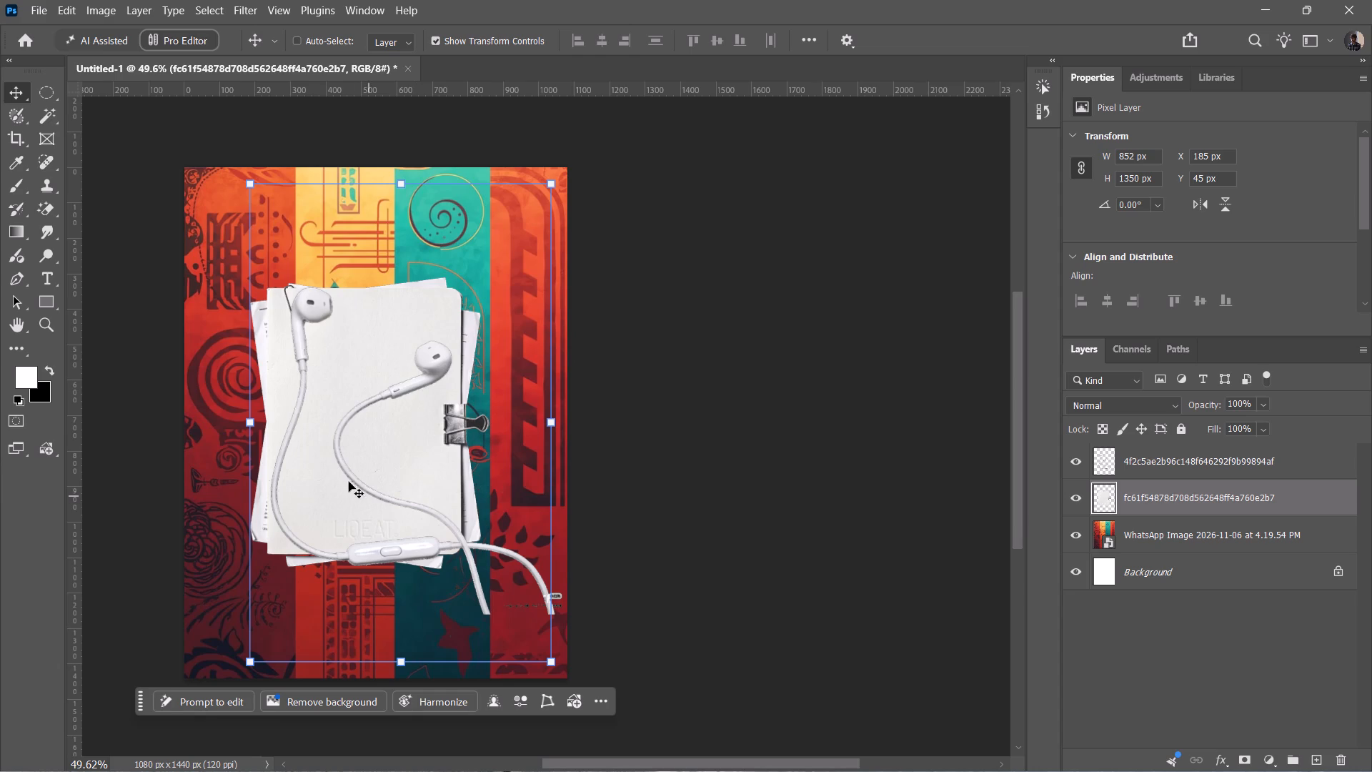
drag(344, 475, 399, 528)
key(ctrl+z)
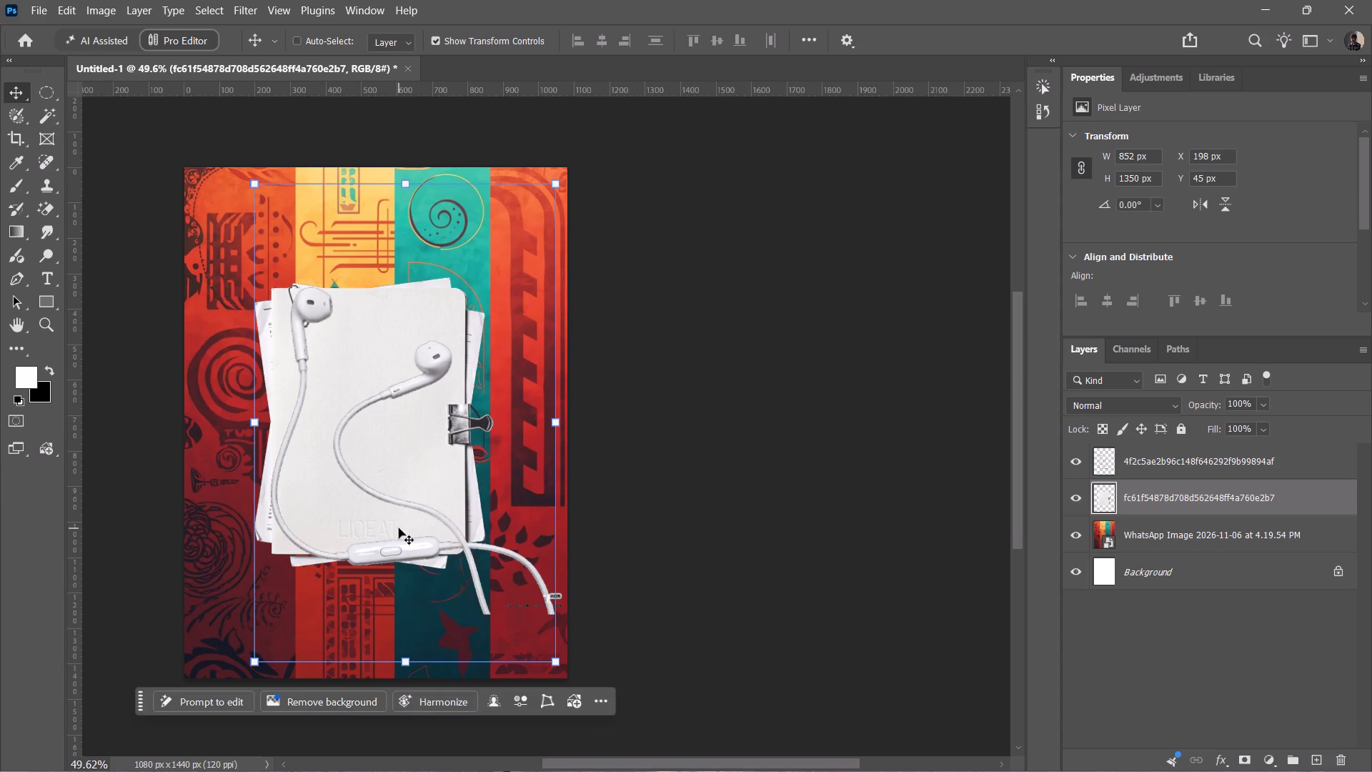
Move the earphones layer lower over the paper stack and scale it down proportionally to about 48.76%.
click(1150, 468)
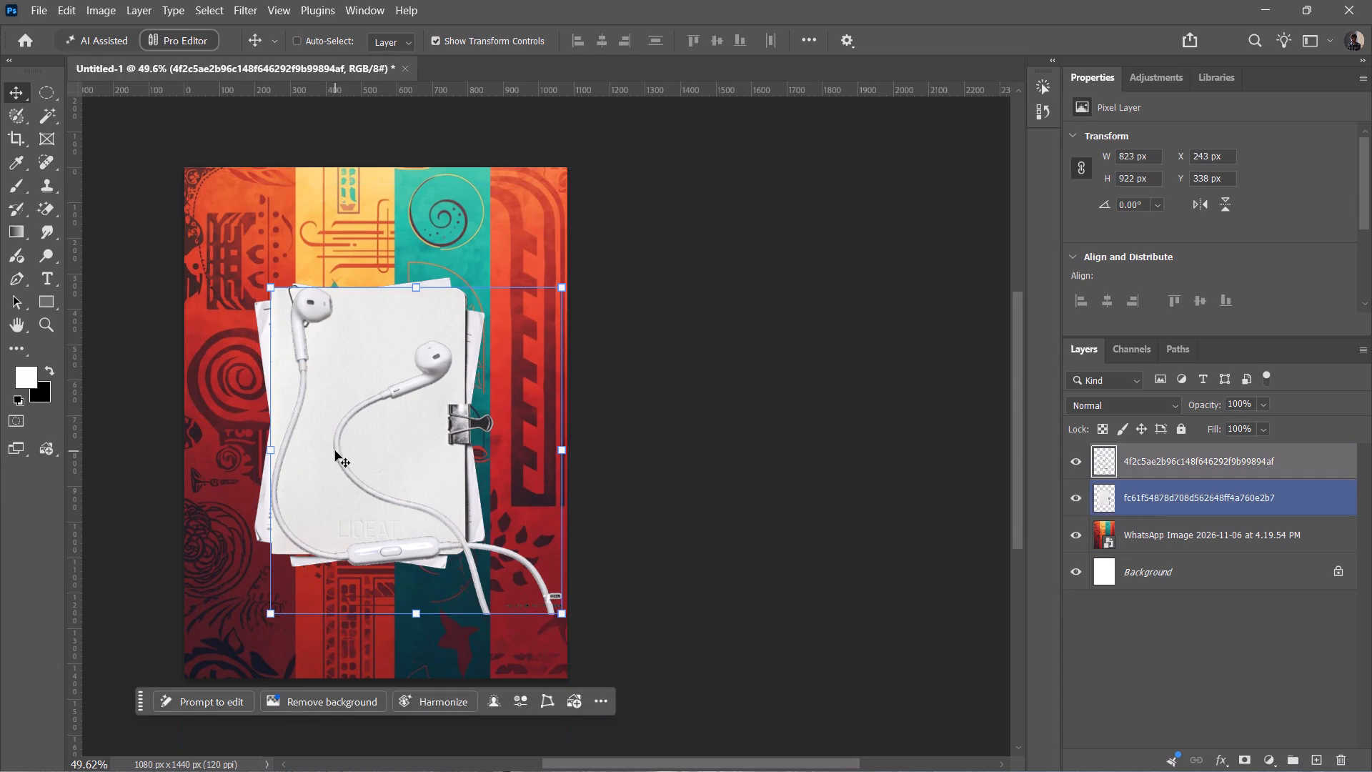
drag(335, 451, 464, 634)
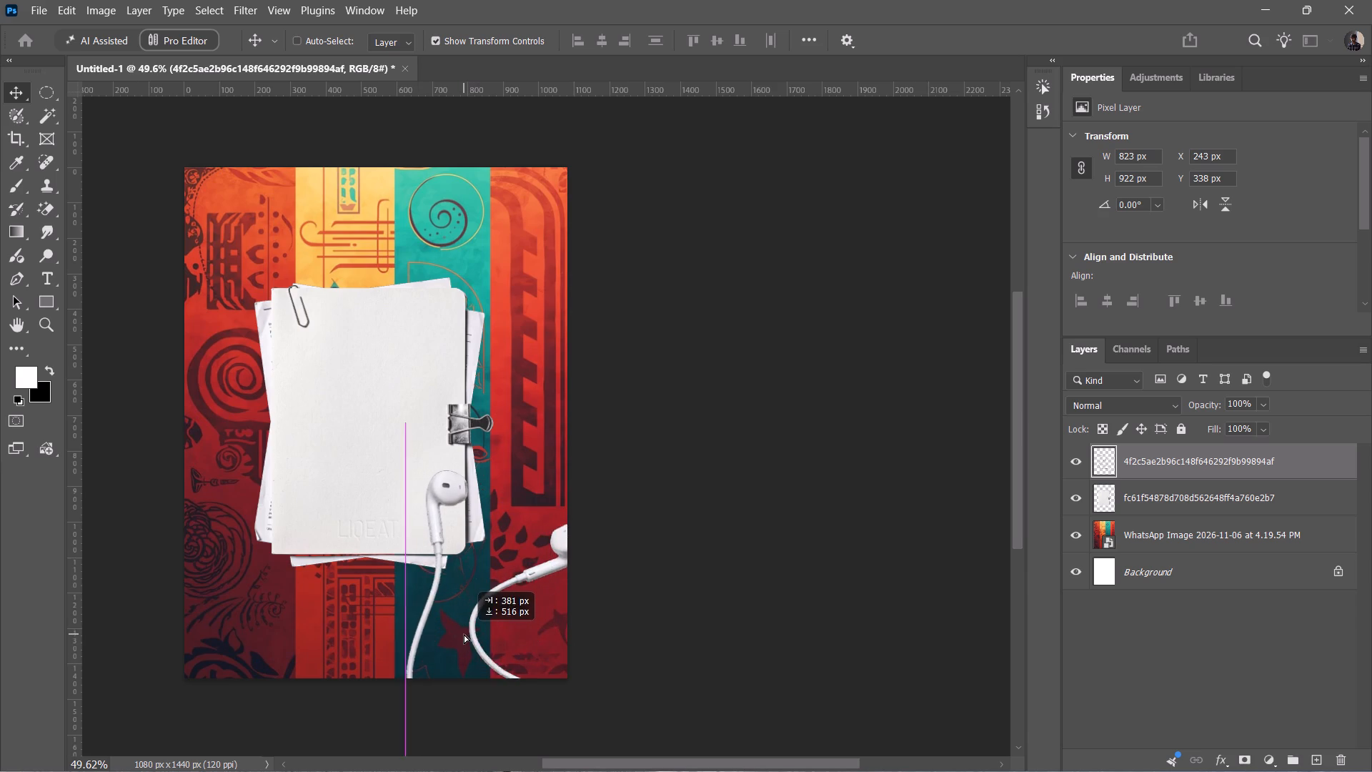
drag(464, 634, 357, 528)
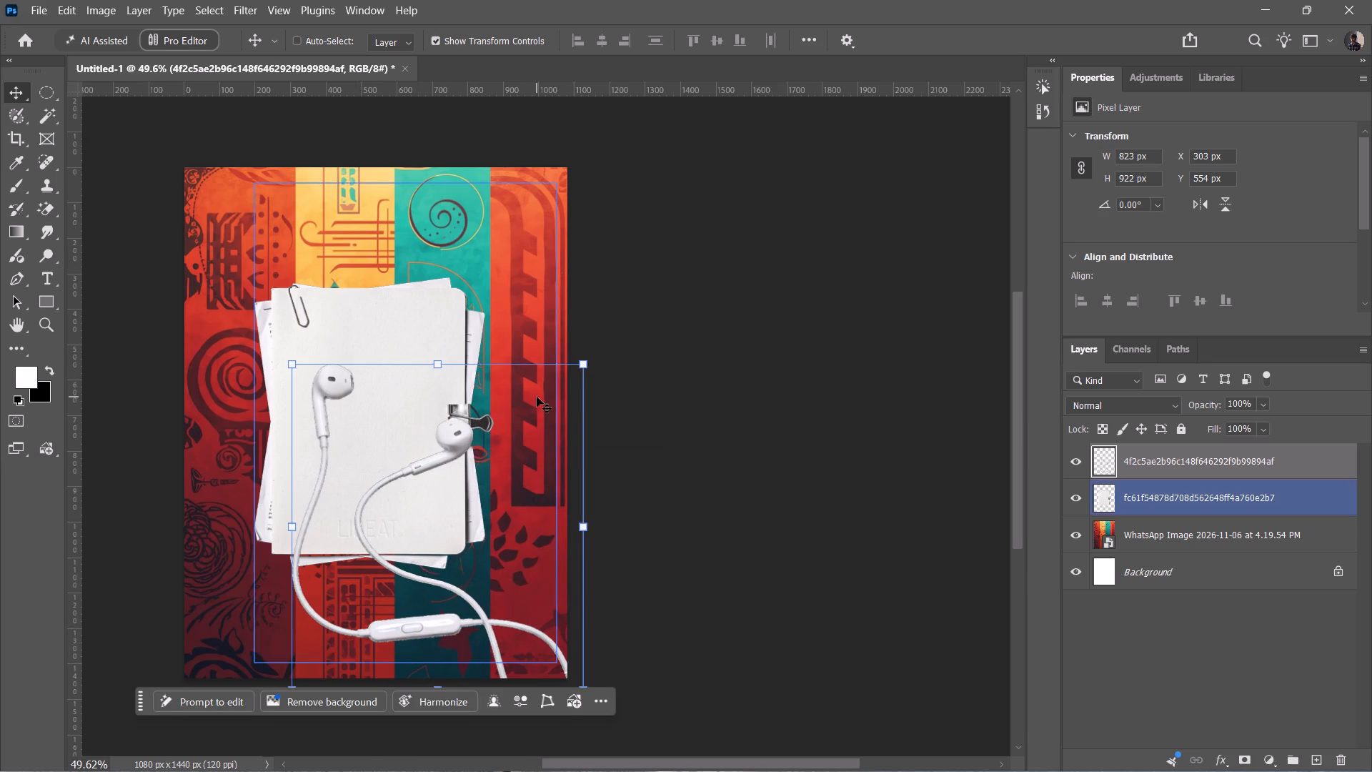
drag(590, 362, 449, 533)
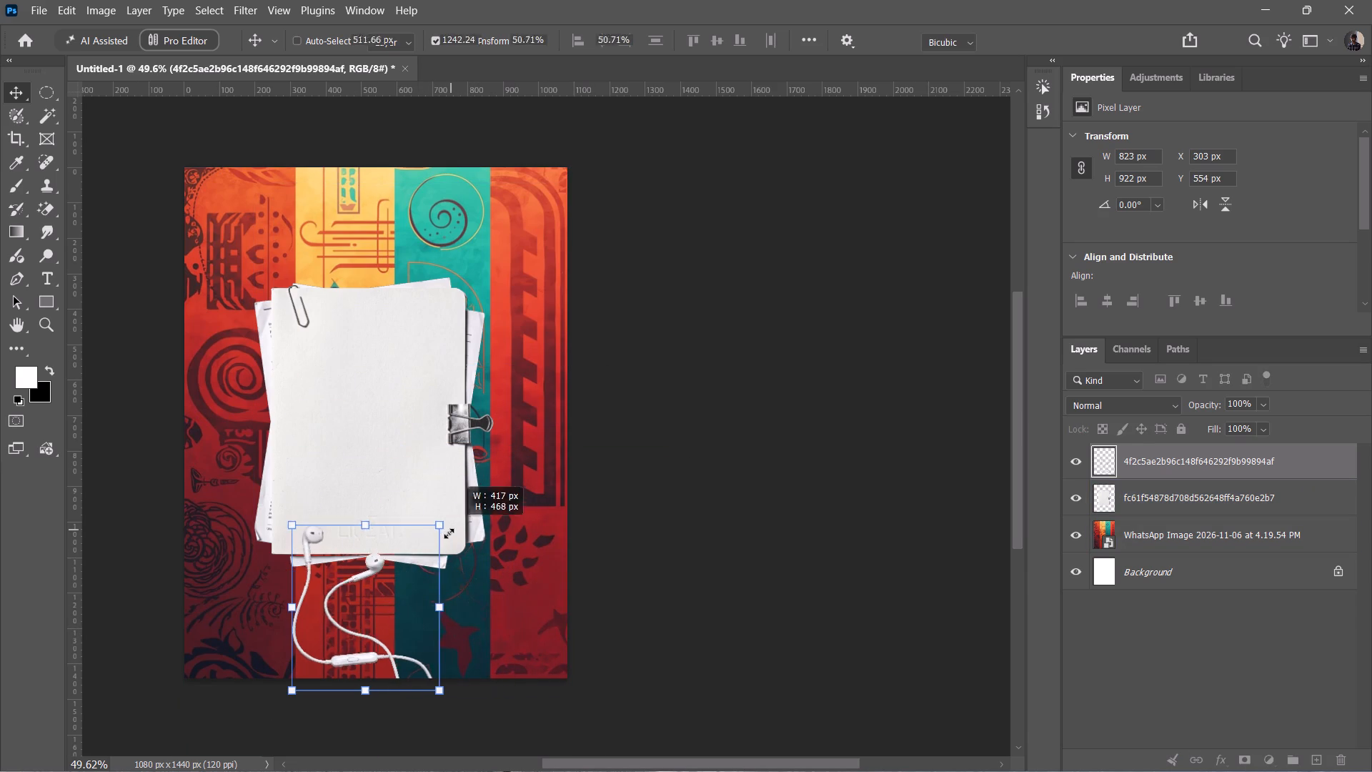
drag(449, 533, 446, 535)
Rotate the earphones to about -130.9° and position them at the poster's upper right corner, at about X 925 px, Y 95 px.
drag(369, 586, 529, 227)
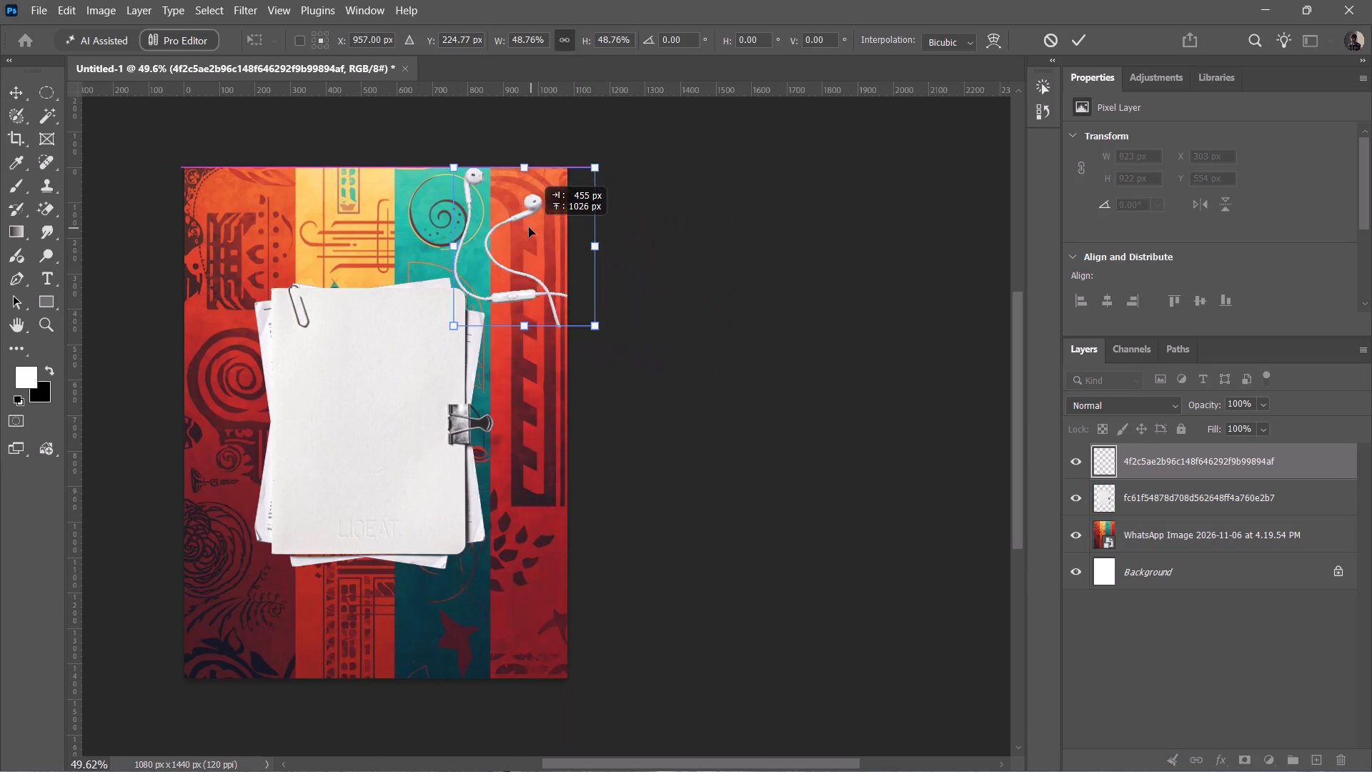
drag(529, 227, 492, 414)
drag(402, 350, 459, 684)
drag(492, 394, 534, 170)
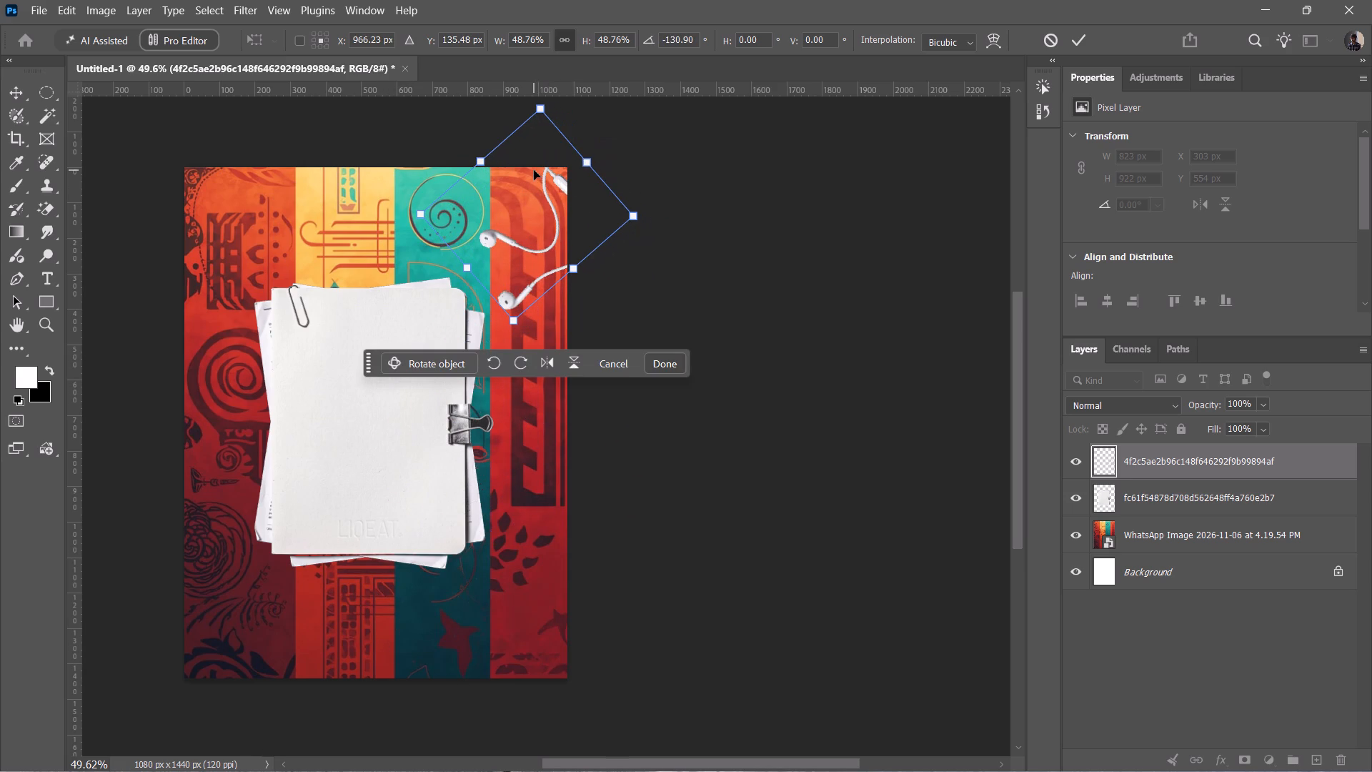
click(657, 347)
drag(520, 287, 507, 272)
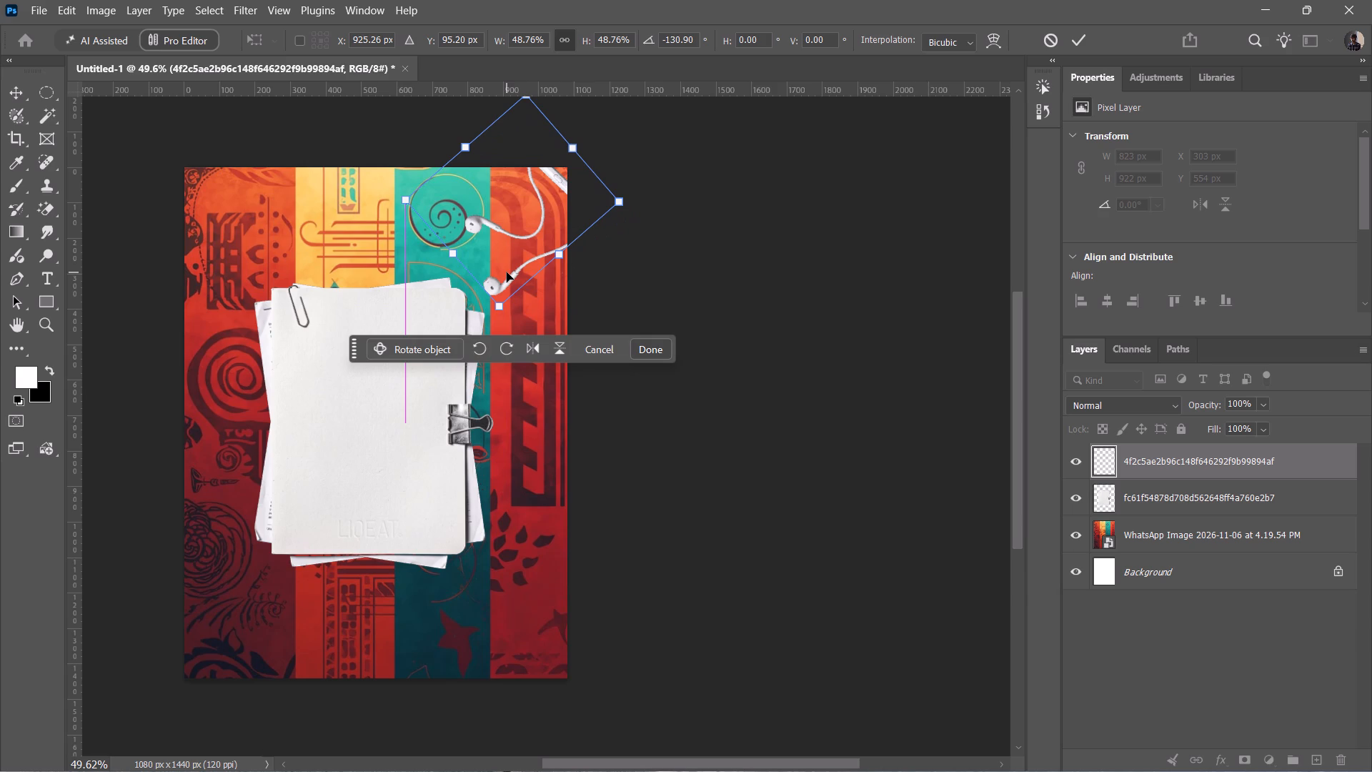
click(619, 310)
Apply the earphones' rotation and shift them slightly down and inward at the poster's upper right corner, to about X 744 px, Y -169 px.
click(39, 8)
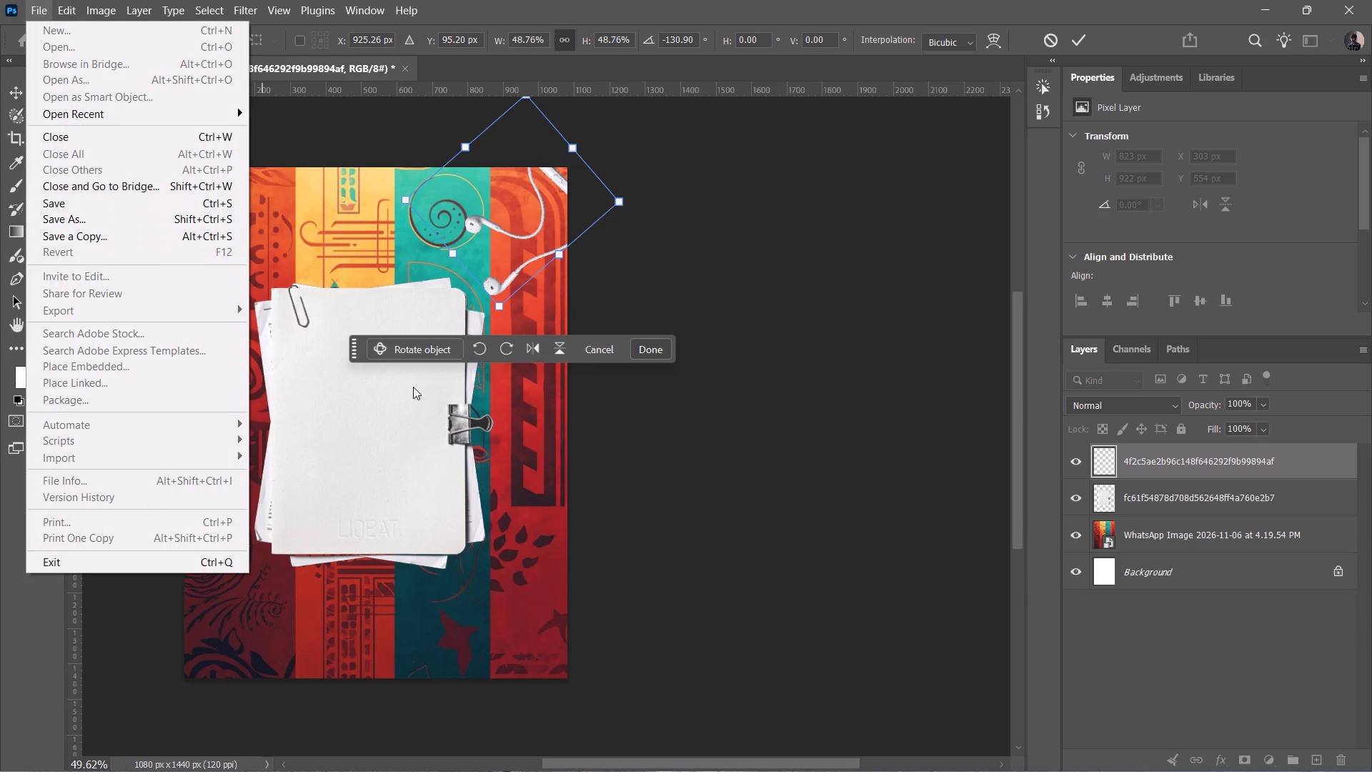
click(844, 490)
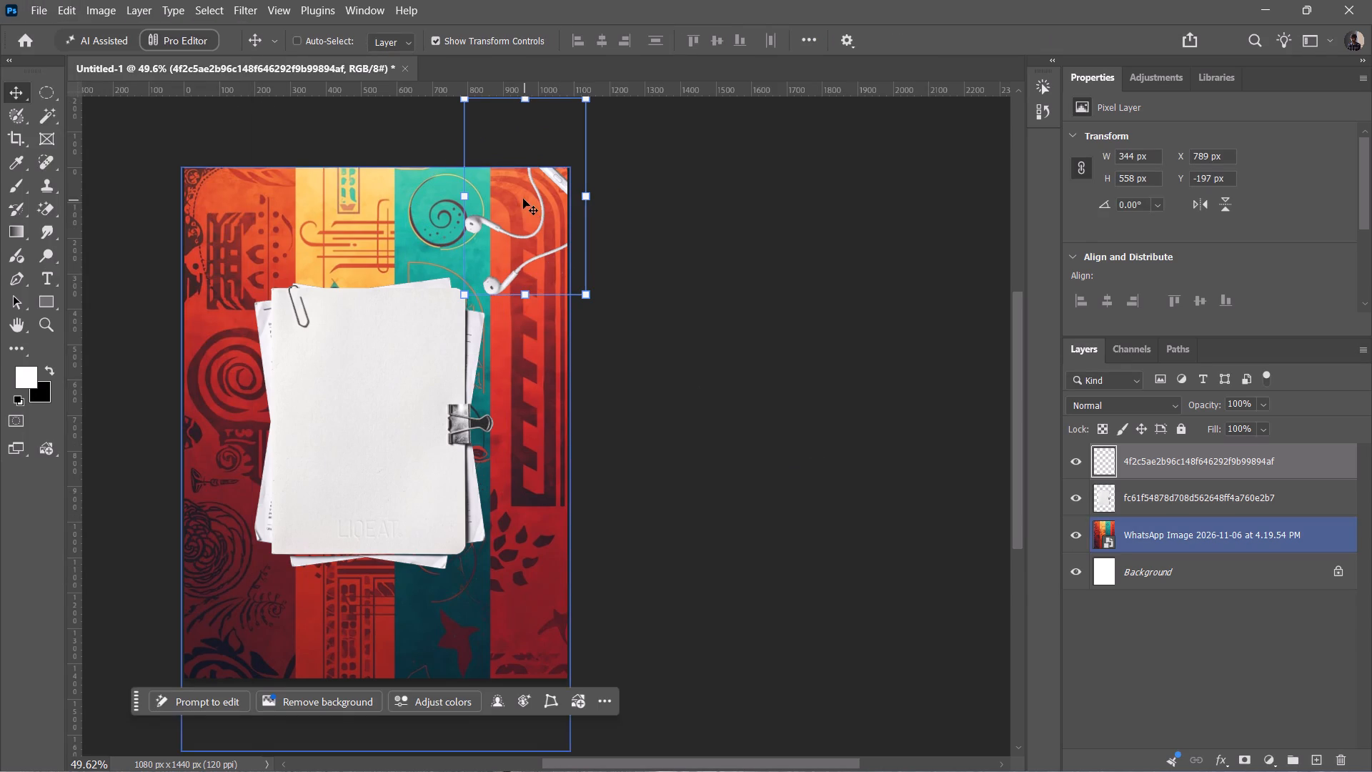
drag(523, 199, 510, 209)
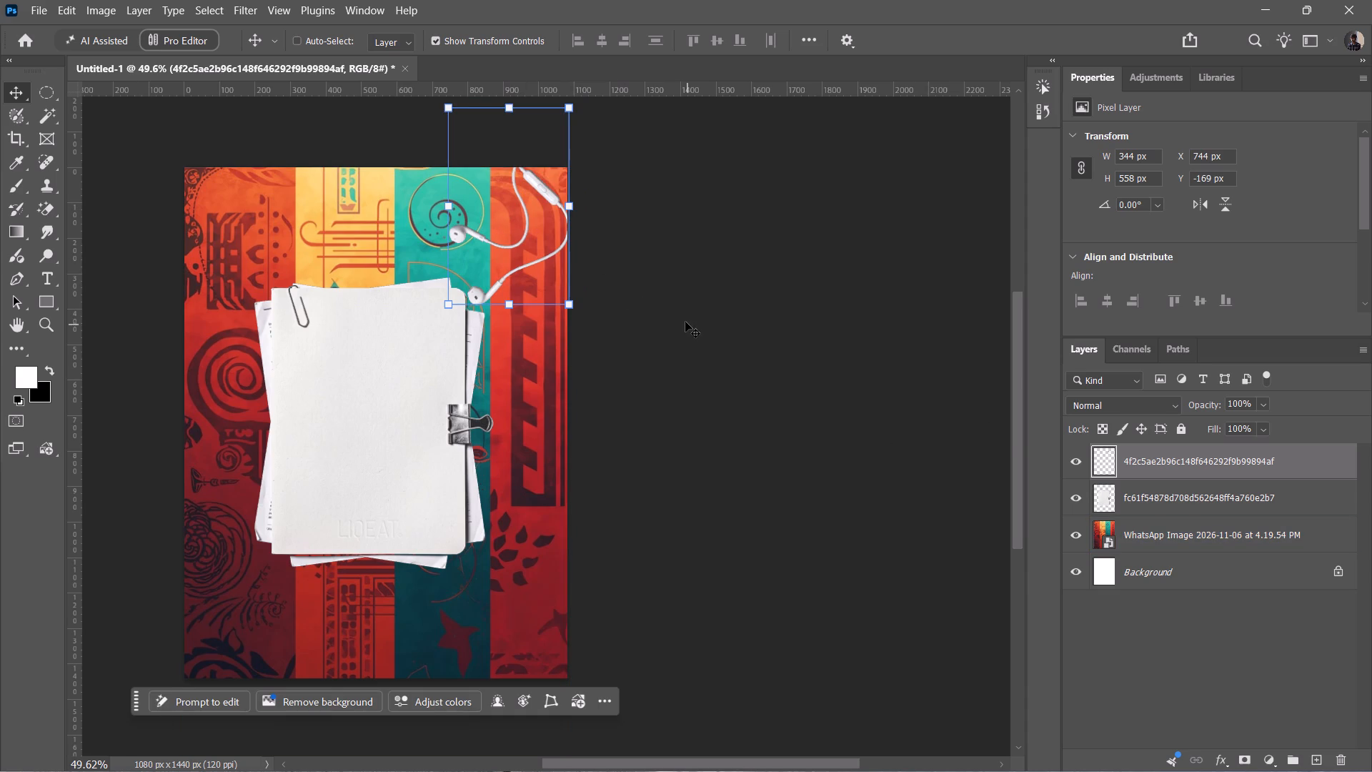
key(Return)
click(46, 9)
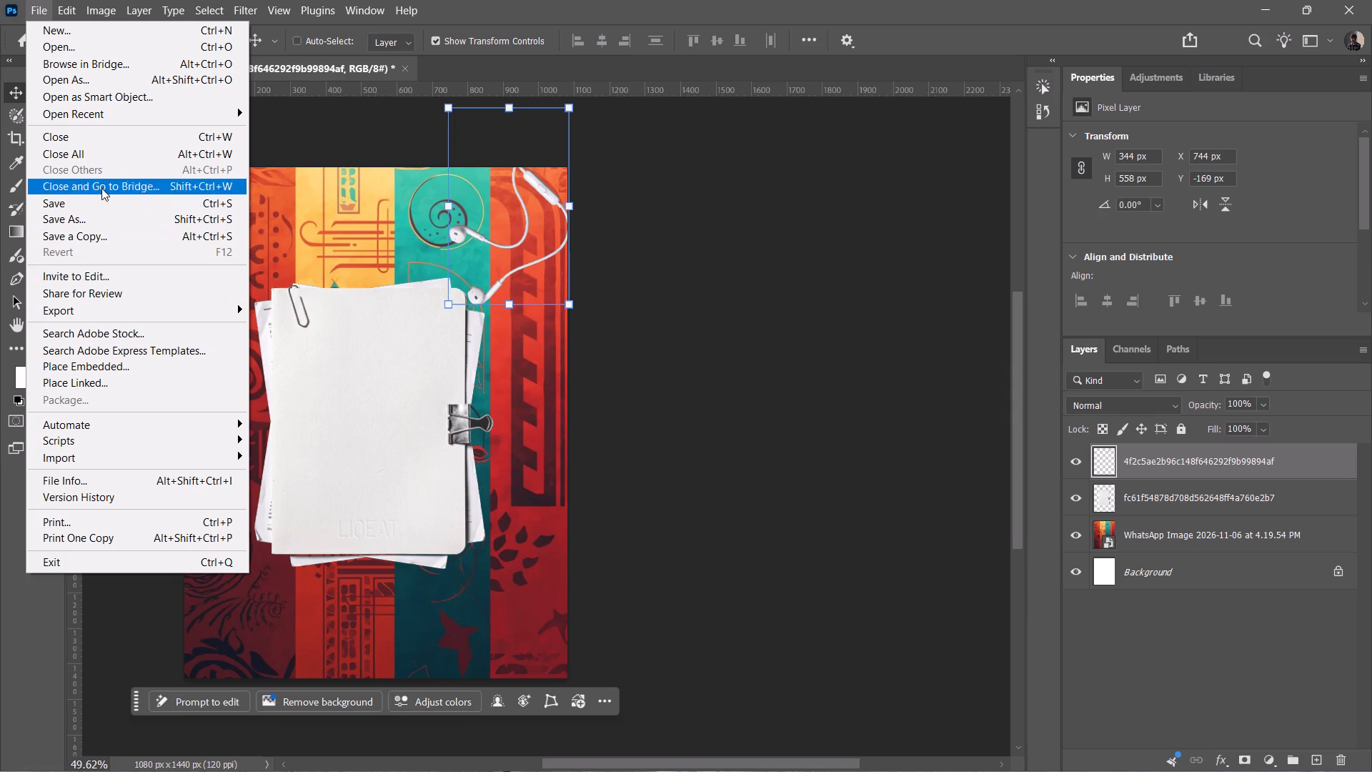
click(92, 364)
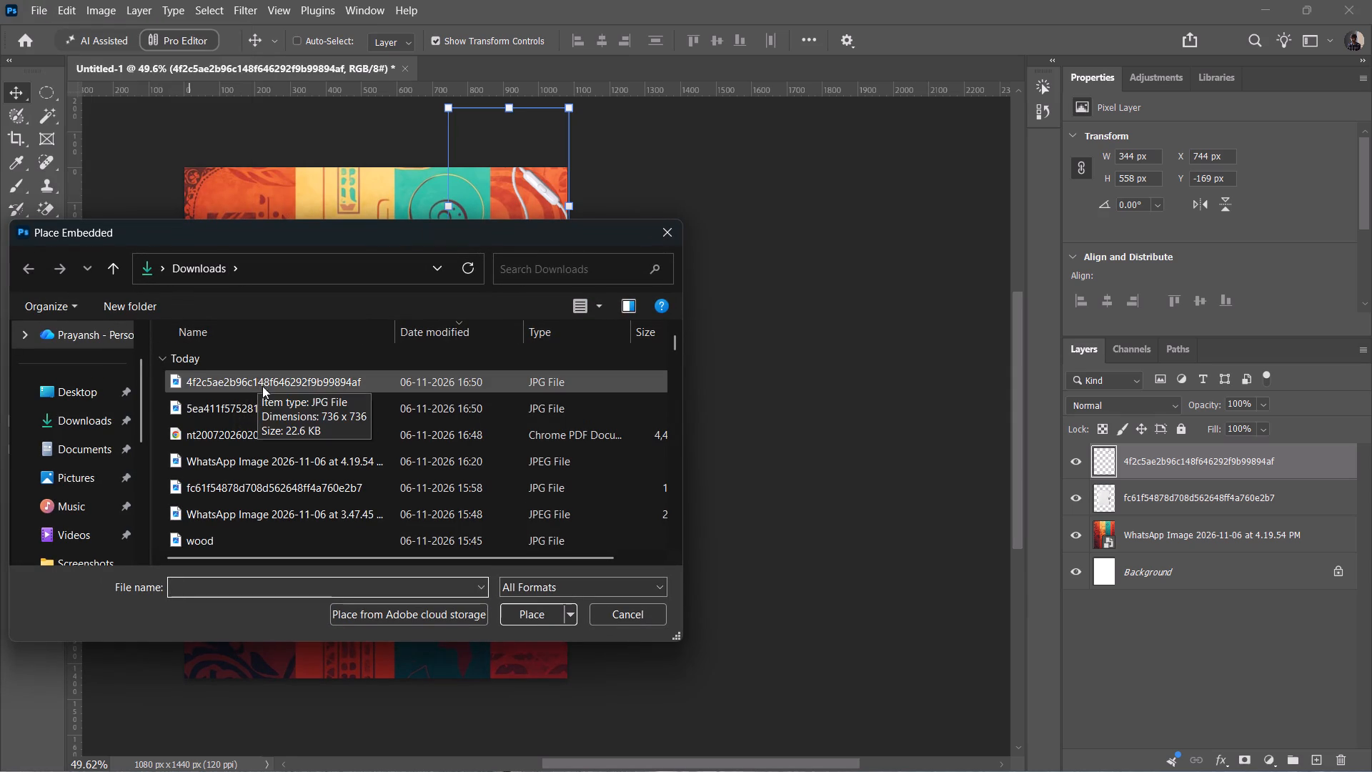
click(284, 408)
click(537, 620)
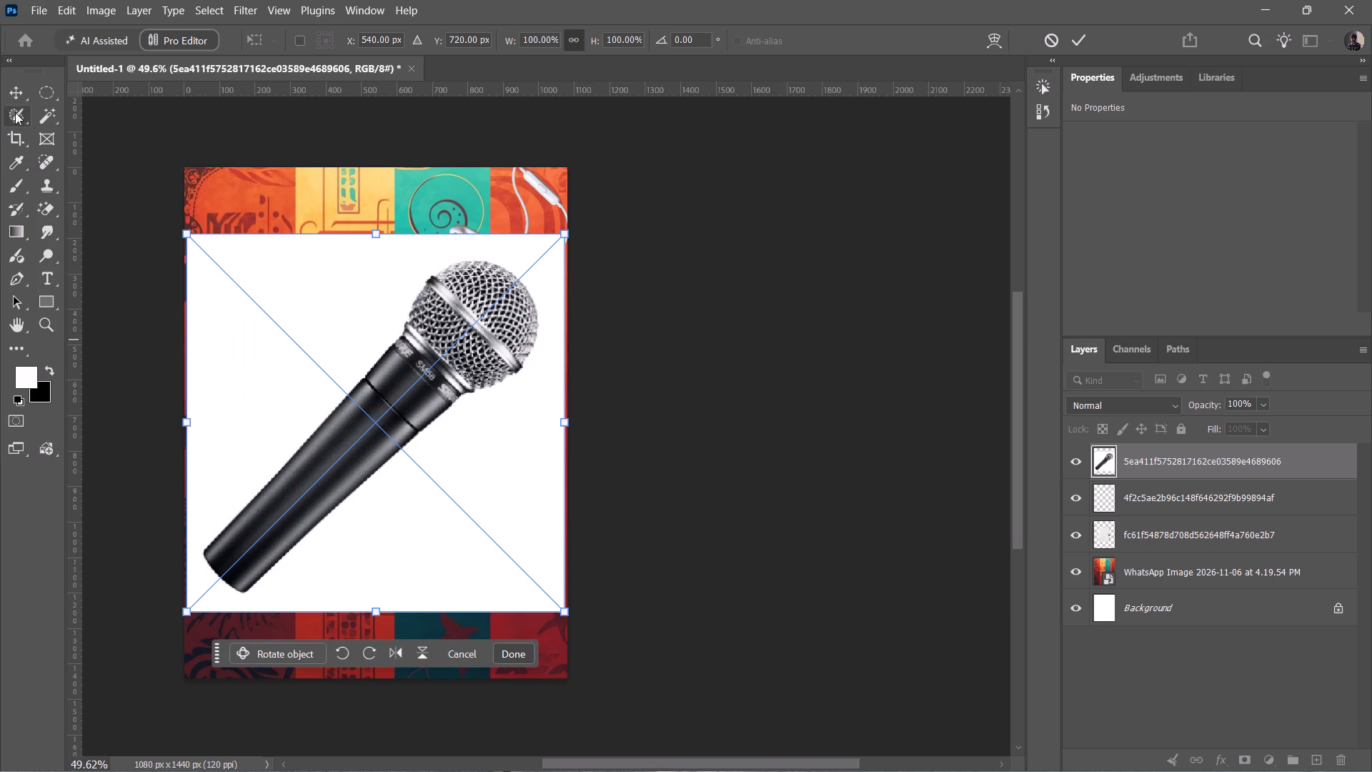
Rasterize the placed microphone layer and remove its white background with the Magic Eraser tool.
click(51, 209)
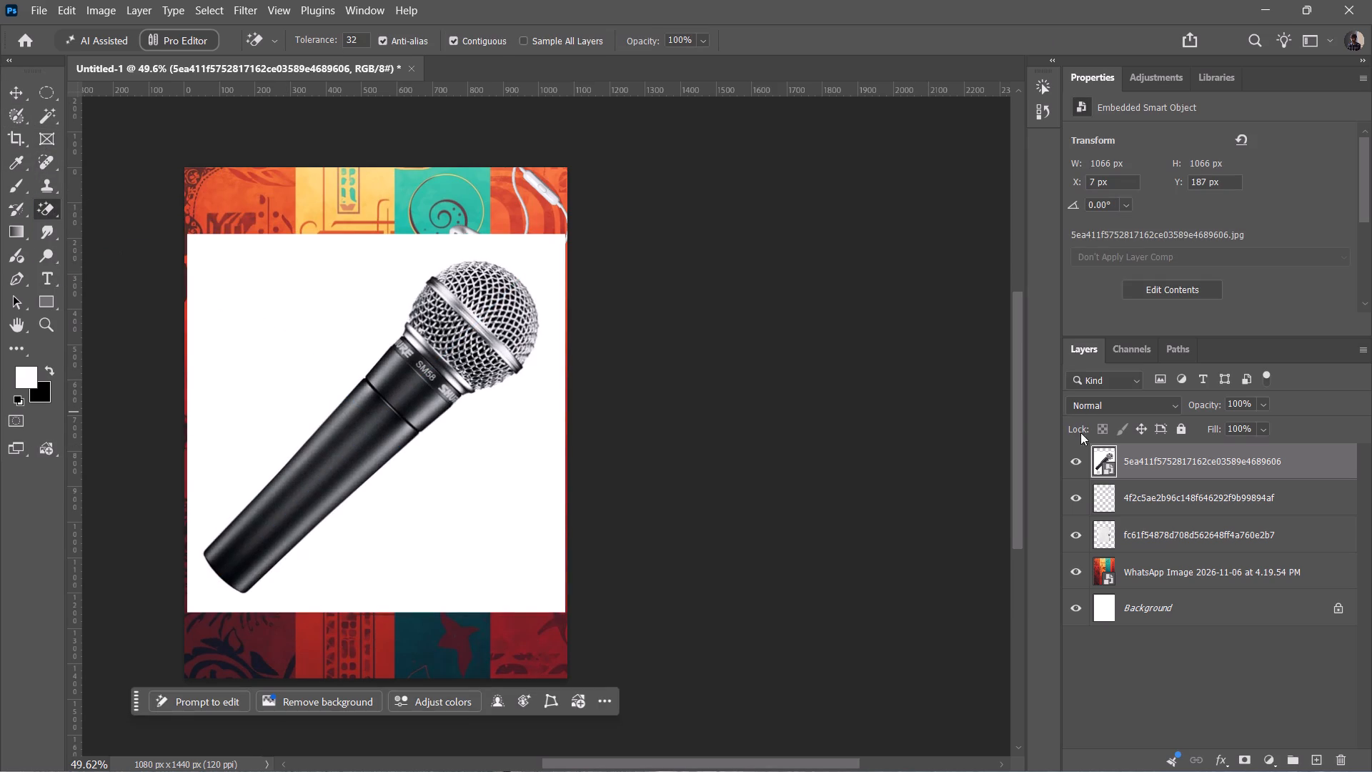
key(Return)
key(Return)
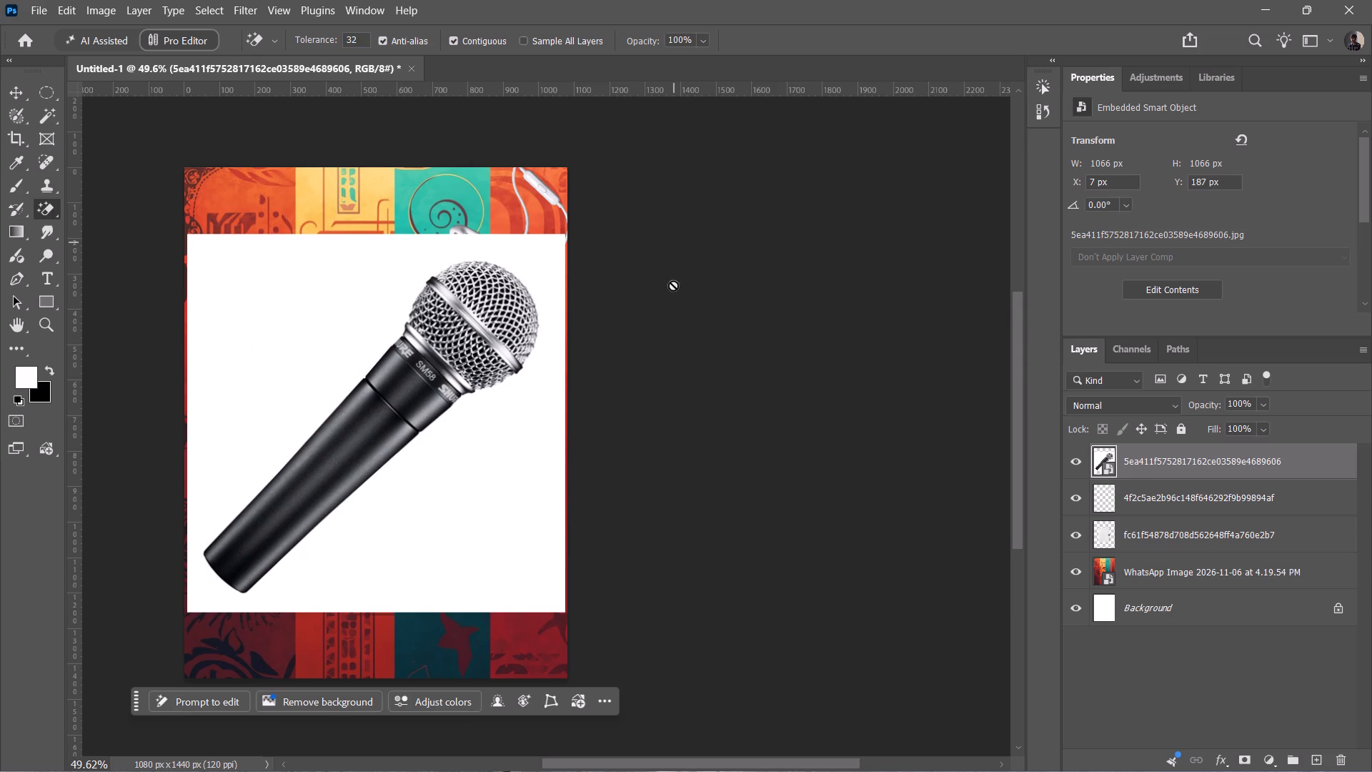
click(1189, 451)
drag(356, 419, 364, 475)
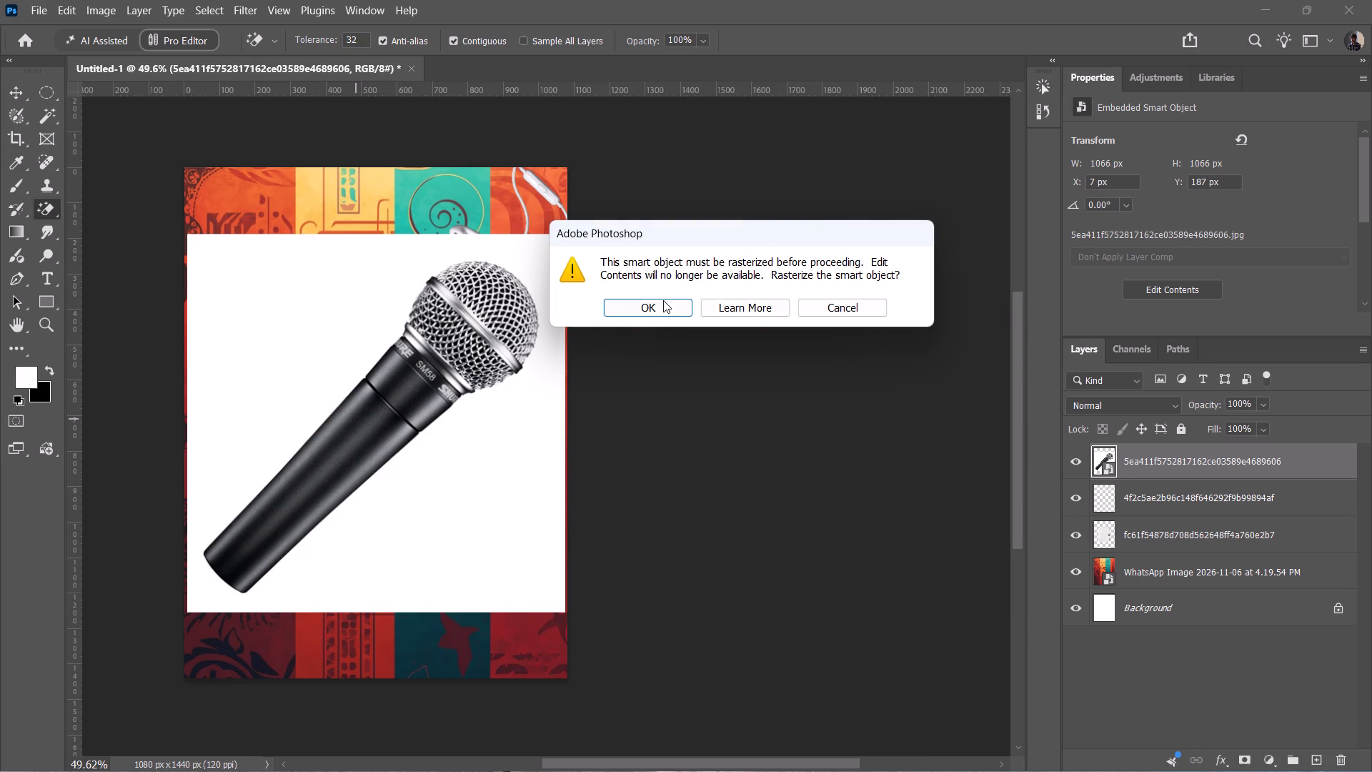
click(653, 317)
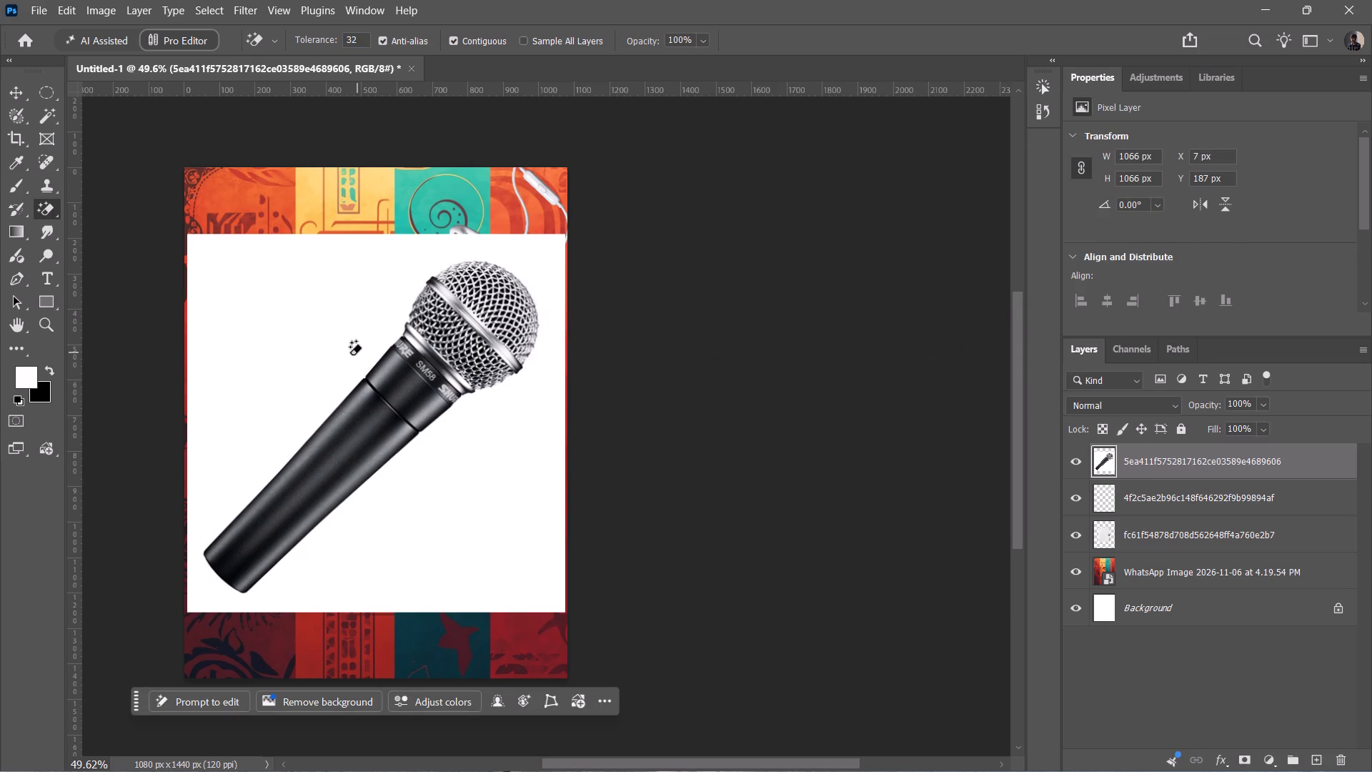
click(350, 355)
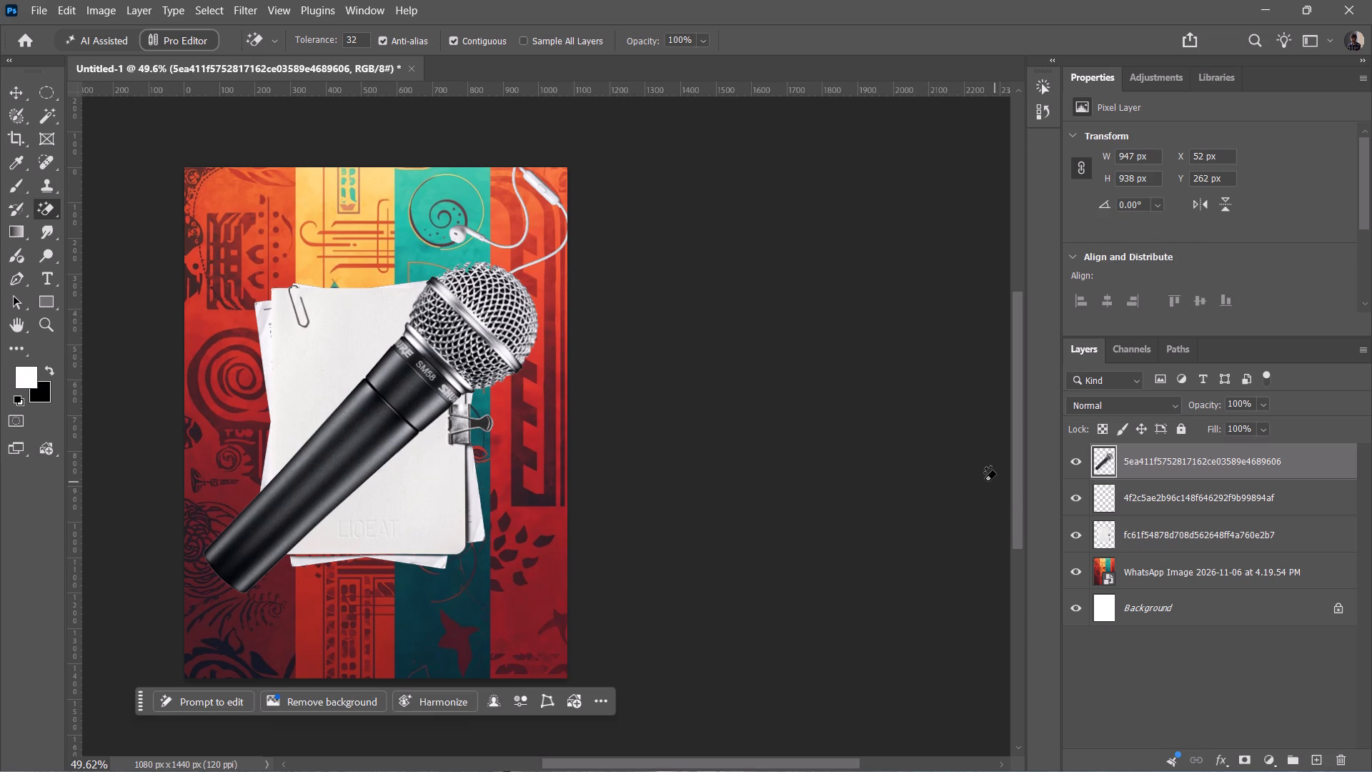
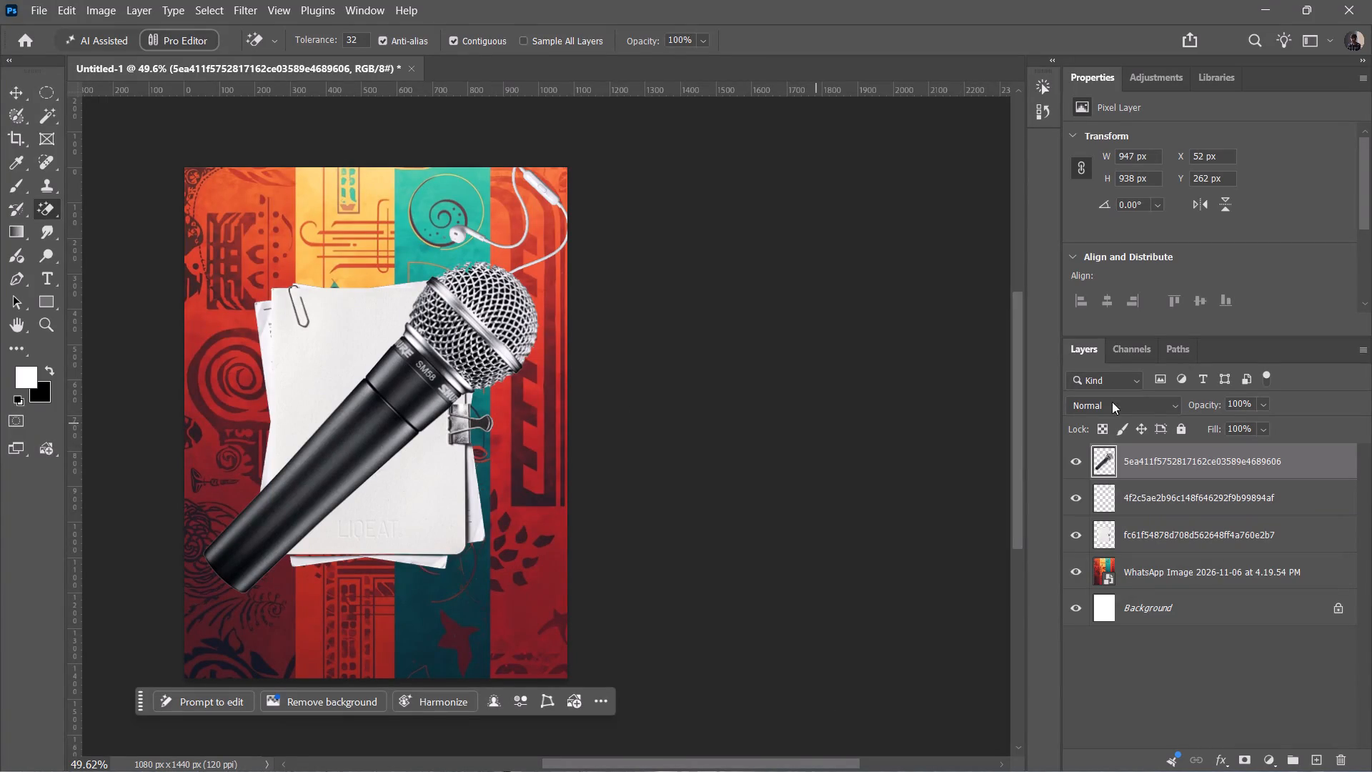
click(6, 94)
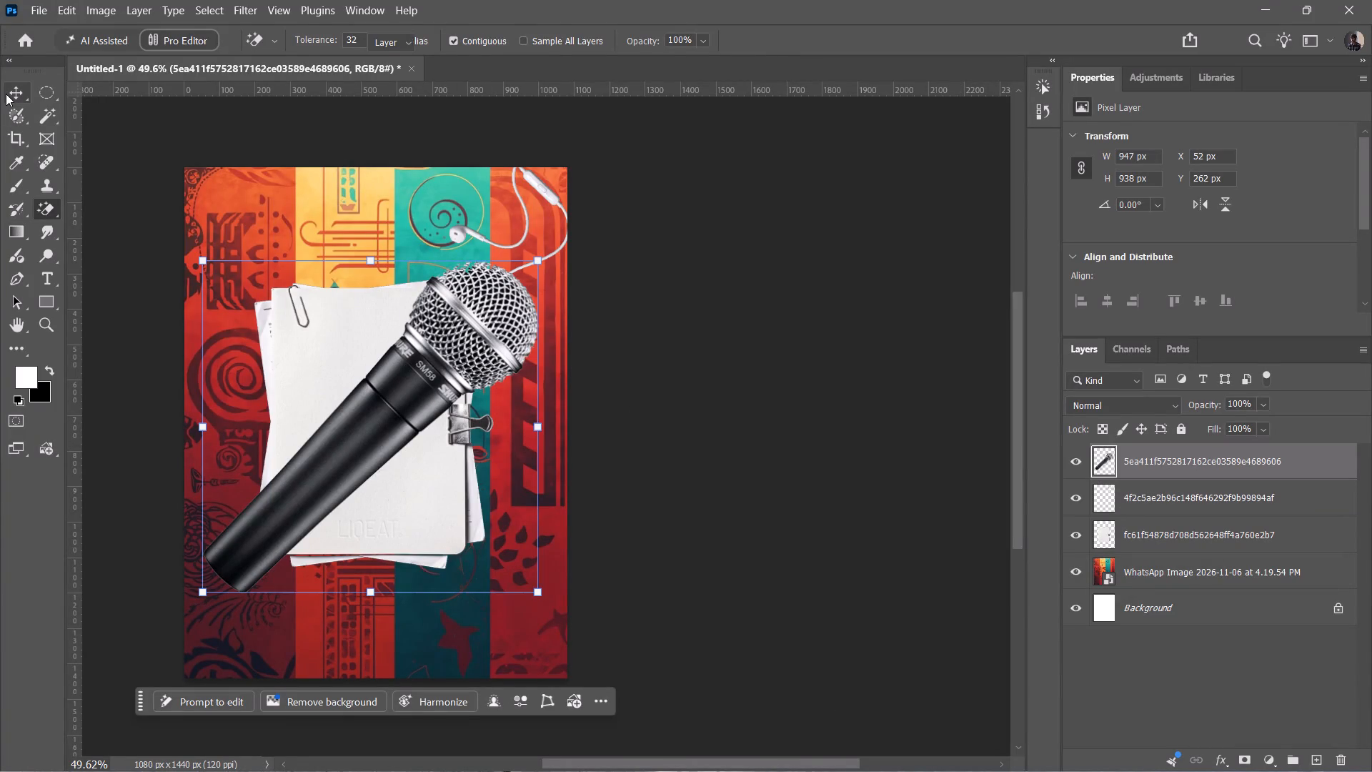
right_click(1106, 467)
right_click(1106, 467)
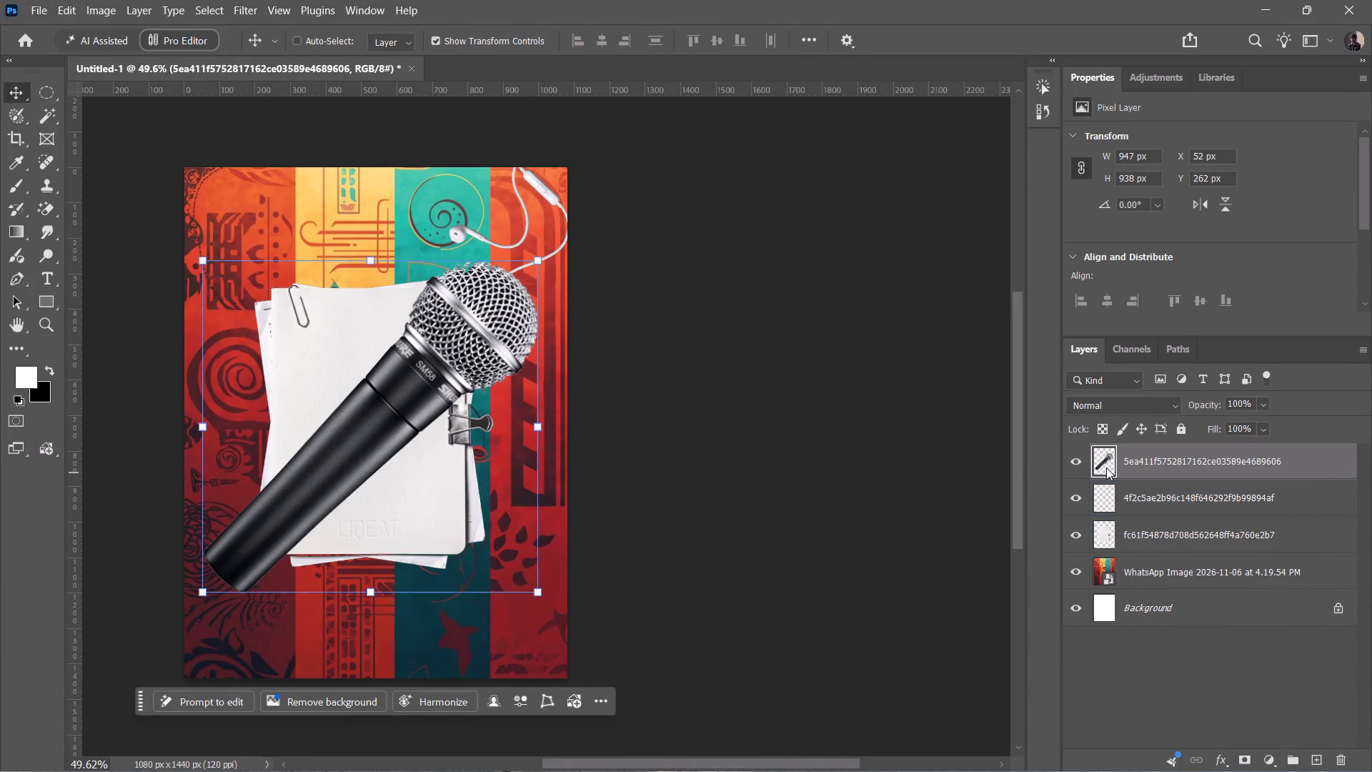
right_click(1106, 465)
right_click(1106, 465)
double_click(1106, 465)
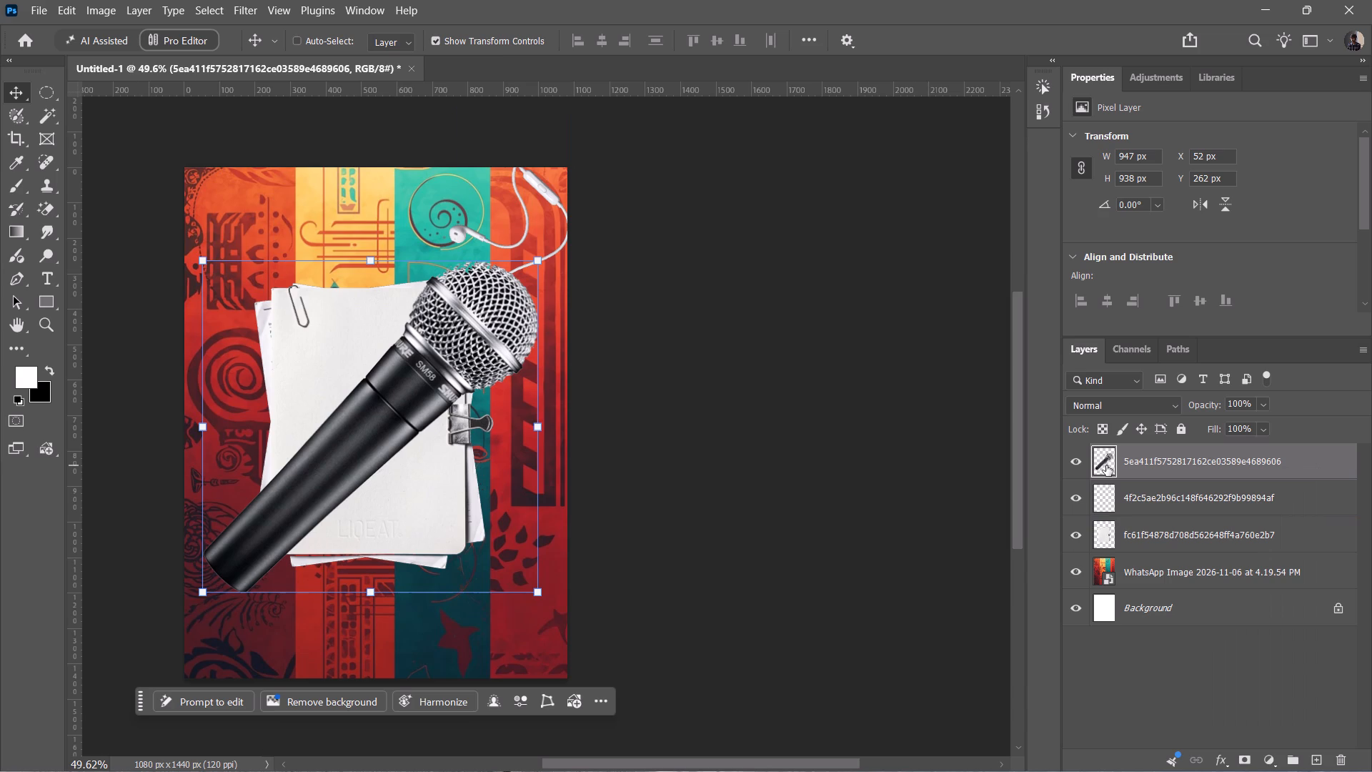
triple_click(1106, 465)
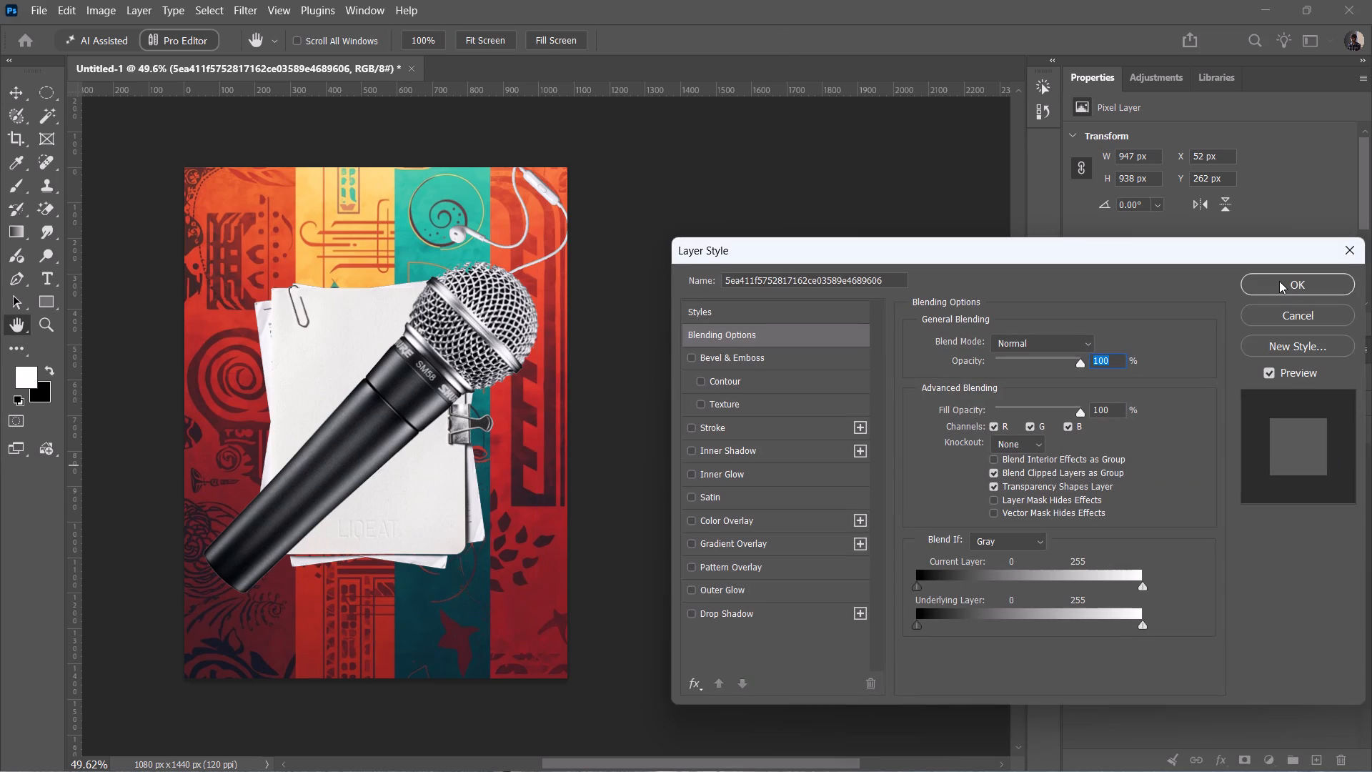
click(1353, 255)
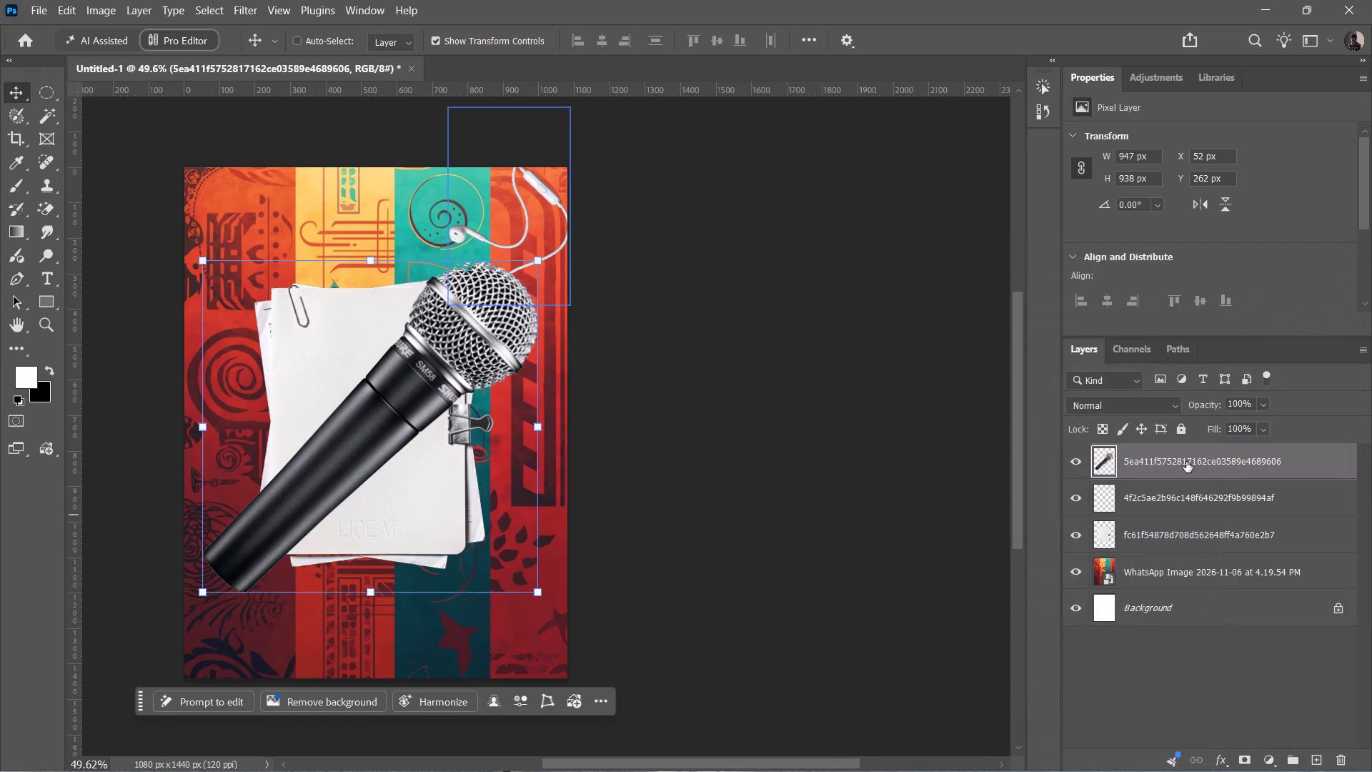
Convert the cut-out microphone layer to a smart object.
right_click(1189, 456)
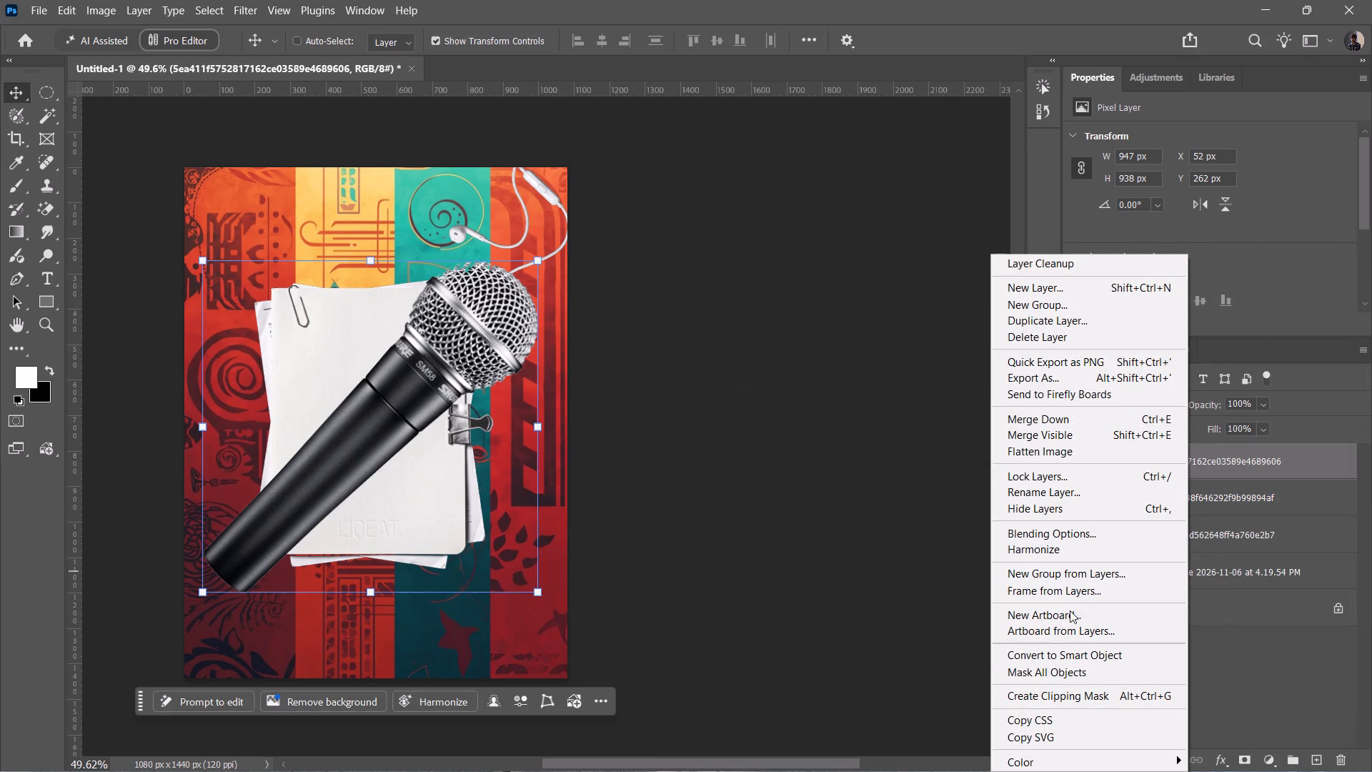
click(1080, 655)
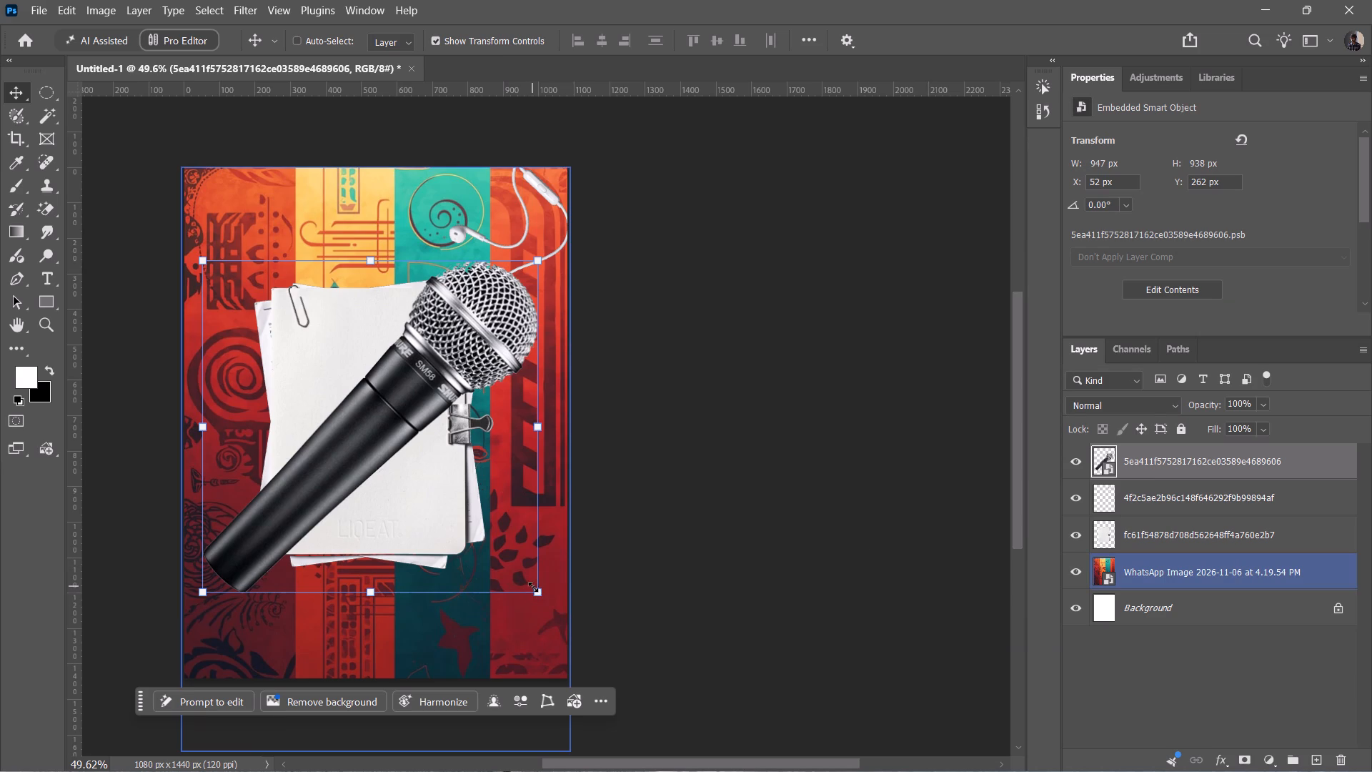
Scale the microphone to about 38.9%, rotated about -3.9°, in the poster's lower left corner at about X -77 px, Y 1133 px.
drag(541, 593, 291, 435)
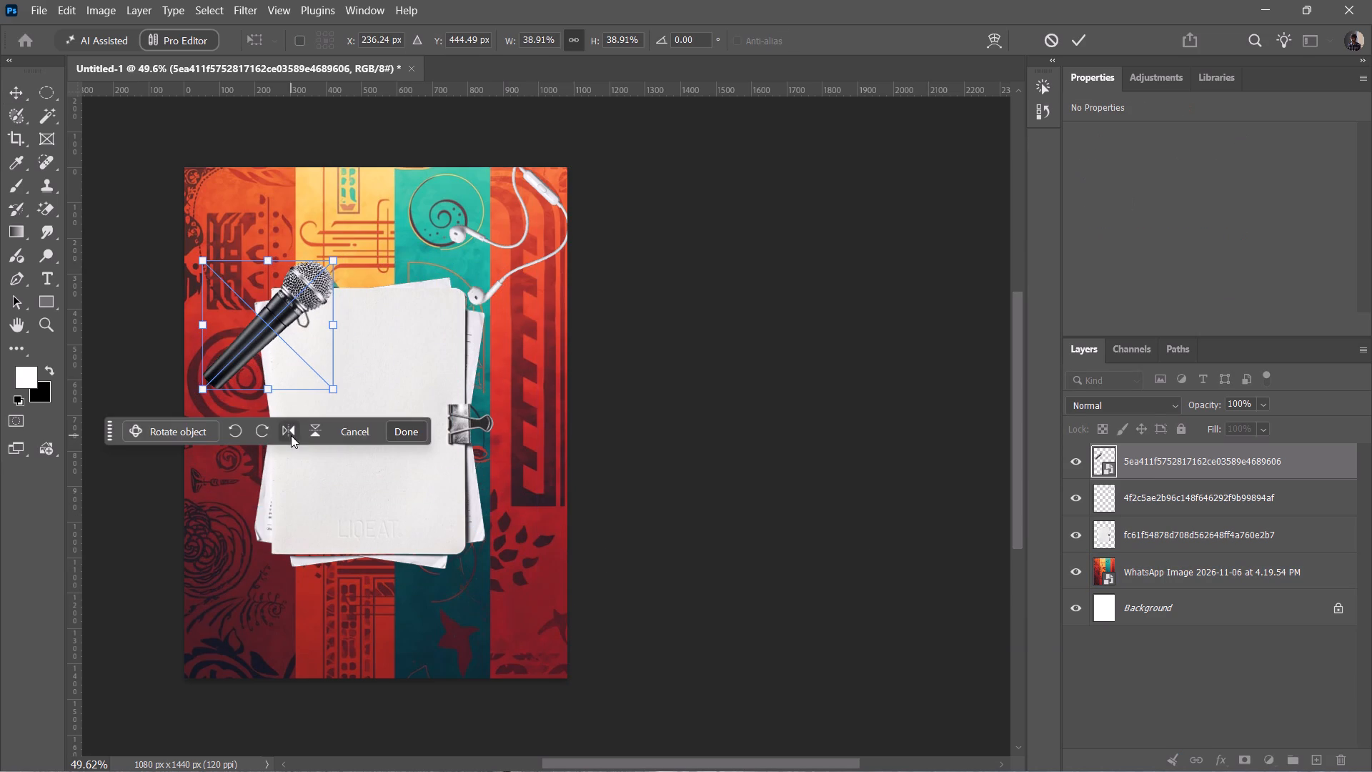
drag(275, 365, 216, 682)
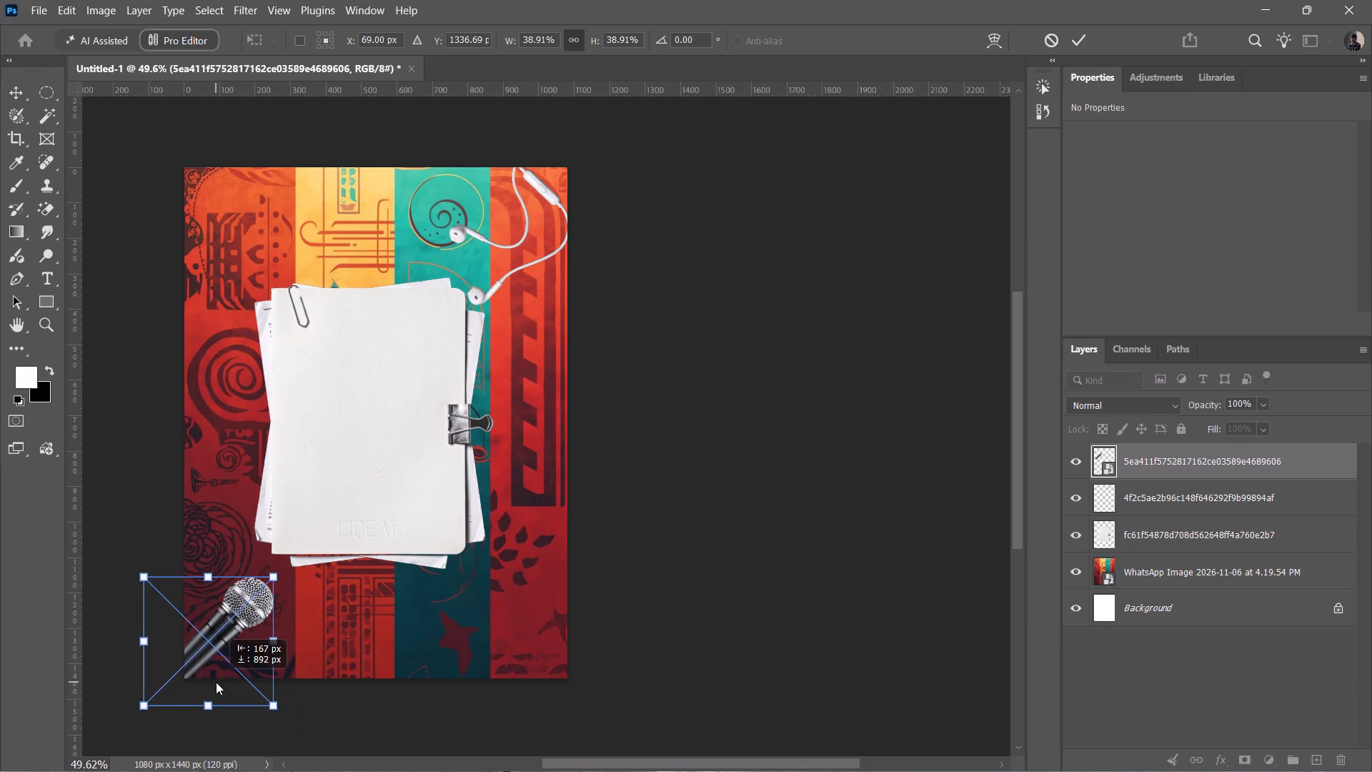
drag(216, 682, 226, 677)
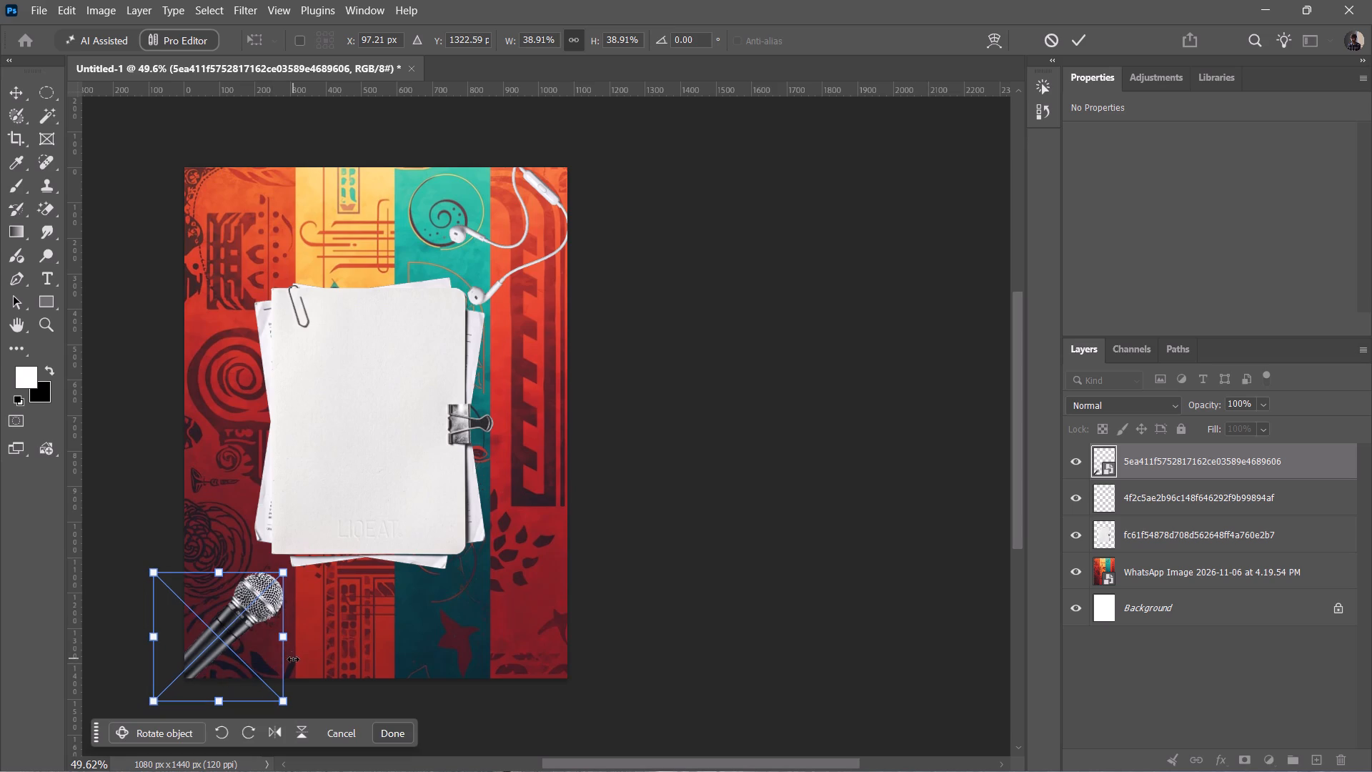
drag(141, 558, 129, 557)
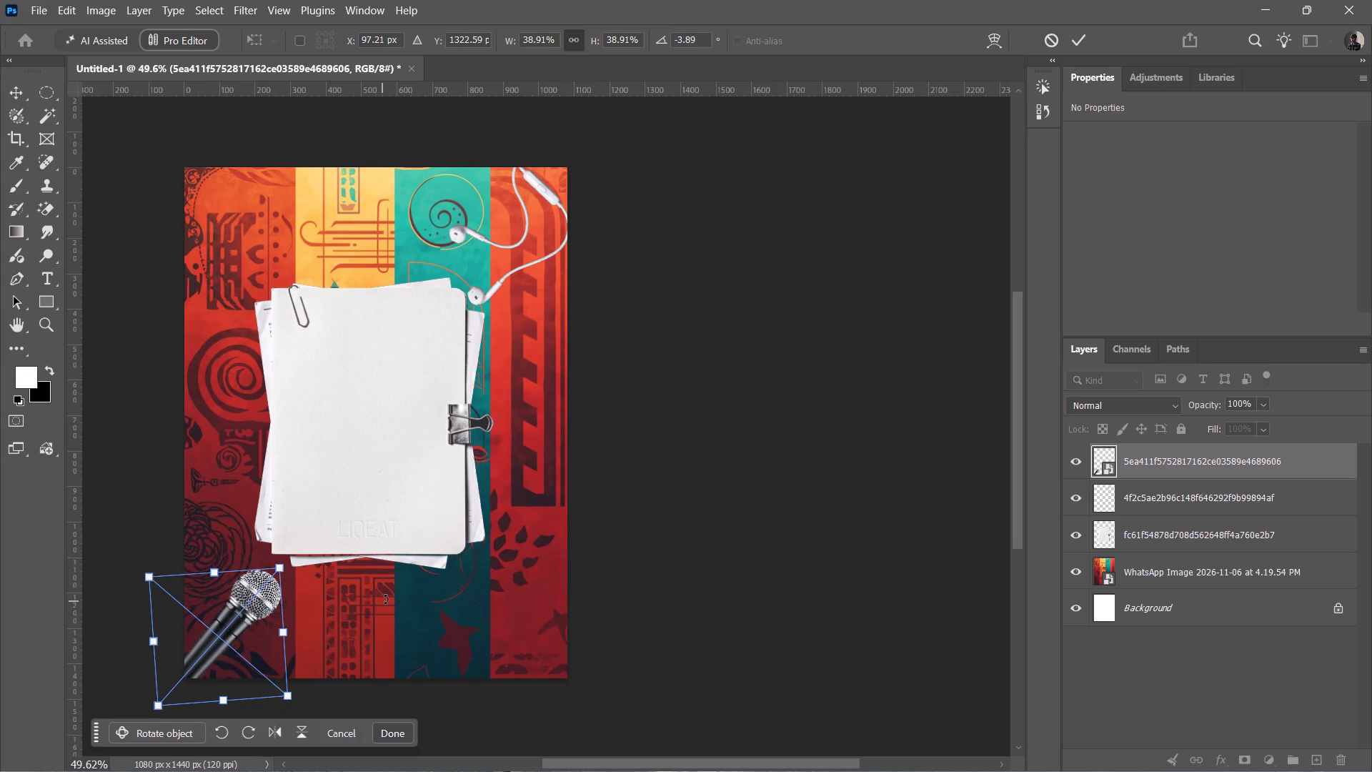
click(385, 599)
click(727, 541)
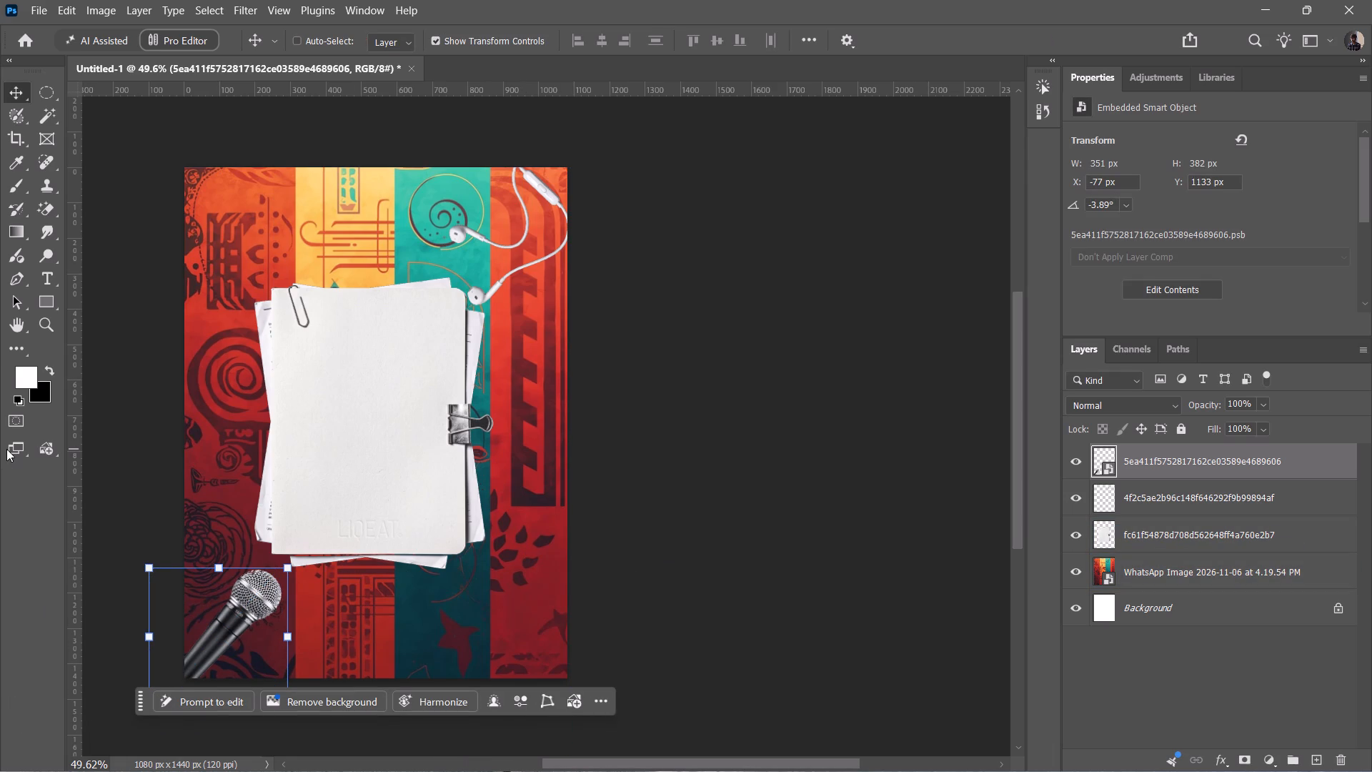
key(Return)
click(637, 353)
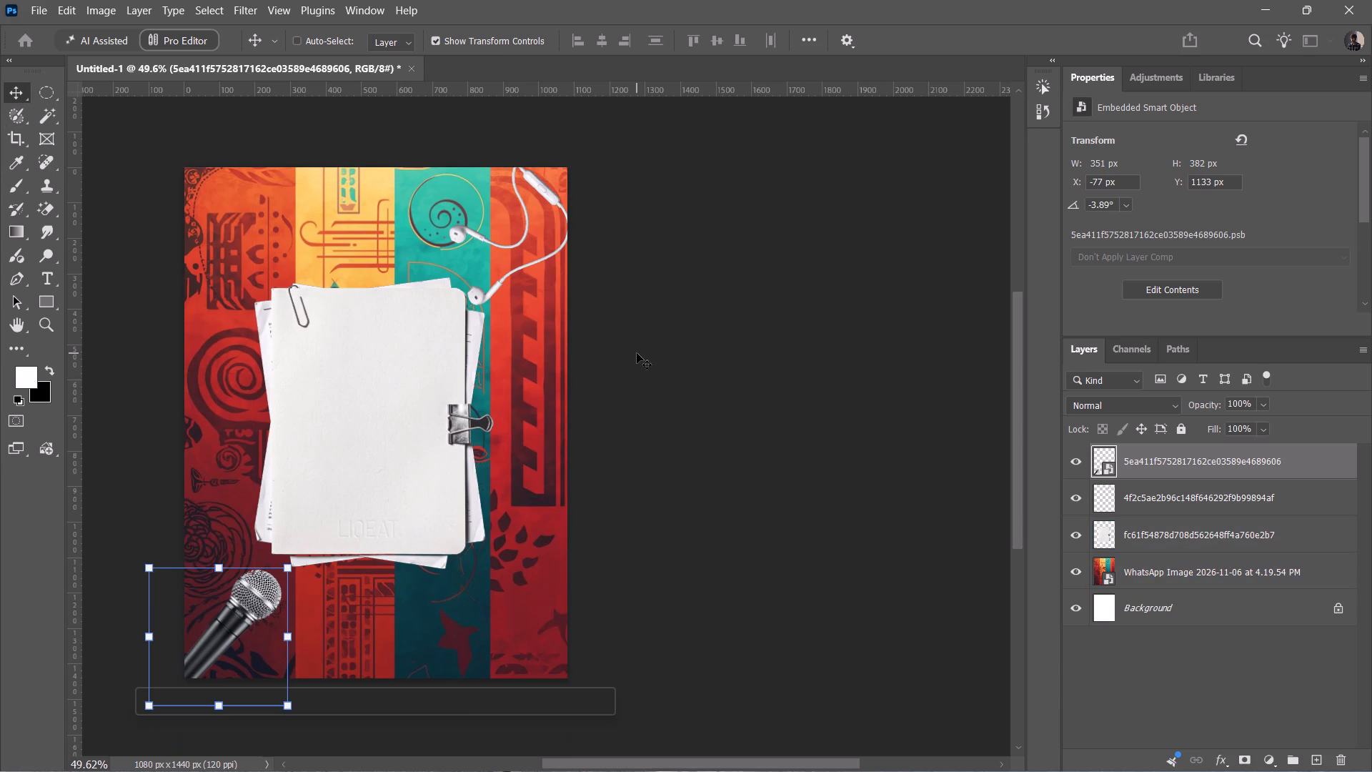
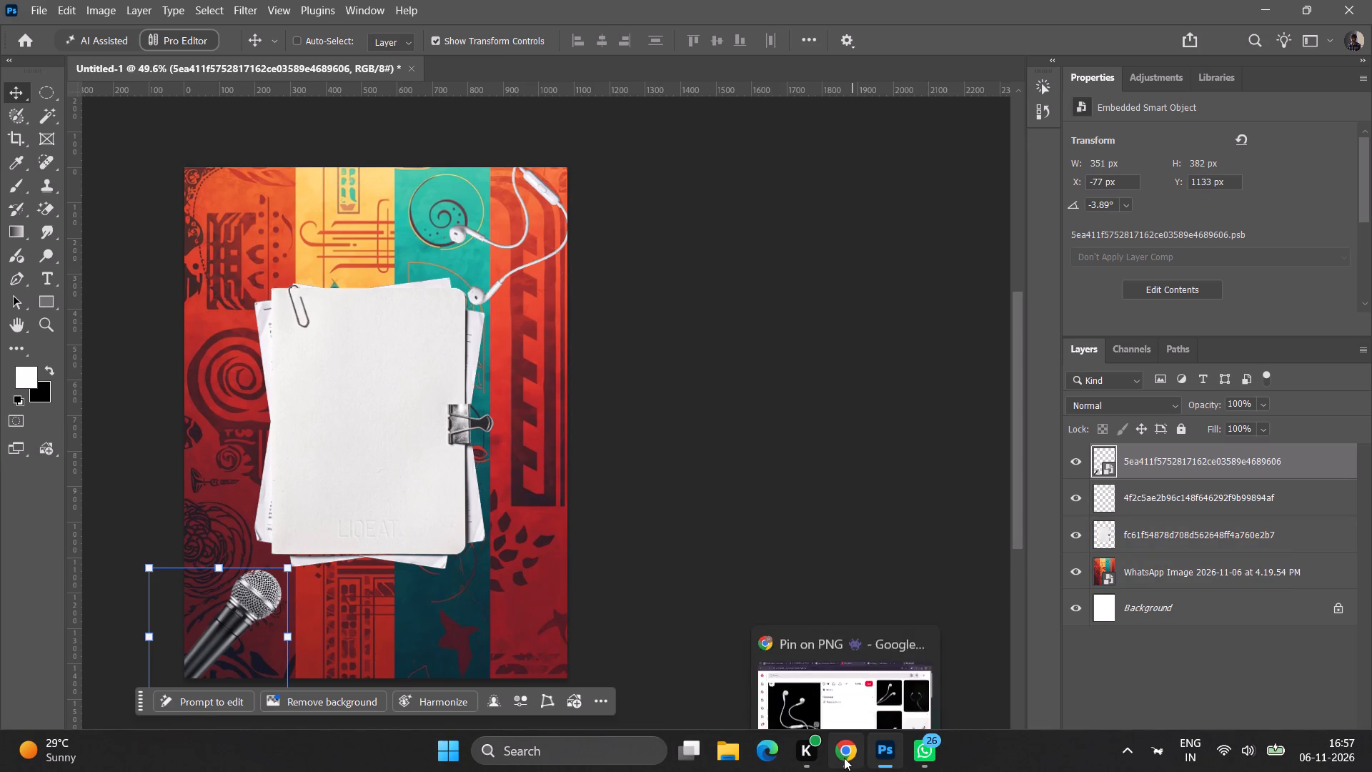
Switch to Chrome and search Pinterest for "camera".
click(844, 758)
click(247, 112)
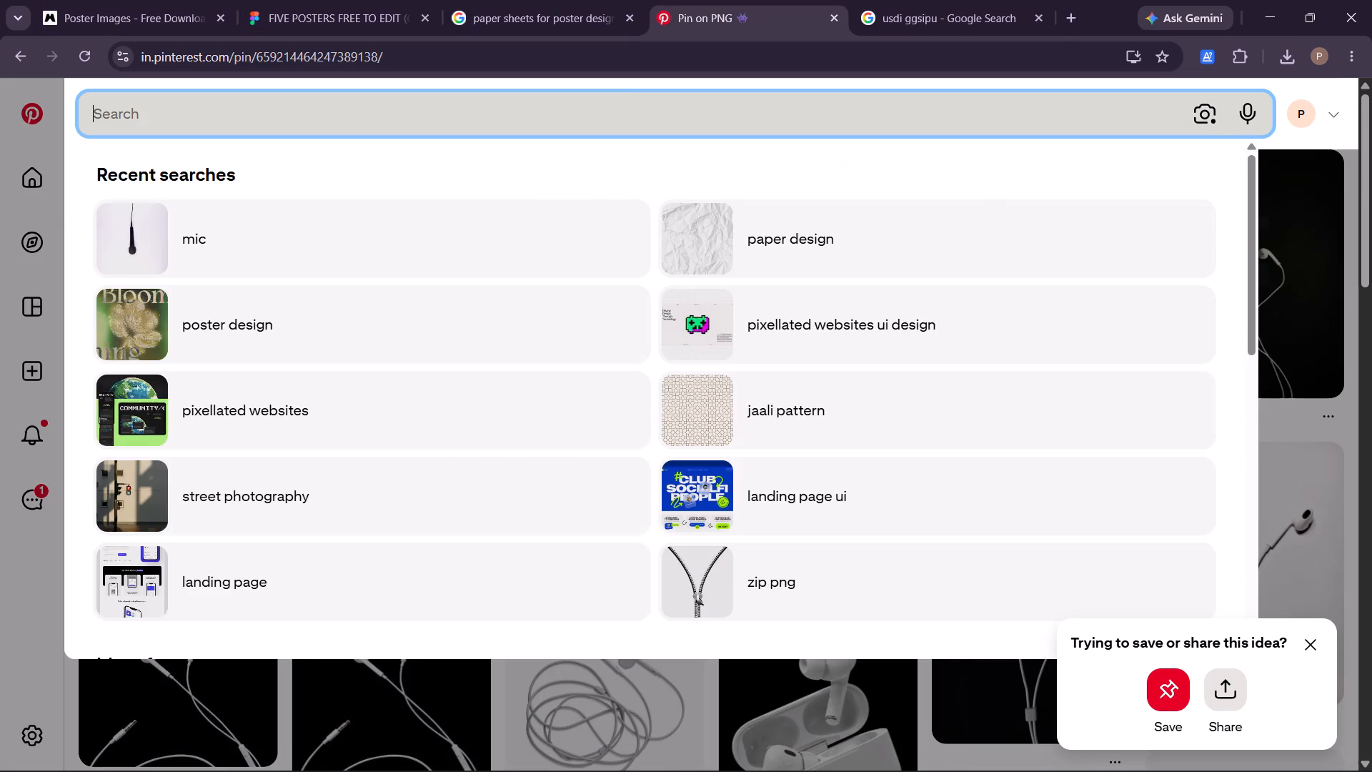
text(camera)
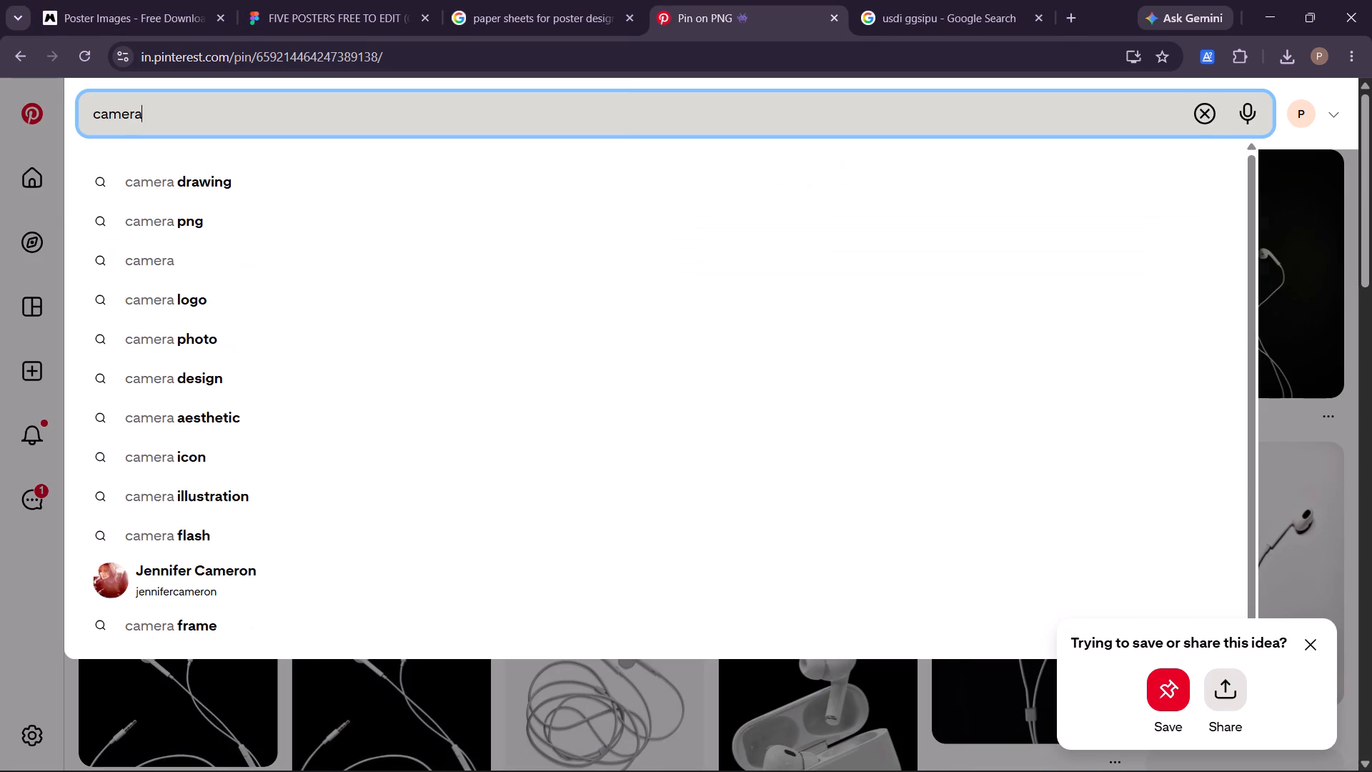
key(Return)
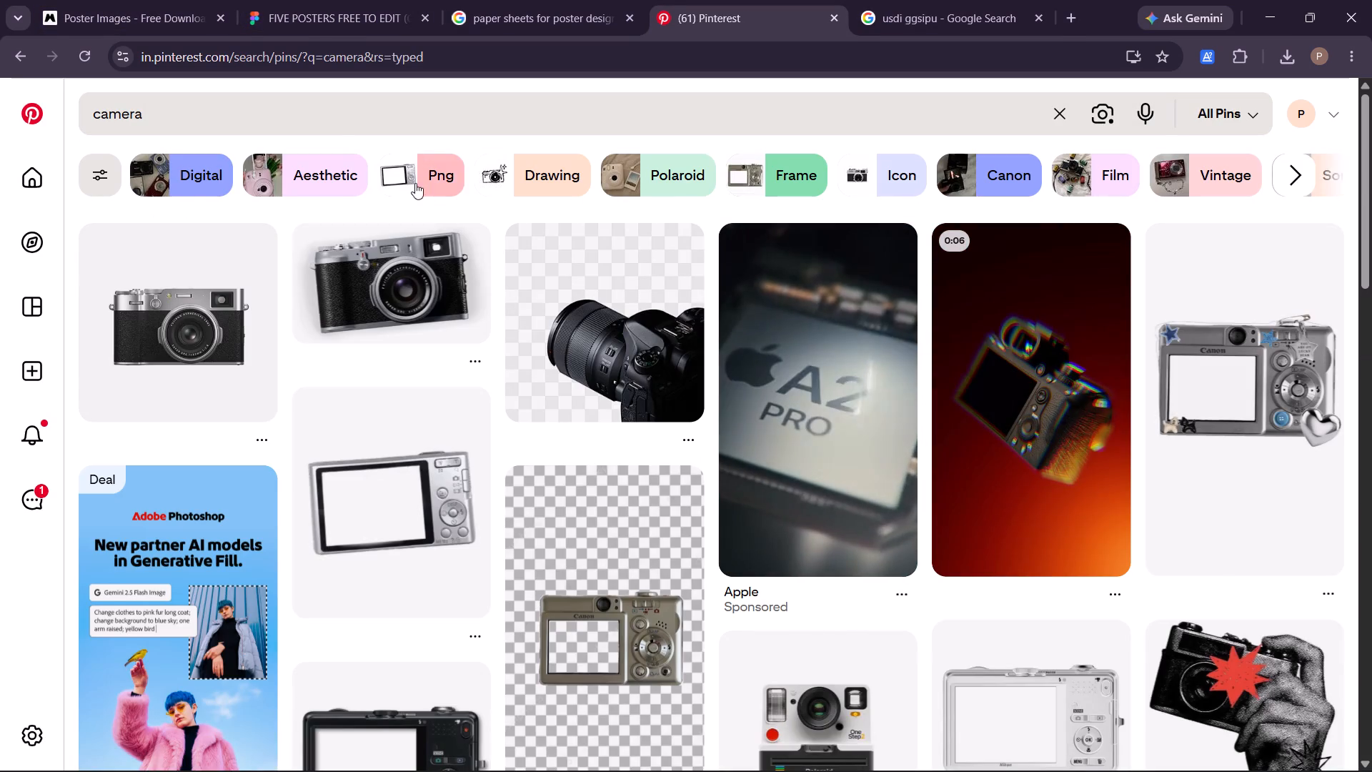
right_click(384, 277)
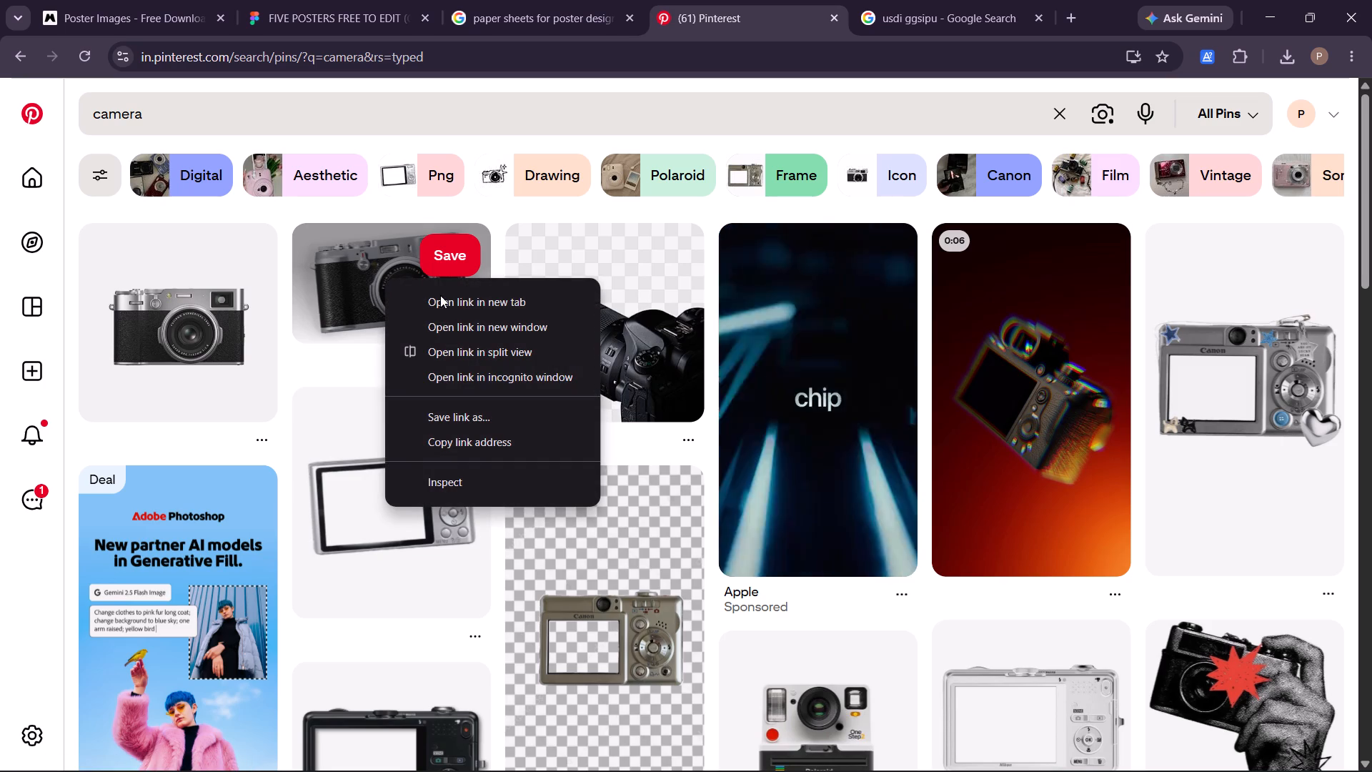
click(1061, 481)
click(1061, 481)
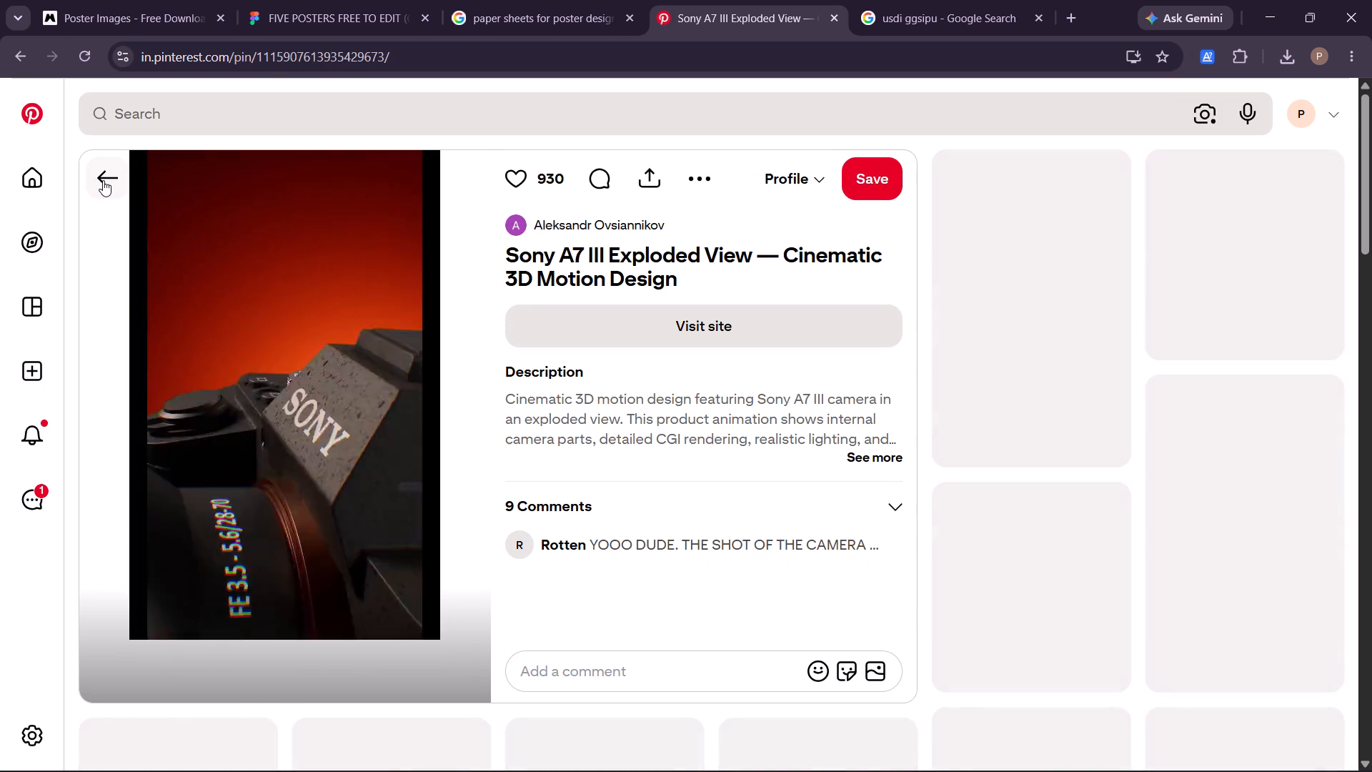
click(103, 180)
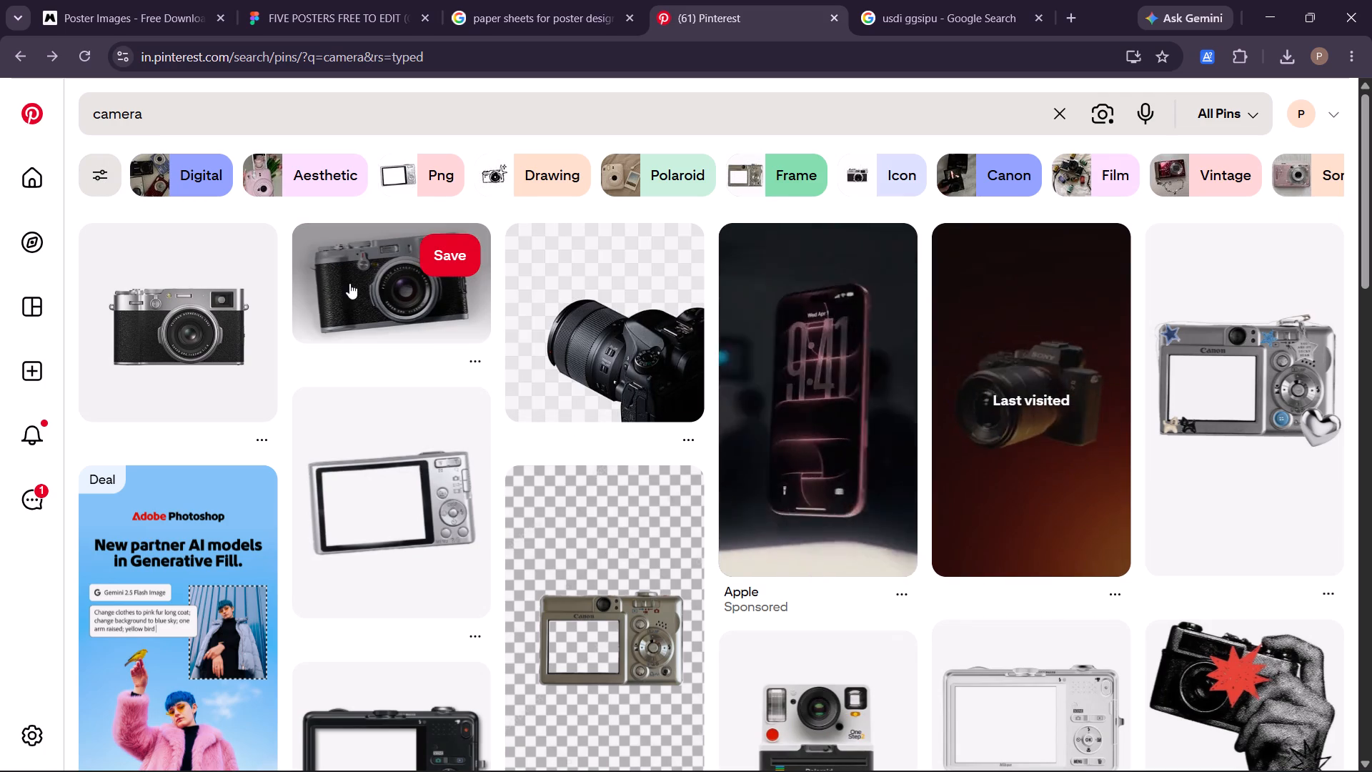
Open the pin of the tilted black-and-silver vintage camera and save its image as a JPEG in Downloads.
click(343, 301)
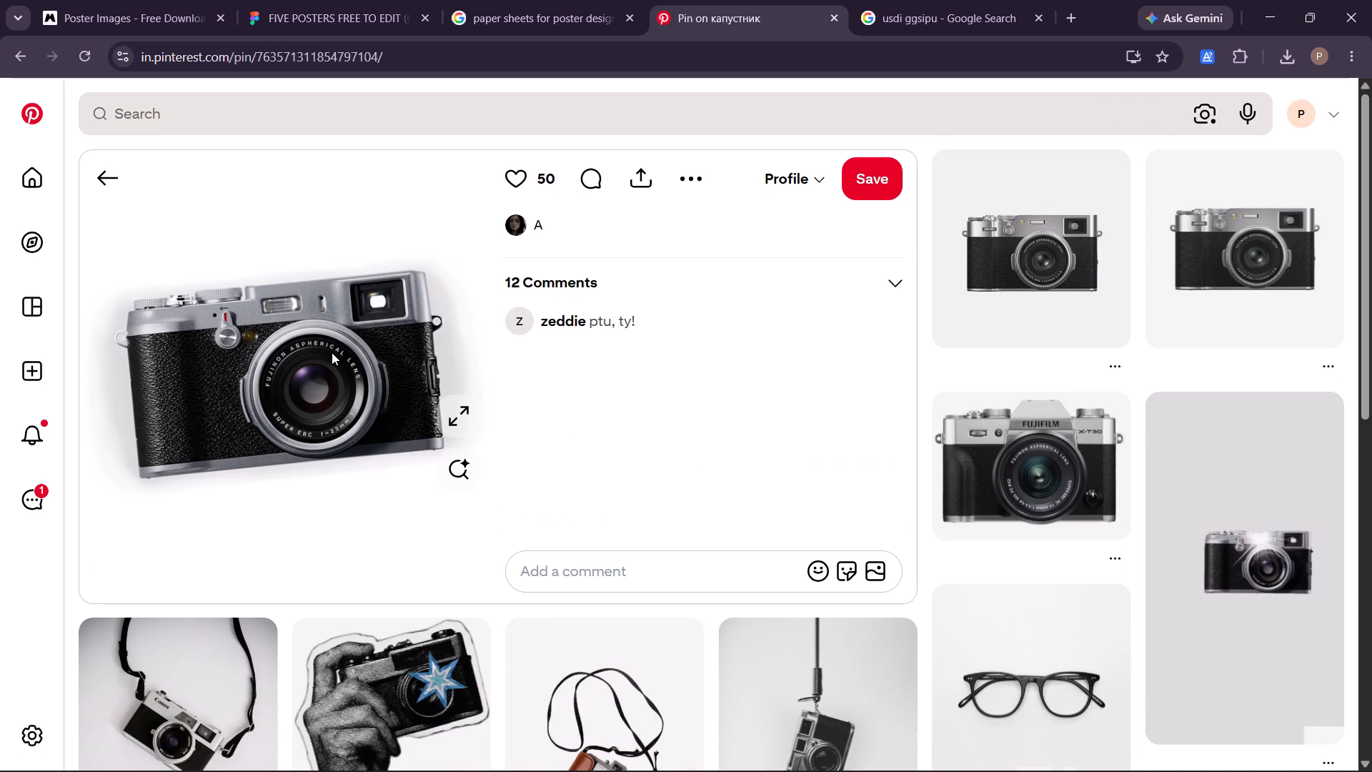
click(332, 352)
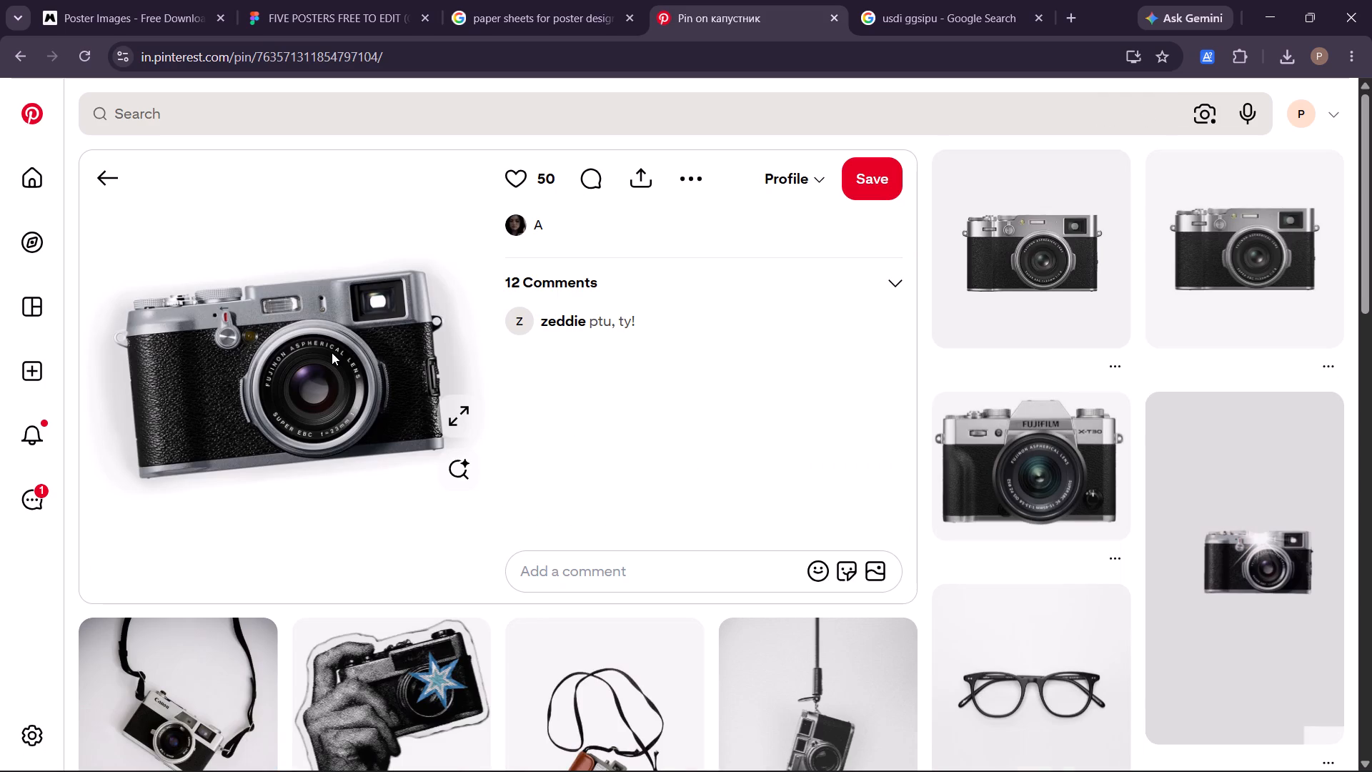
right_click(332, 352)
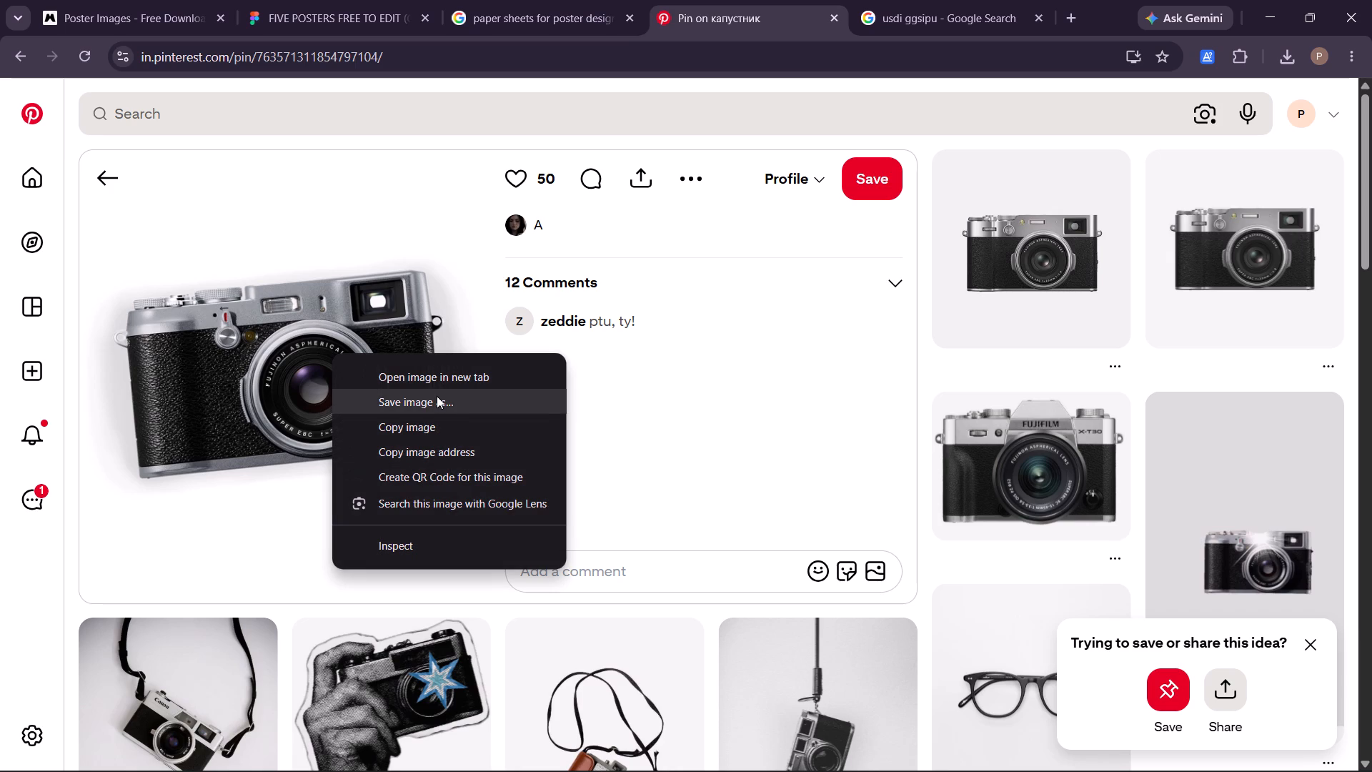
click(437, 396)
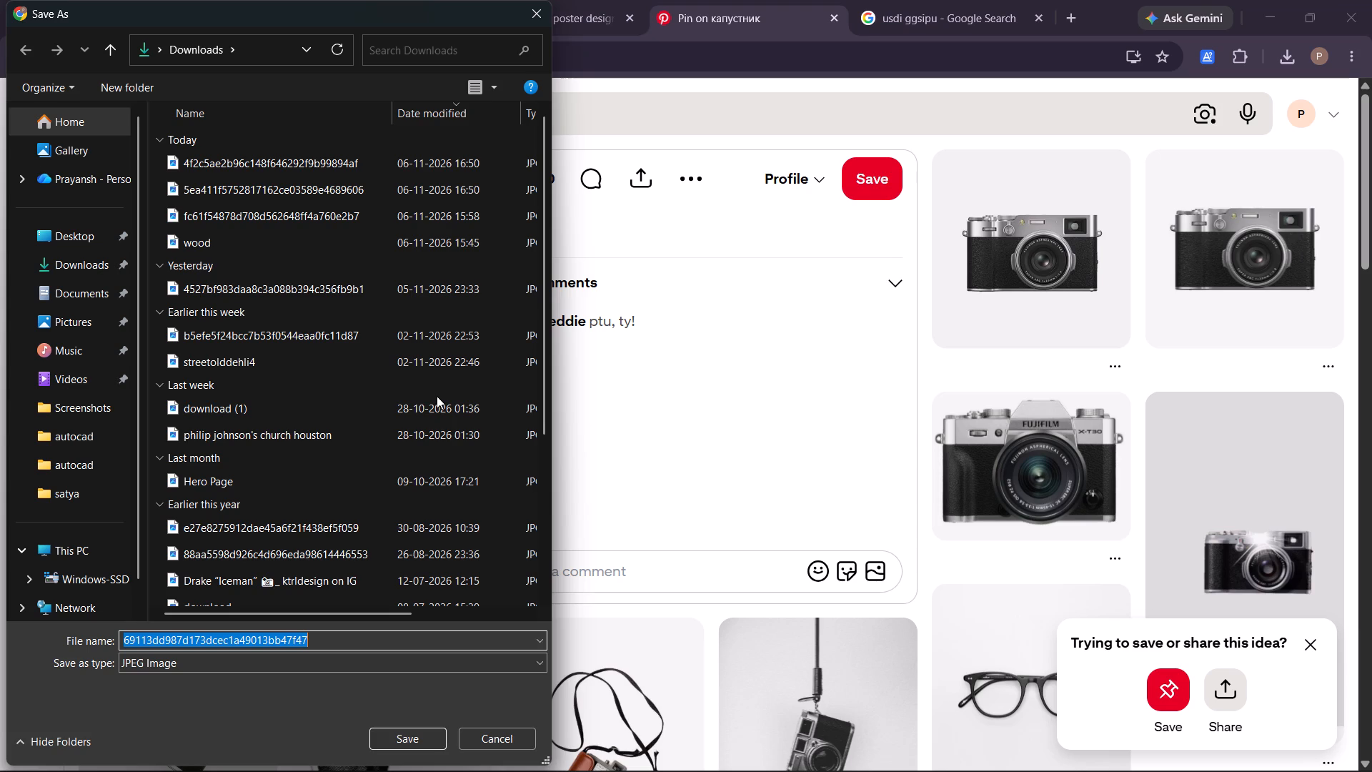
click(420, 731)
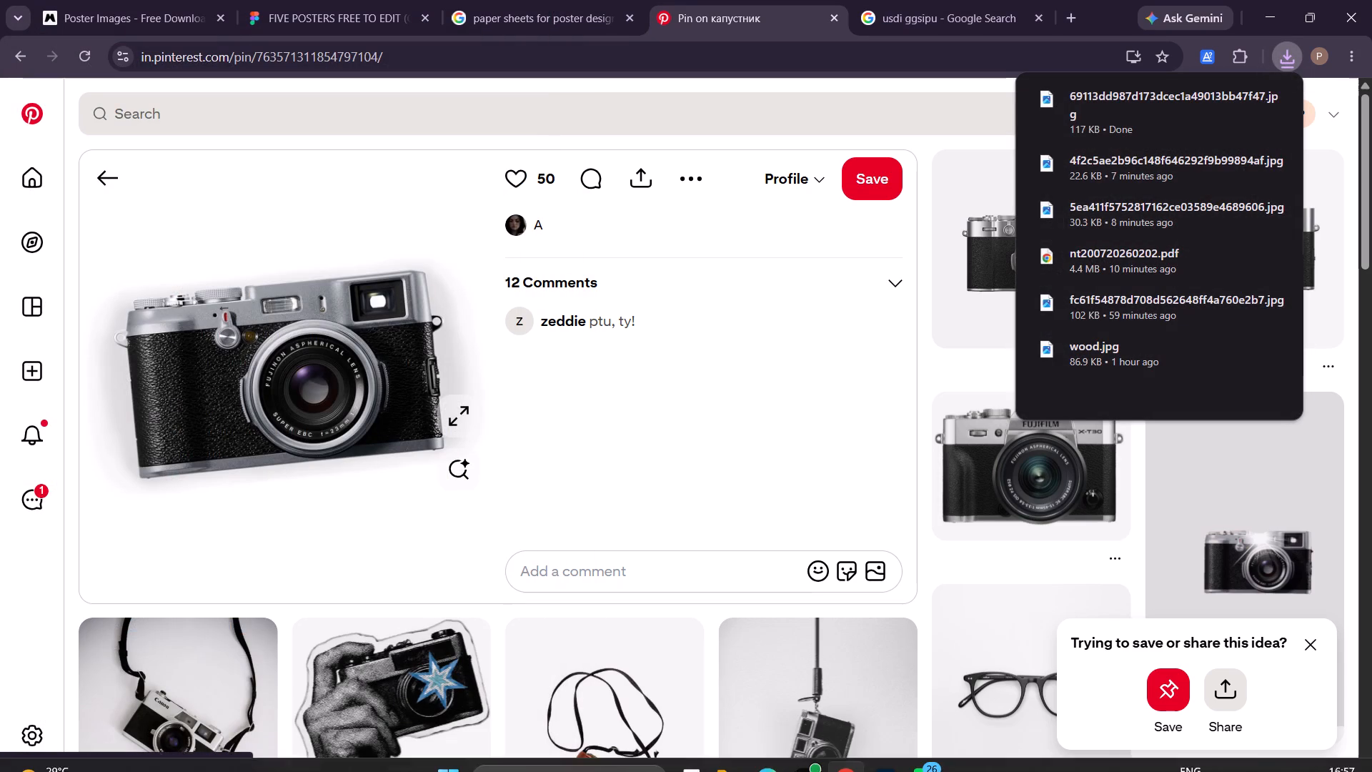
Switch to Photoshop and place the downloaded camera image 69113dd987d173dcec1a49013bb47f47 as an embedded object in the poster.
click(880, 757)
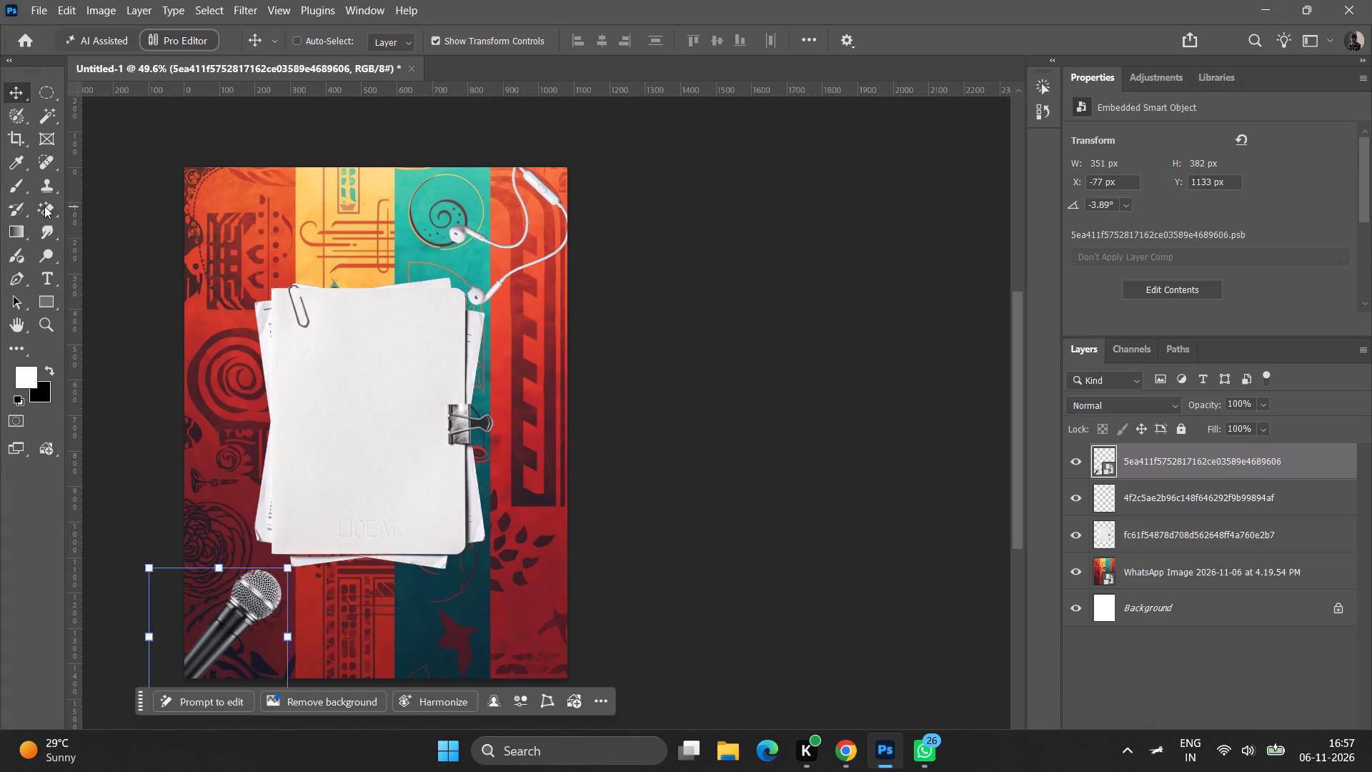
click(37, 3)
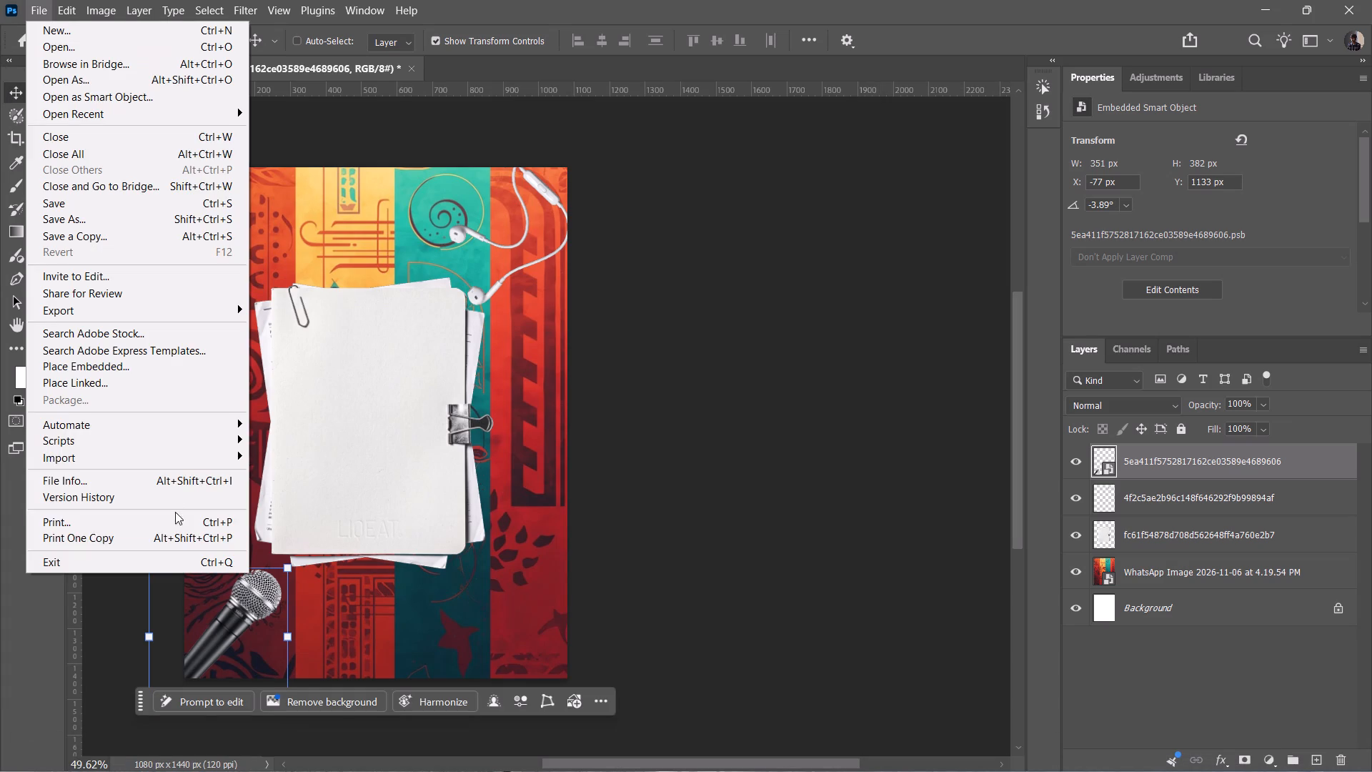
click(141, 370)
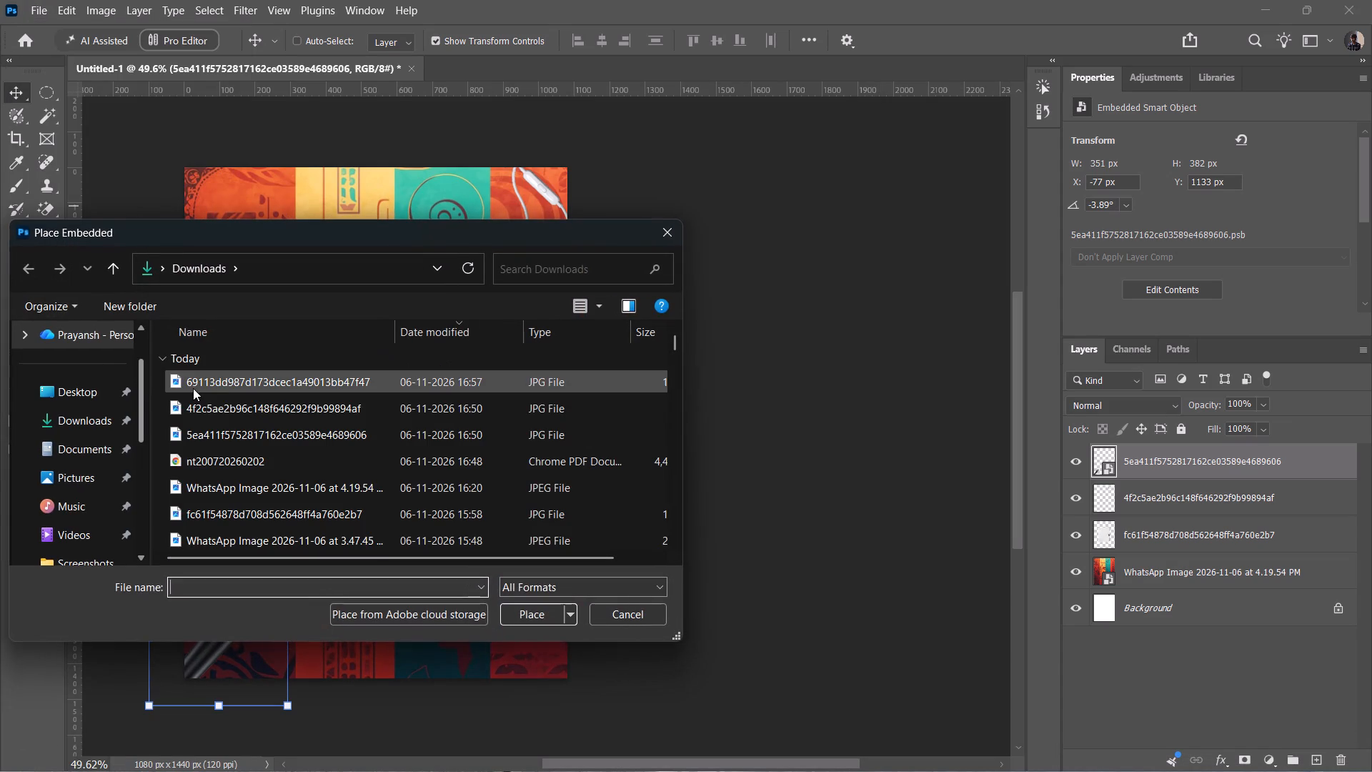
click(217, 391)
click(532, 615)
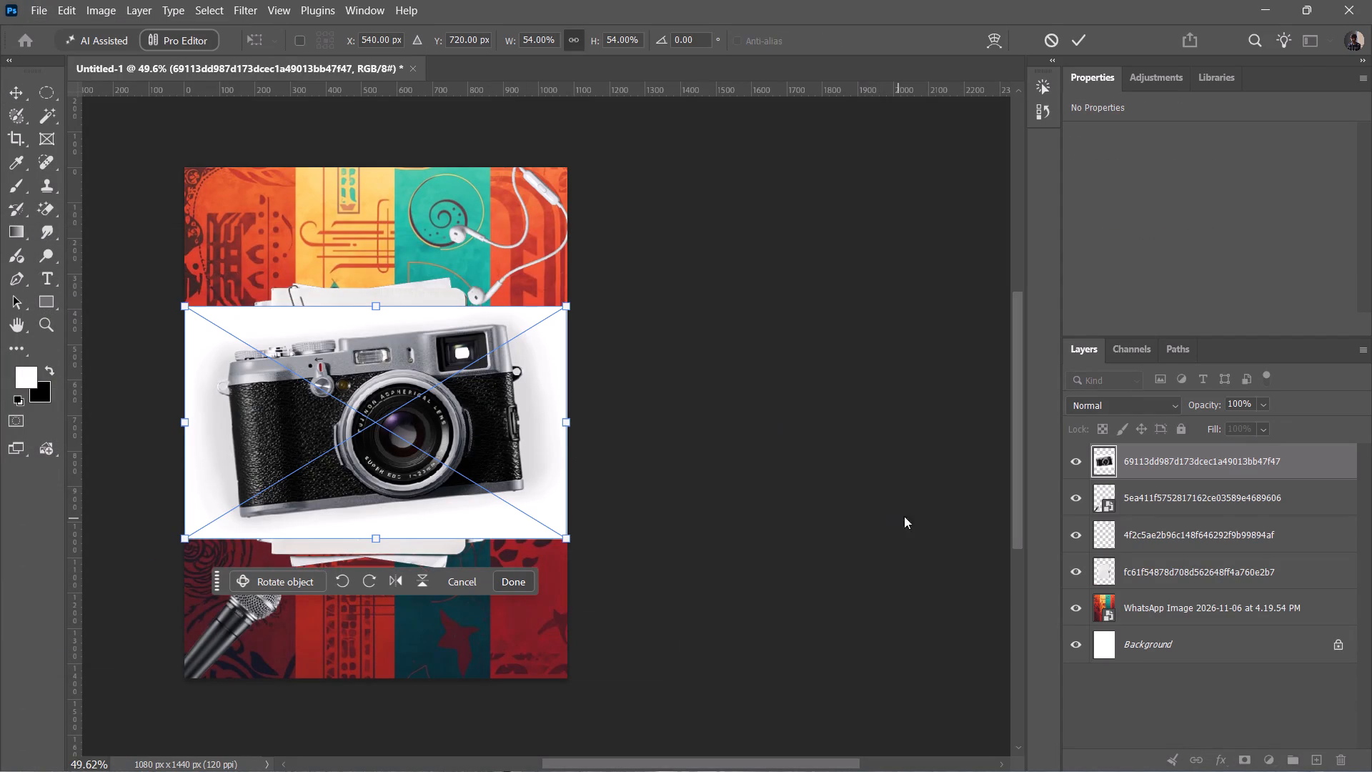
Rasterize the placed camera image and erase its white background with the Magic Eraser at tolerance 32.
click(44, 159)
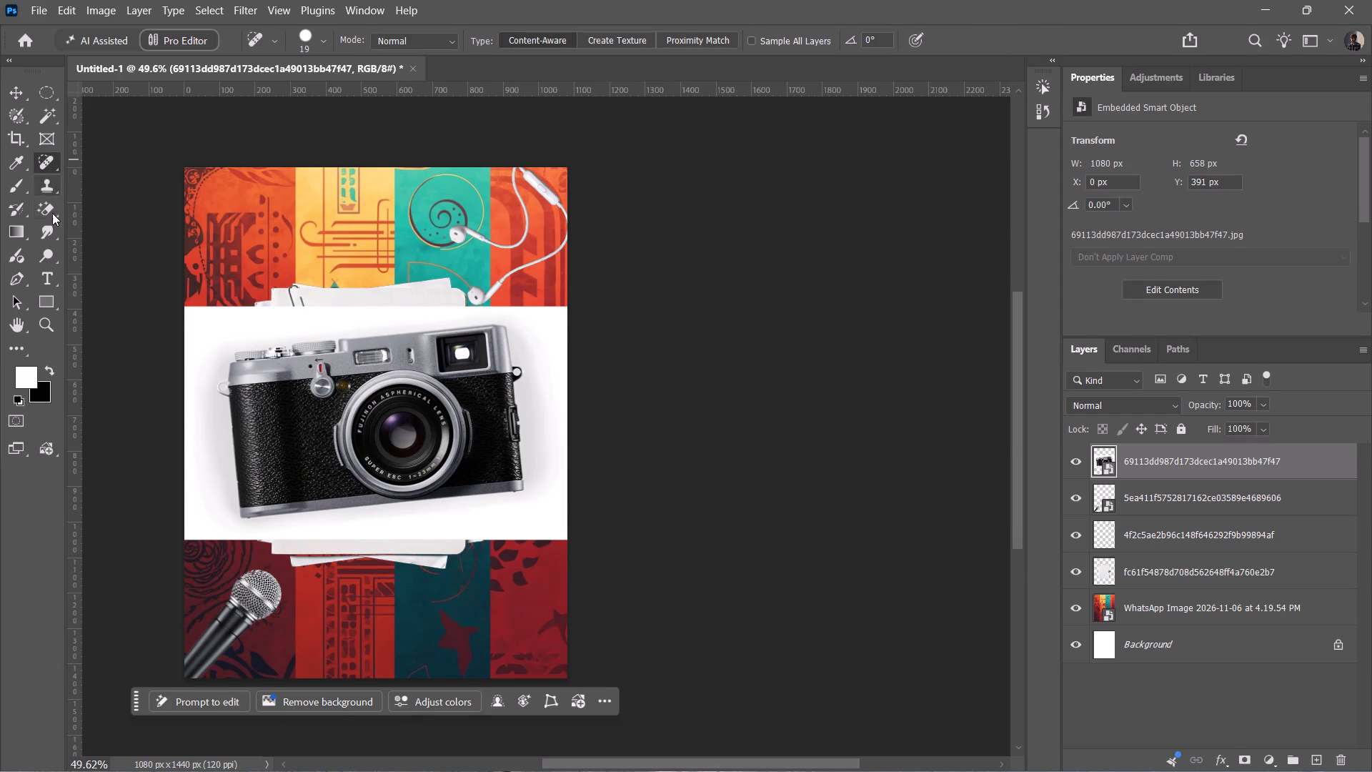
click(52, 209)
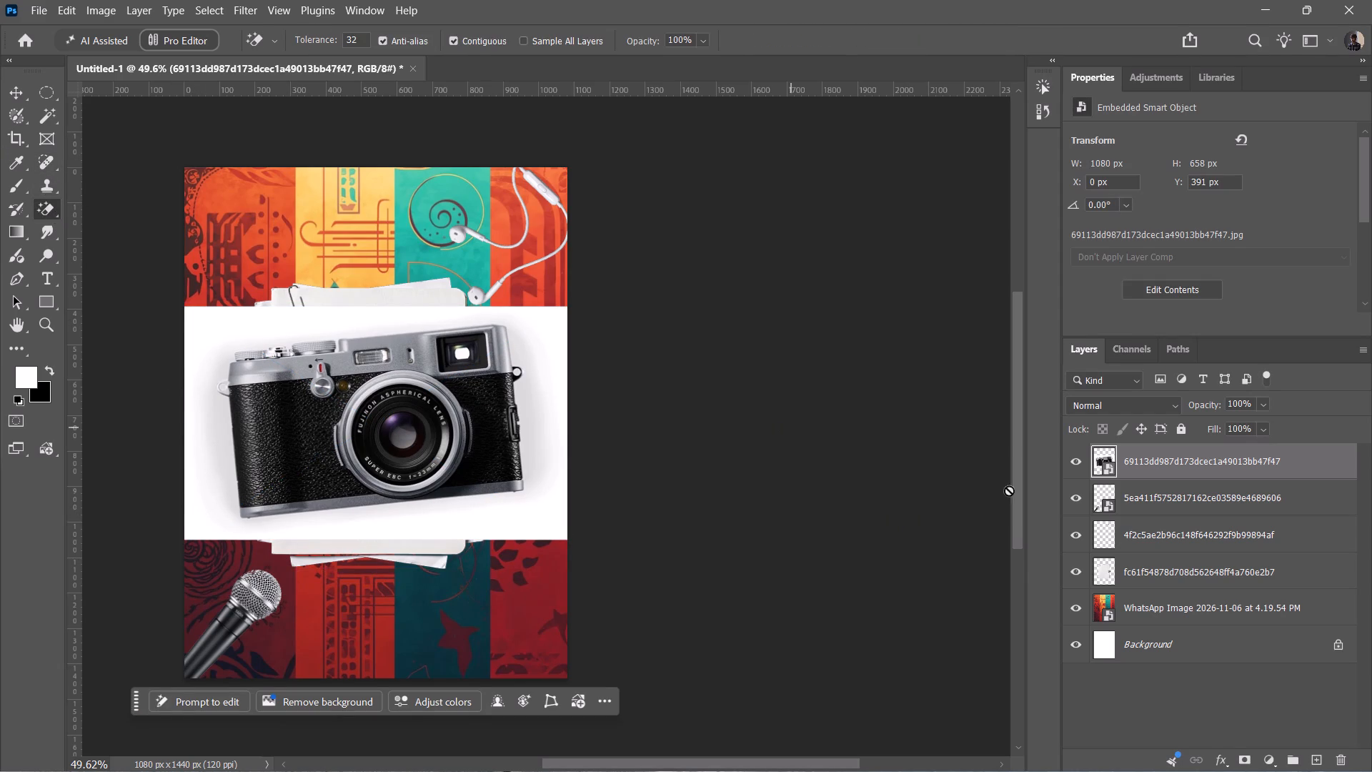
click(1202, 477)
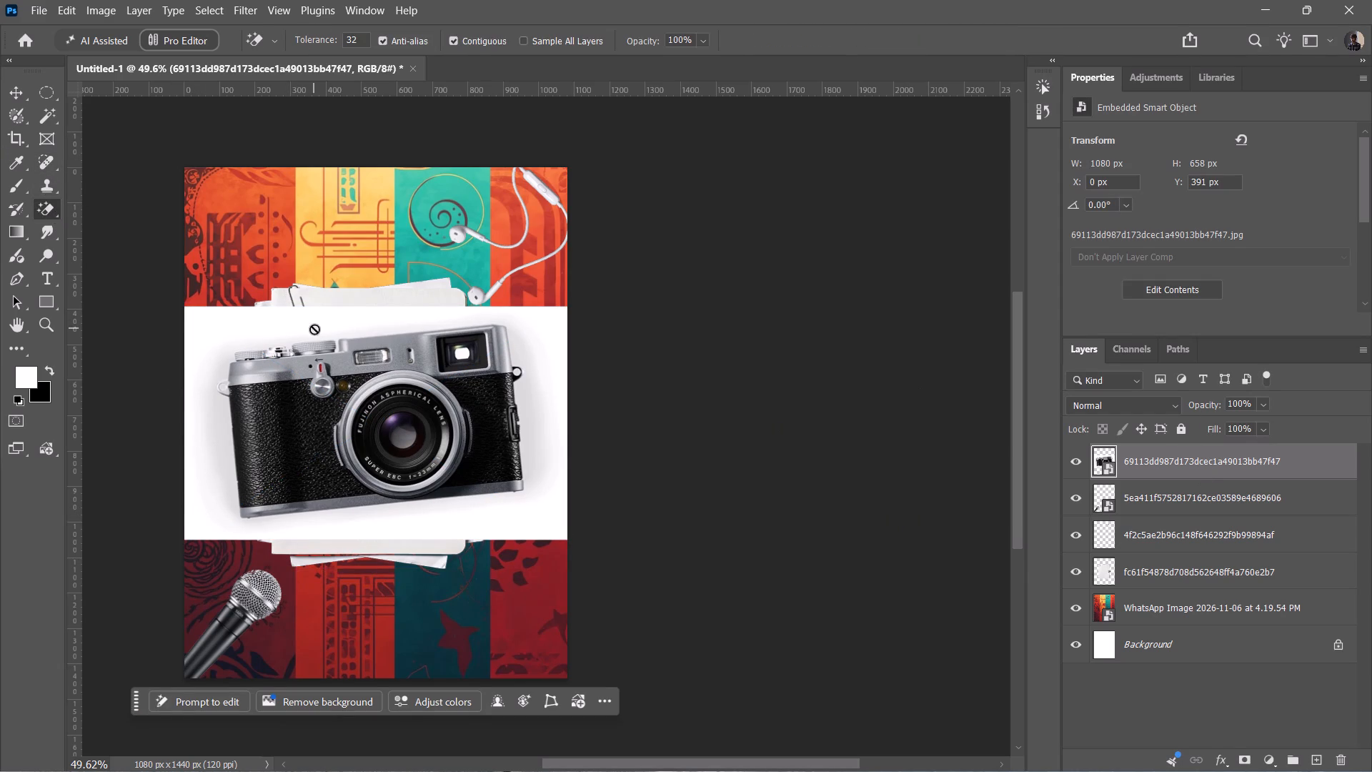
click(304, 323)
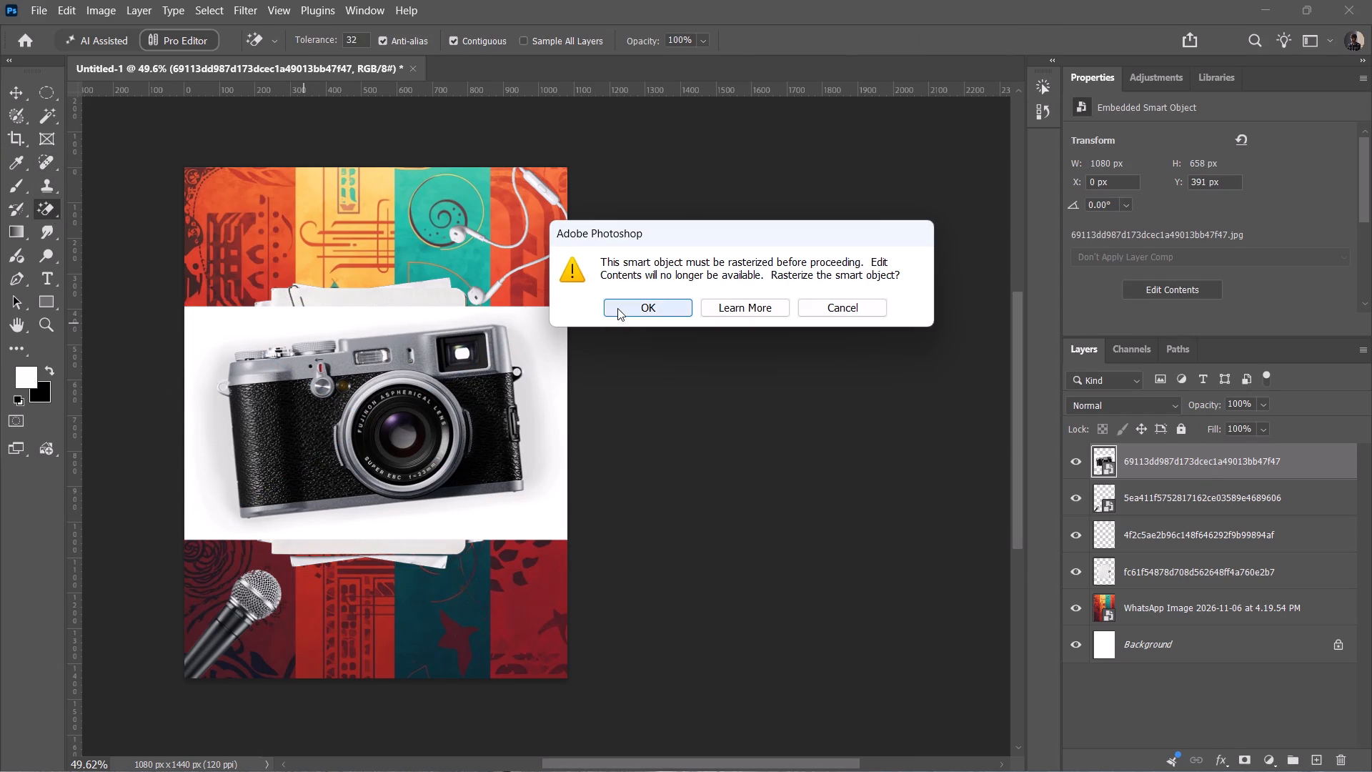
click(617, 308)
click(540, 377)
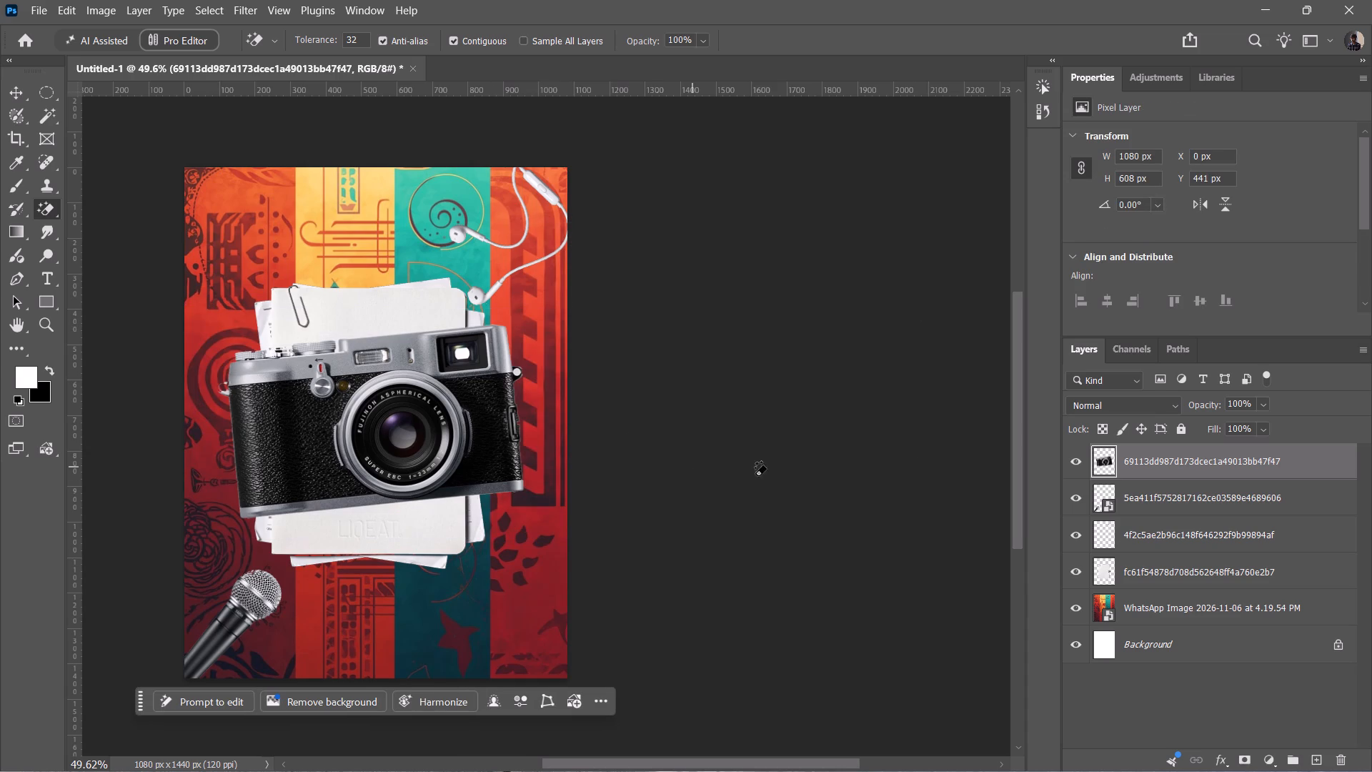
Convert the cut-out camera layer to a smart object.
right_click(1130, 461)
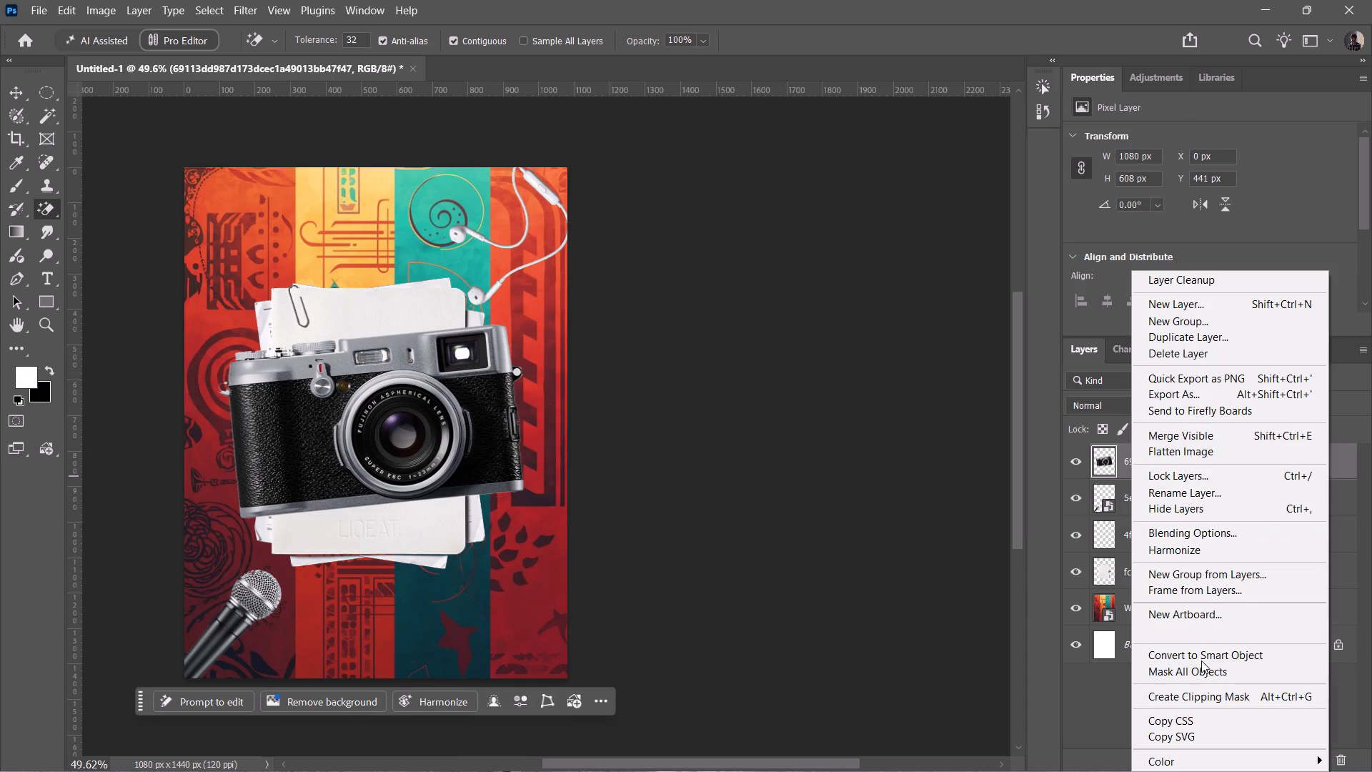
click(1199, 660)
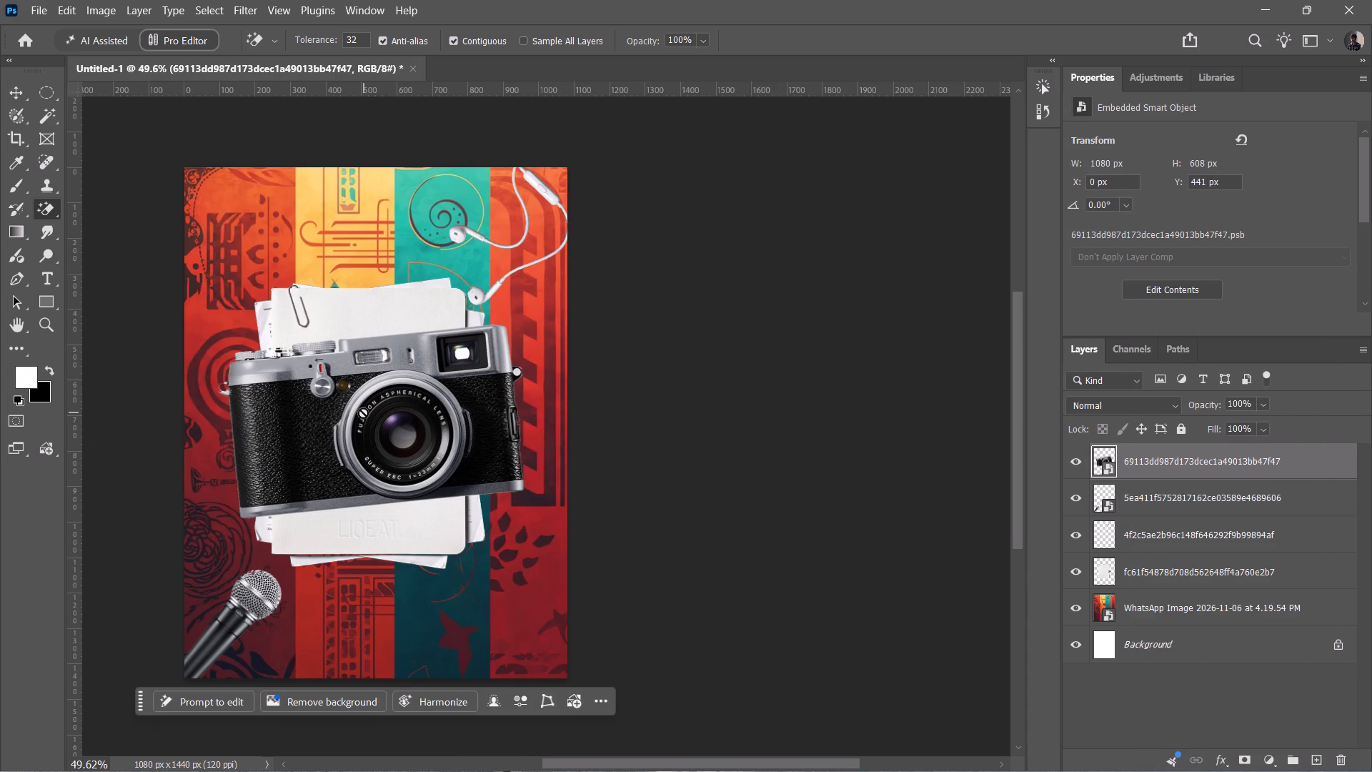
Rotate the camera to about -14.6°, scale it to about 35% and place it in the poster's upper-left corner above the paper stack.
click(1147, 470)
click(15, 93)
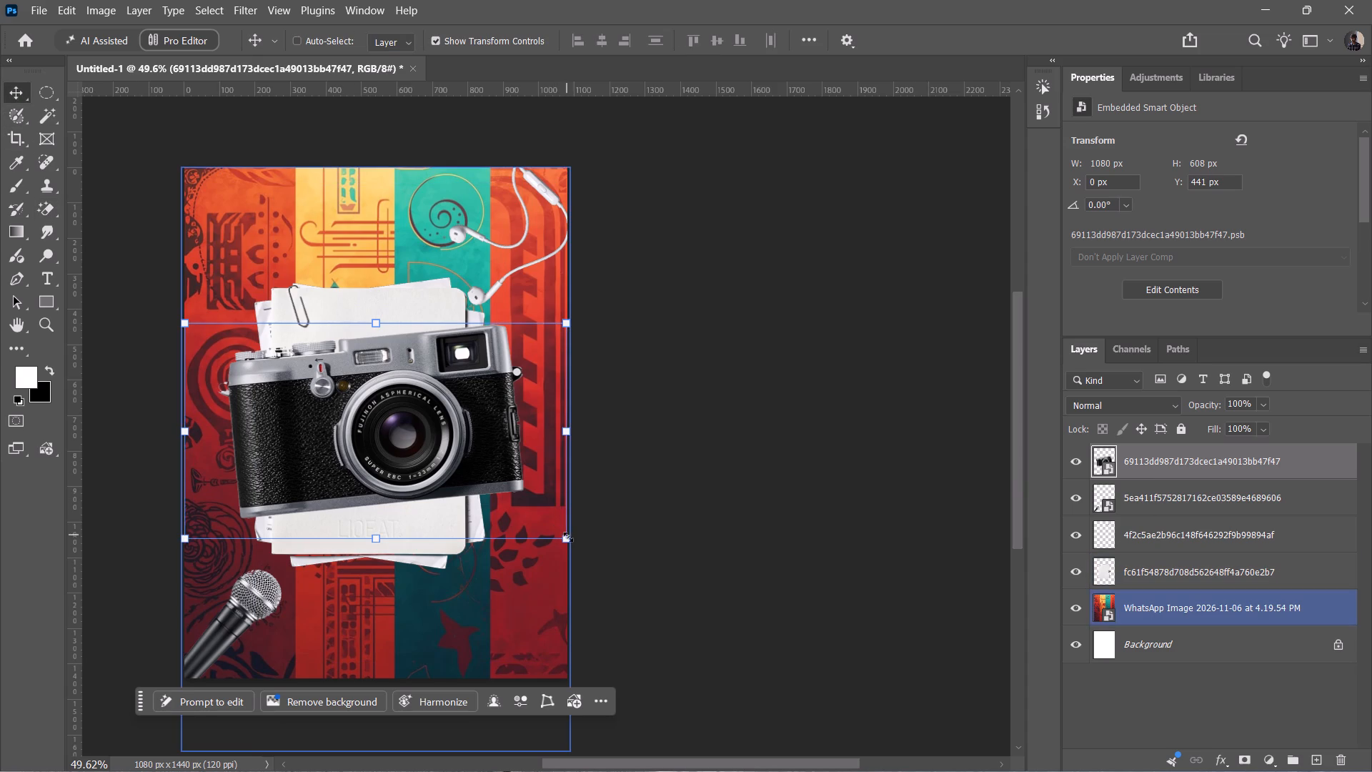
drag(581, 553, 607, 502)
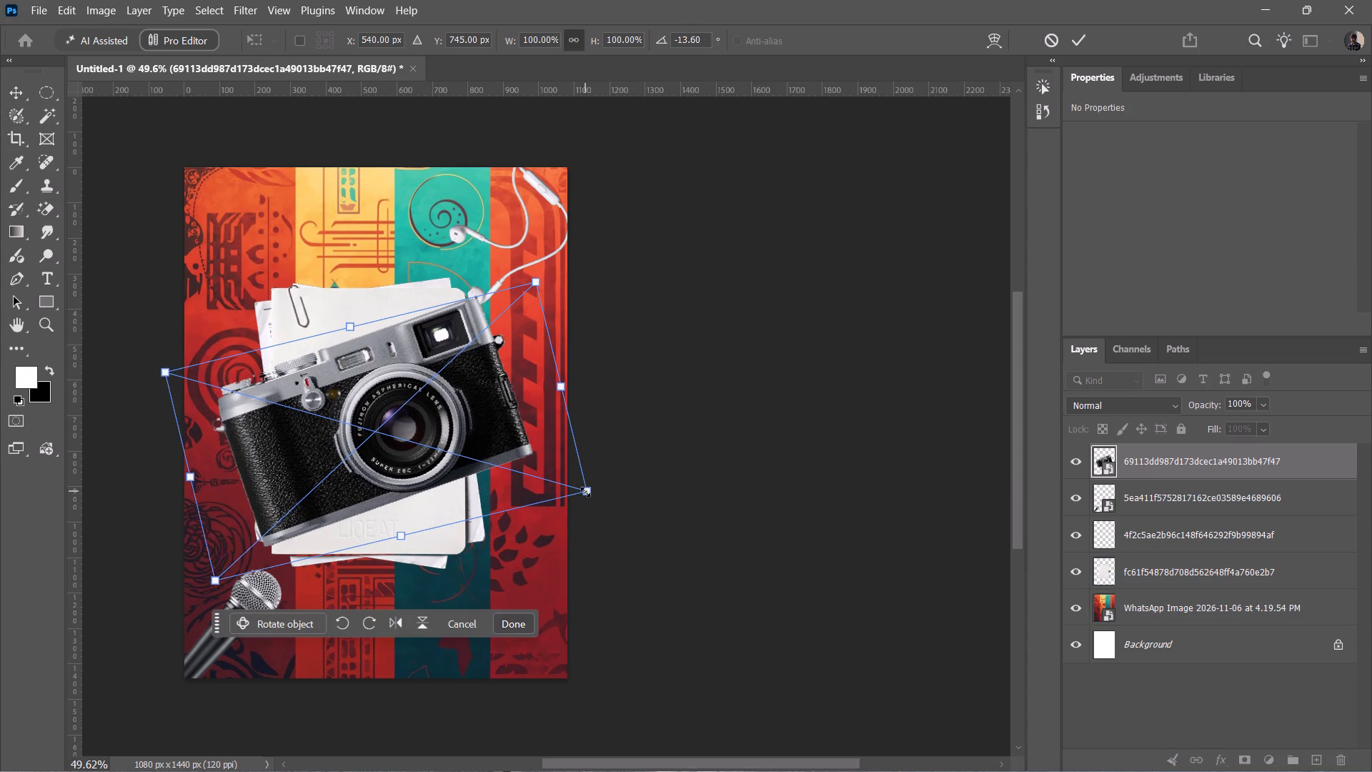
drag(585, 492, 379, 445)
drag(297, 427, 339, 352)
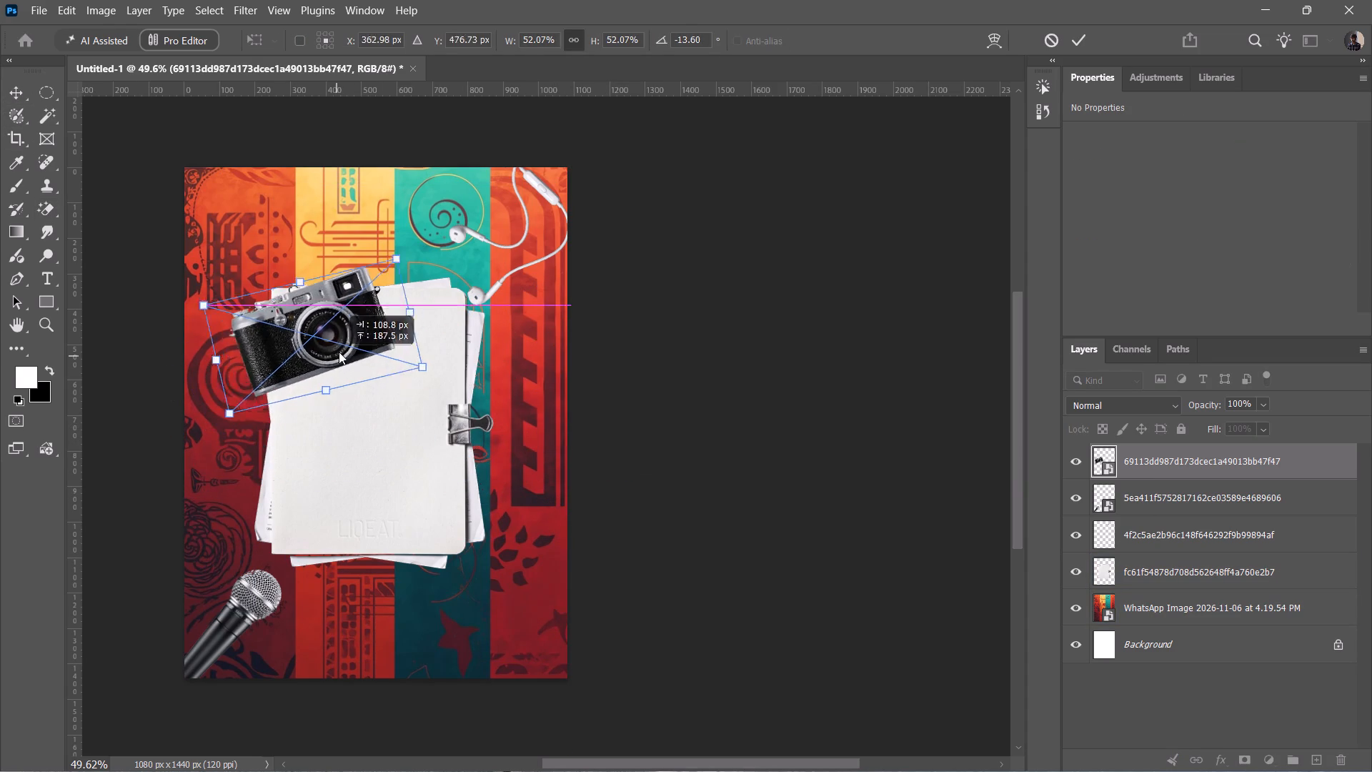
drag(339, 352, 314, 267)
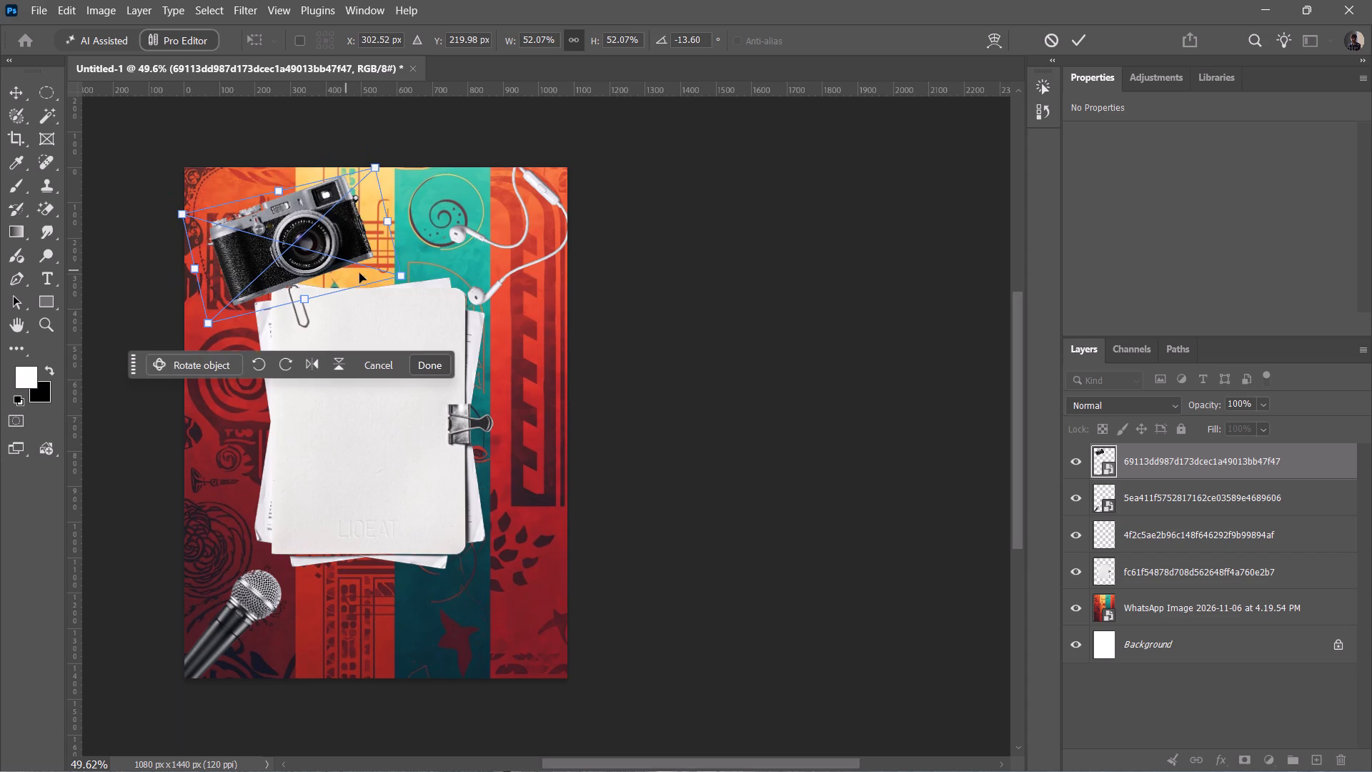
click(412, 279)
drag(433, 279, 392, 267)
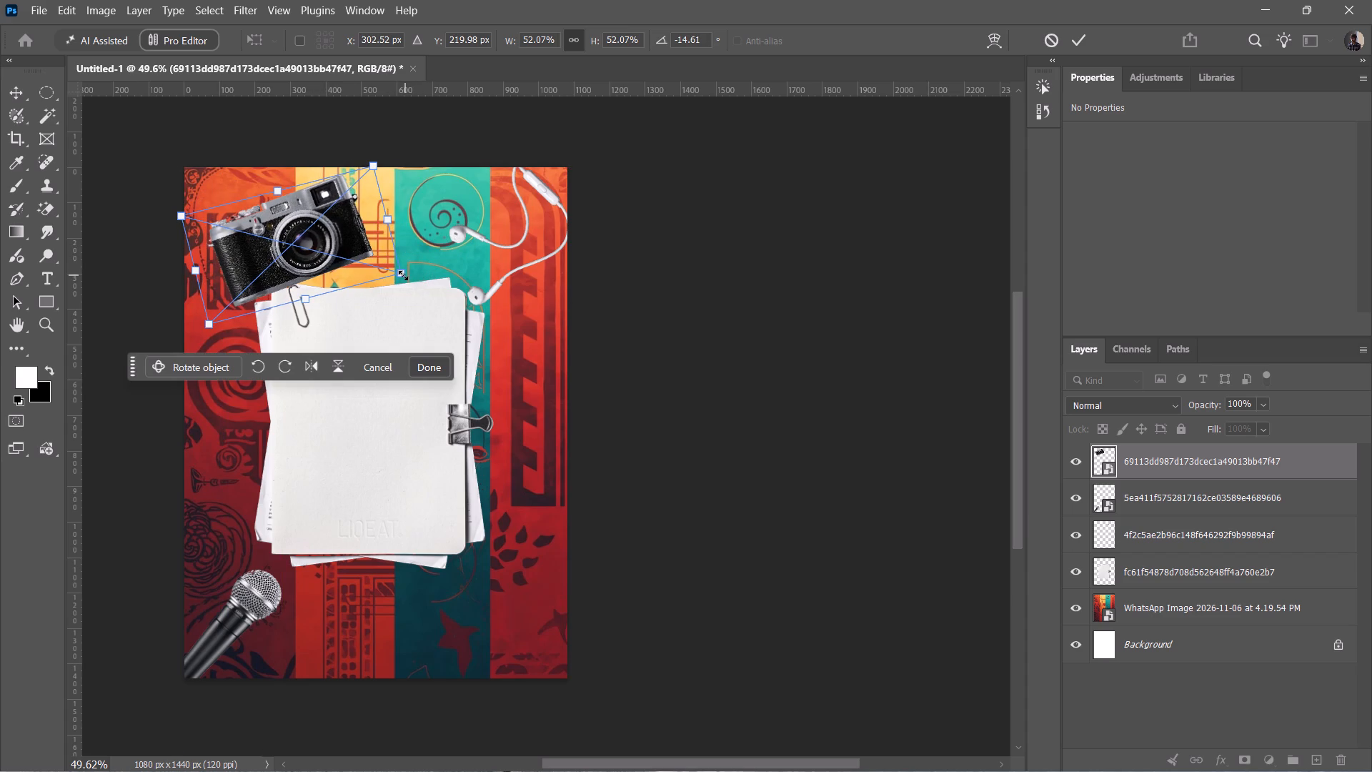
drag(403, 274, 333, 251)
drag(248, 228, 251, 244)
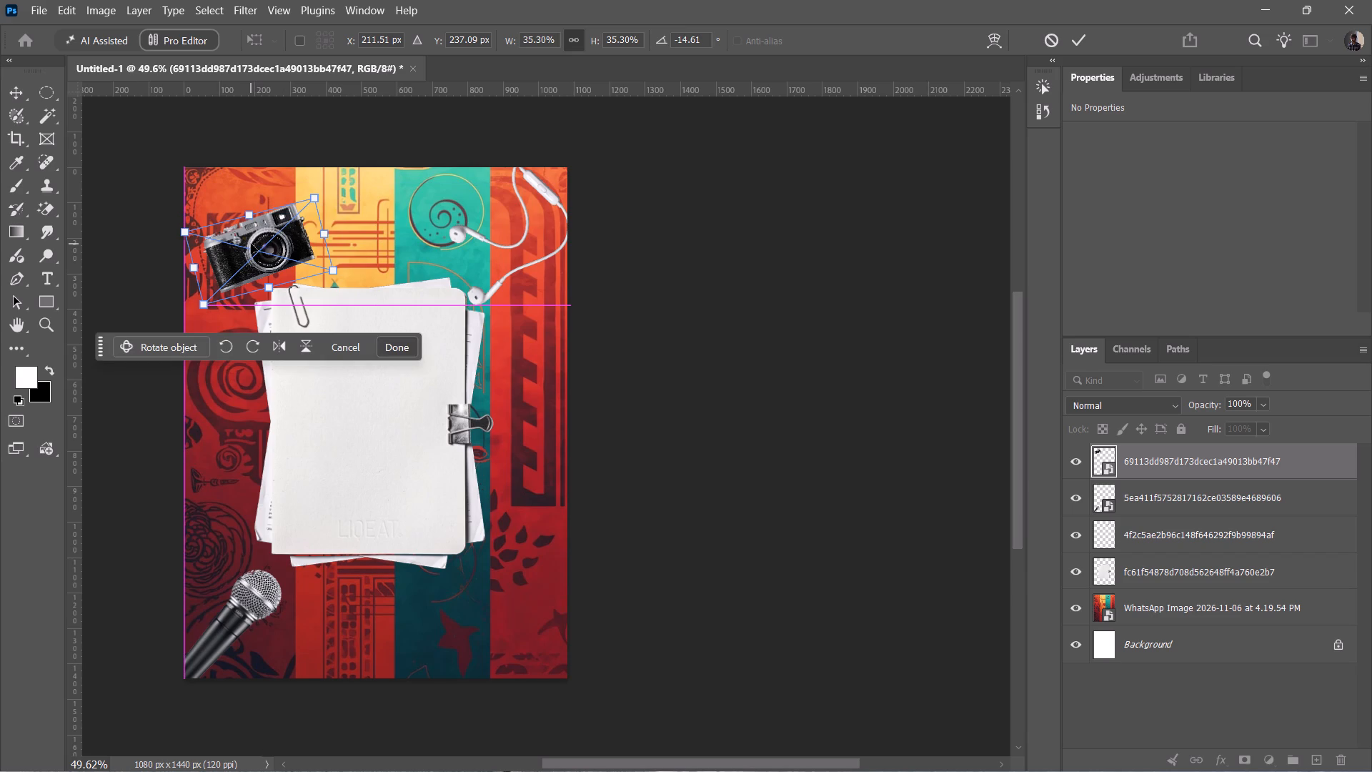
Move the camera straight up to about X 211.5 px, Y 165.8 px, clear of the paper stack, and apply the transform.
ctrl+alt+scroll(304, 259, up, 10)
scroll(304, 259, right, 2)
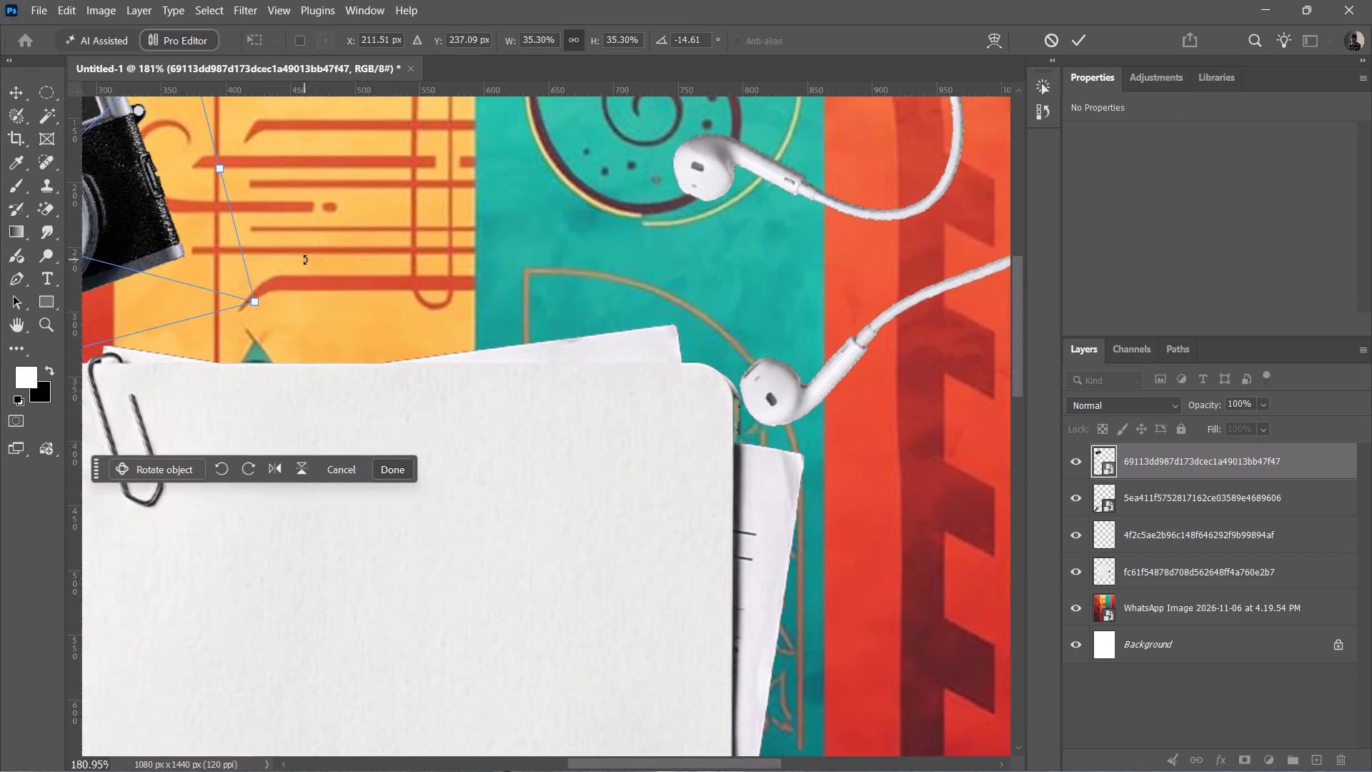
scroll(304, 259, right, 2)
scroll(304, 259, left, 4)
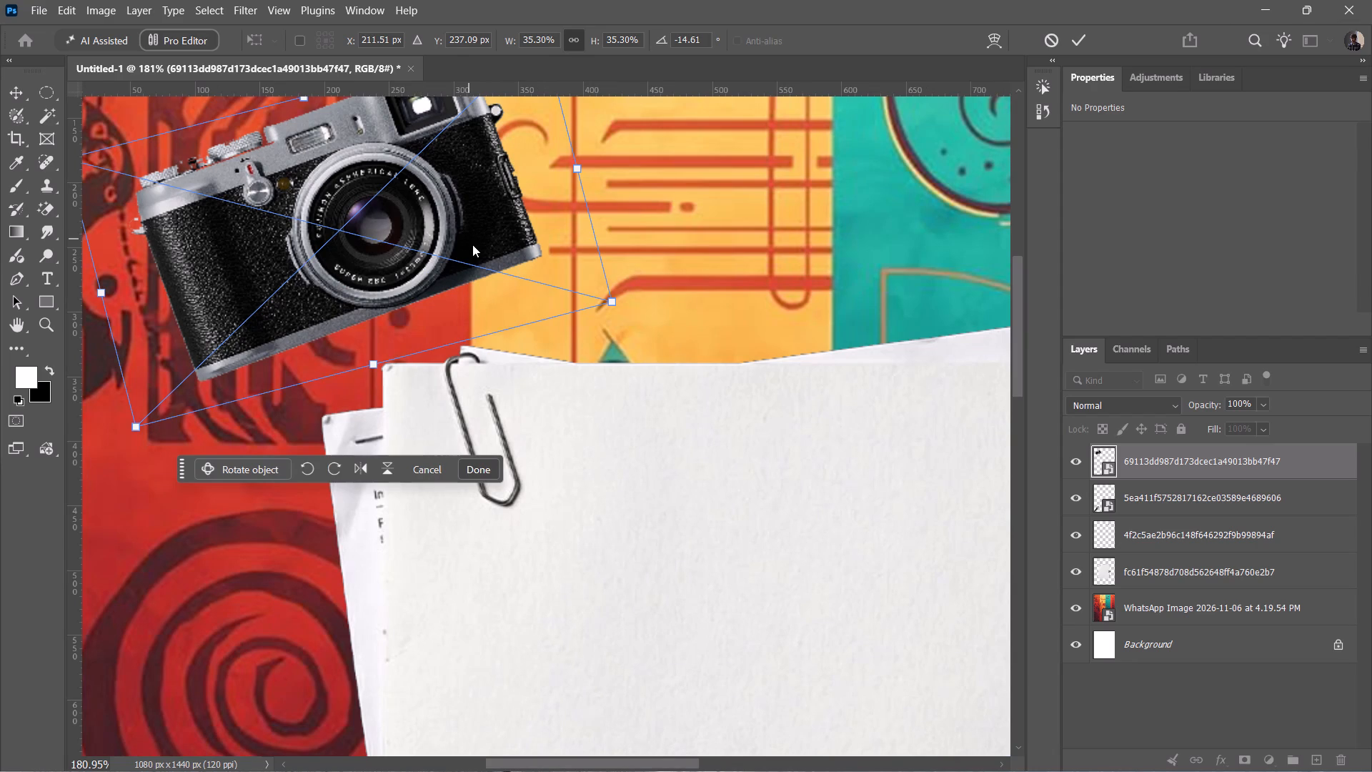
scroll(545, 306, up, 3)
ctrl+alt+scroll(442, 326, down, 6)
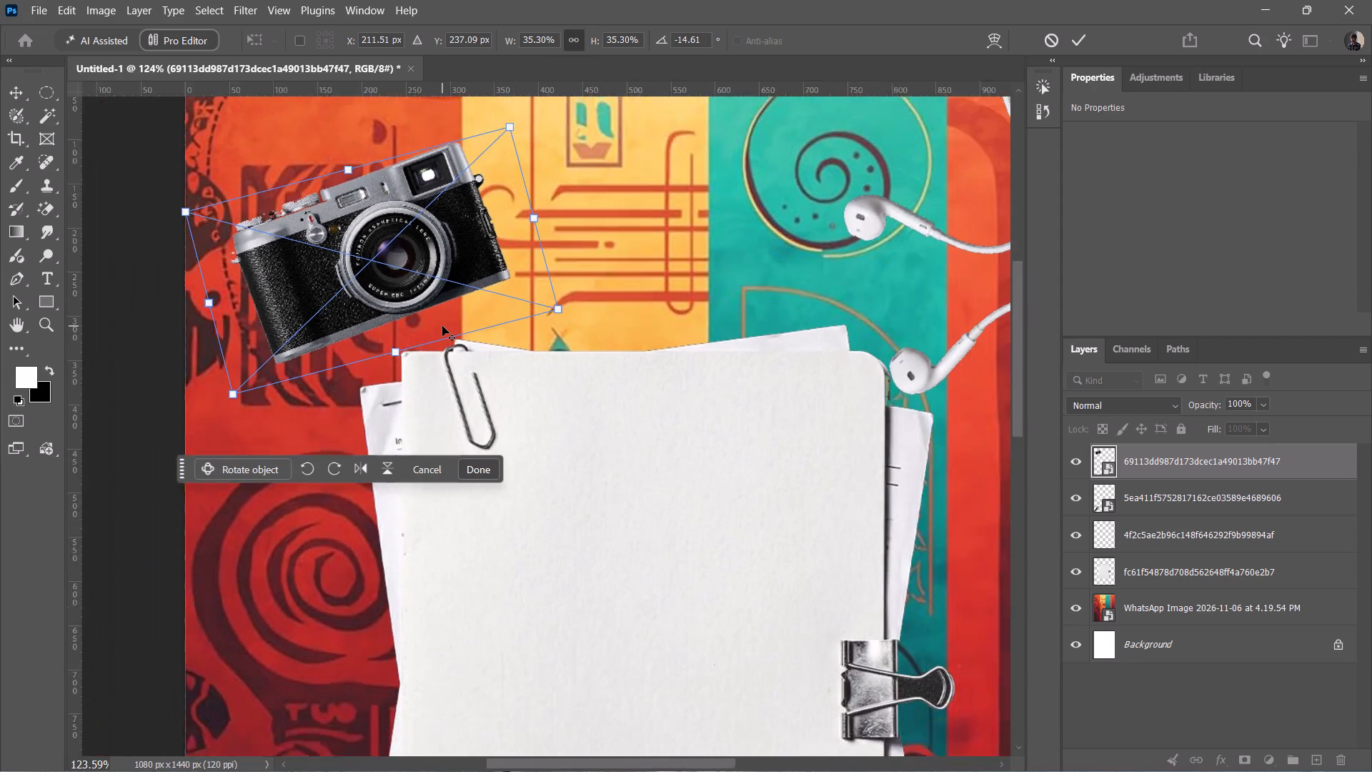
ctrl+alt+scroll(442, 326, down, 3)
drag(389, 245, 413, 224)
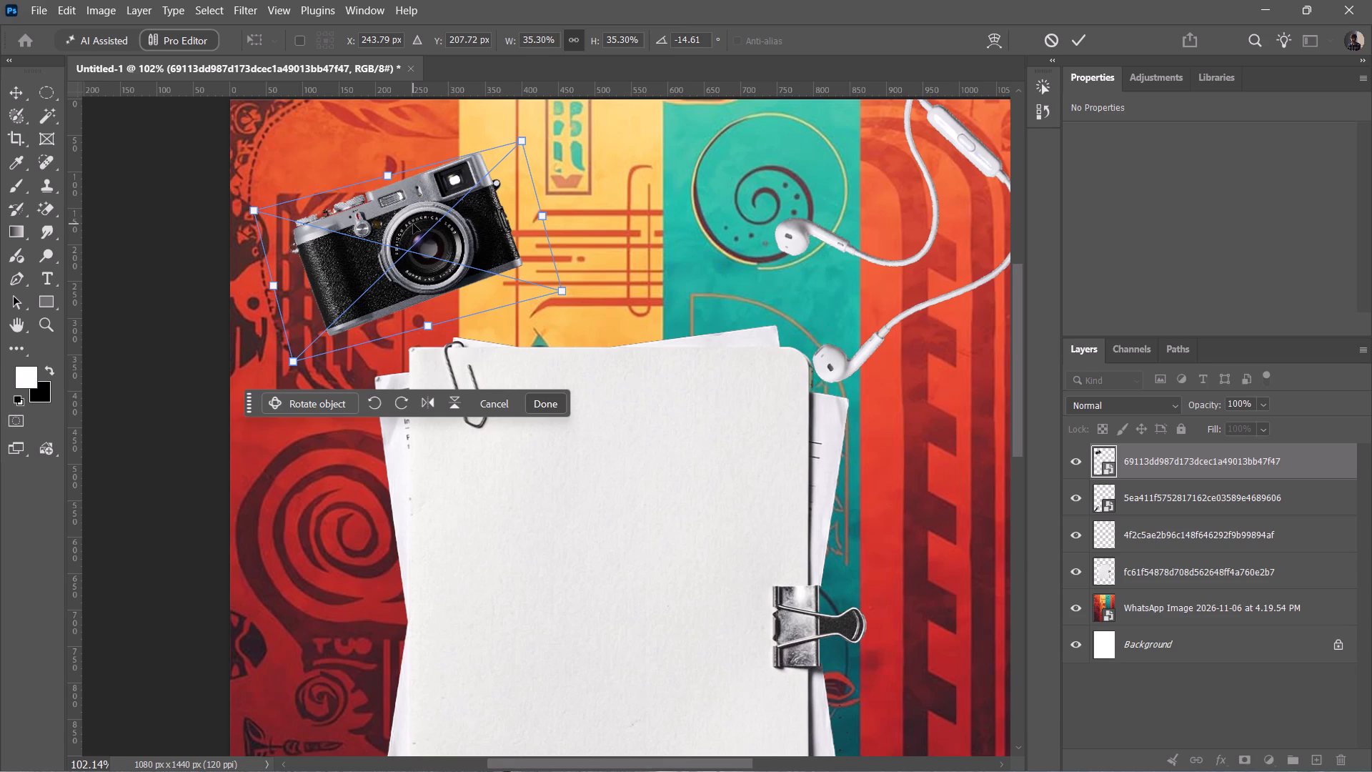
drag(413, 224, 388, 189)
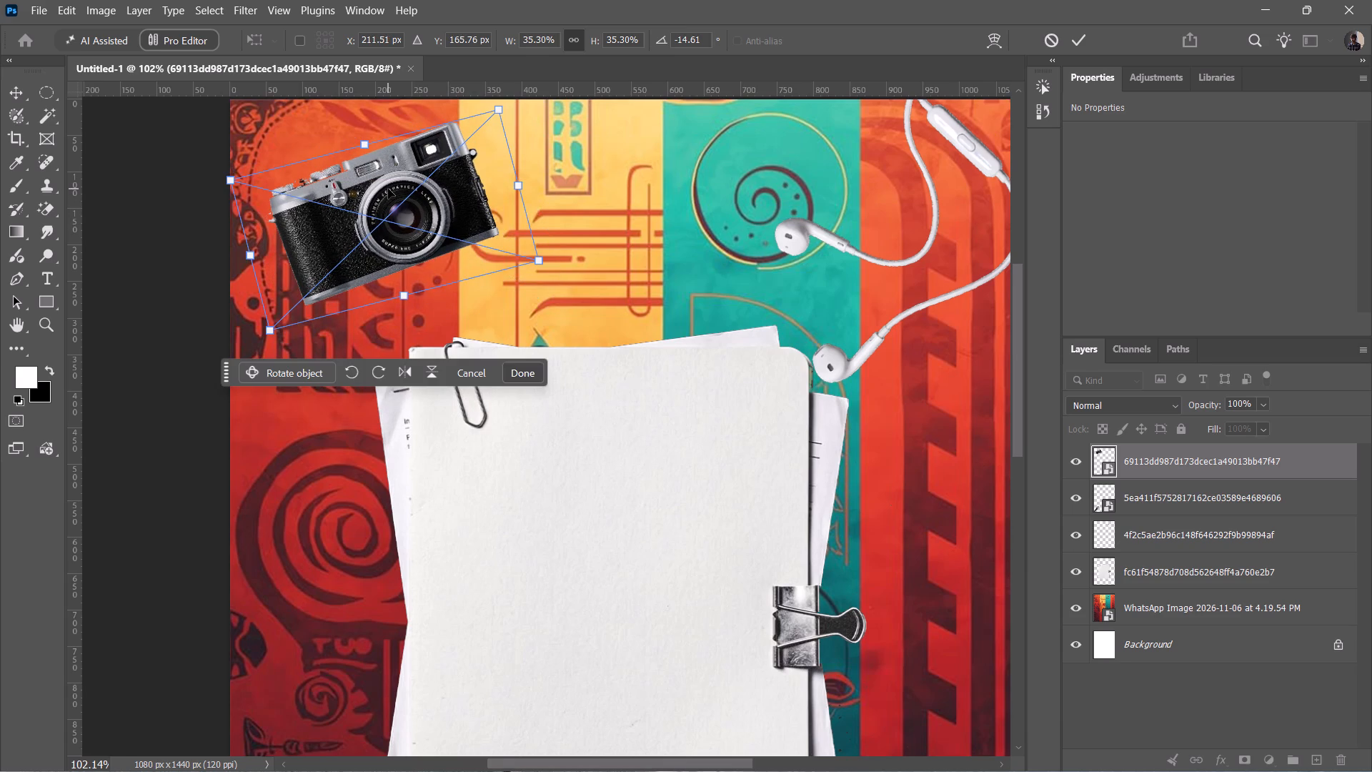
ctrl+alt+scroll(831, 361, down, 4)
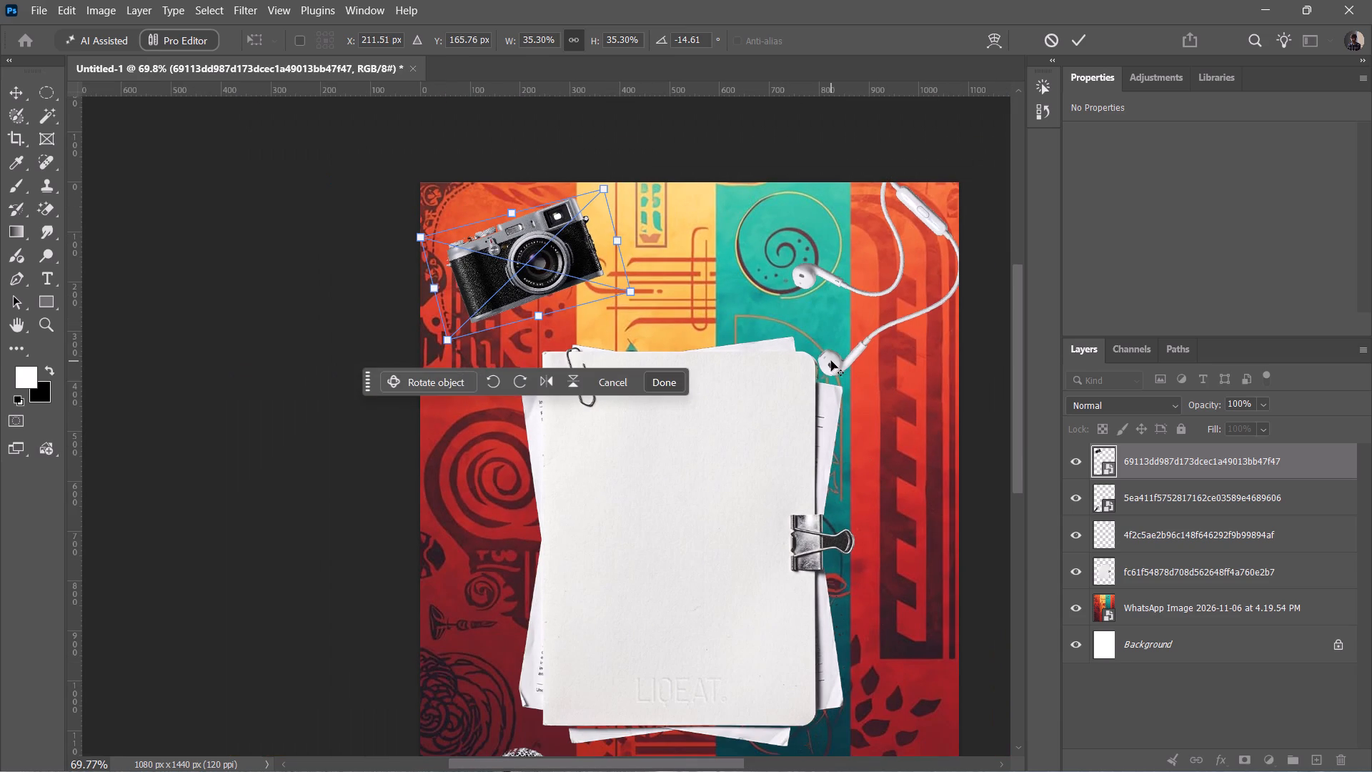
ctrl+alt+scroll(491, 543, down, 9)
scroll(491, 543, down, 1)
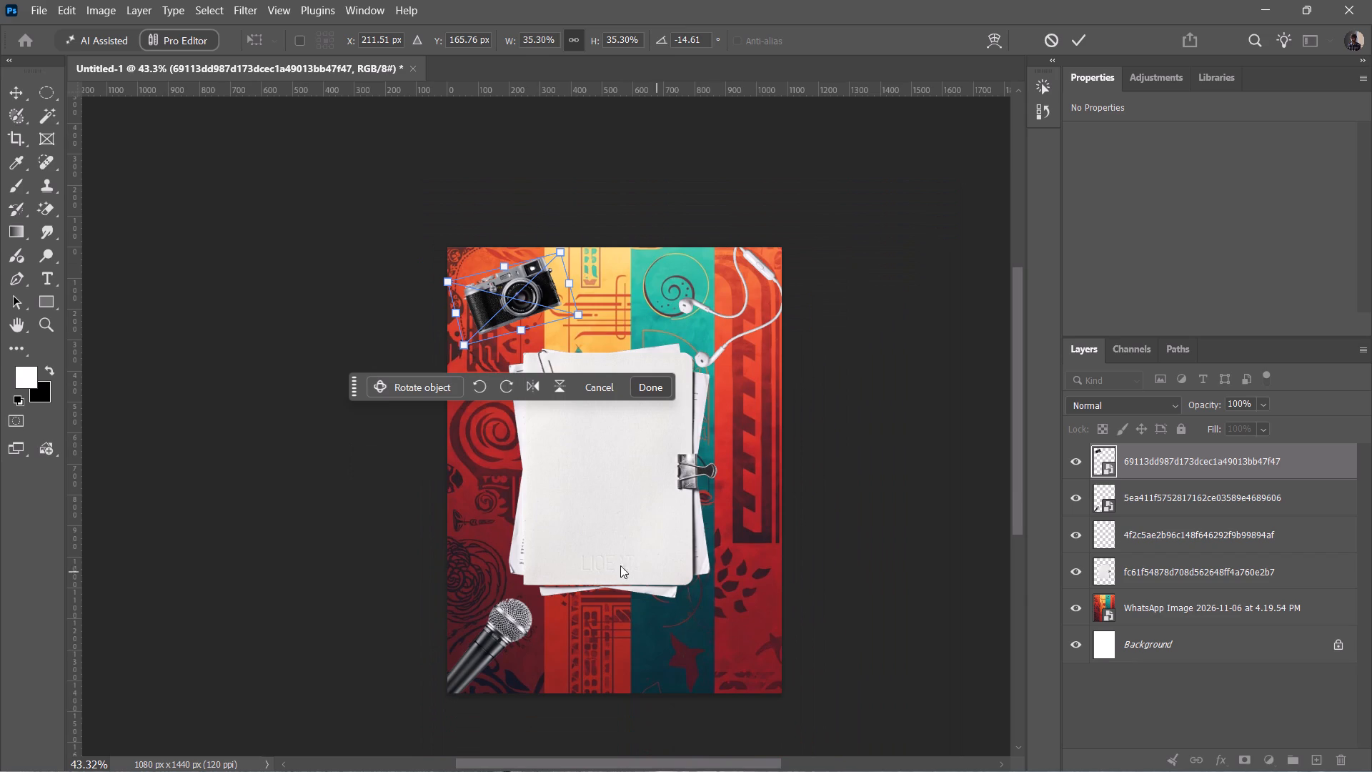
click(665, 387)
Turn on layer Auto-Select for the Move tool and deselect the camera layer.
click(914, 383)
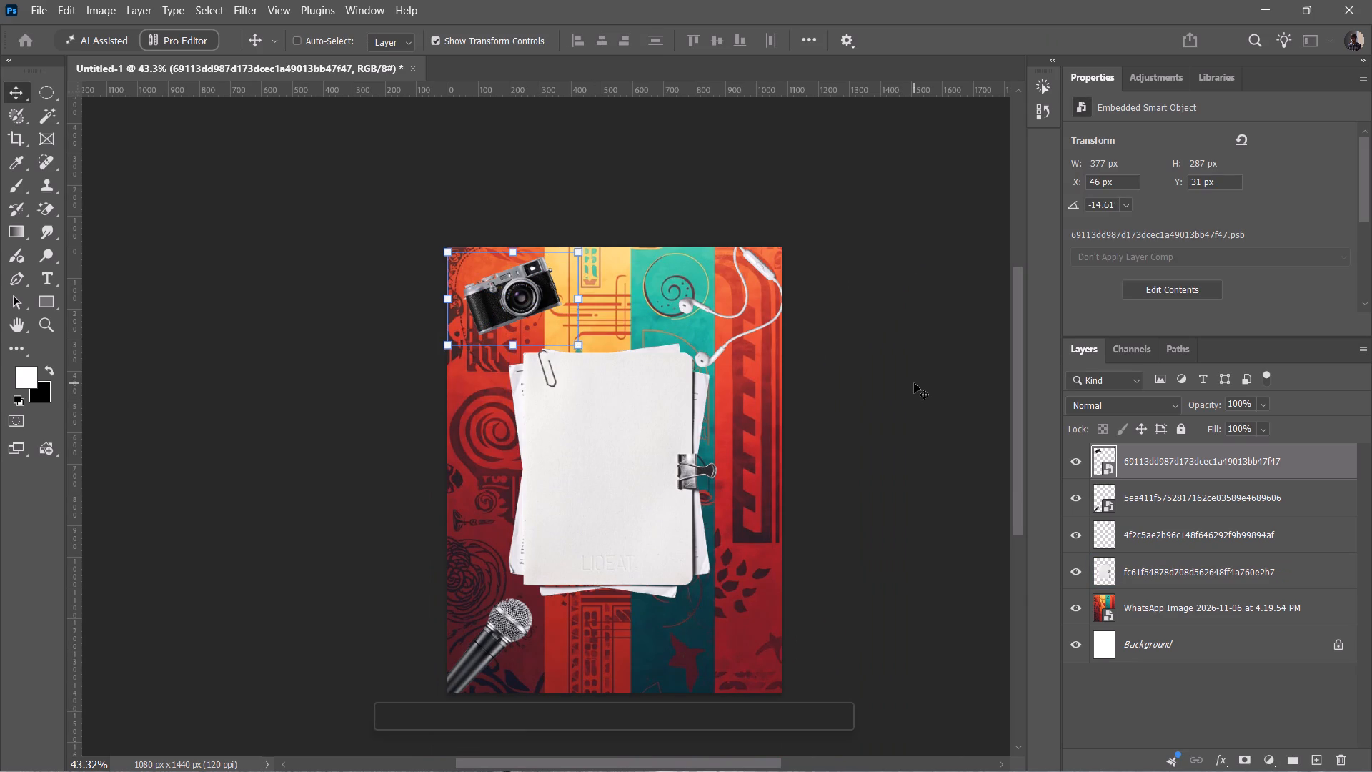
click(895, 368)
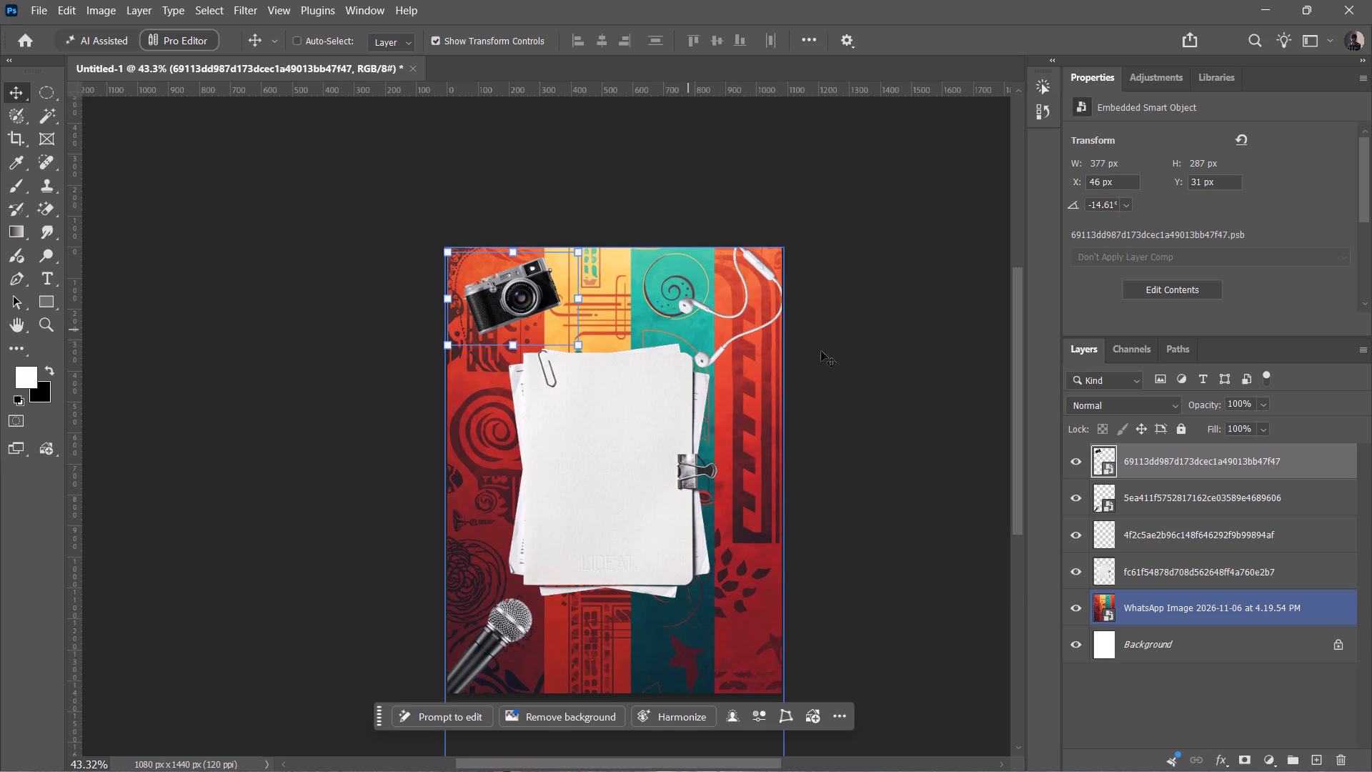
click(752, 430)
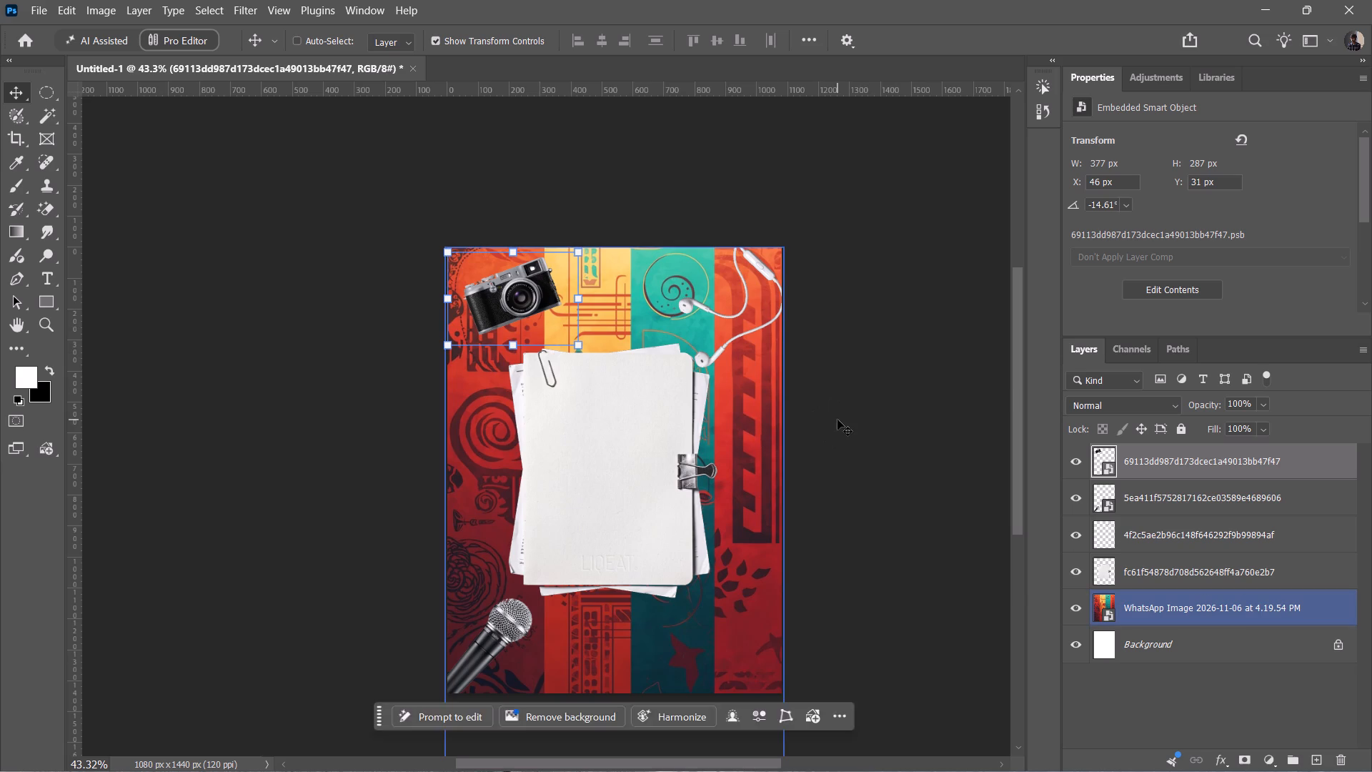
click(837, 420)
scroll(837, 420, down, 1)
click(837, 420)
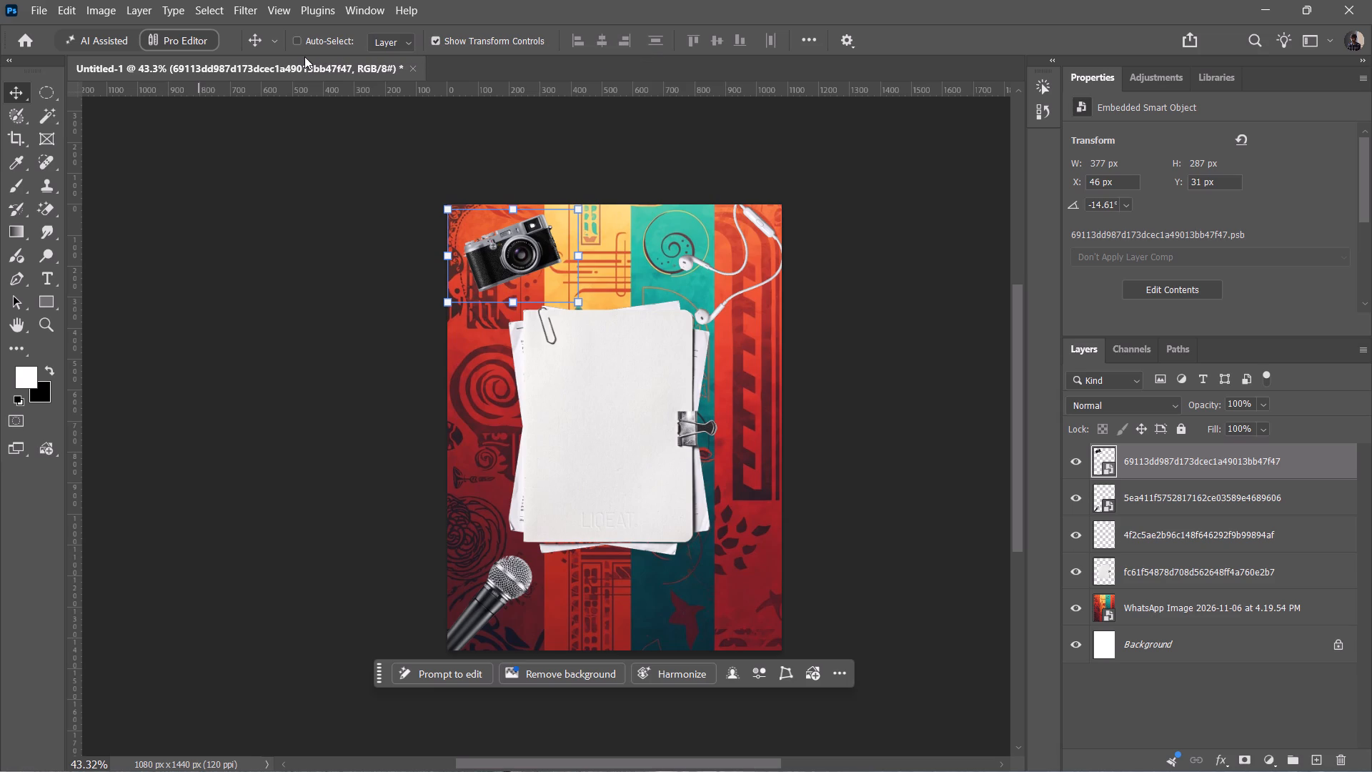
click(366, 257)
click(304, 41)
click(314, 129)
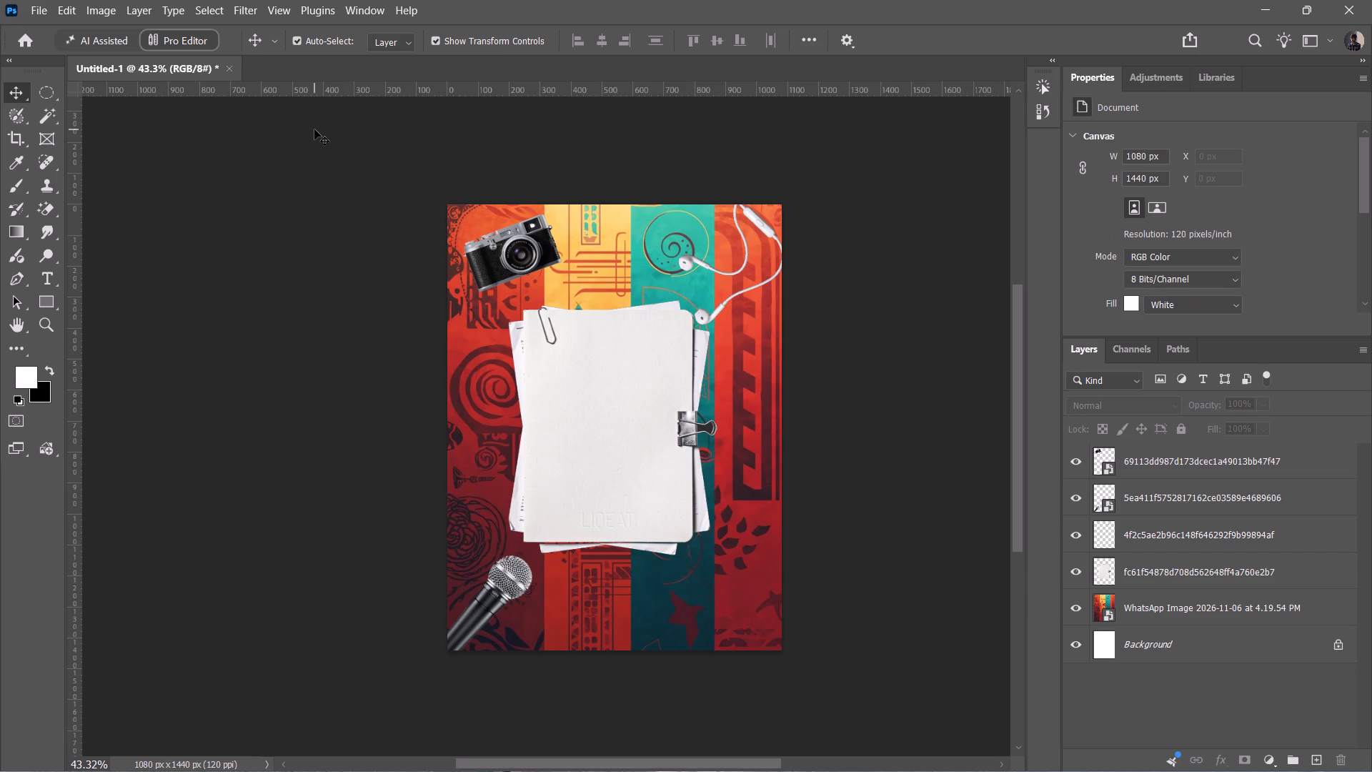
Open the file commands for the poster document.
click(44, 9)
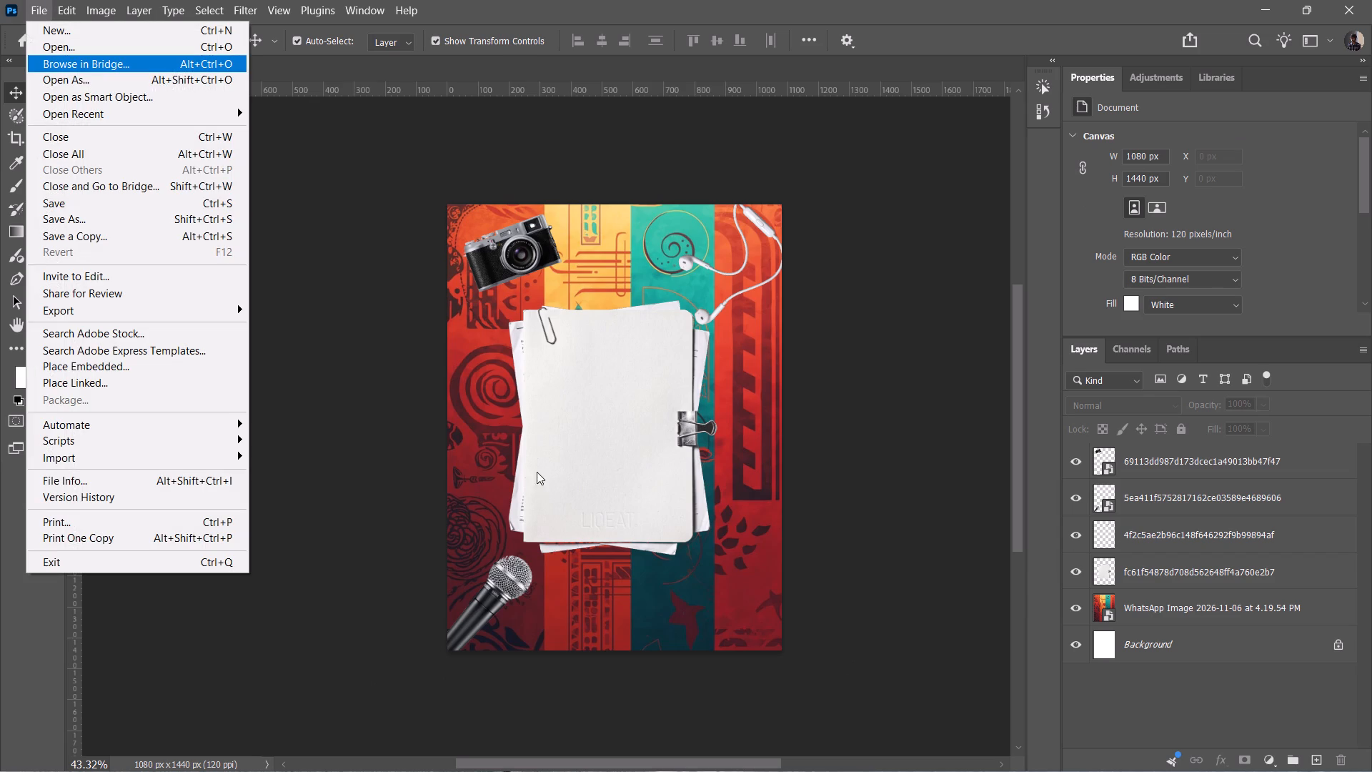
Switch to Chrome and, in the "usdi ggsipu" image results, preview the East Delhi campus gate-and-auditorium picture and examine its related images.
click(837, 769)
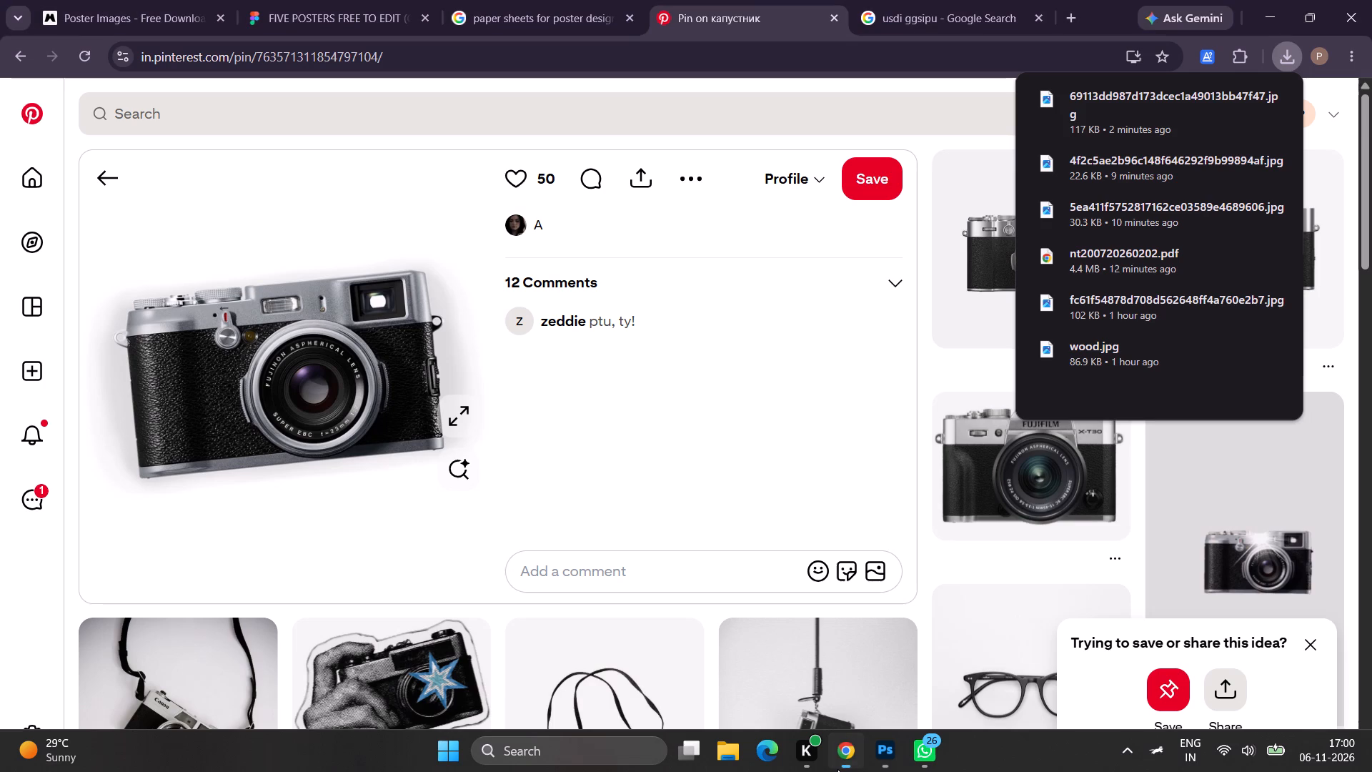
click(344, 0)
click(529, 0)
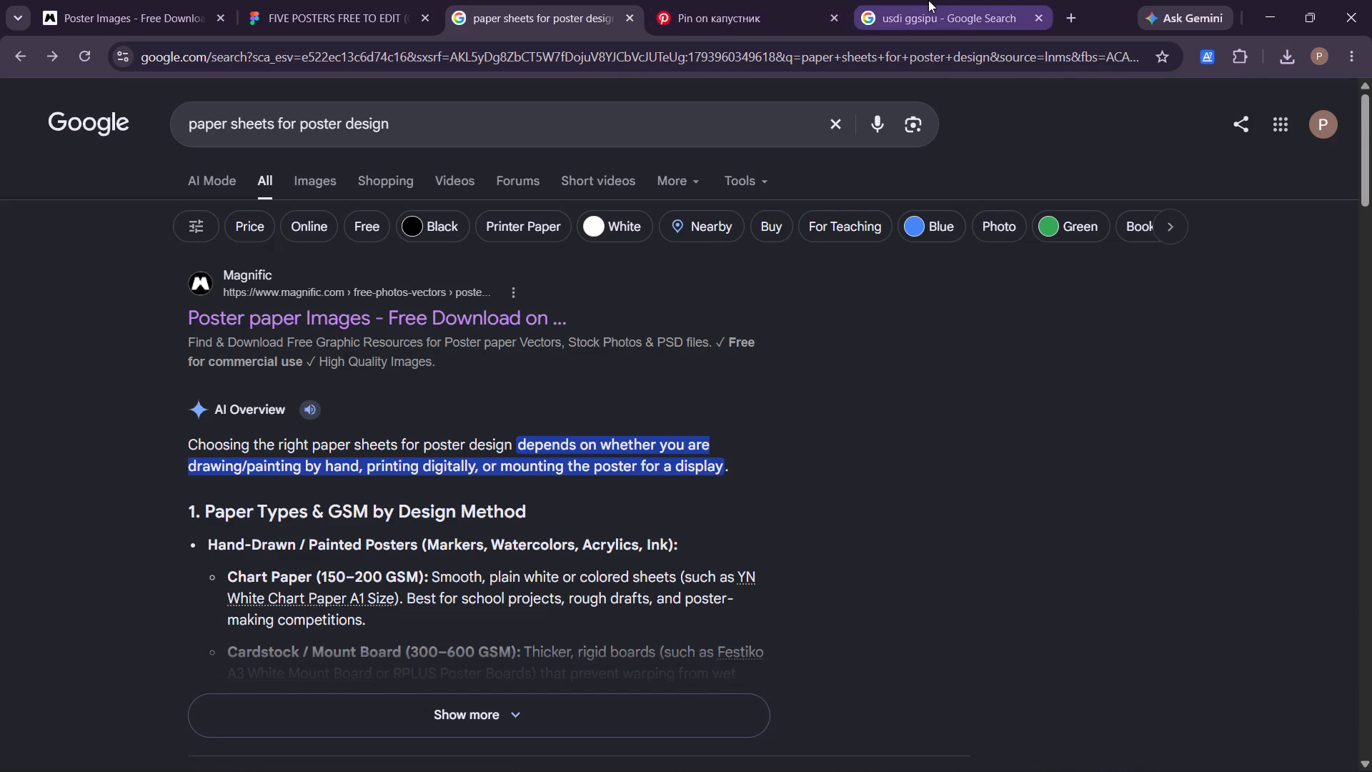
click(928, 0)
click(1038, 131)
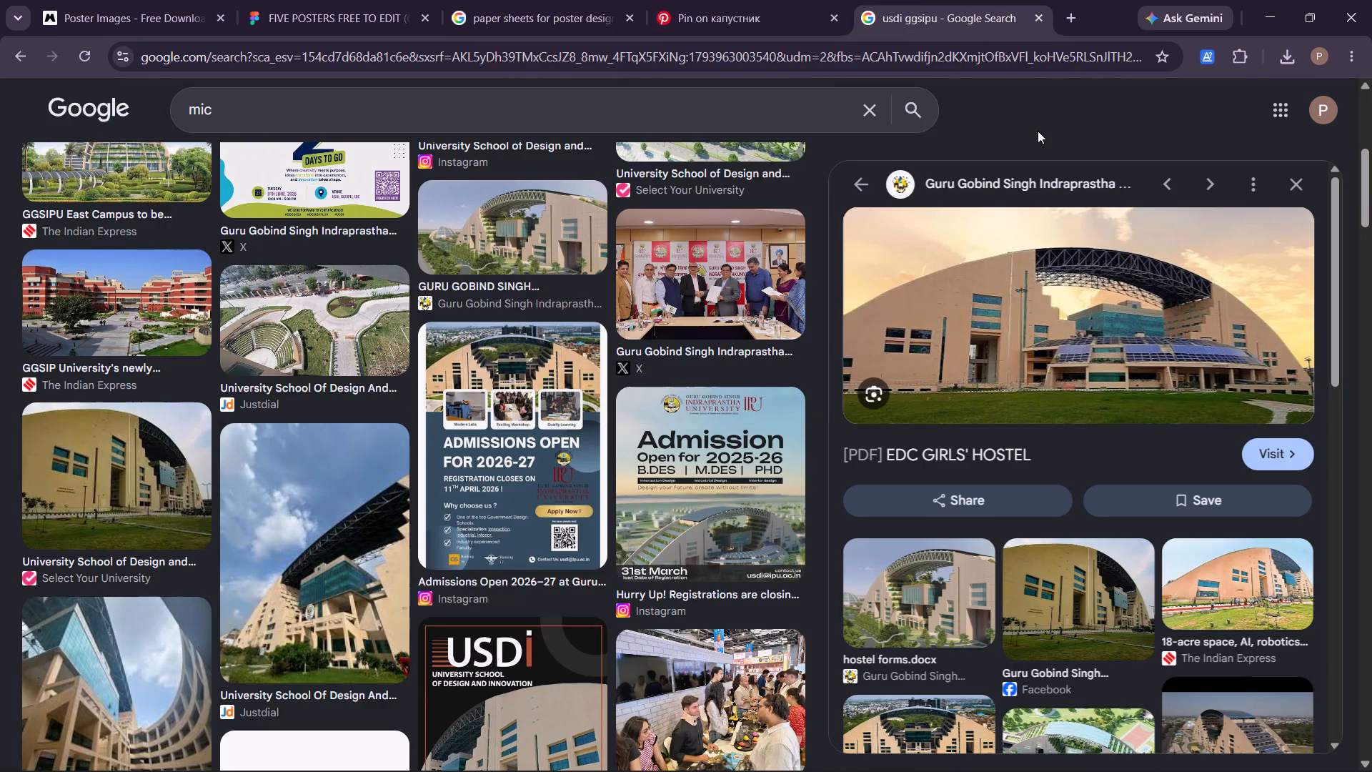
scroll(475, 443, up, 8)
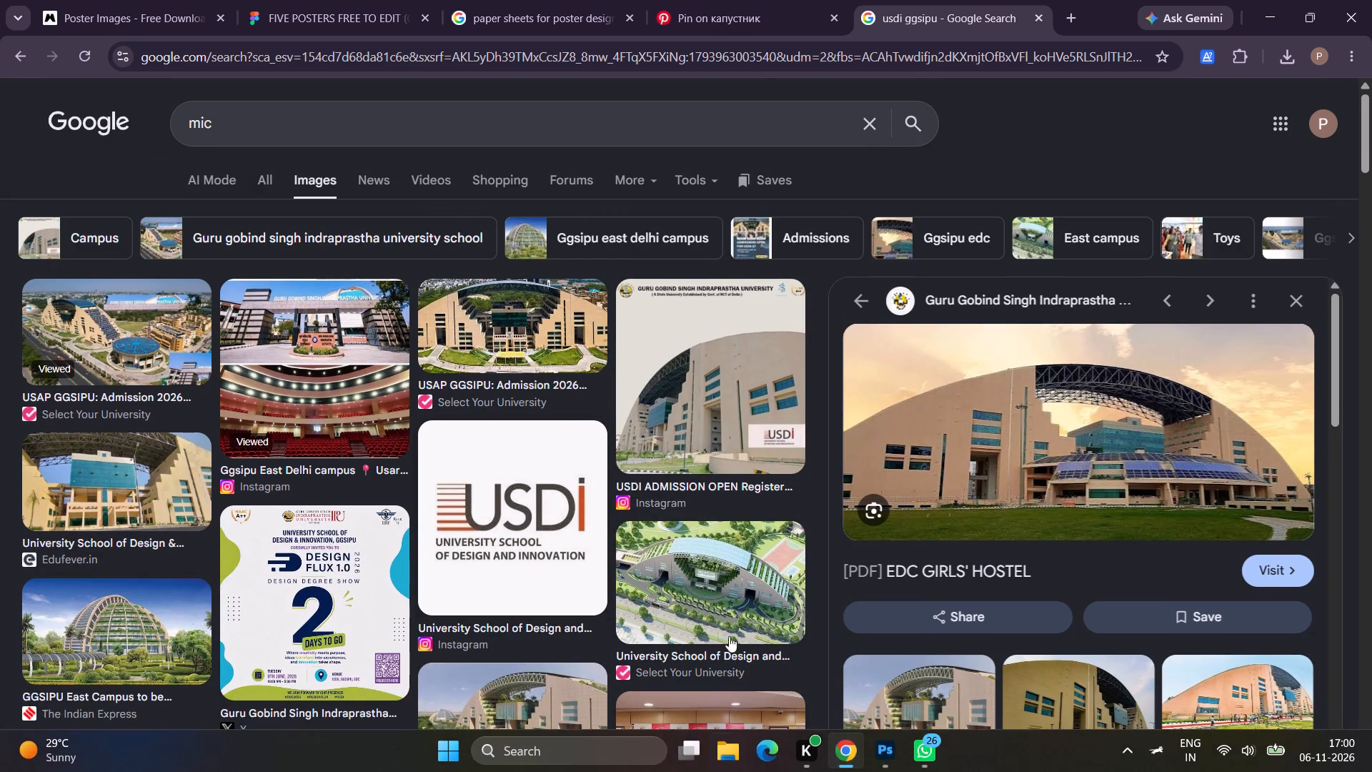
click(290, 395)
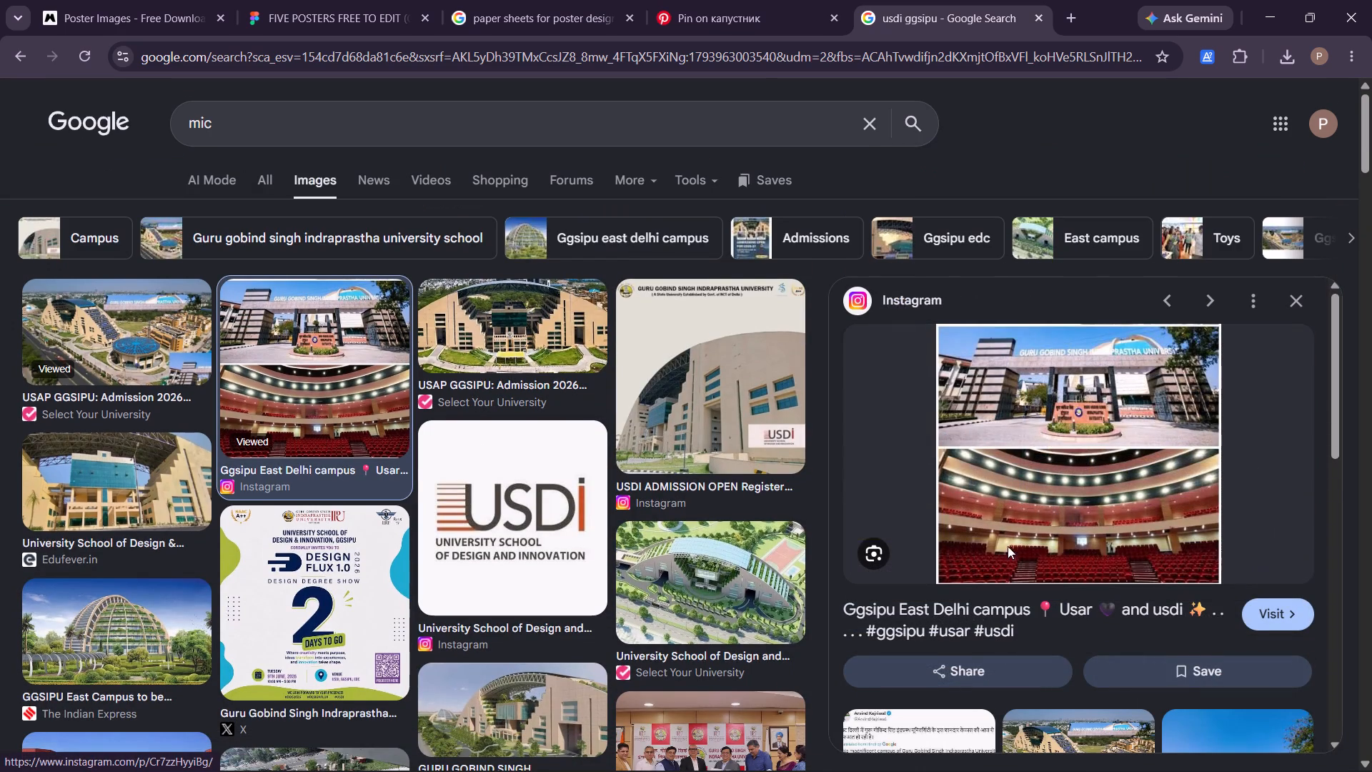
scroll(1024, 563, down, 3)
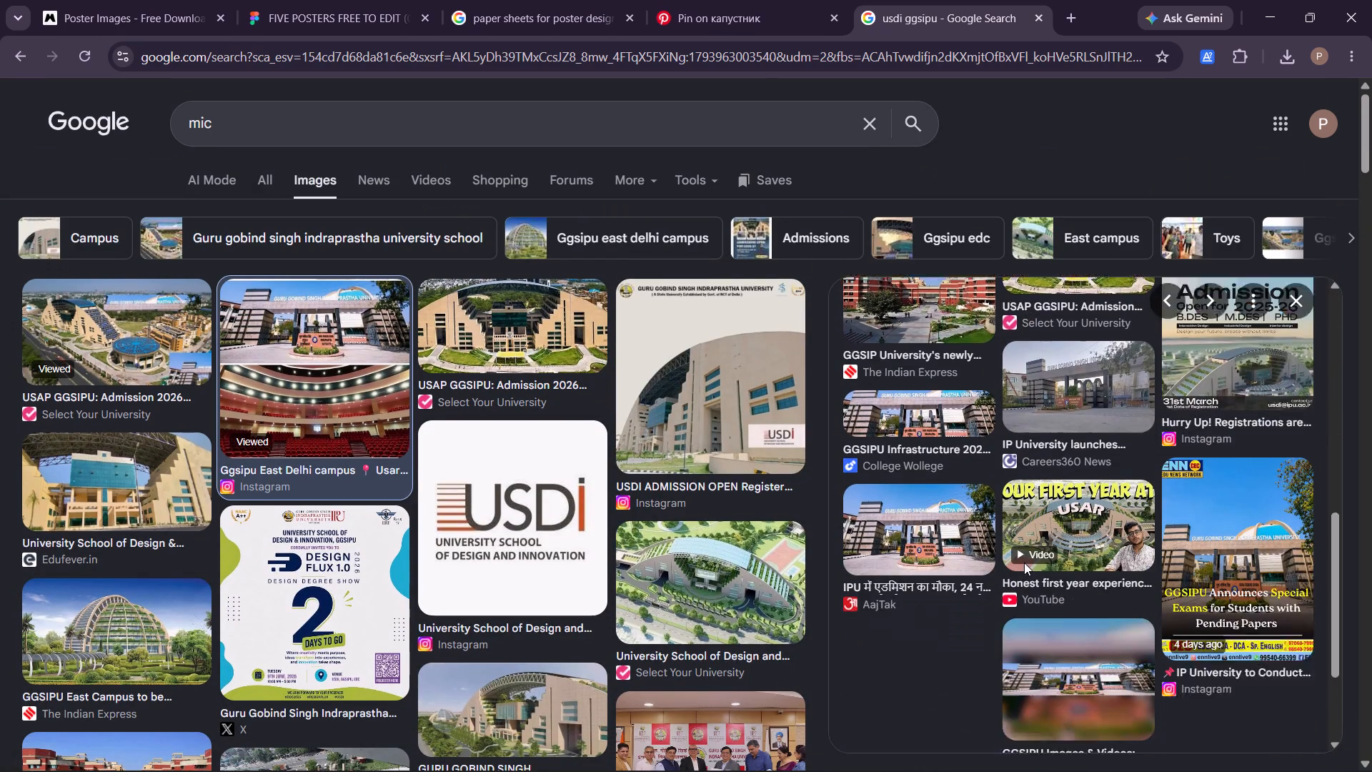
scroll(1024, 563, down, 1)
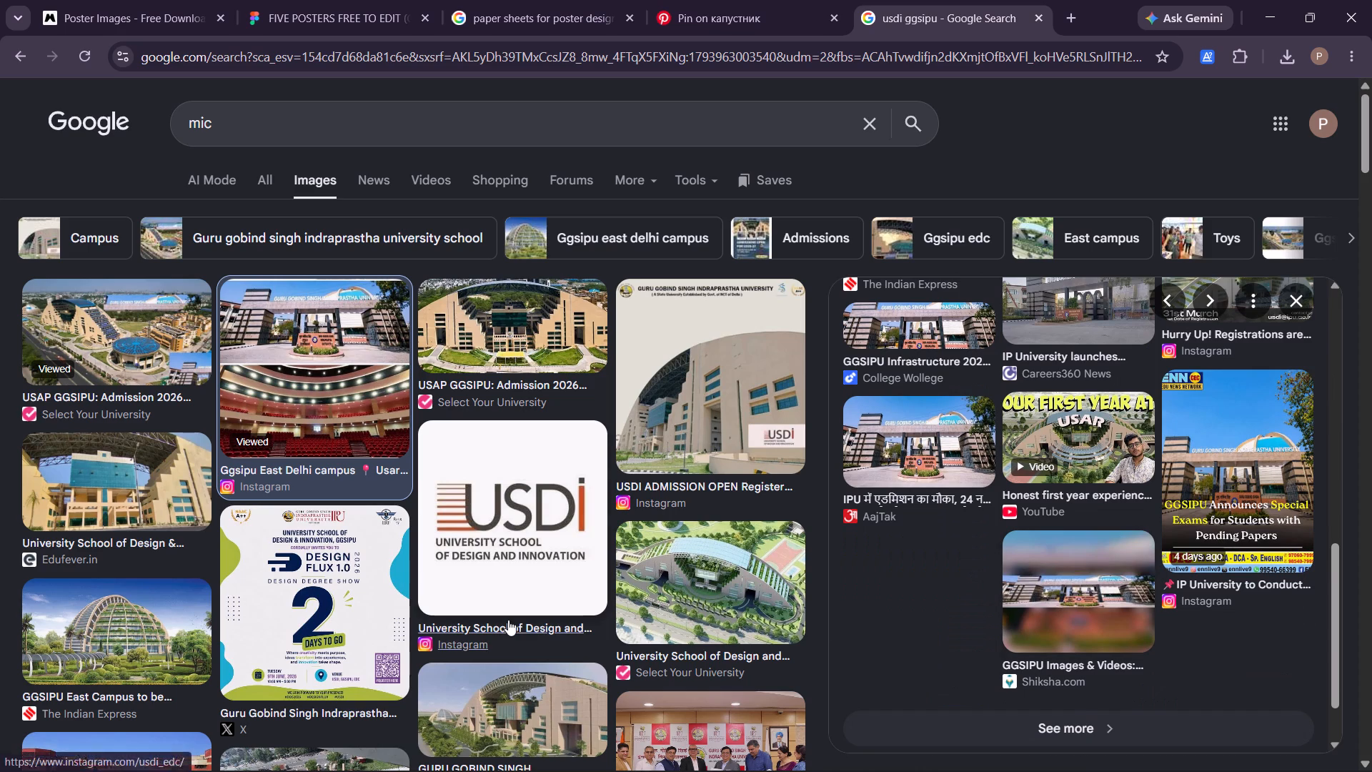
scroll(1047, 525, up, 9)
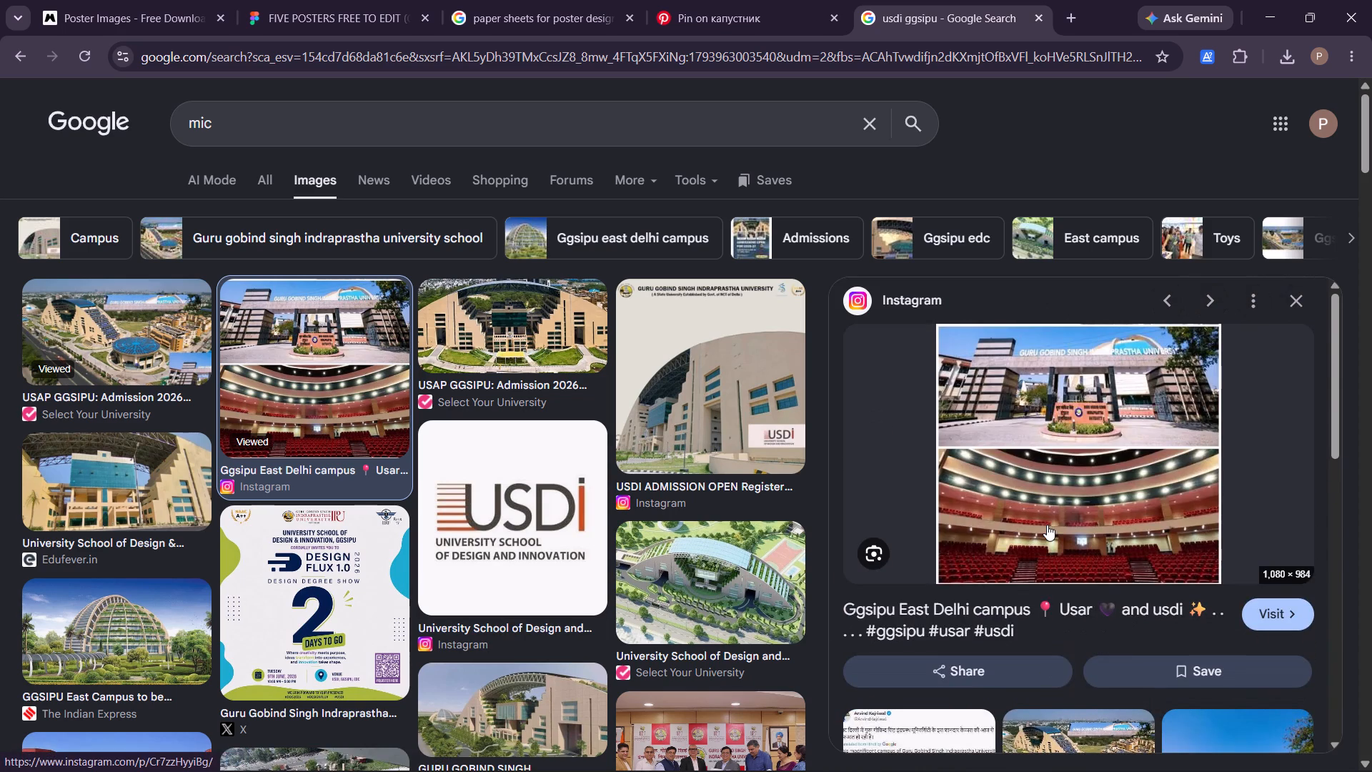
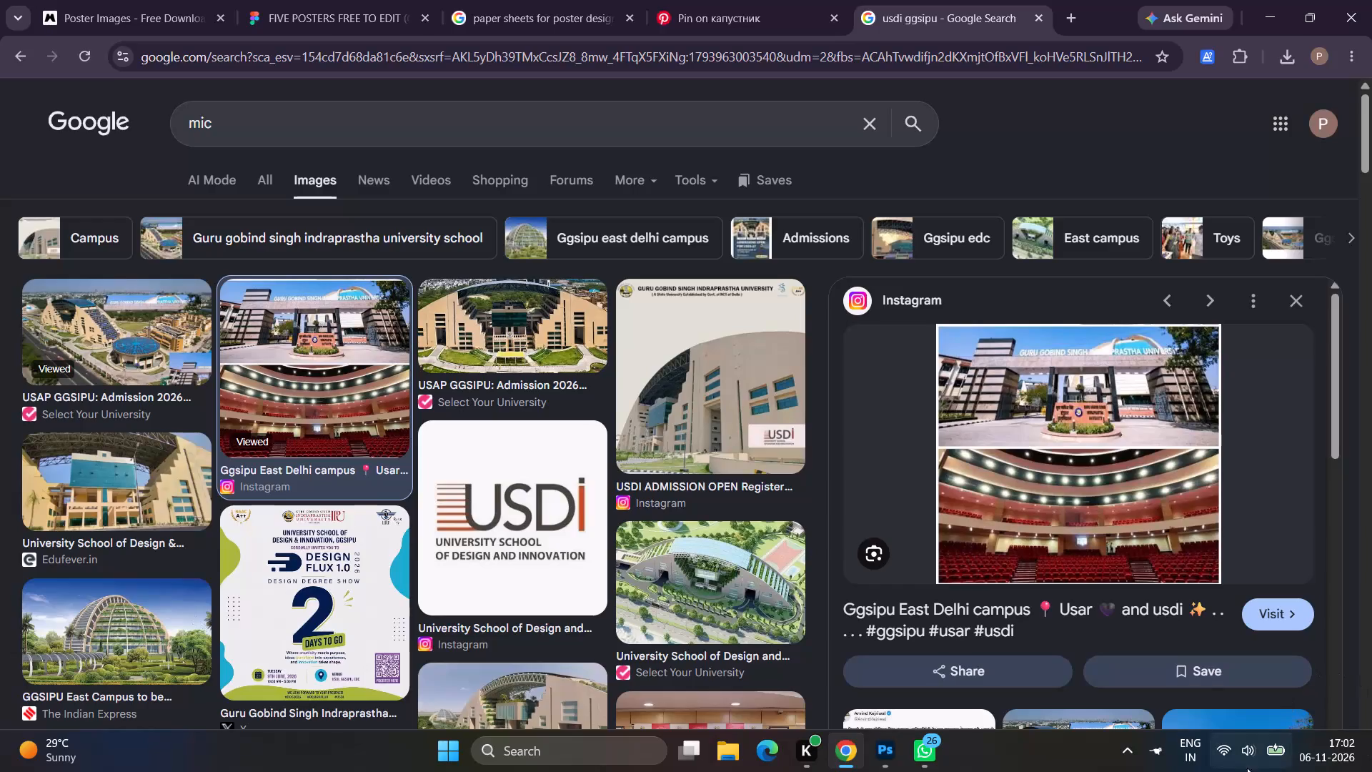
Browse the usdi ggsipu image results in Chrome and examine the Justdial low-angle photo of the campus building and its related images.
scroll(735, 409, down, 1)
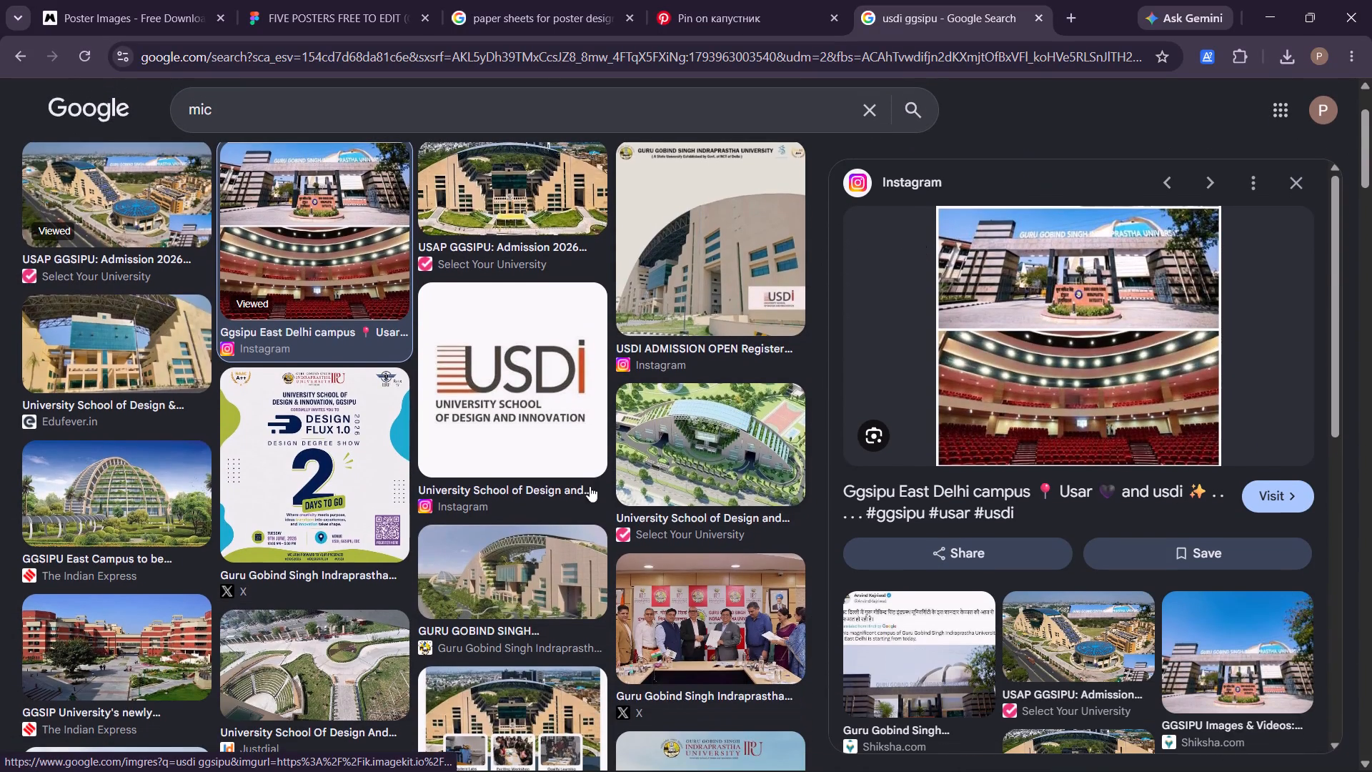
scroll(119, 504, down, 2)
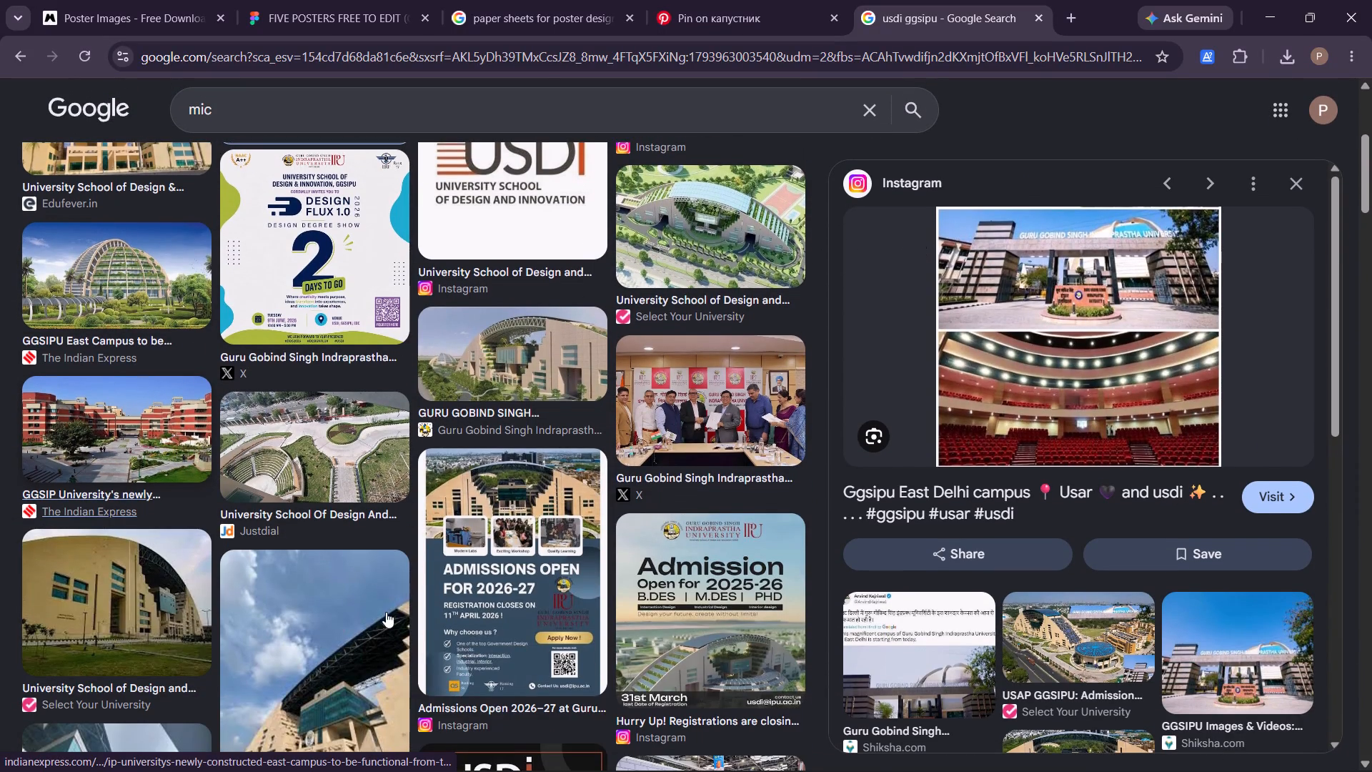
scroll(386, 612, down, 1)
click(308, 550)
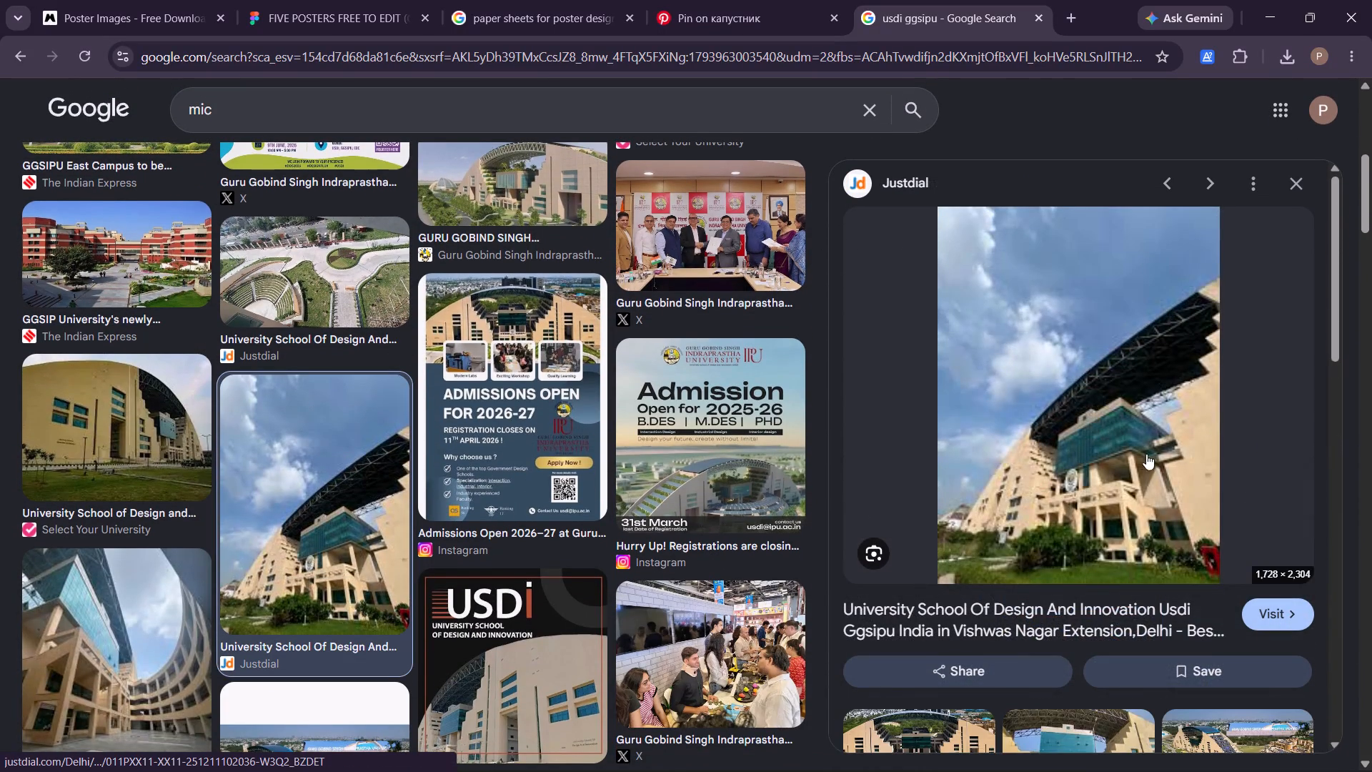
scroll(1138, 452, down, 4)
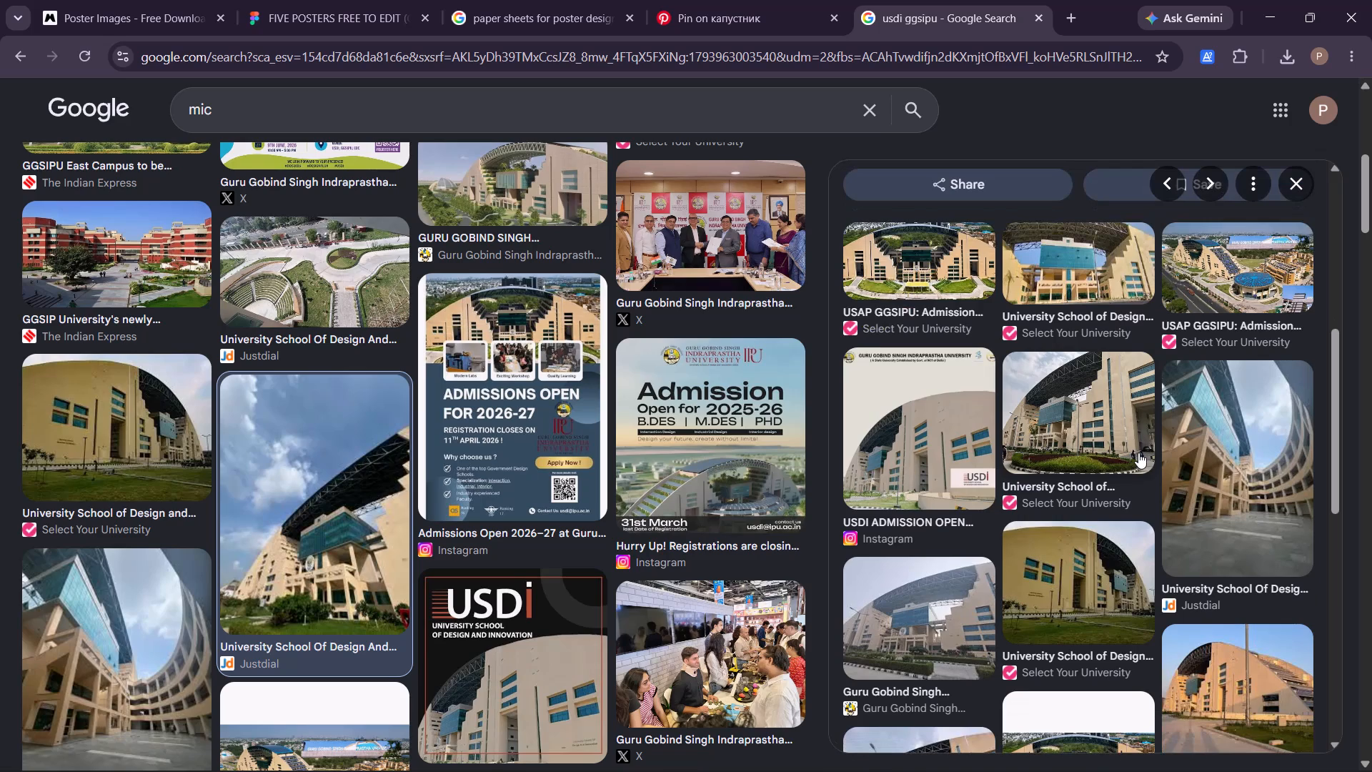
scroll(1128, 375, down, 1)
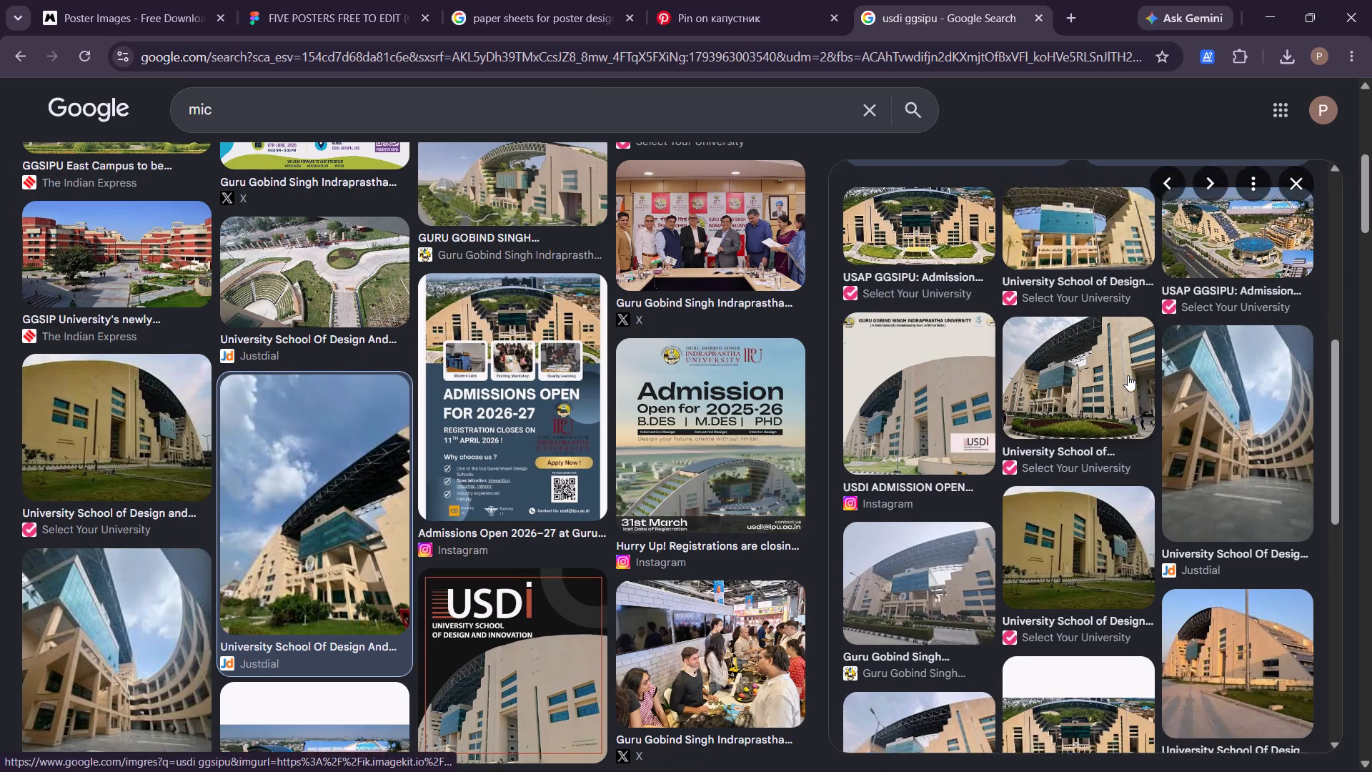
scroll(1128, 375, down, 3)
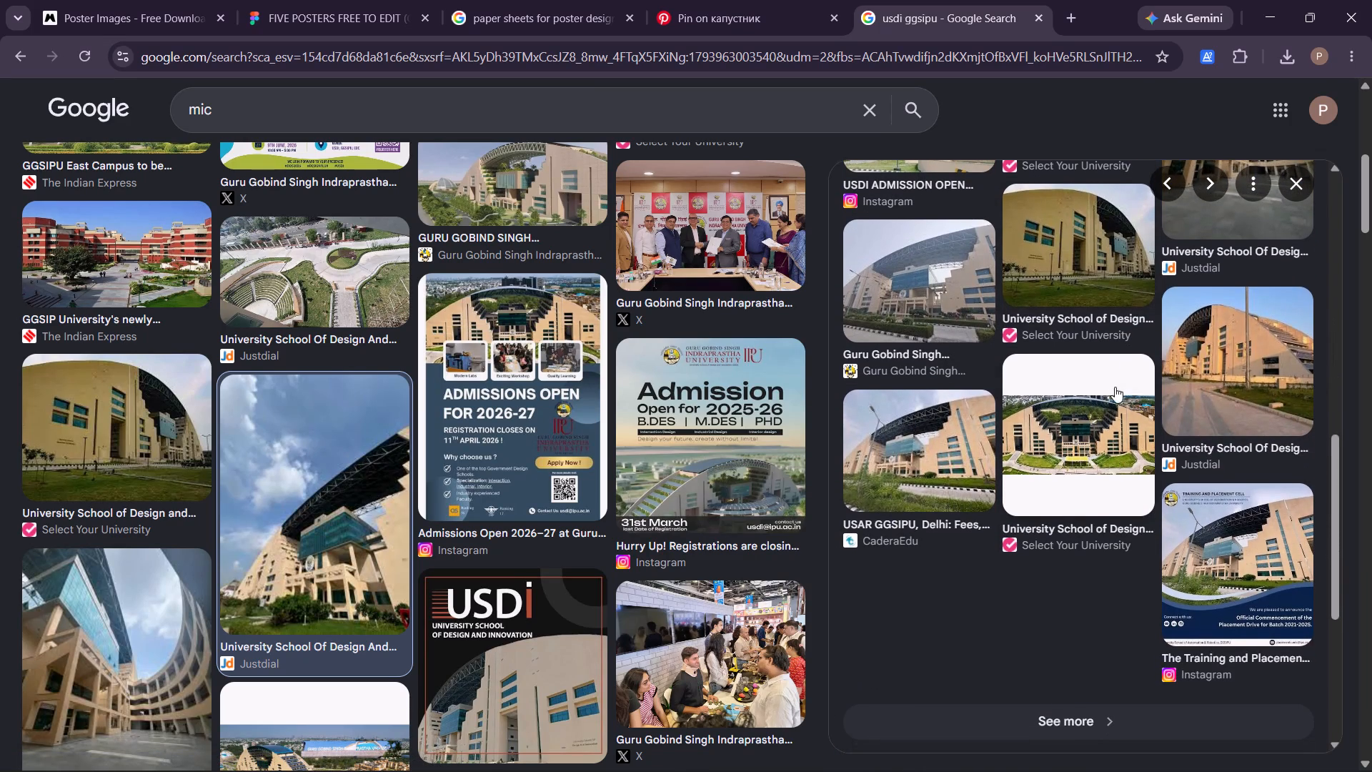
Preview the white-bordered front view and the aerial campus photo from Select Your University, and look through their related images.
click(1111, 420)
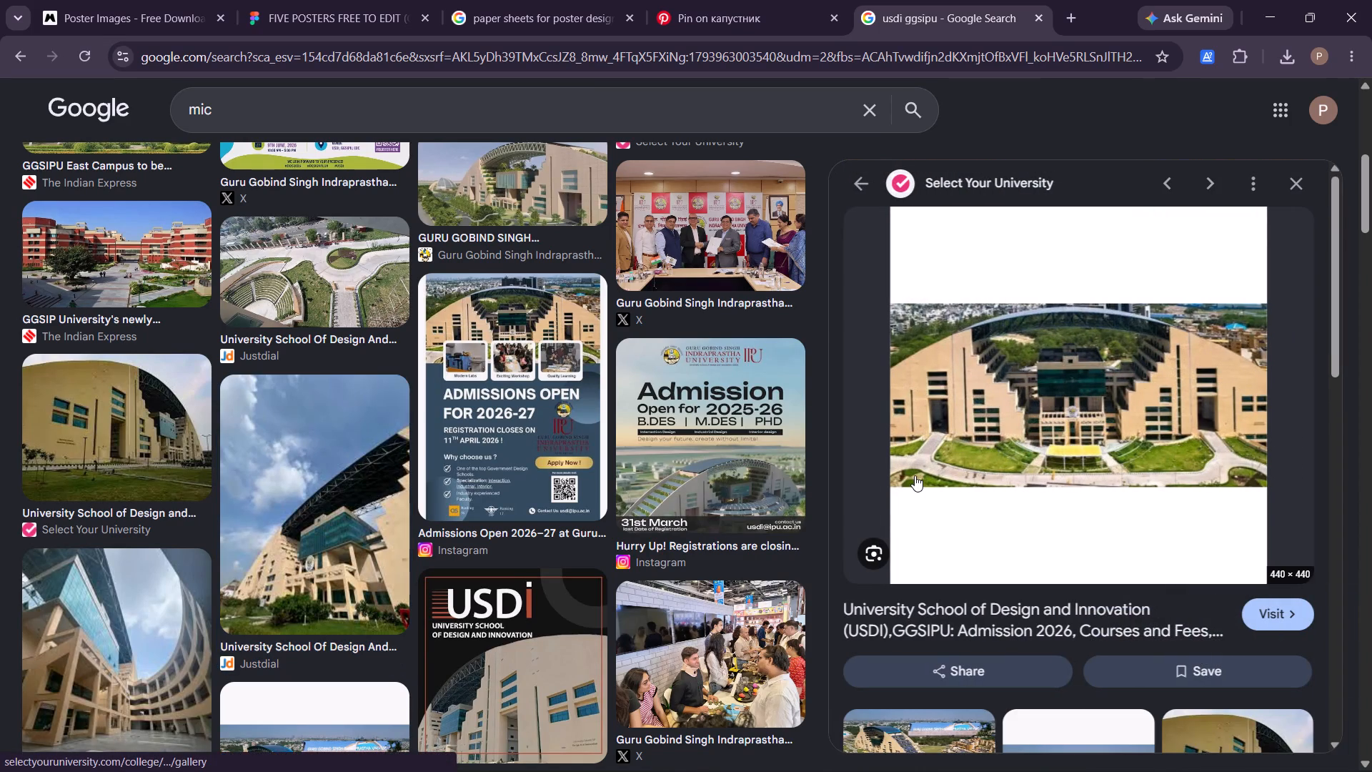
scroll(915, 475, down, 3)
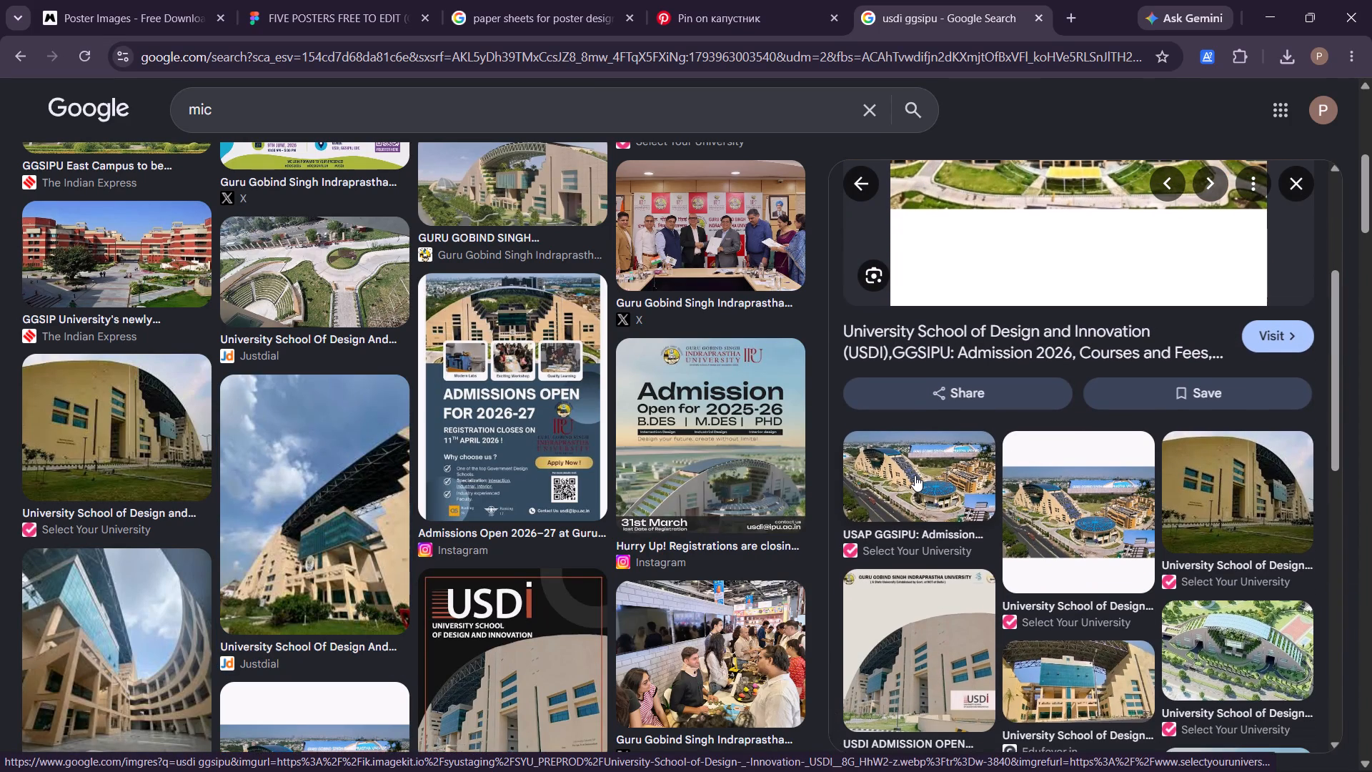
click(925, 465)
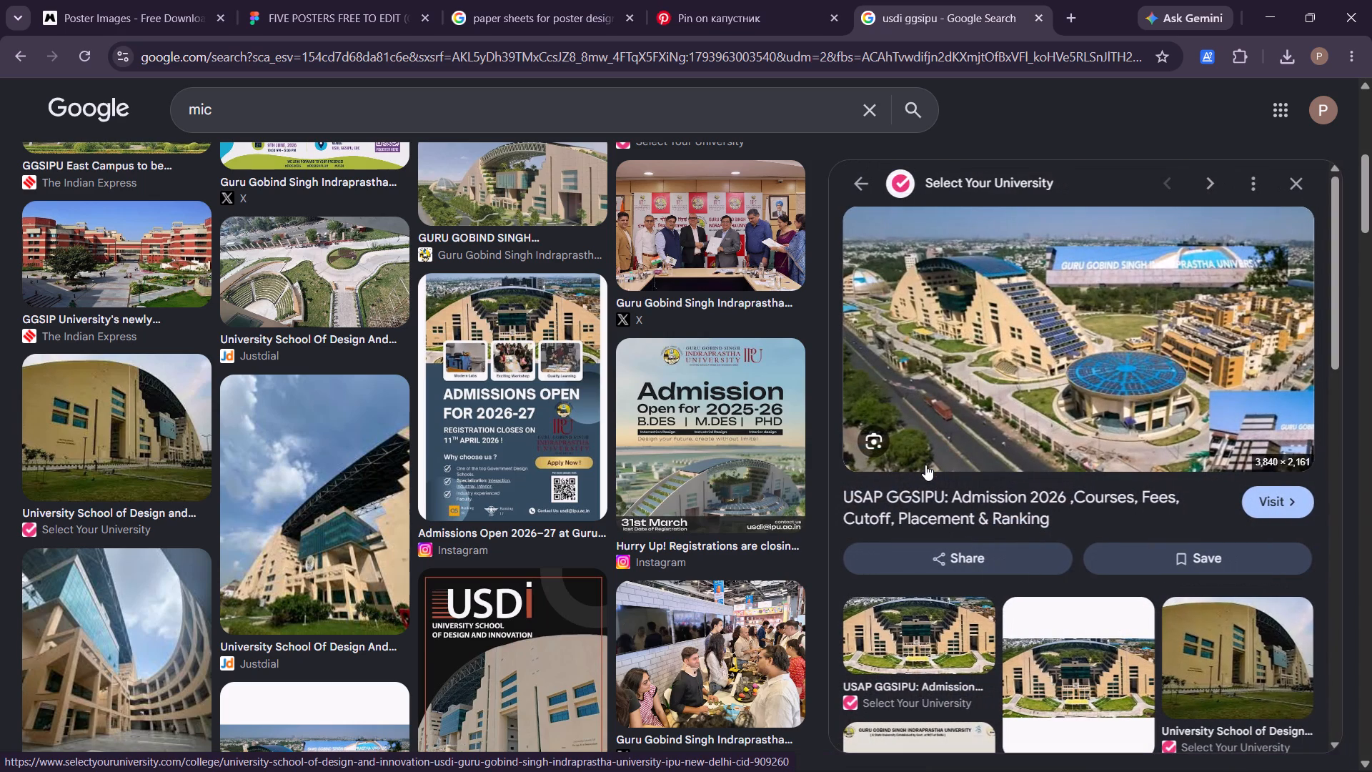
scroll(925, 465, down, 1)
scroll(925, 465, up, 1)
scroll(925, 465, down, 1)
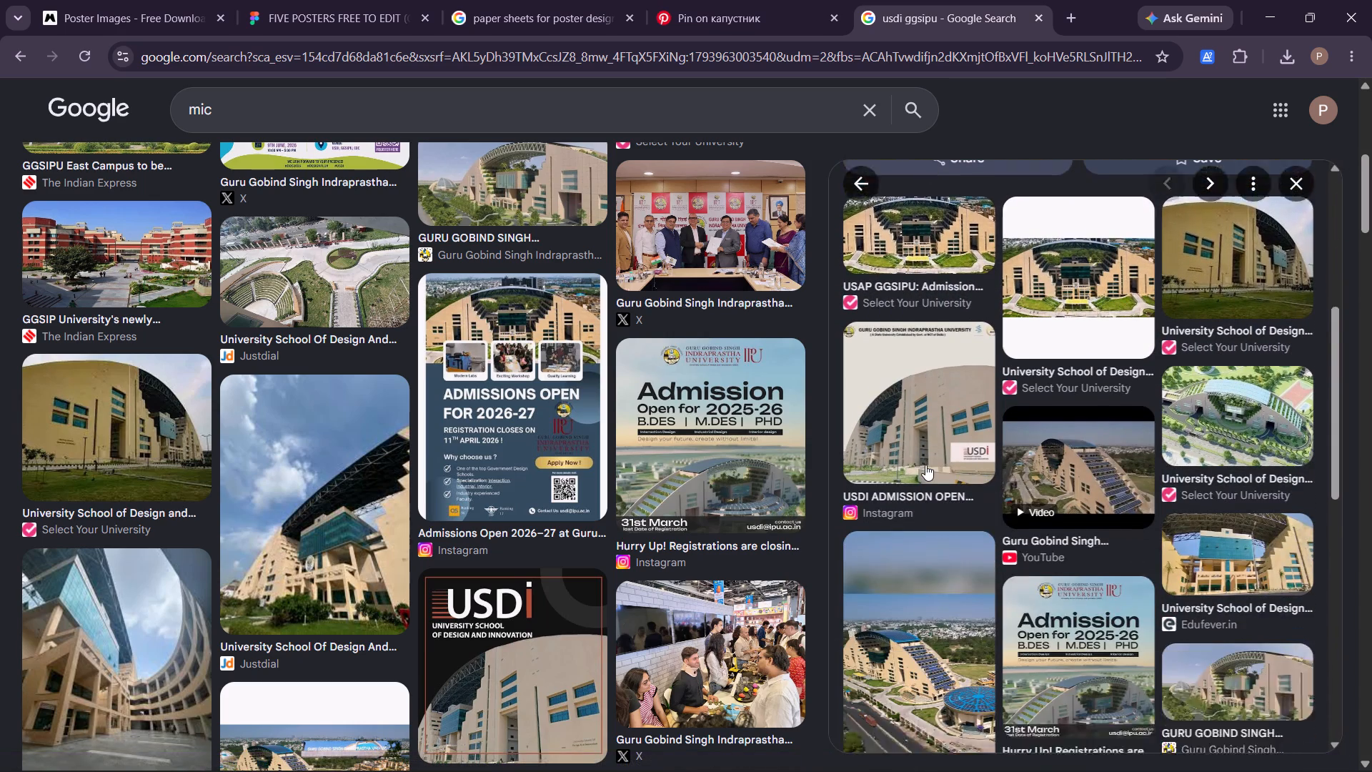
scroll(925, 465, down, 4)
scroll(925, 465, up, 1)
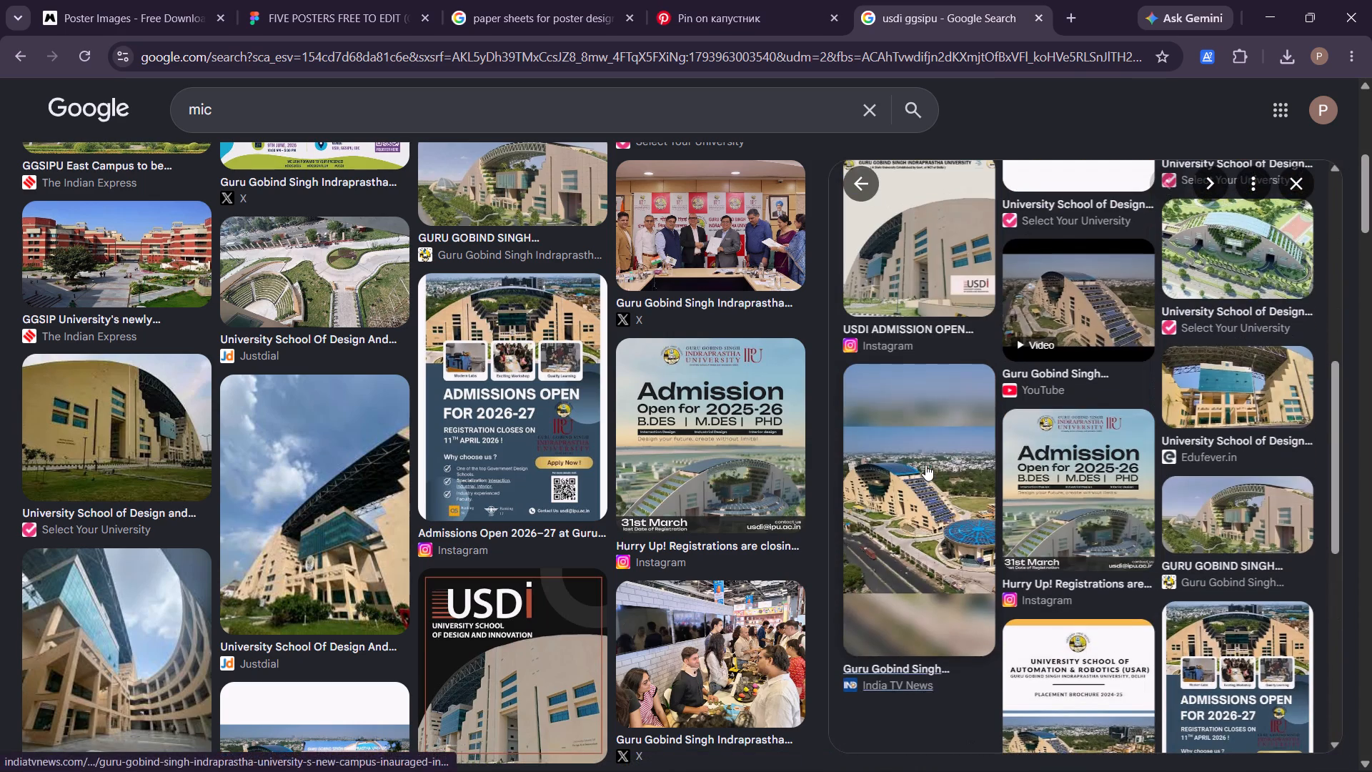
Look further through the campus image results, previewing Justdial's sunlit building photo and its photo taken from beside the balcony railing.
scroll(720, 628, down, 2)
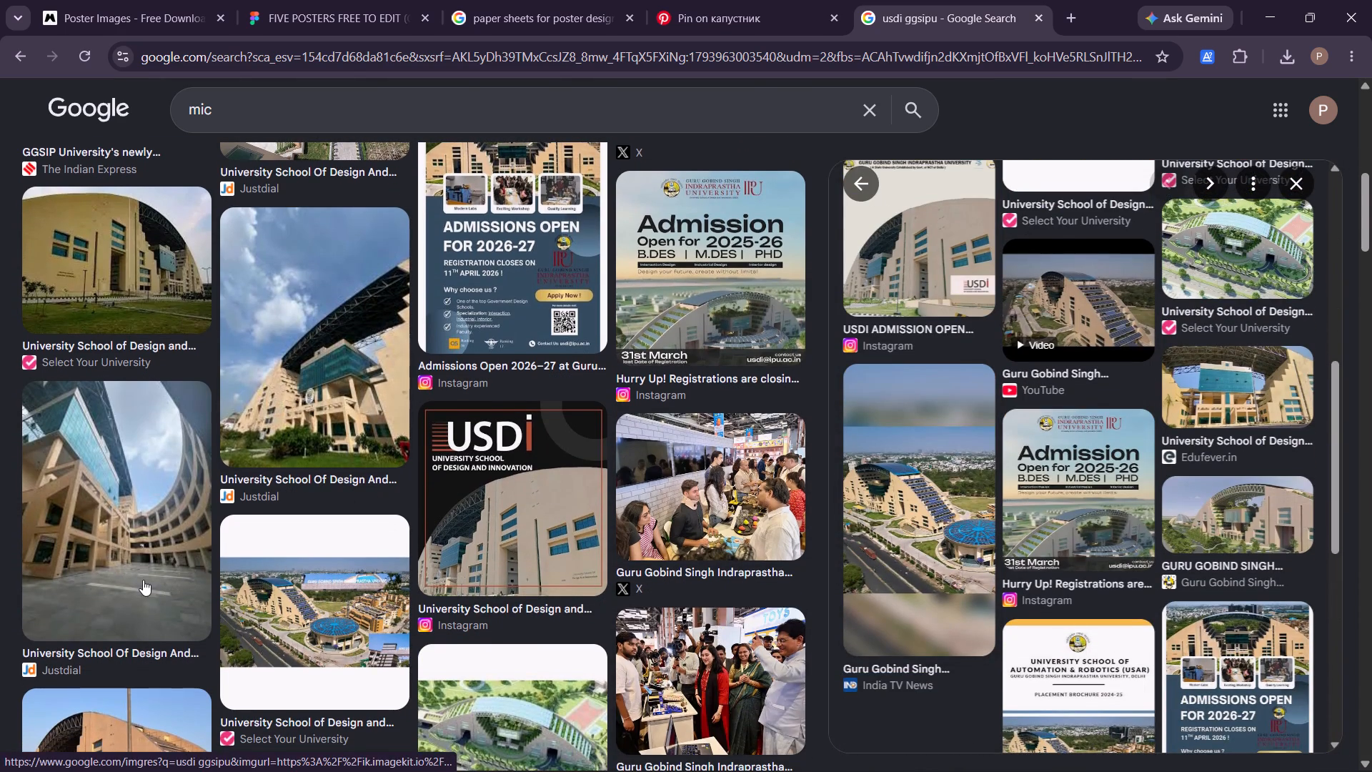
scroll(143, 580, down, 2)
click(63, 545)
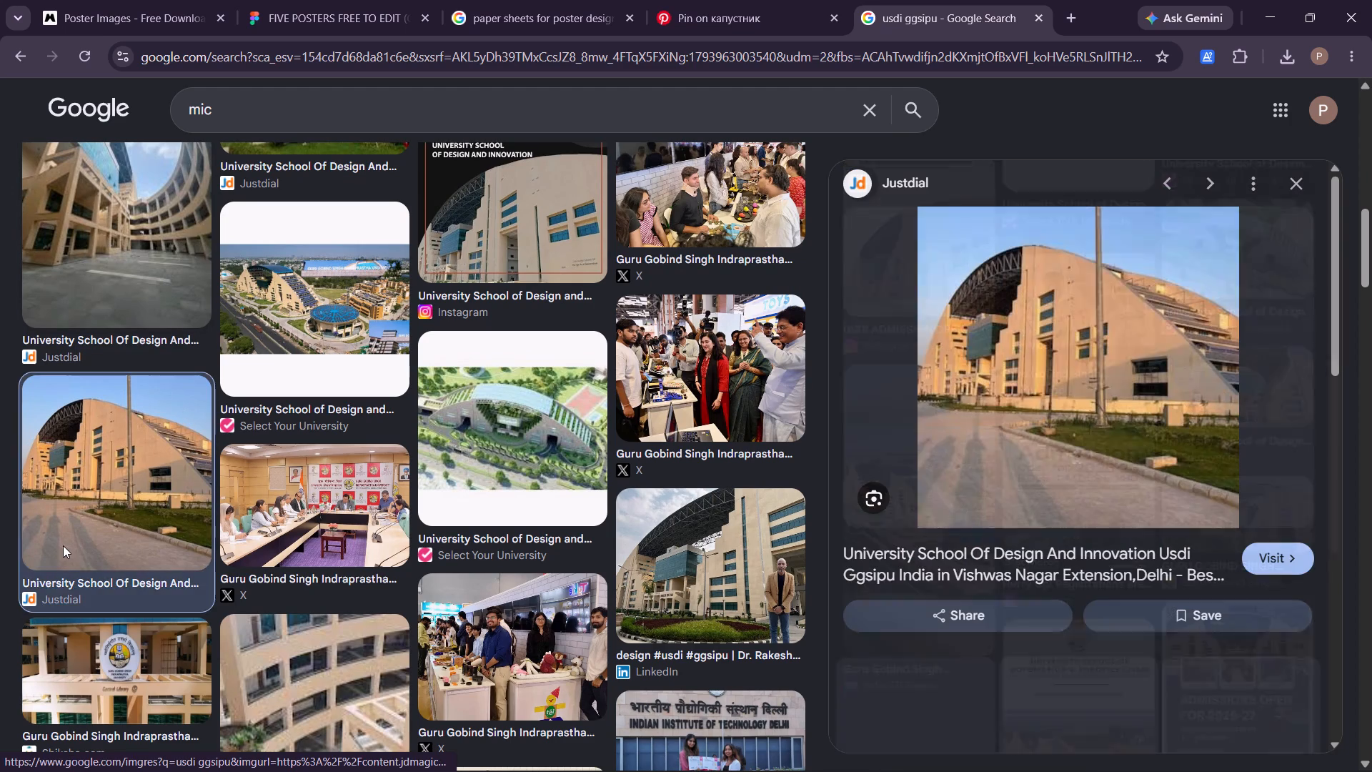
scroll(63, 545, down, 6)
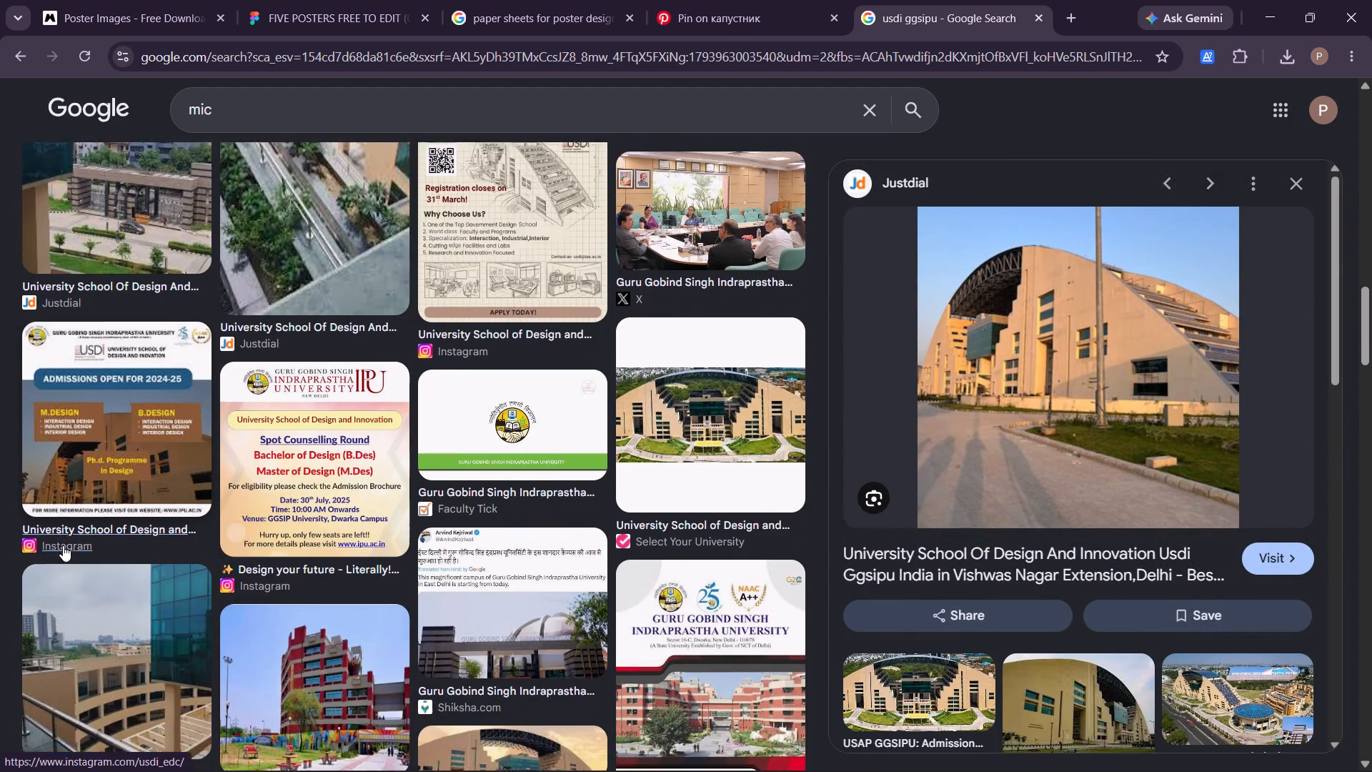
scroll(63, 545, down, 1)
scroll(368, 363, up, 1)
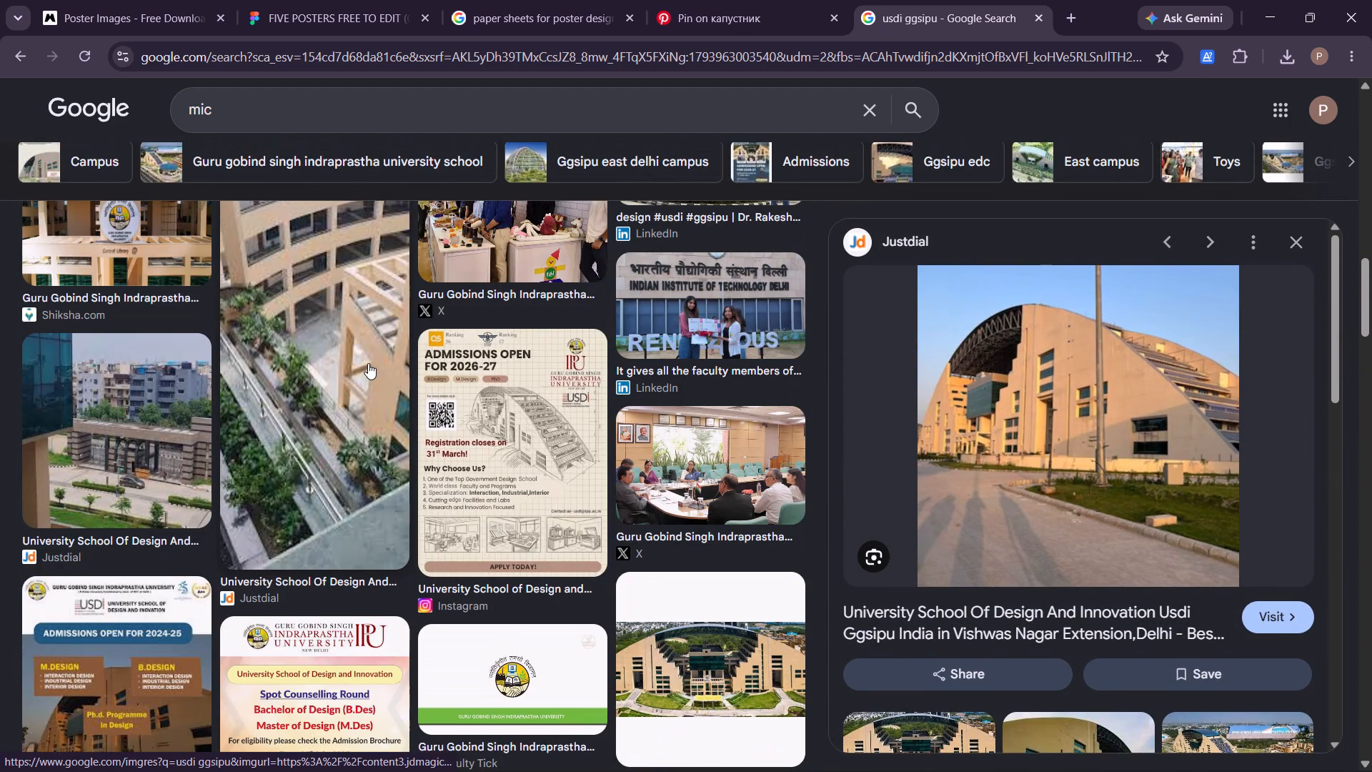
scroll(368, 363, up, 1)
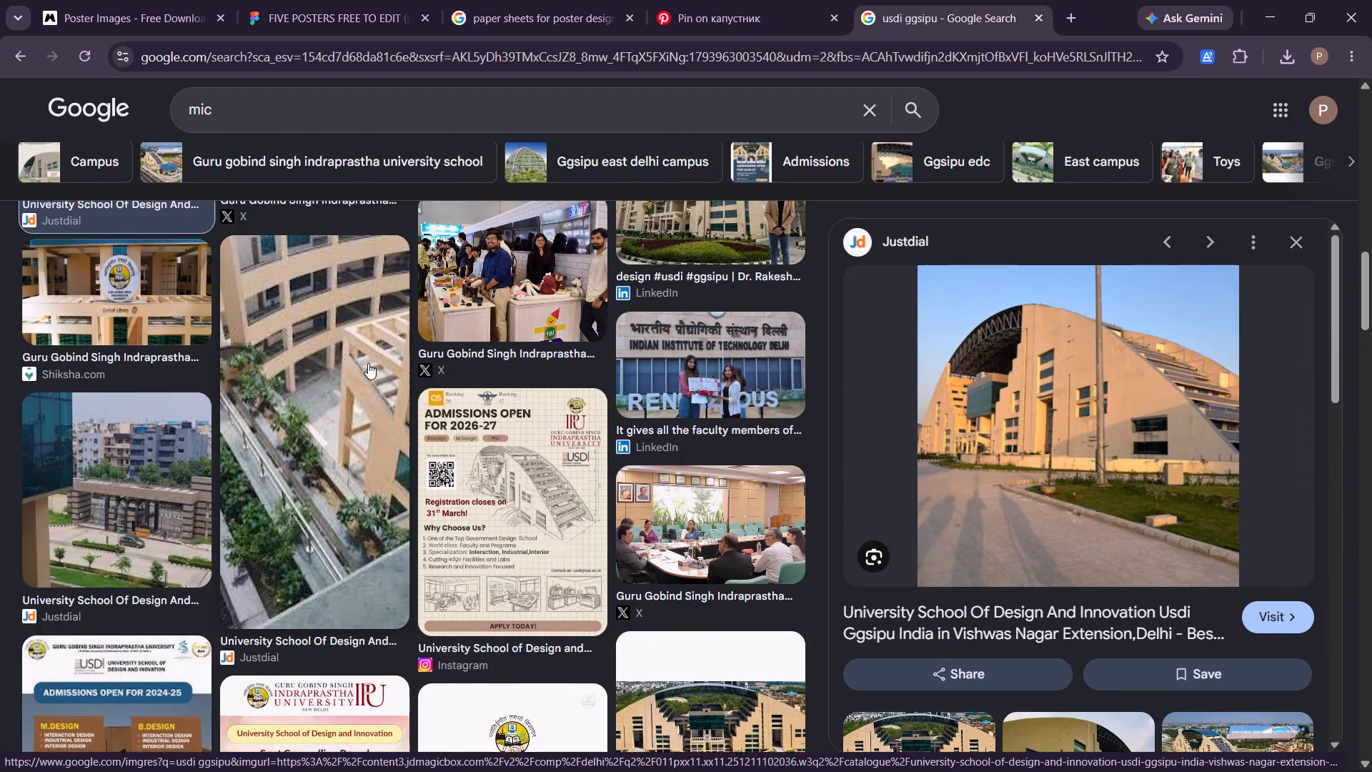
scroll(368, 363, up, 1)
scroll(368, 363, down, 2)
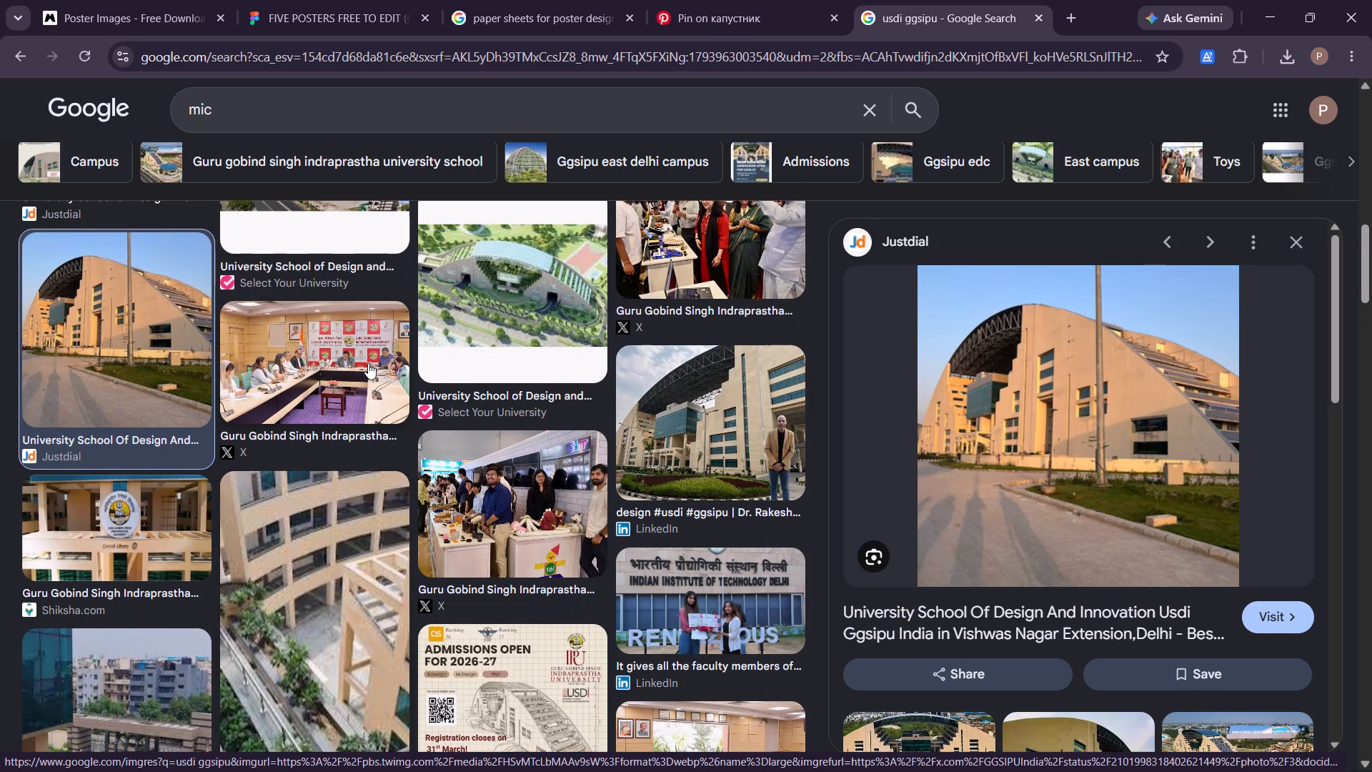
scroll(368, 363, down, 3)
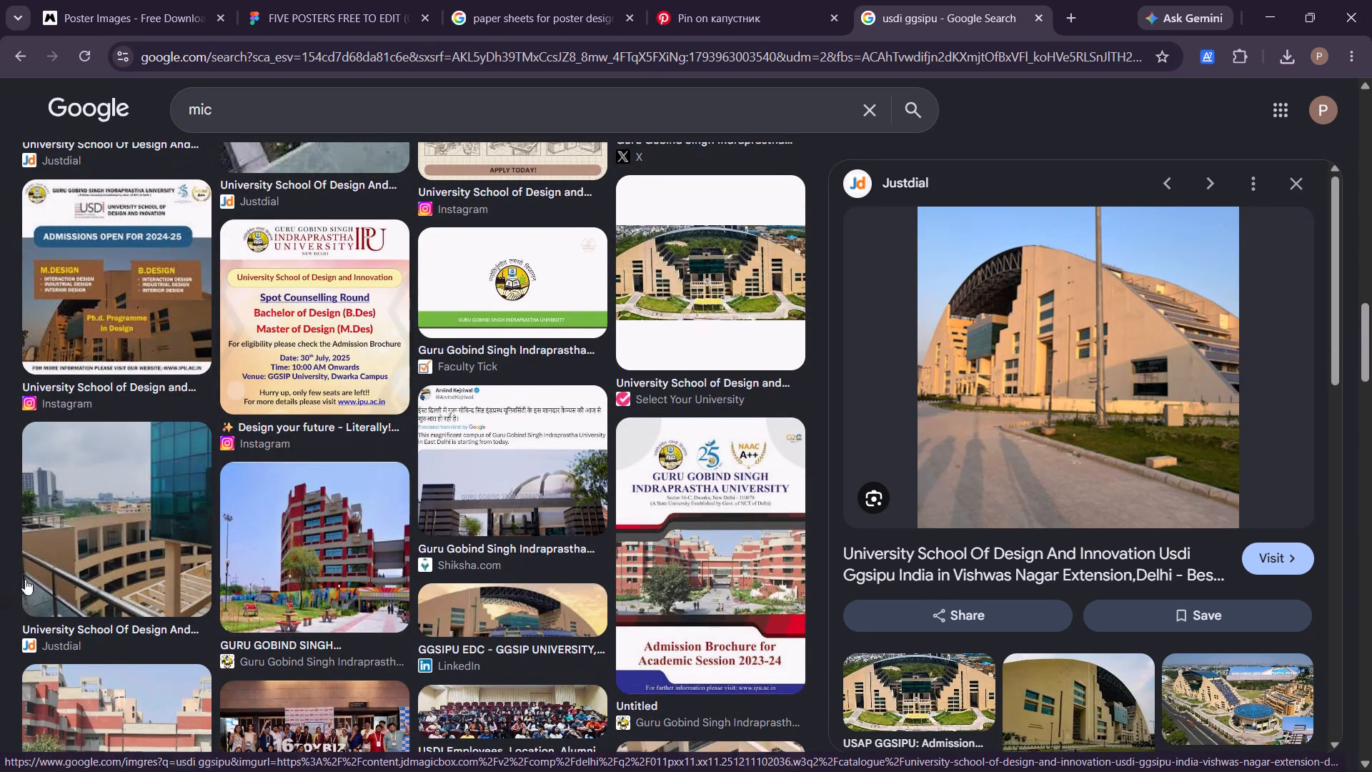
click(73, 547)
scroll(73, 547, down, 2)
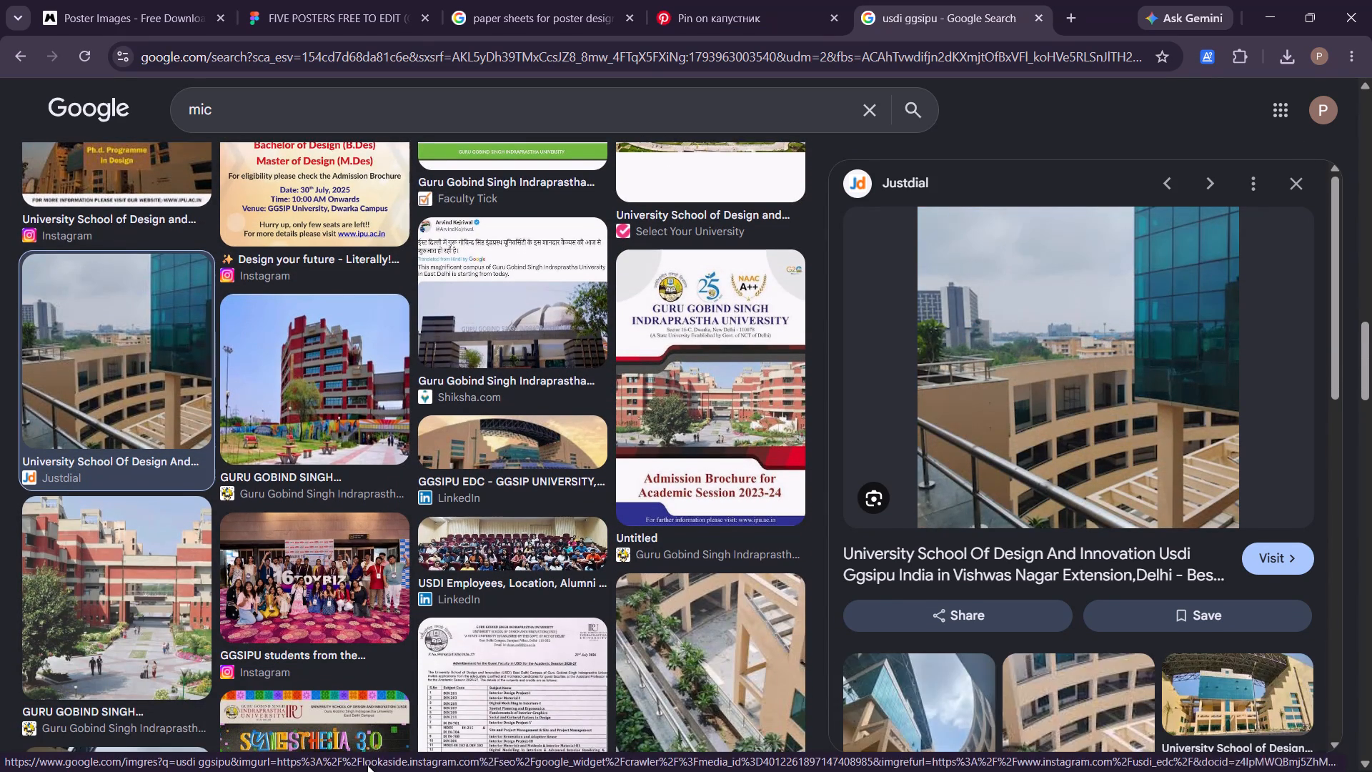
Look further through the campus image results, previewing Scribd's USAR placement brochure cover and Collegedunia's East Delhi campus building photo.
scroll(367, 765, down, 1)
scroll(646, 540, down, 3)
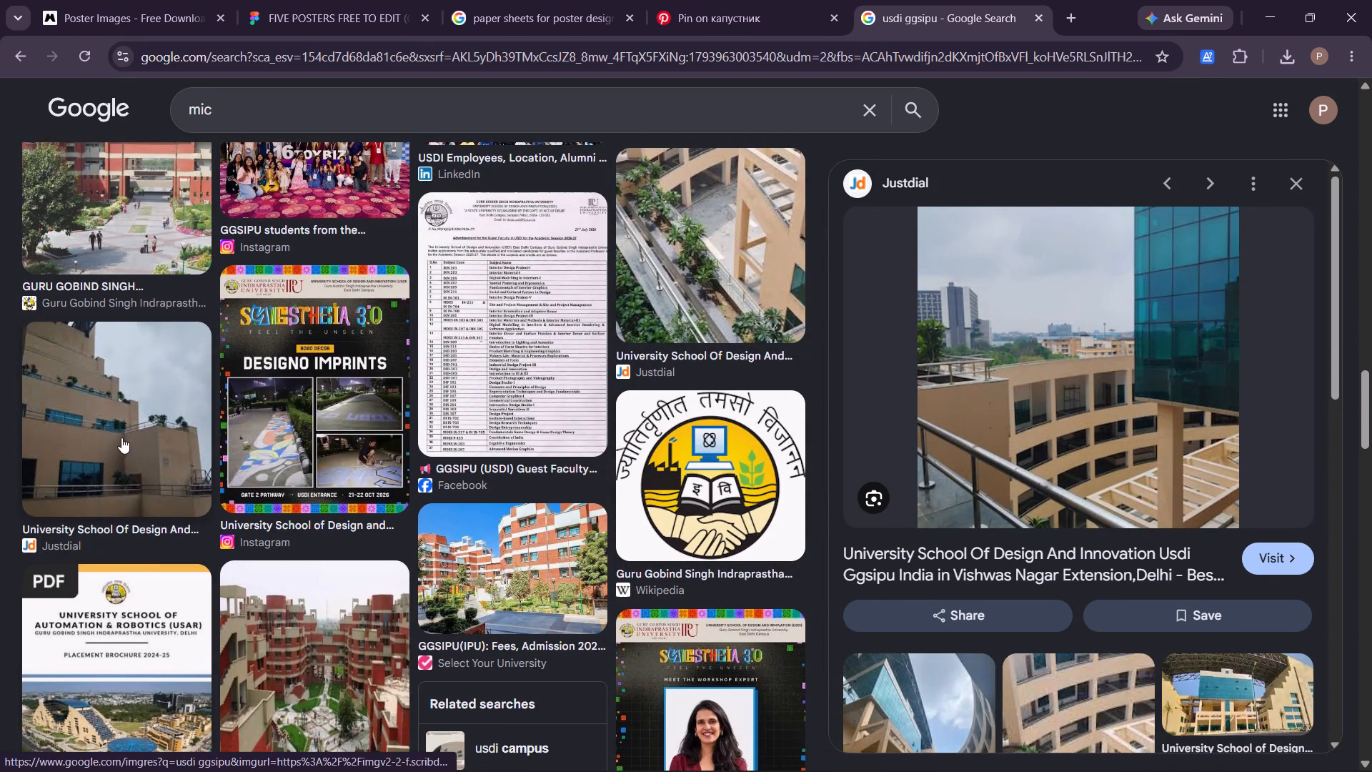
scroll(121, 437, down, 2)
click(153, 435)
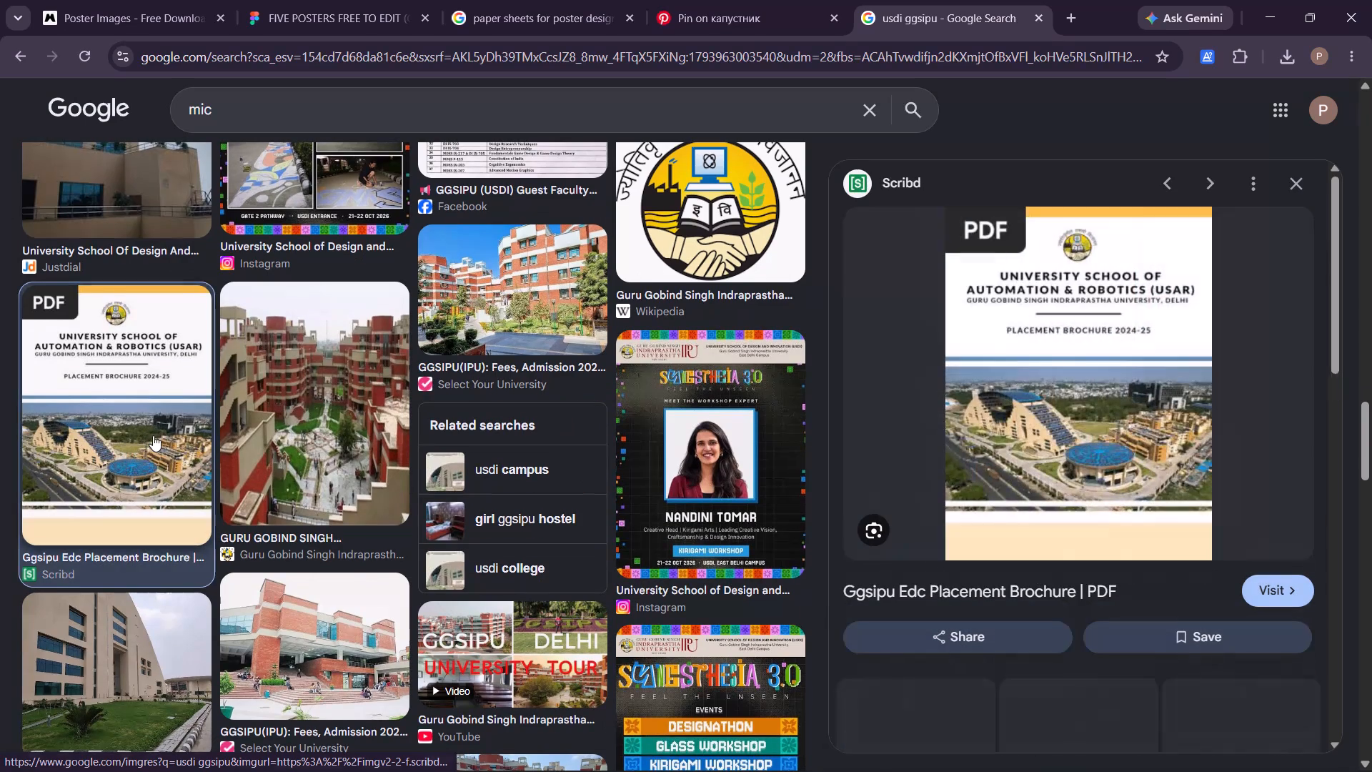
scroll(153, 435, down, 2)
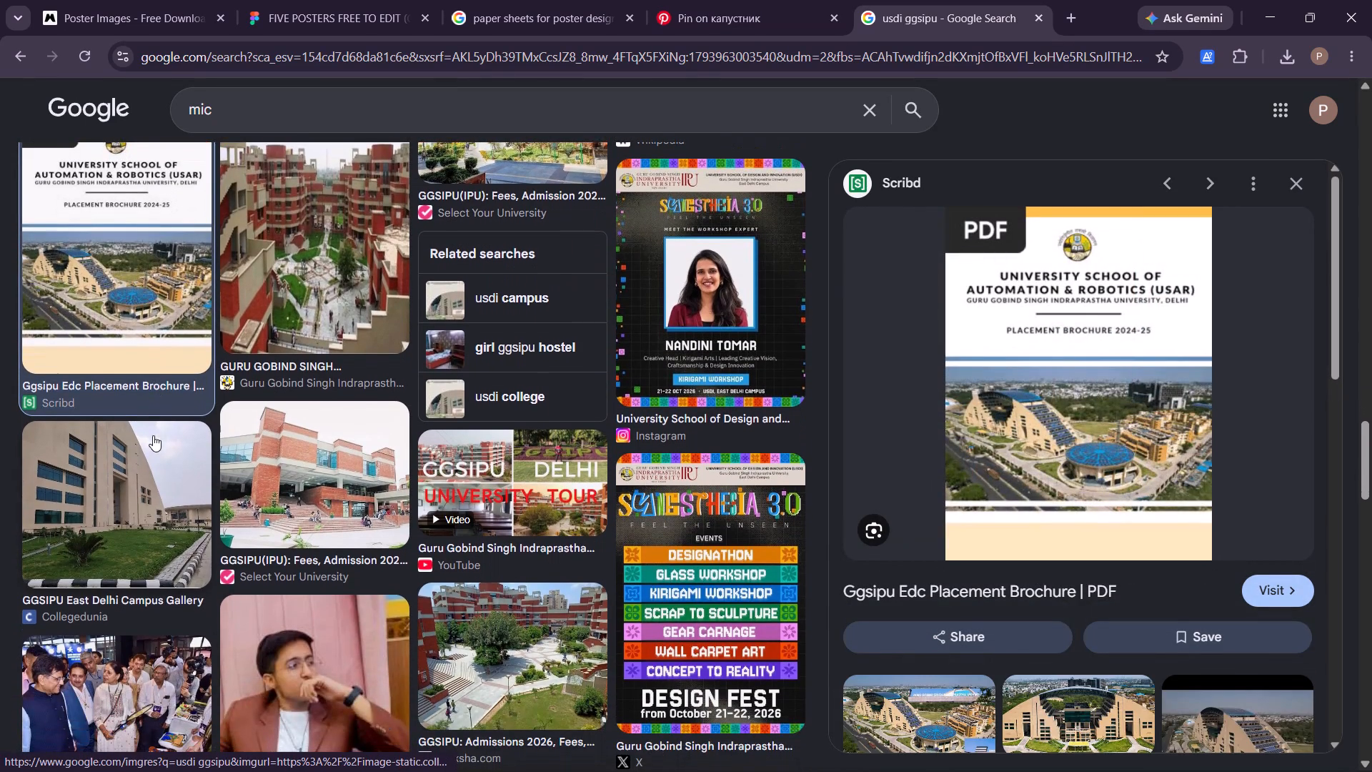
click(123, 495)
Continue through the image results and preview the Instagram graphic with multicoloured lettering on a black grid, examining the event posters around it.
scroll(123, 495, down, 1)
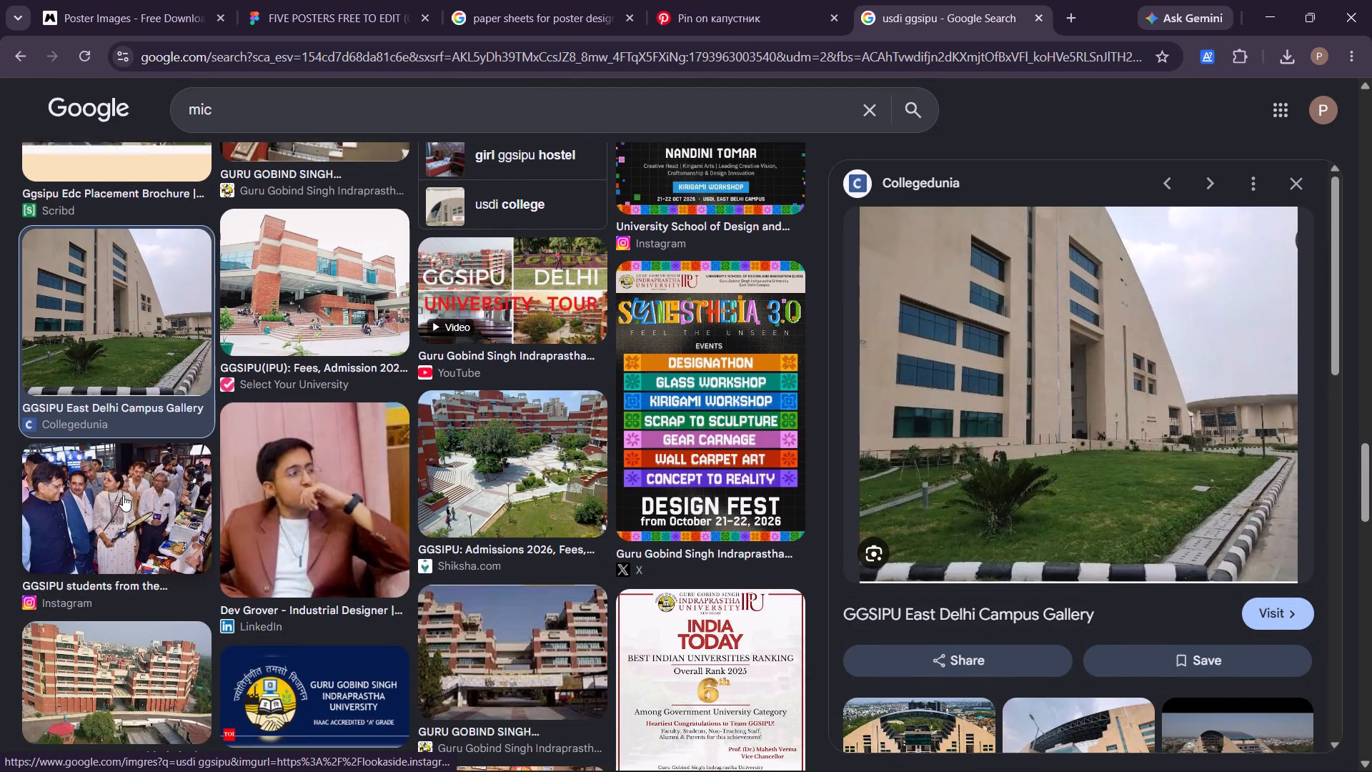
scroll(123, 495, down, 1)
scroll(123, 425, down, 5)
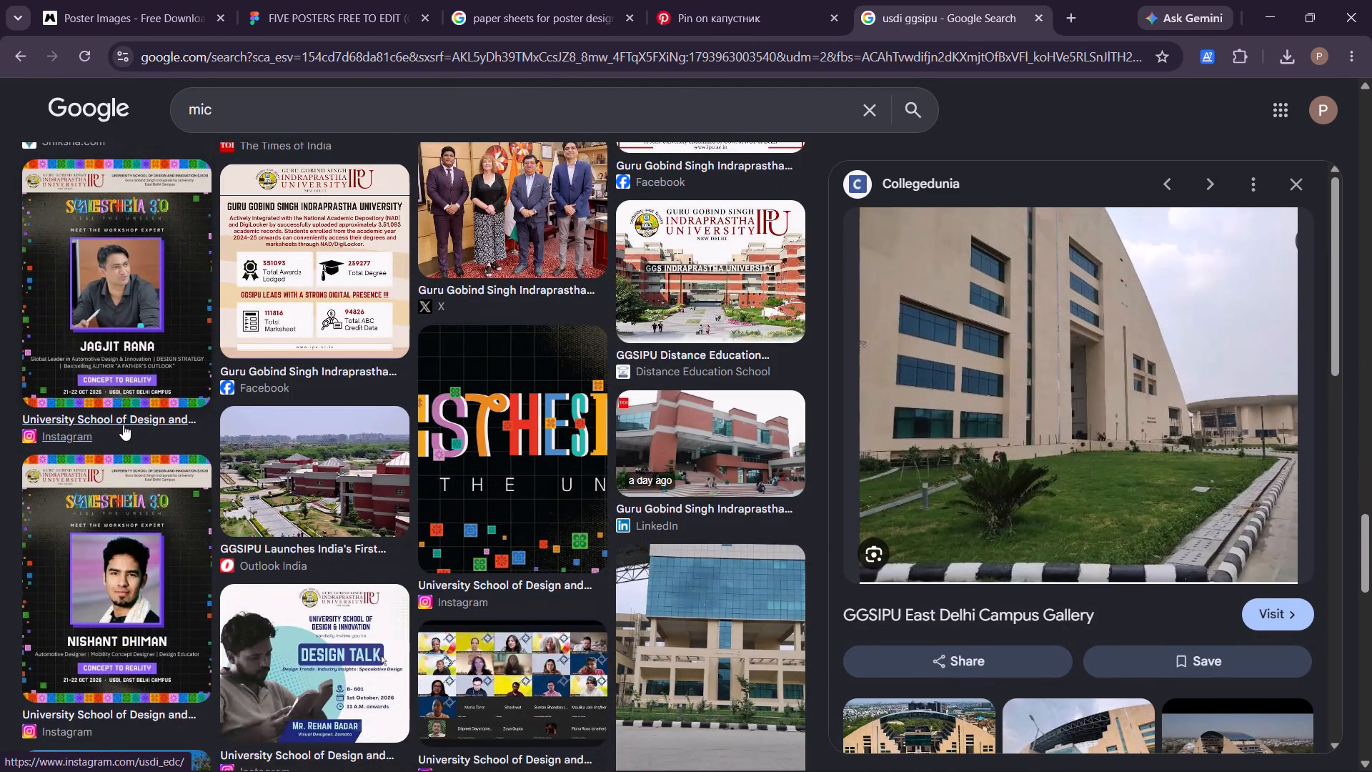
click(517, 456)
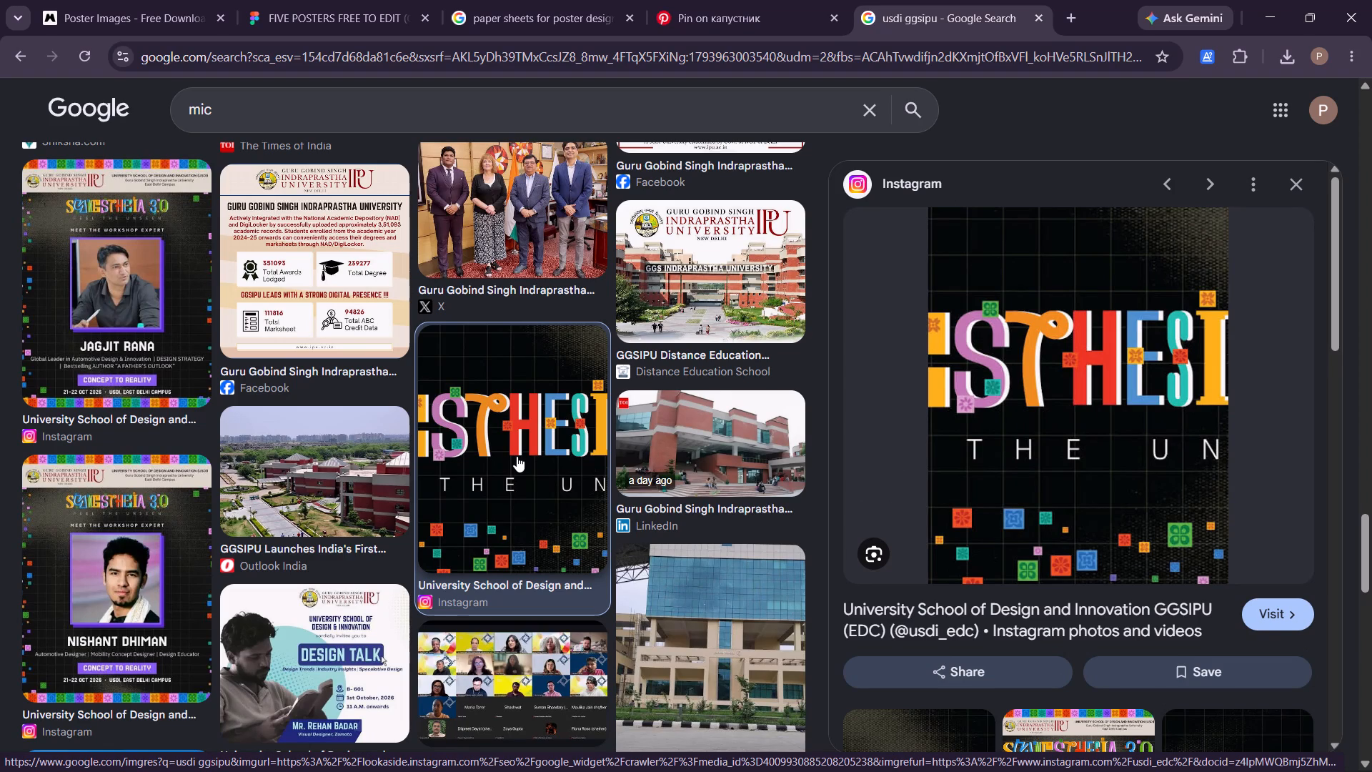
scroll(517, 456, up, 1)
scroll(517, 456, down, 1)
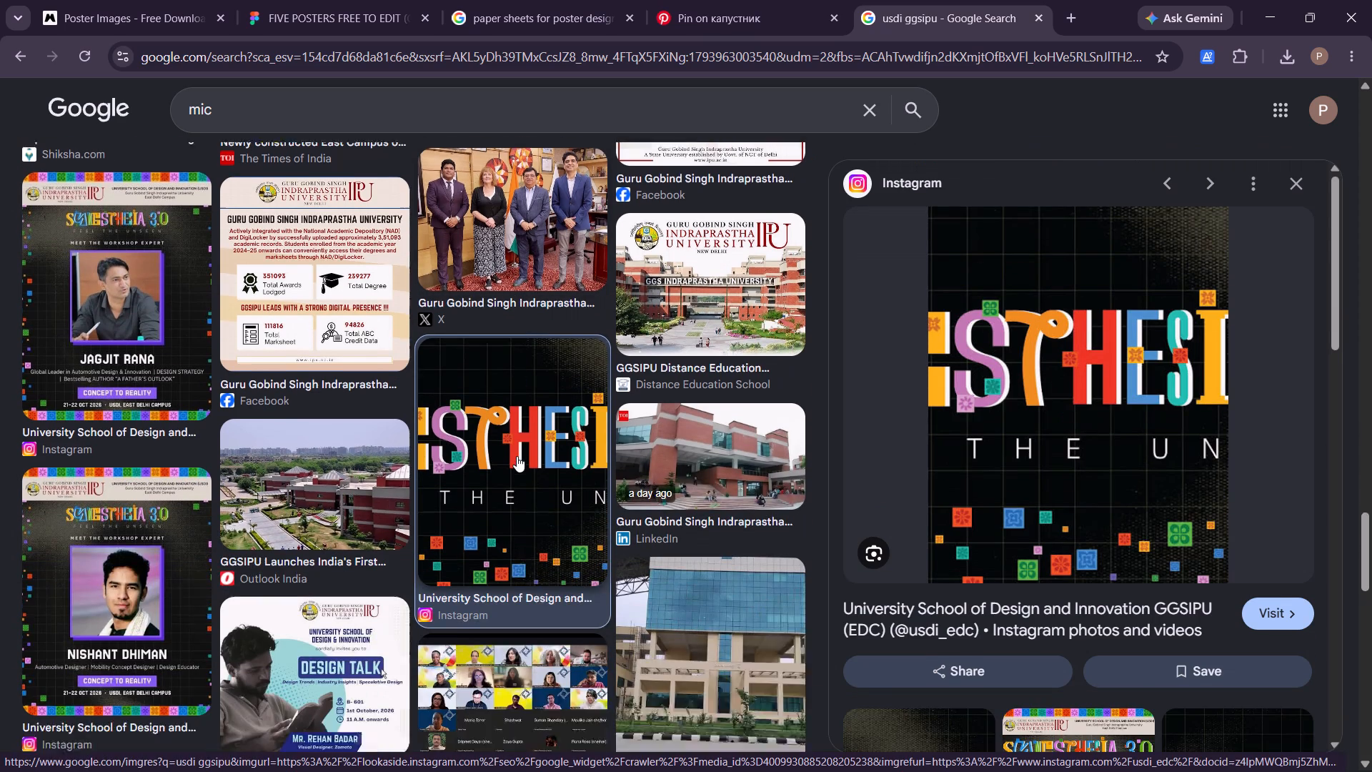
Compare more campus photos: Shiksha's glass-fronted building, Campus Dhundo's entrance gate and CaderaEdu's curved building.
scroll(517, 456, down, 2)
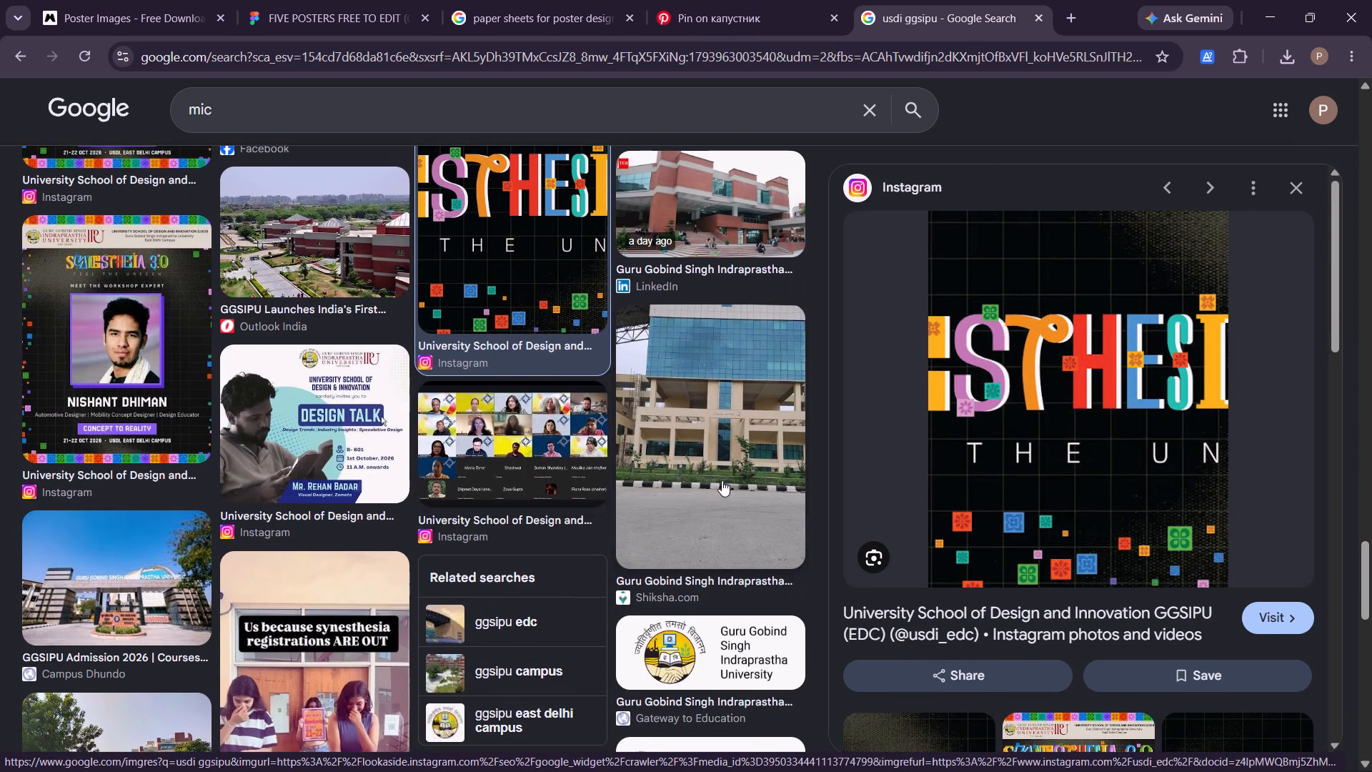
click(736, 479)
click(54, 579)
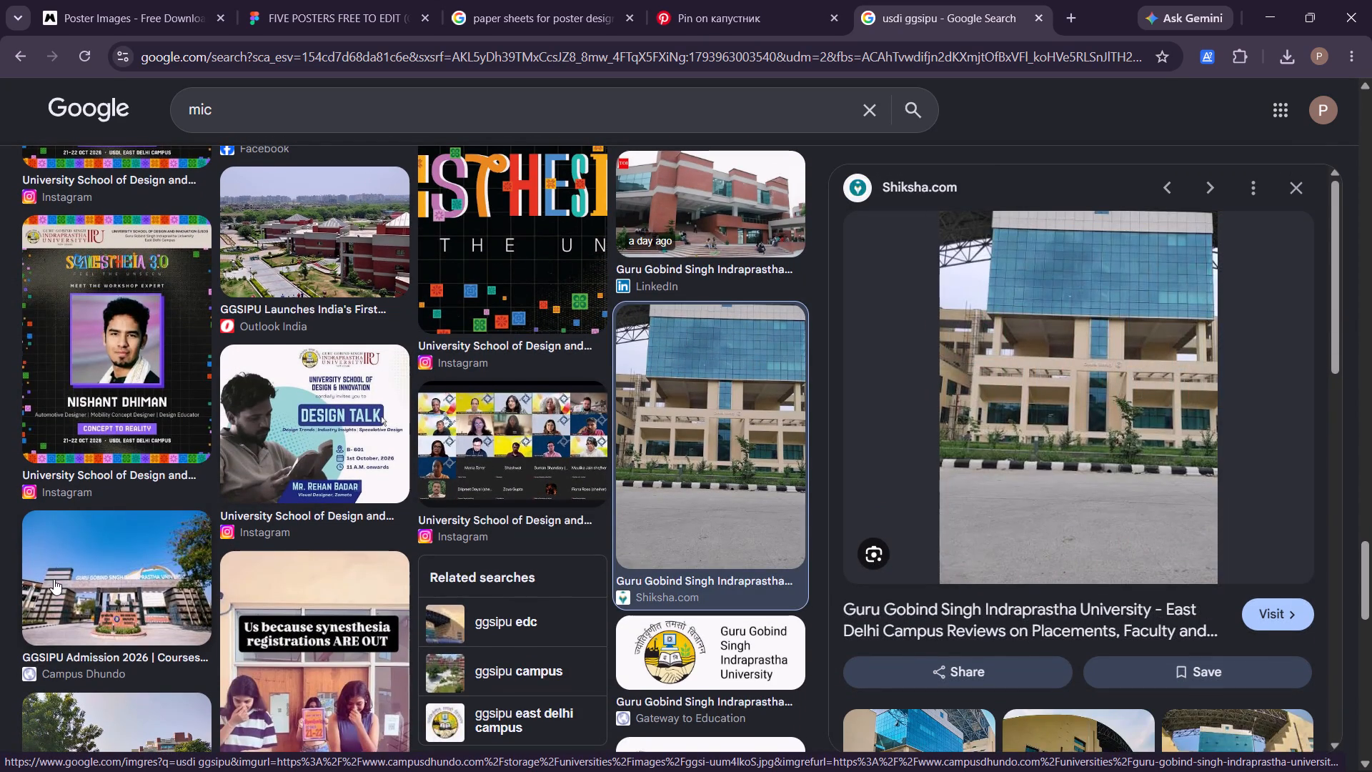
scroll(287, 535, down, 3)
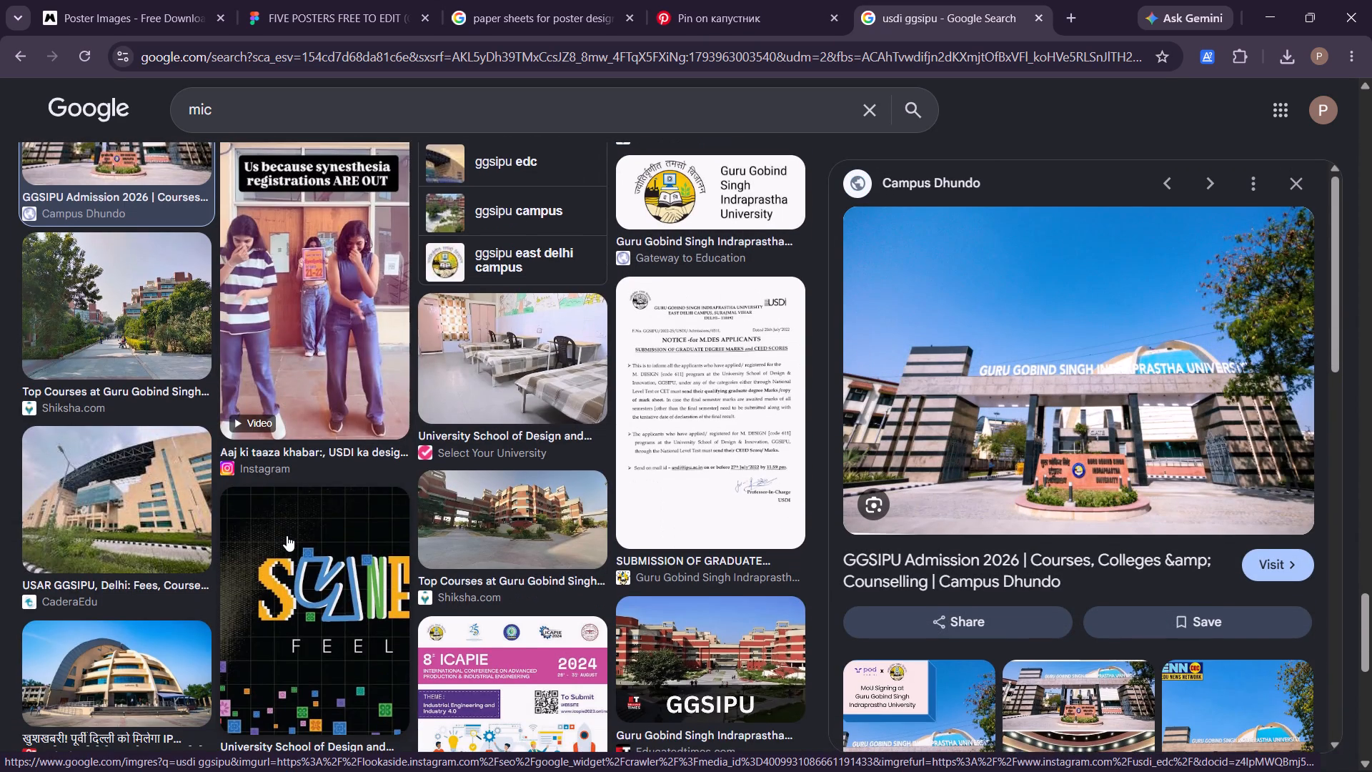
click(124, 520)
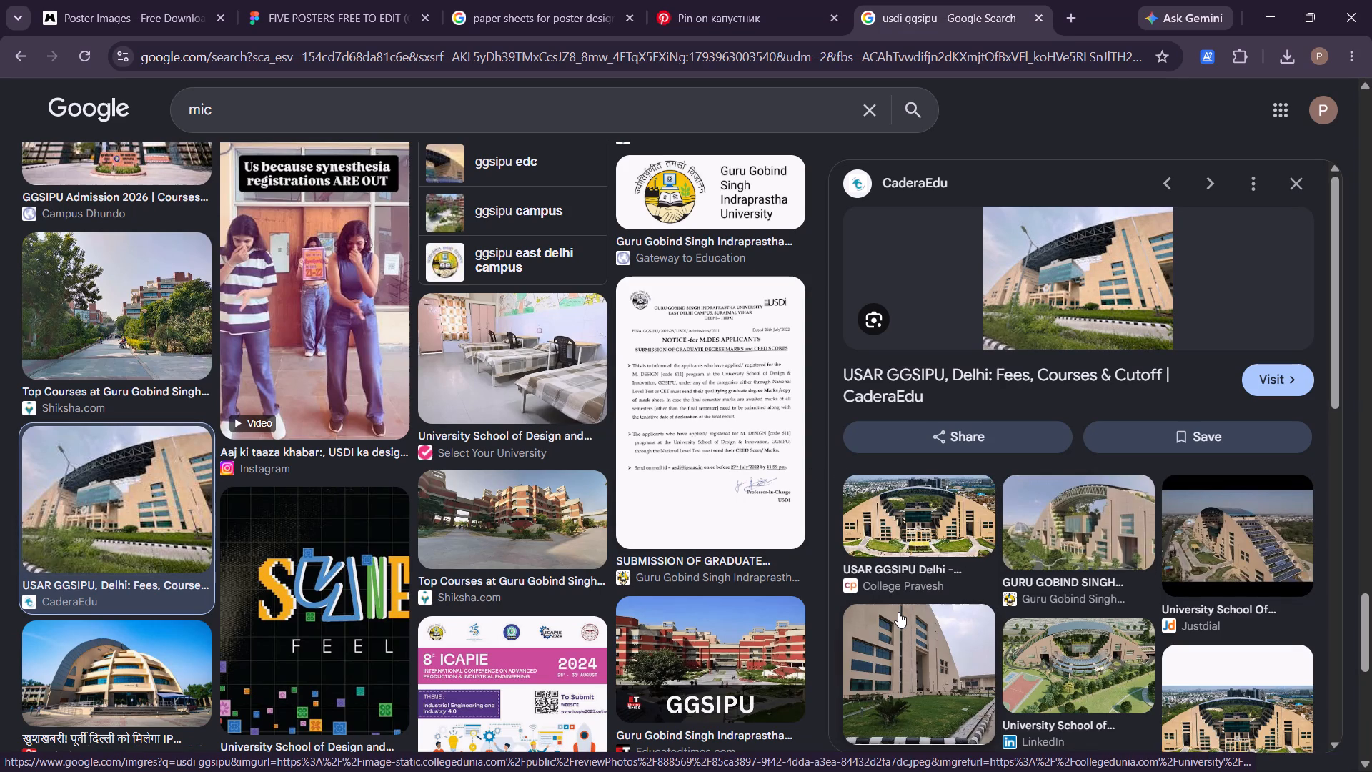
scroll(522, 633, down, 2)
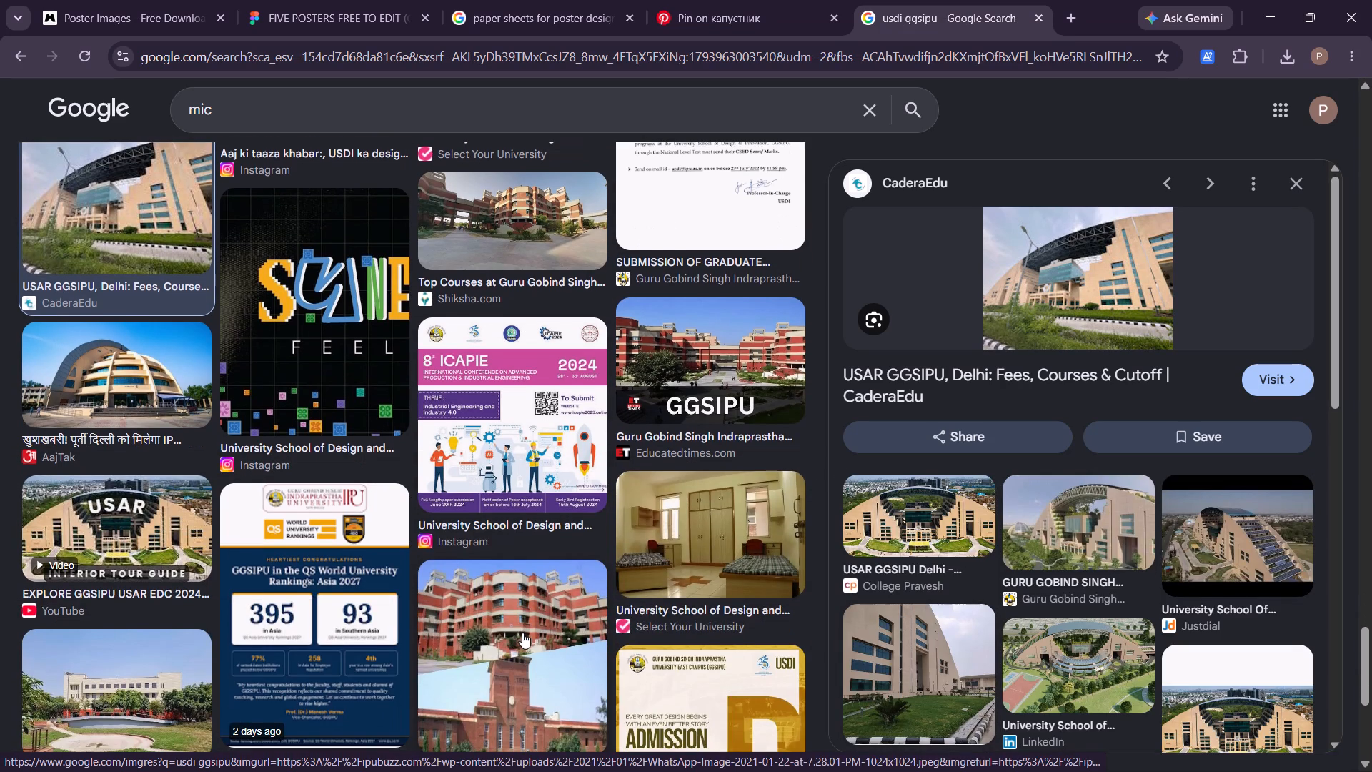
Preview the USAR tour video thumbnail, open the related front-view campus photo from Select Your University and examine it with its related images.
click(87, 542)
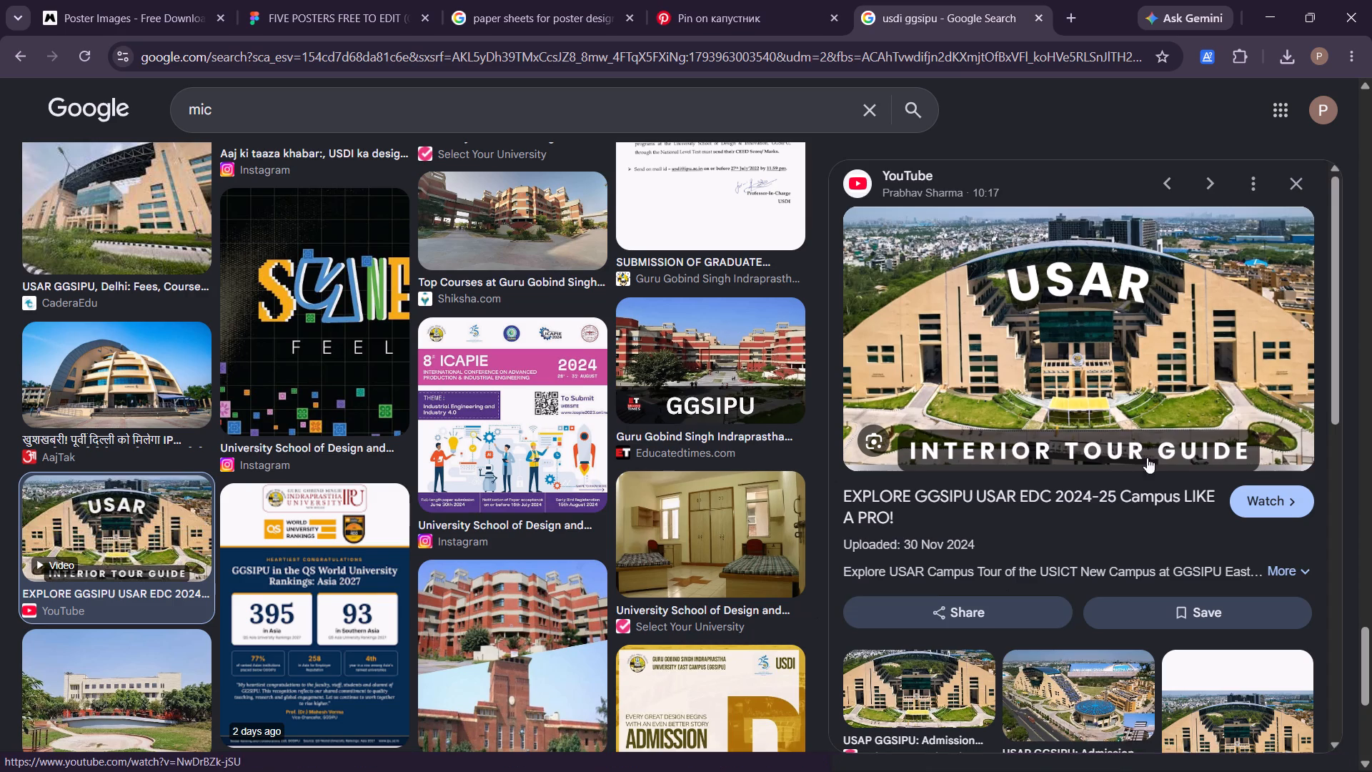
scroll(1155, 444, down, 2)
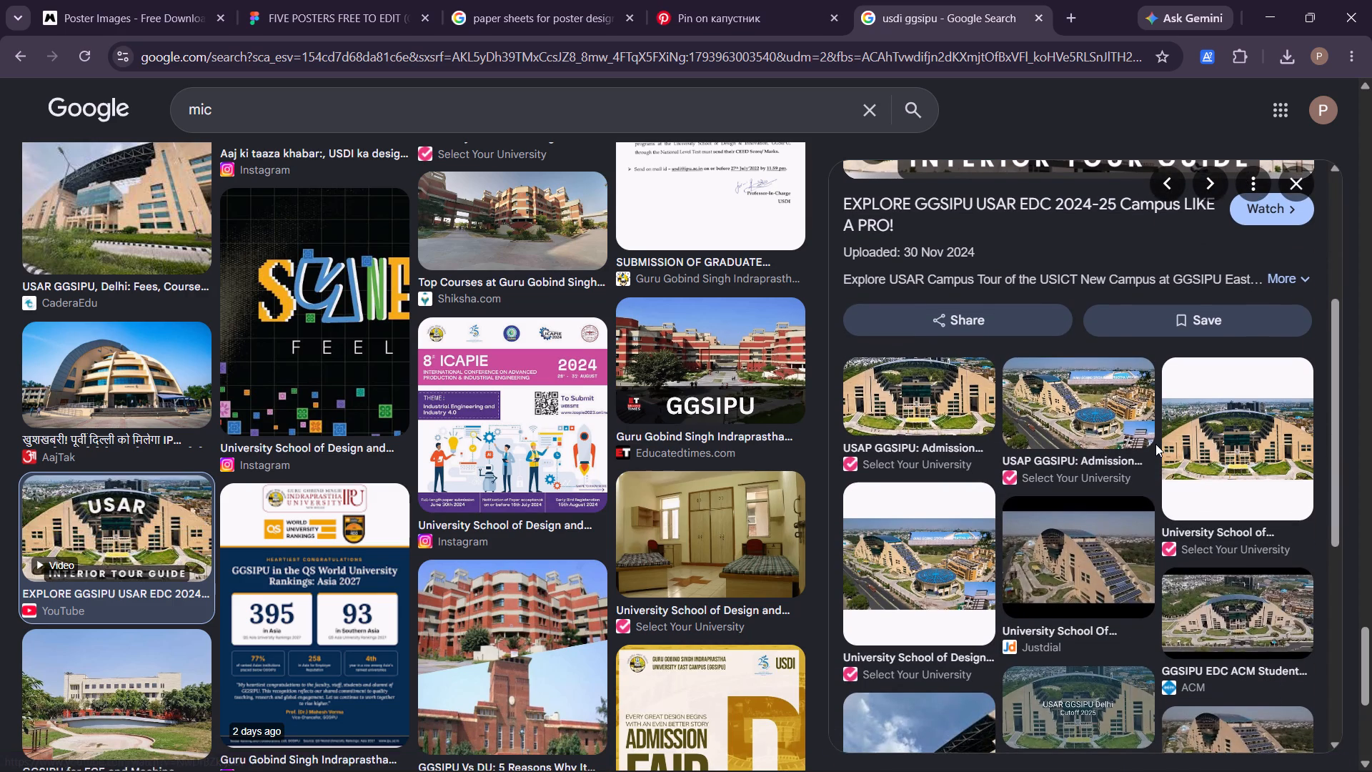
click(891, 429)
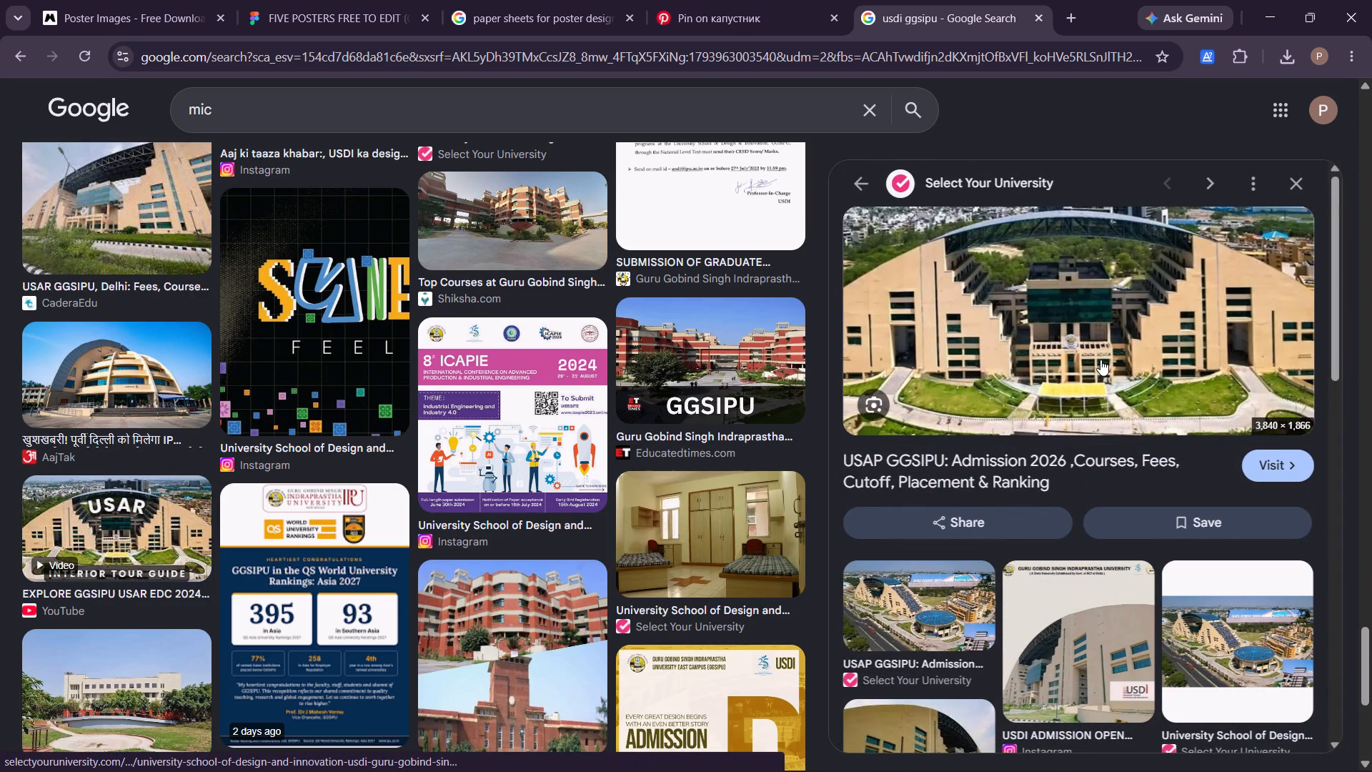
scroll(937, 327, down, 1)
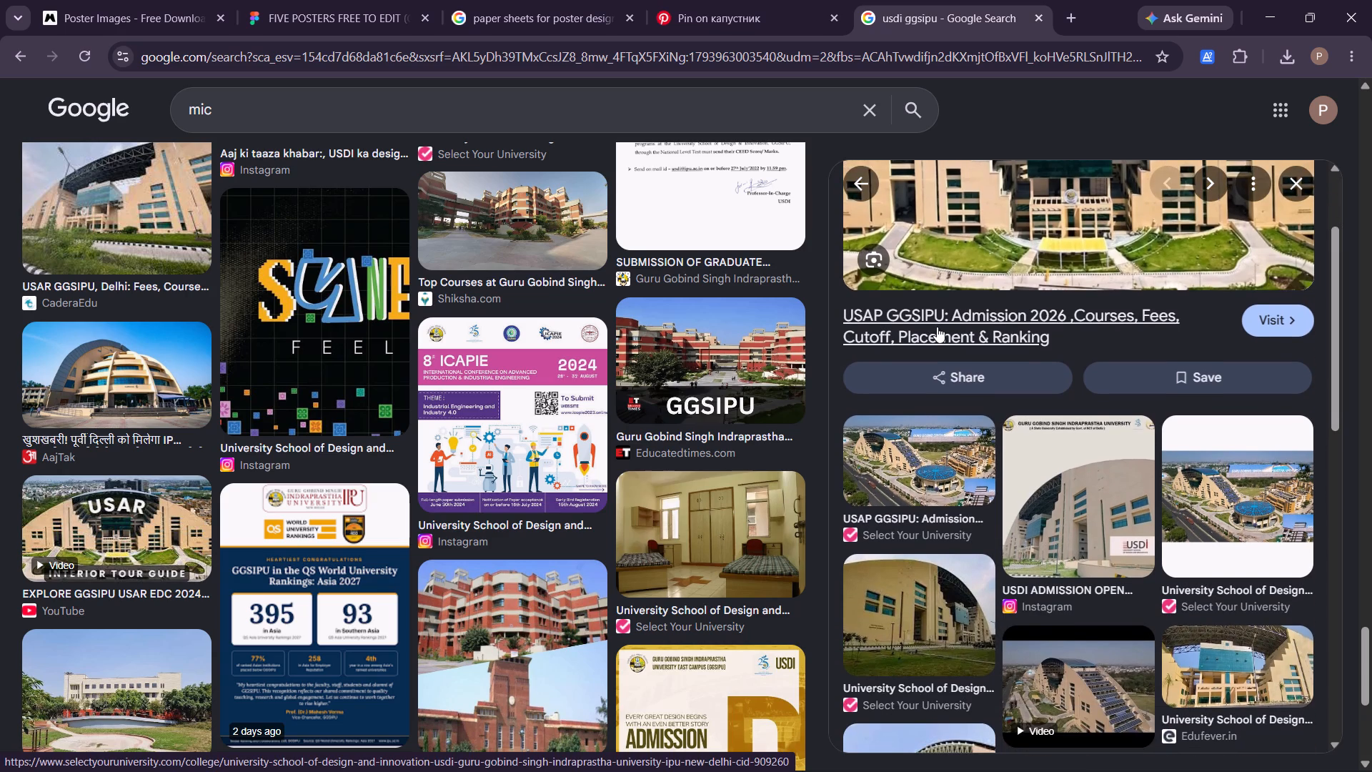
scroll(937, 327, down, 6)
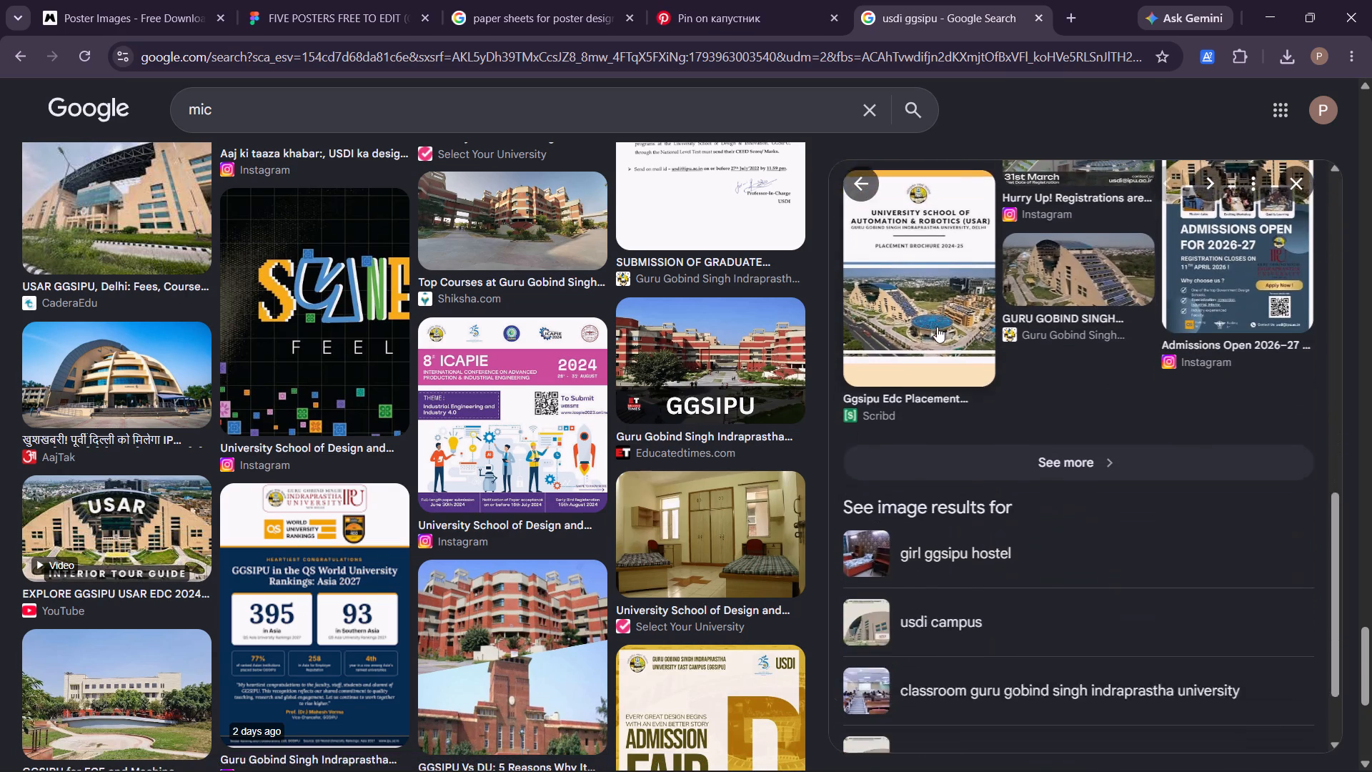
scroll(937, 327, down, 1)
scroll(937, 327, up, 9)
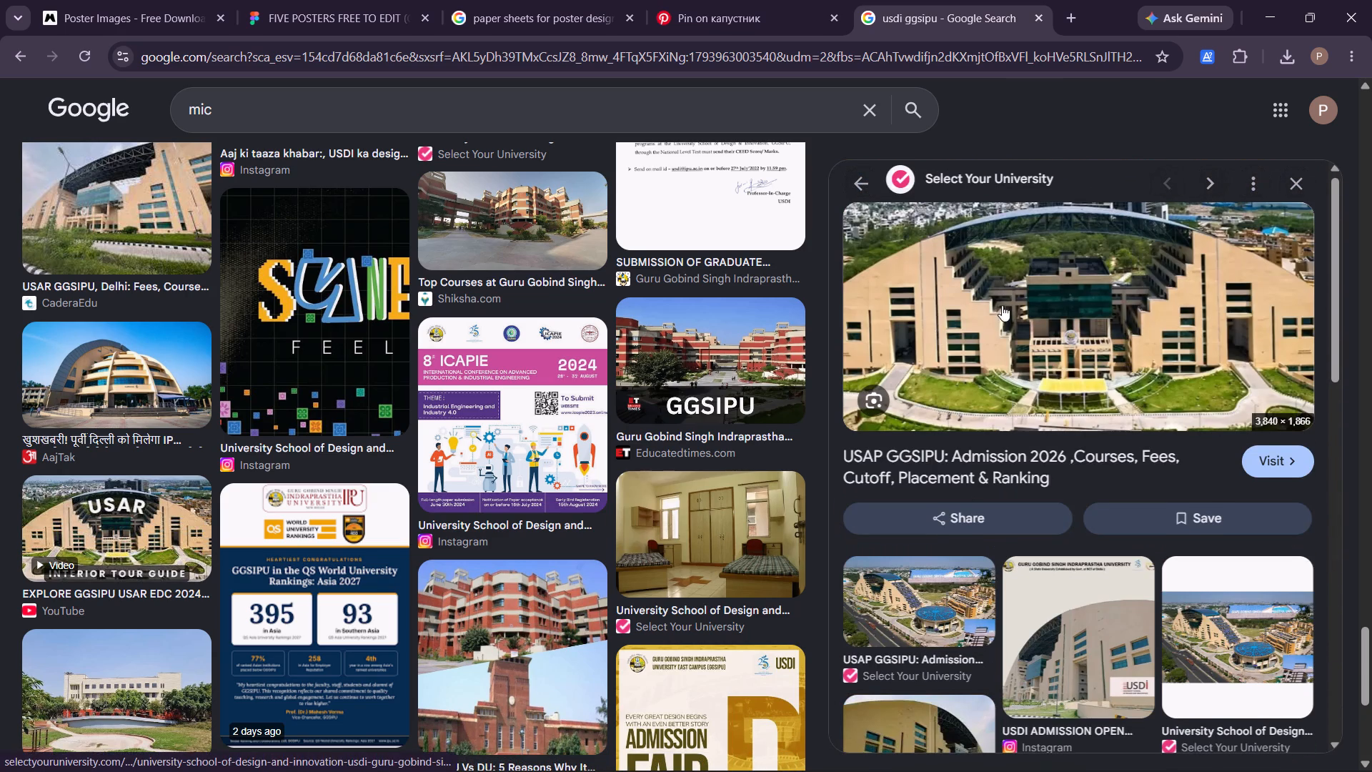
scroll(987, 310, up, 1)
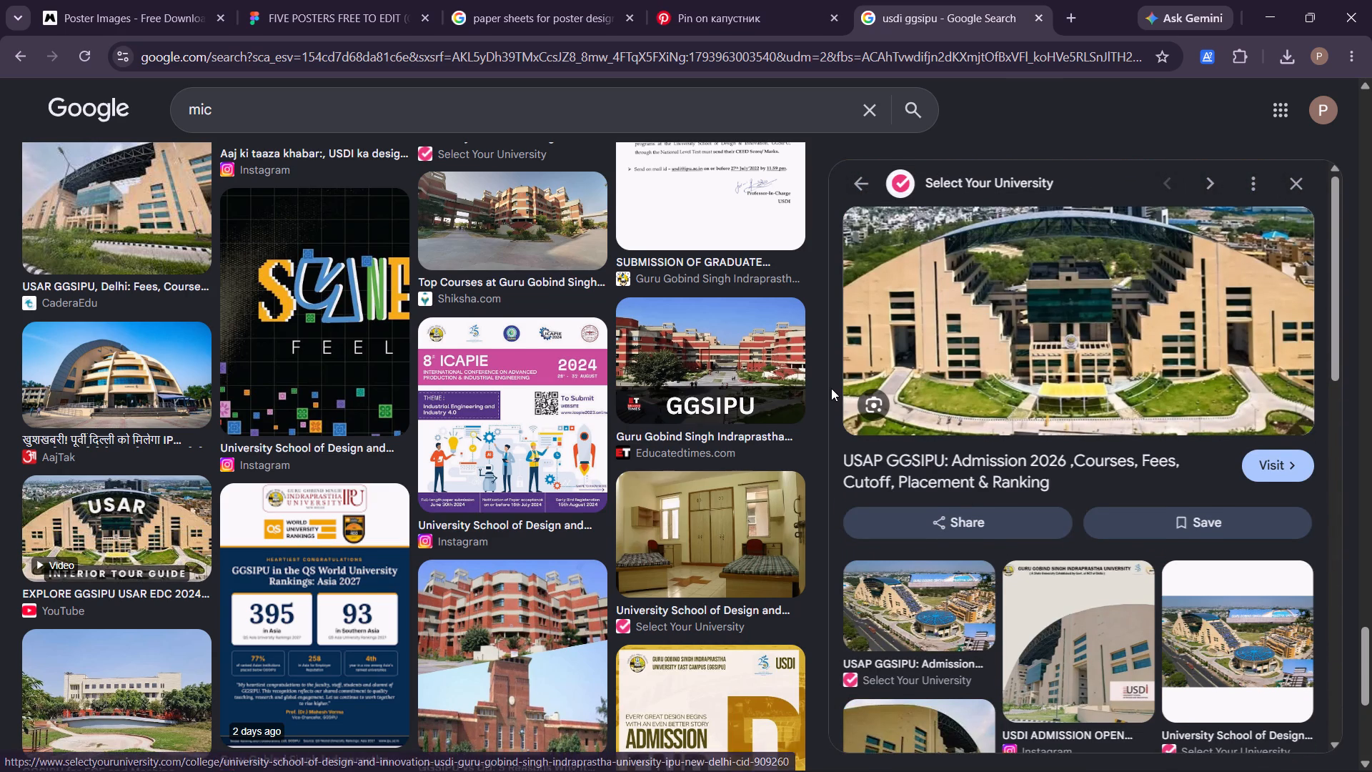
Look further through the USDI GGSIPU image results for other usable campus building photos.
scroll(502, 573, down, 1)
scroll(66, 595, down, 1)
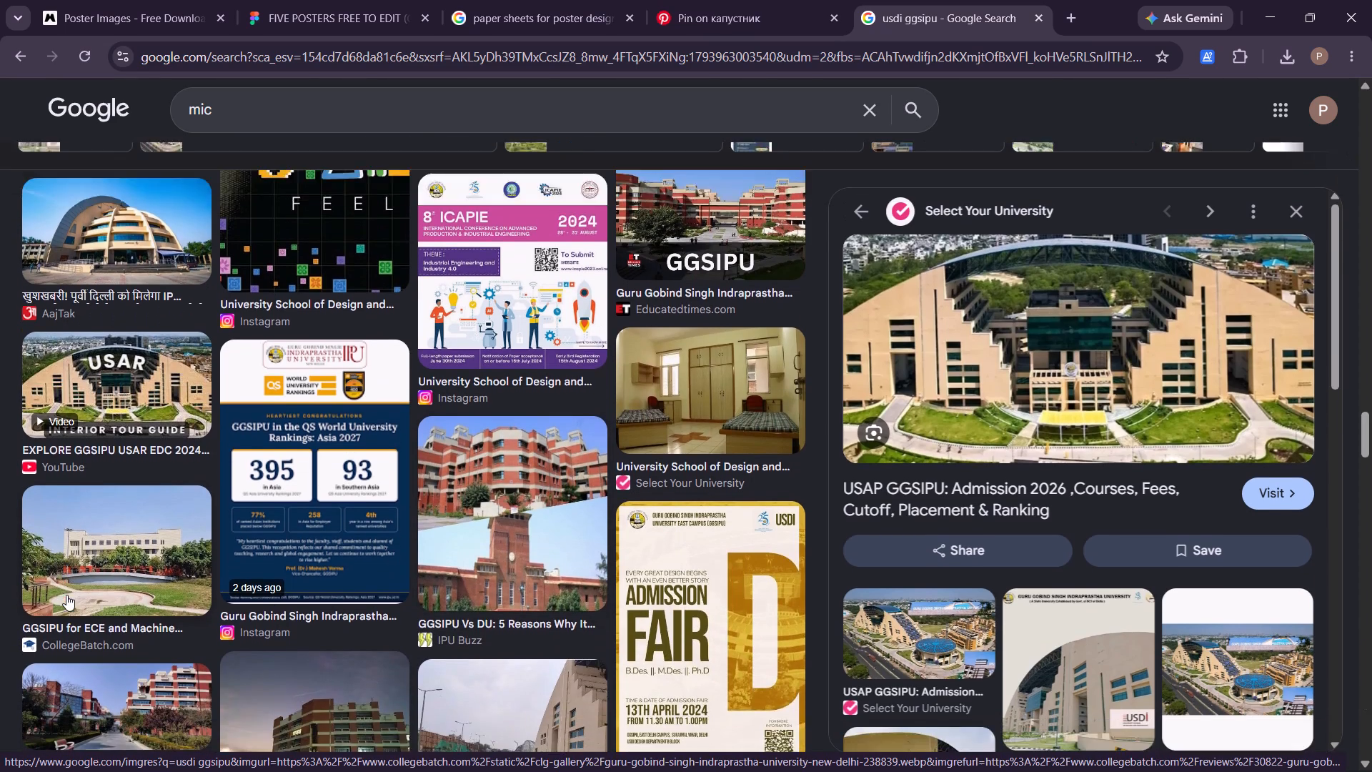
scroll(66, 595, down, 1)
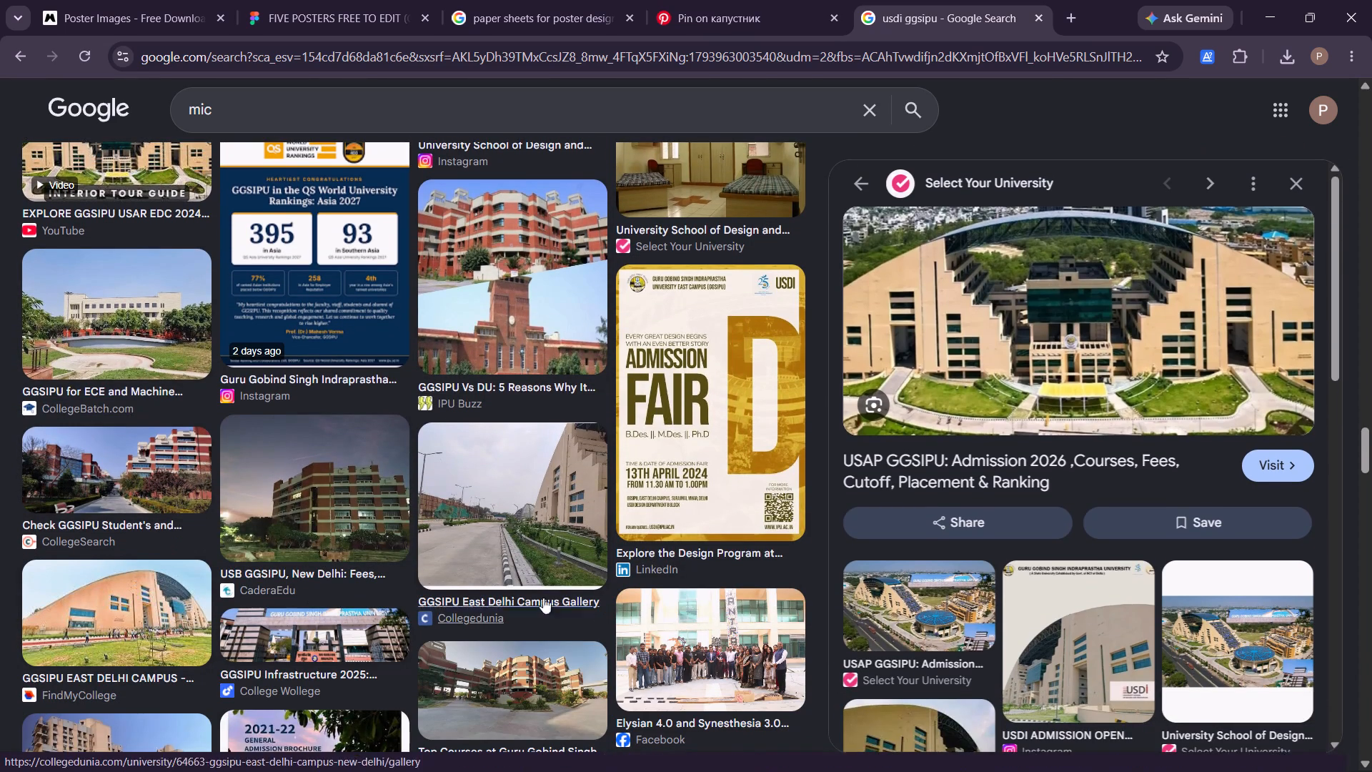
scroll(474, 560, down, 5)
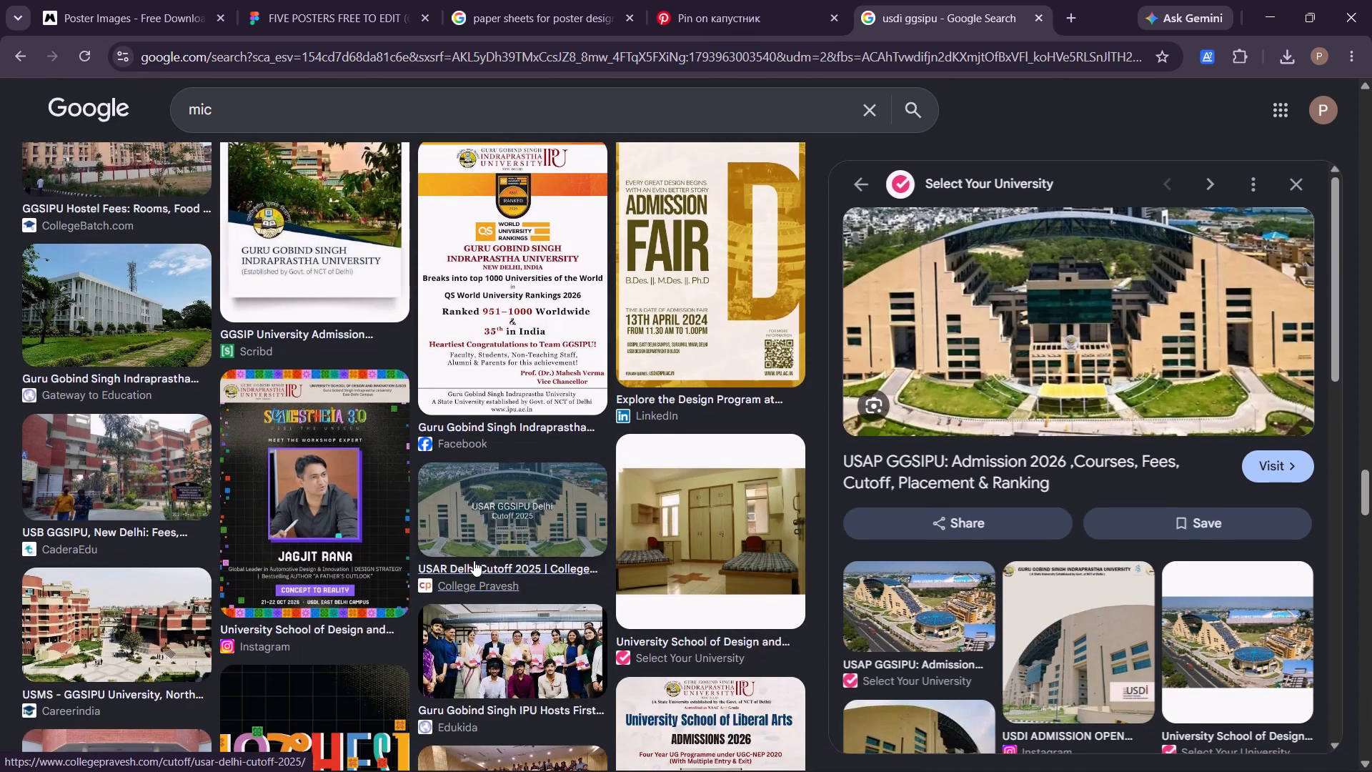
scroll(474, 560, down, 1)
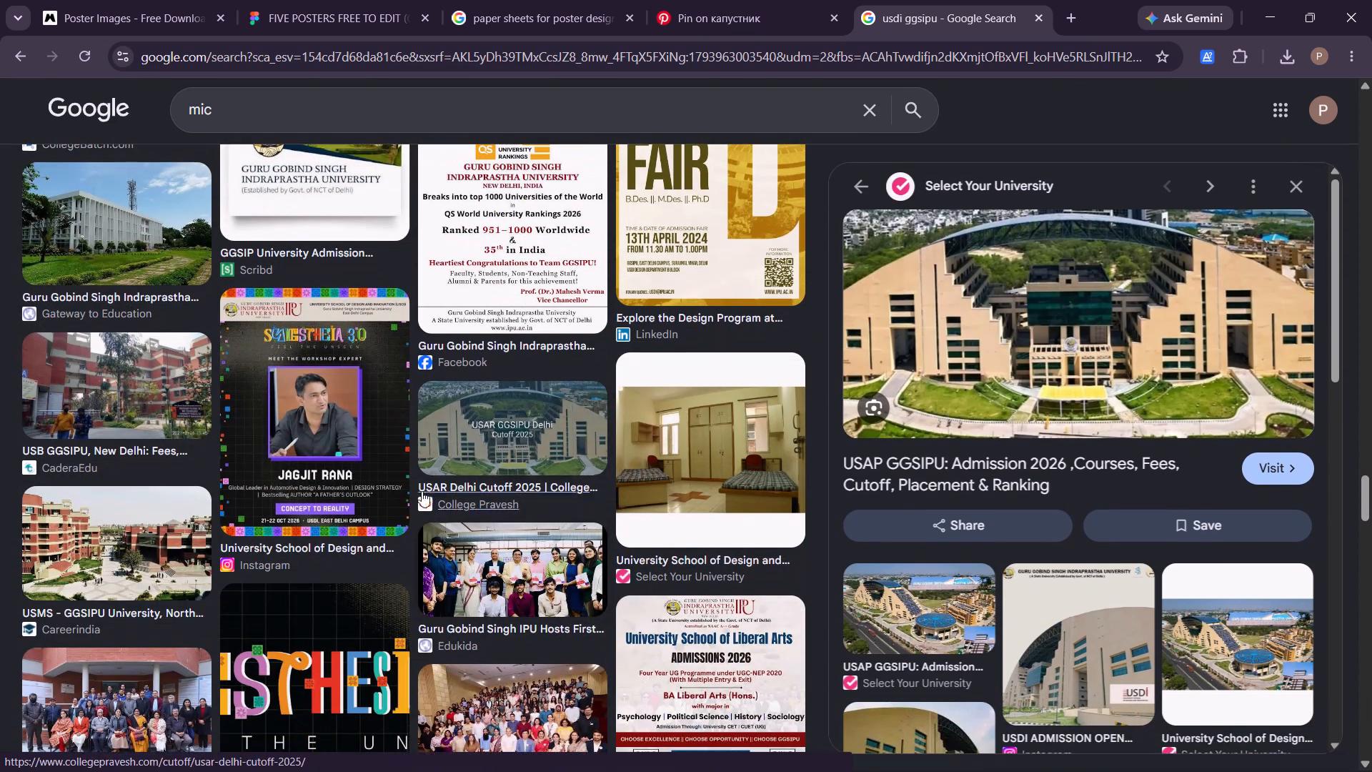
scroll(109, 563, down, 1)
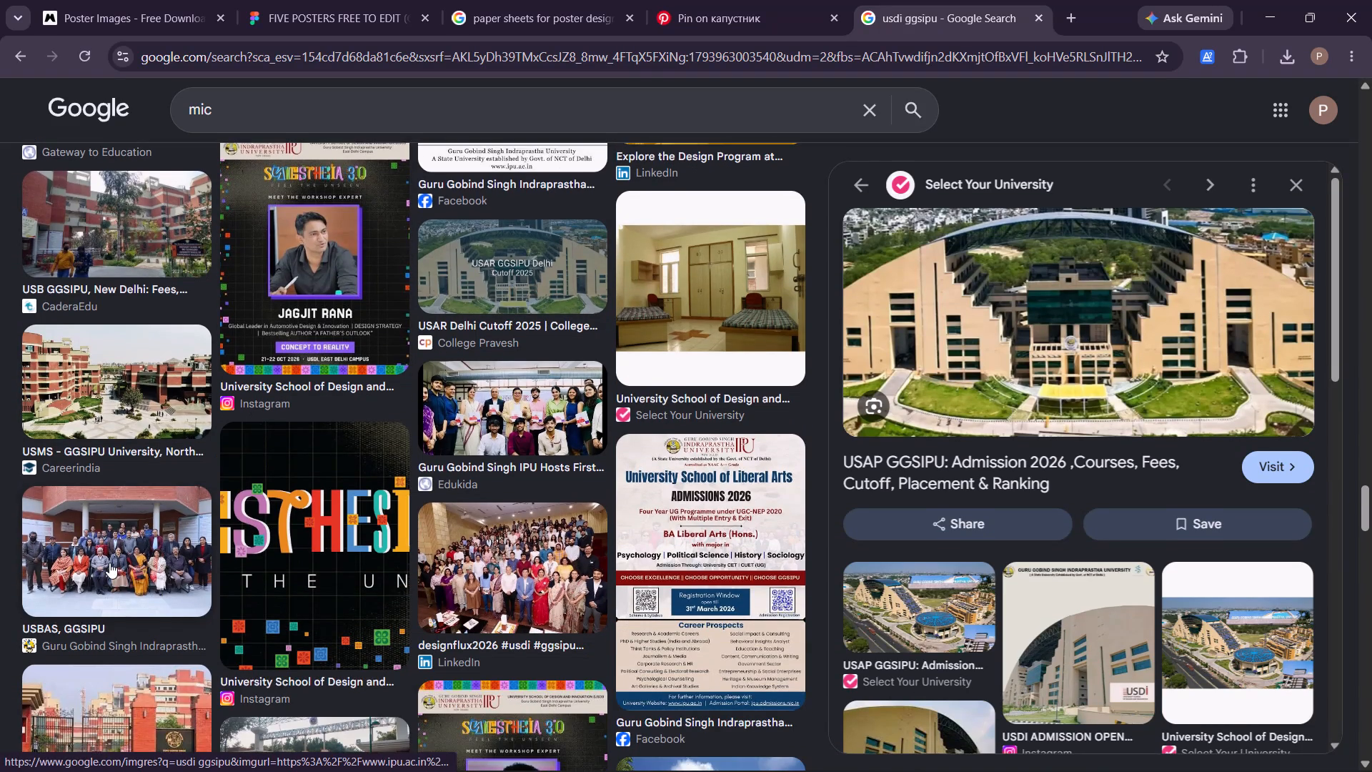
scroll(109, 563, down, 2)
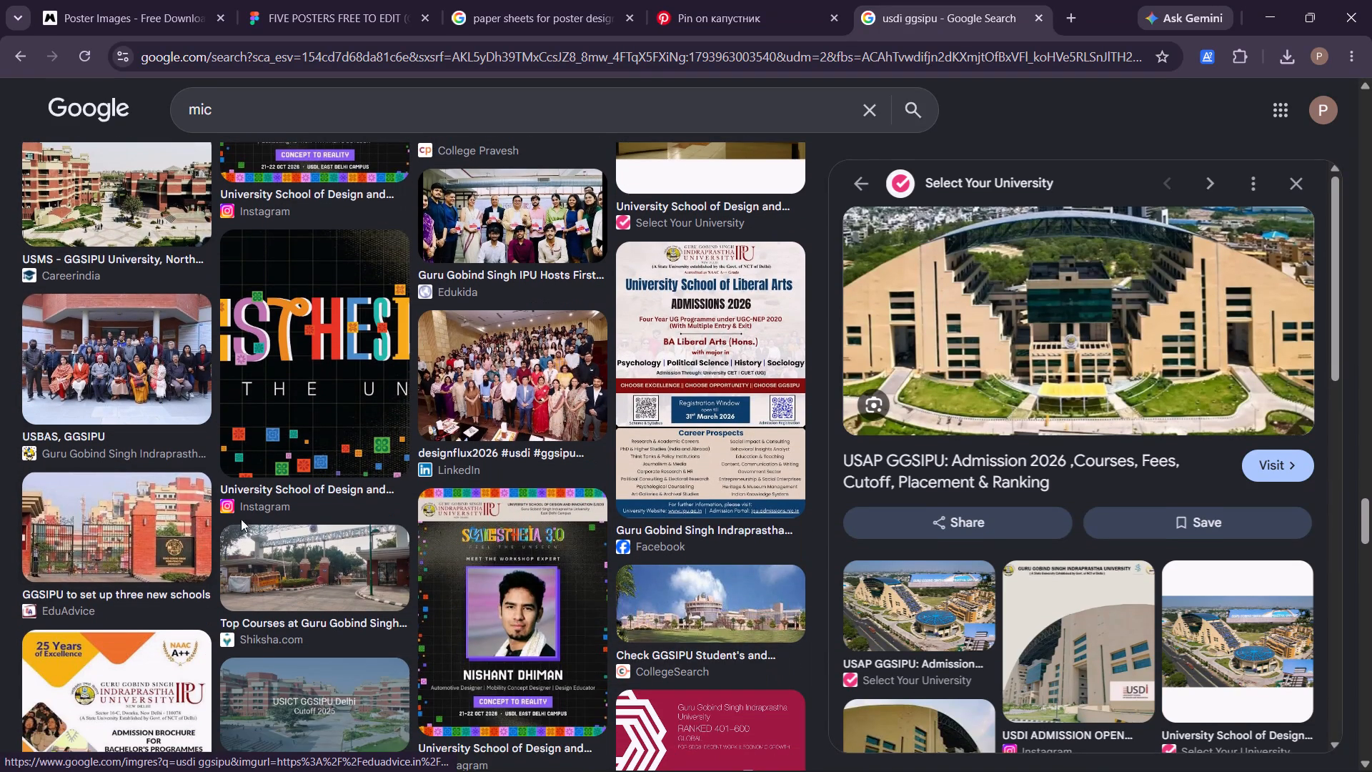
Browse the remaining campus image results to the end and preview CaderaEdu's photo of the green open-air amphitheatre.
scroll(229, 532, down, 1)
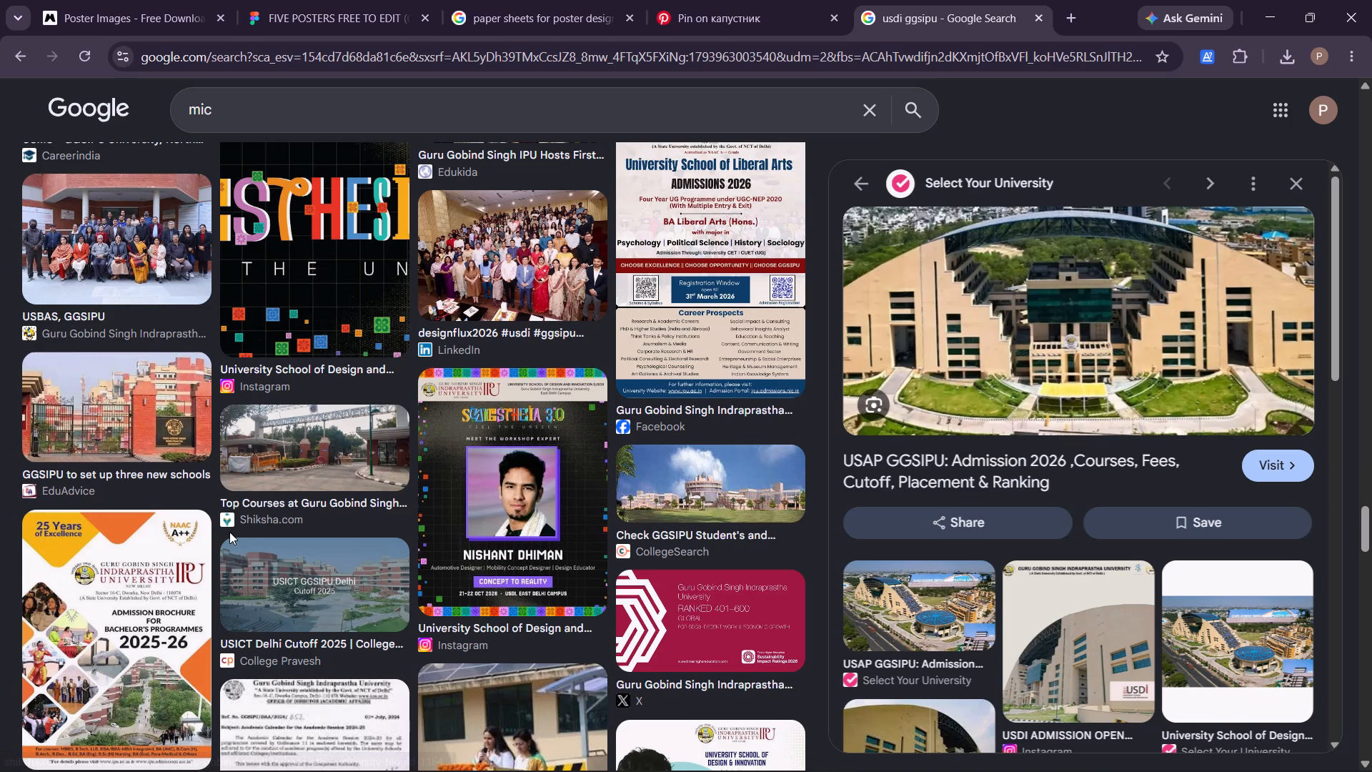
scroll(229, 532, down, 1)
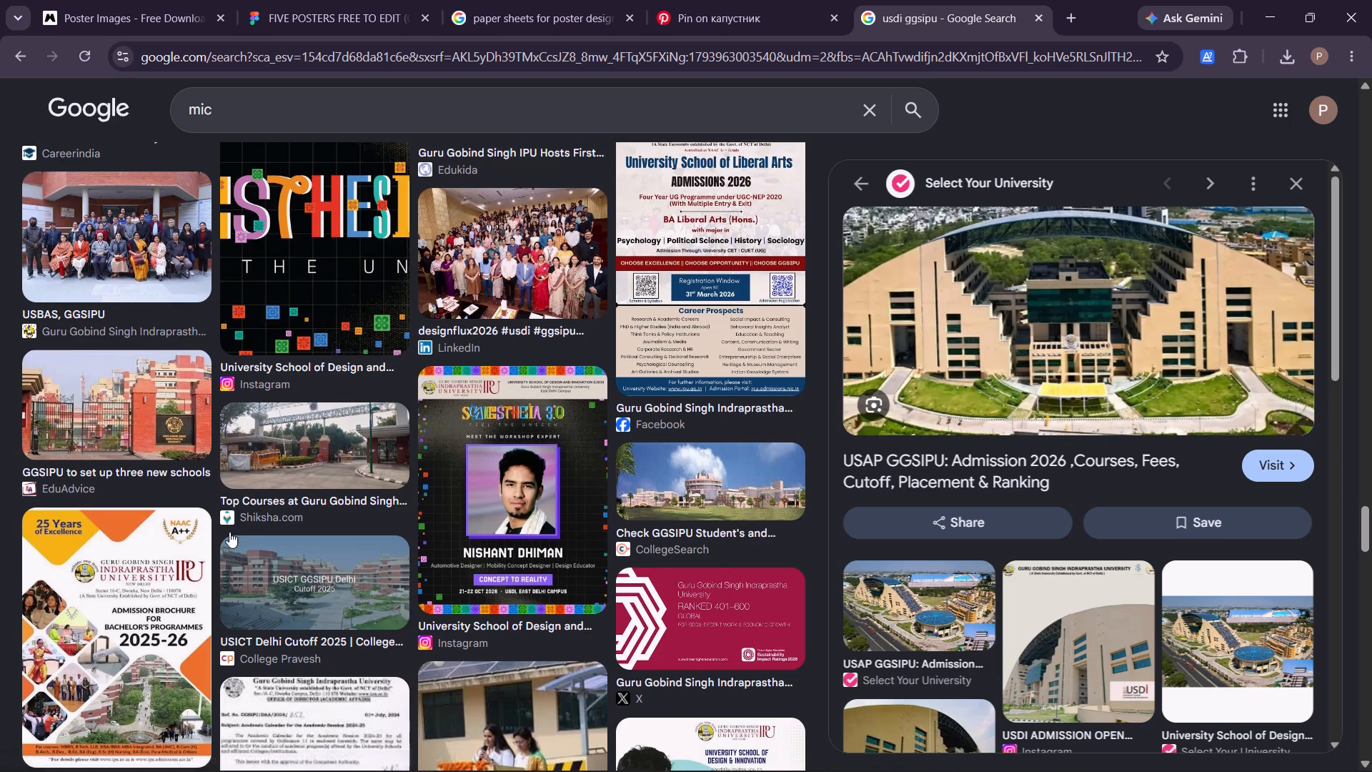
scroll(229, 532, down, 4)
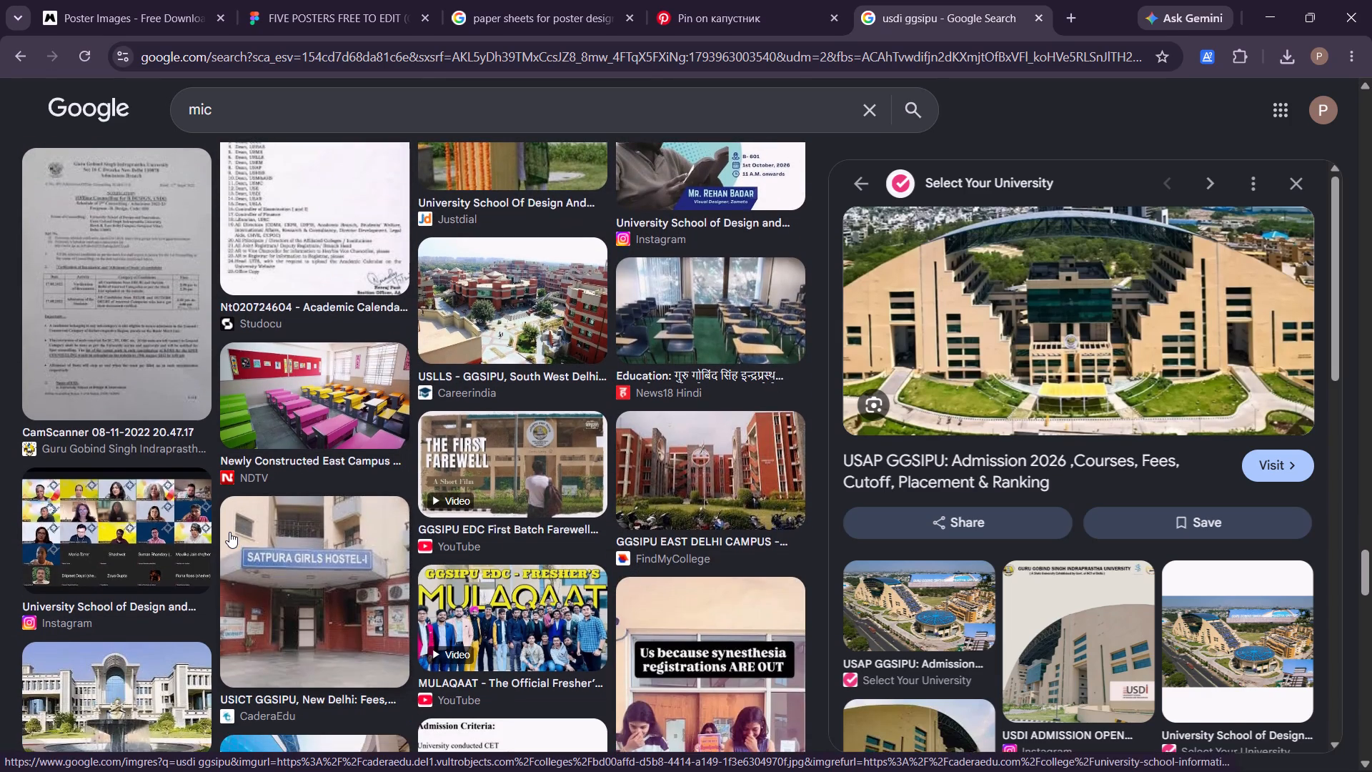
scroll(229, 532, down, 4)
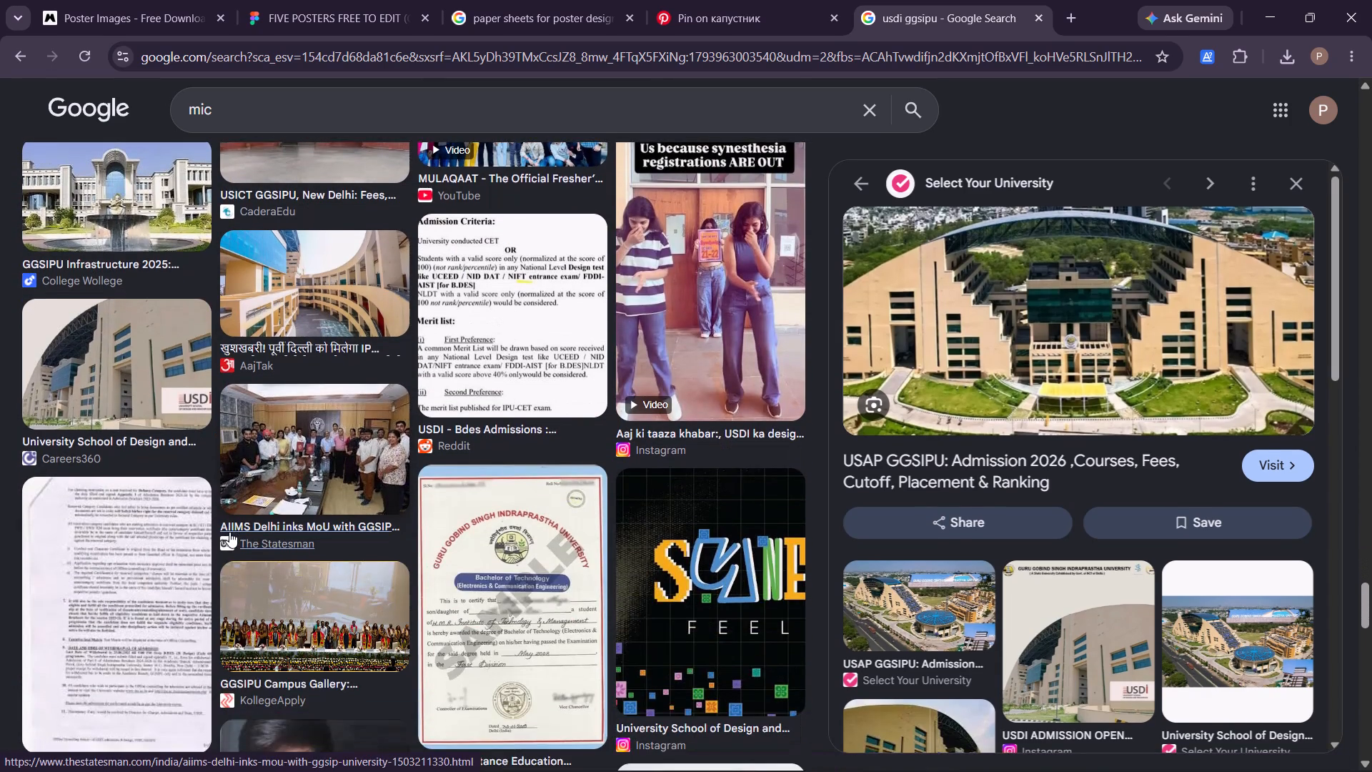
scroll(229, 532, down, 4)
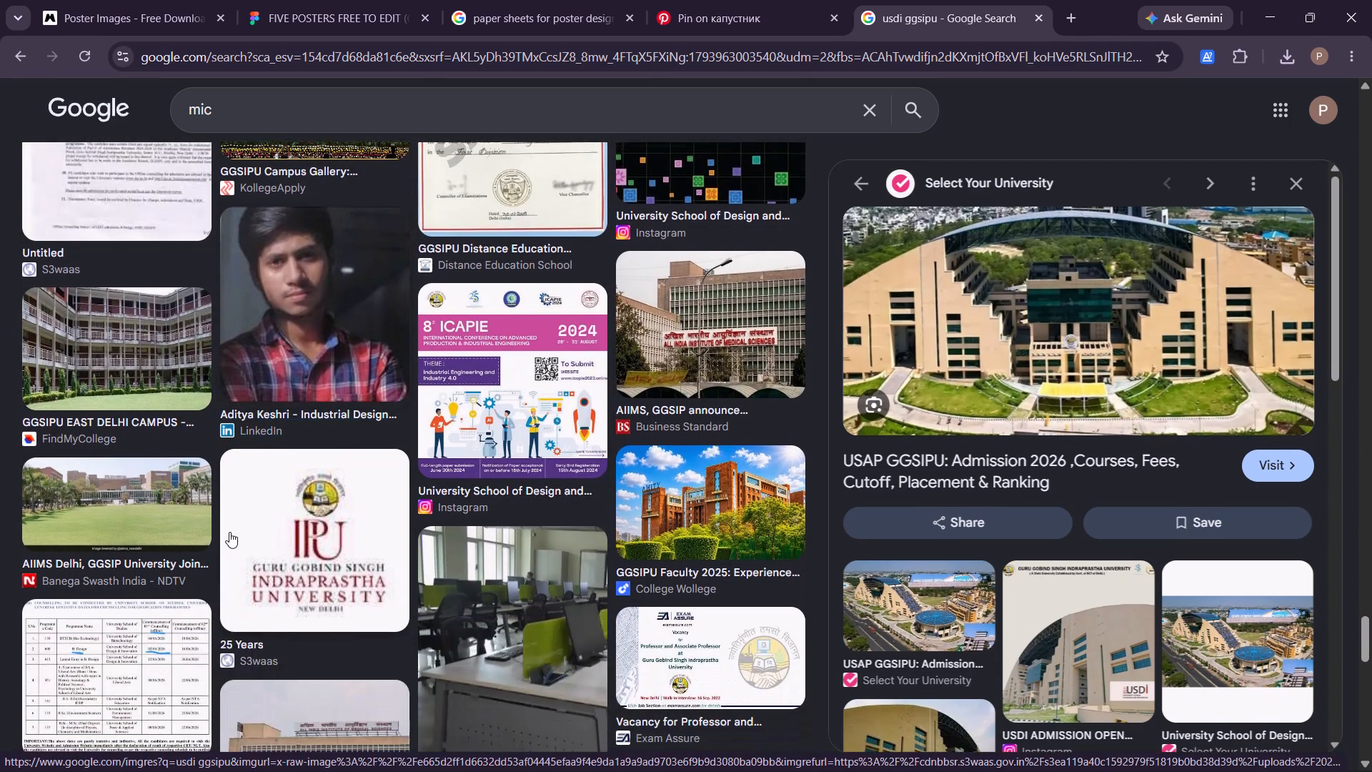
scroll(229, 532, down, 3)
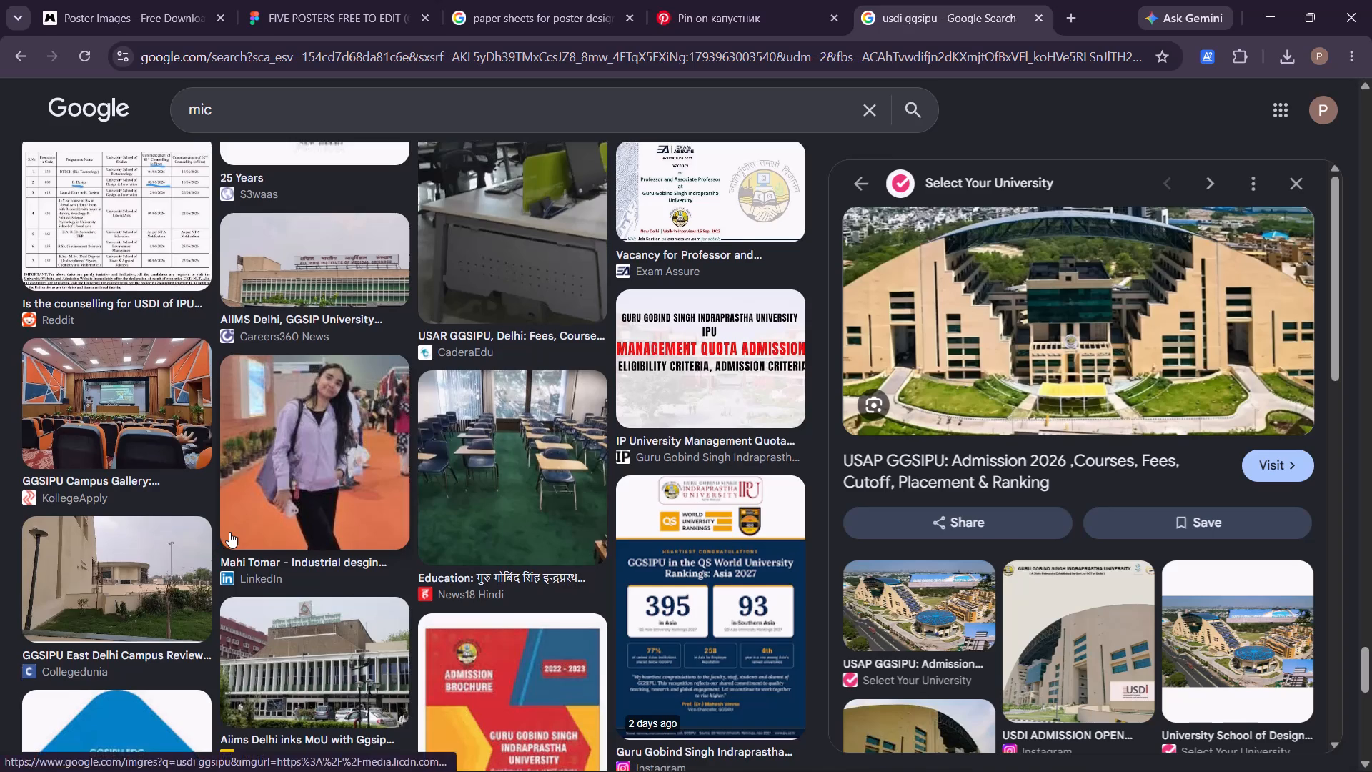
scroll(229, 532, down, 1)
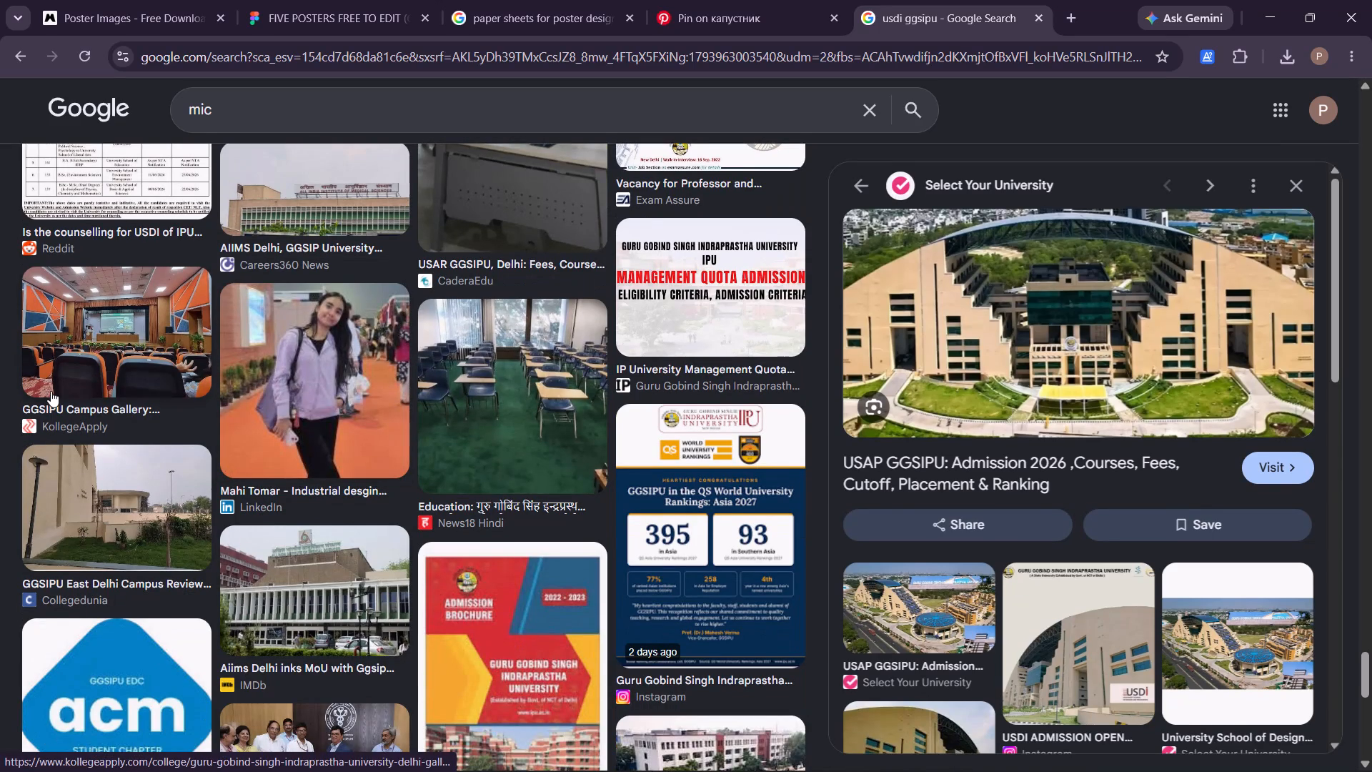
scroll(338, 563, down, 4)
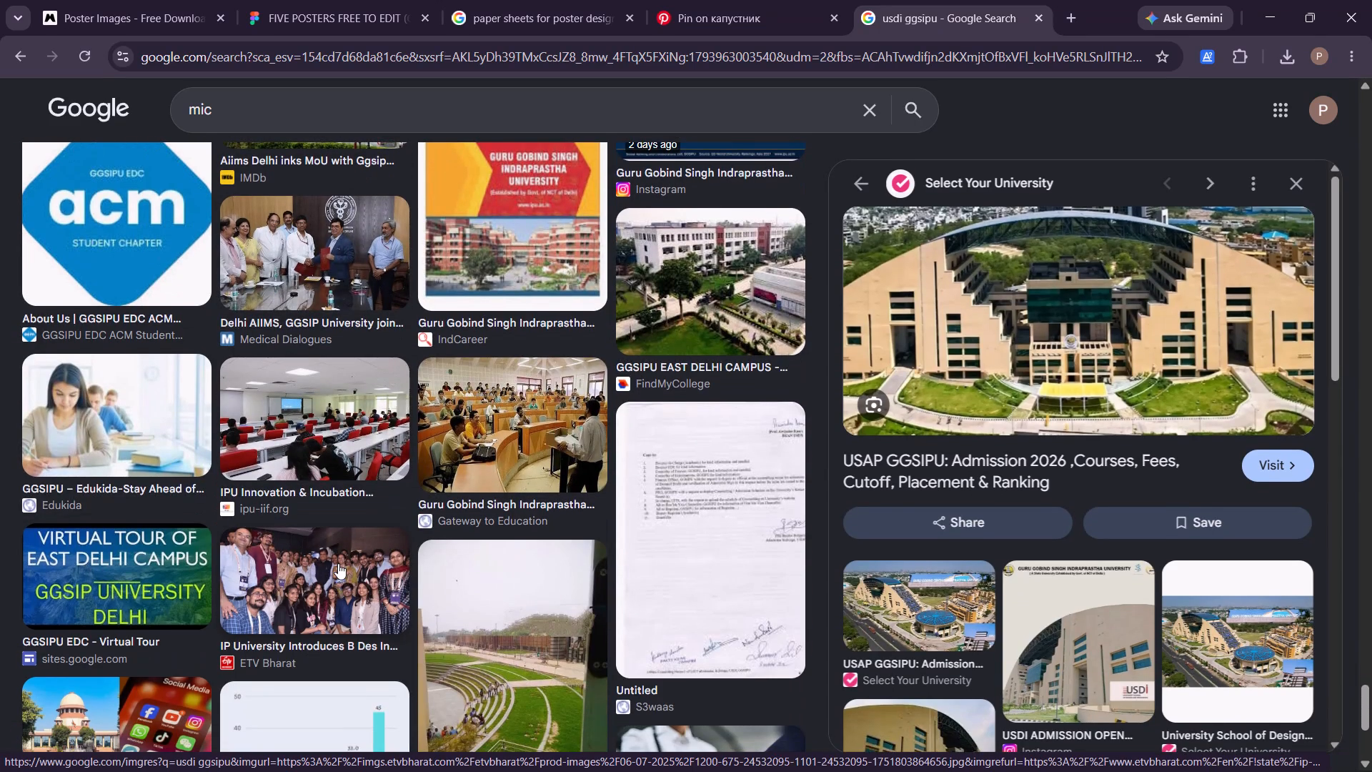
scroll(395, 739, down, 5)
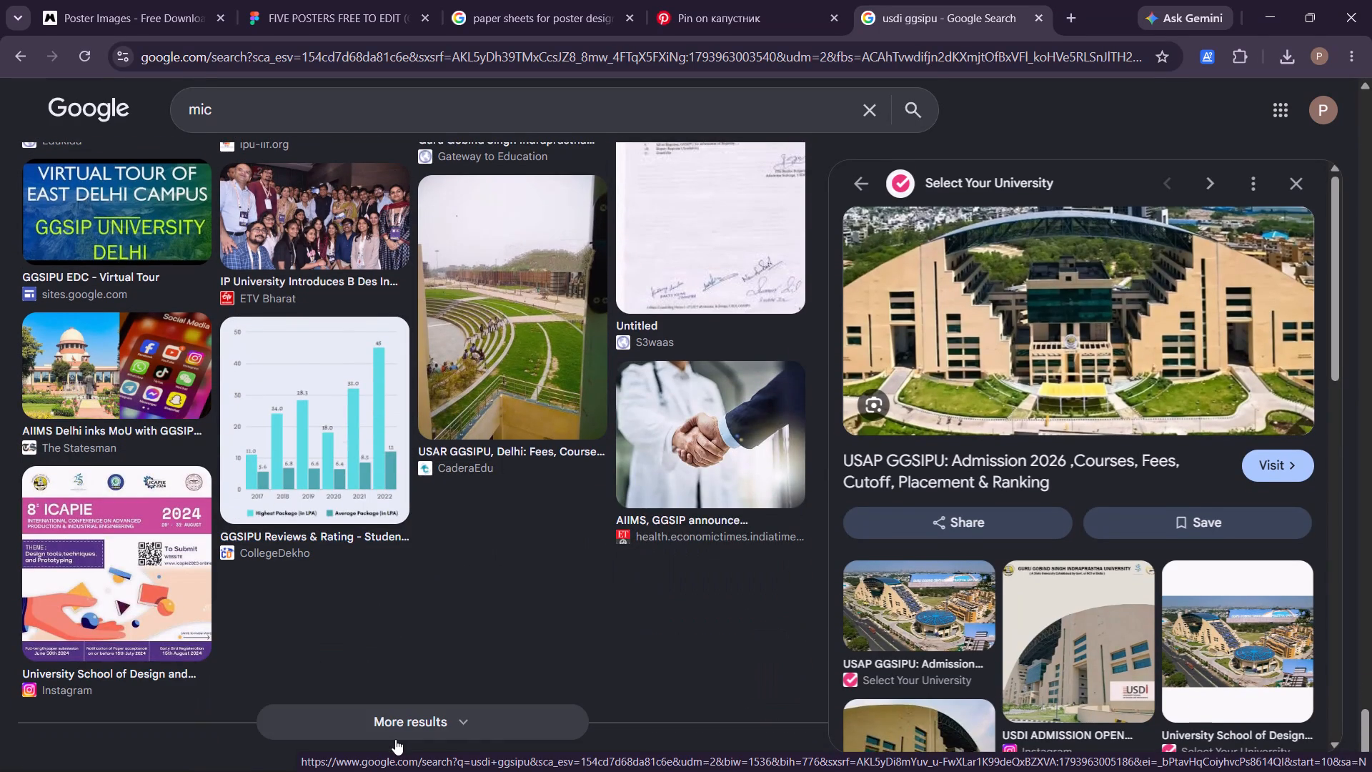
click(560, 347)
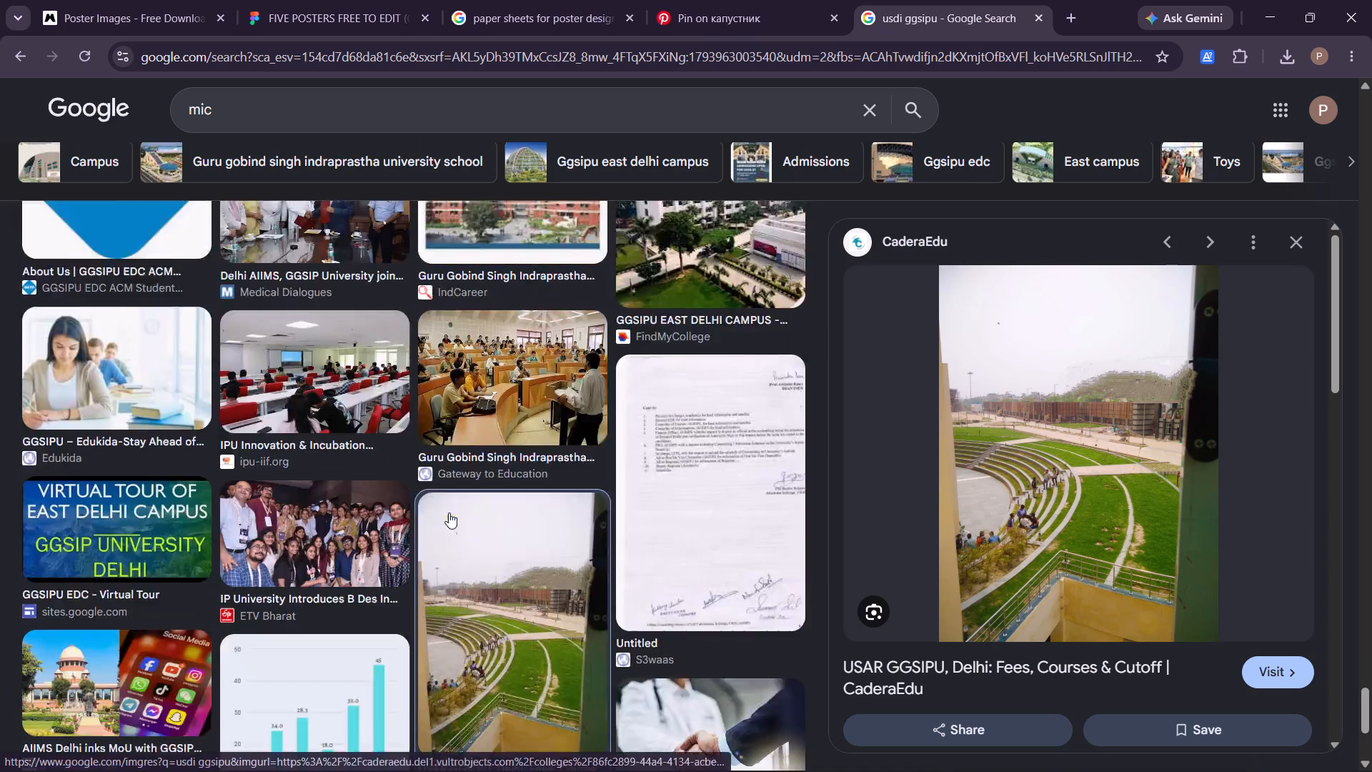
Return to the beginning of the campus image results and look over the earlier building photos again.
scroll(449, 513, up, 10)
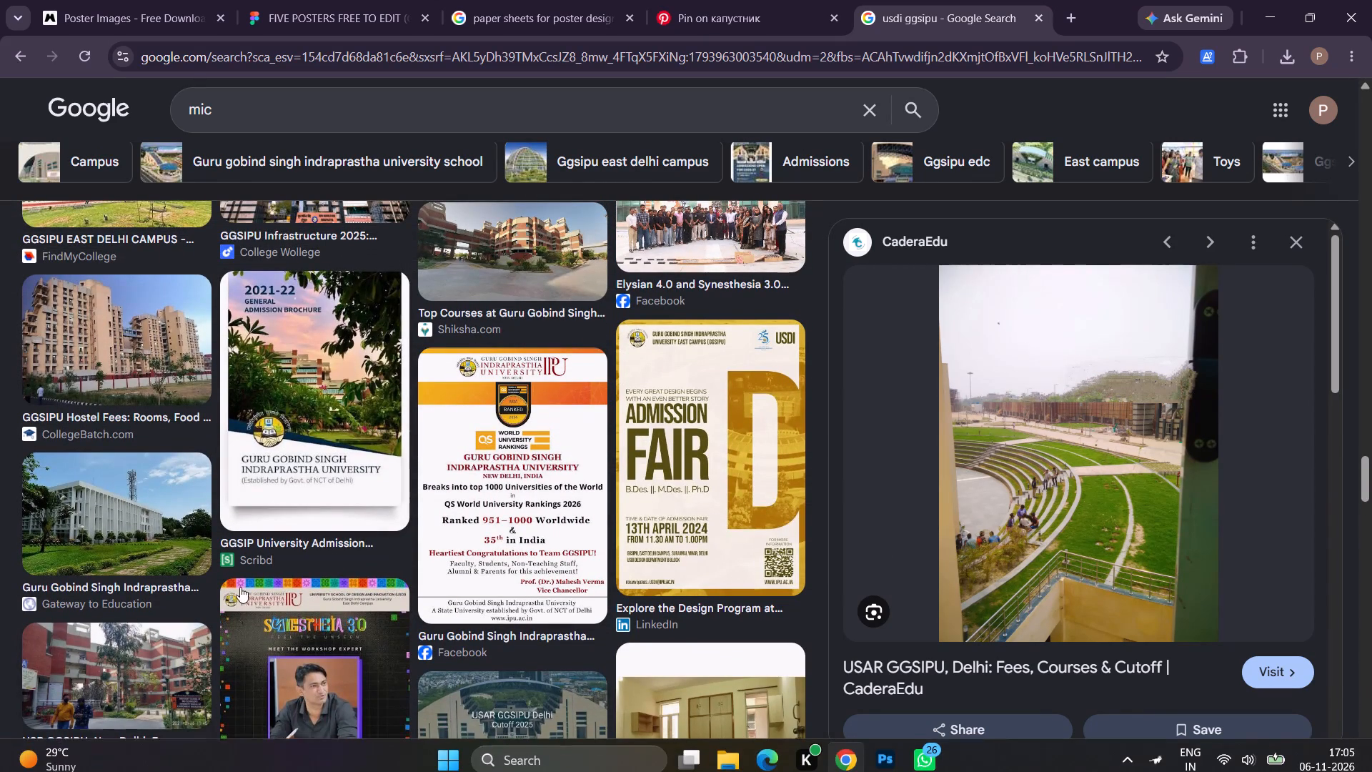
scroll(275, 295, up, 18)
scroll(275, 295, up, 8)
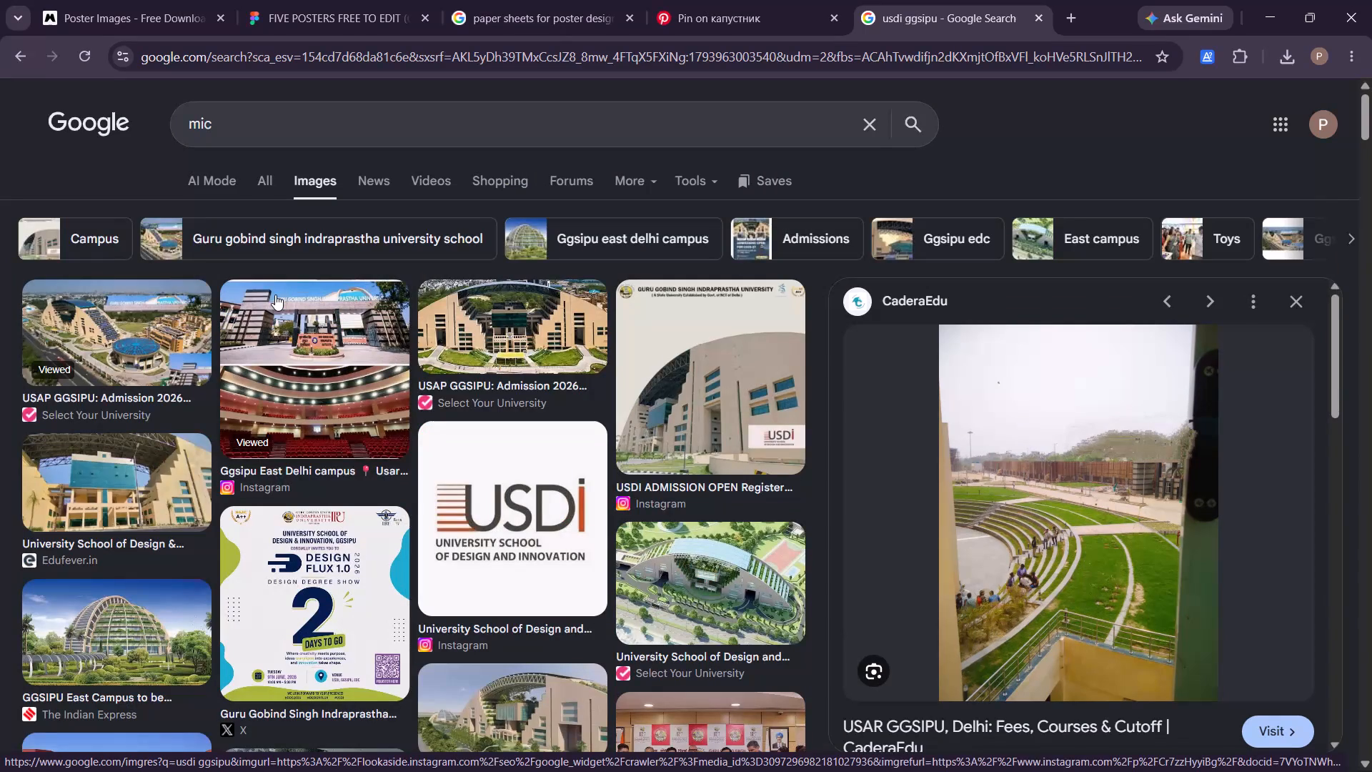
scroll(411, 510, down, 5)
scroll(565, 591, down, 6)
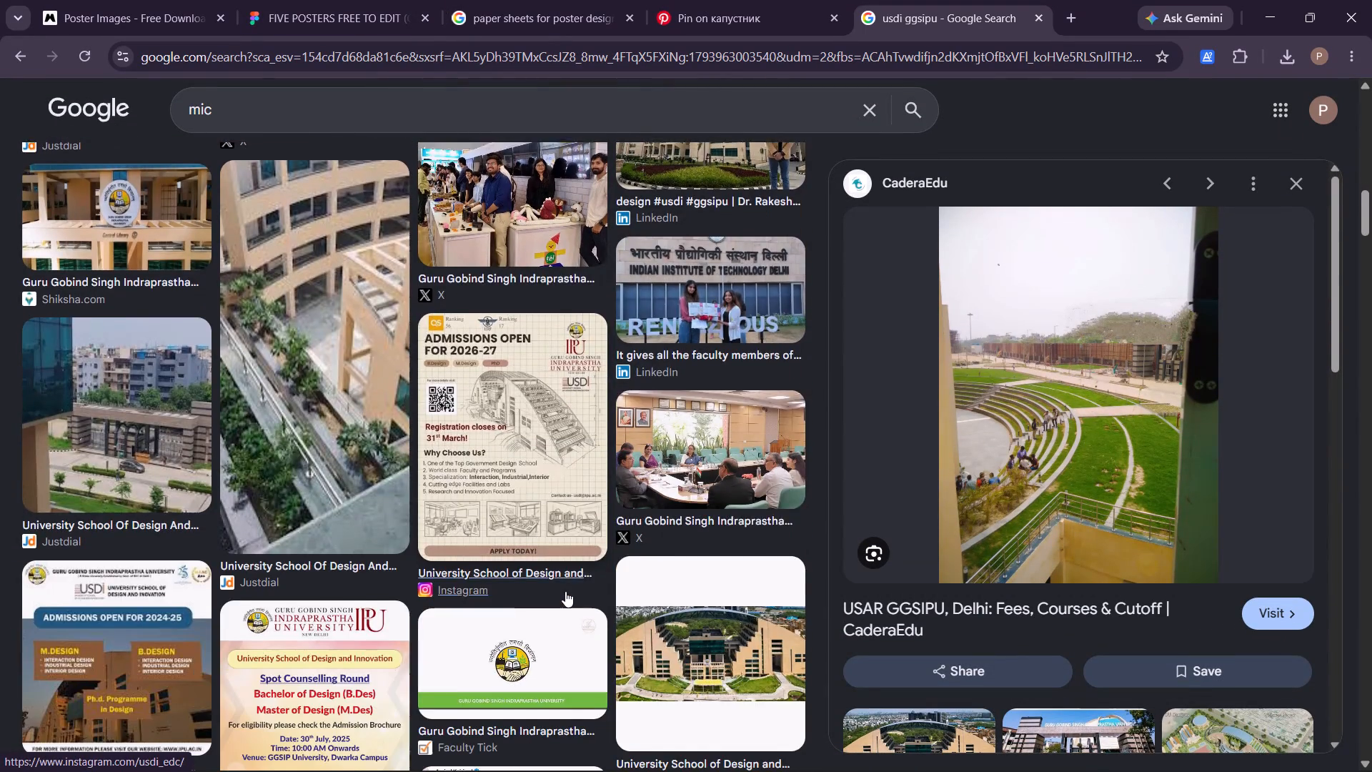
scroll(565, 591, down, 3)
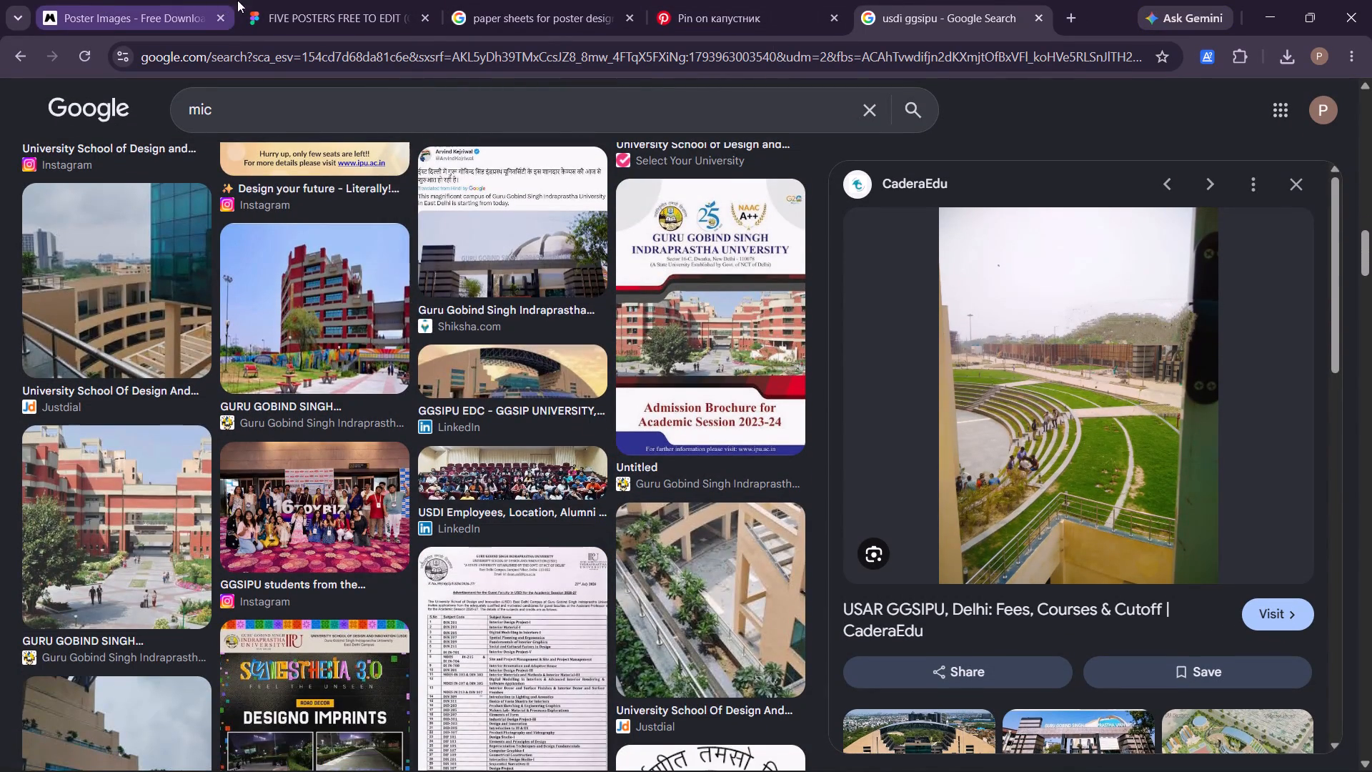
Switch to the FIVE POSTERS FREE TO EDIT Figma file and move the wireframe GEOMETRIC SYMBOL group to X -474, Y -1797.
click(270, 1)
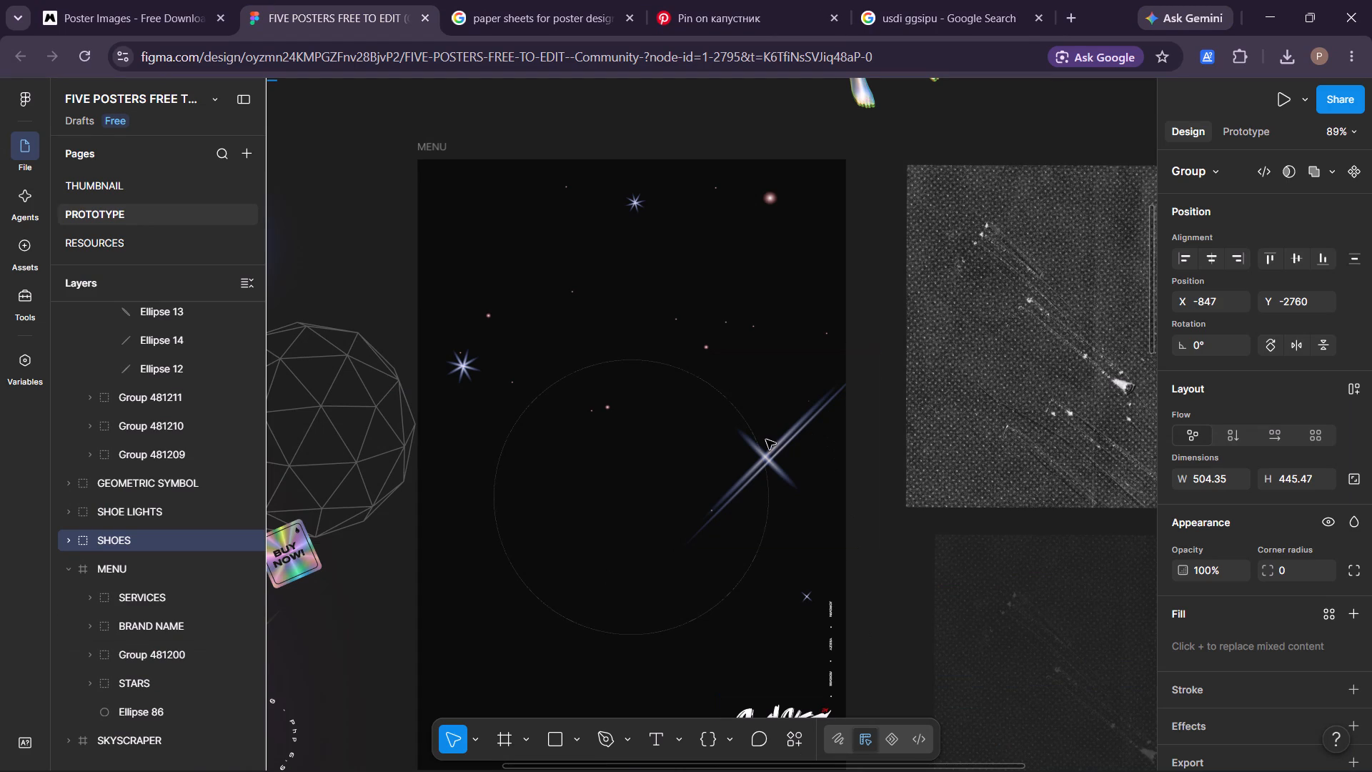
scroll(766, 440, down, 1)
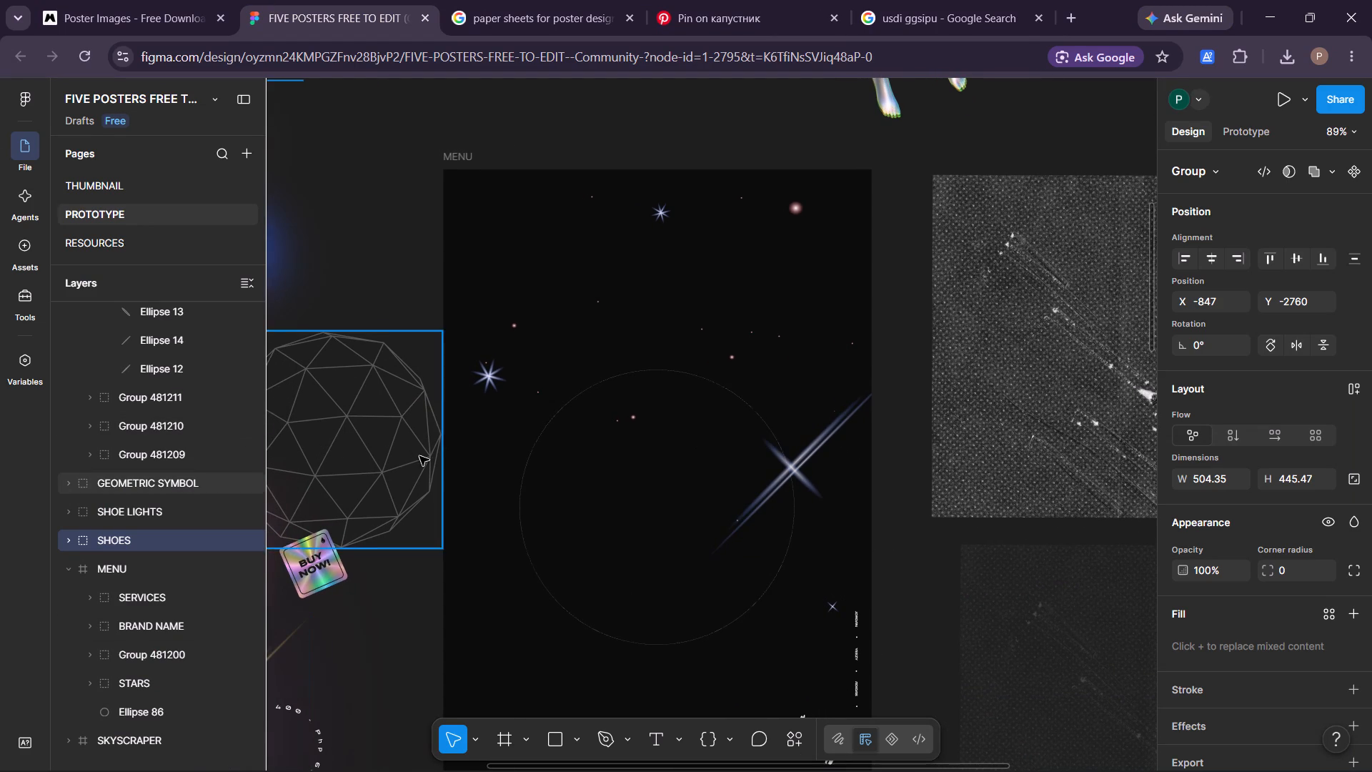
scroll(419, 456, right, 2)
drag(622, 427, 570, 400)
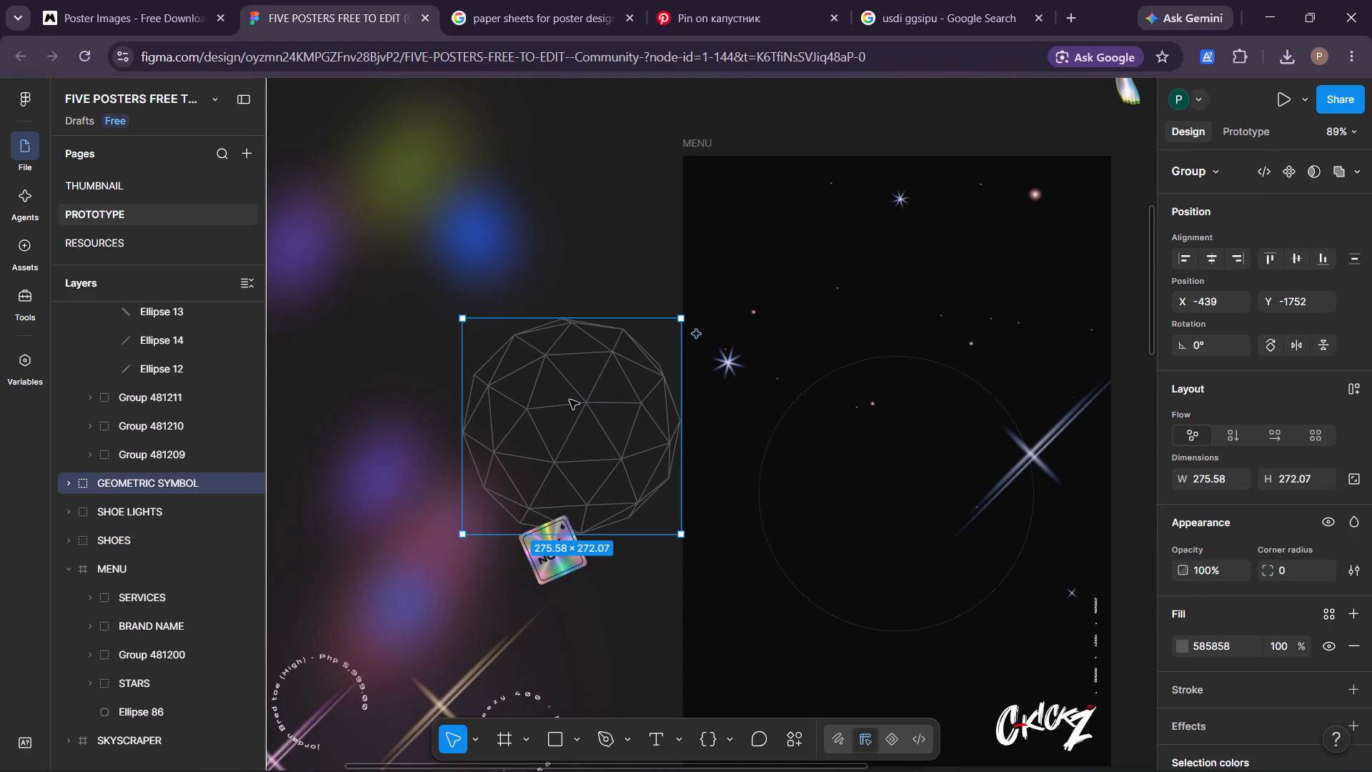
drag(570, 400, 513, 328)
drag(567, 388, 597, 426)
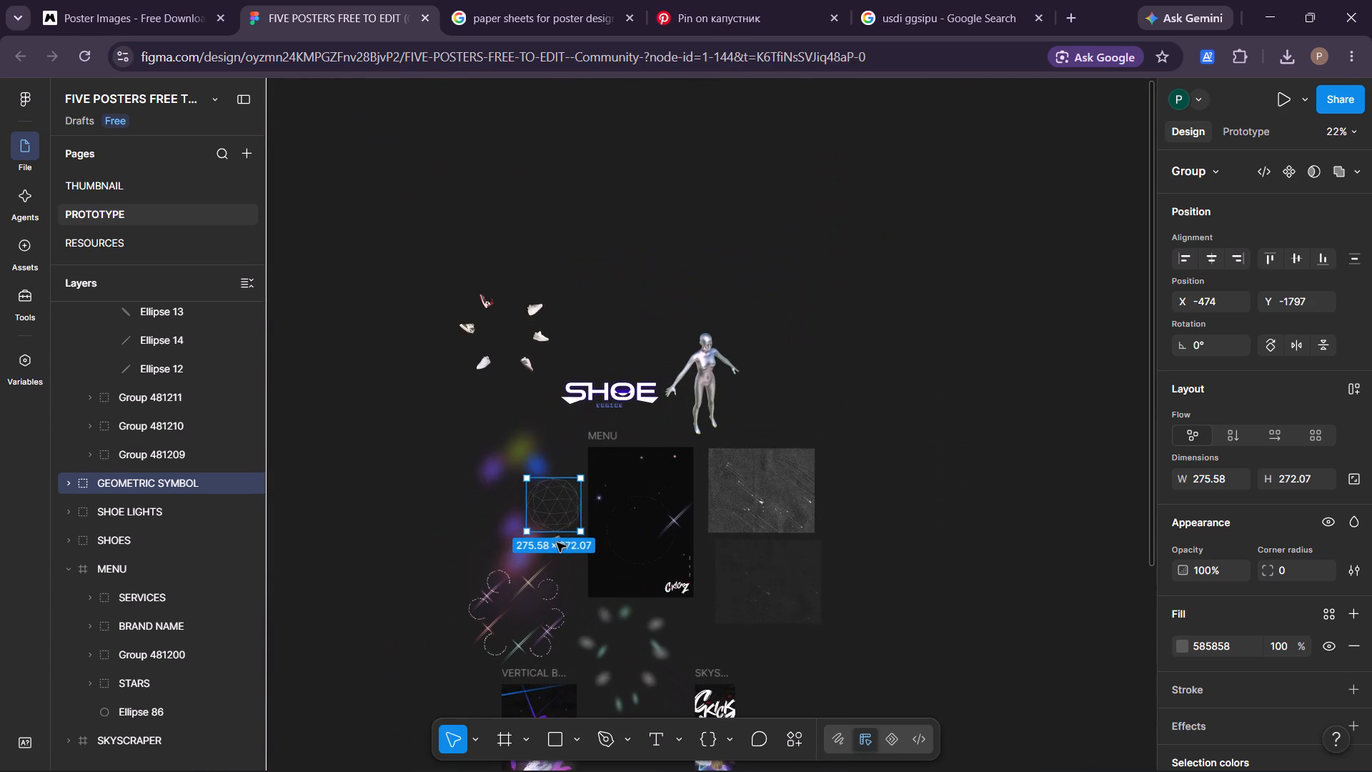
Move the silver CHARACTER figure to X 710, Y -3381, clear of the SHOE title, and select its upper WOMEN_2625 image.
drag(722, 378, 842, 234)
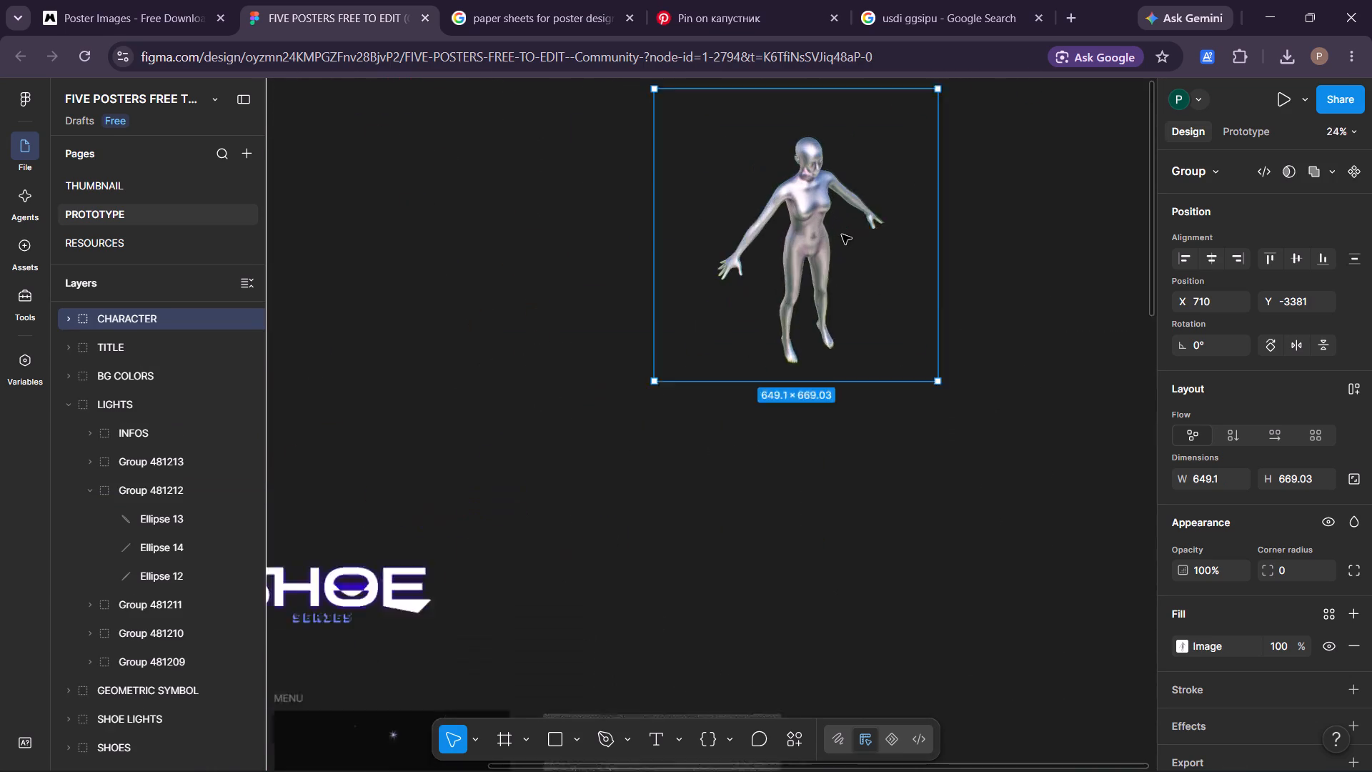
triple_click(842, 234)
scroll(842, 234, up, 1)
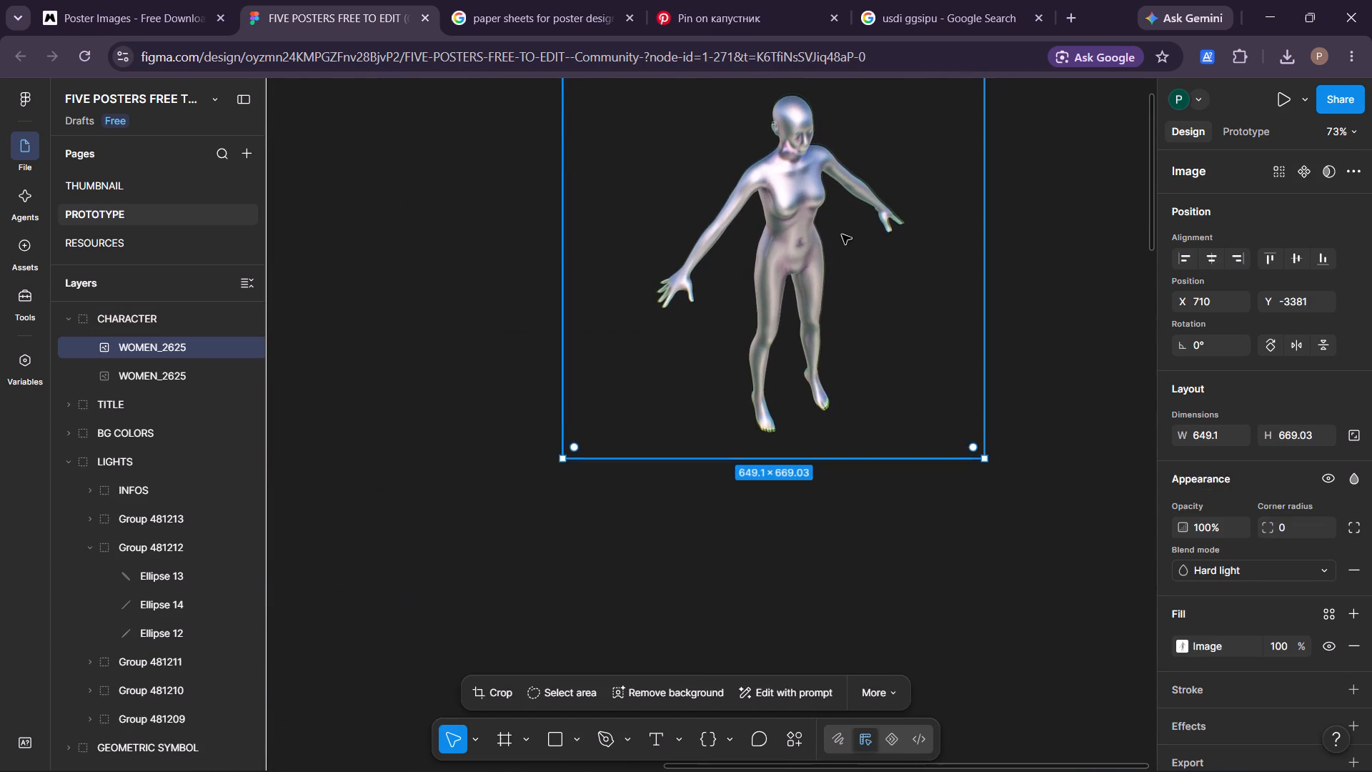
Examine the BANNER poster up close, open the first Z image in its TEXTURE group for cropping, and leave crop mode.
scroll(842, 234, up, 1)
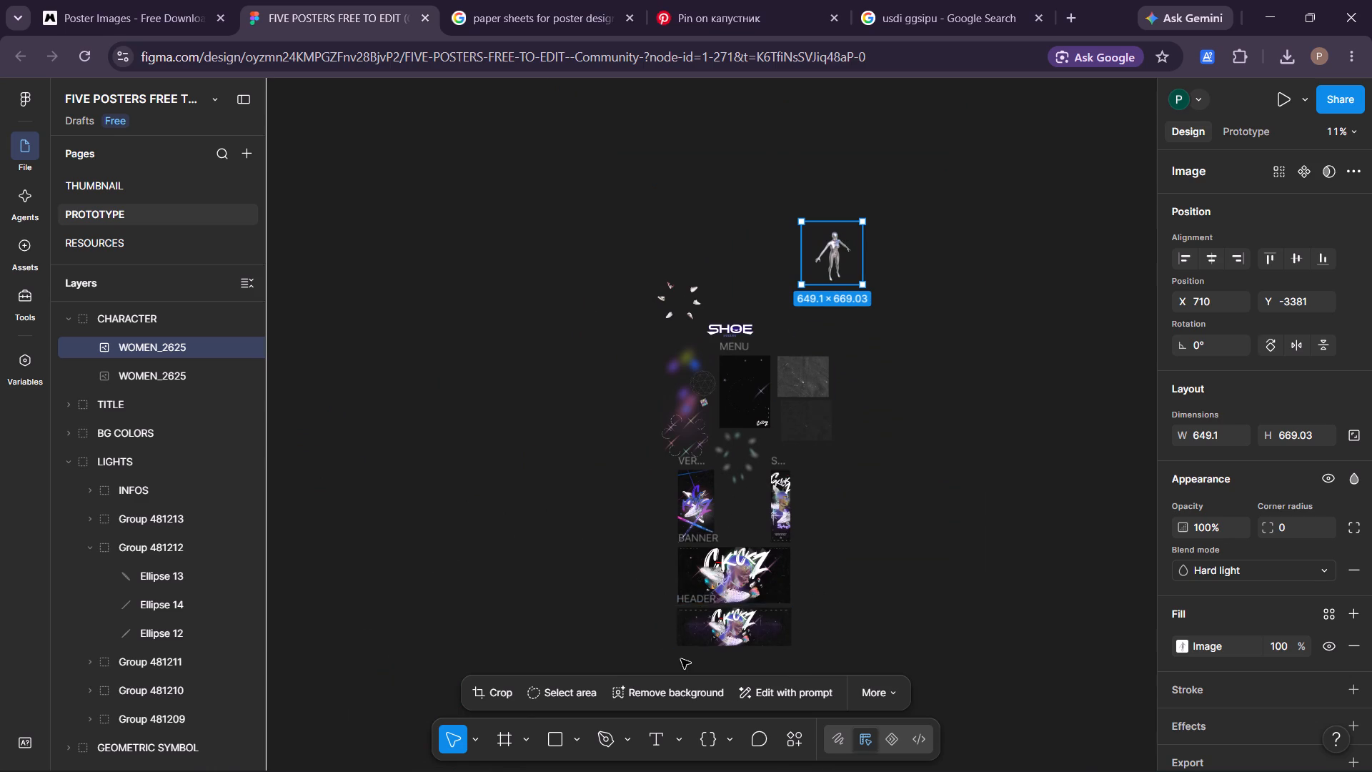
scroll(681, 659, left, 1)
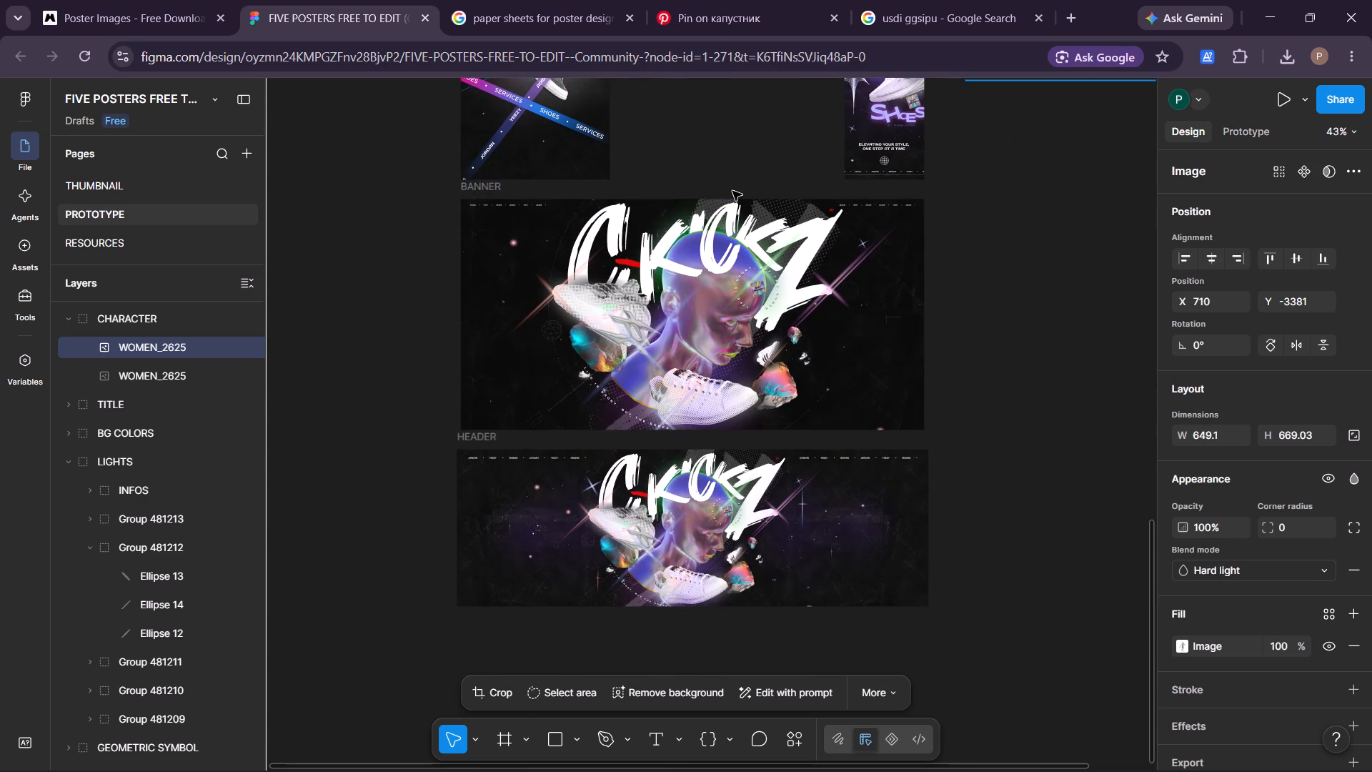
scroll(730, 495, down, 1)
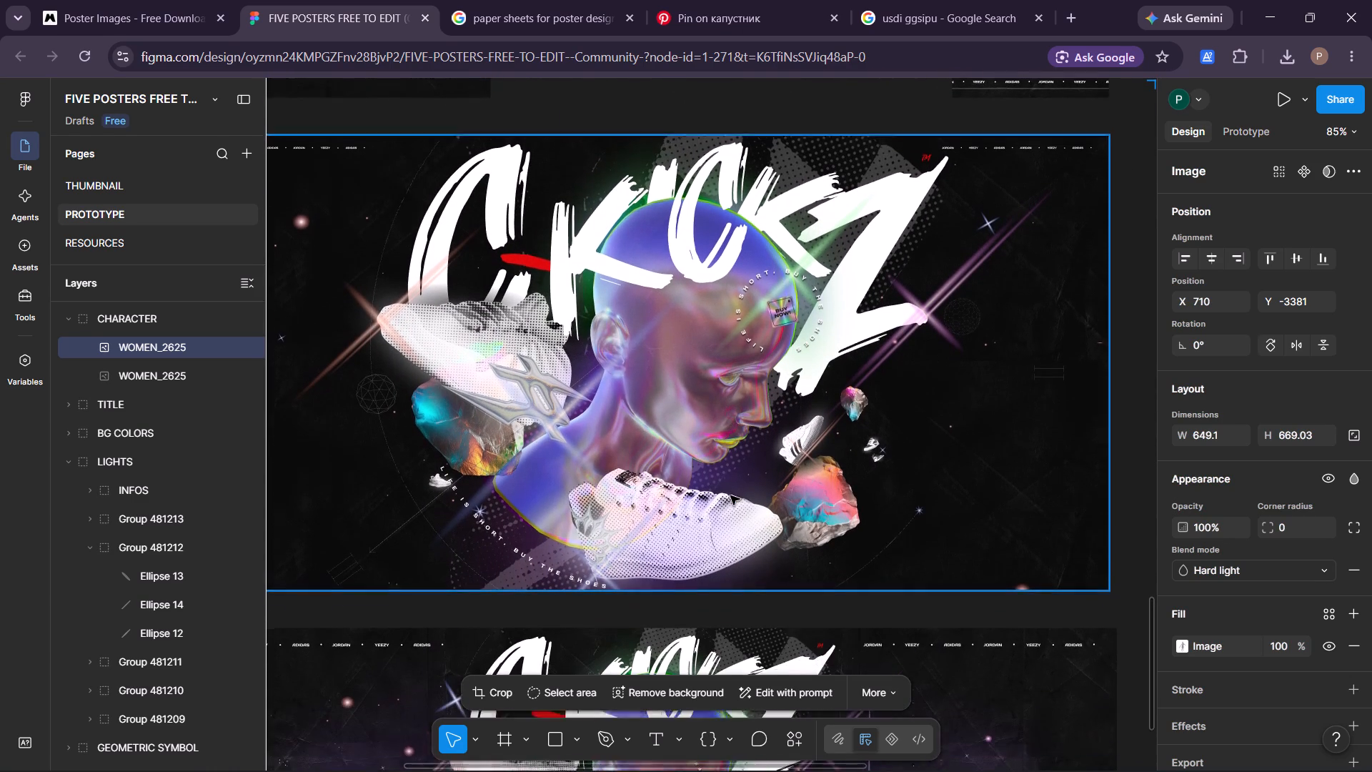
scroll(730, 495, down, 1)
click(691, 162)
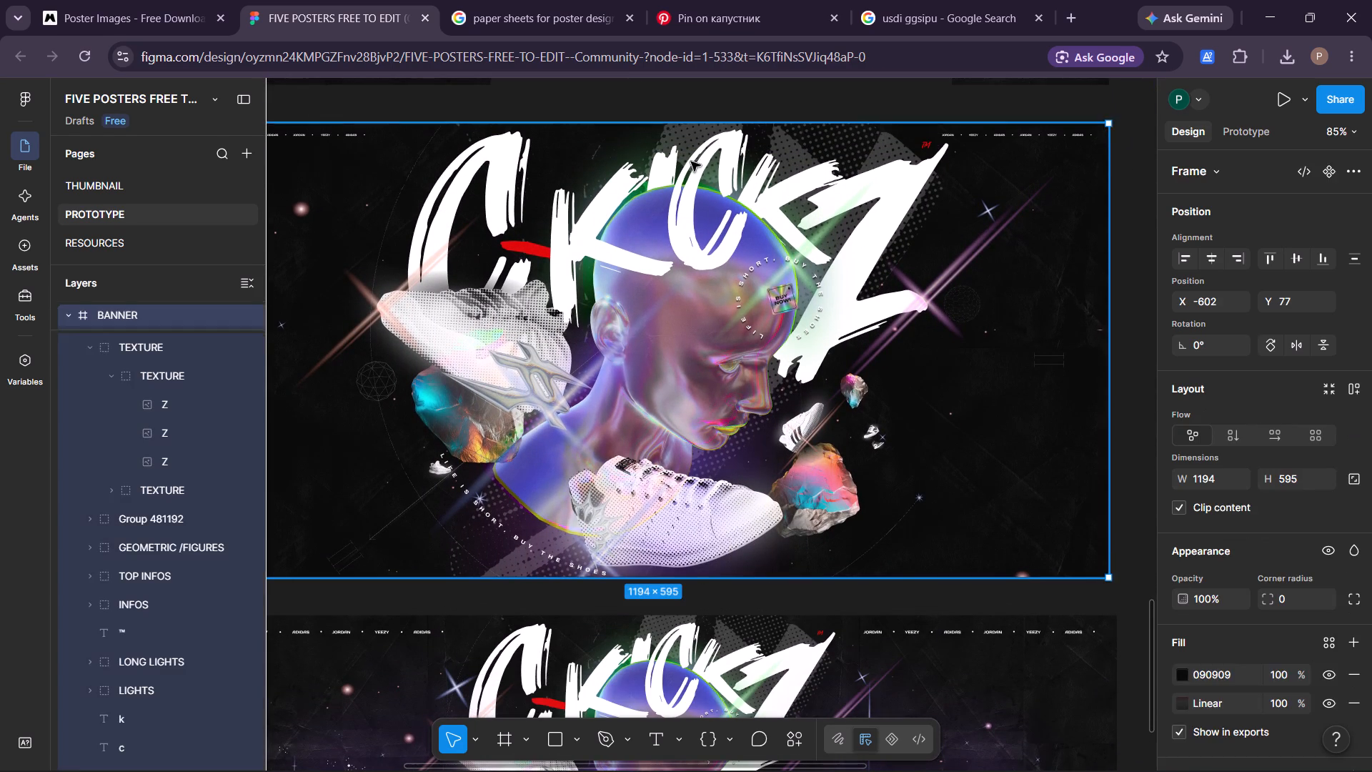
click(691, 162)
triple_click(691, 162)
click(691, 162)
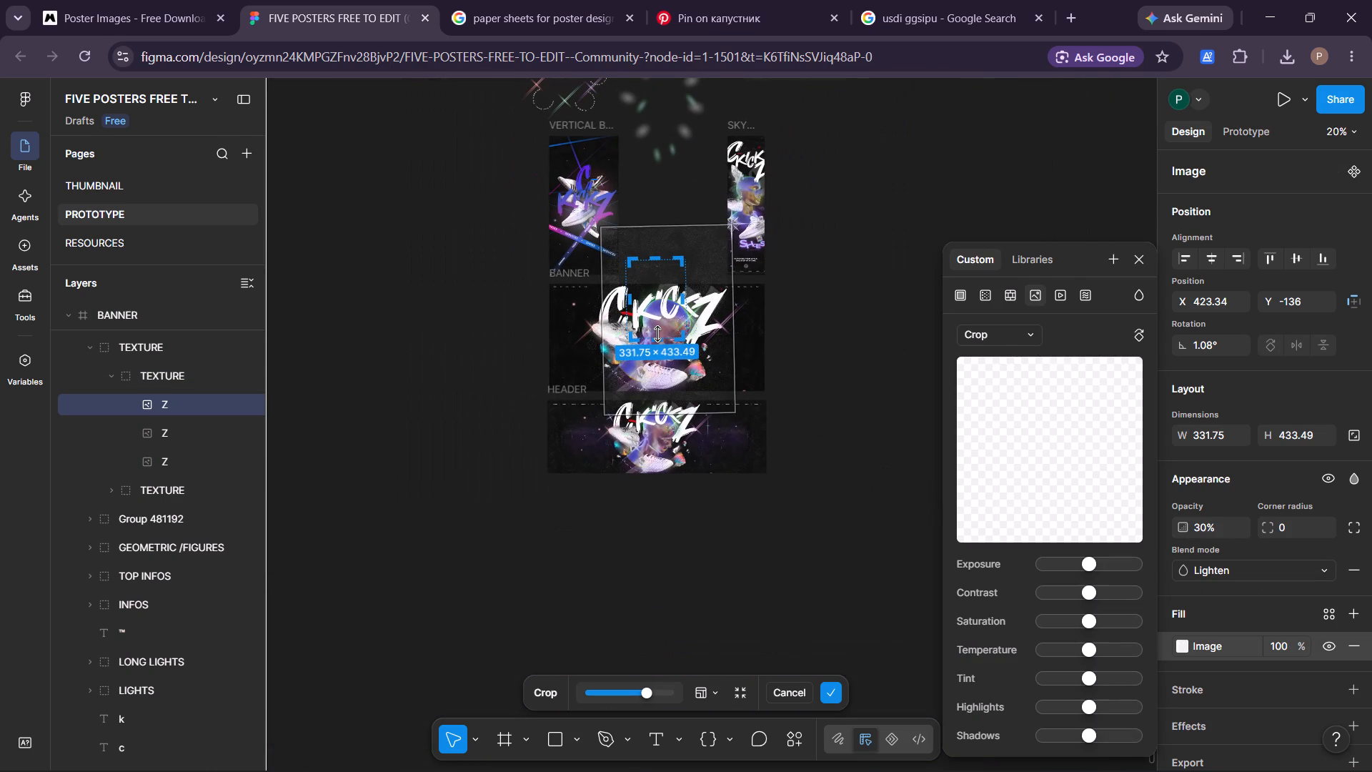
click(850, 481)
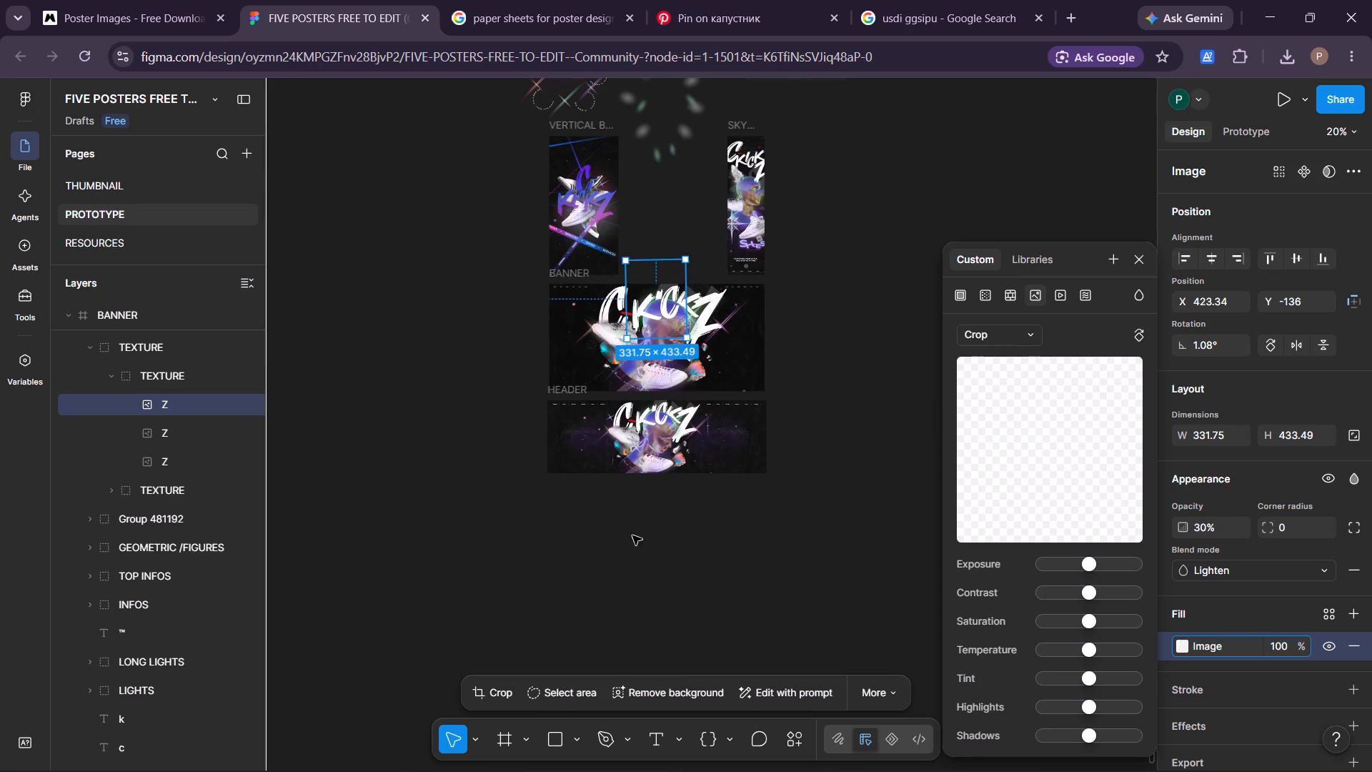
Compare the HEADER and BANNER artwork up close, examining the brush lettering, halftone texture and circular text around the head.
scroll(626, 533, up, 1)
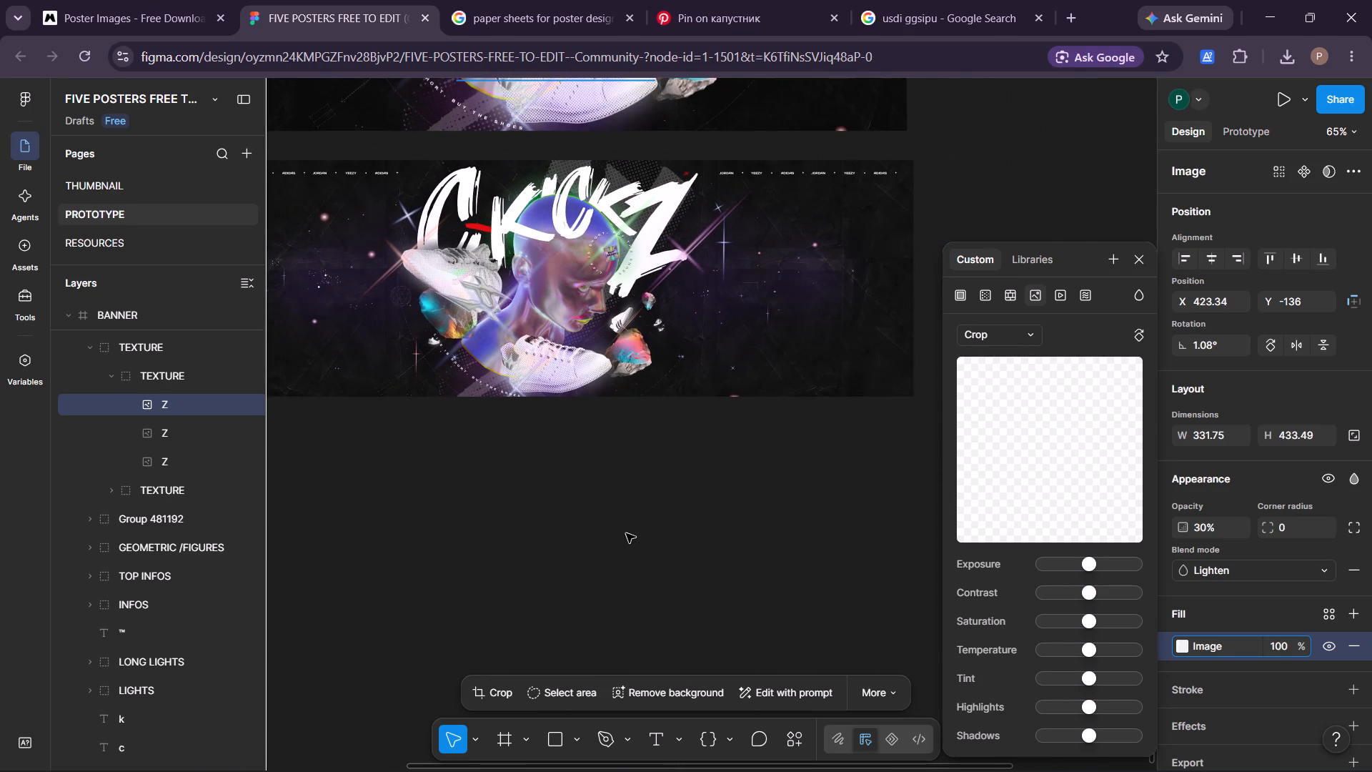
scroll(626, 533, up, 3)
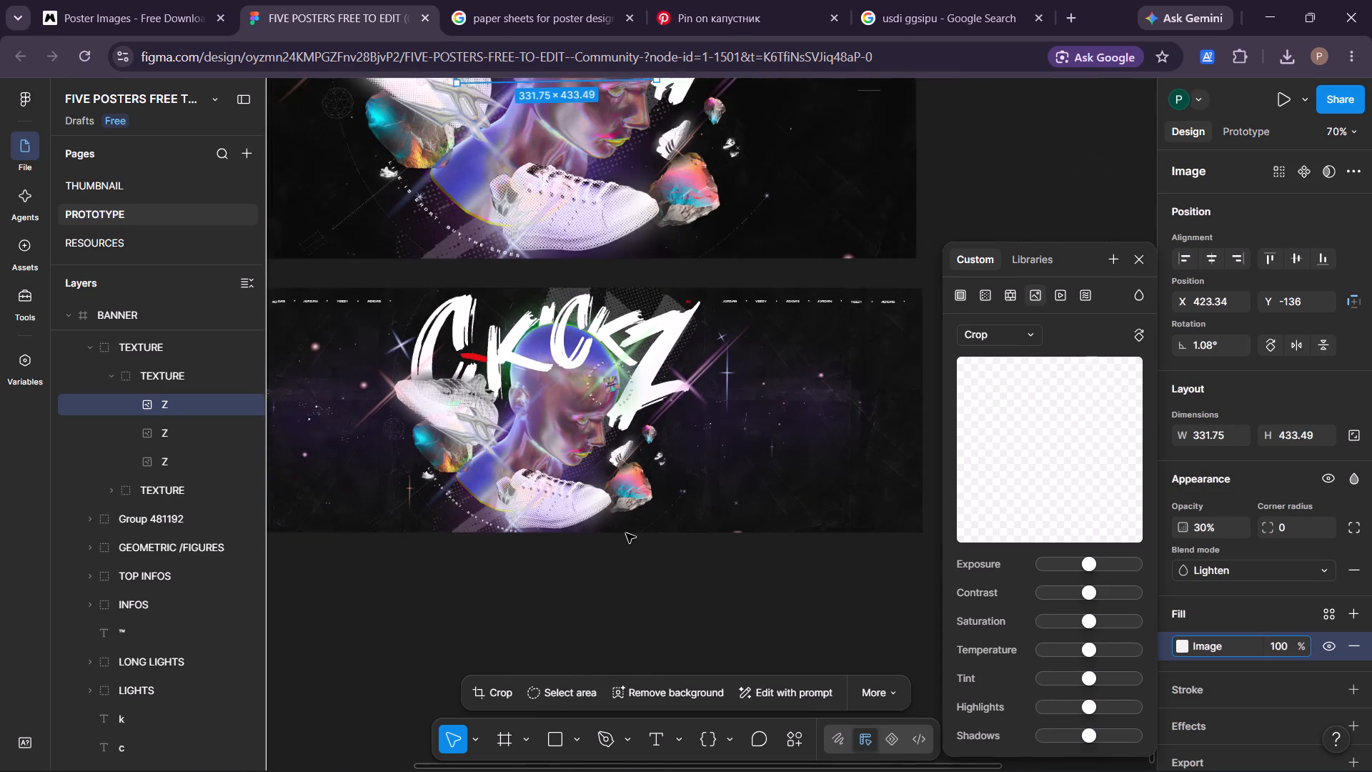
scroll(621, 651, down, 1)
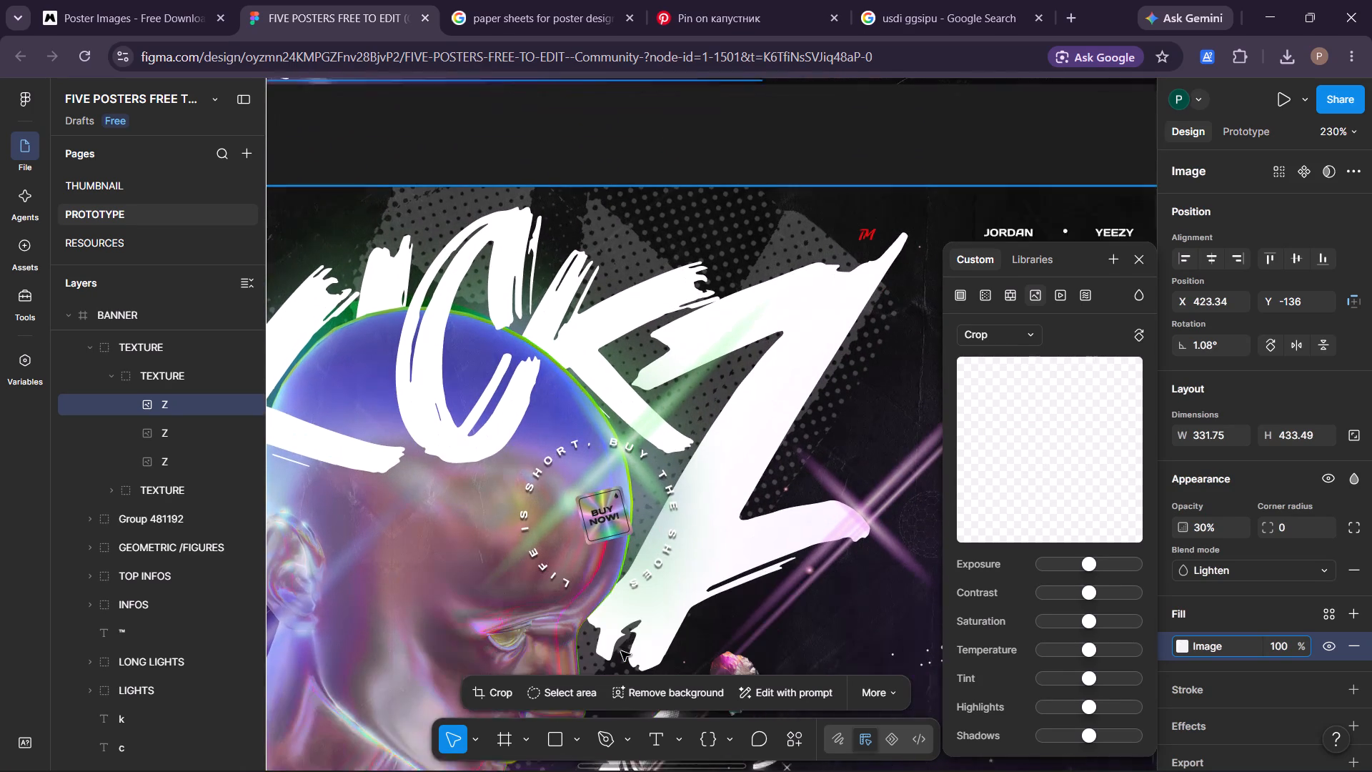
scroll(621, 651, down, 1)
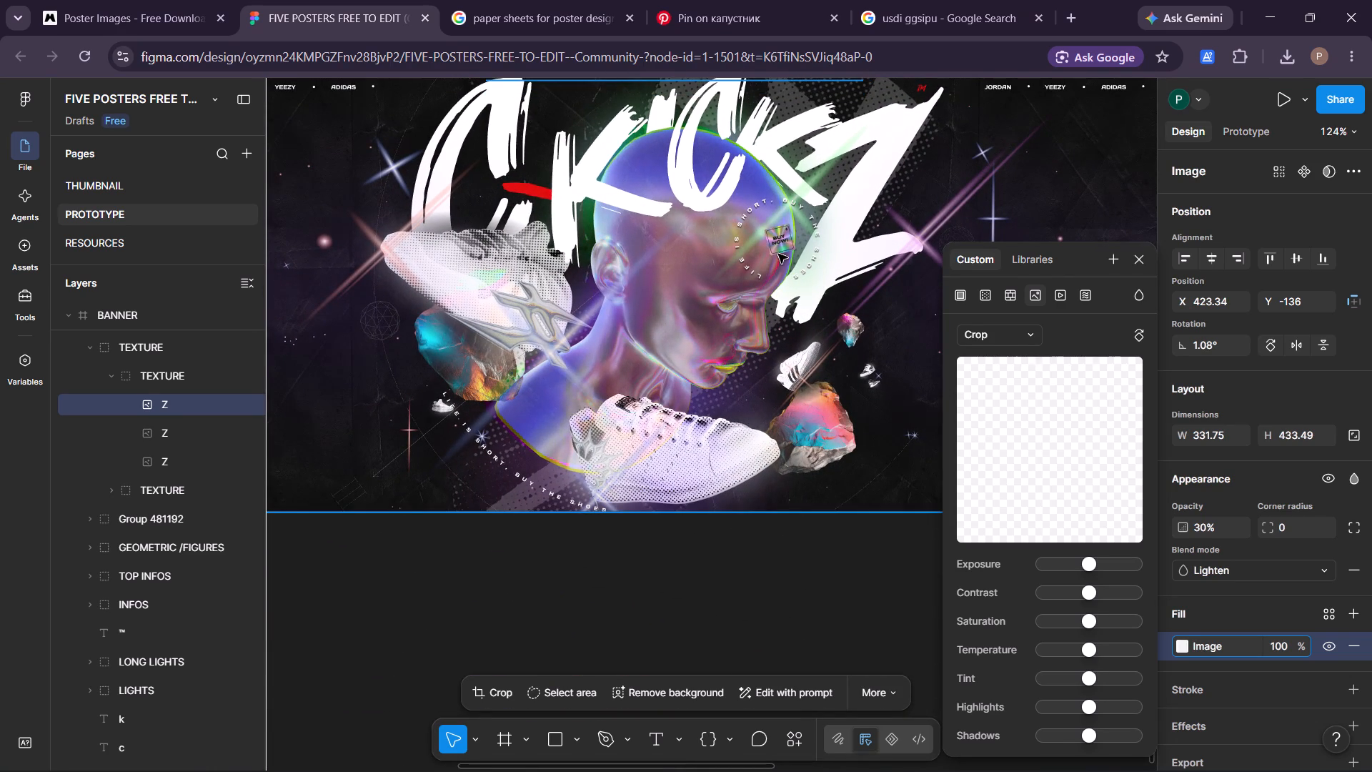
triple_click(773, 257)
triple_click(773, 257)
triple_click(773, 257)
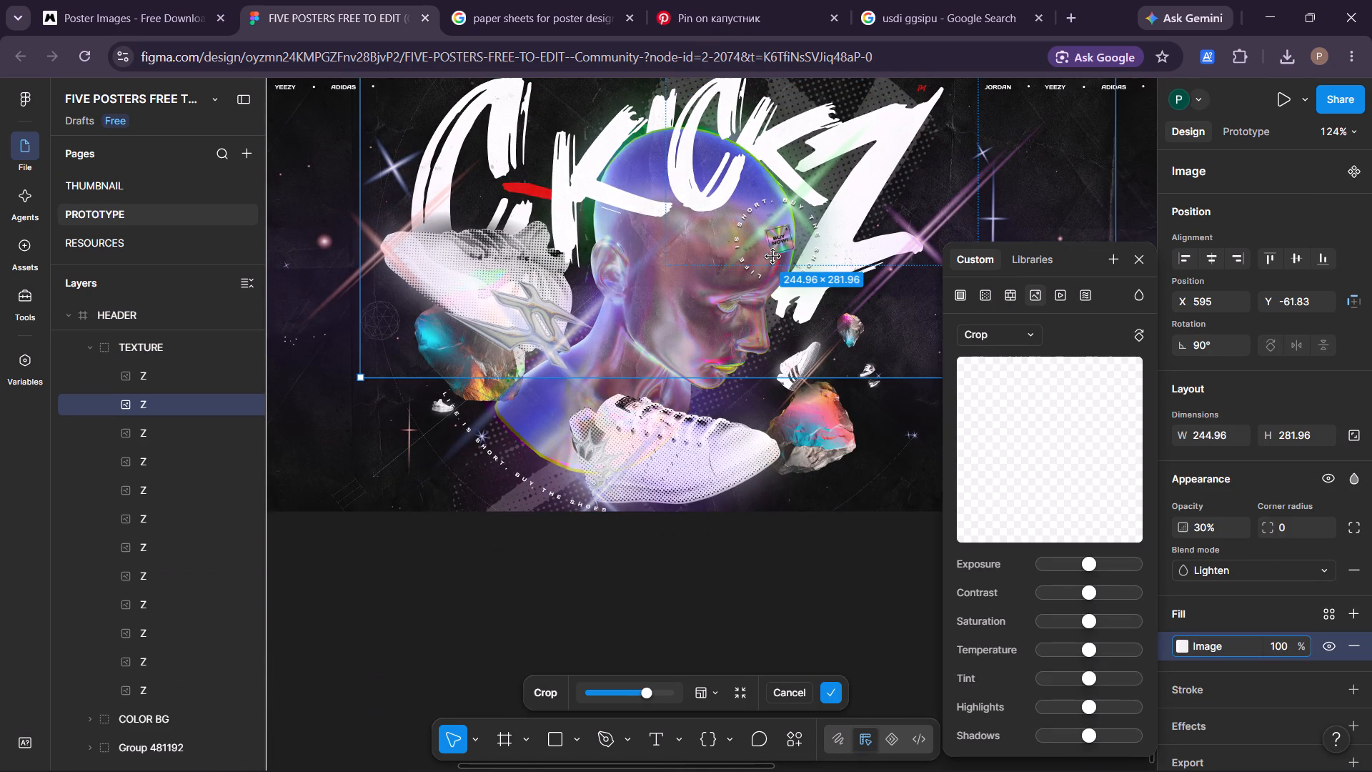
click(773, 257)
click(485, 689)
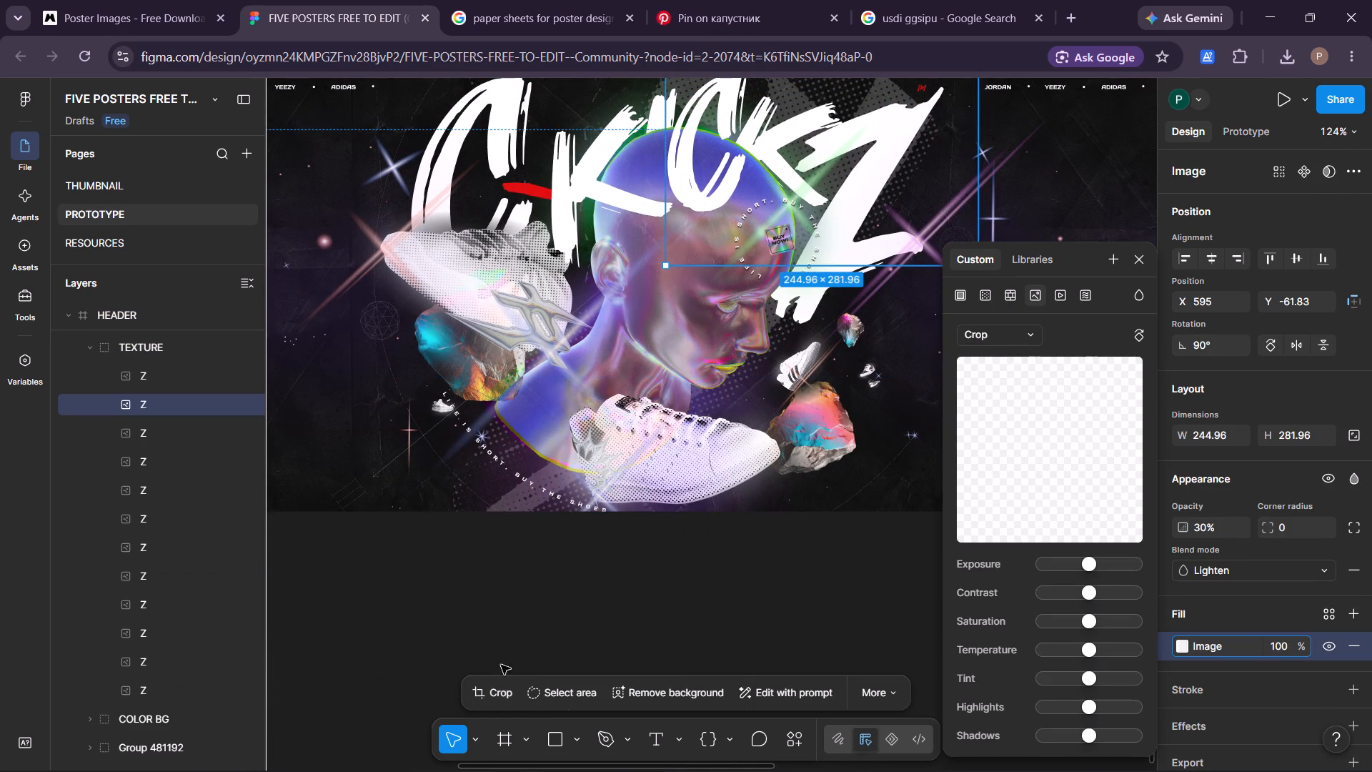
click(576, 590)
Survey the BANNER, HEADER and VERTICAL BANNER posters, examining how the lettering, sneakers and crossing ribbon strips are layered.
scroll(953, 307, up, 1)
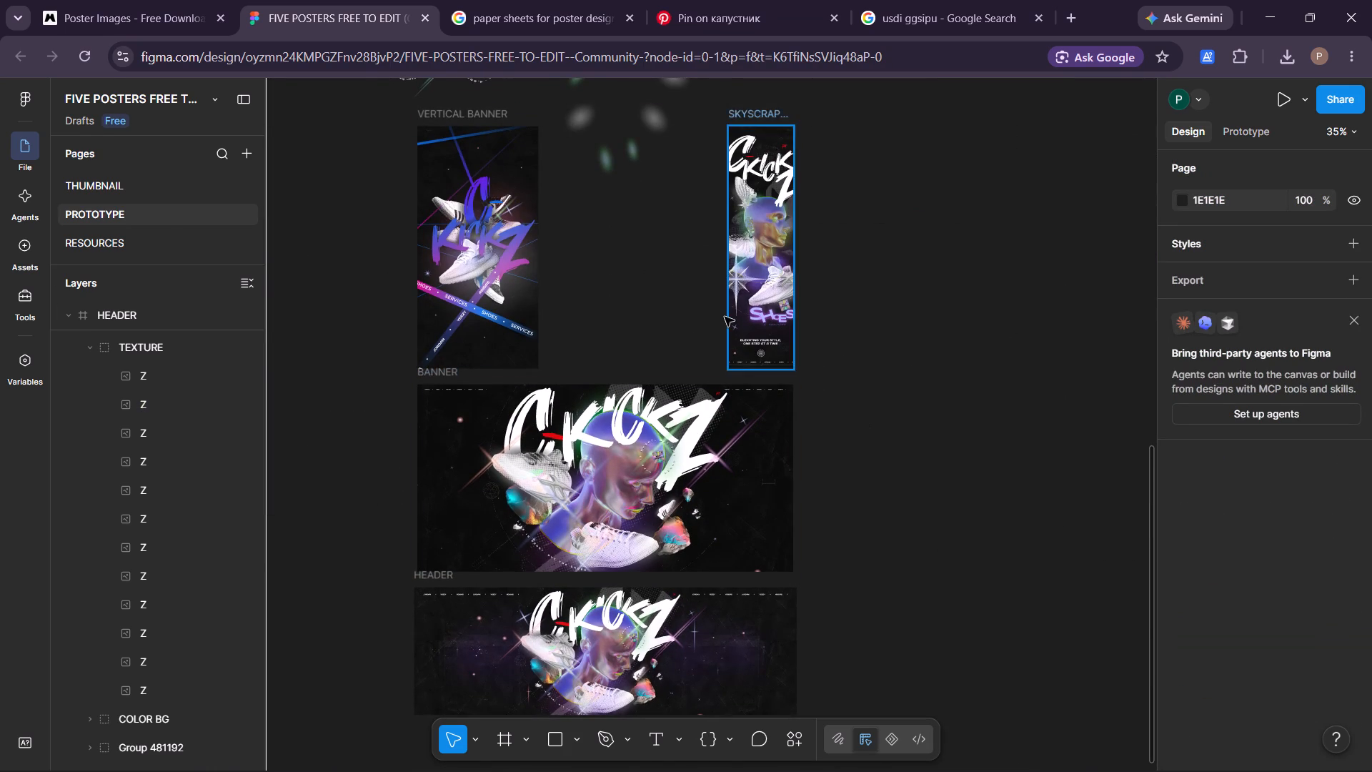
scroll(725, 317, up, 2)
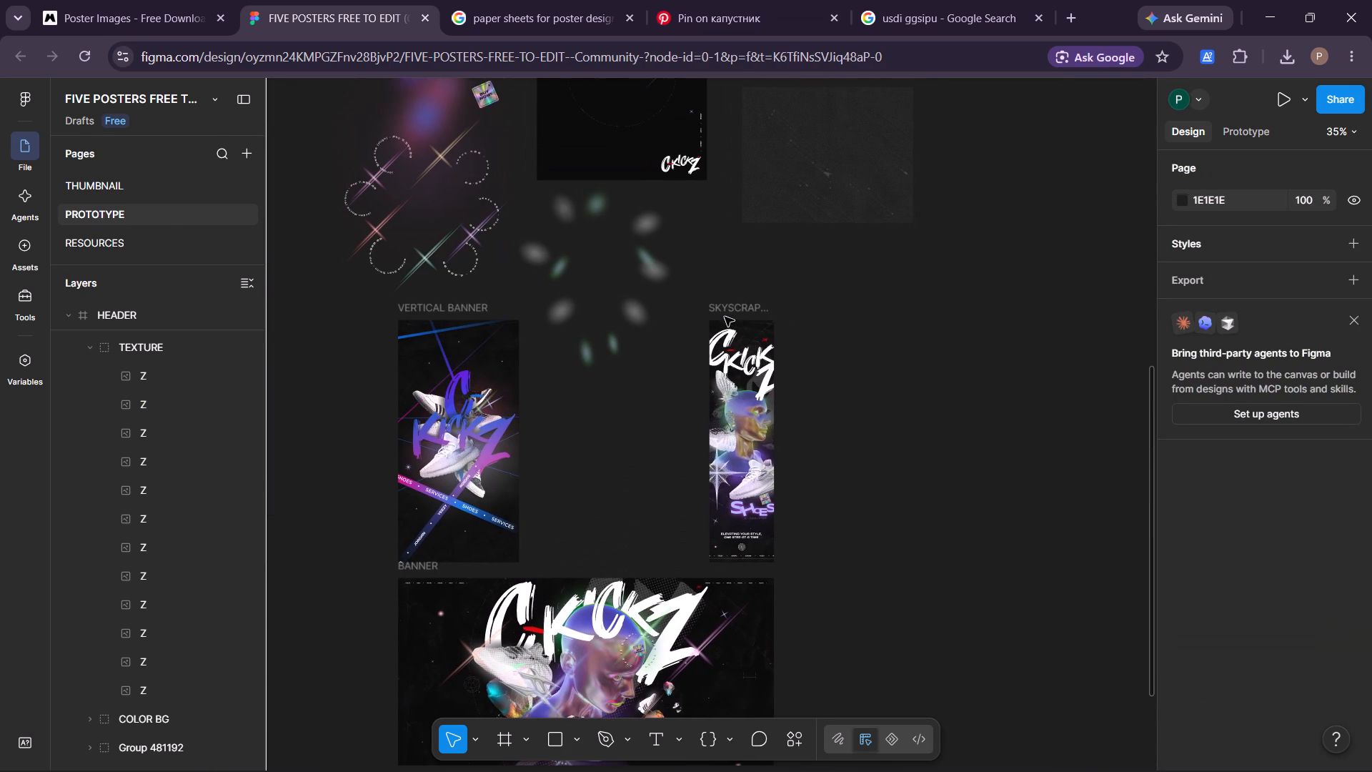
scroll(725, 317, left, 7)
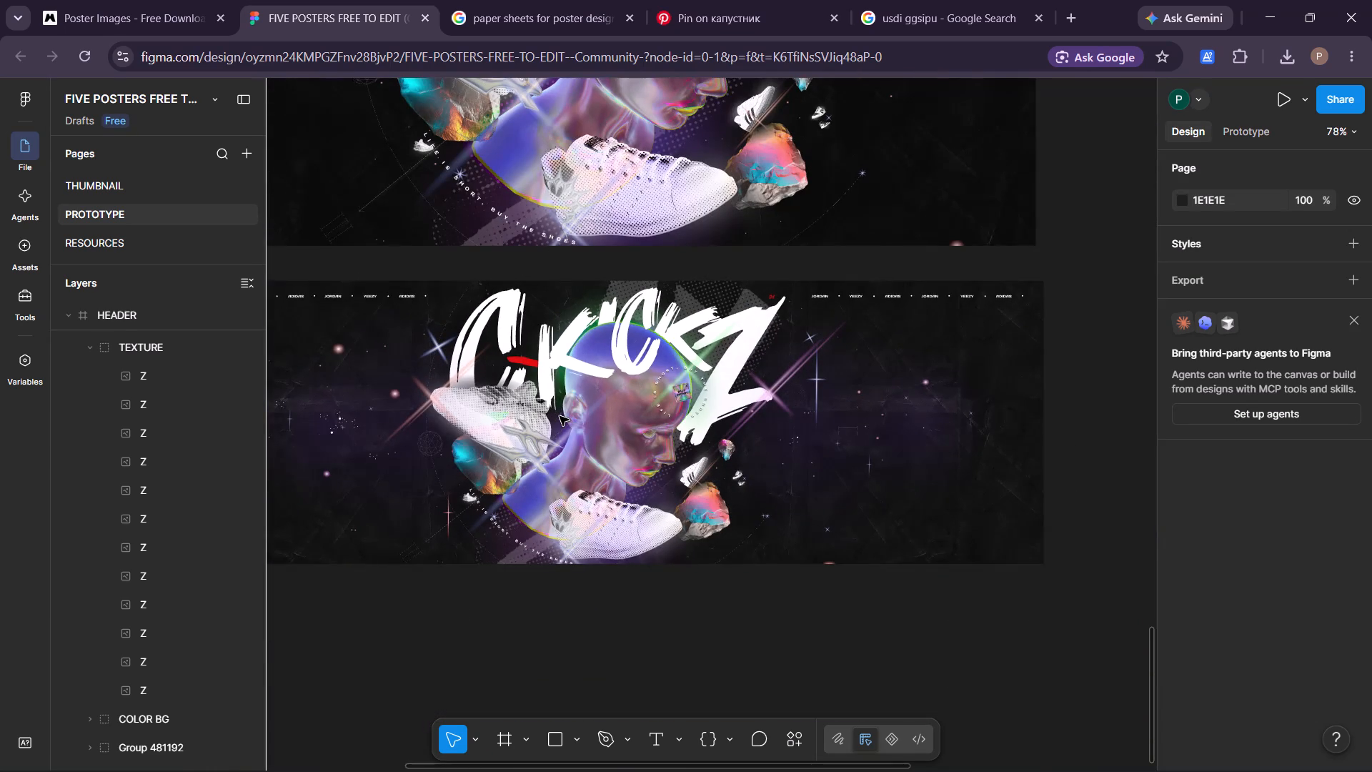
scroll(560, 416, right, 2)
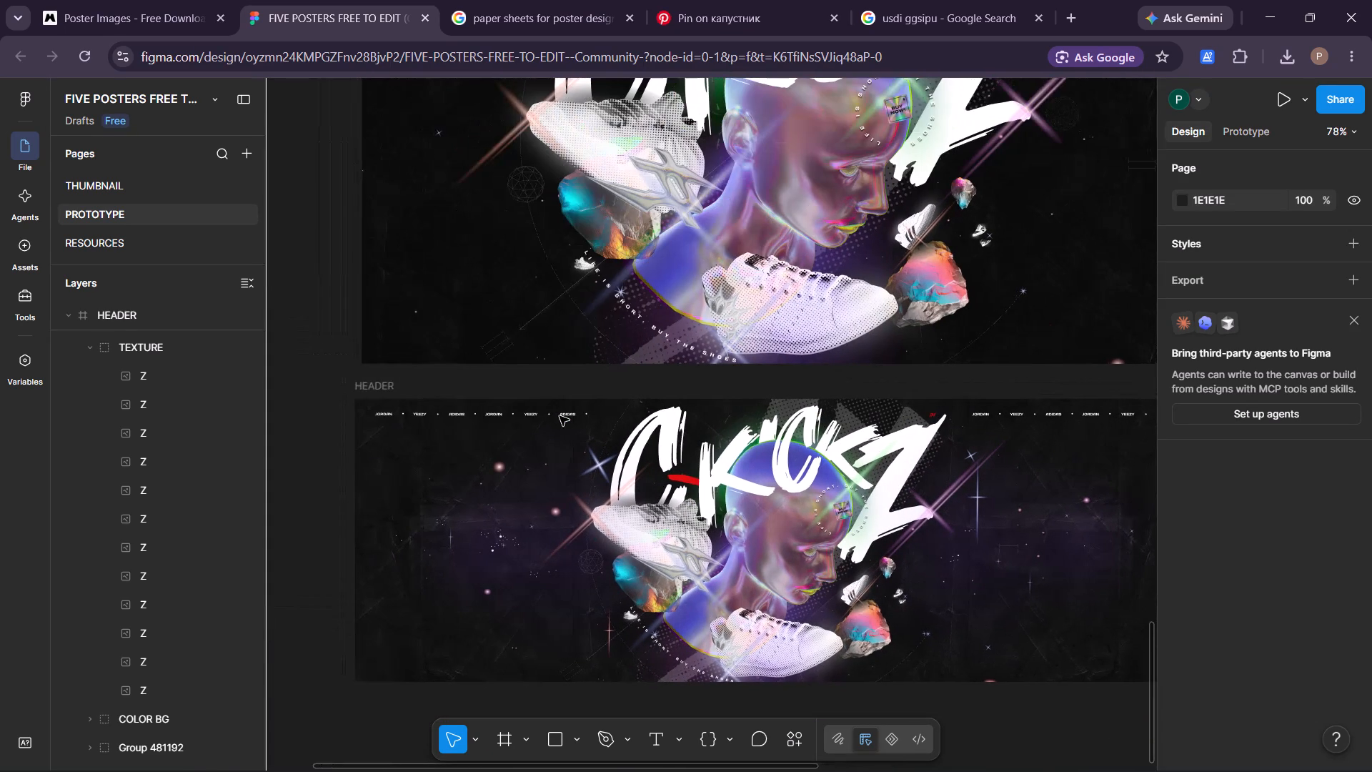
scroll(560, 416, up, 1)
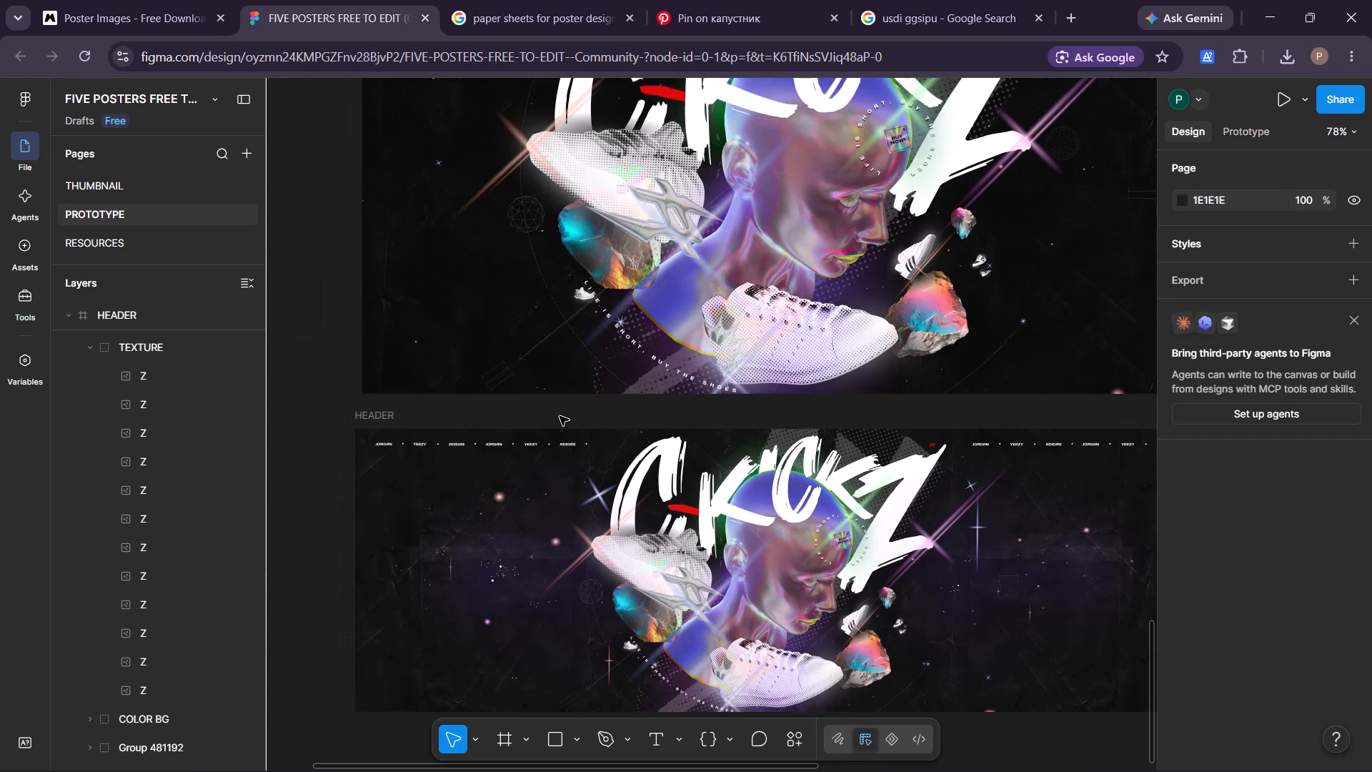
scroll(405, 236, up, 5)
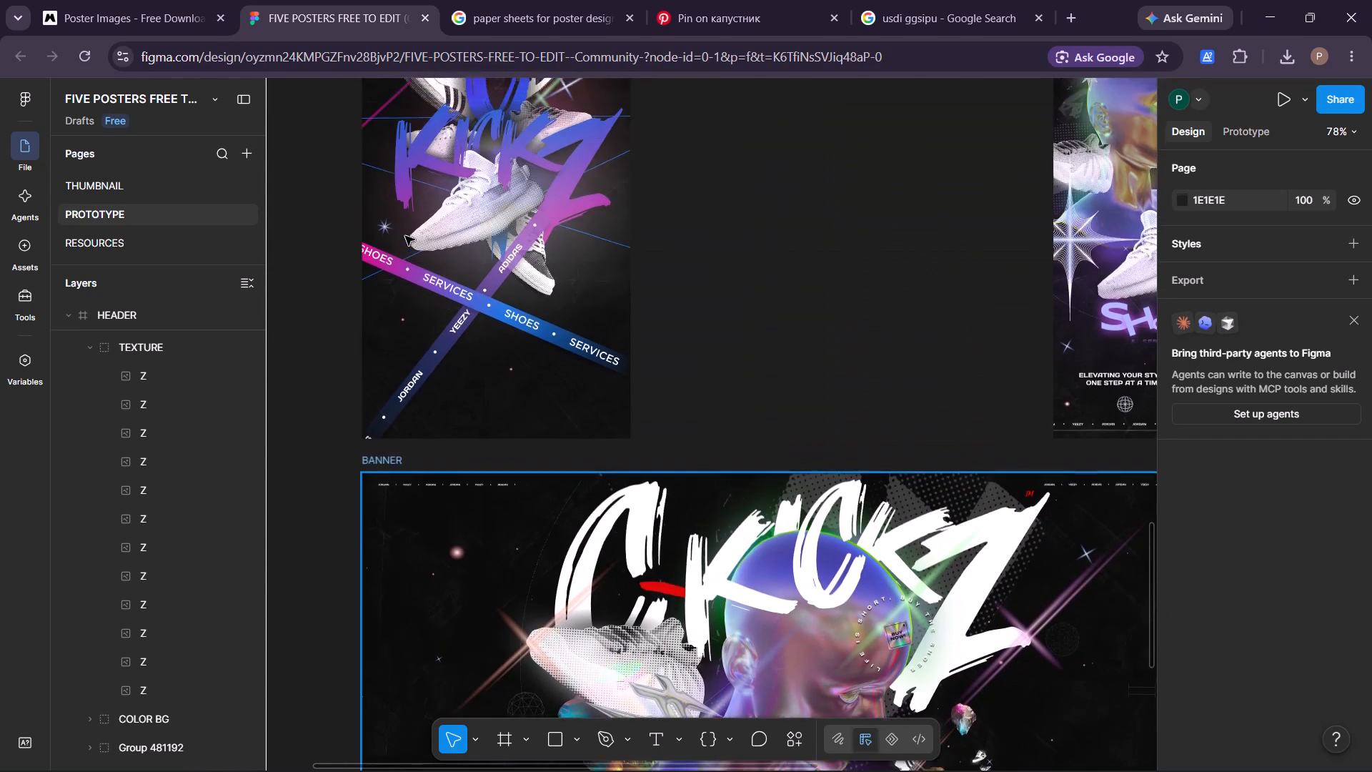
scroll(405, 236, up, 1)
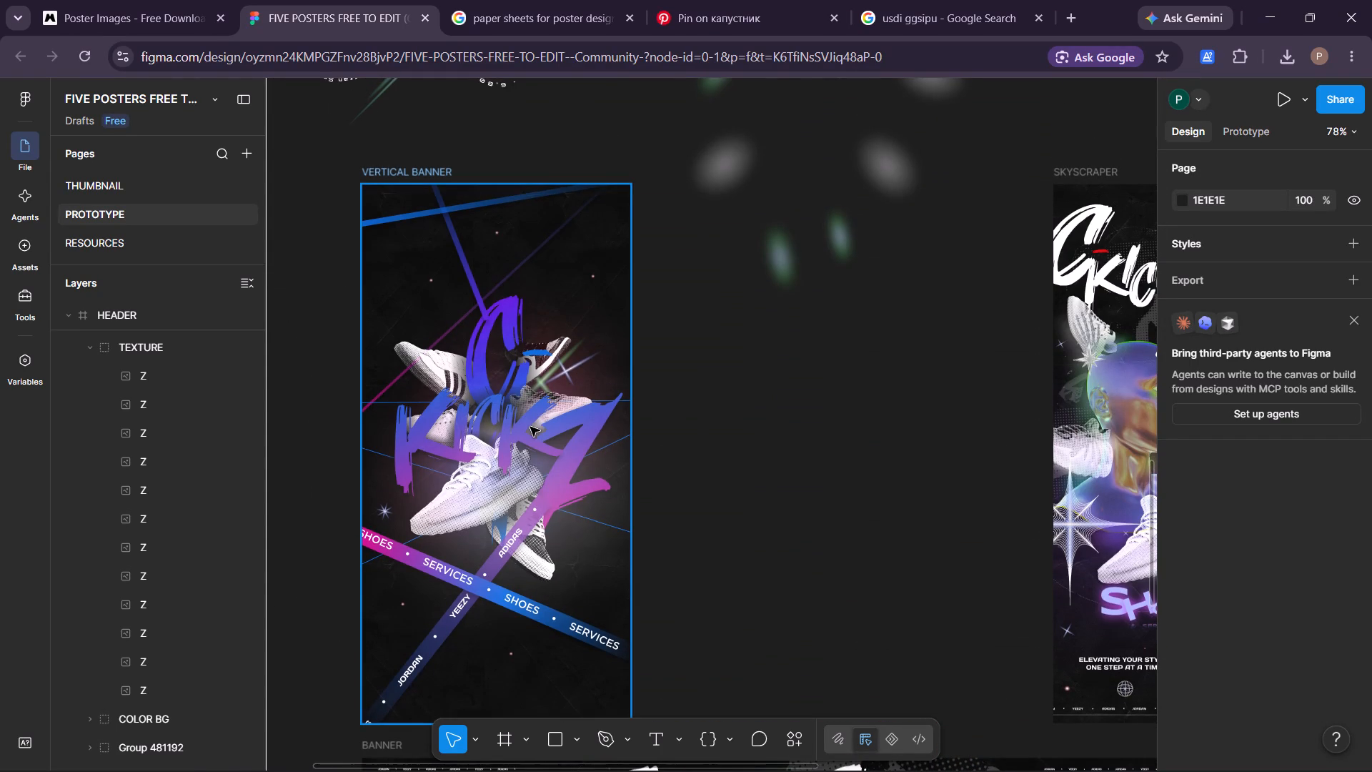
Examine the SKYSCRAPER poster up close, from the brush lettering and chrome head down to the SHOES title and tagline.
scroll(530, 427, down, 1)
scroll(530, 427, left, 4)
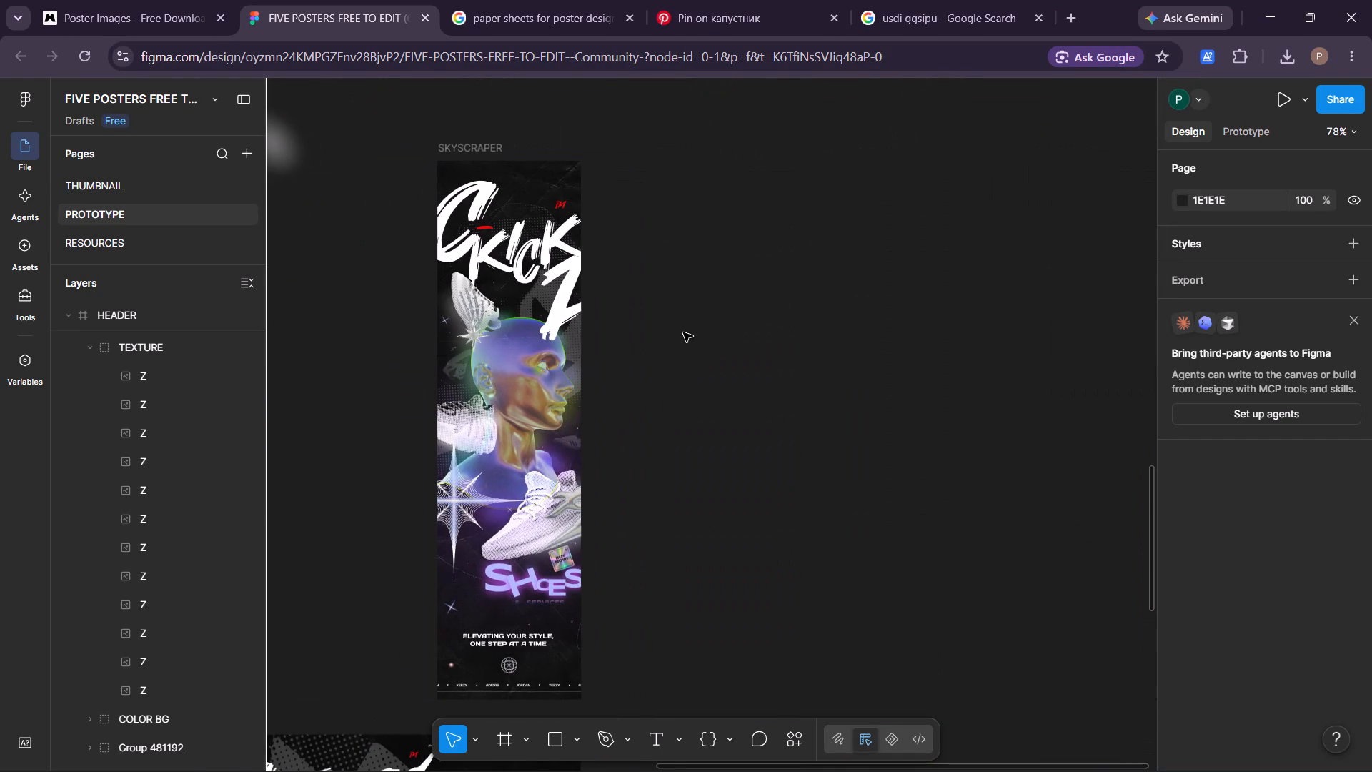
scroll(689, 332, up, 1)
scroll(535, 465, right, 2)
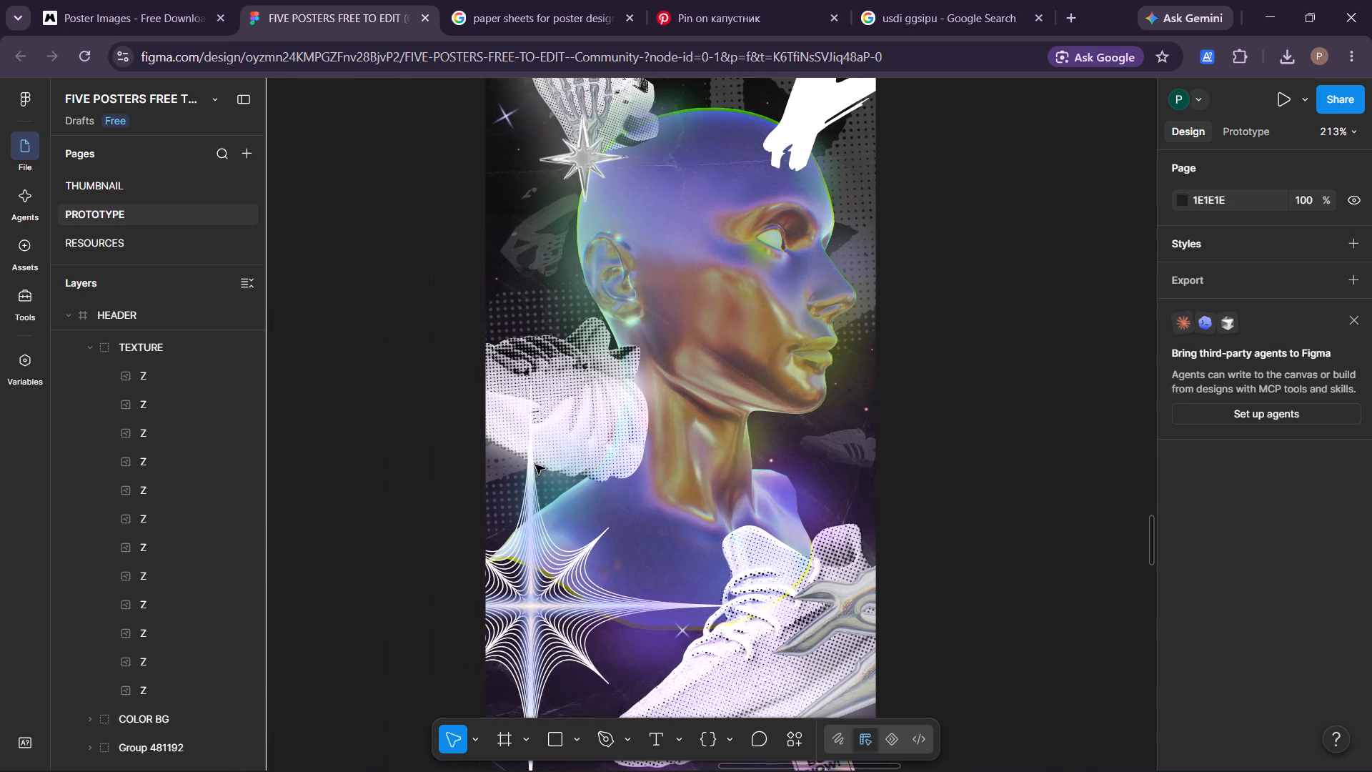
scroll(644, 276, right, 1)
scroll(644, 276, down, 1)
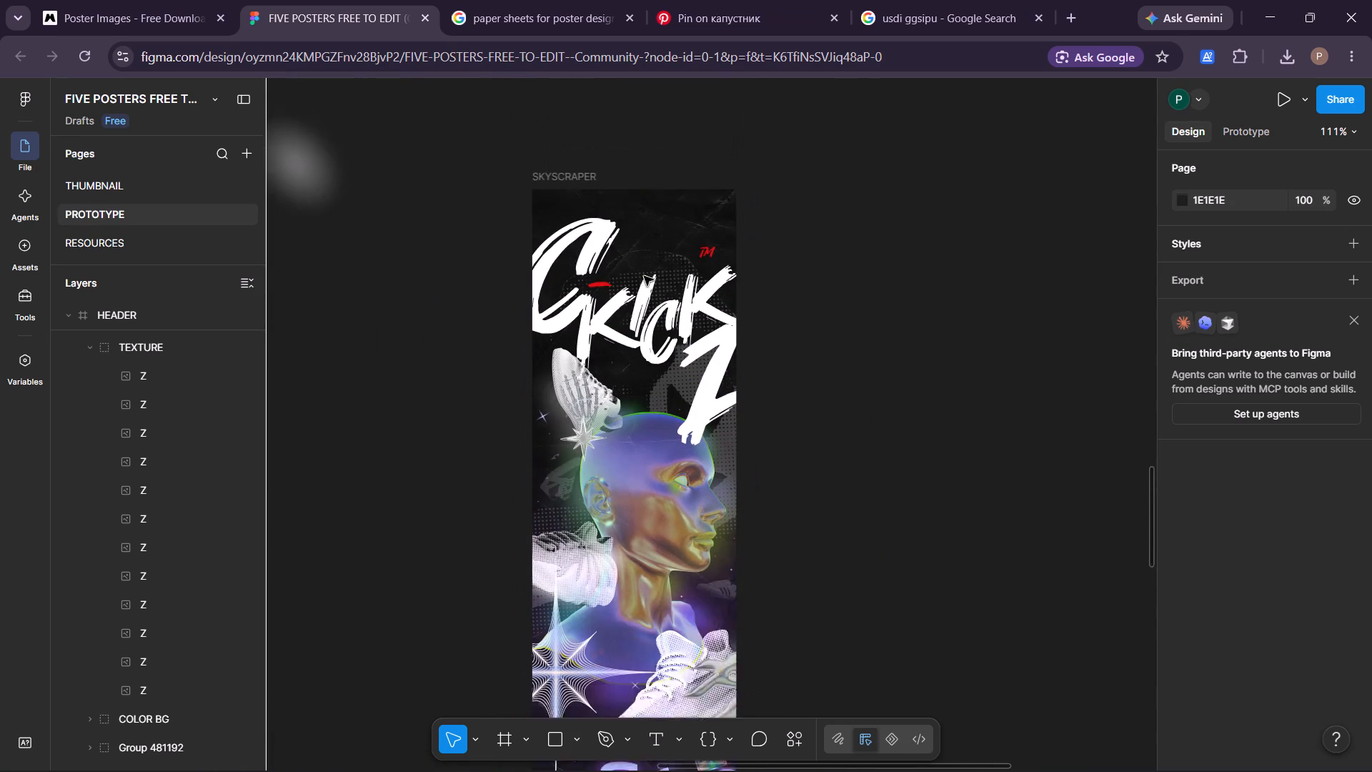
scroll(644, 276, down, 1)
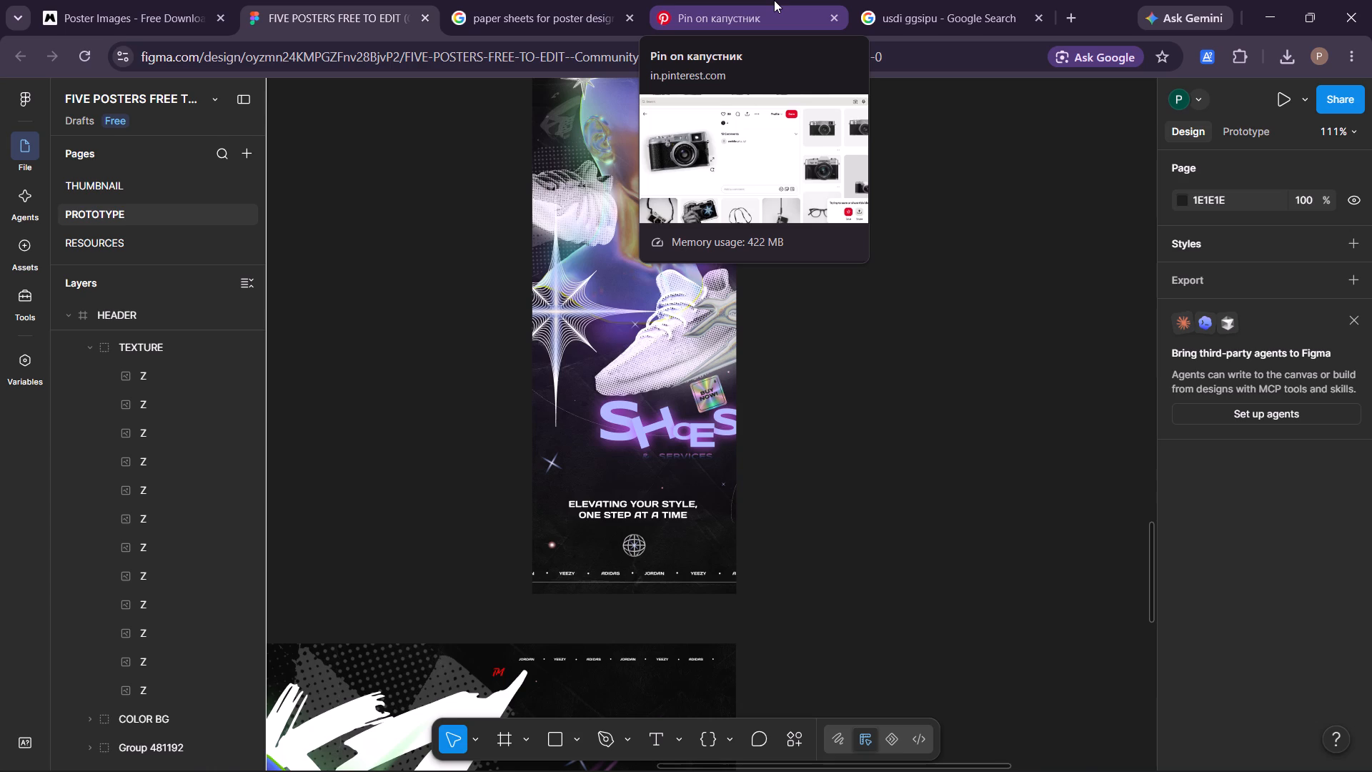
Switch to the usdi ggsipu Google image search results.
click(885, 0)
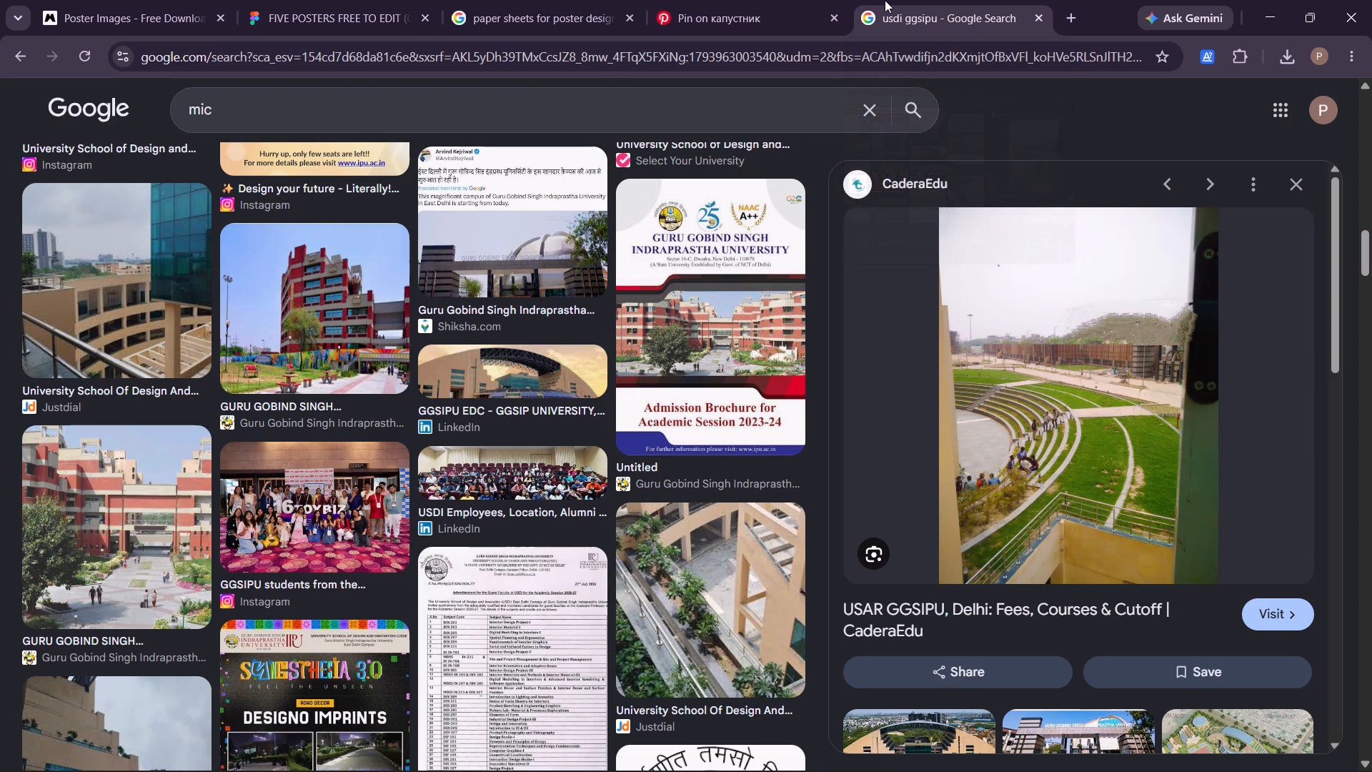
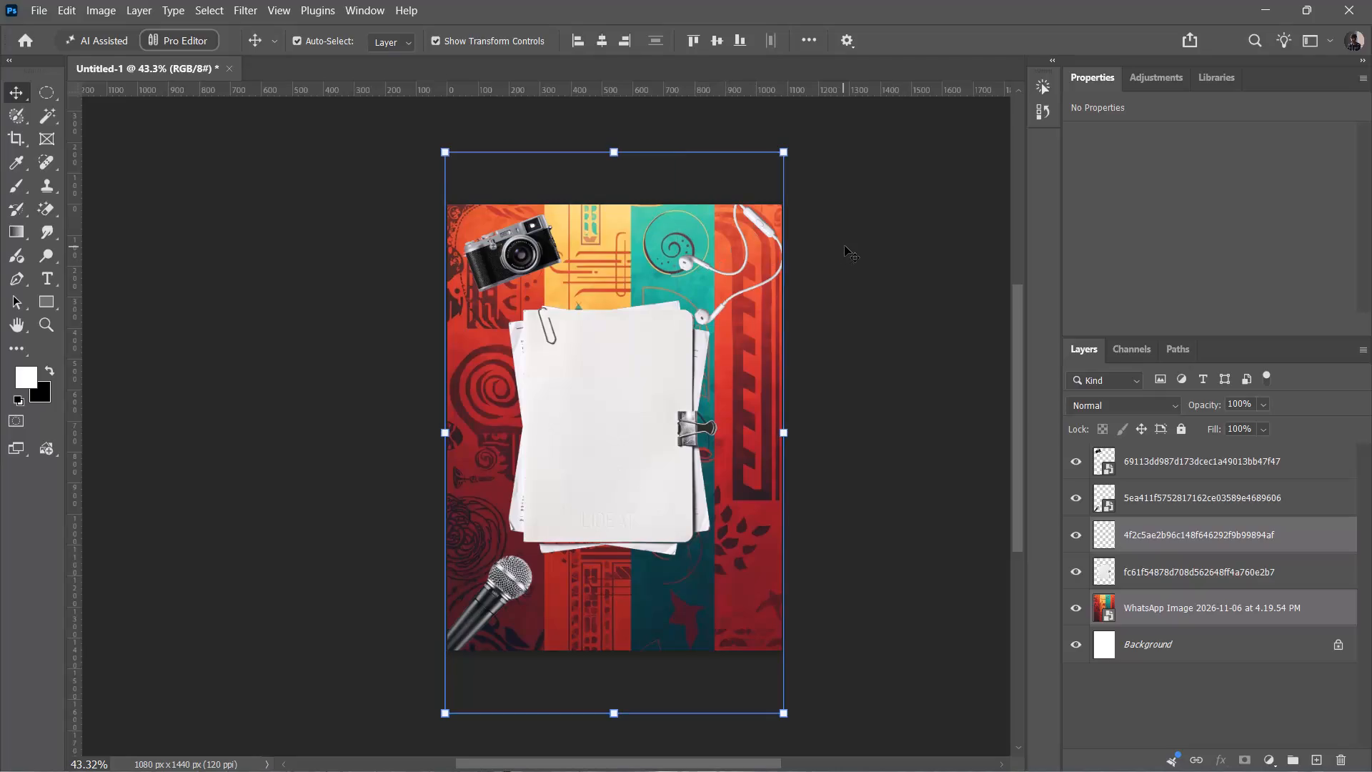
Deselect the layers and start placing an embedded image into the poster document.
click(845, 246)
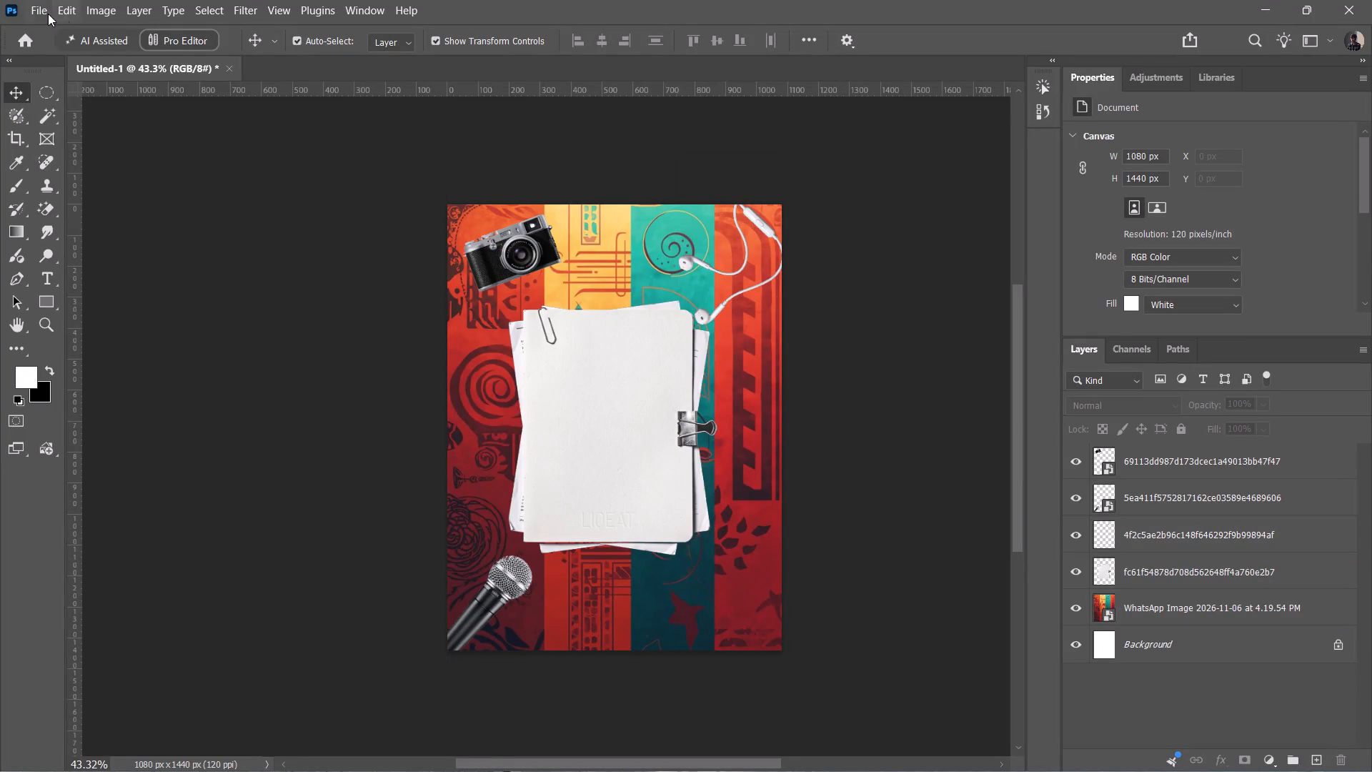
click(39, 8)
click(83, 367)
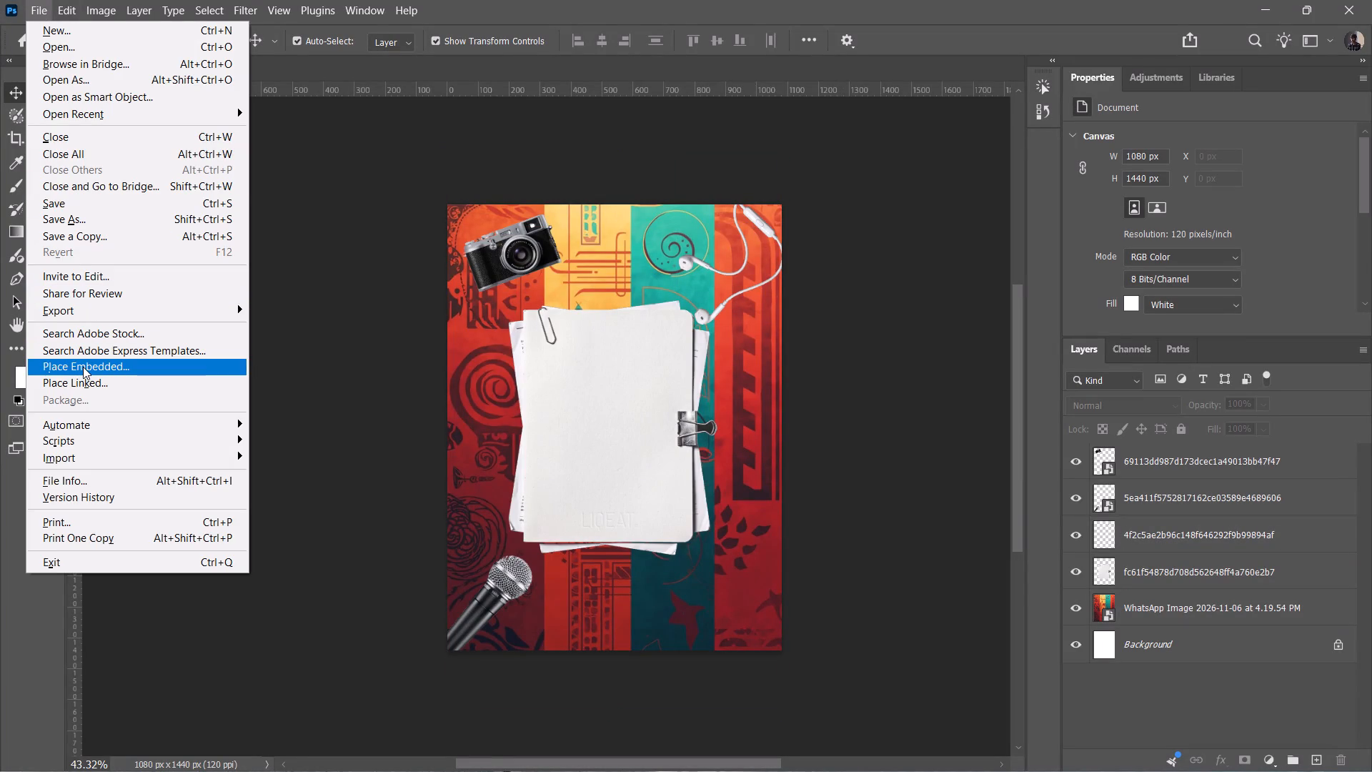
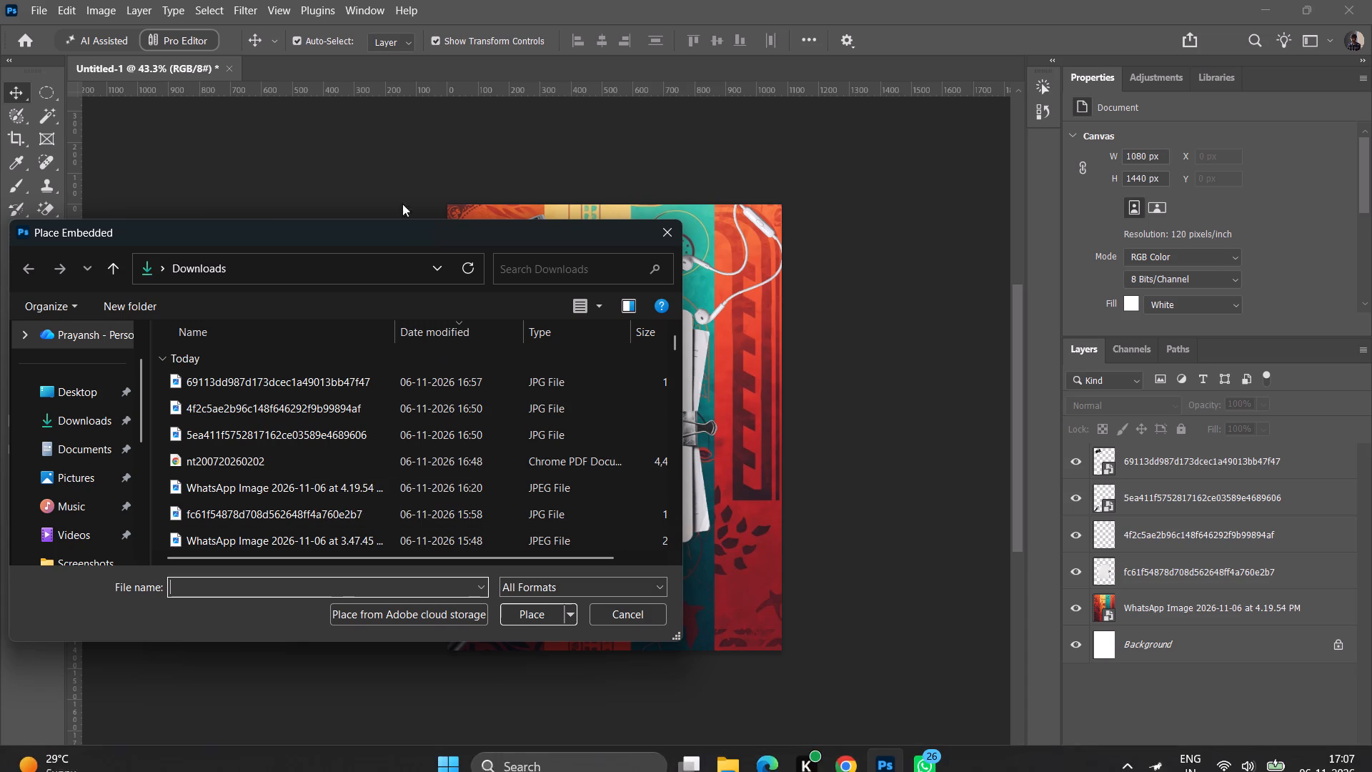
Cancel the image placement and open the front-view campus photo from the usdi ggsipu image results in Chrome.
click(675, 241)
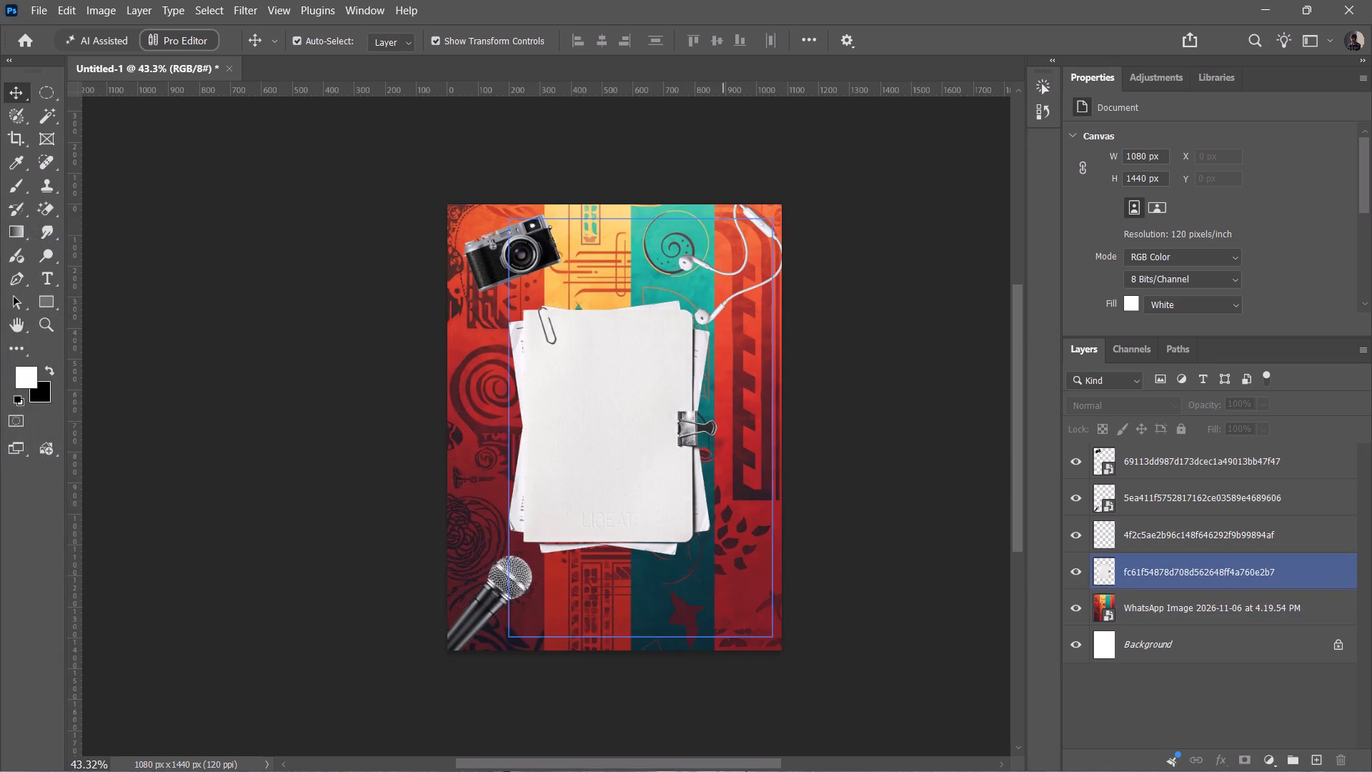
click(838, 757)
scroll(577, 312, up, 6)
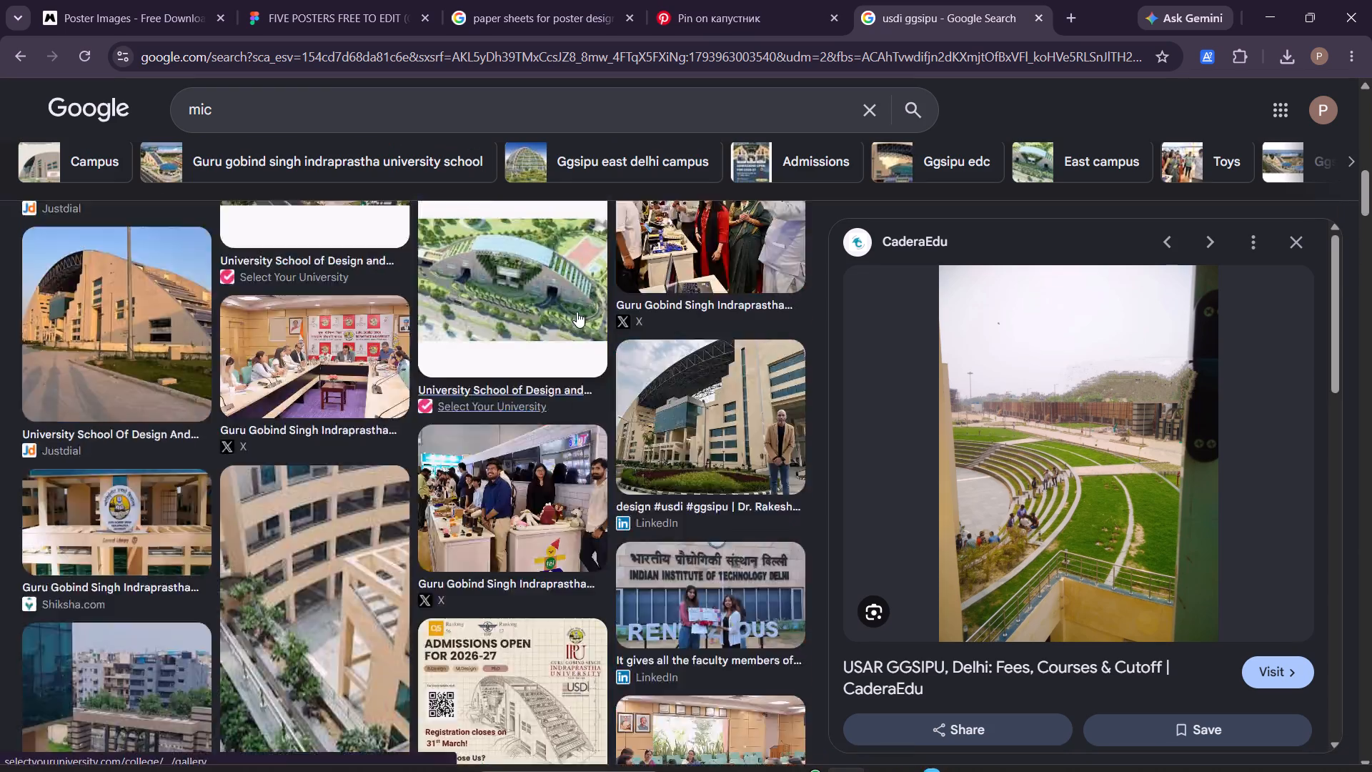
scroll(577, 312, up, 14)
click(522, 307)
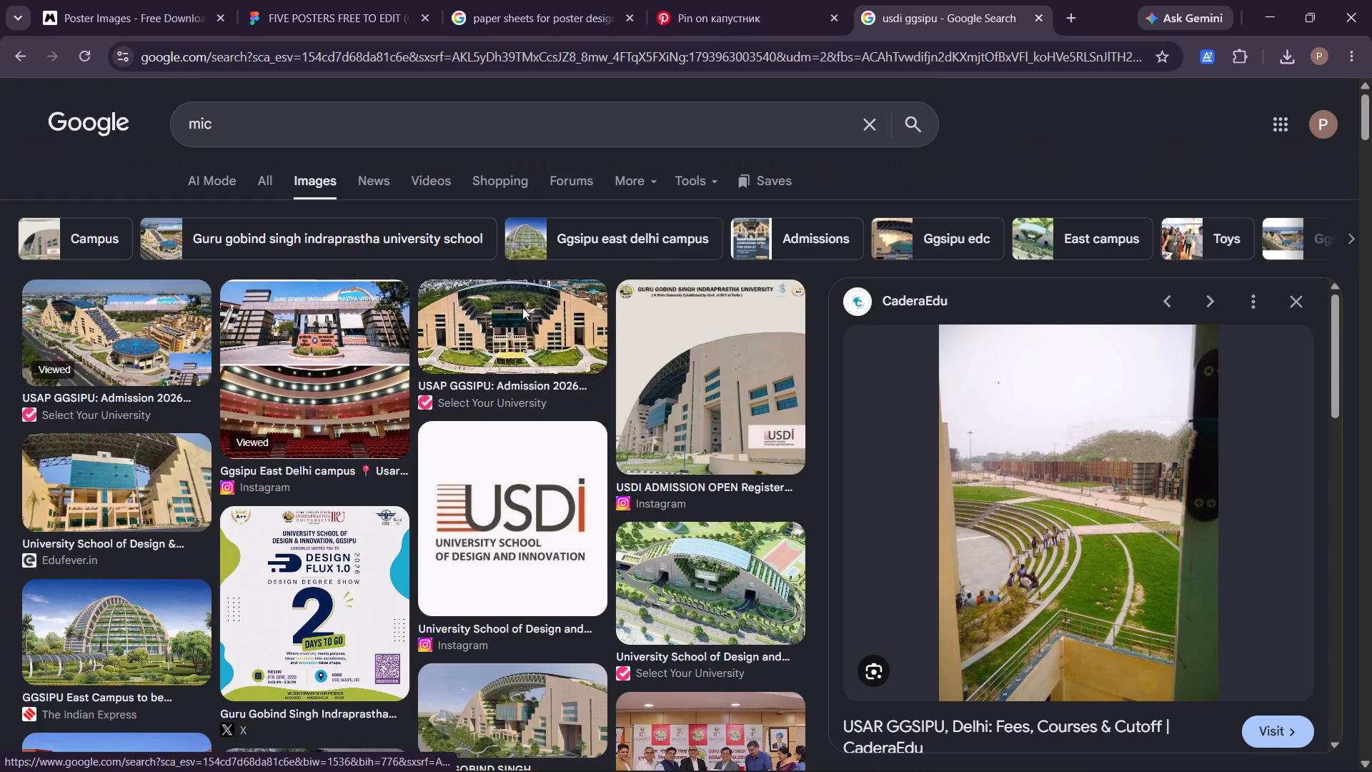
Look through the related images and the wider usdi ggsipu results for a campus building photo suited to the poster.
scroll(919, 443, down, 3)
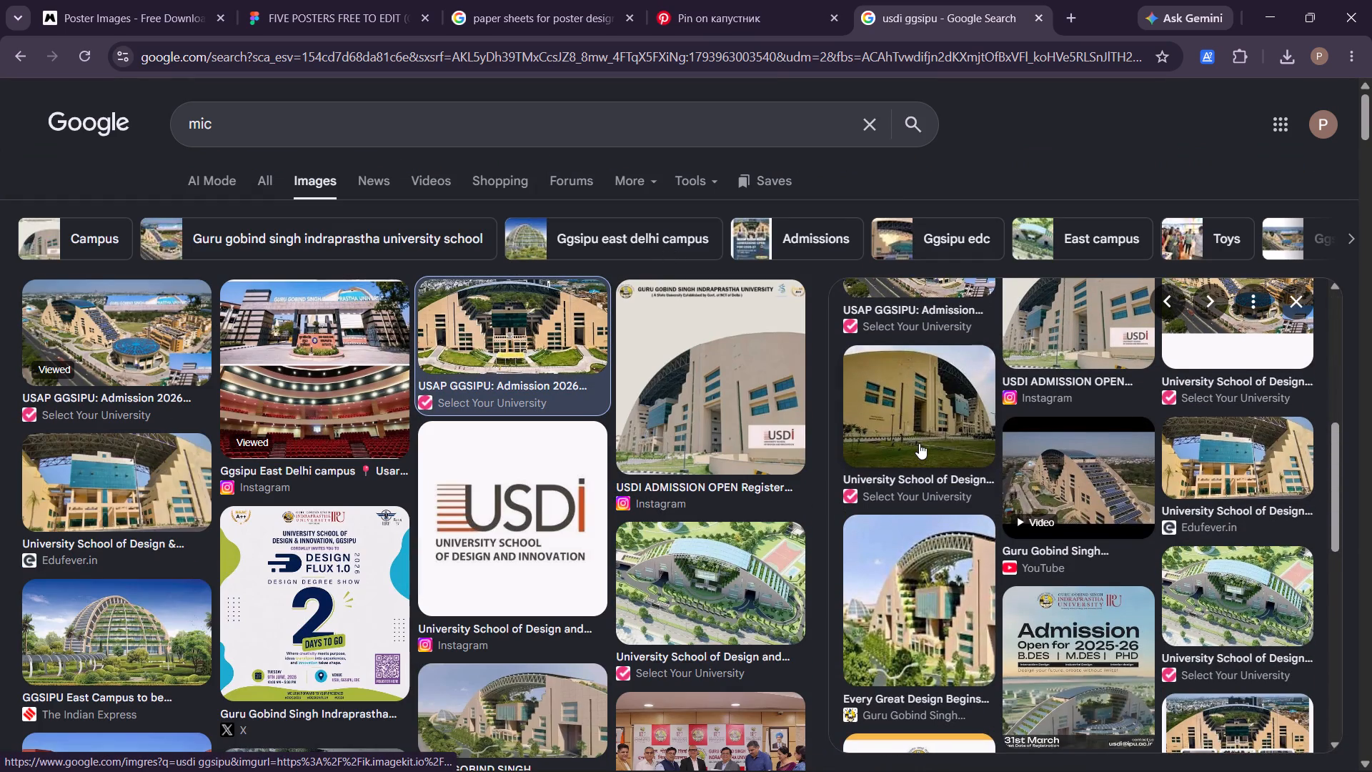
scroll(919, 443, up, 2)
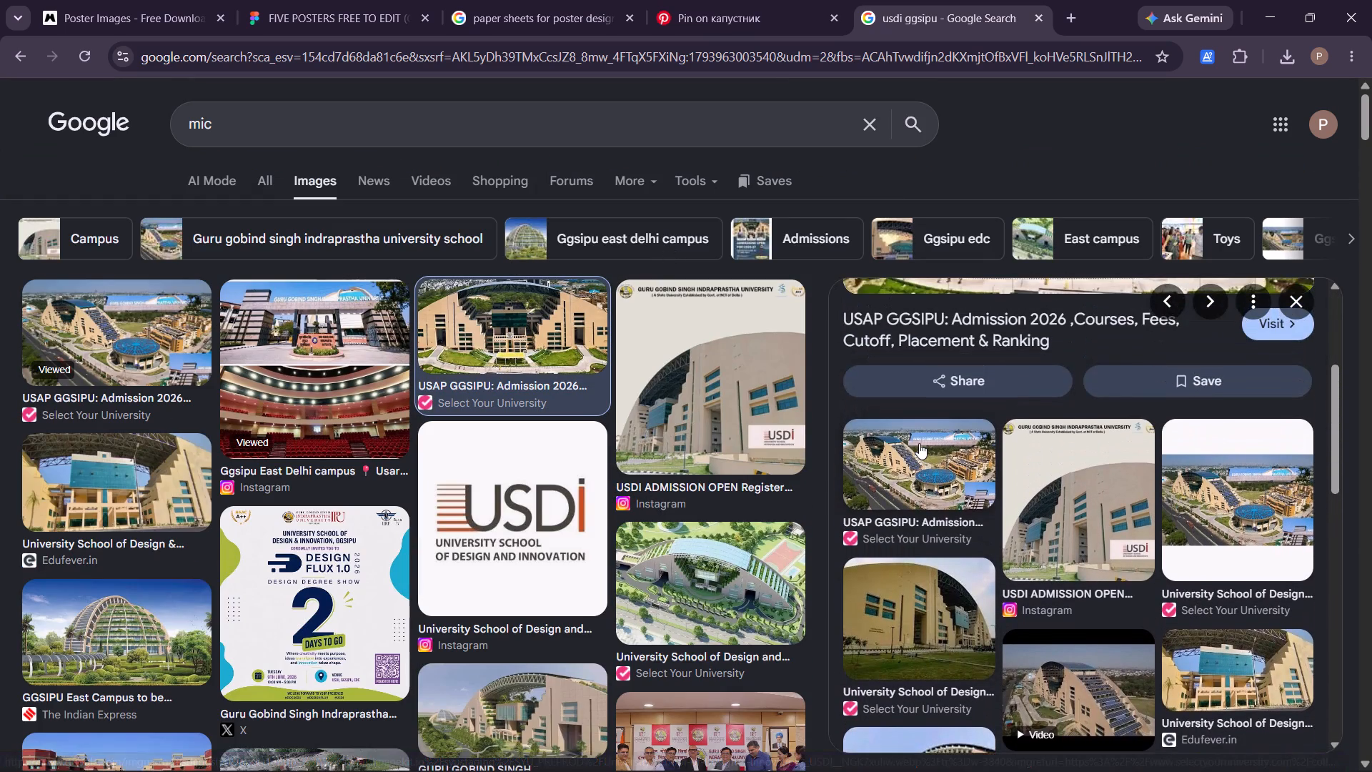
scroll(905, 470, down, 3)
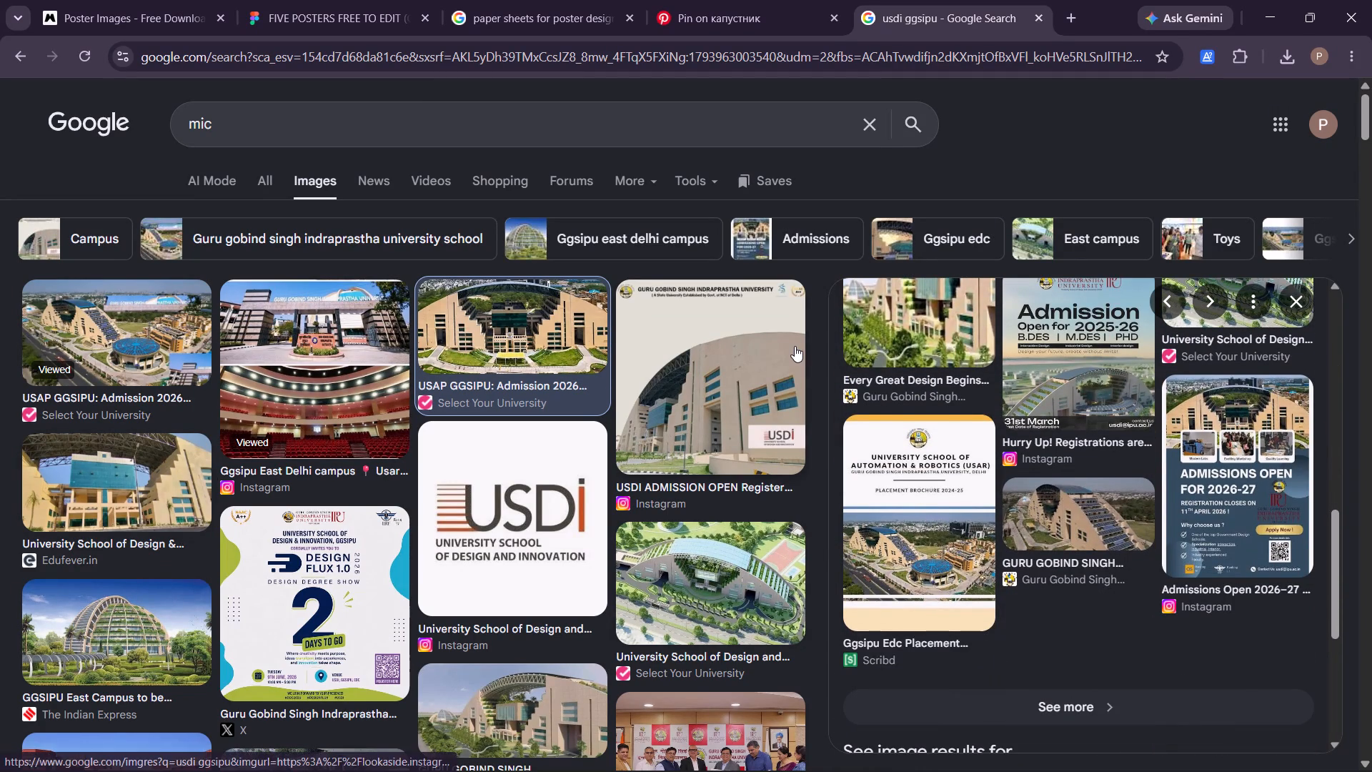
scroll(542, 494, down, 3)
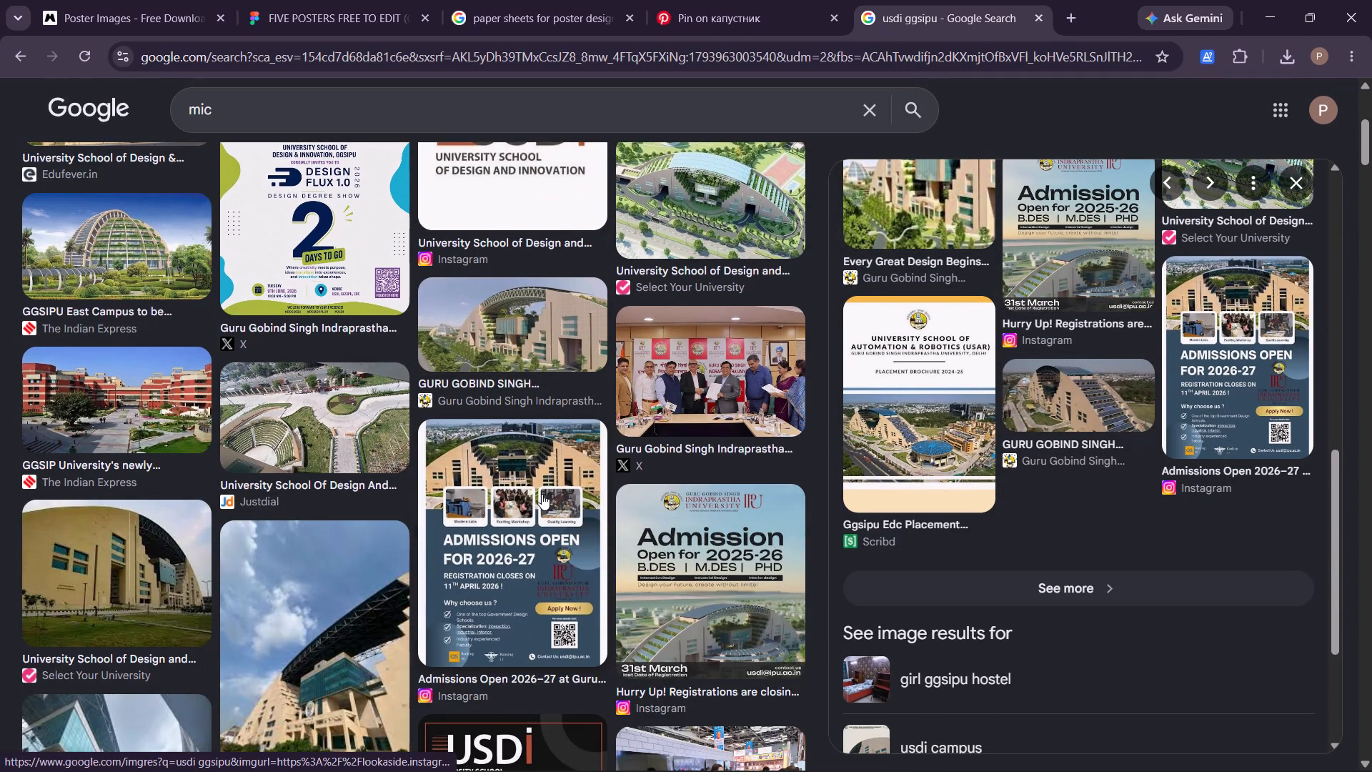
scroll(542, 494, down, 2)
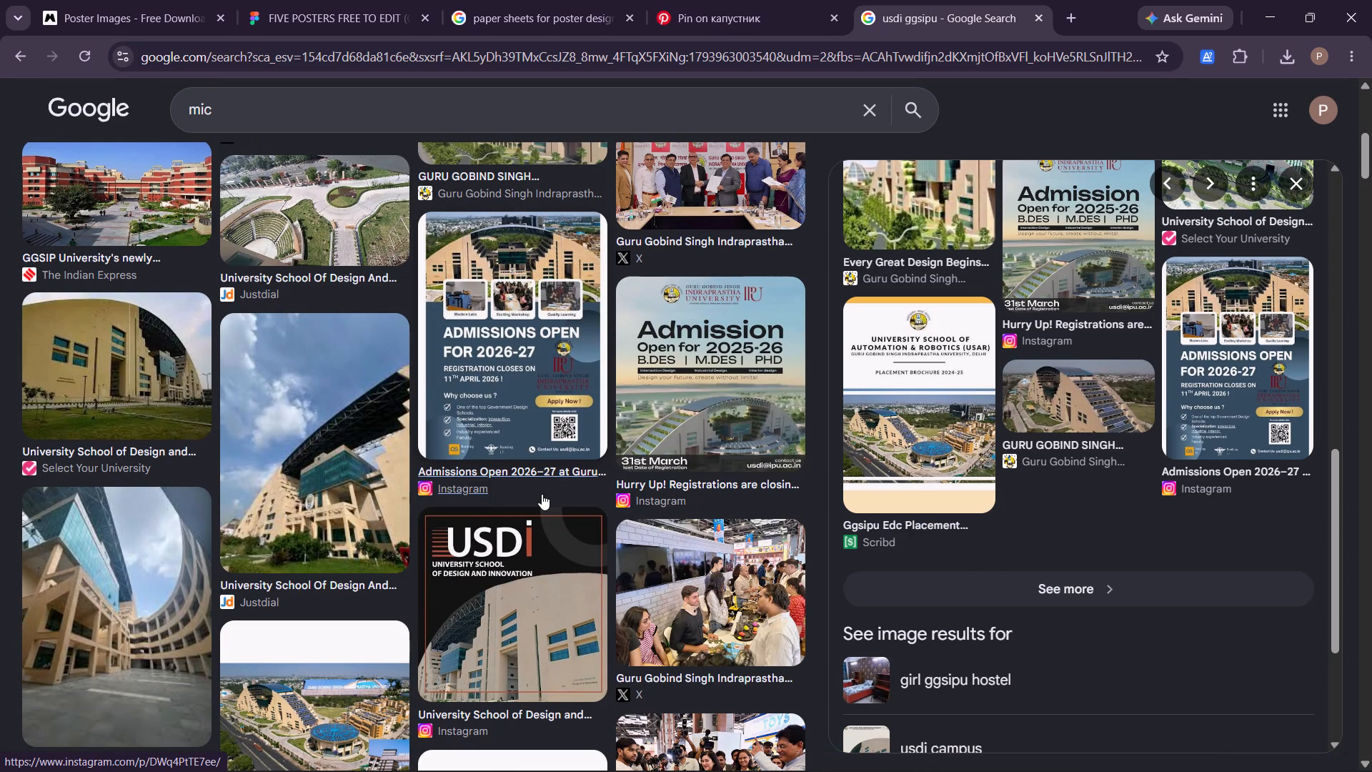
scroll(542, 494, down, 2)
scroll(247, 335, down, 2)
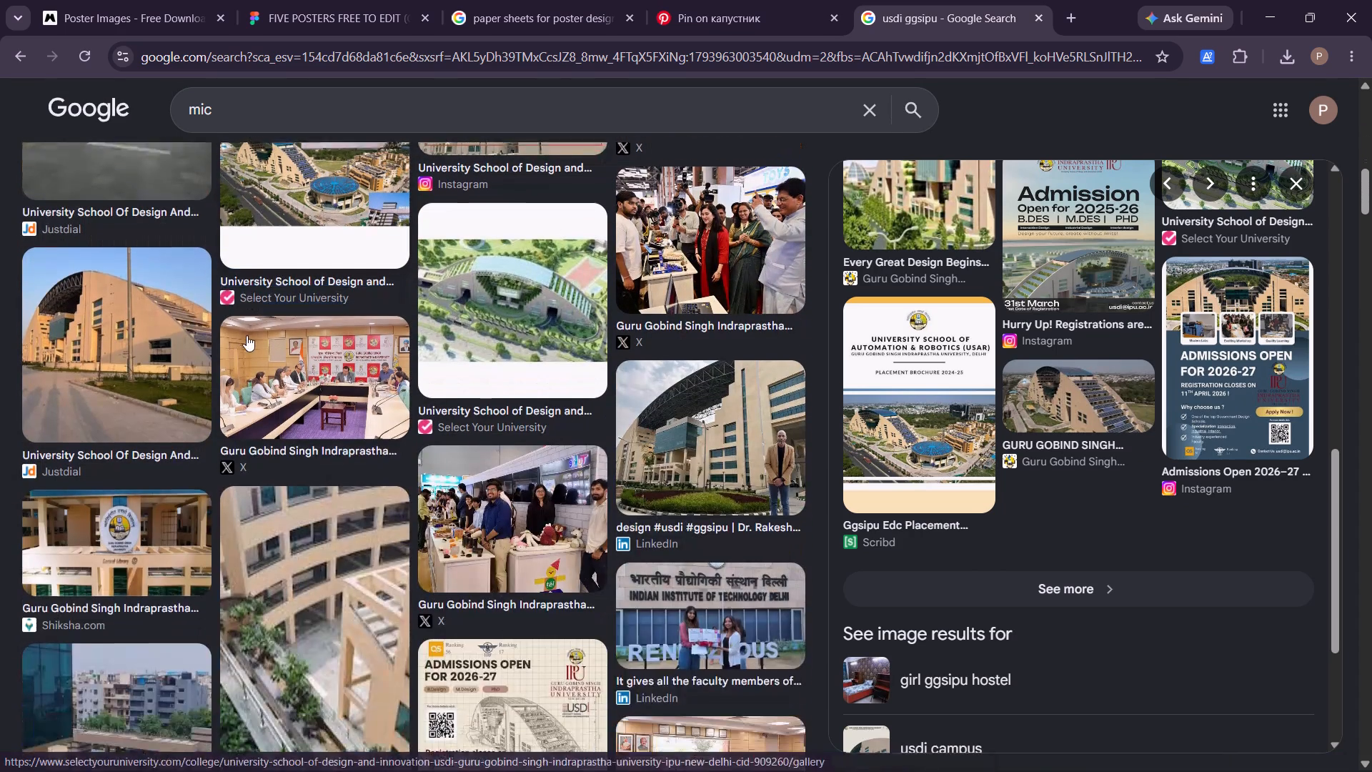
scroll(247, 335, down, 1)
scroll(350, 490, down, 3)
scroll(350, 490, up, 2)
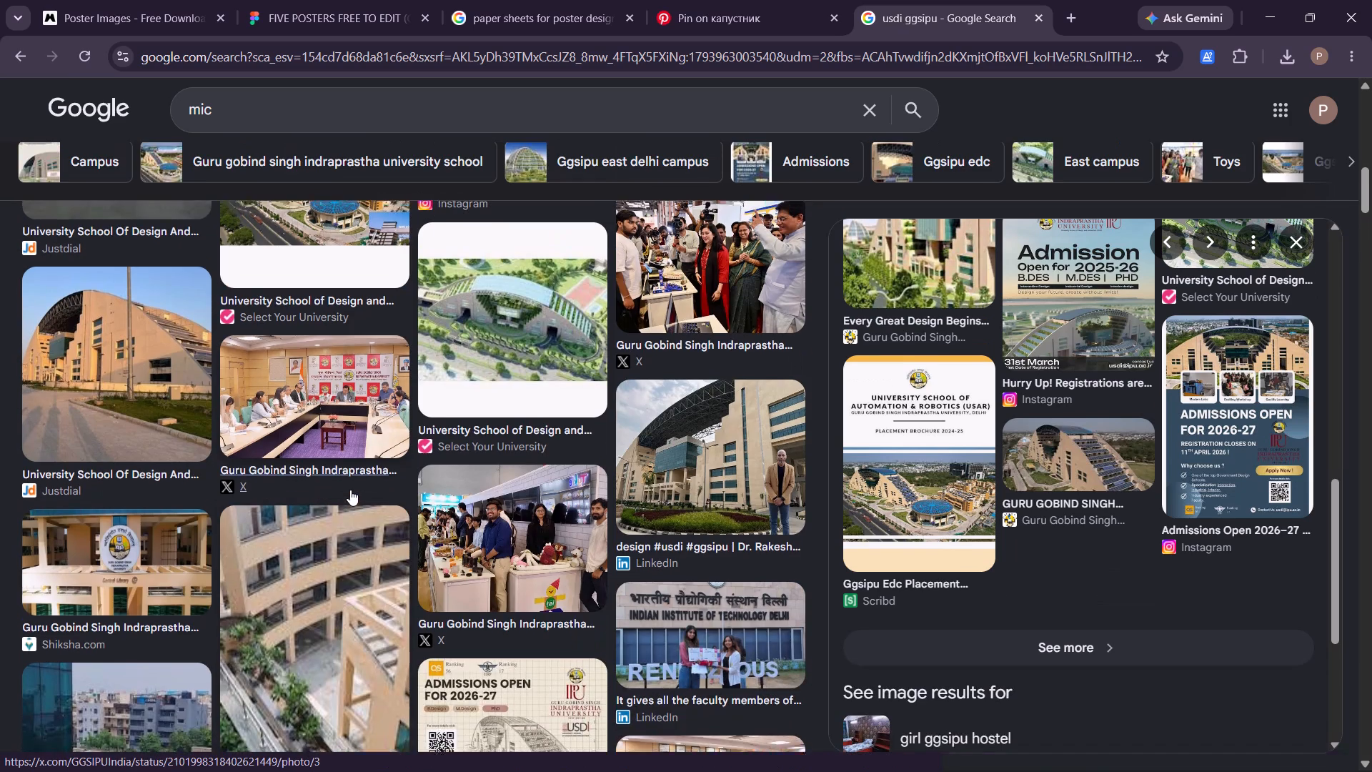
scroll(350, 490, up, 1)
scroll(713, 445, down, 4)
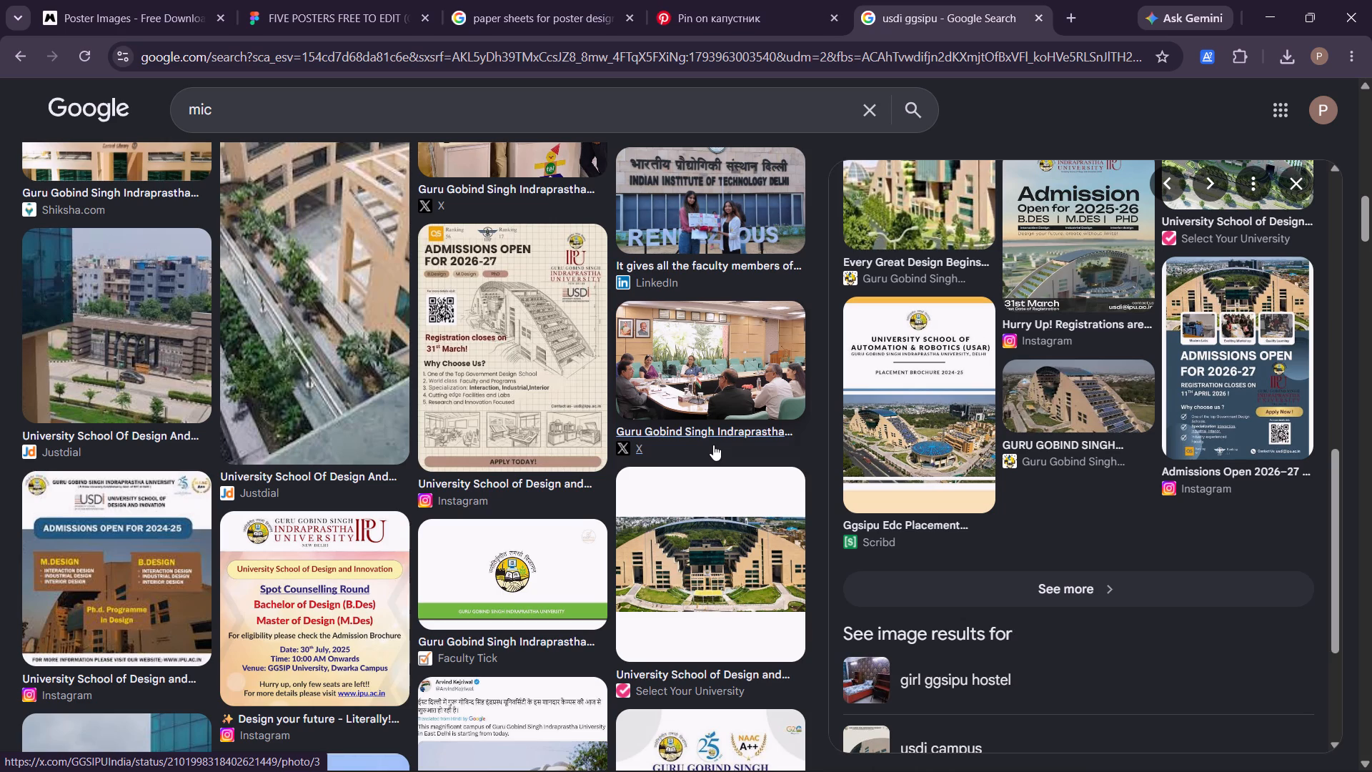
scroll(713, 445, down, 1)
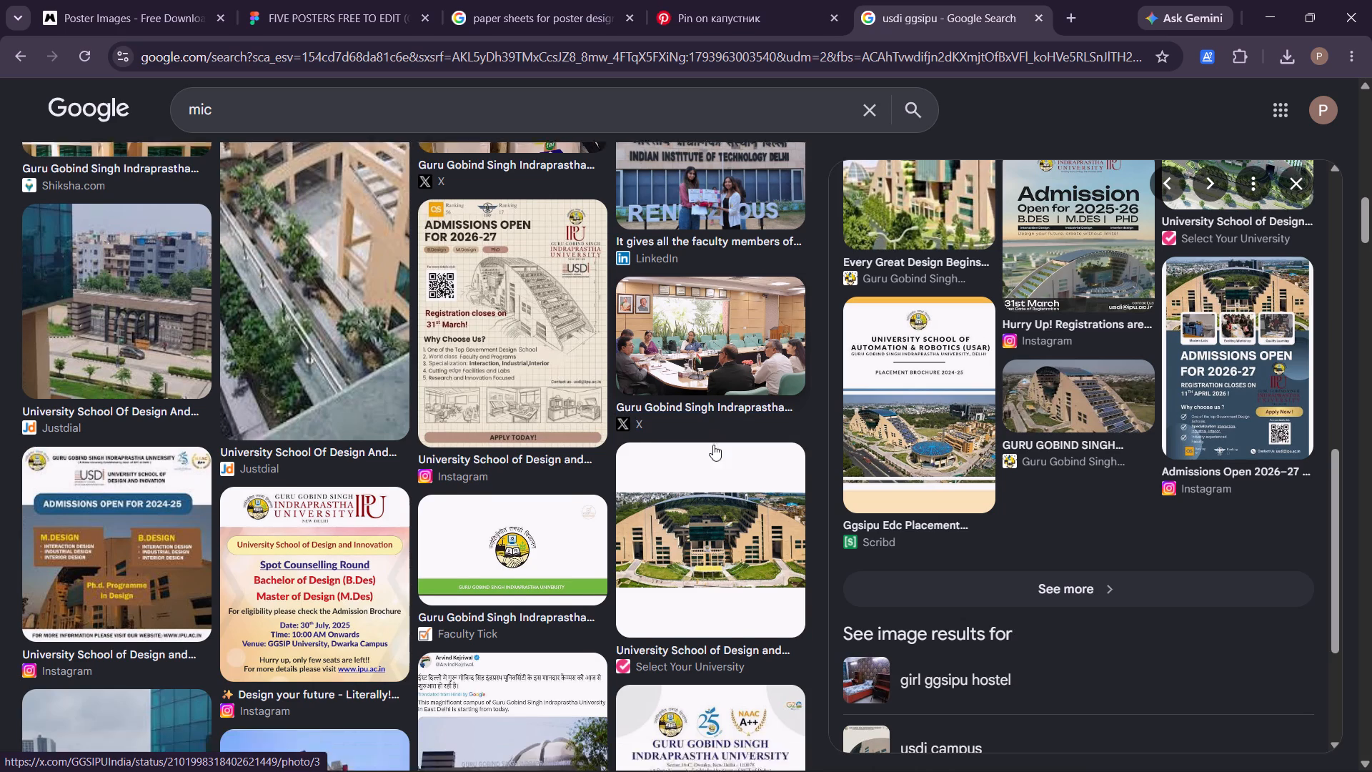
scroll(713, 445, down, 3)
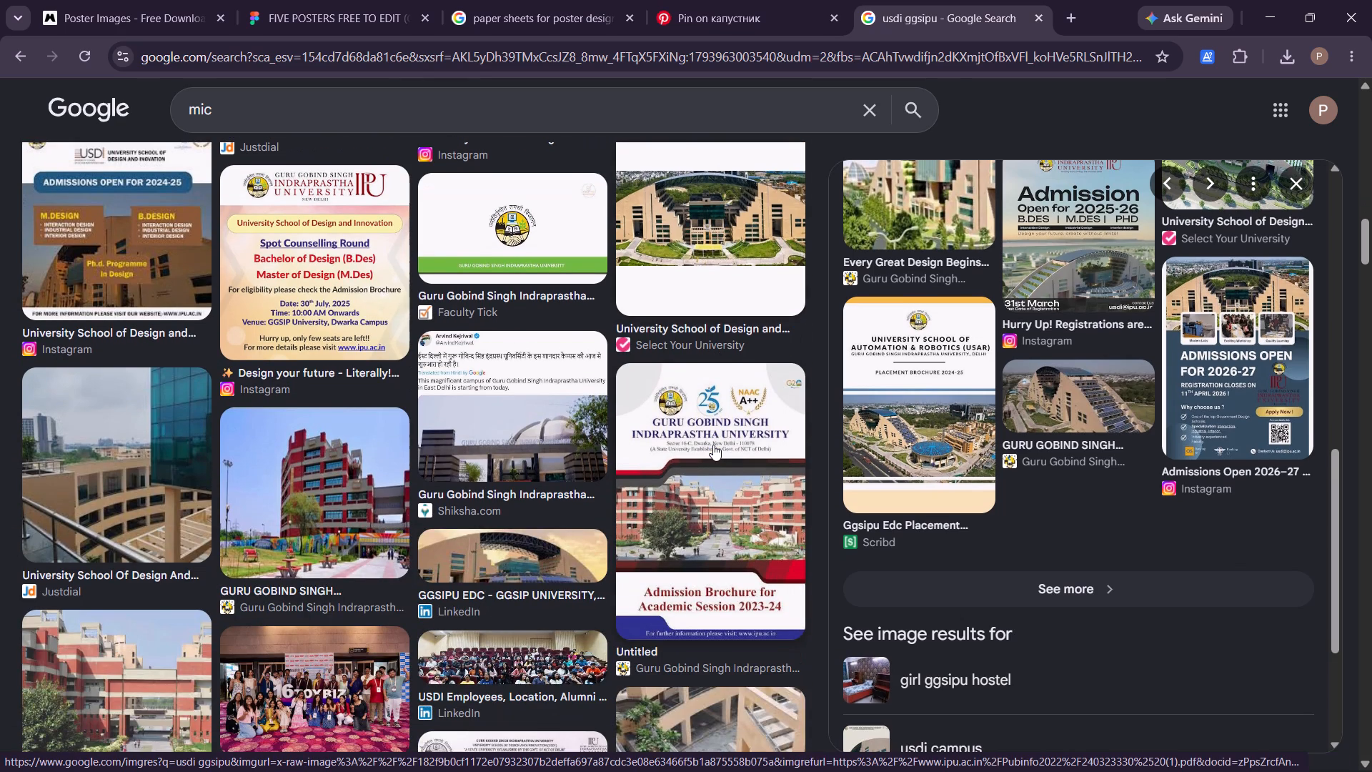
scroll(713, 445, down, 2)
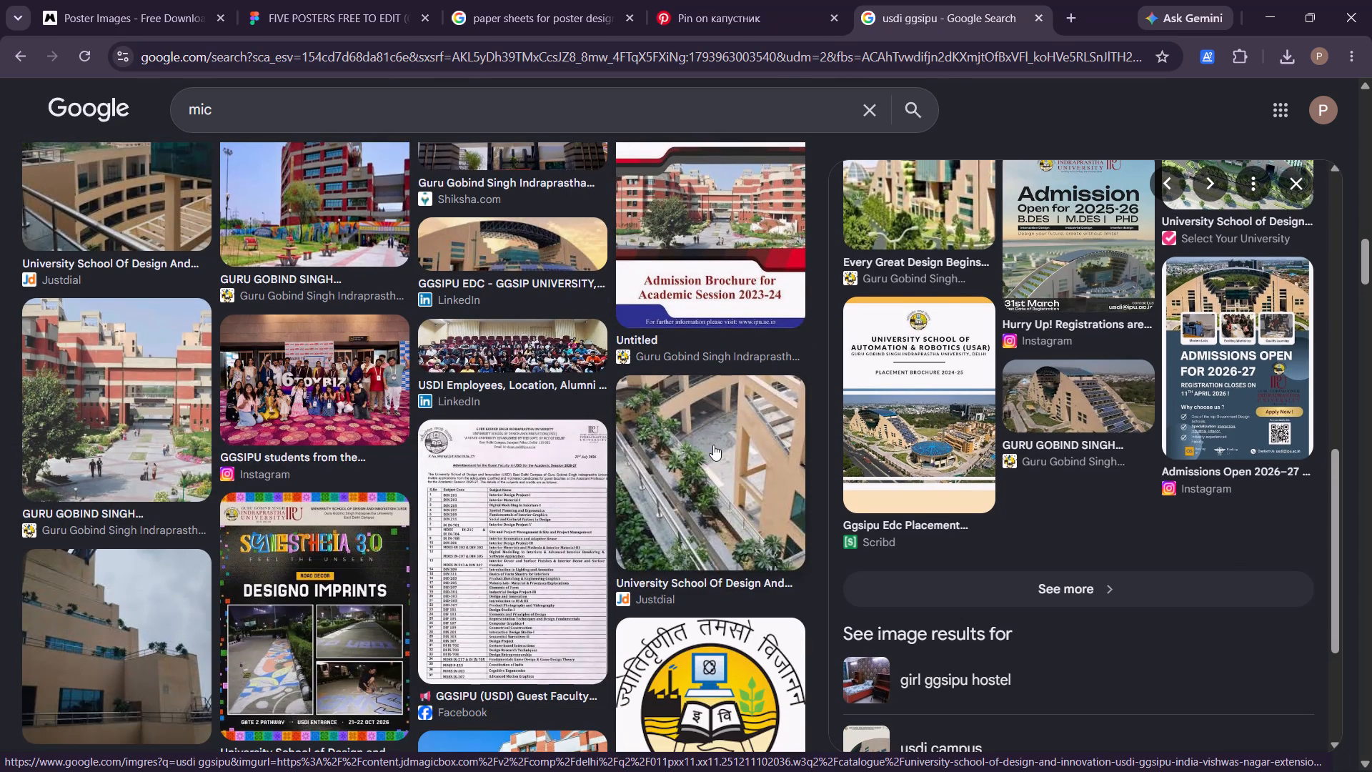
right_click(713, 445)
scroll(713, 445, down, 3)
drag(504, 751, 432, 304)
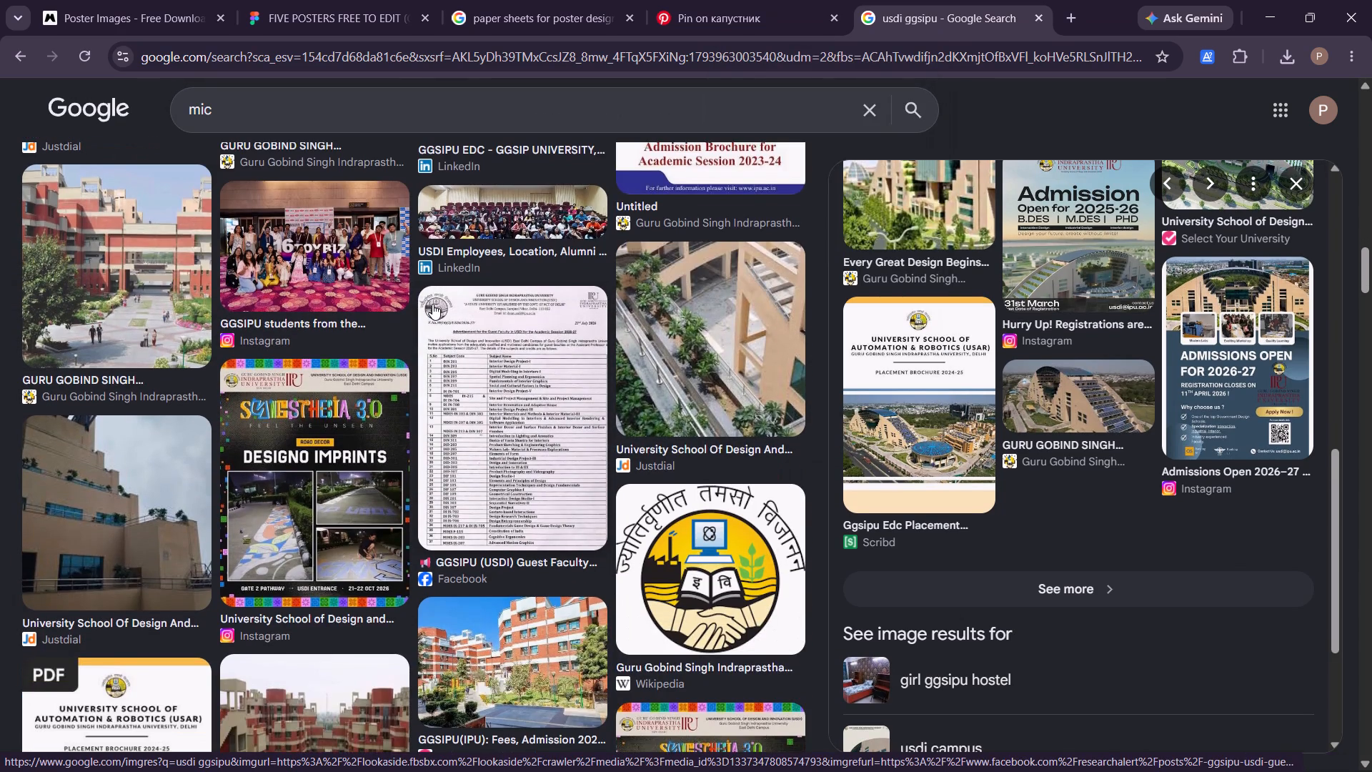
scroll(432, 304, down, 3)
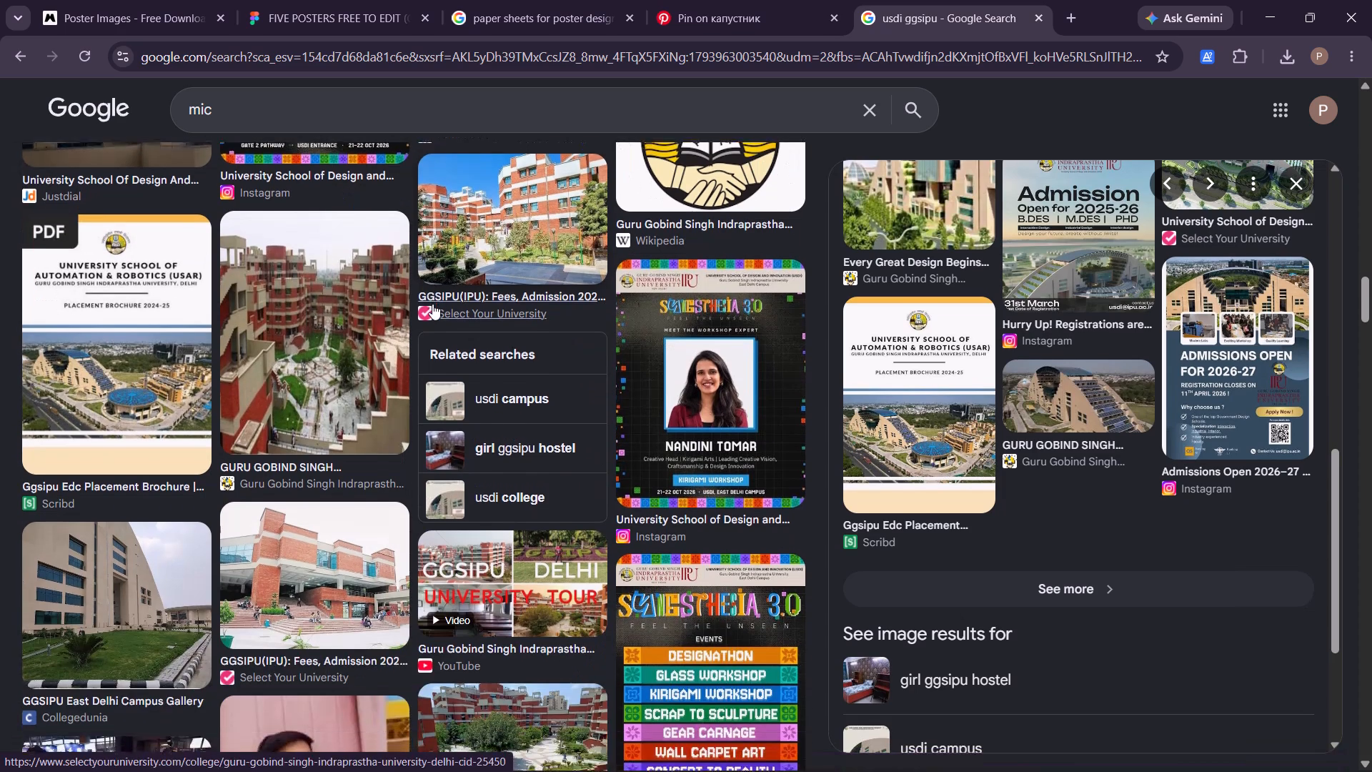
scroll(432, 304, down, 4)
scroll(432, 304, up, 19)
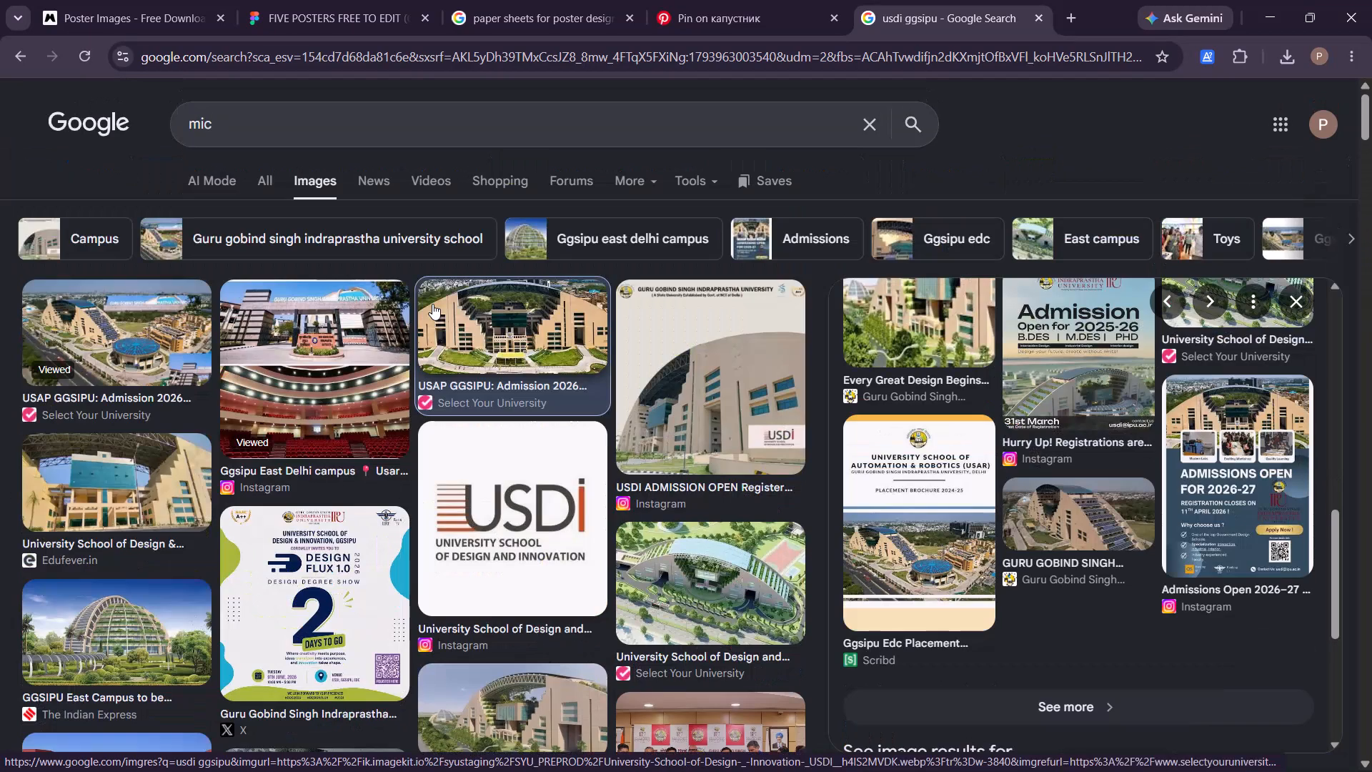
Return to the front-view campus photo and examine its preview and related images again.
click(550, 295)
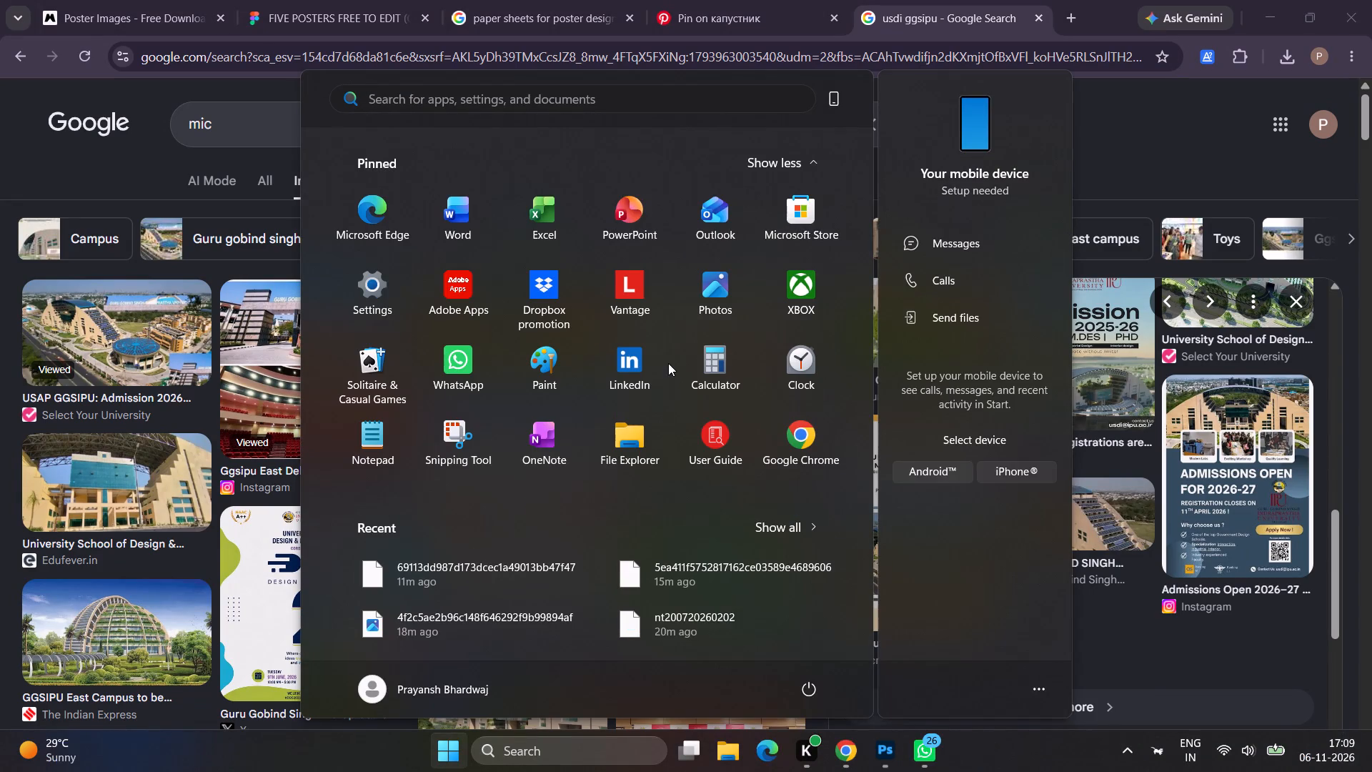
click(107, 174)
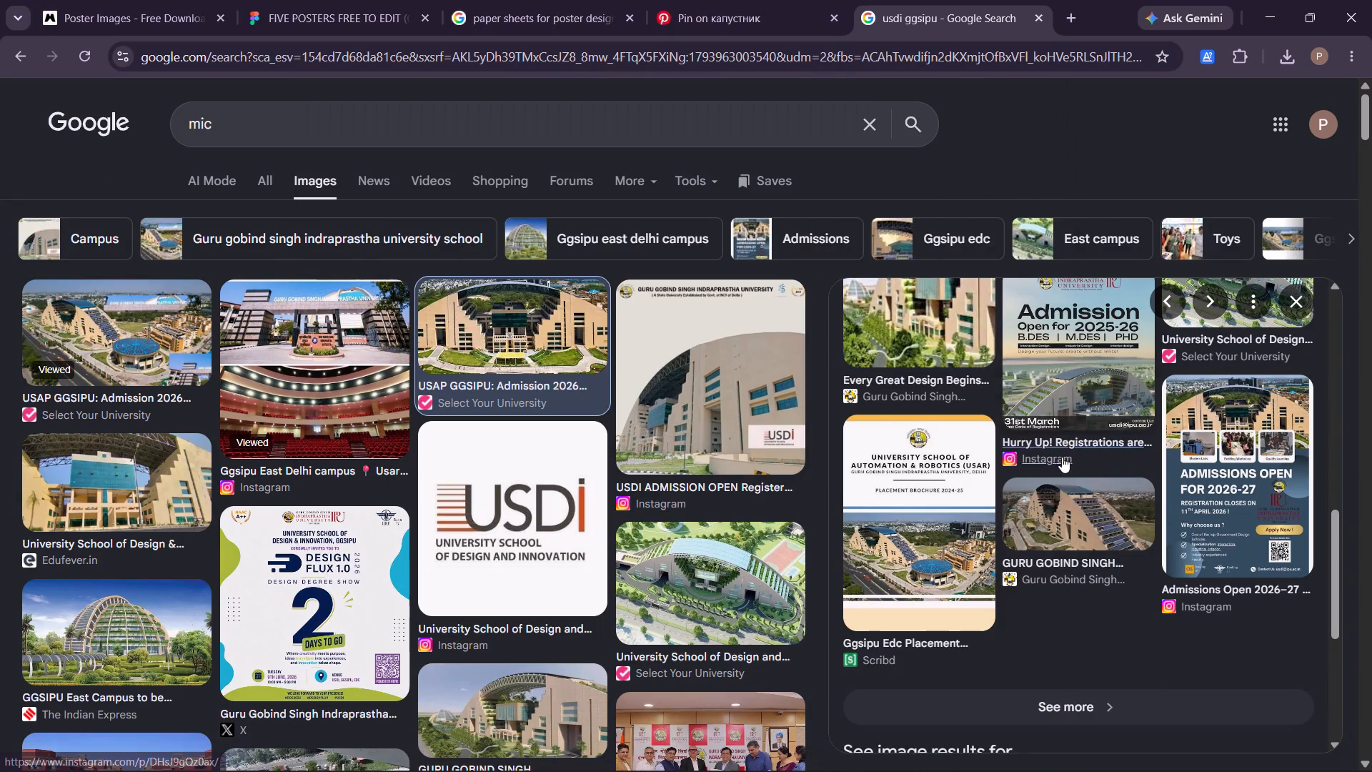
scroll(1062, 457, up, 7)
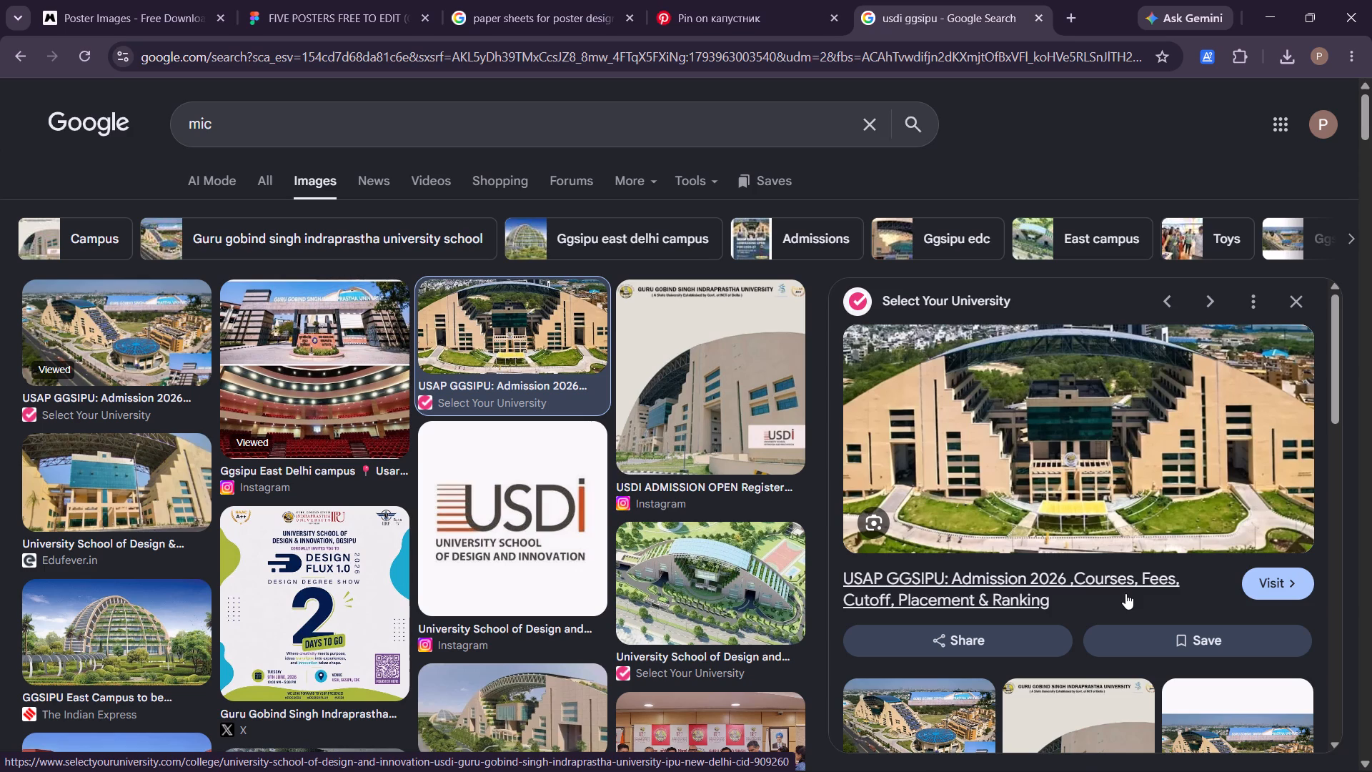
scroll(1137, 619, down, 5)
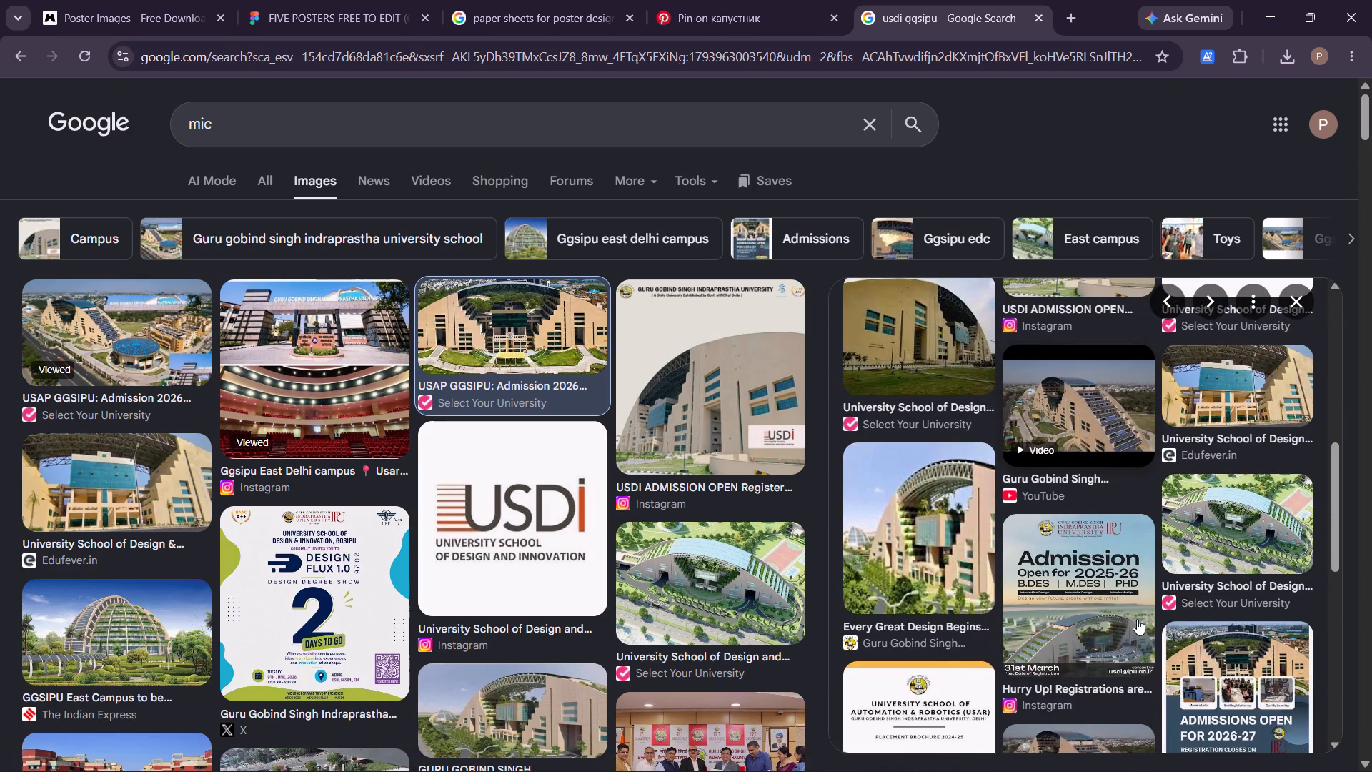
scroll(1138, 612, down, 3)
Close and reopen Chrome, restoring the previous tabs with the usdi ggsipu image search.
click(1371, 0)
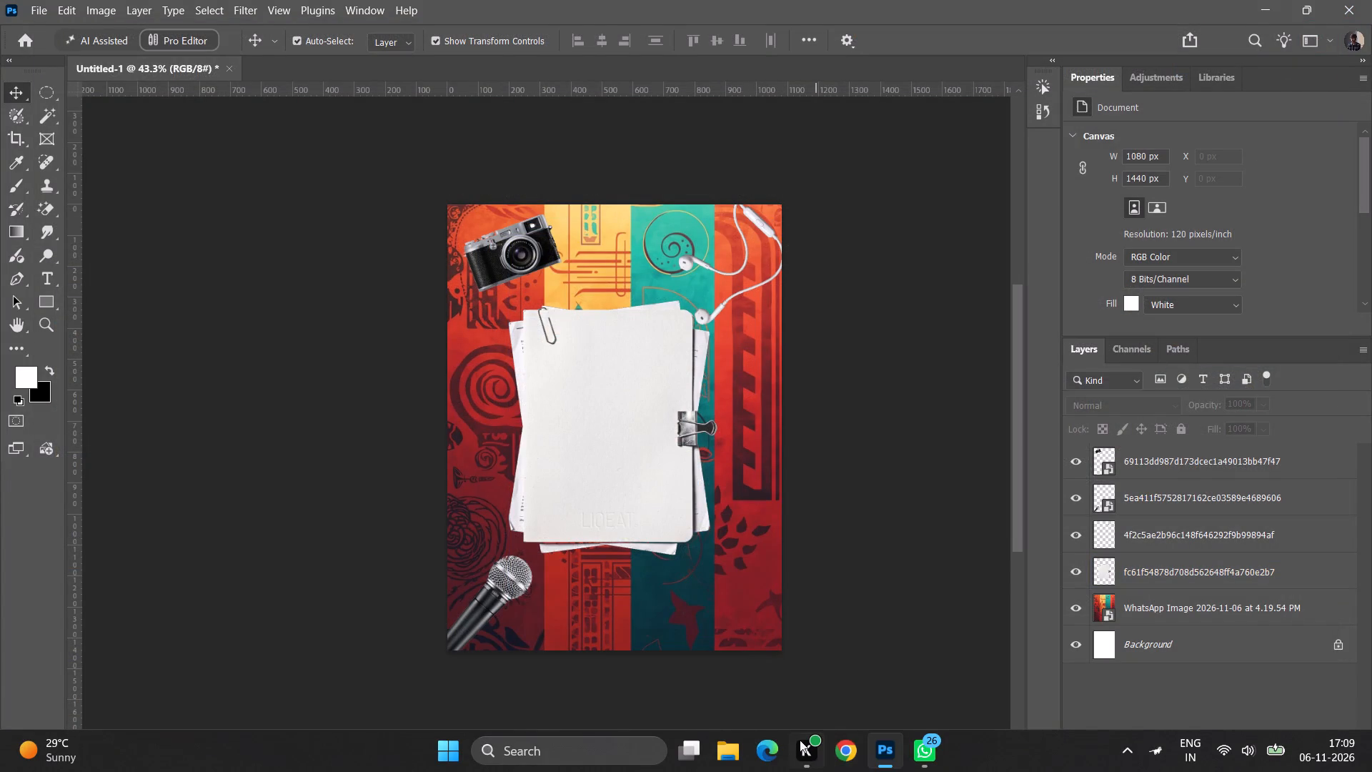
click(835, 765)
click(485, 558)
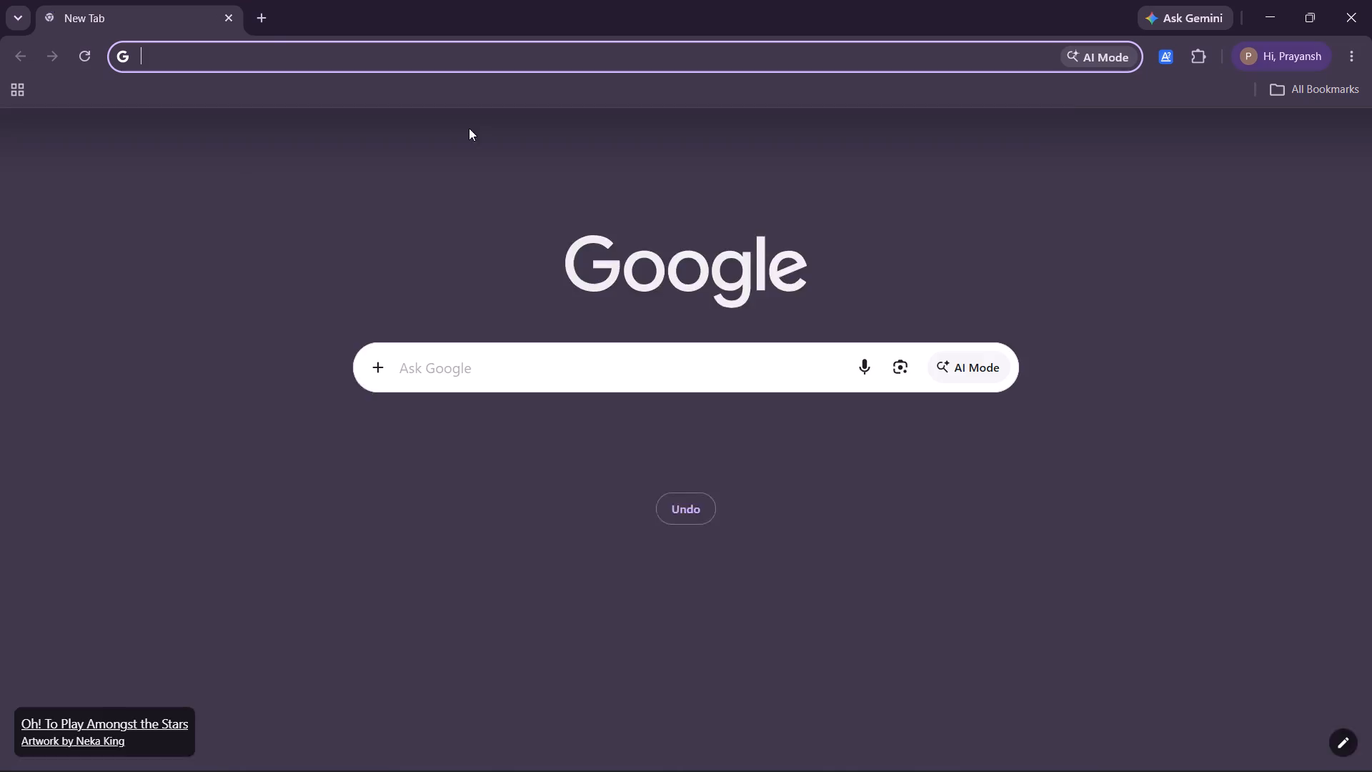
click(426, 58)
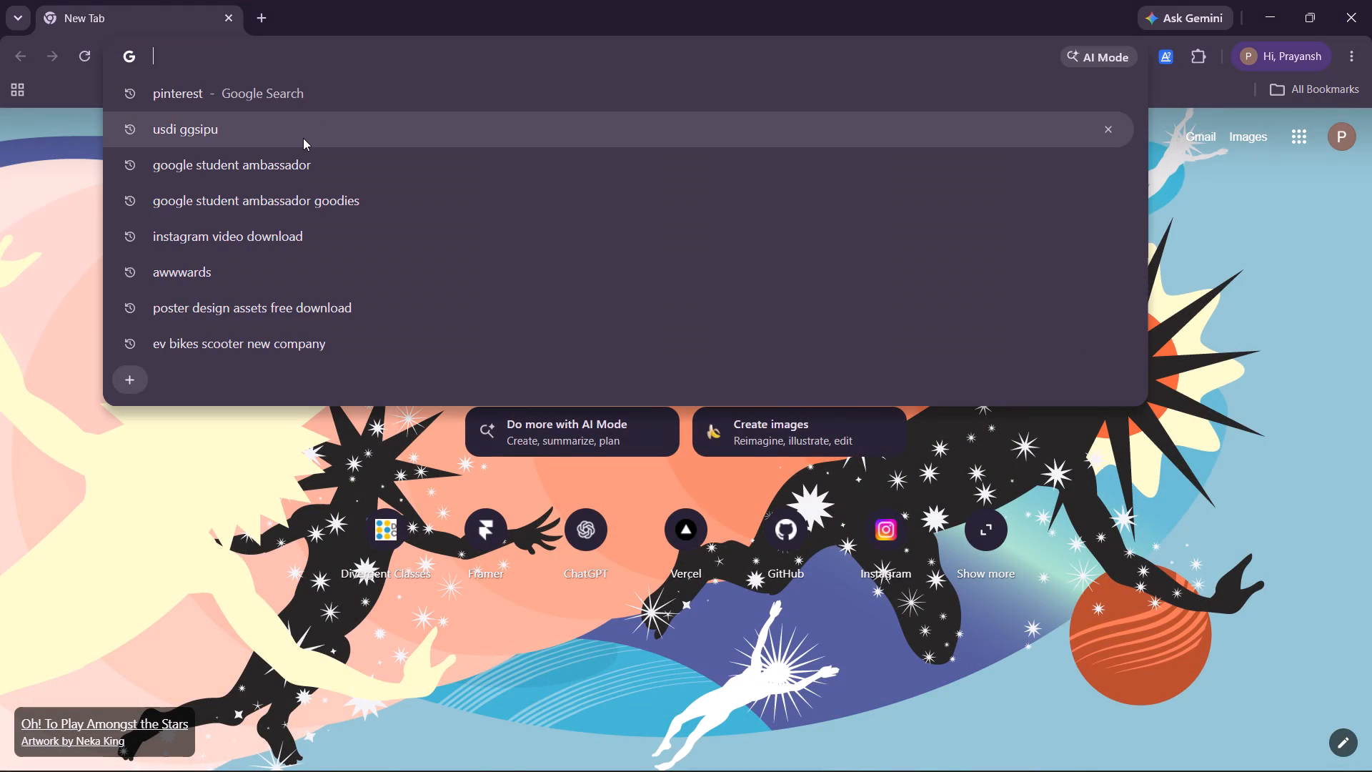
key(ctrl+shift+t)
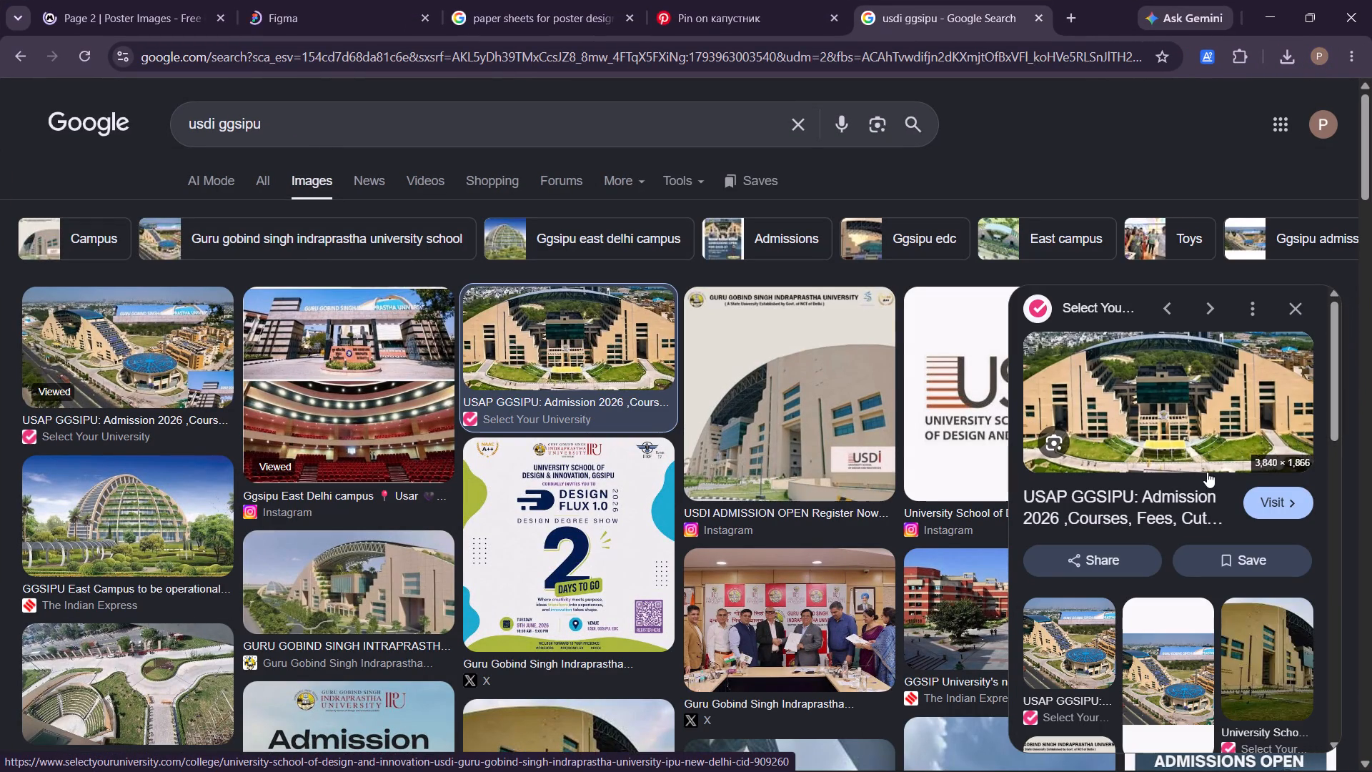
Close the spare New Tab Chrome window and return to the window with the usdi ggsipu image search.
scroll(1114, 569, down, 1)
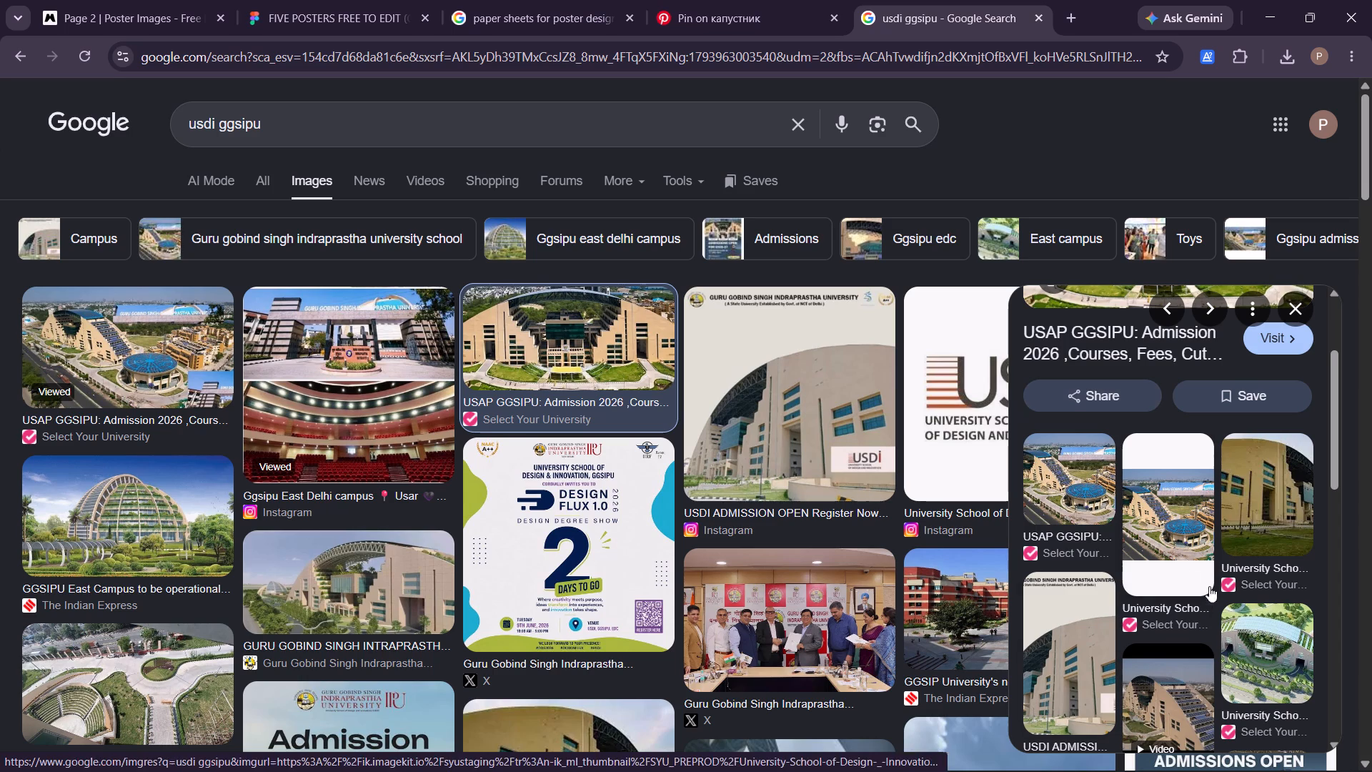
scroll(1118, 545, down, 2)
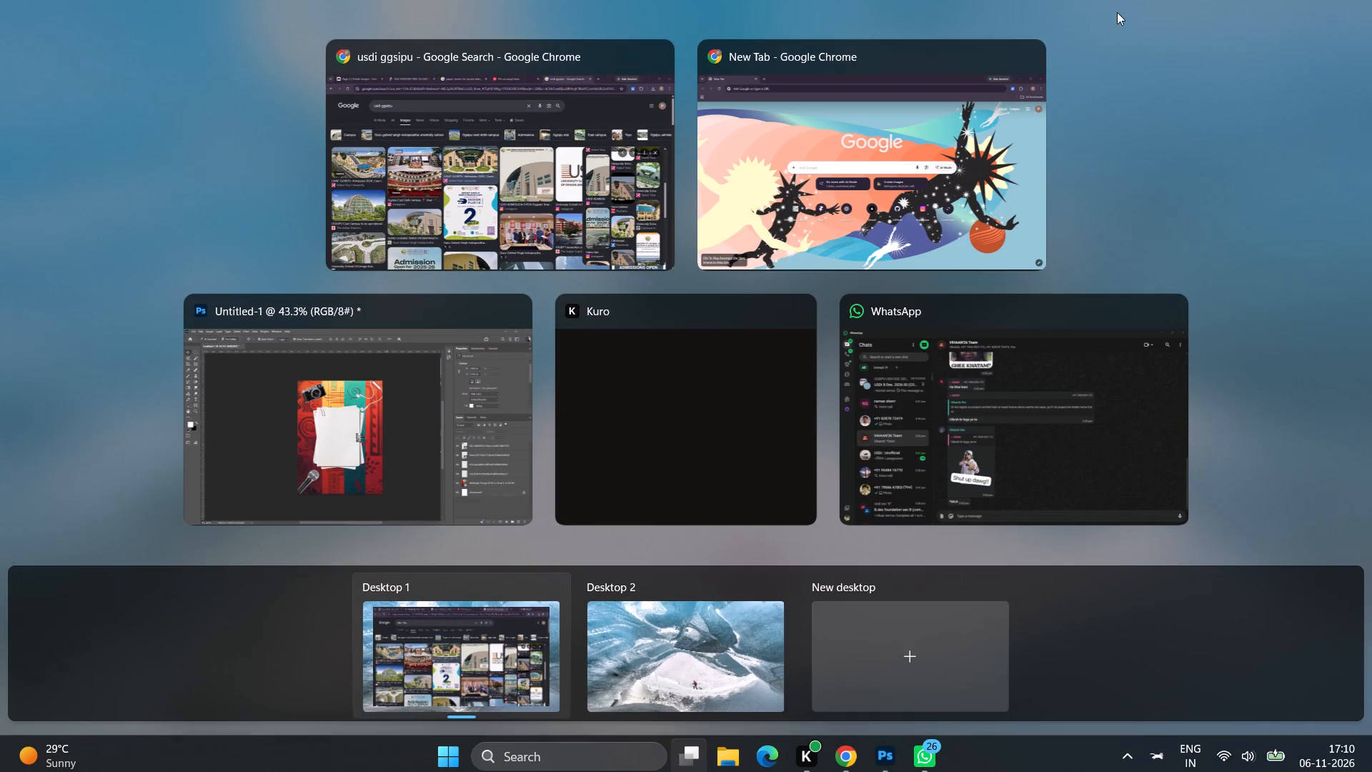
click(1018, 64)
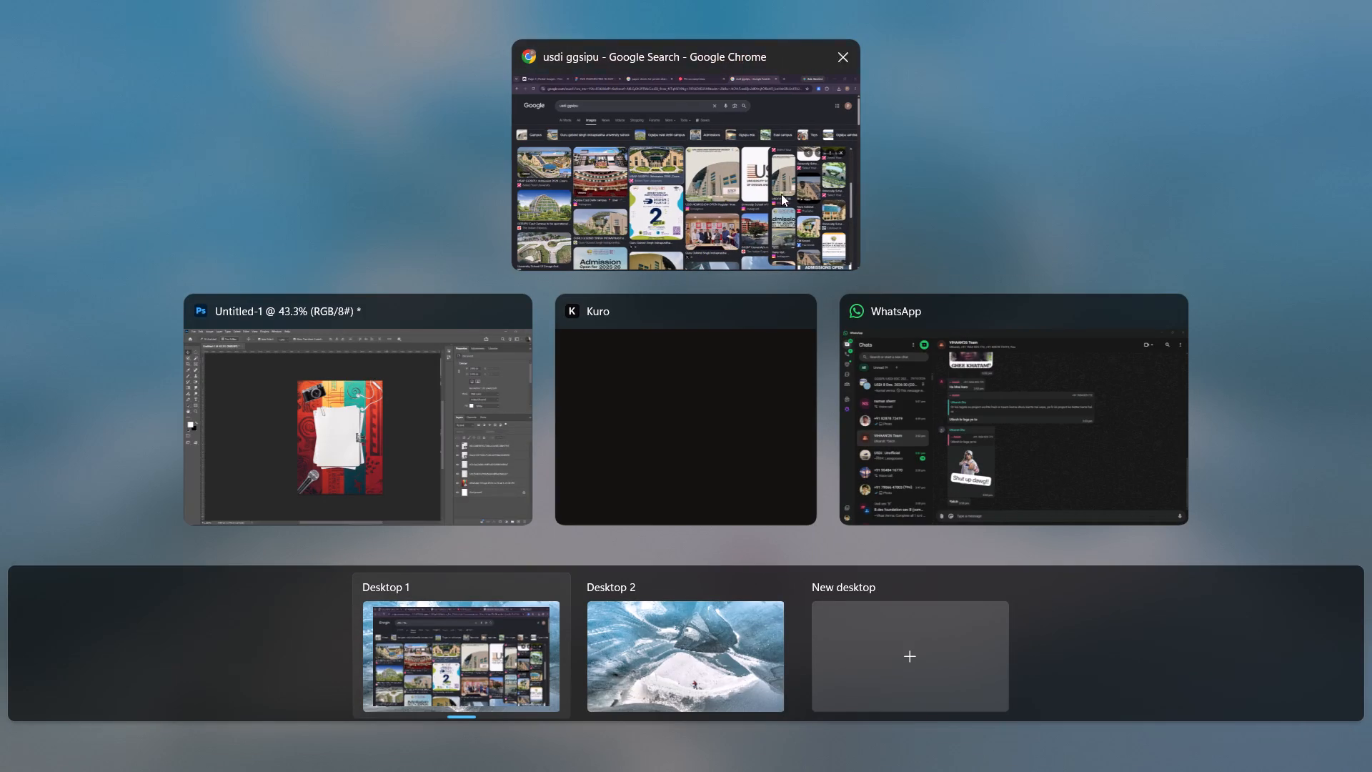
click(519, 303)
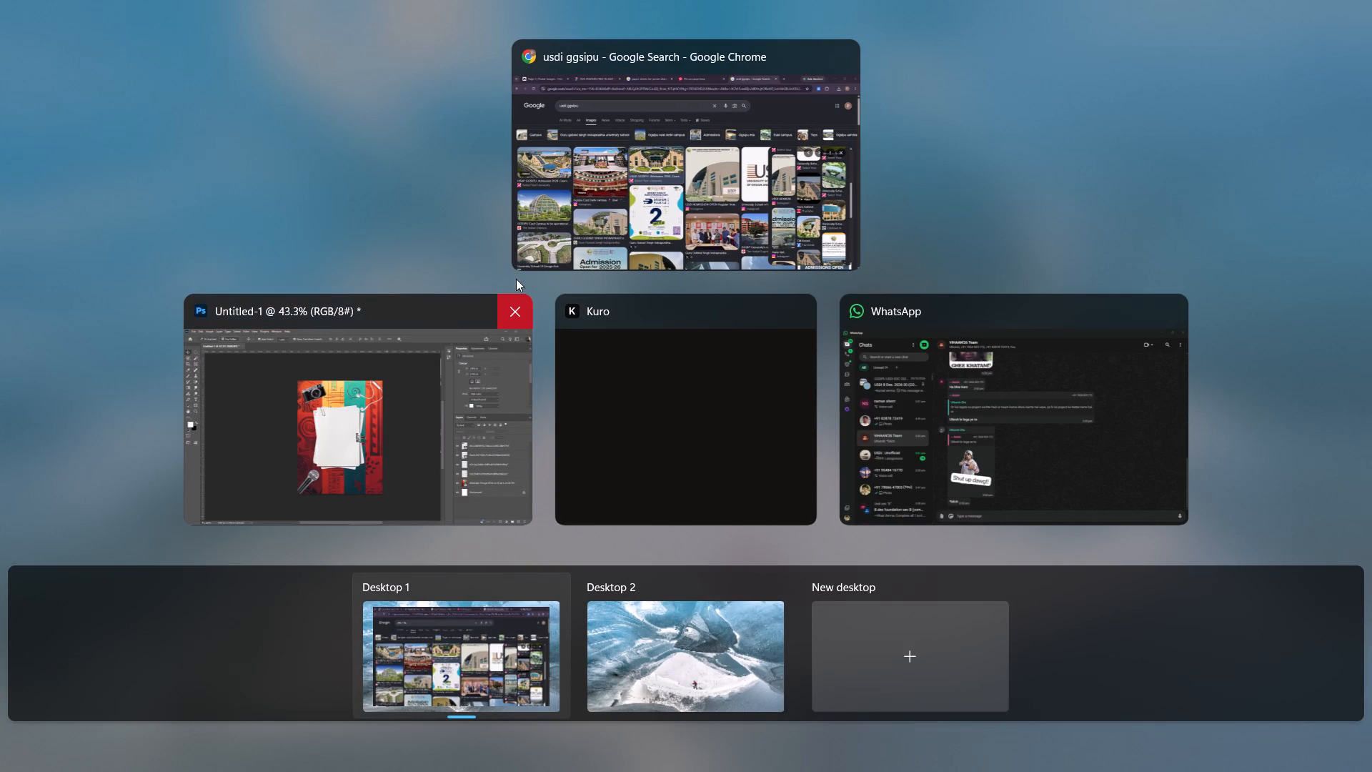
click(562, 214)
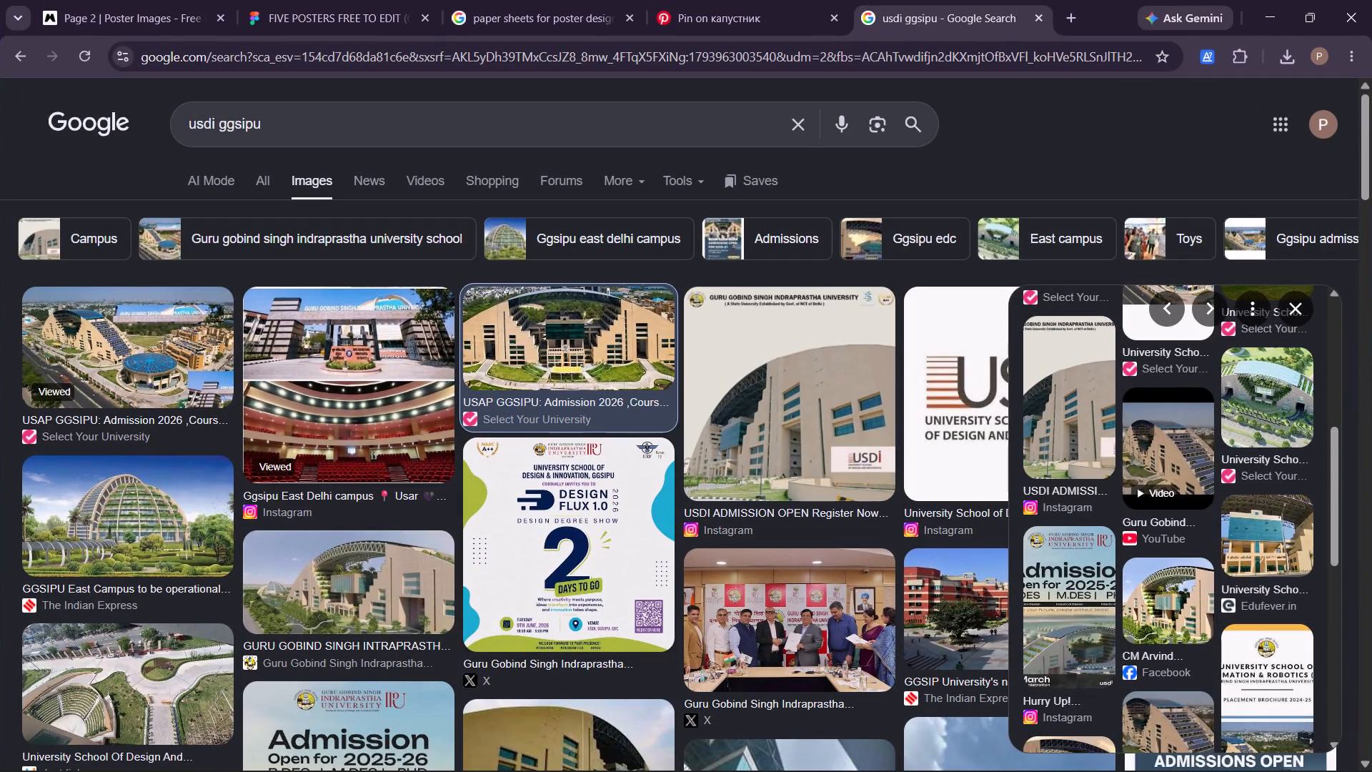
Open the Facebook photo of the arched campus building from the related images and save it as a JPEG in Downloads.
scroll(1093, 638, down, 1)
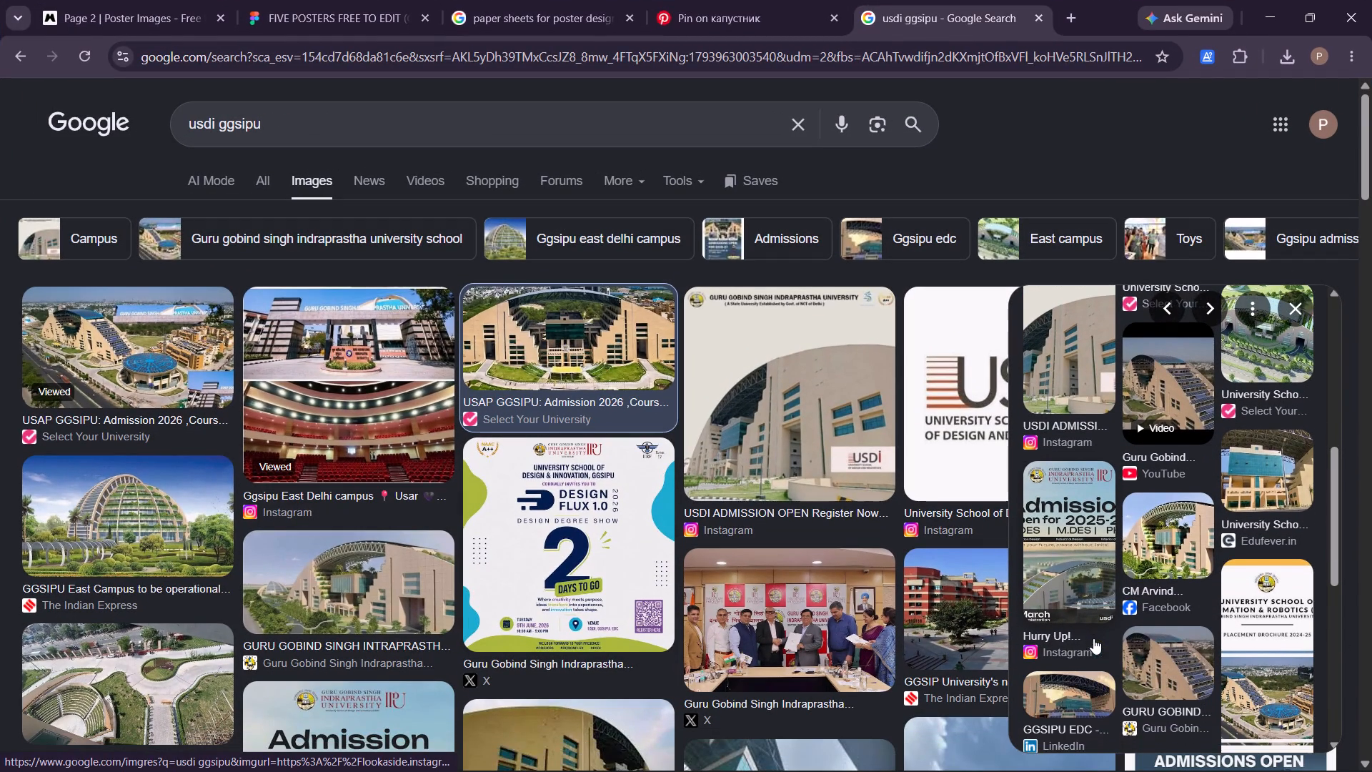
scroll(1165, 515, down, 1)
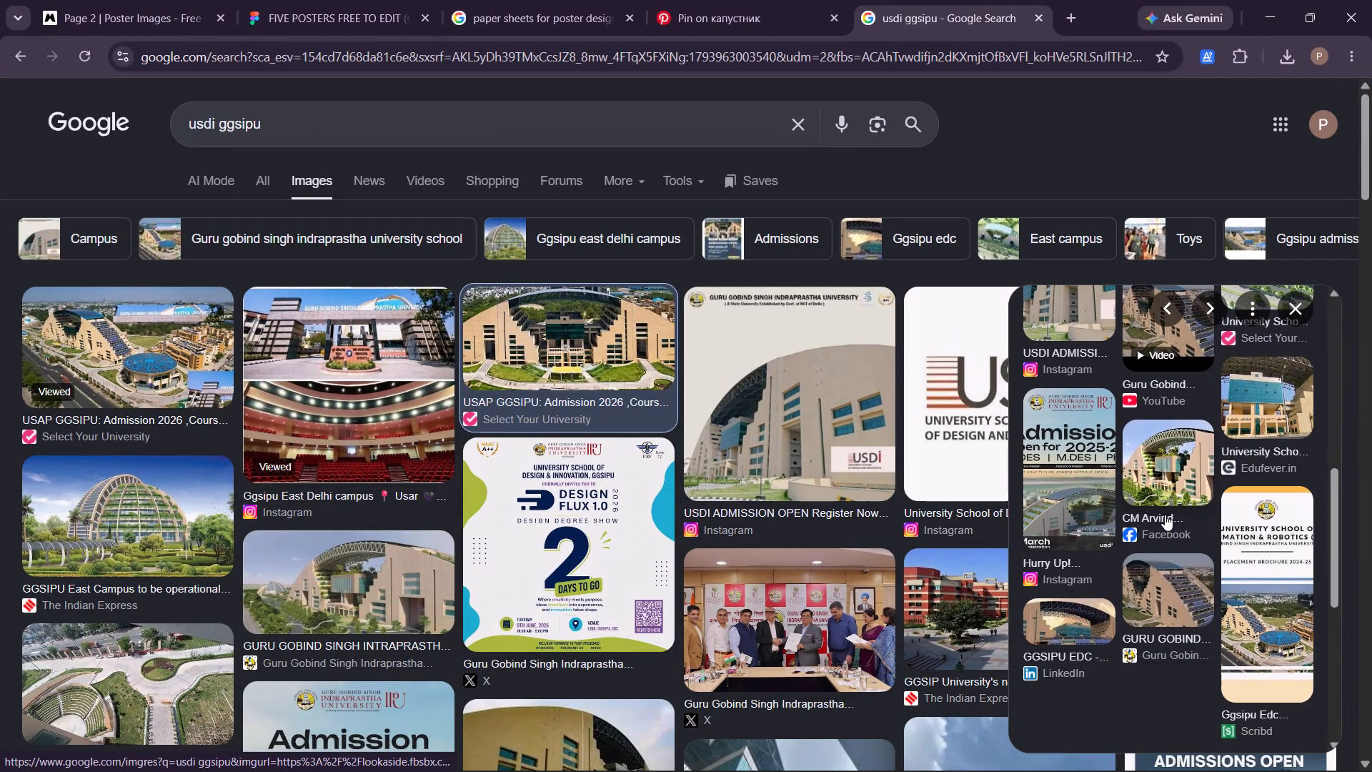
click(1160, 480)
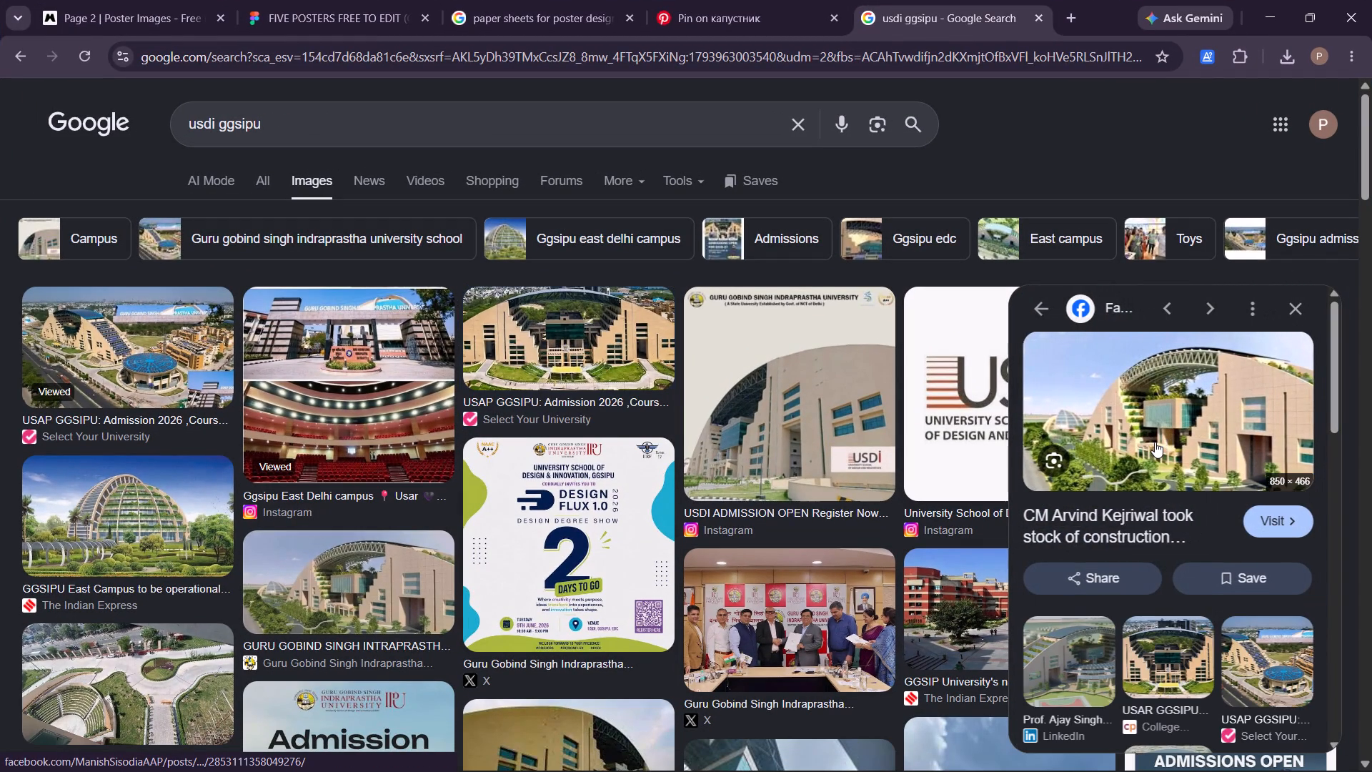
right_click(1155, 442)
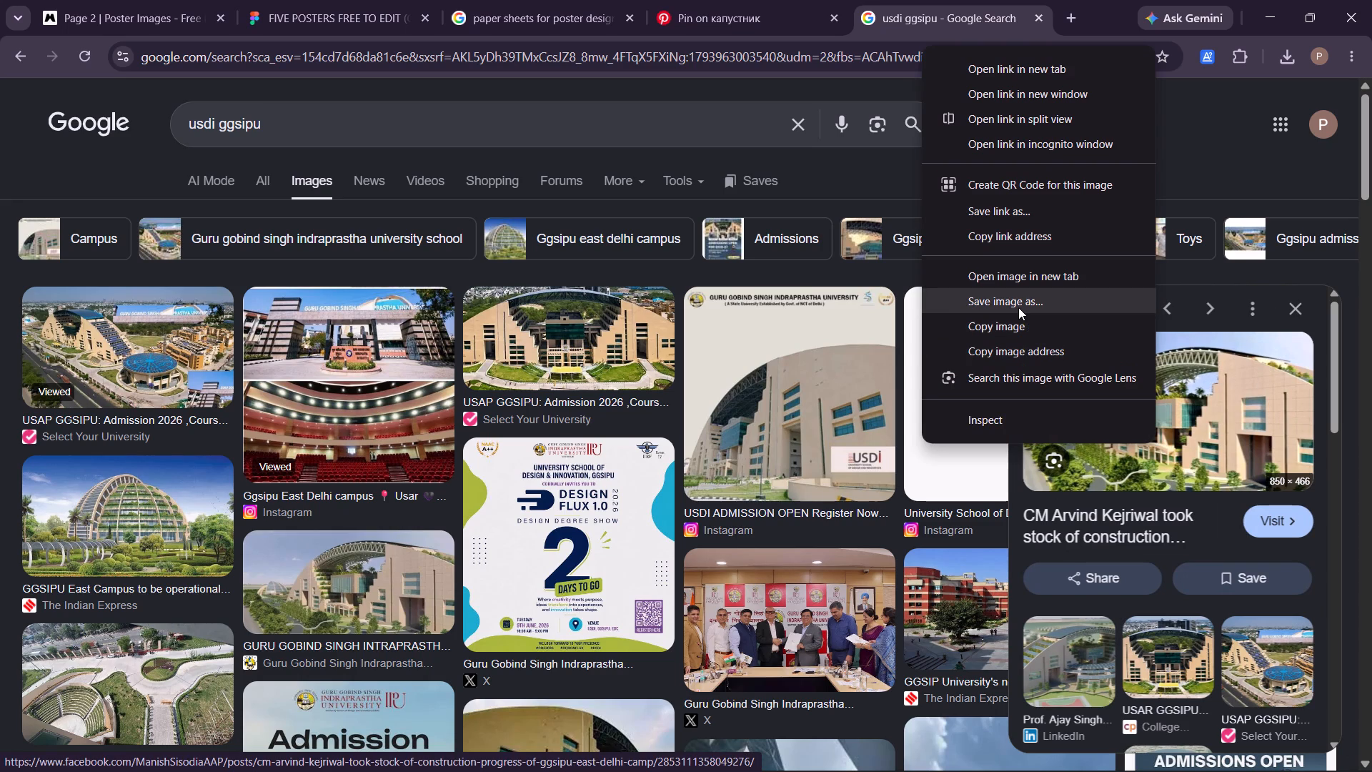
click(1020, 308)
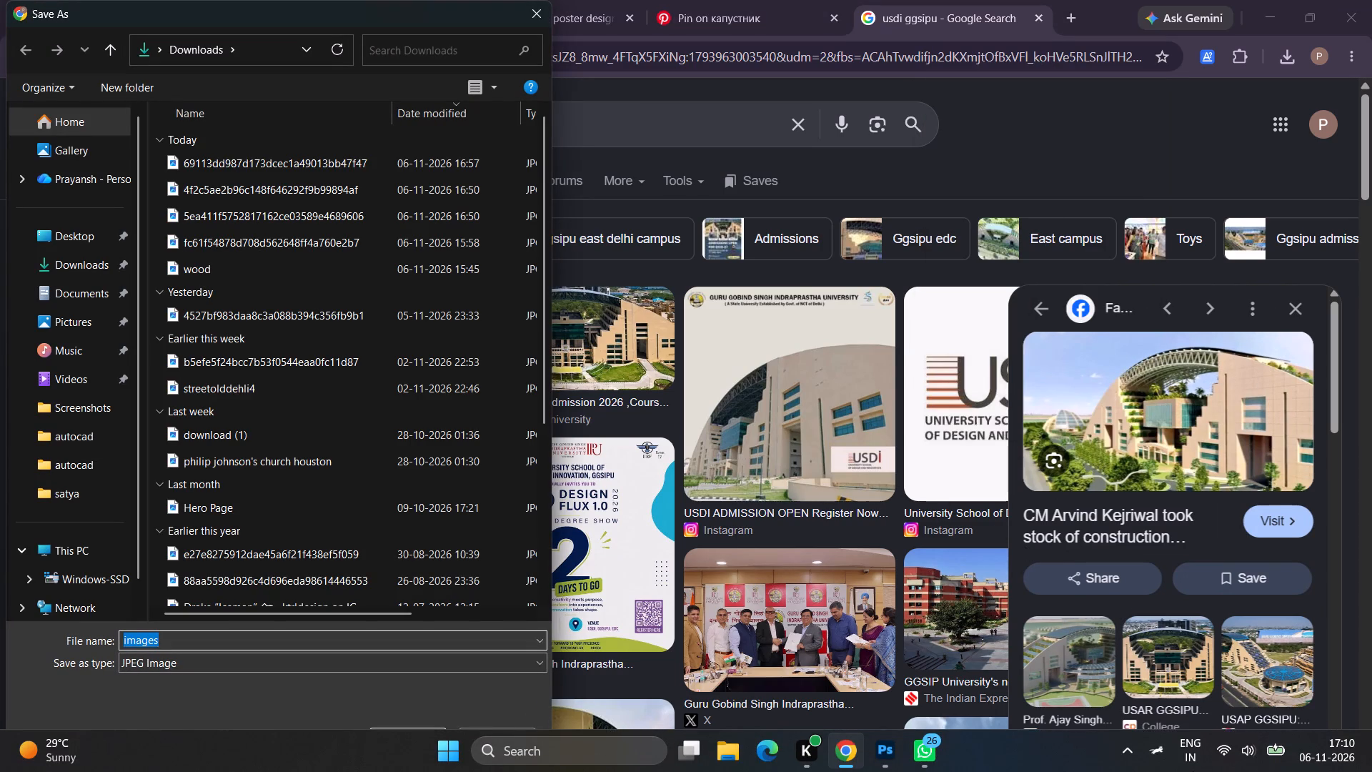
key(Return)
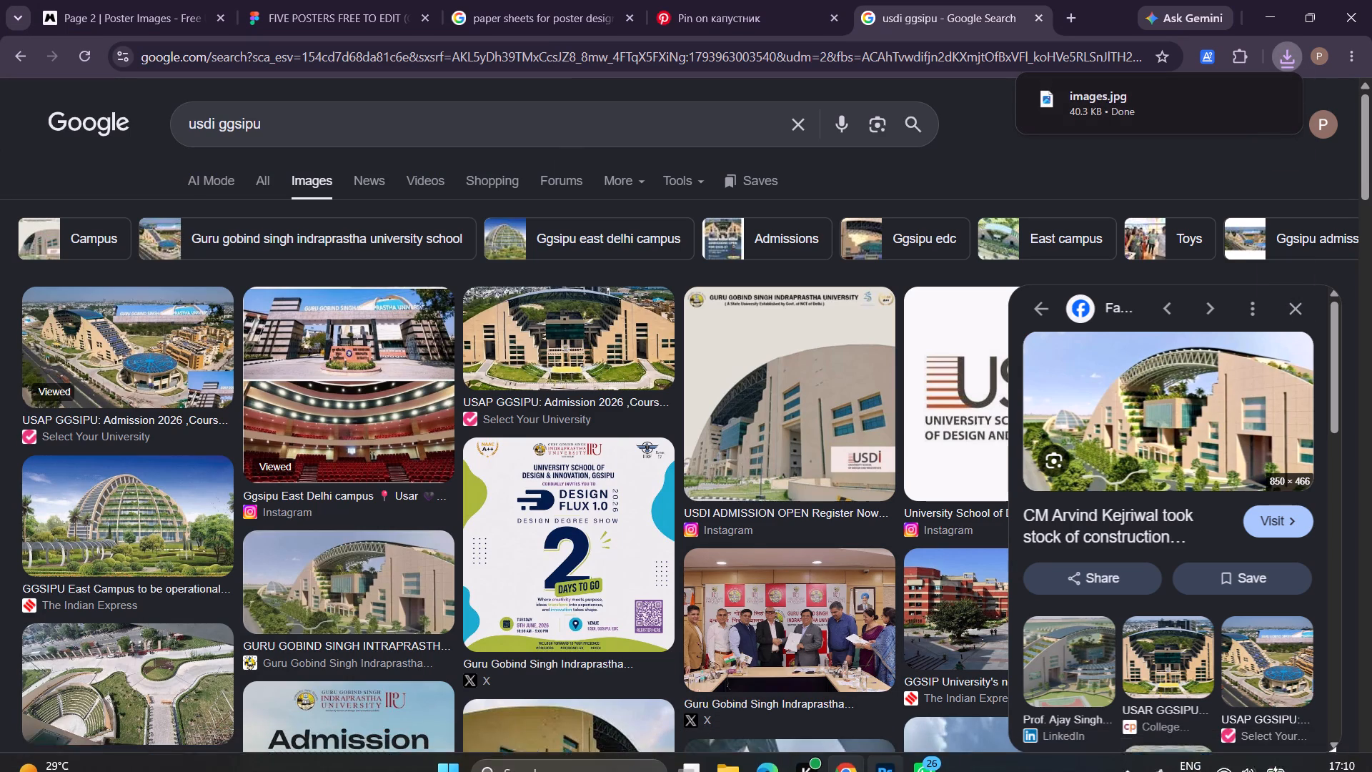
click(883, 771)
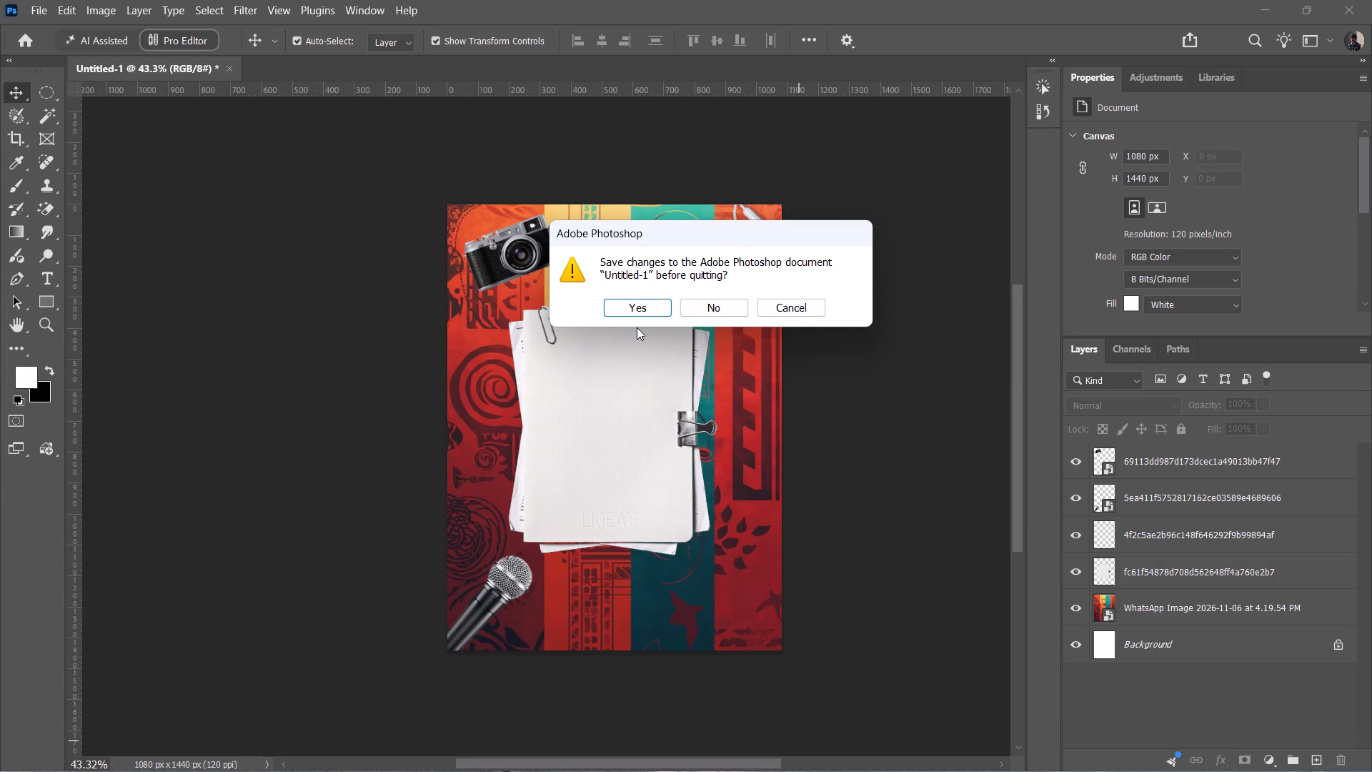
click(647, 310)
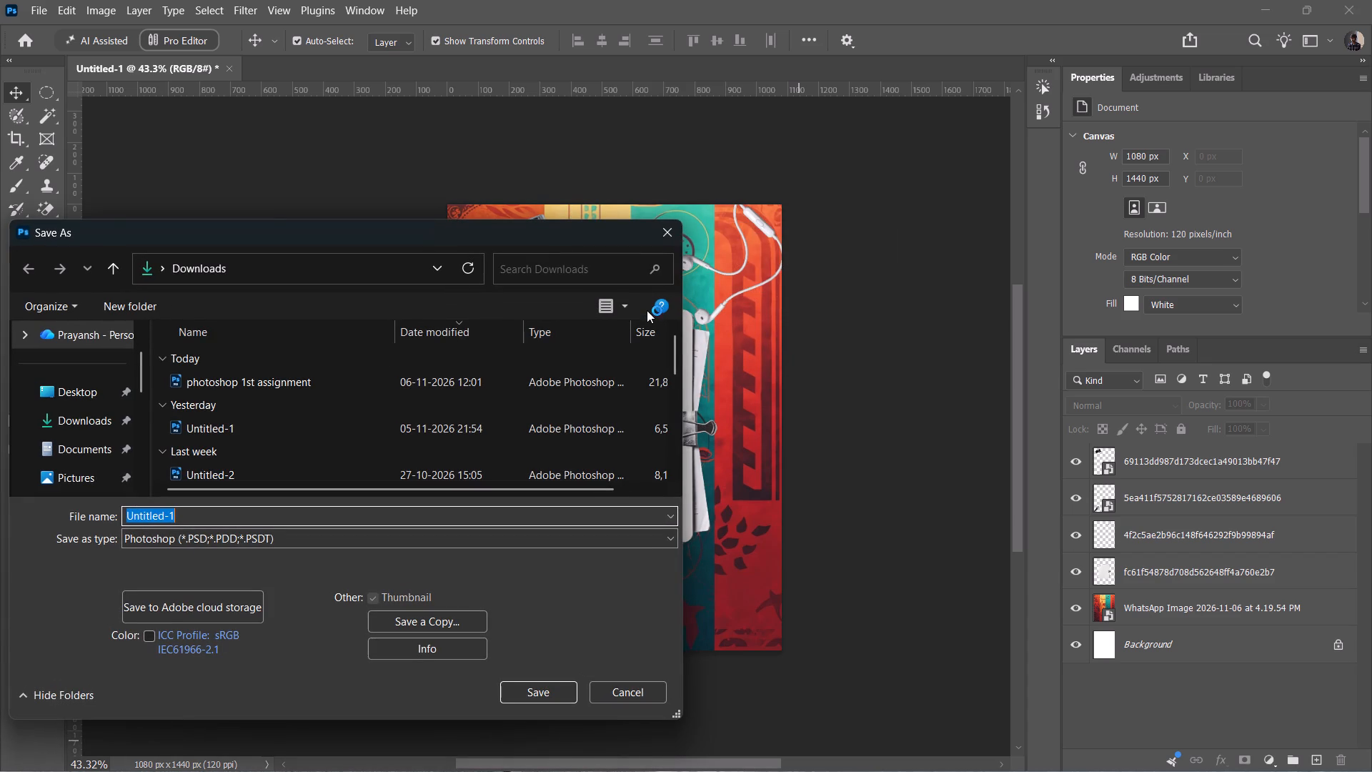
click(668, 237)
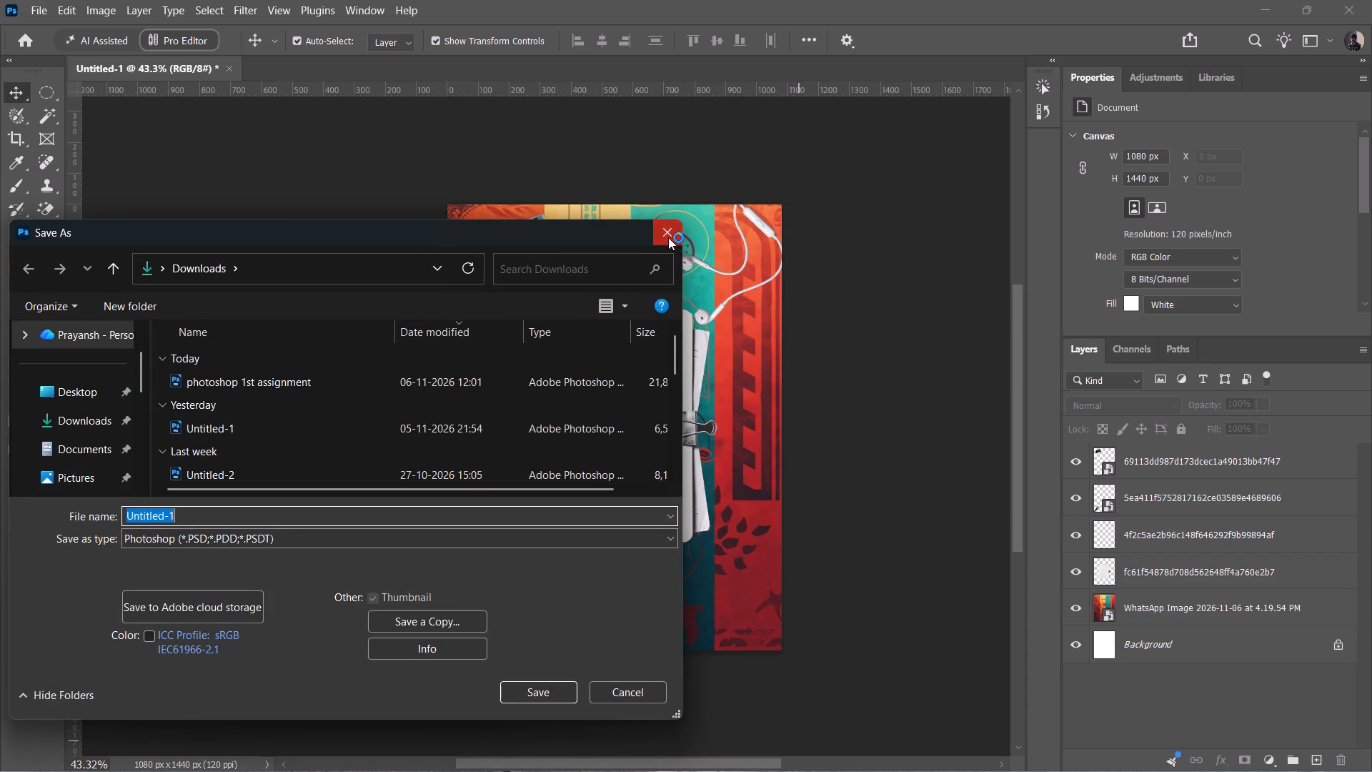
Place the downloaded campus building file named images as an embedded image across the middle of the poster.
click(36, 5)
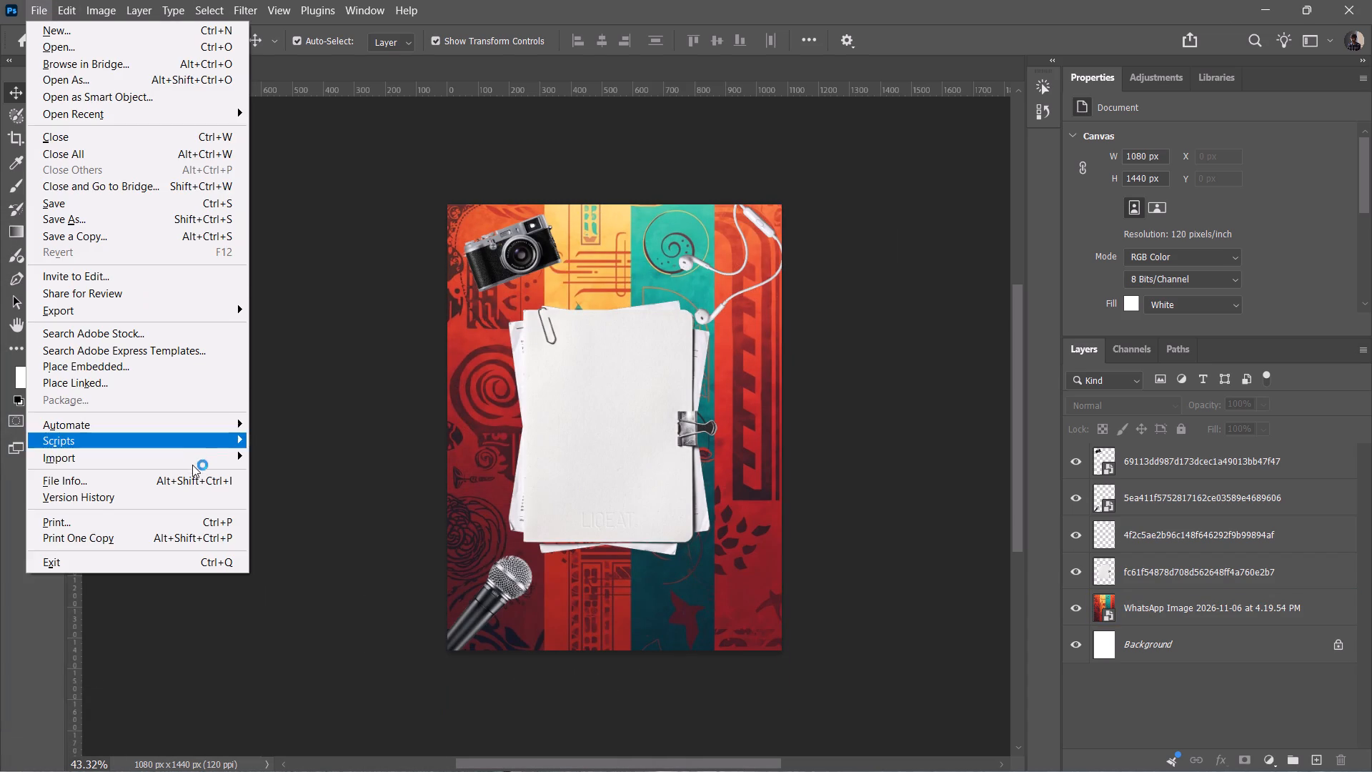
click(139, 367)
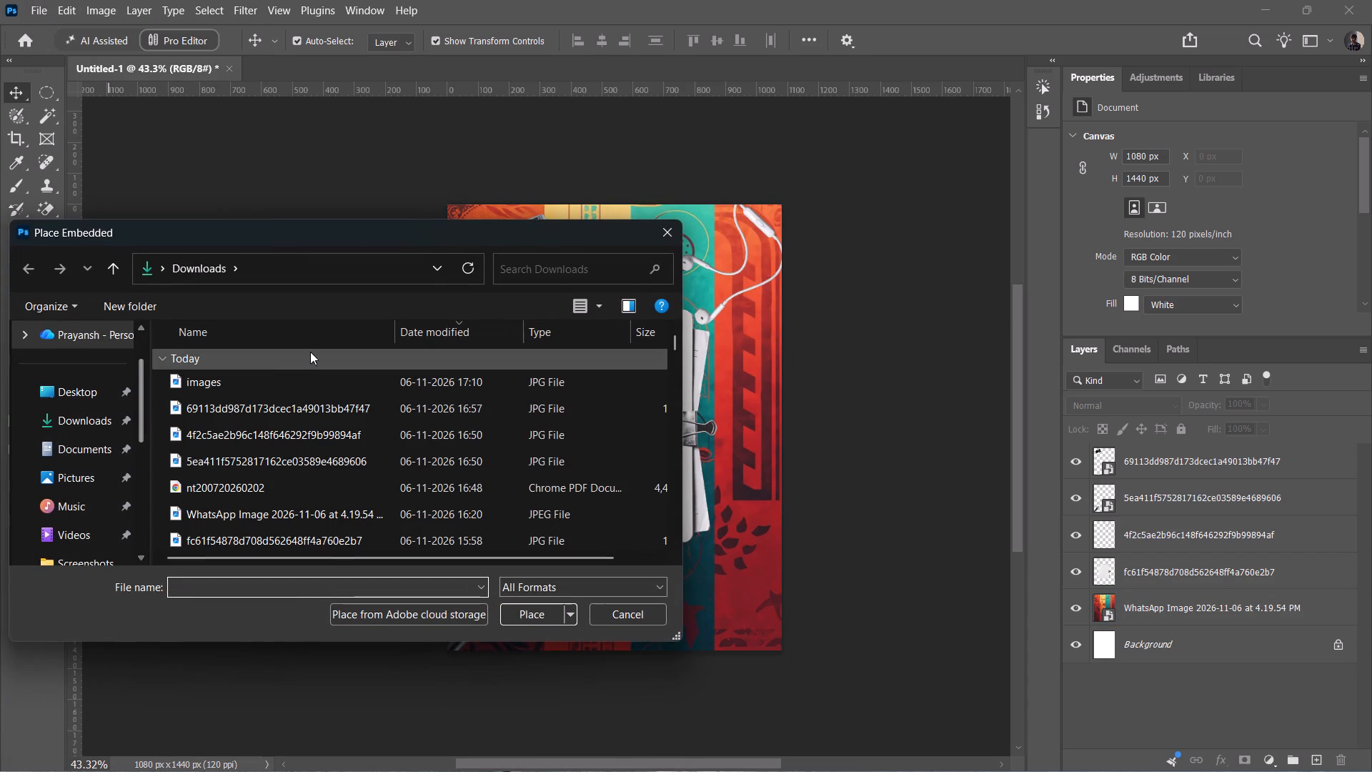
click(284, 384)
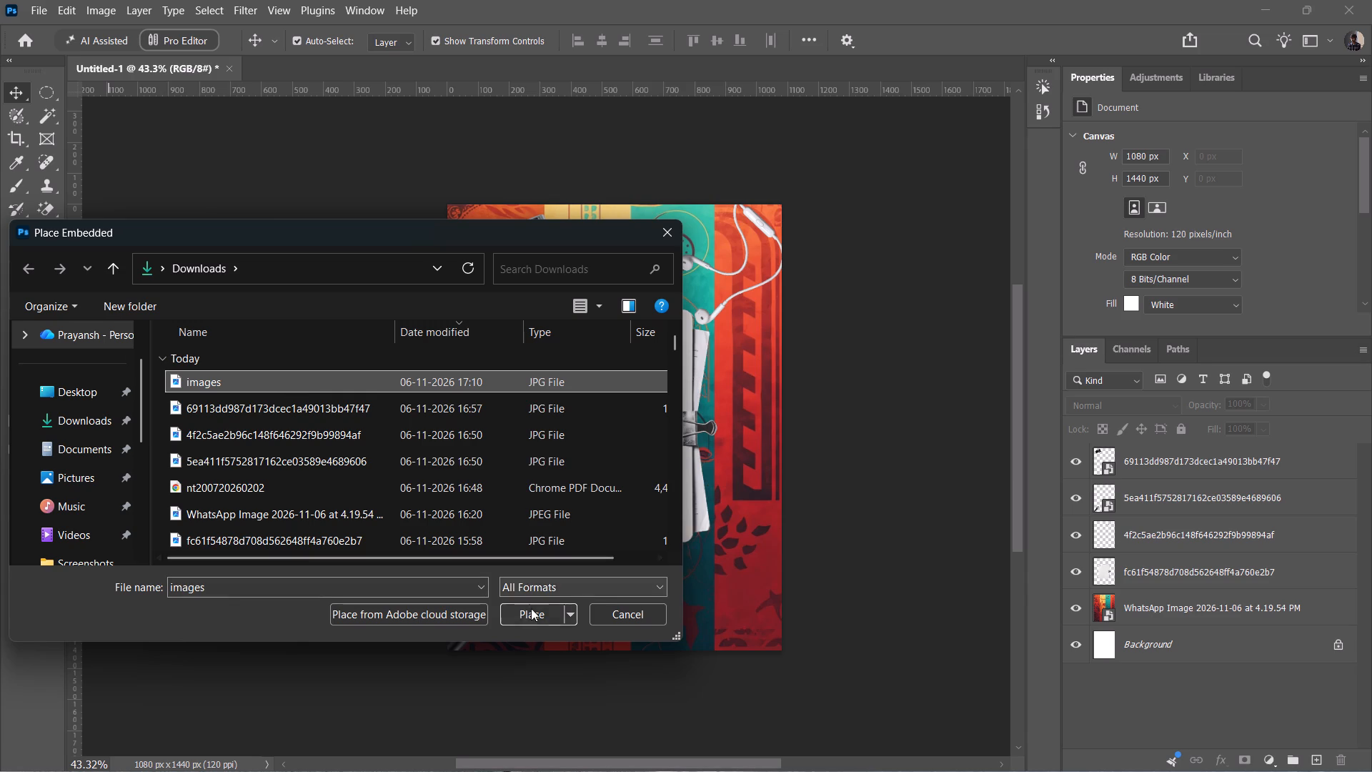
click(530, 610)
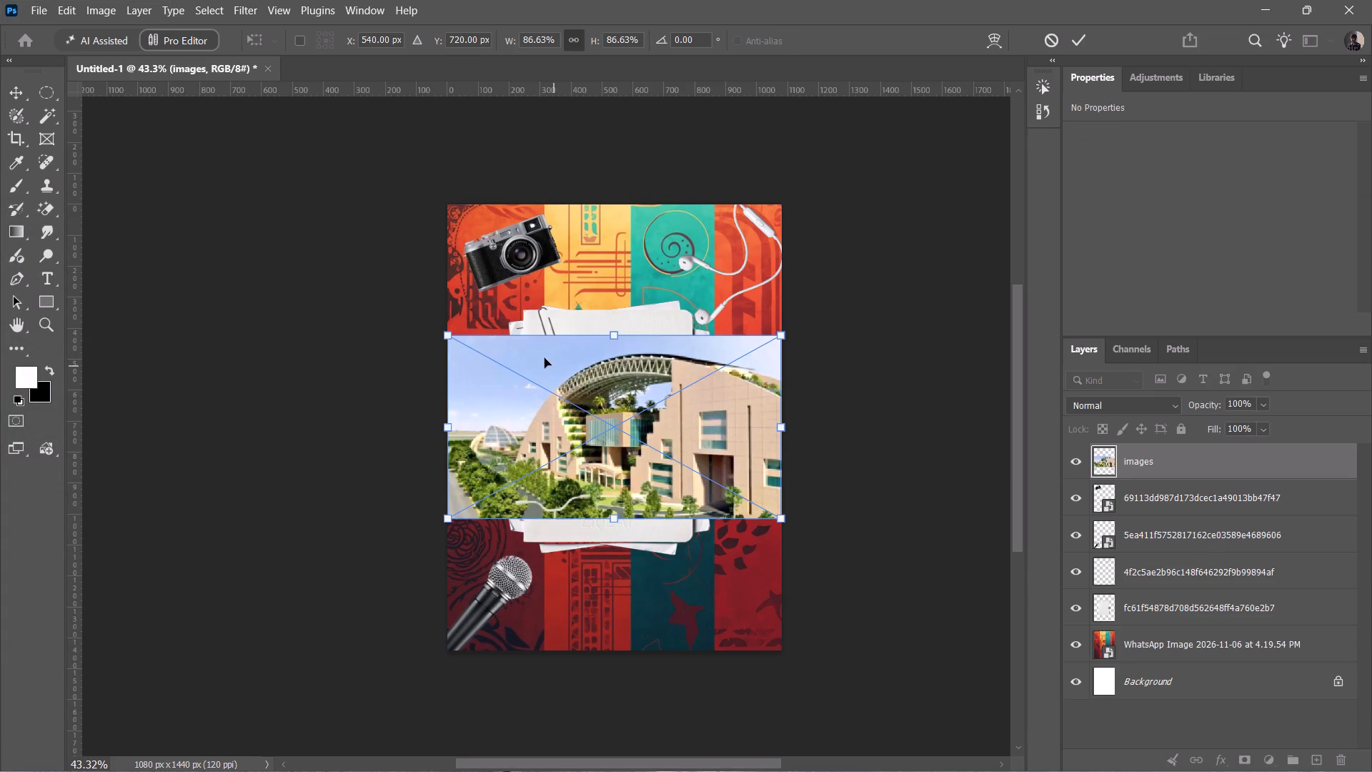
key(ctrl+s)
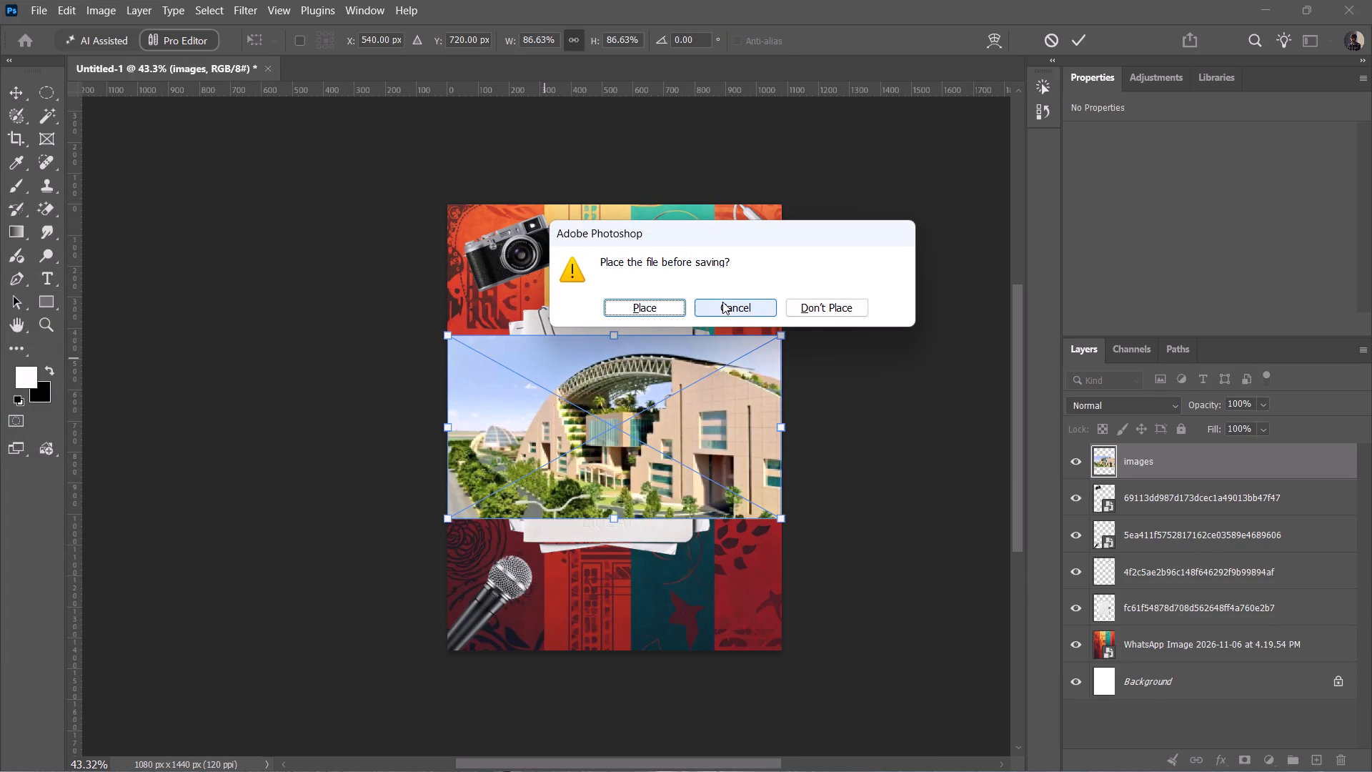
click(655, 311)
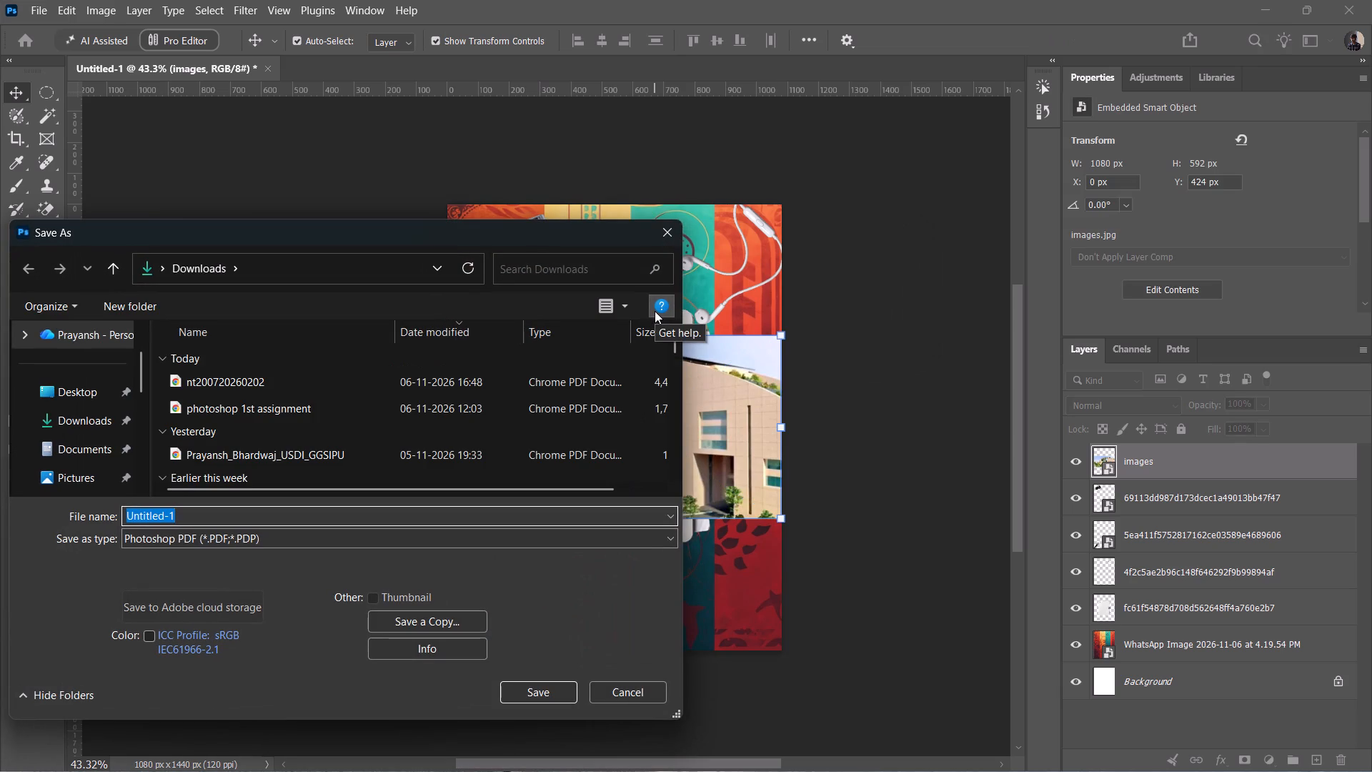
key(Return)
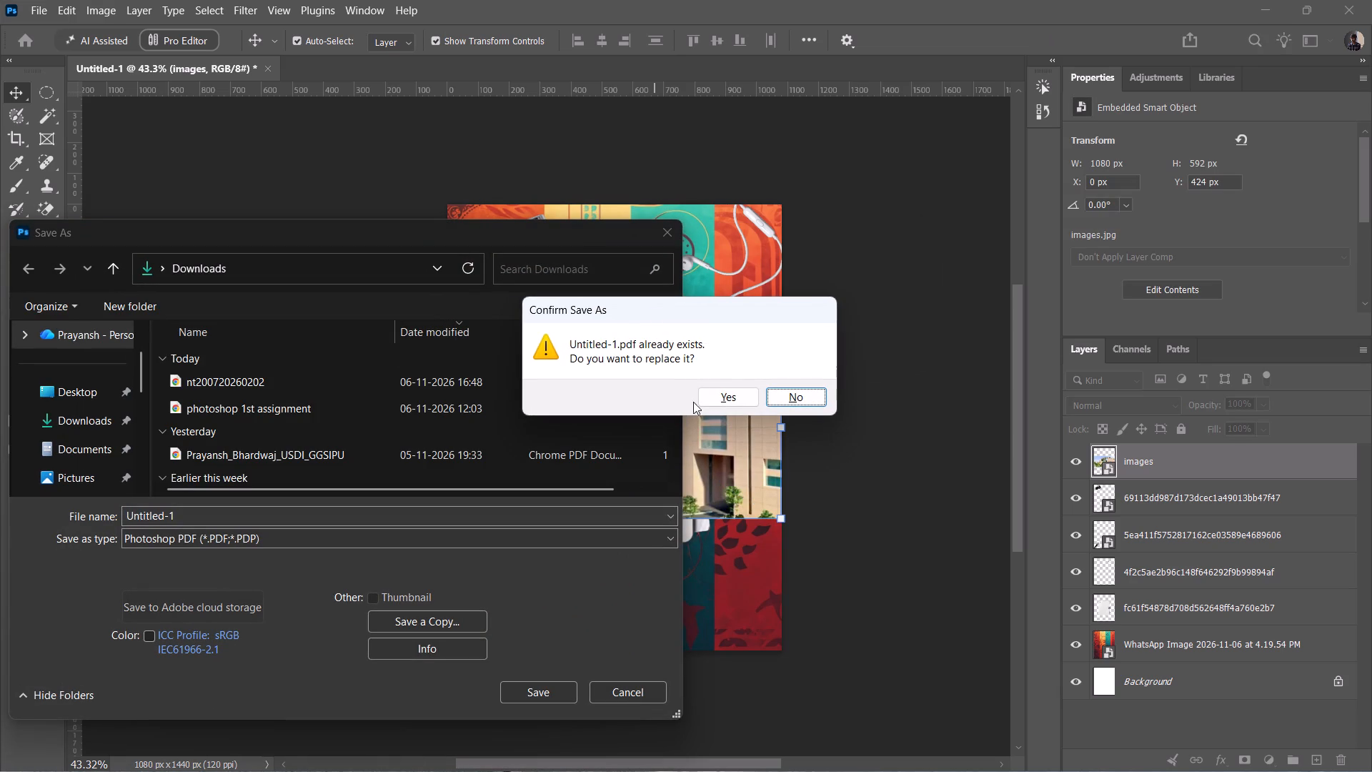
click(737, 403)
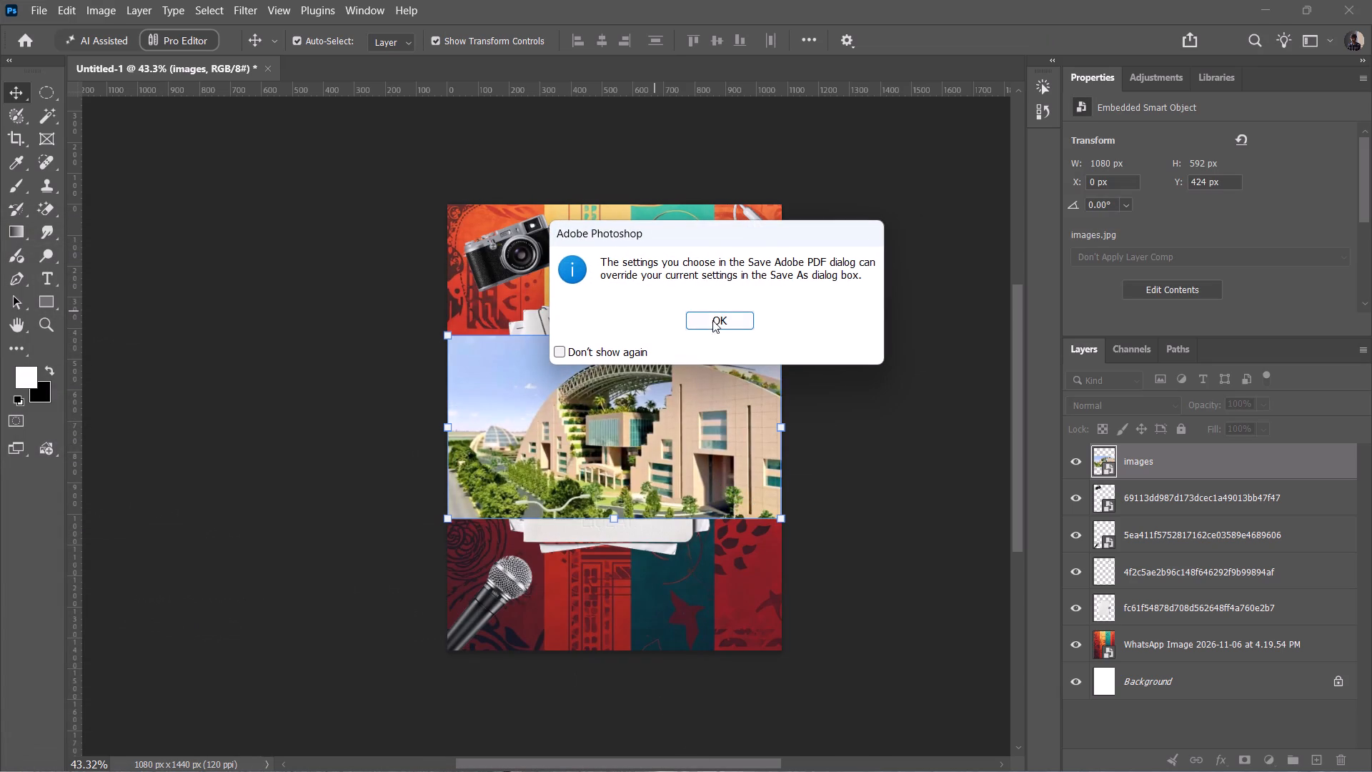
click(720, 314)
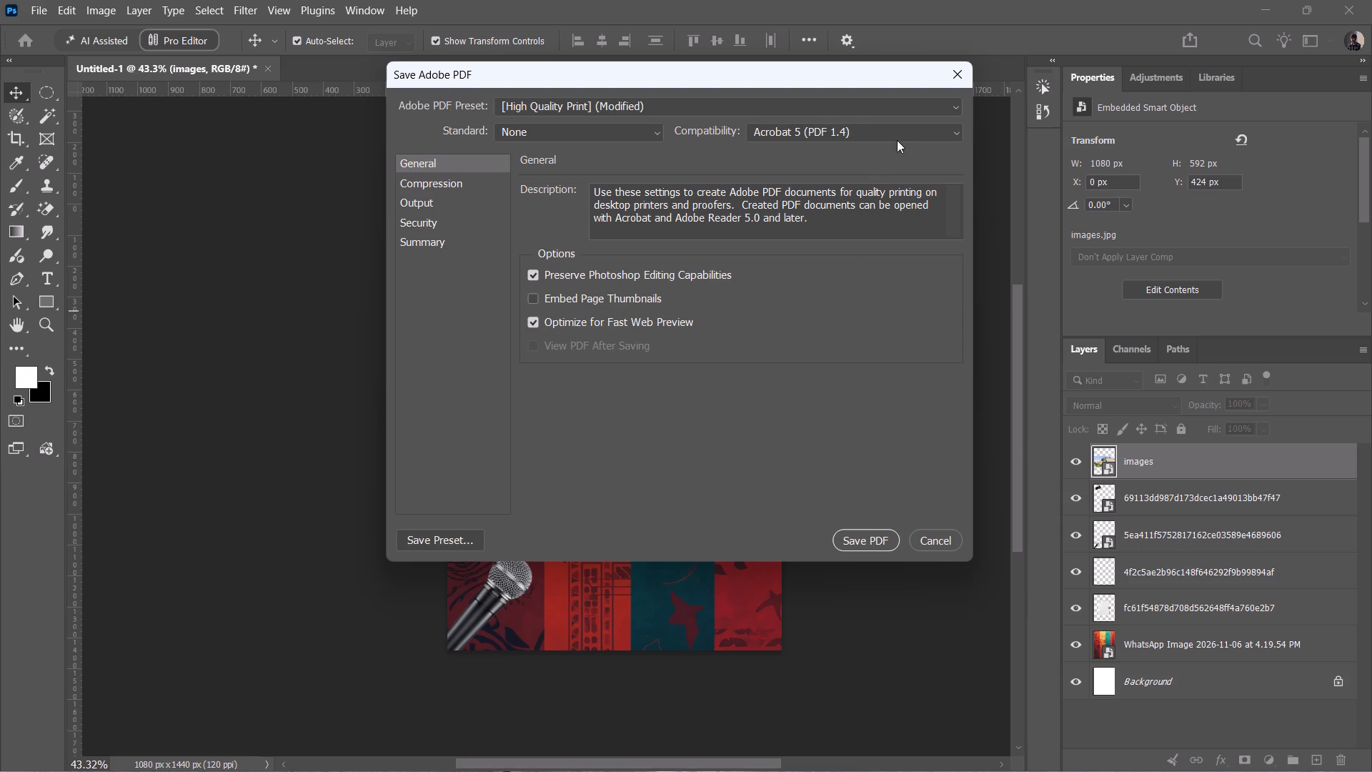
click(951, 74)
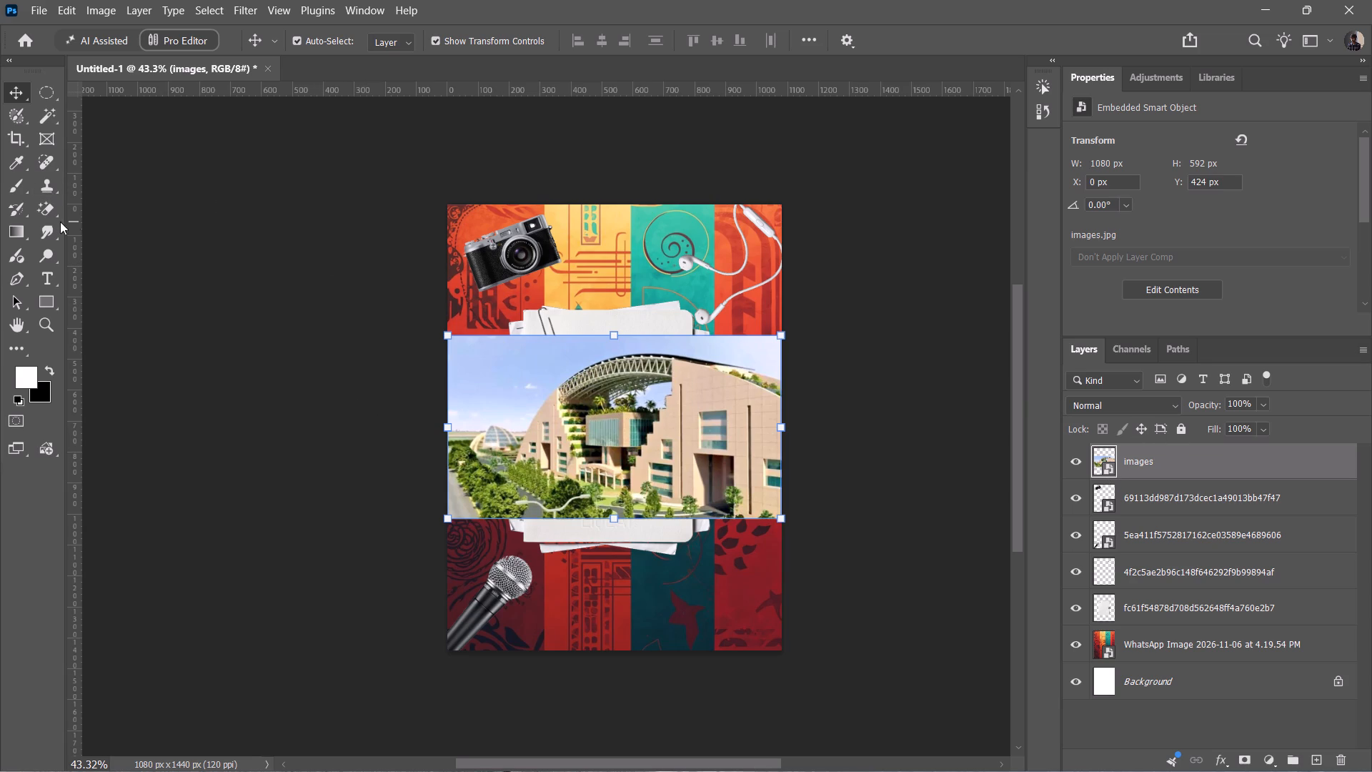
Rasterize the campus building layer and erase the sky above and beside the arched roof with the Magic Eraser.
click(46, 210)
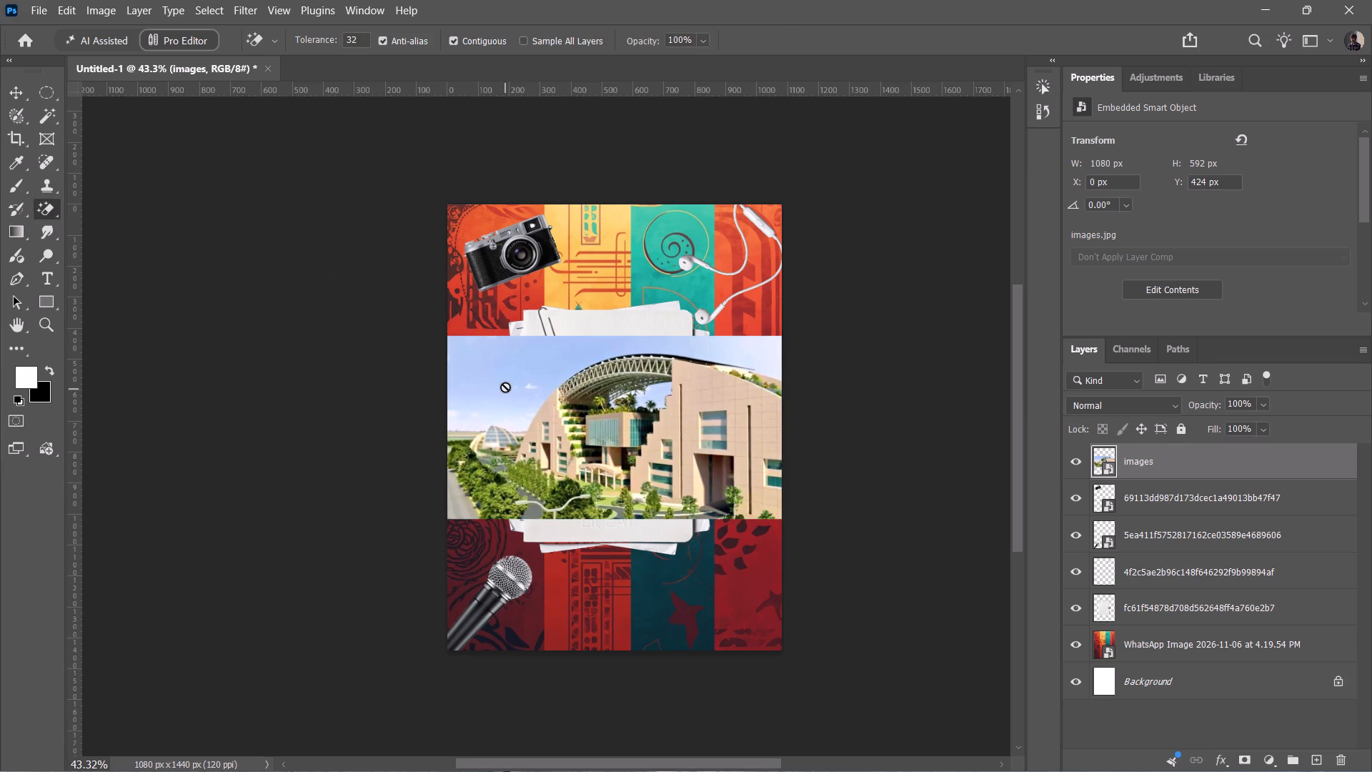
click(505, 387)
click(635, 301)
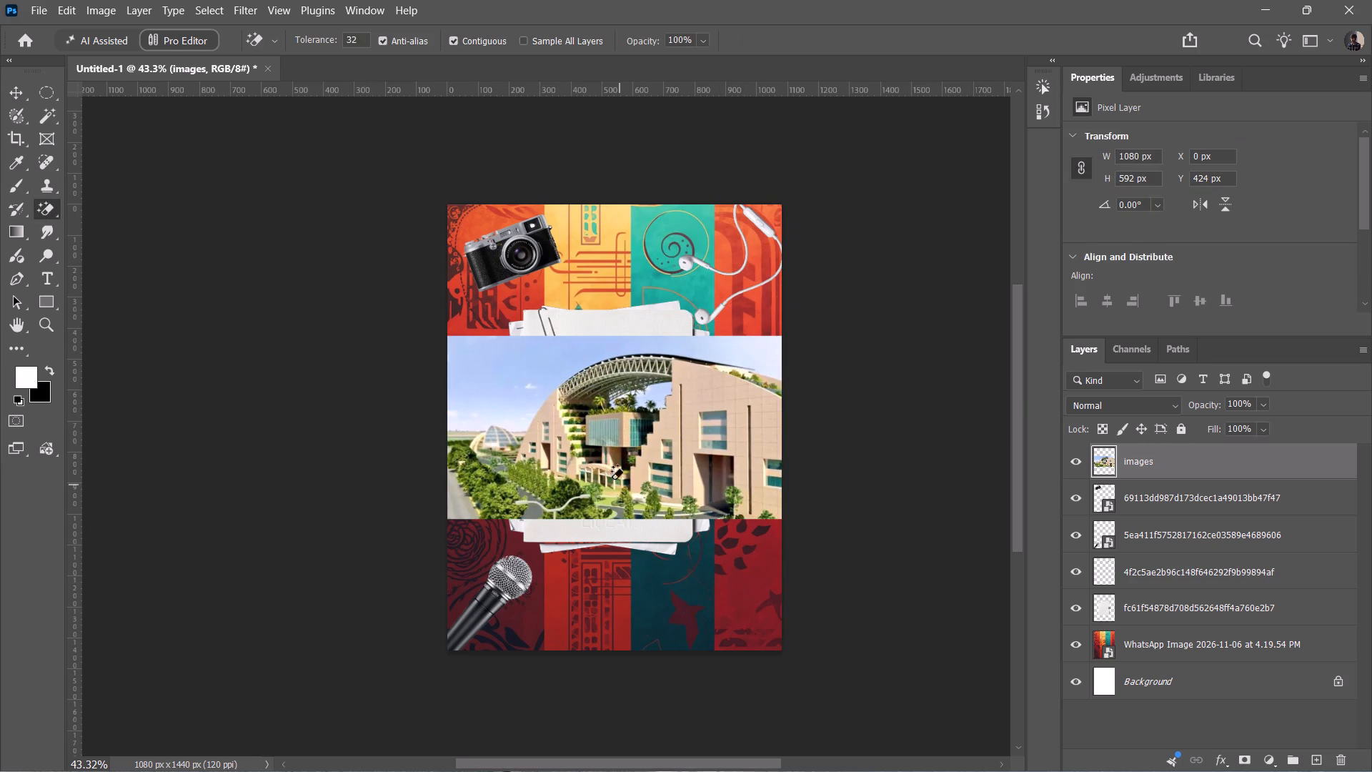
click(530, 379)
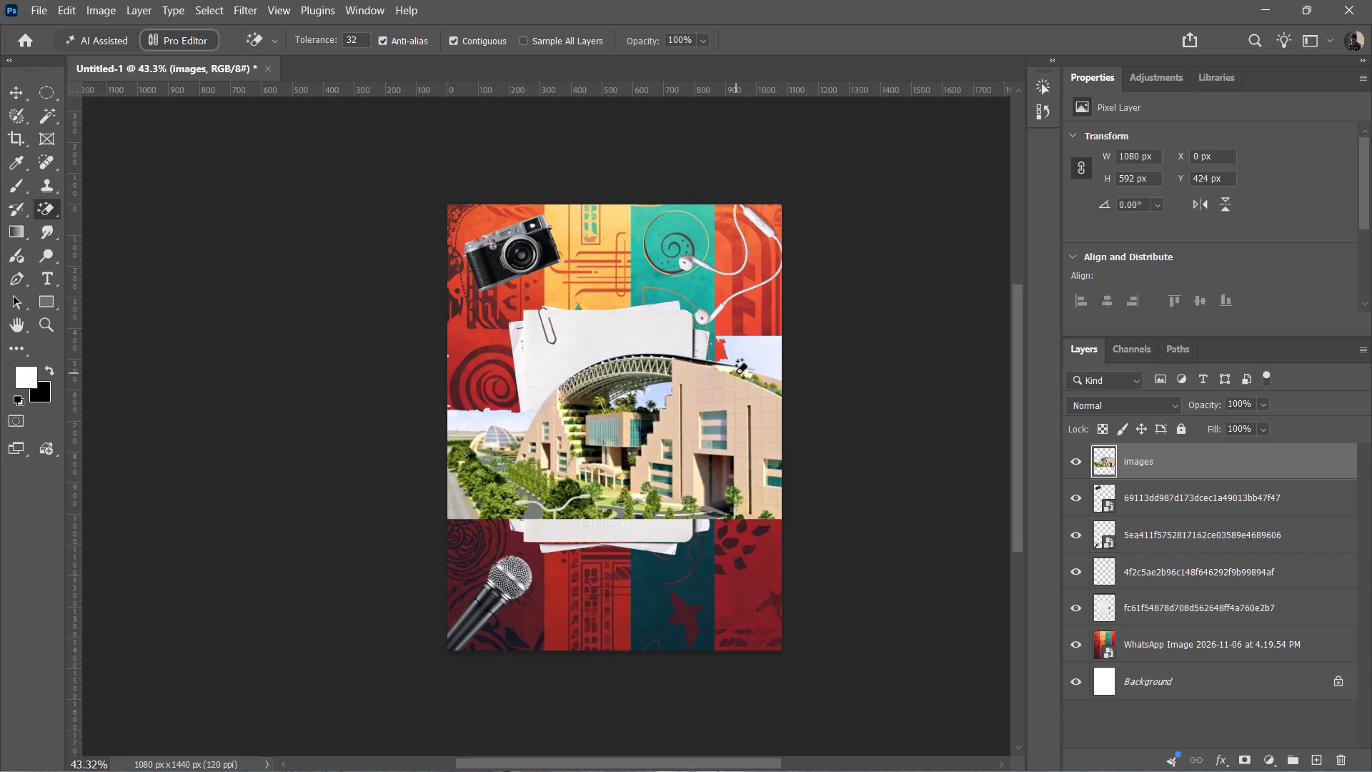
click(479, 423)
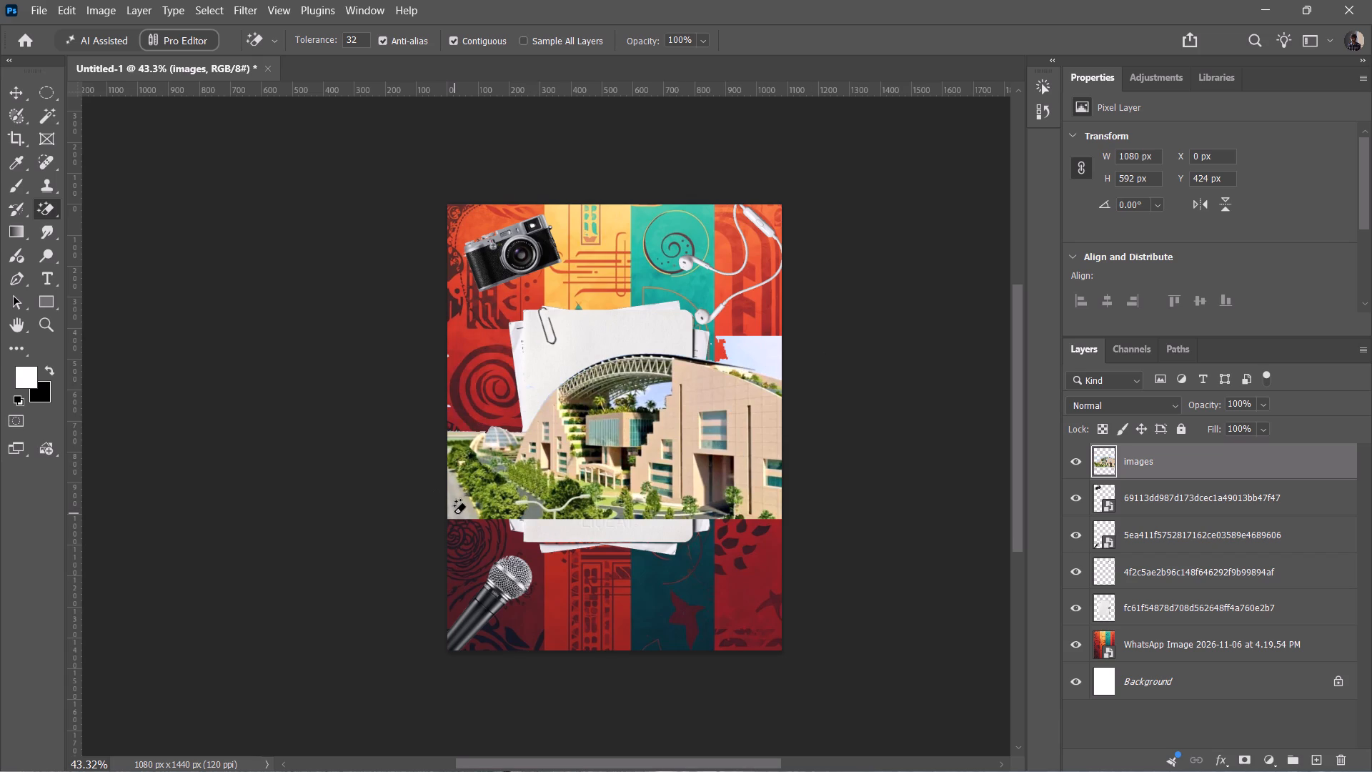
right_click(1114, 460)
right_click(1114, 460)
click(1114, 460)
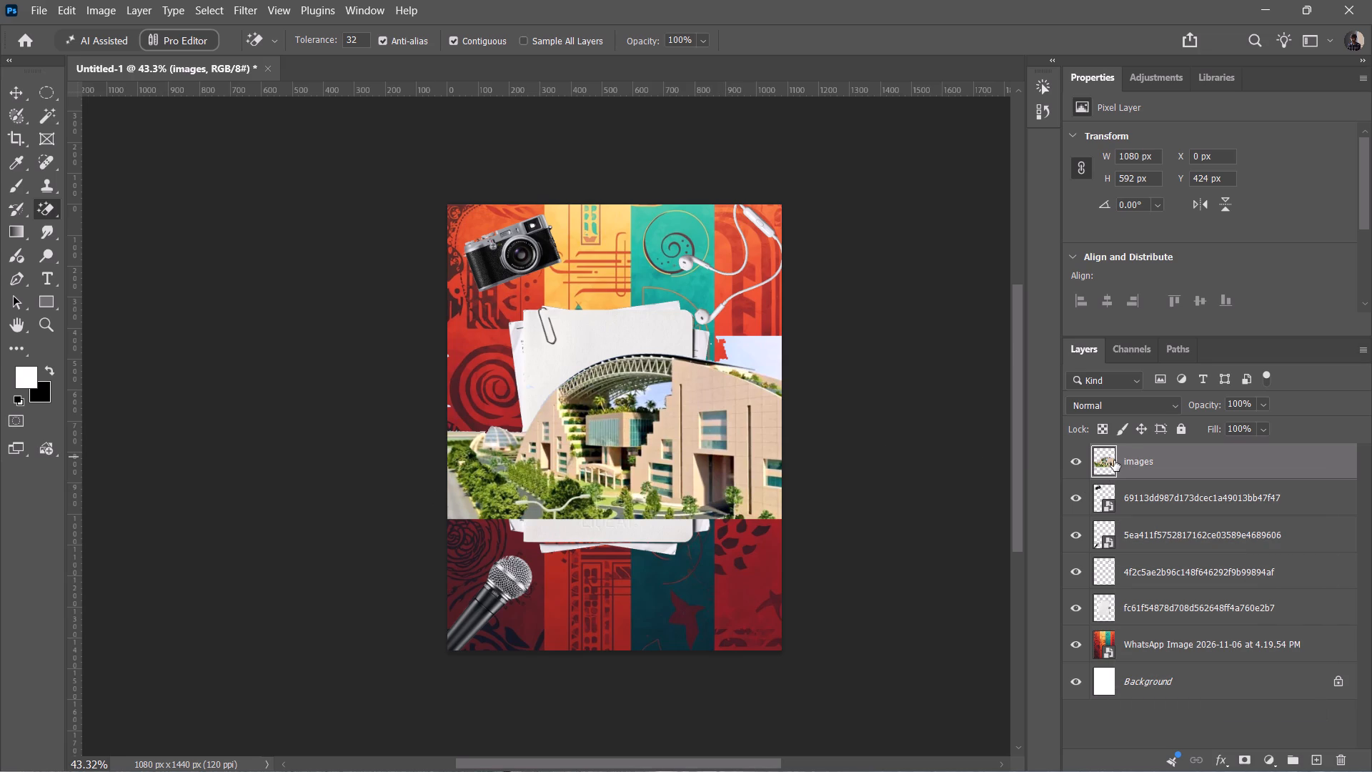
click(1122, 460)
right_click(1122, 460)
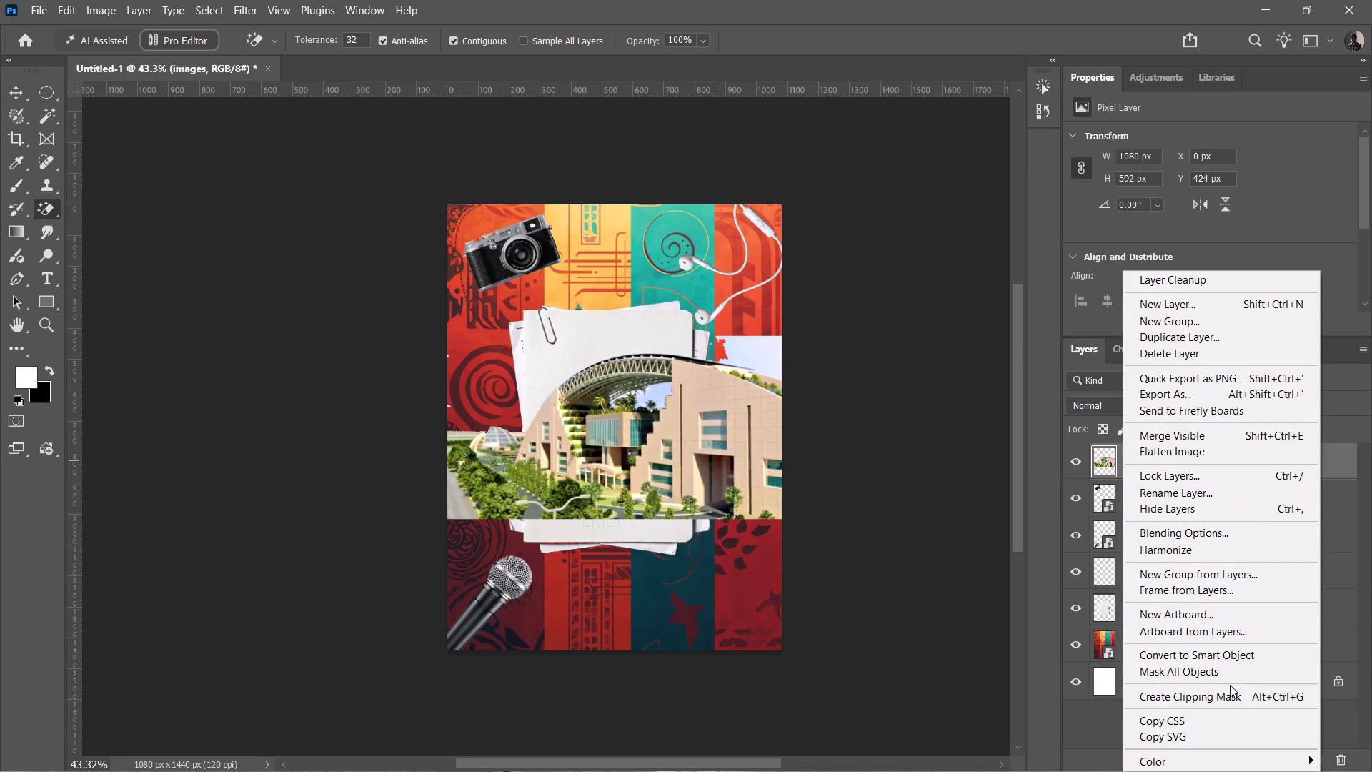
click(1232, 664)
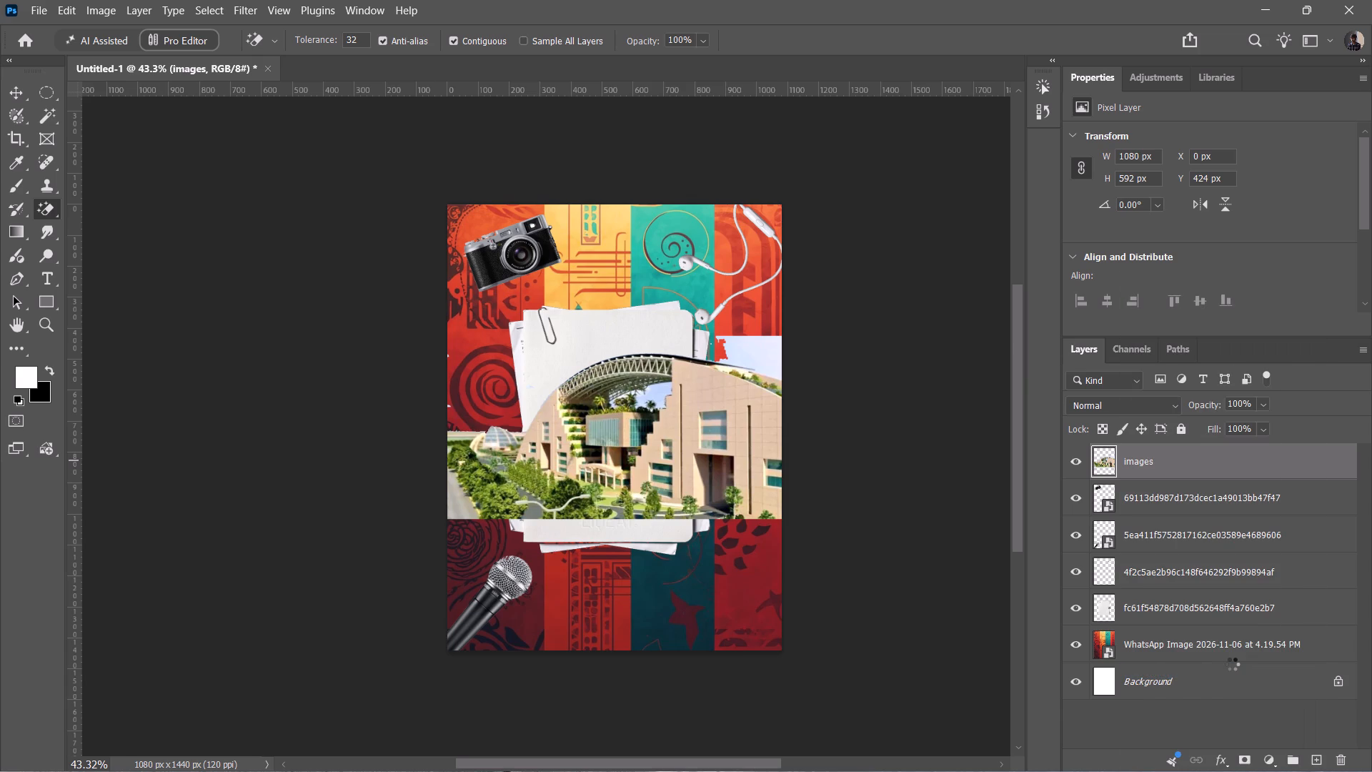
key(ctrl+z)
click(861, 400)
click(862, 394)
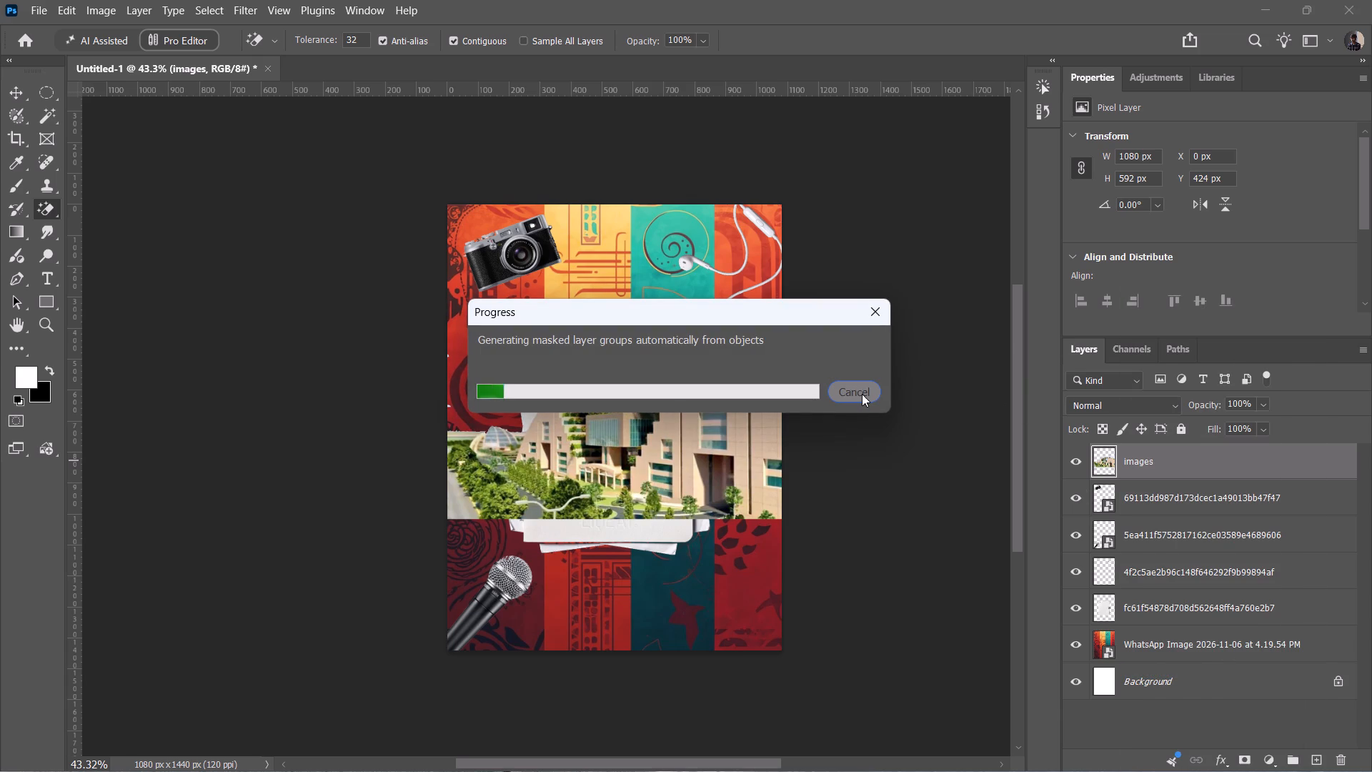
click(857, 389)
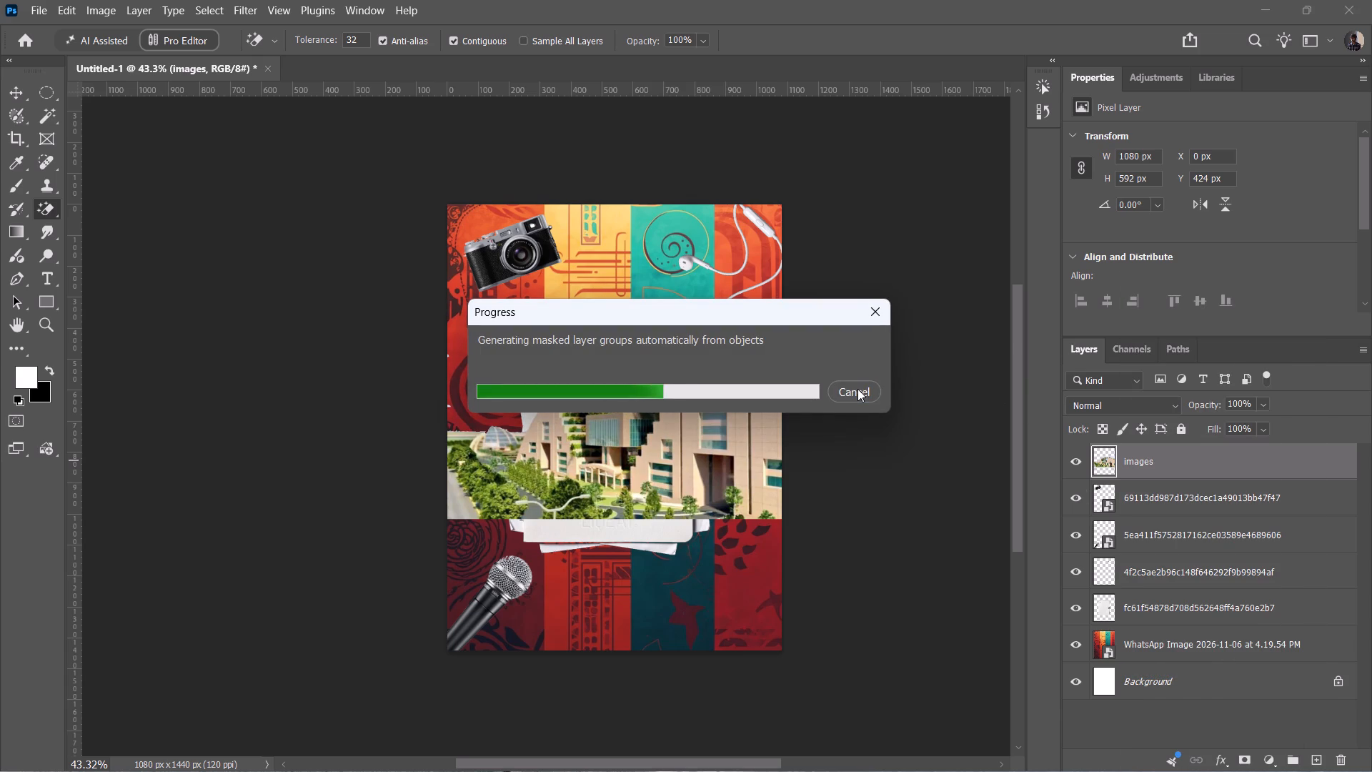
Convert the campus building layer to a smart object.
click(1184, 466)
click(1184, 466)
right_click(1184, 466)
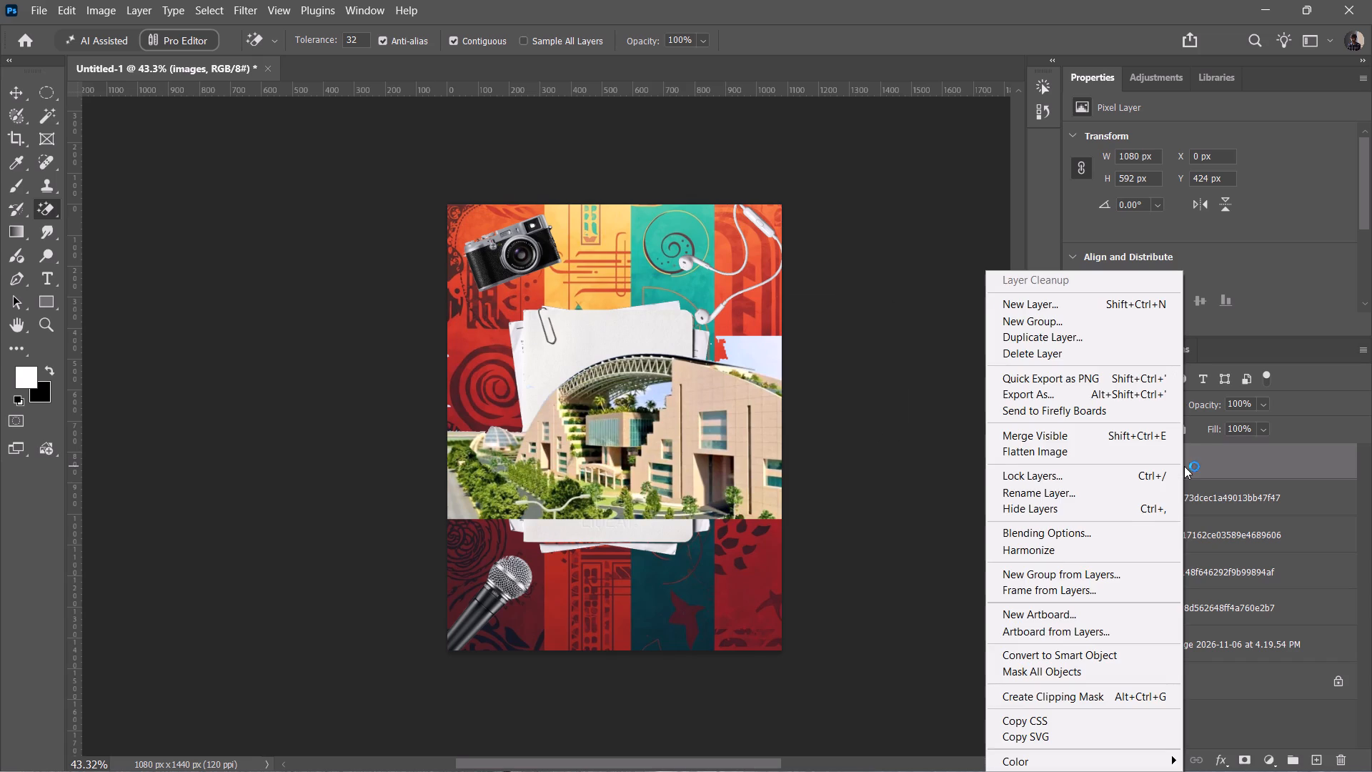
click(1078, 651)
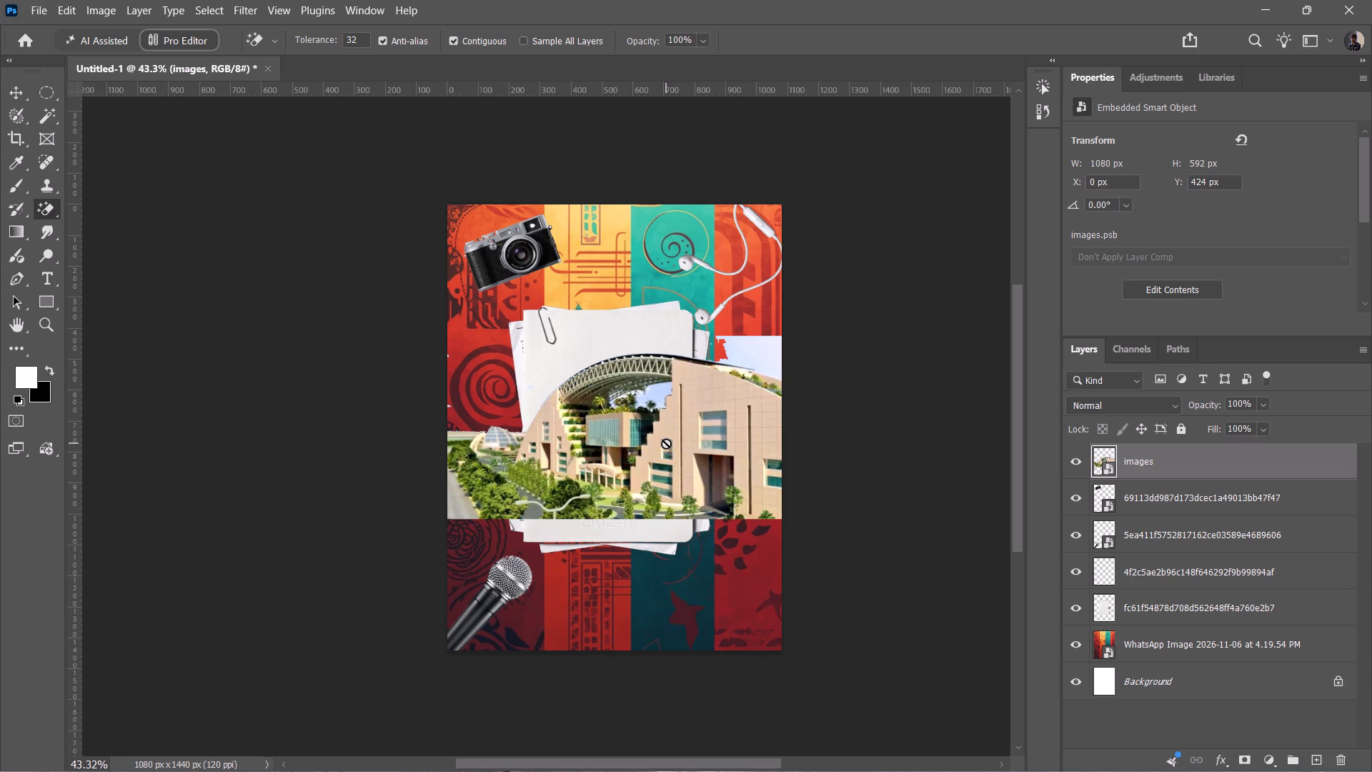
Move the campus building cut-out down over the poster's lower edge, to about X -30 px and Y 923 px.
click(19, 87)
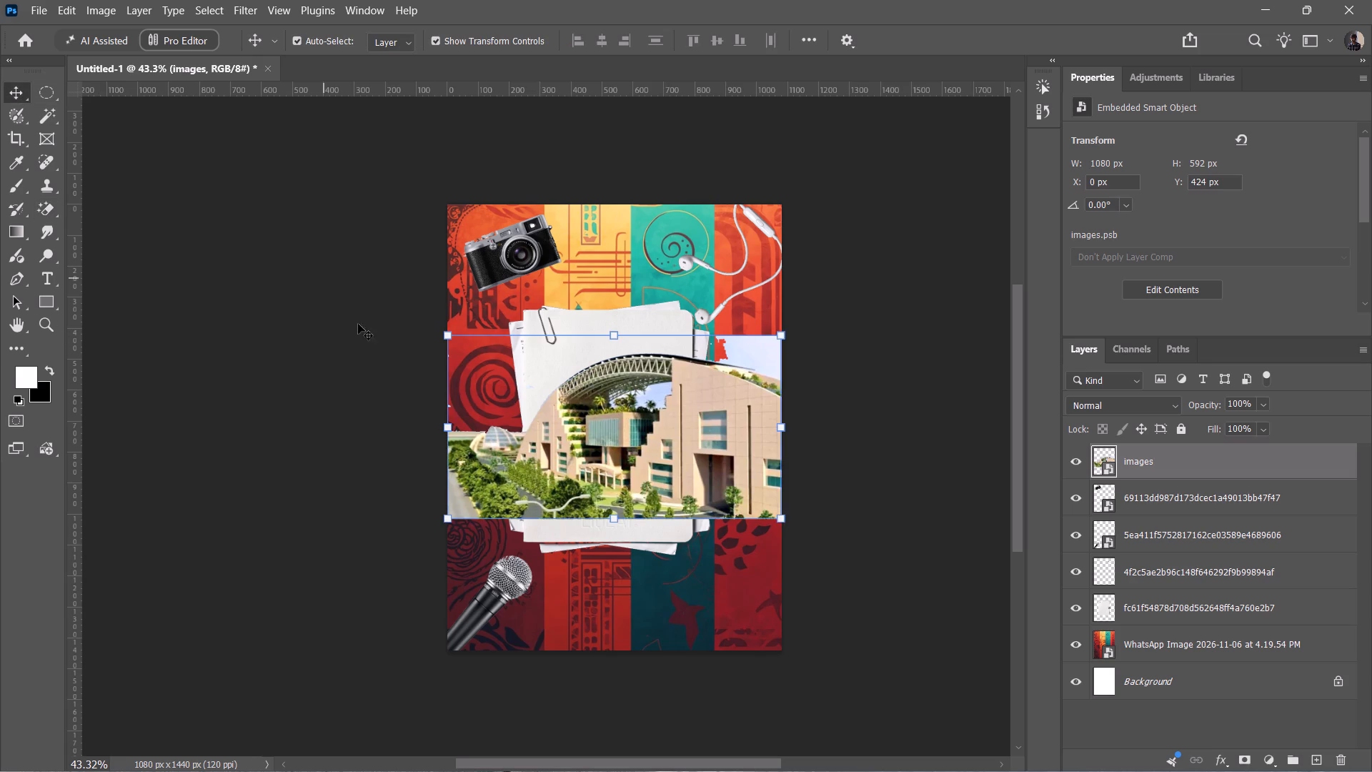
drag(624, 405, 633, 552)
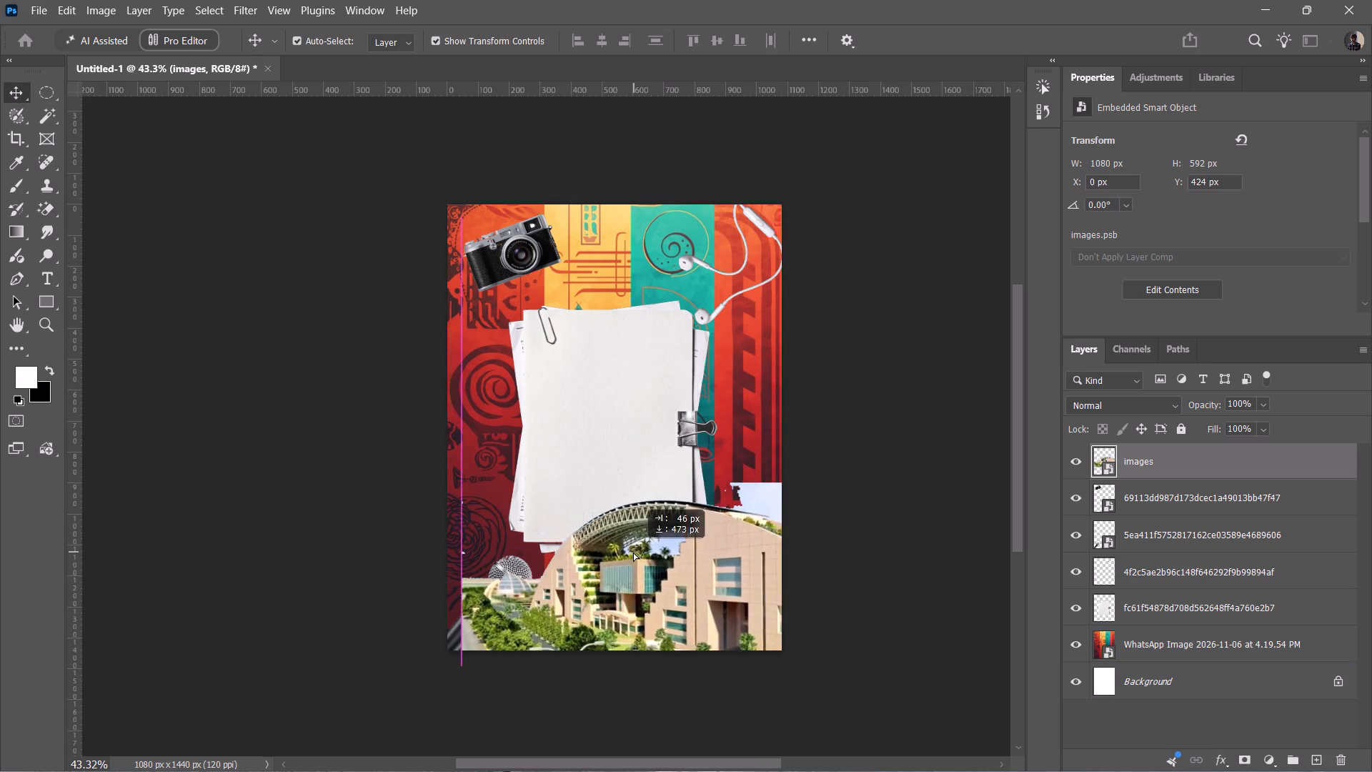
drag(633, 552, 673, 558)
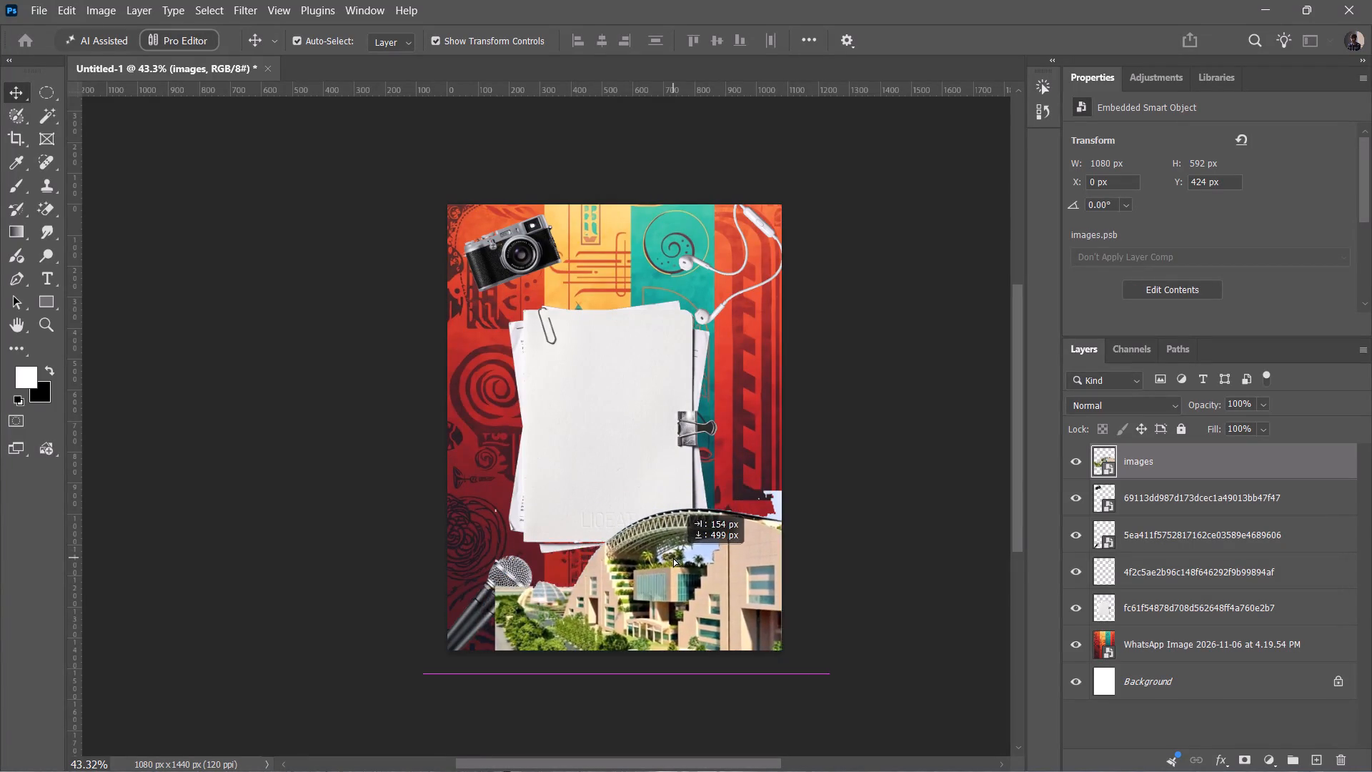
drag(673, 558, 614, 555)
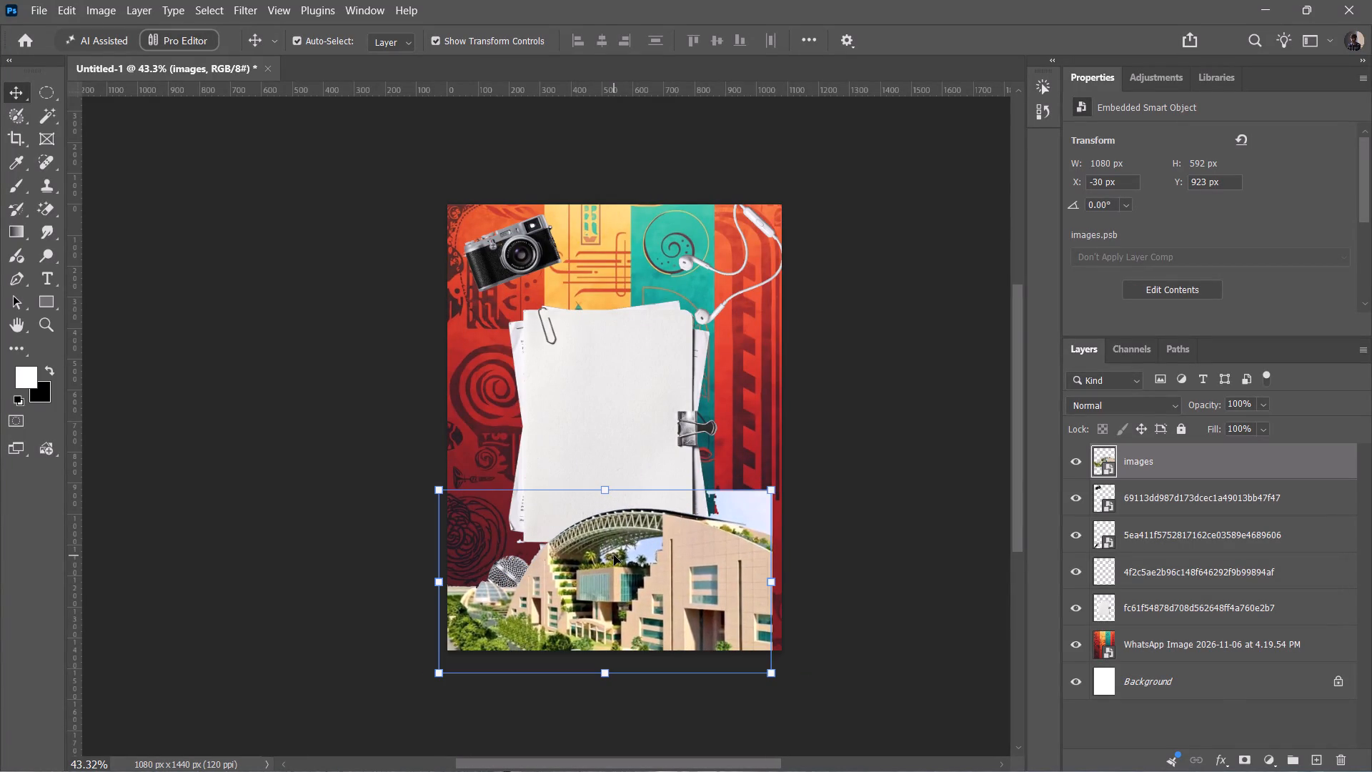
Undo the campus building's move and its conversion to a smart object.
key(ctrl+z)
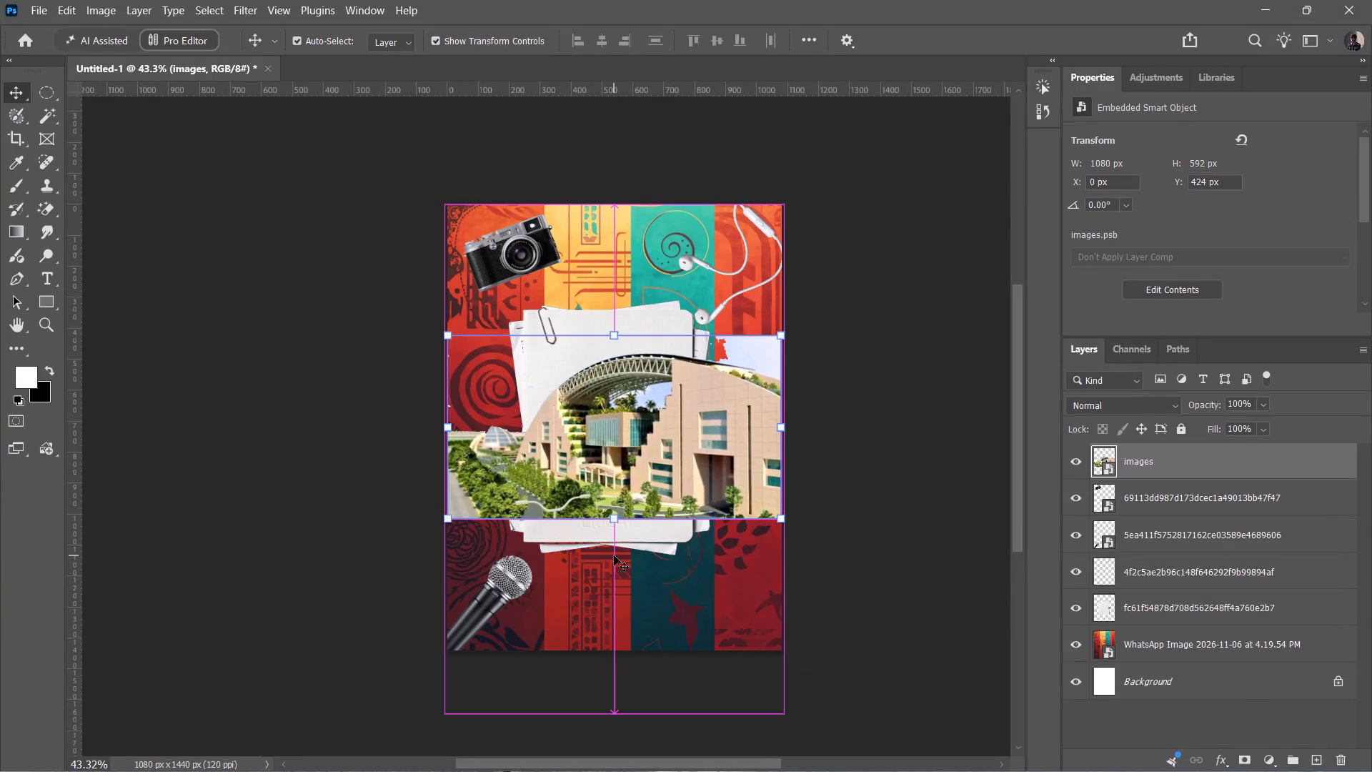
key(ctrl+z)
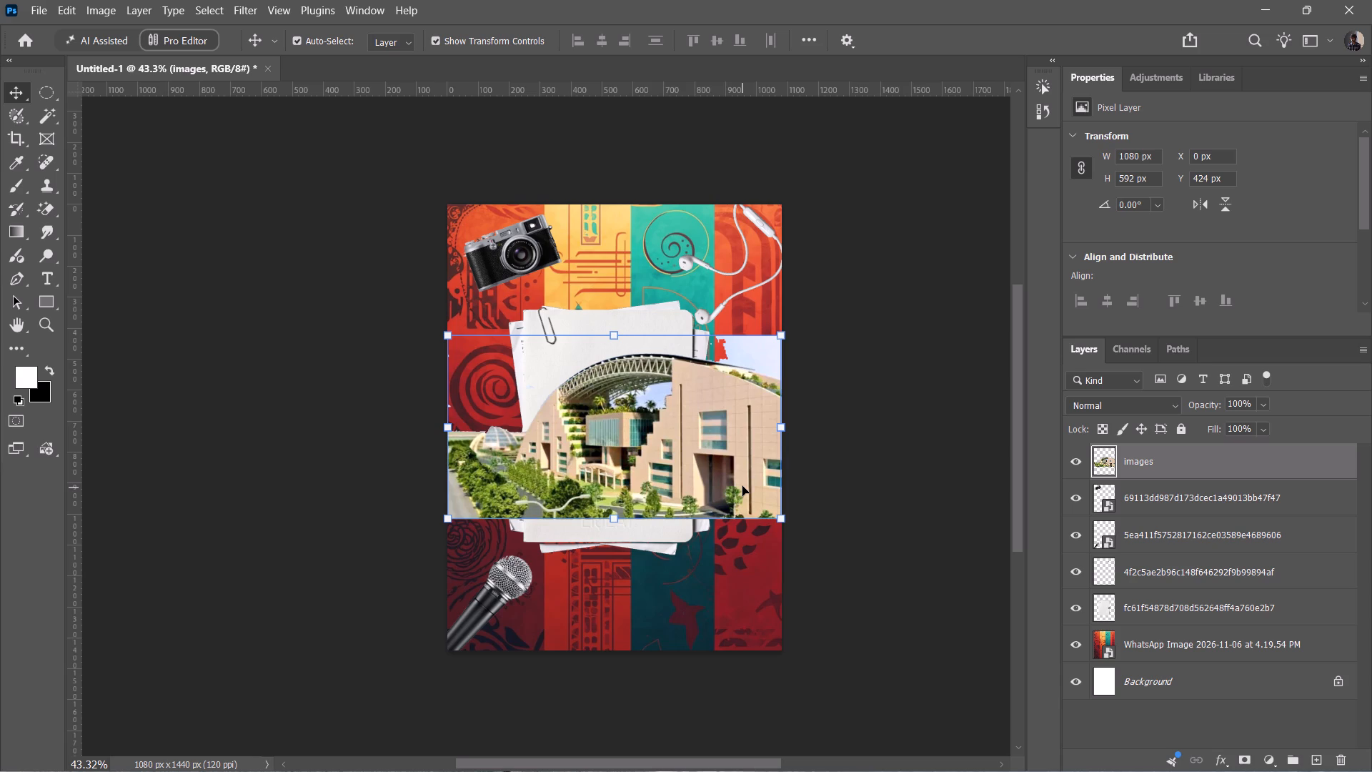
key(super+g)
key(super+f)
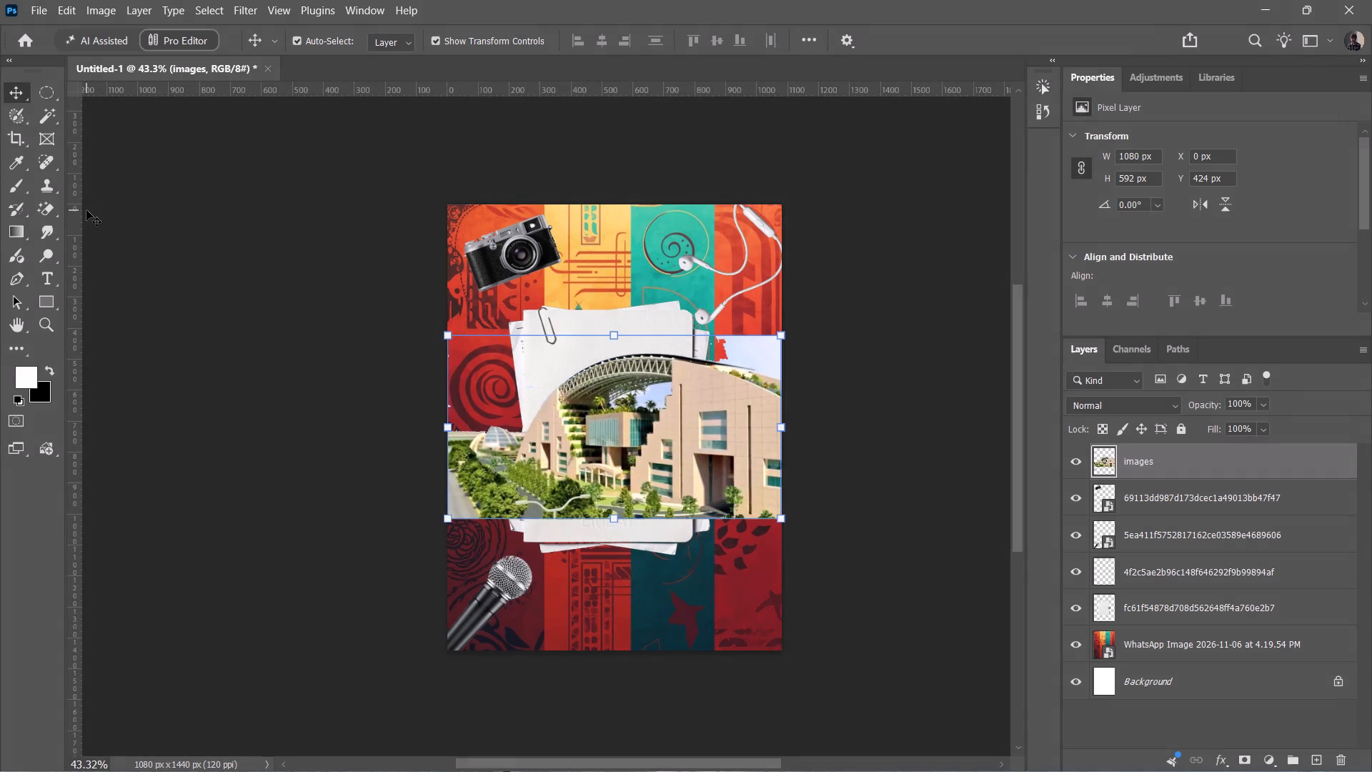
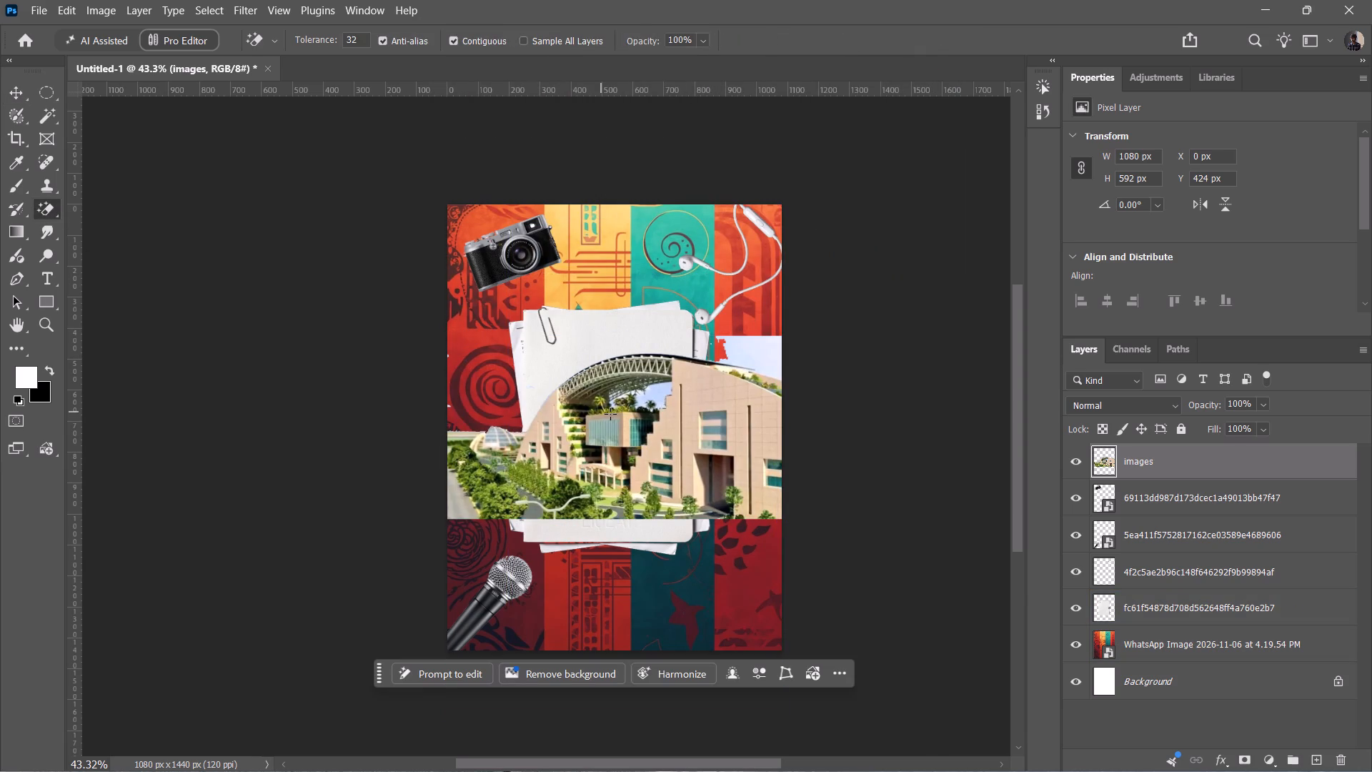
Erase the remaining patch of sky beside the campus building's roof with the Magic Eraser at tolerance 32.
click(762, 352)
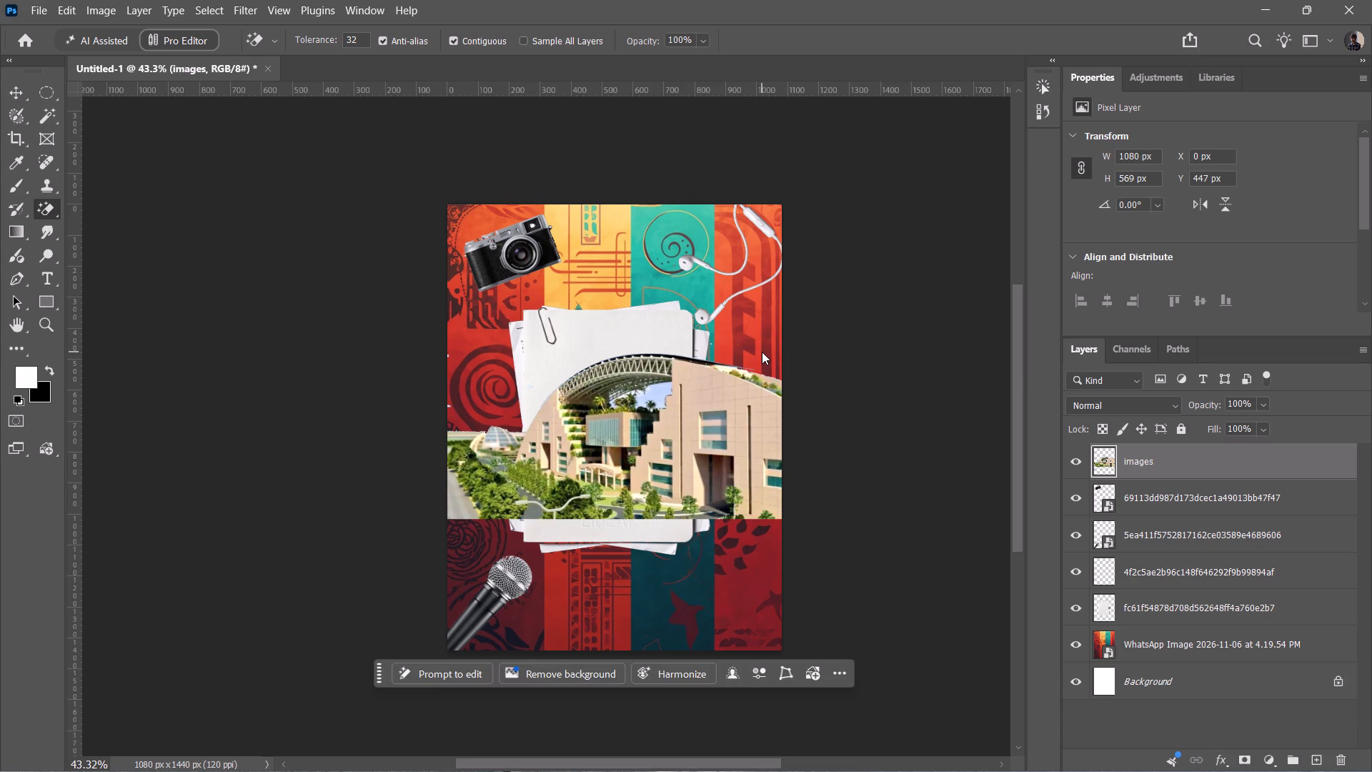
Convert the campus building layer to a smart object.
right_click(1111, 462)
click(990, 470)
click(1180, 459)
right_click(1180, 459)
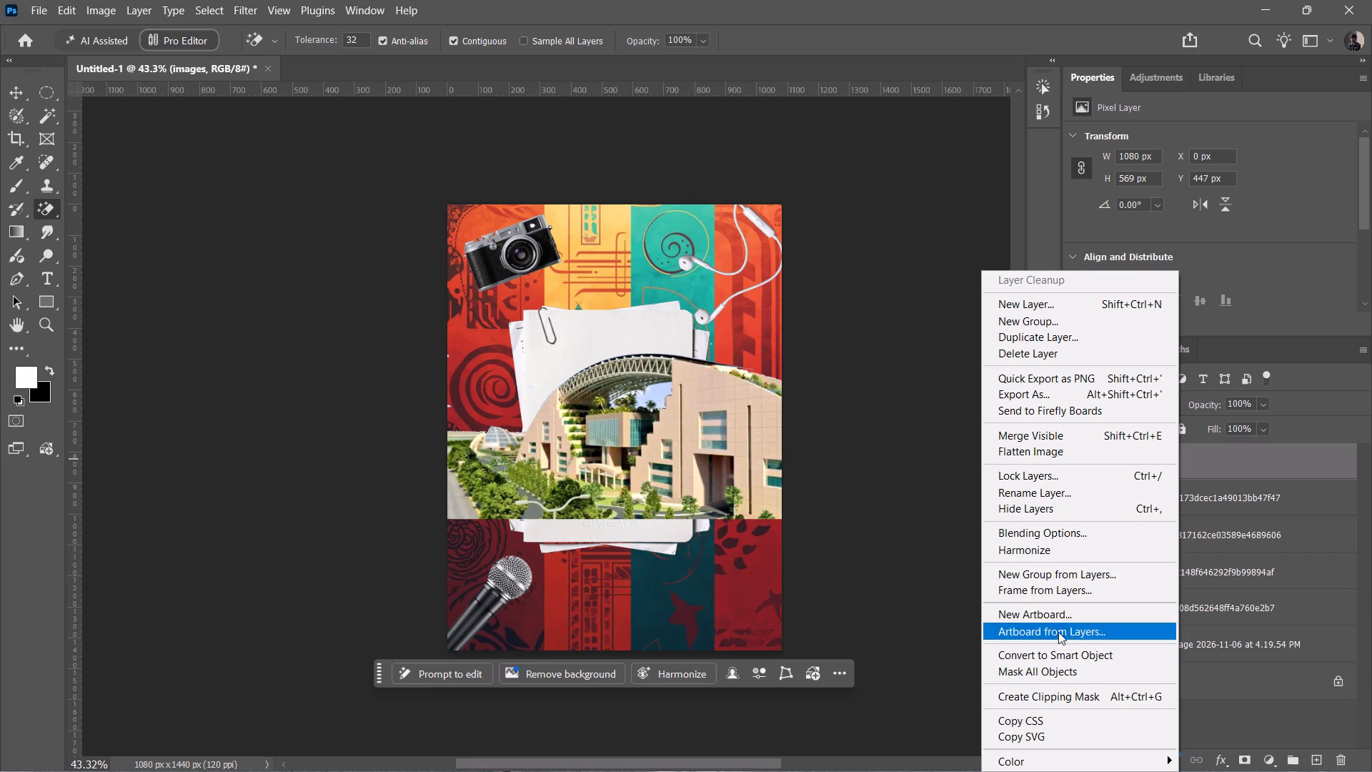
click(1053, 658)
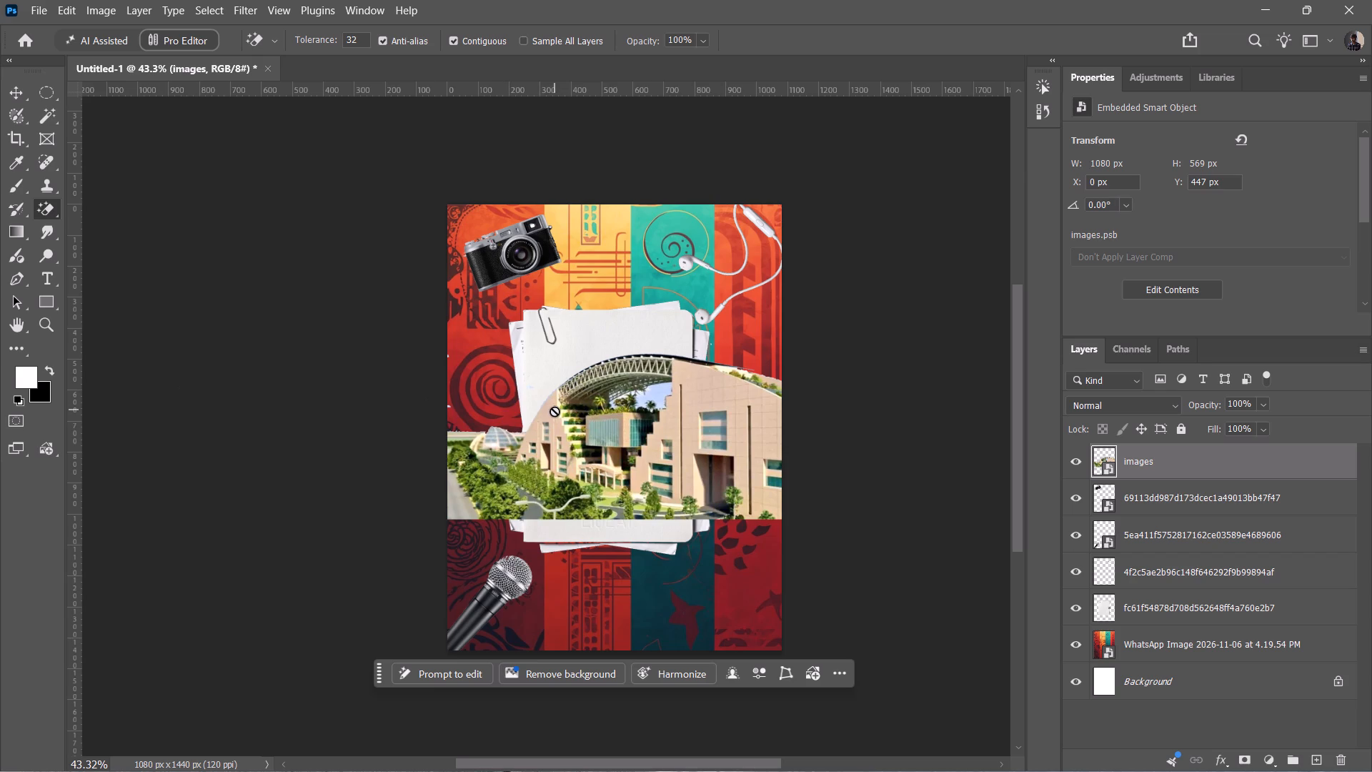
Move the campus building cut-out down to the poster's lower edge, to about X -8 px and Y 871 px.
click(11, 91)
drag(582, 432, 580, 570)
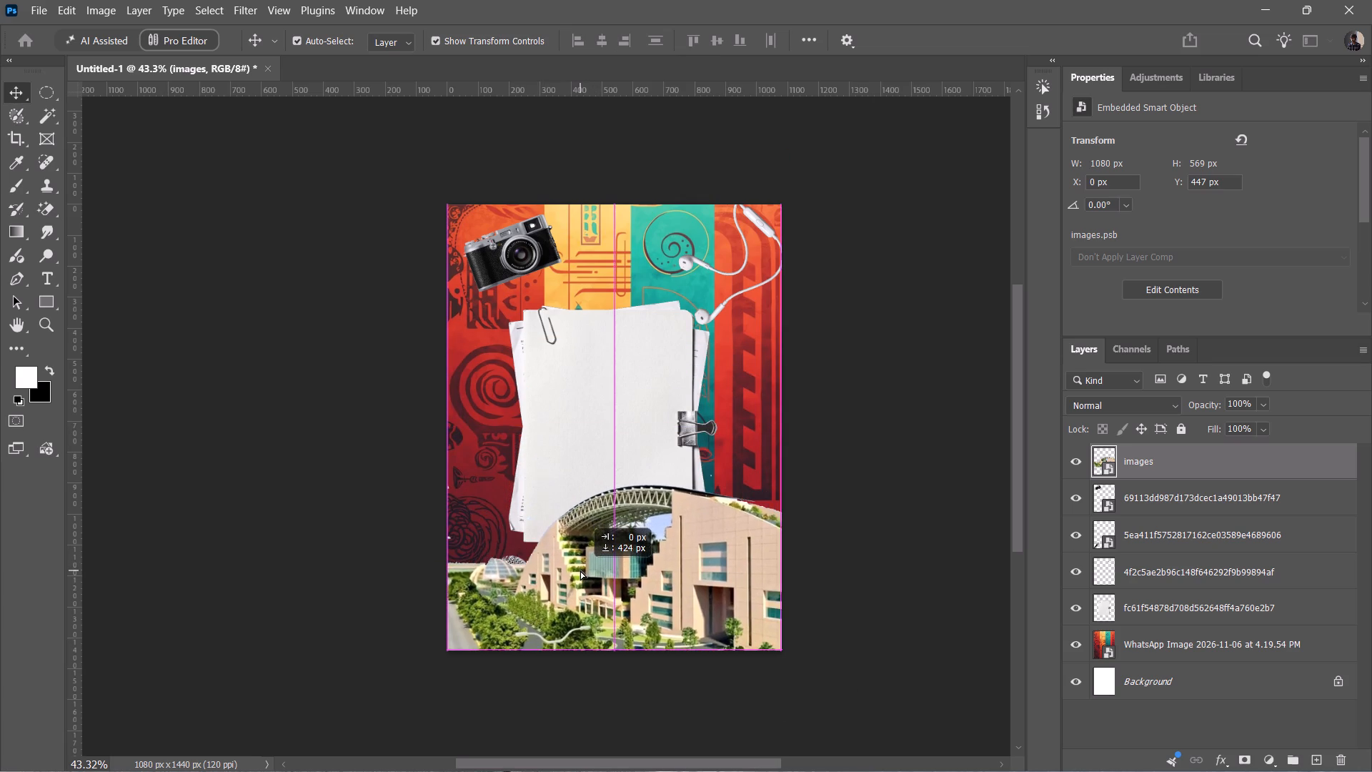
drag(580, 570, 580, 570)
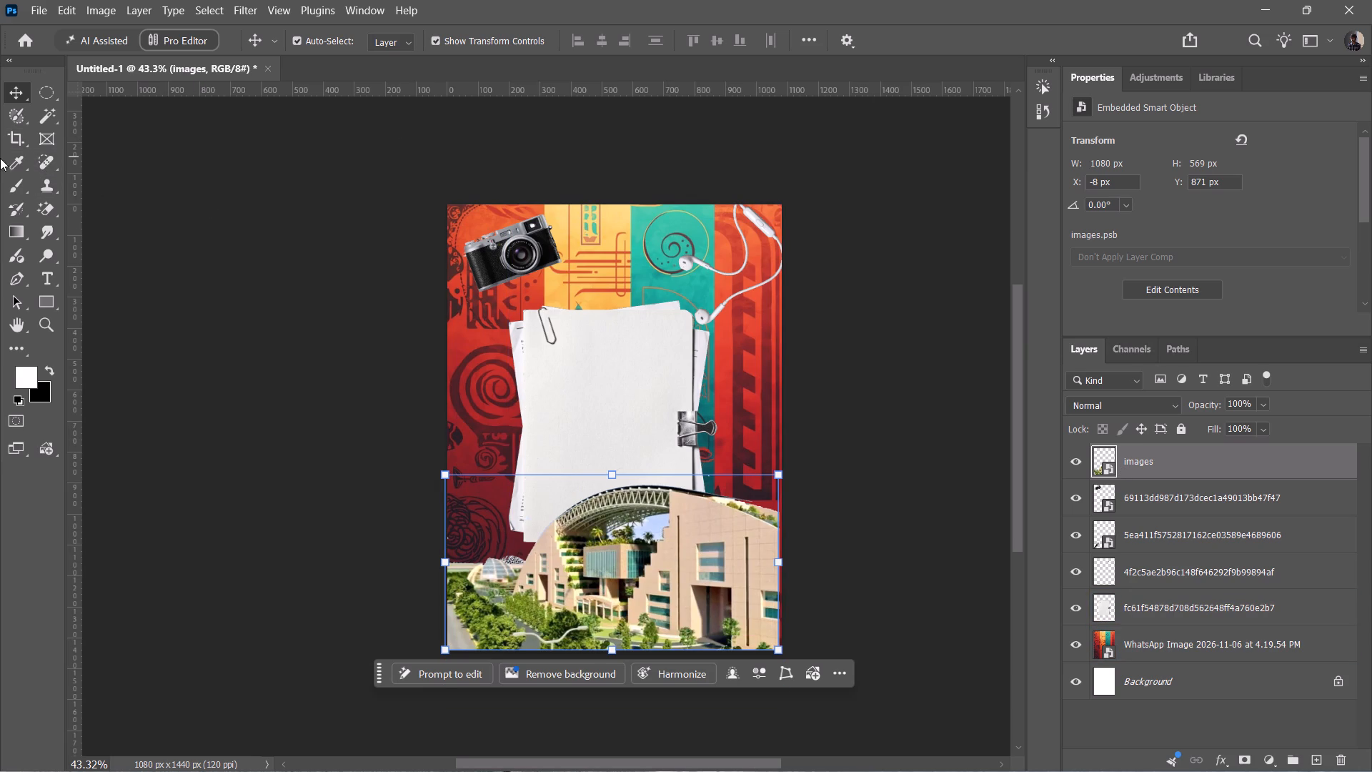
Rasterize the campus building layer and erase the sky showing beneath the arched roof with the Magic Eraser.
click(47, 204)
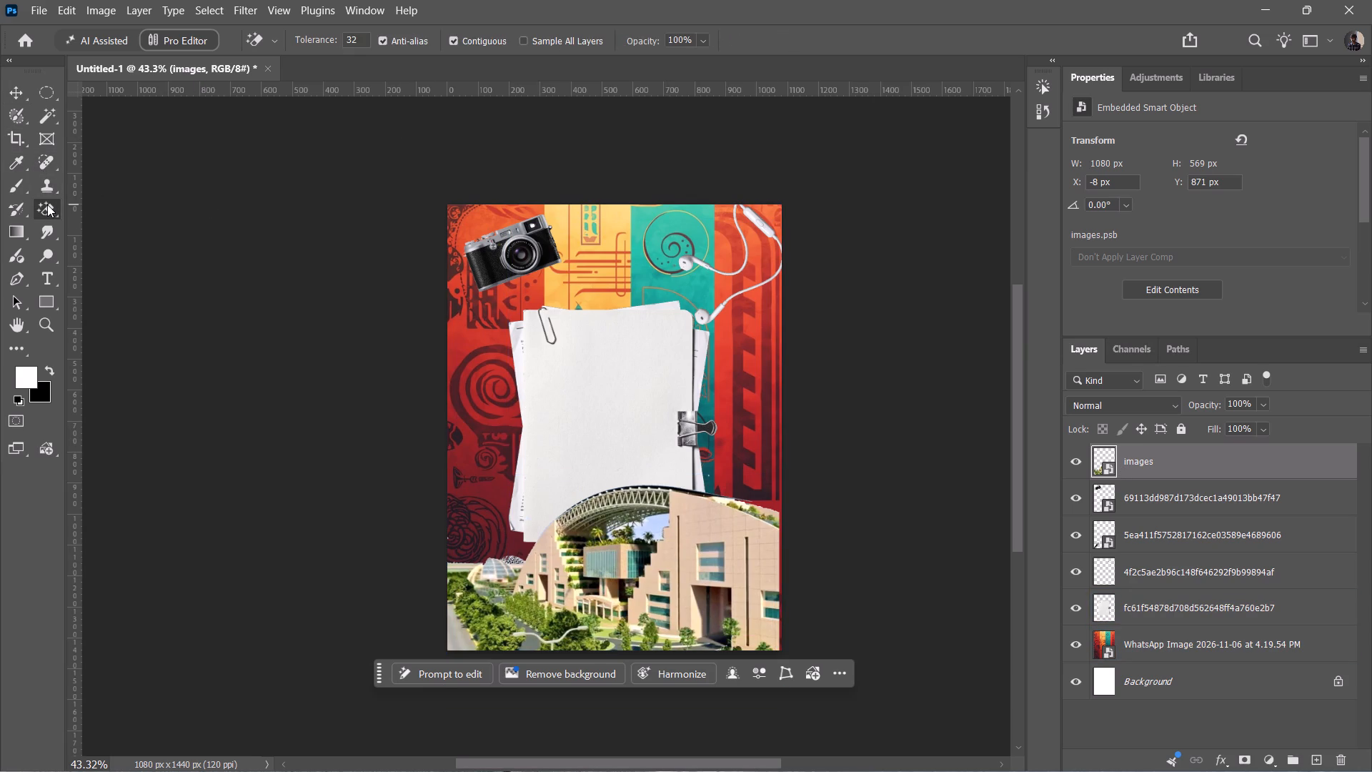
click(645, 530)
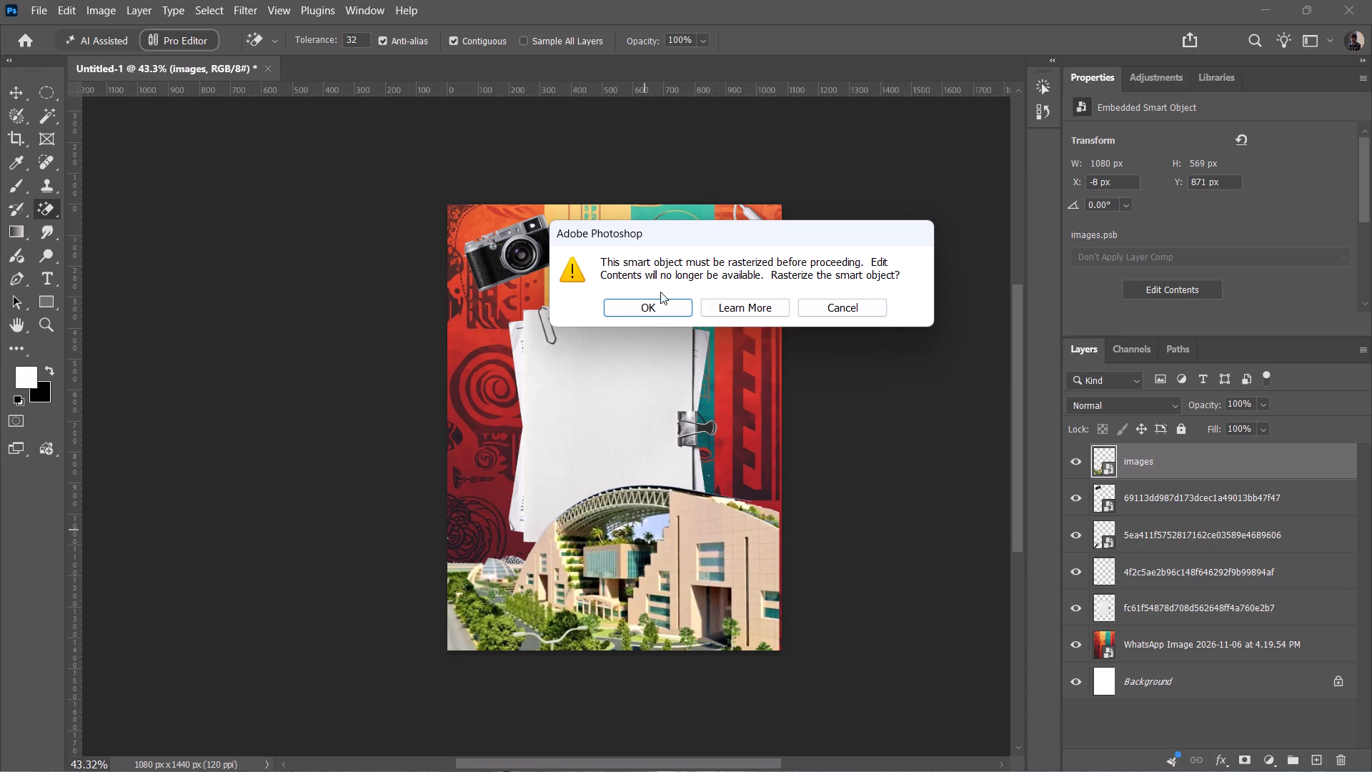
click(652, 298)
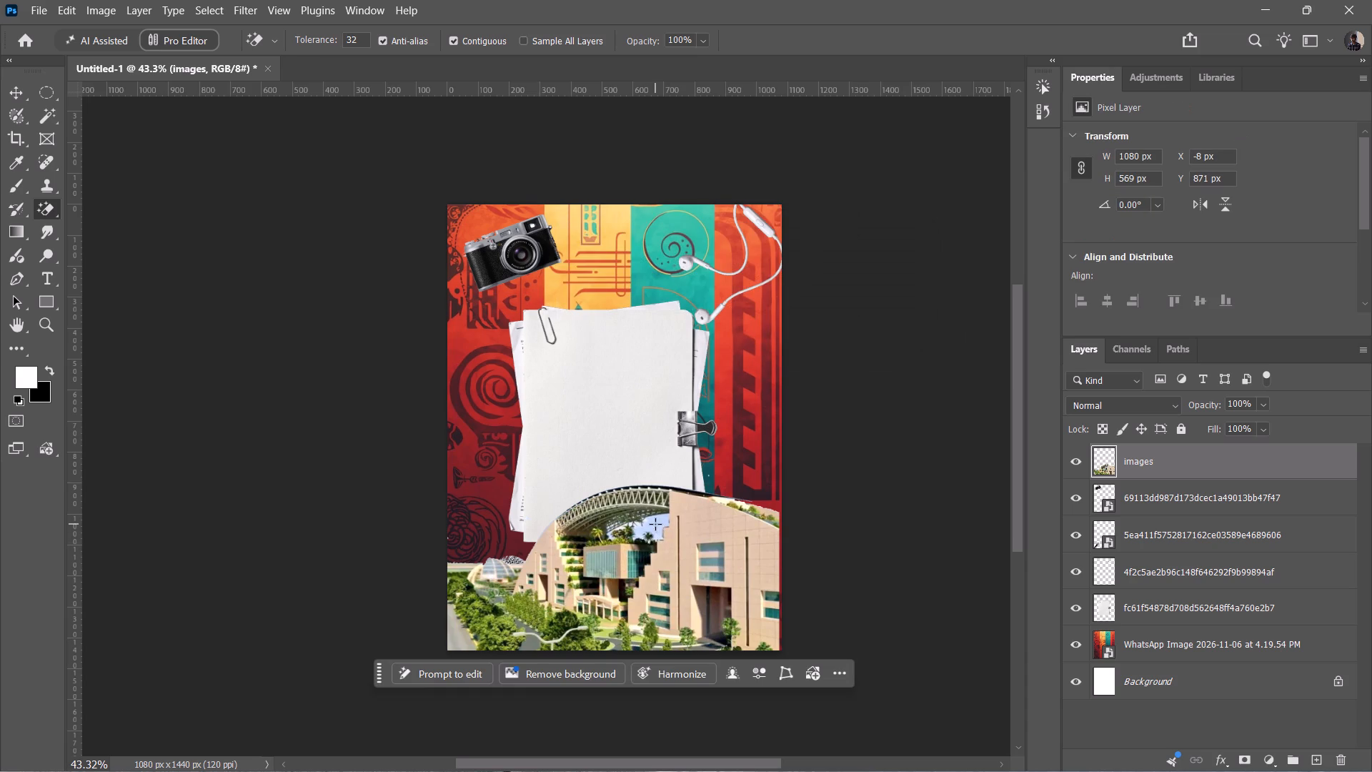
click(655, 524)
Convert the campus building layer to a smart object.
right_click(1106, 456)
click(1332, 457)
right_click(1183, 457)
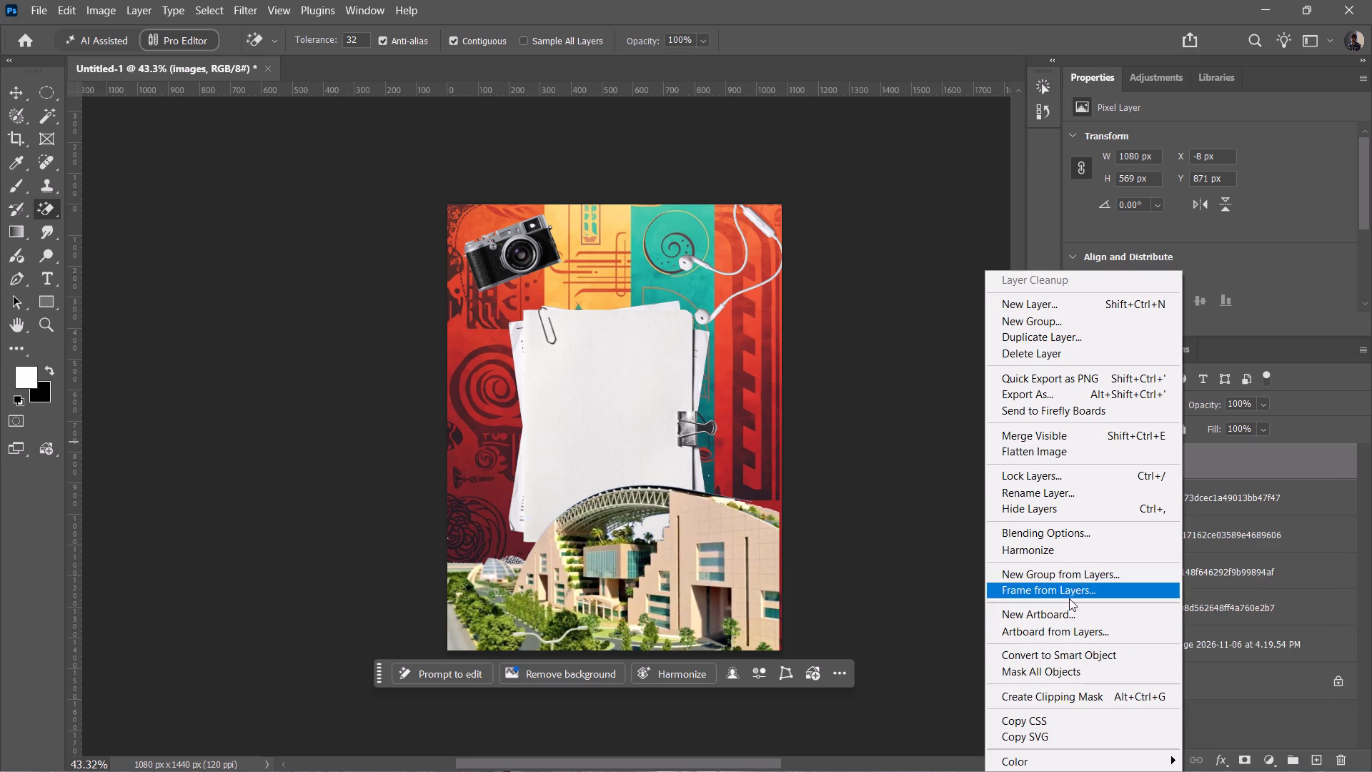
click(1062, 653)
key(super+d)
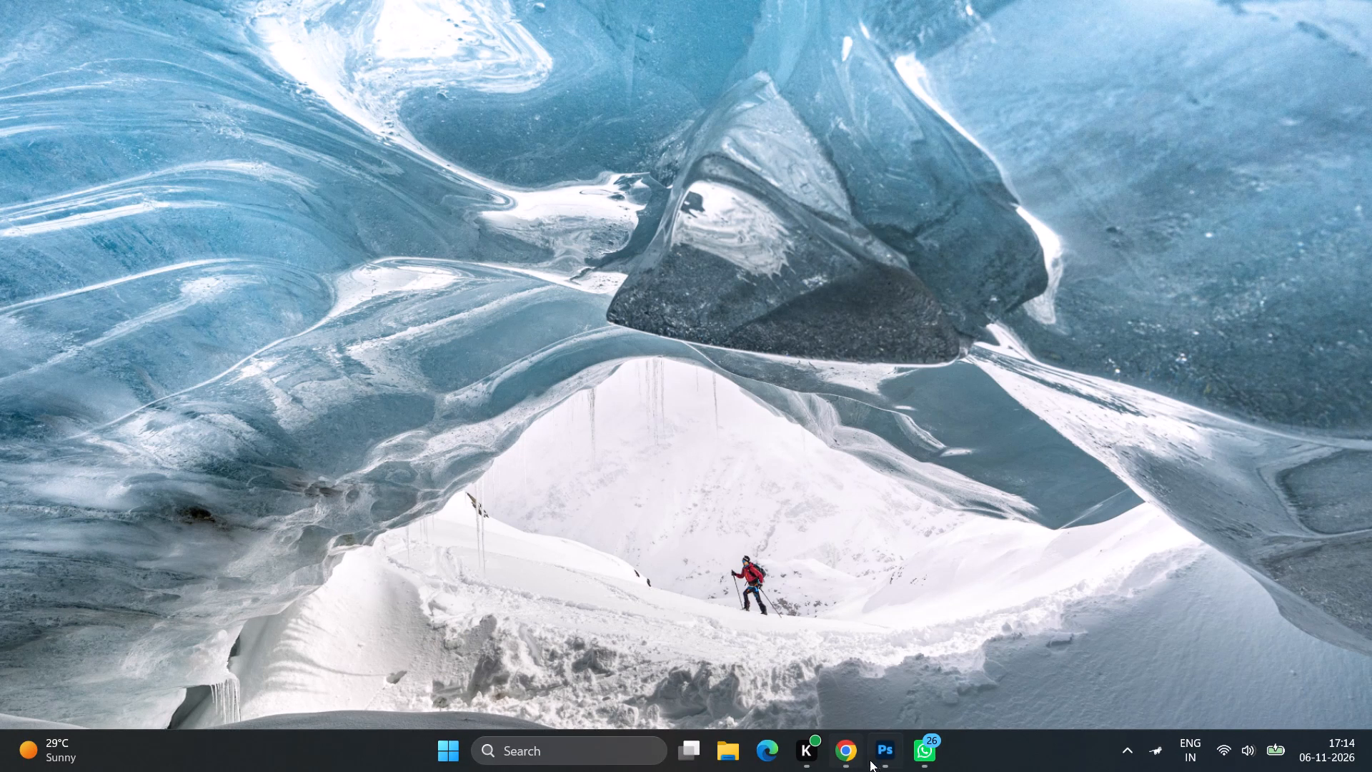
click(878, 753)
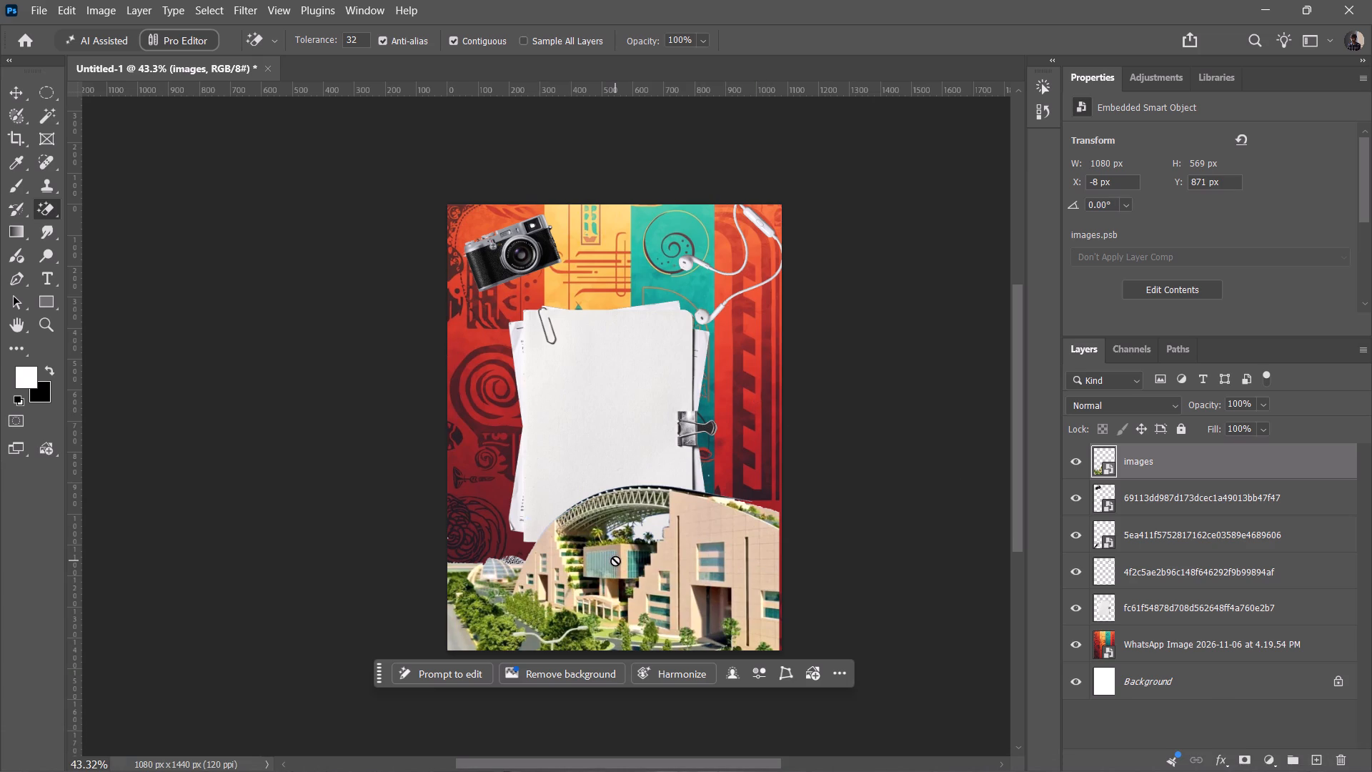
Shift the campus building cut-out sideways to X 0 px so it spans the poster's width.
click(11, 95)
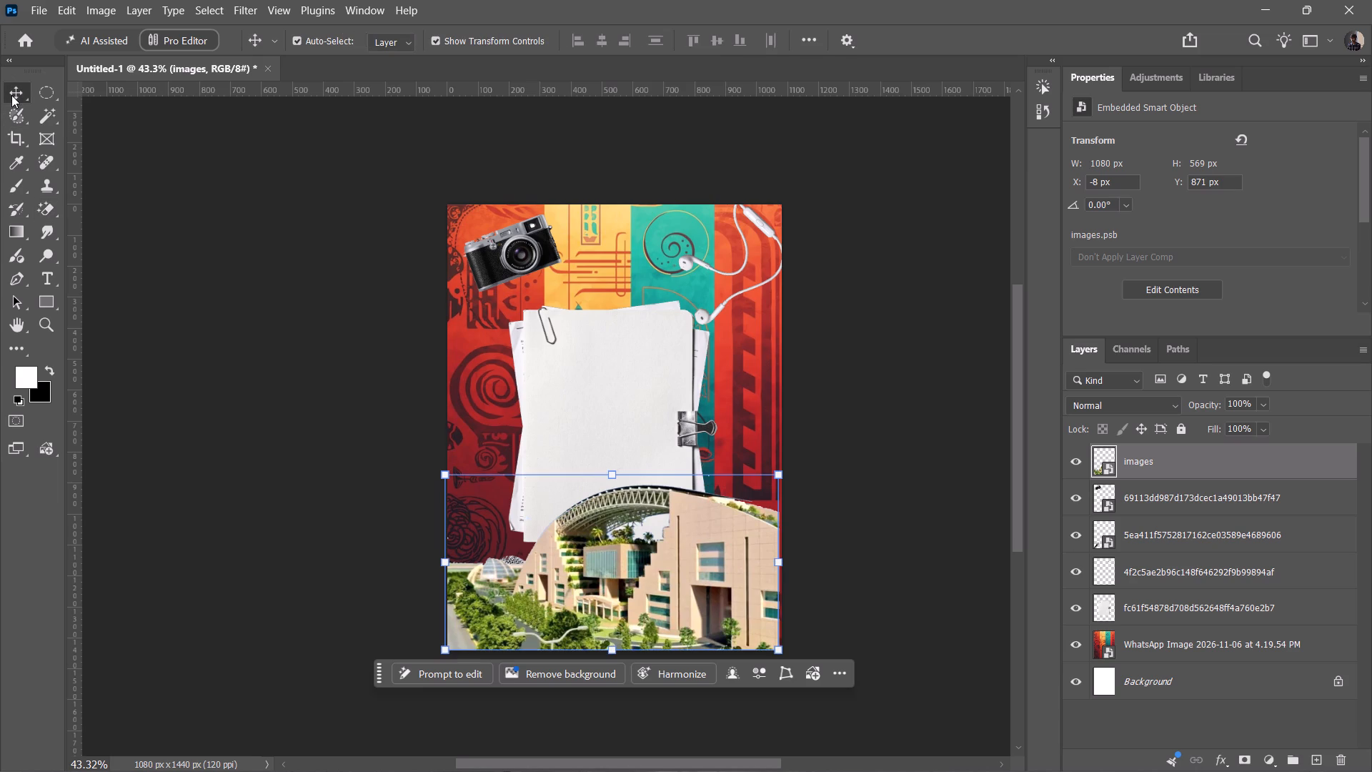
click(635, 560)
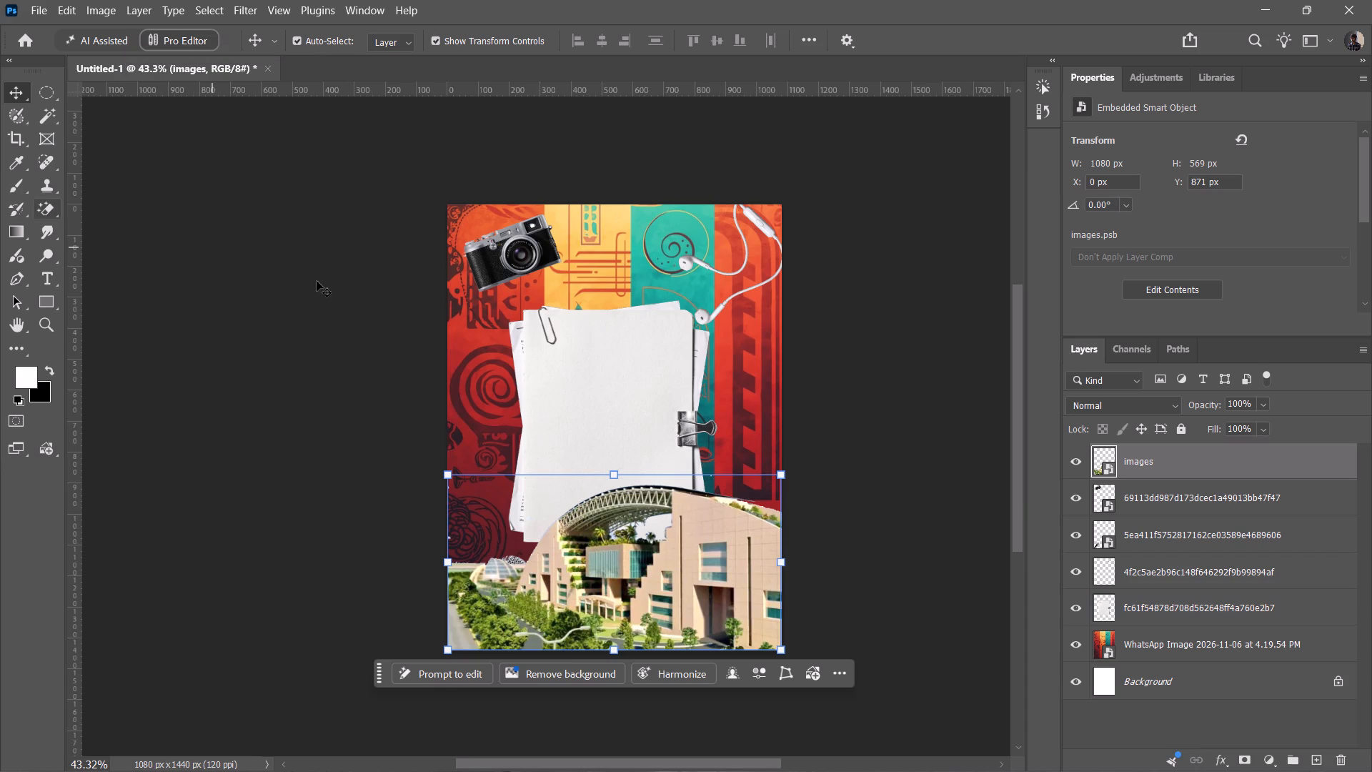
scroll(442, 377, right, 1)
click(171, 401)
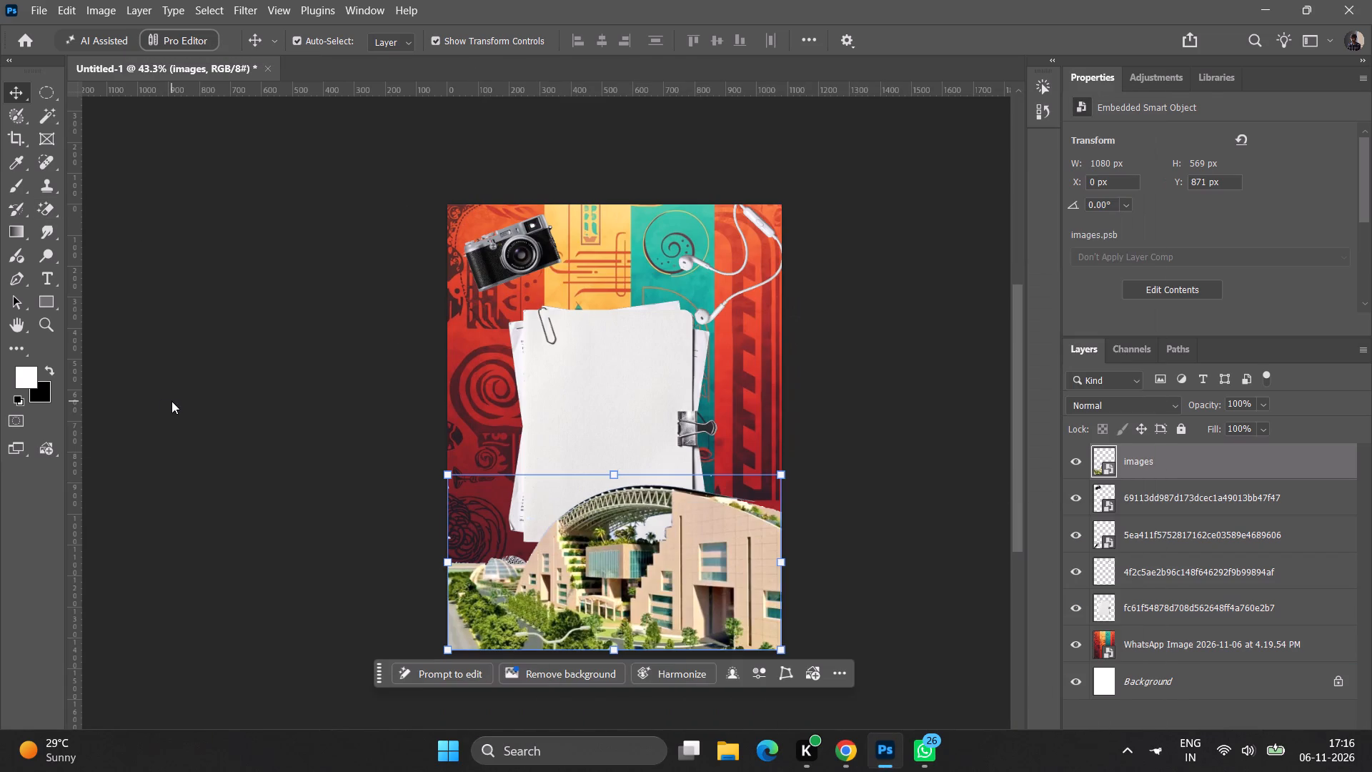
Move the campus building up off the microphone, and move the microphone up beside the paper stack, to about X -116 px and Y 535 px.
drag(635, 600, 613, 391)
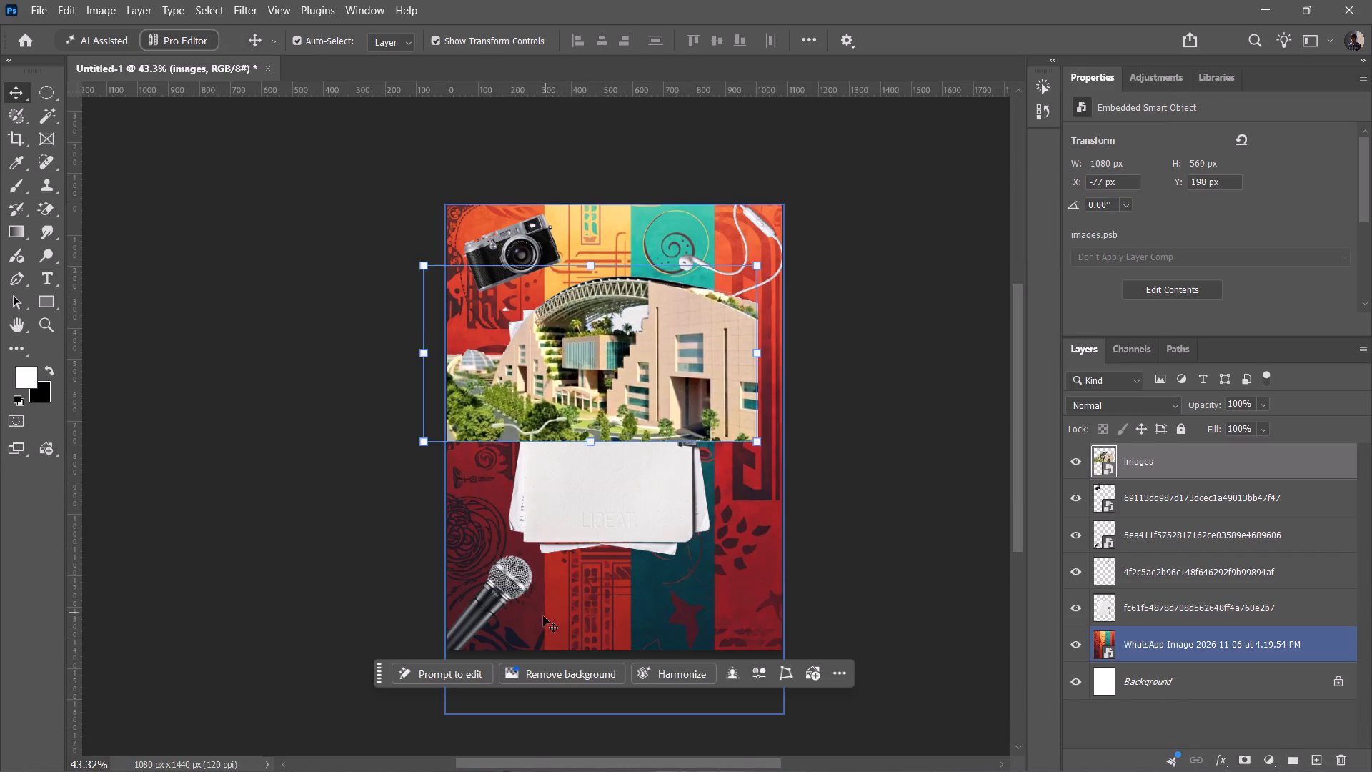
drag(490, 603, 479, 419)
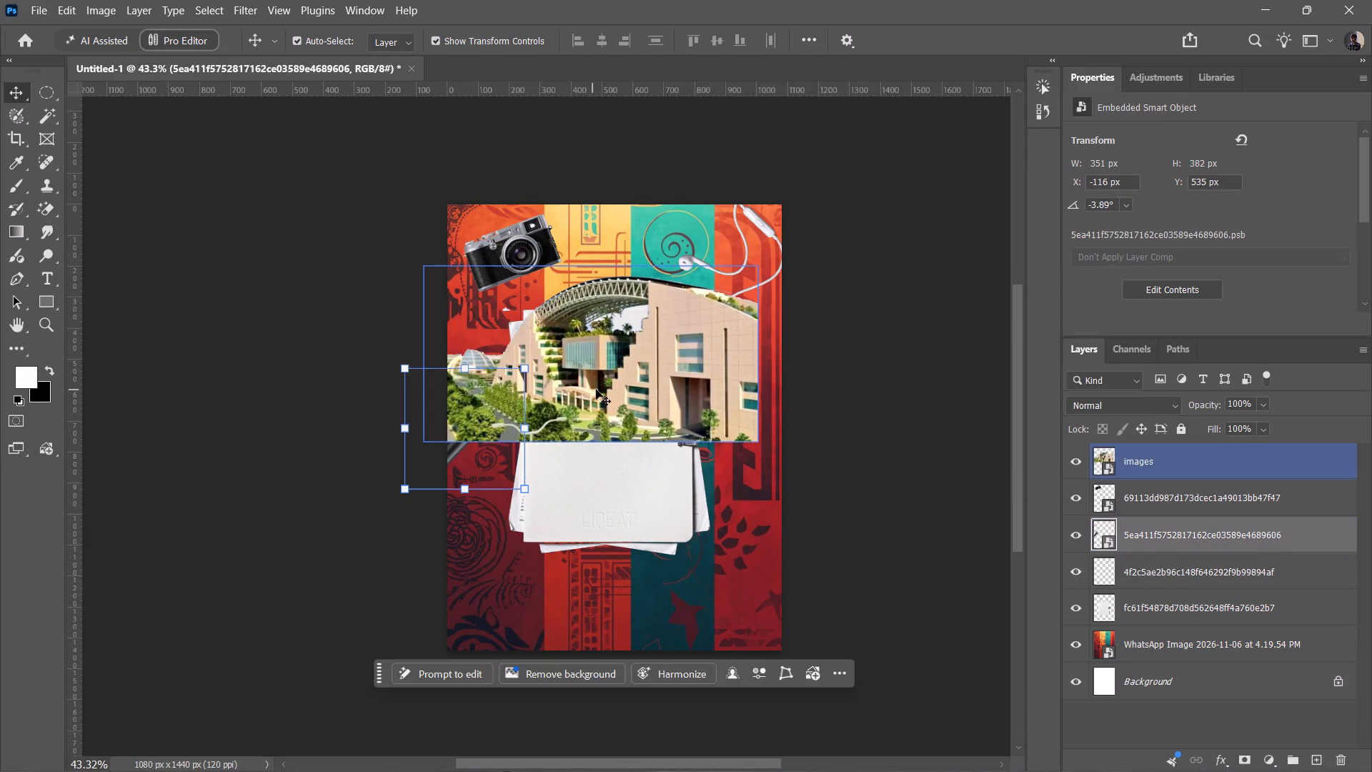
Move the campus building cut-out back down to the poster's lower edge, to about X 8 px and Y 871 px, and deselect it.
drag(596, 390, 627, 611)
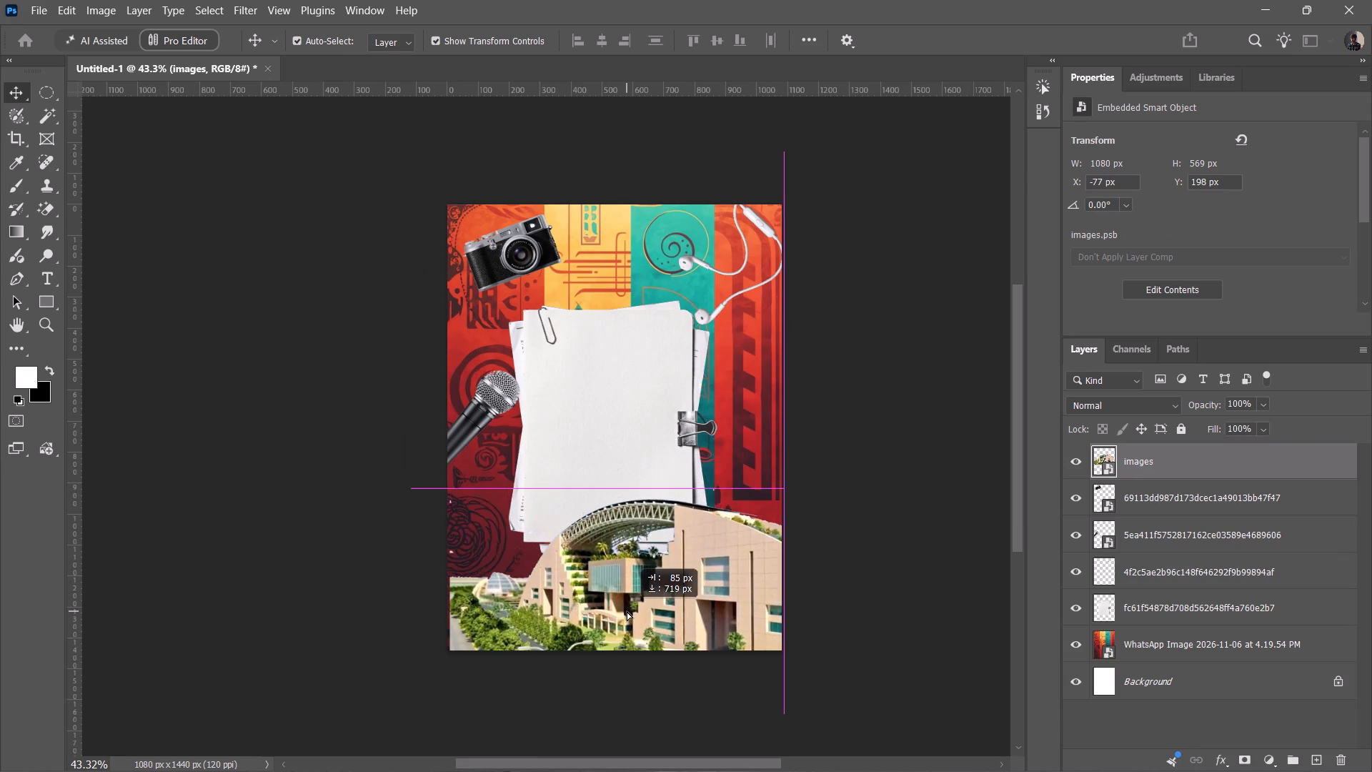
drag(627, 611, 625, 604)
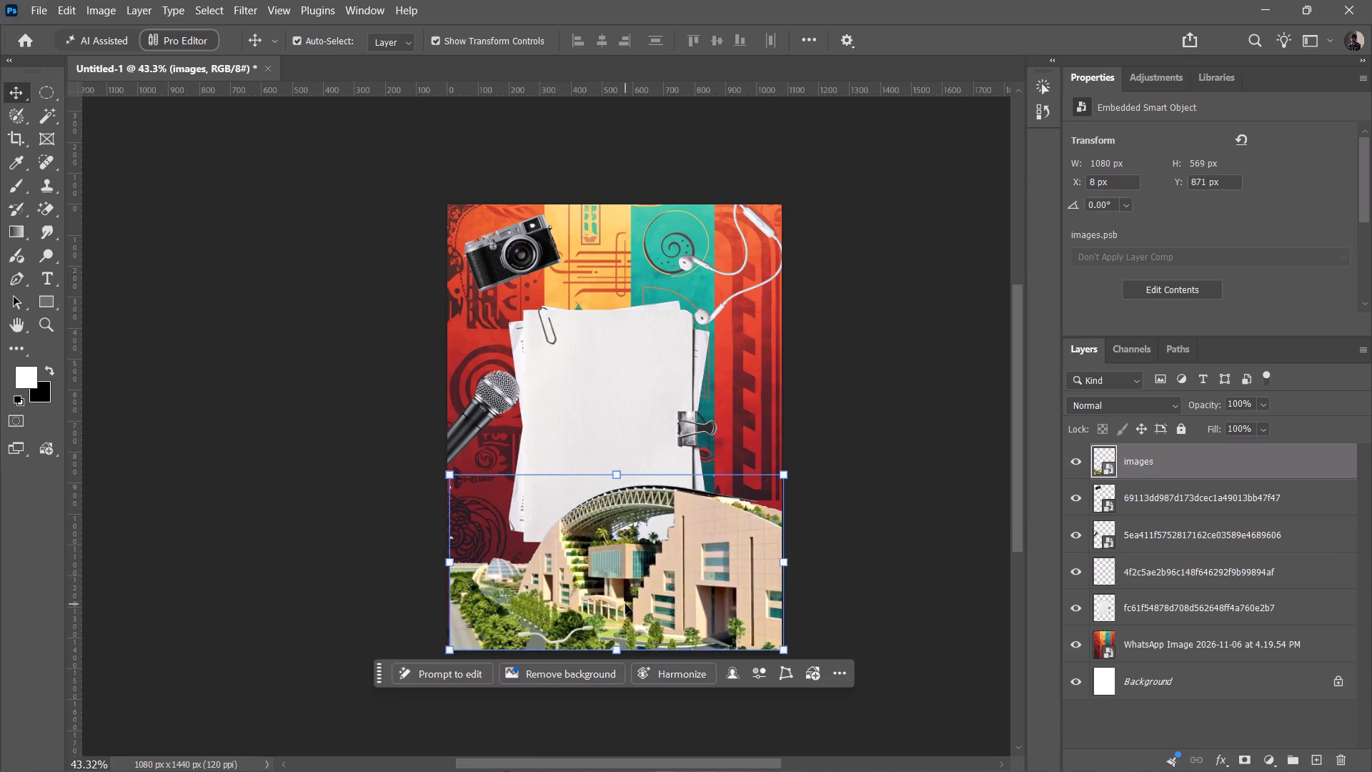
click(819, 441)
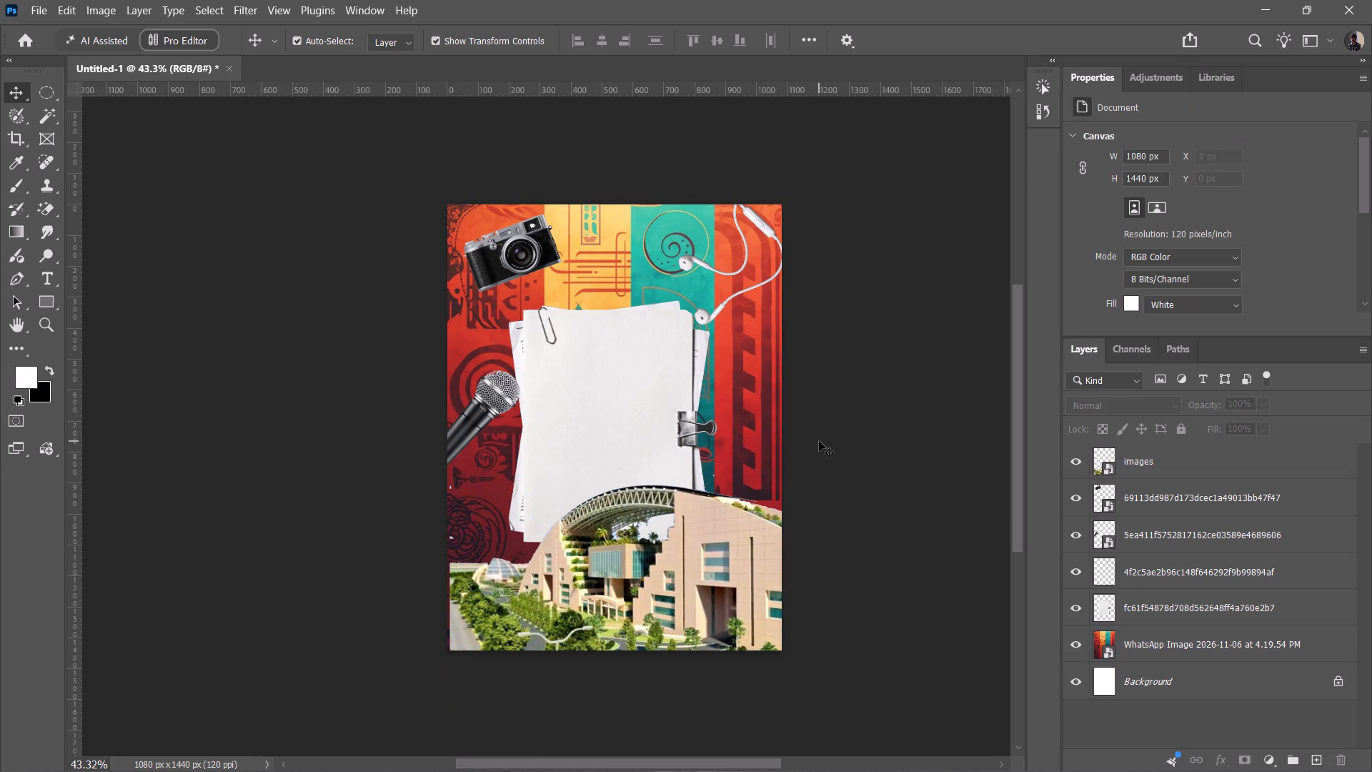
click(663, 532)
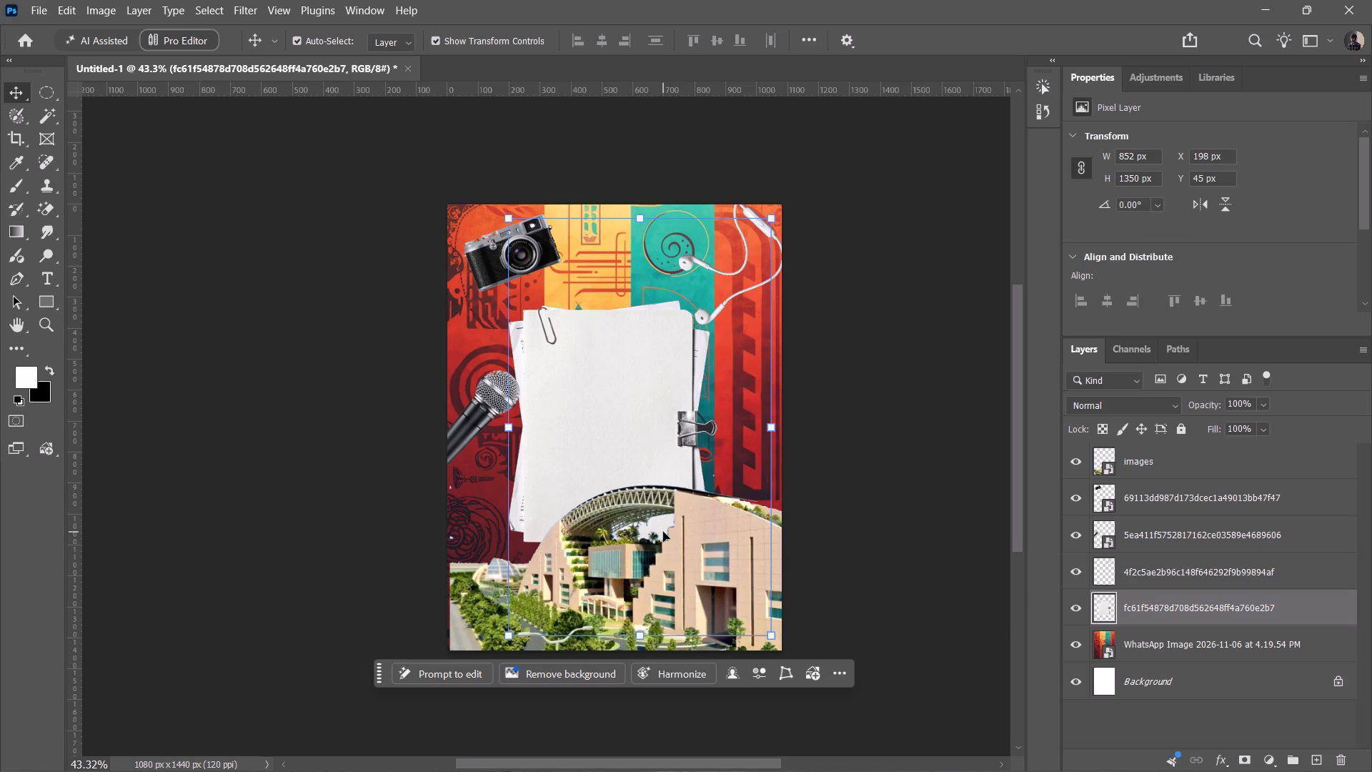
click(665, 573)
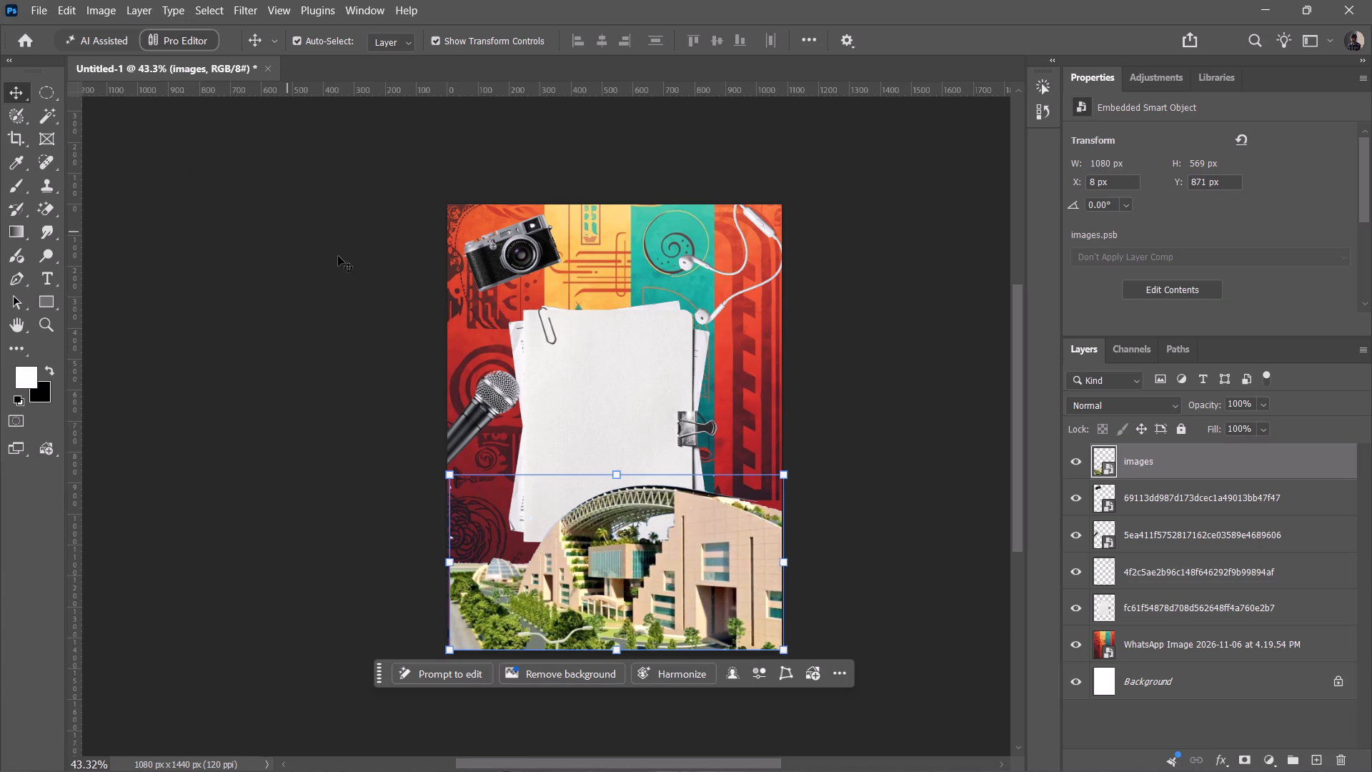
click(354, 263)
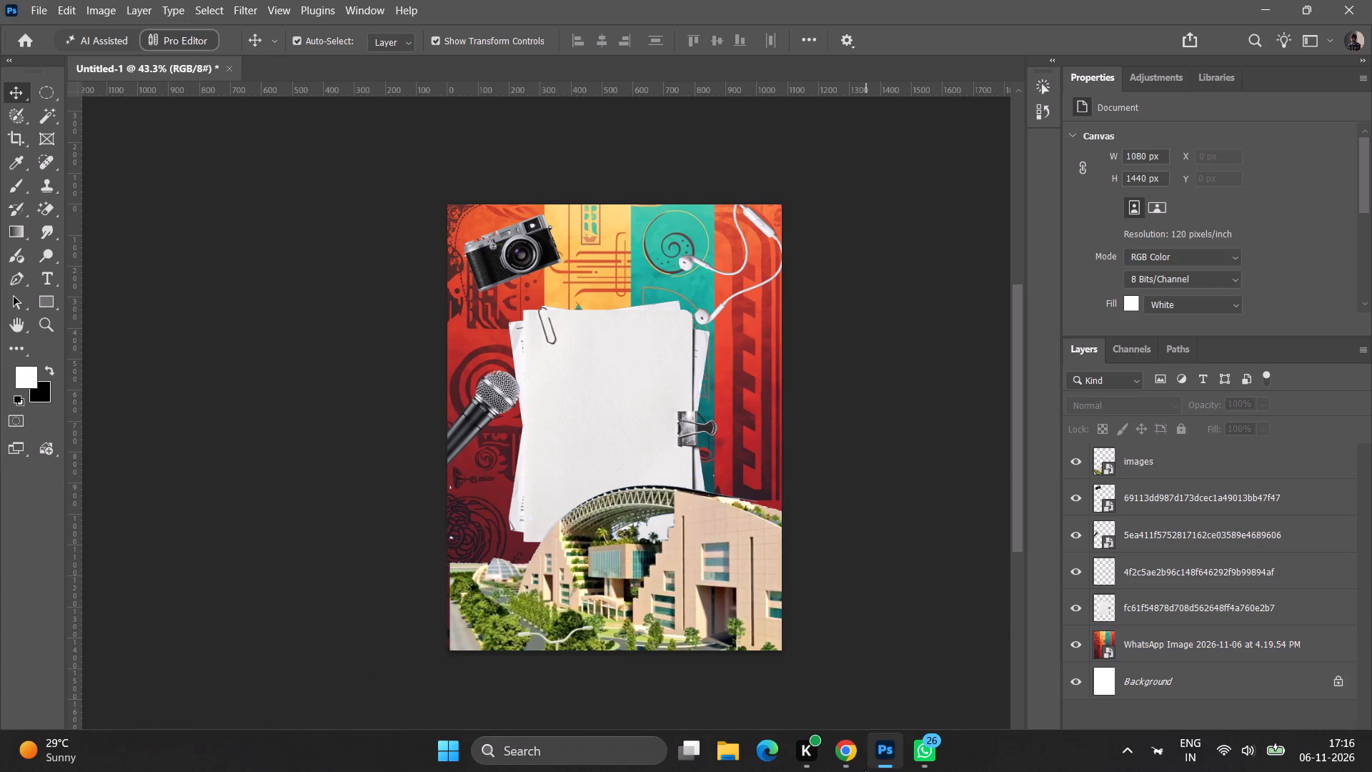
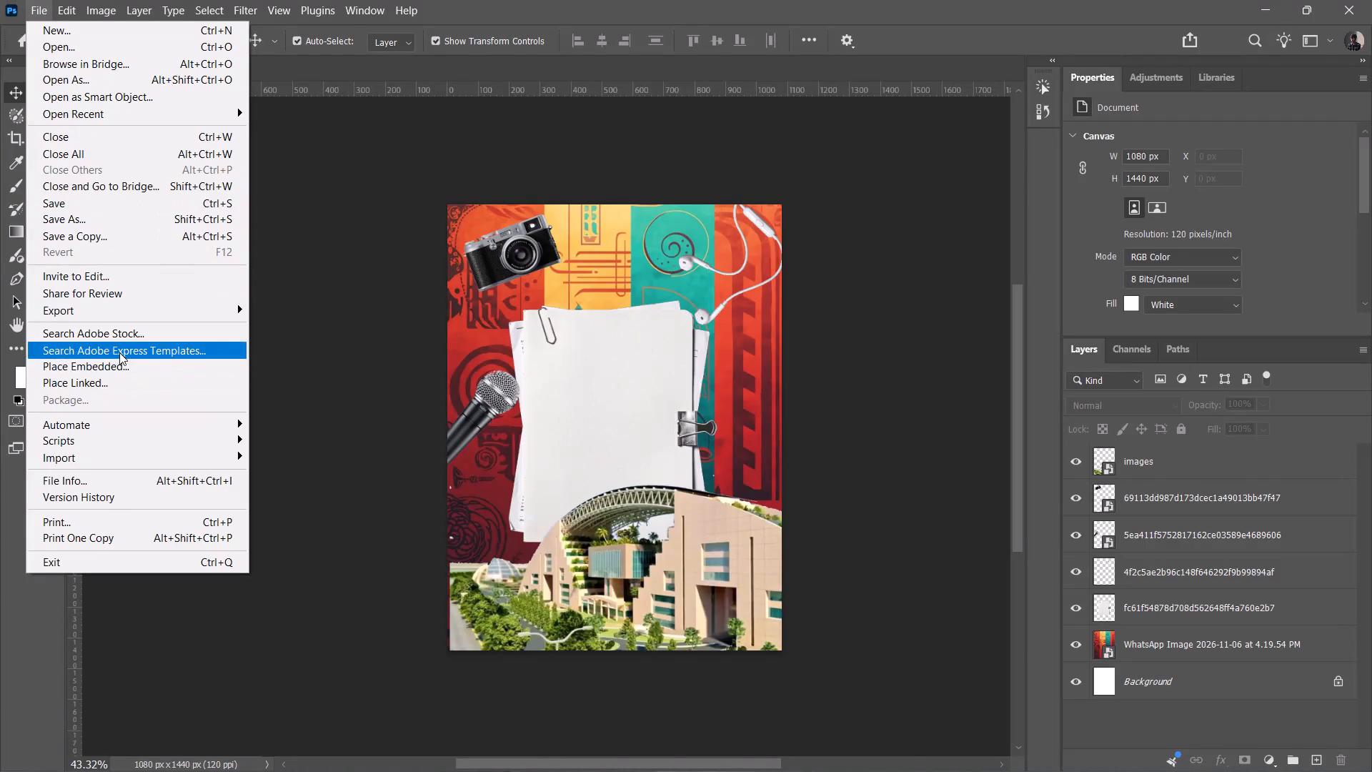
Select the paper stack layer directly above the patterned WhatsApp background image.
click(122, 372)
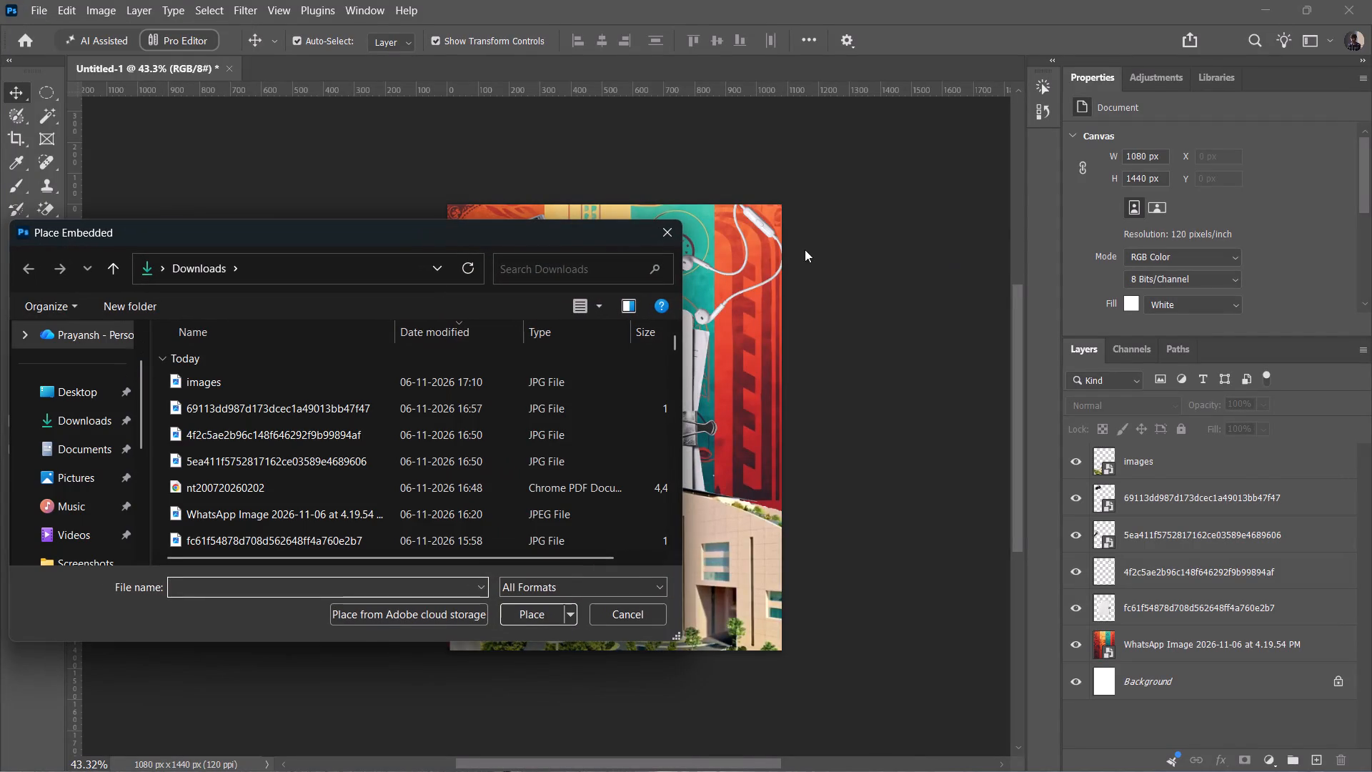
click(662, 241)
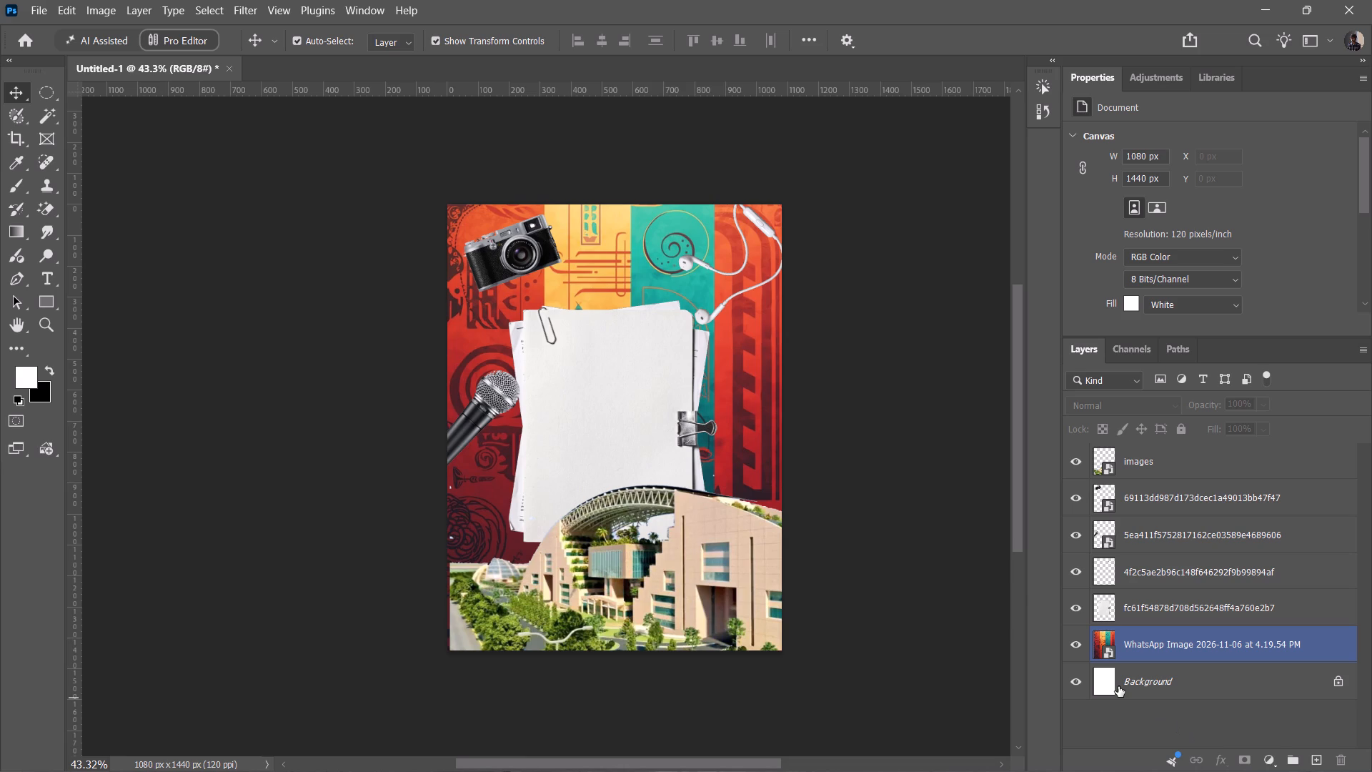
click(1143, 630)
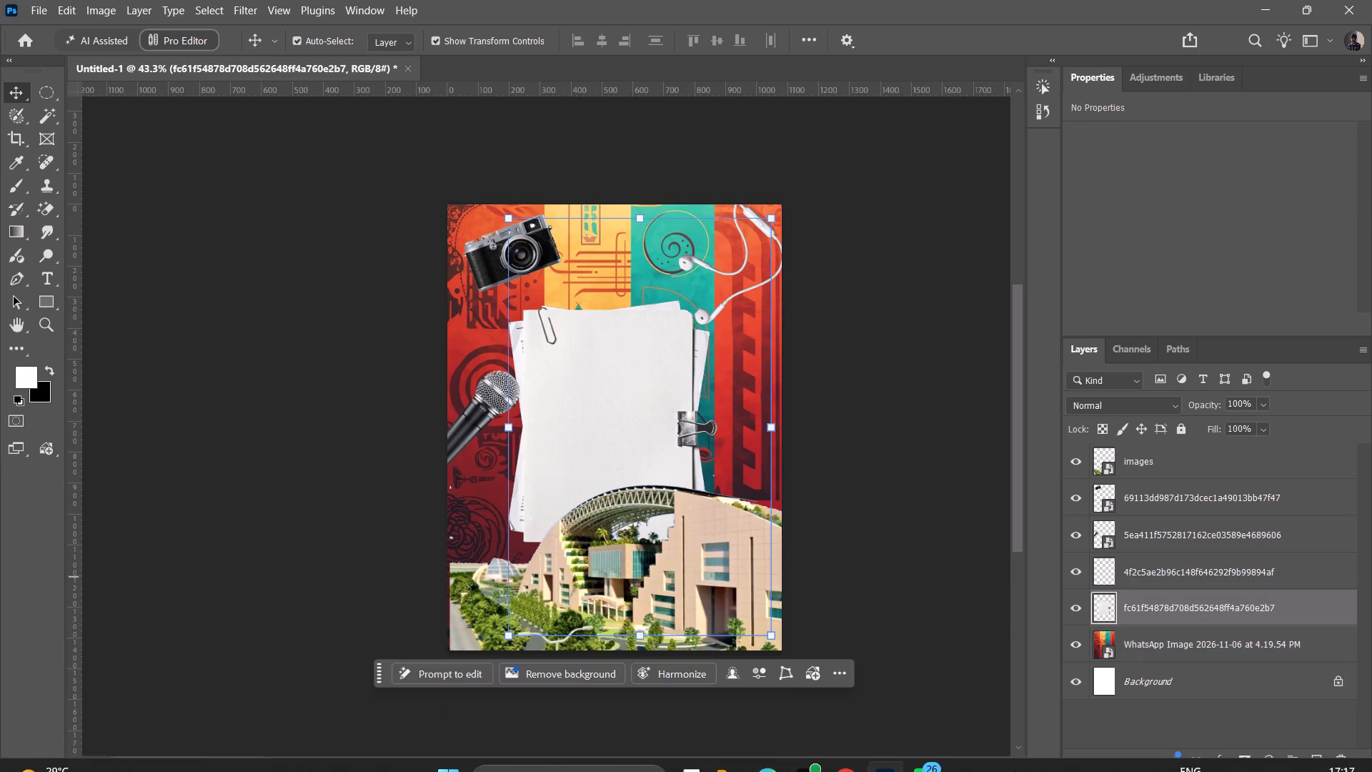
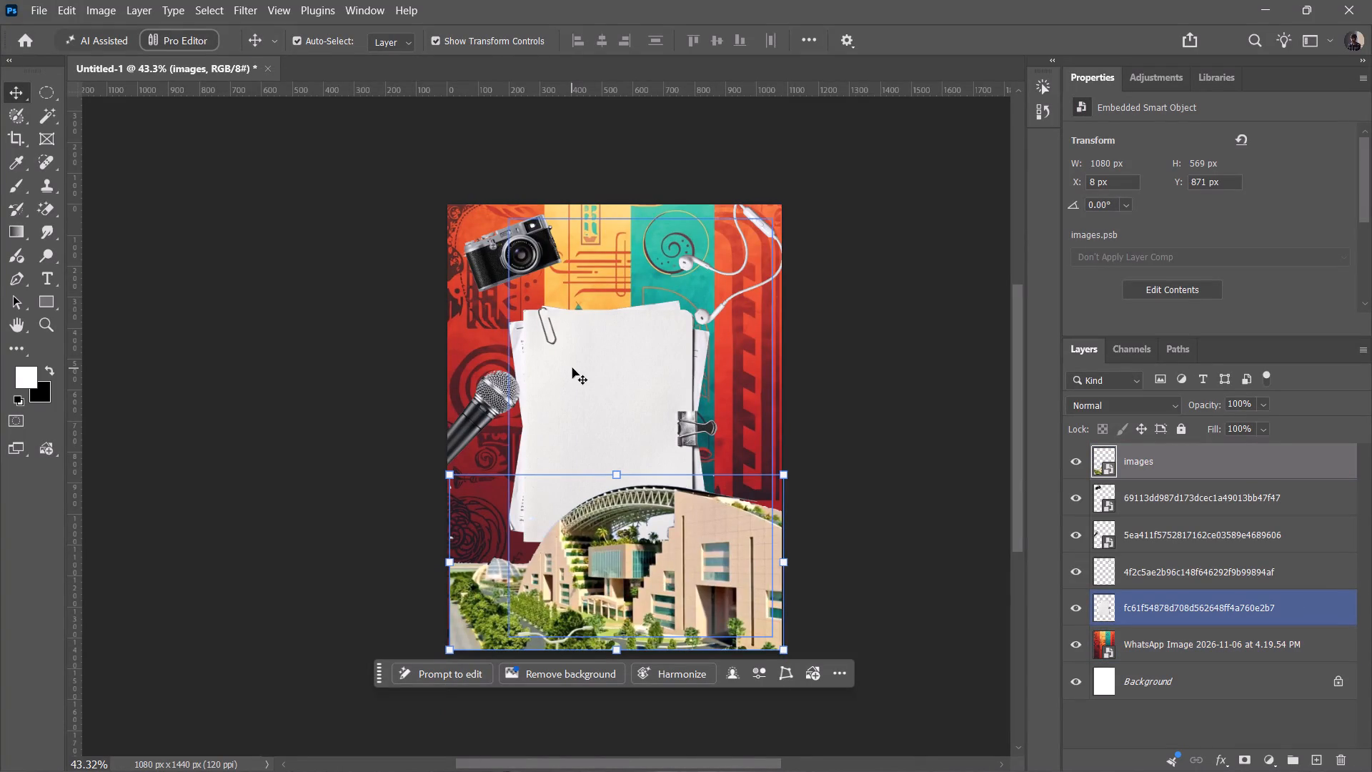
Try the paper stack at several positions, and leave it higher and slightly further right, with its base behind the building's roof.
drag(572, 368, 517, 253)
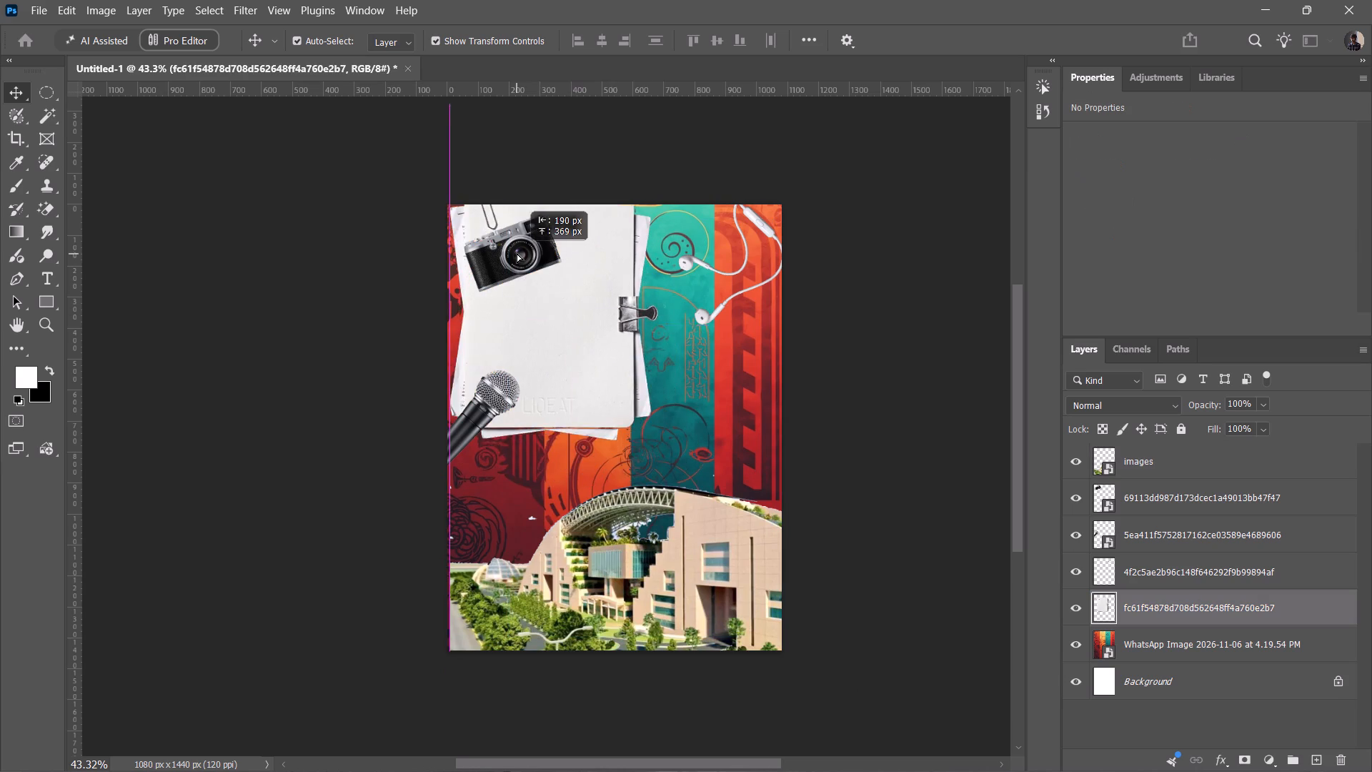
drag(517, 253, 522, 313)
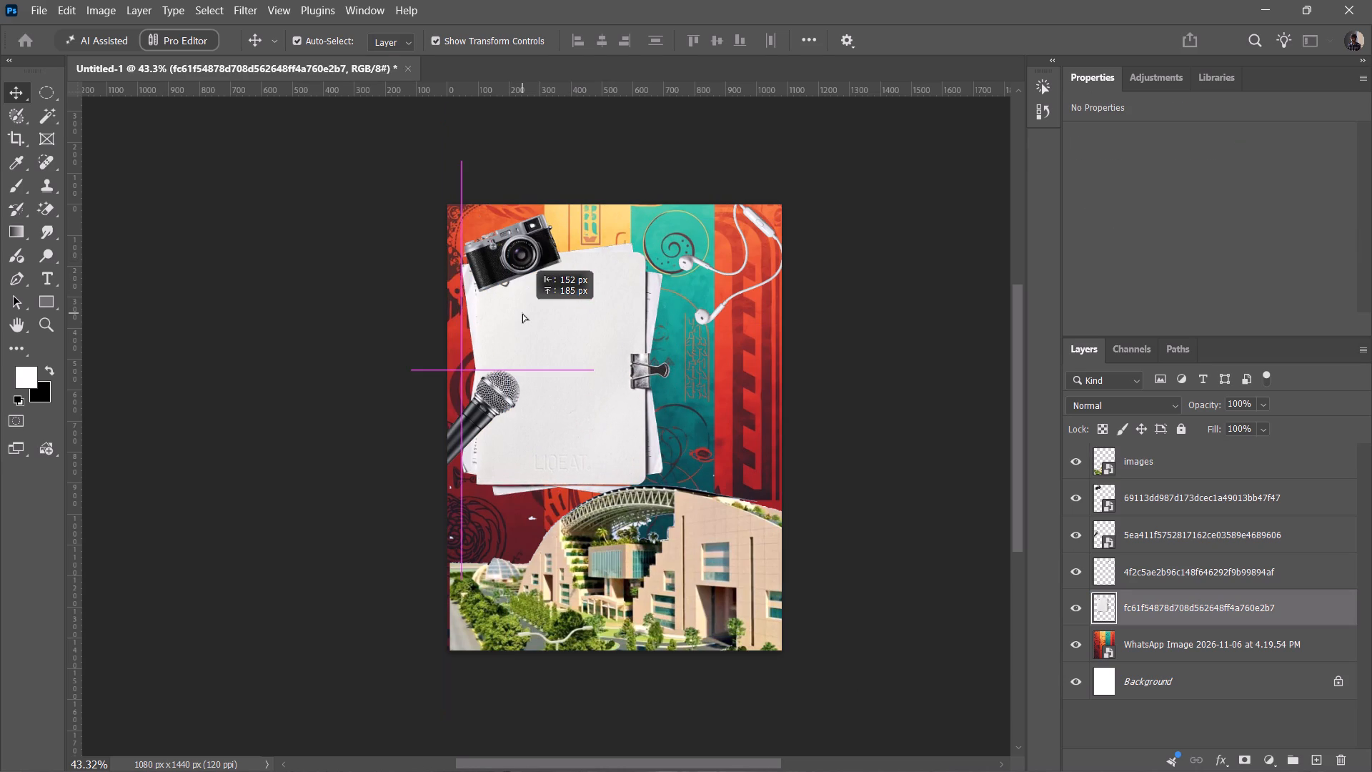
drag(522, 313, 459, 304)
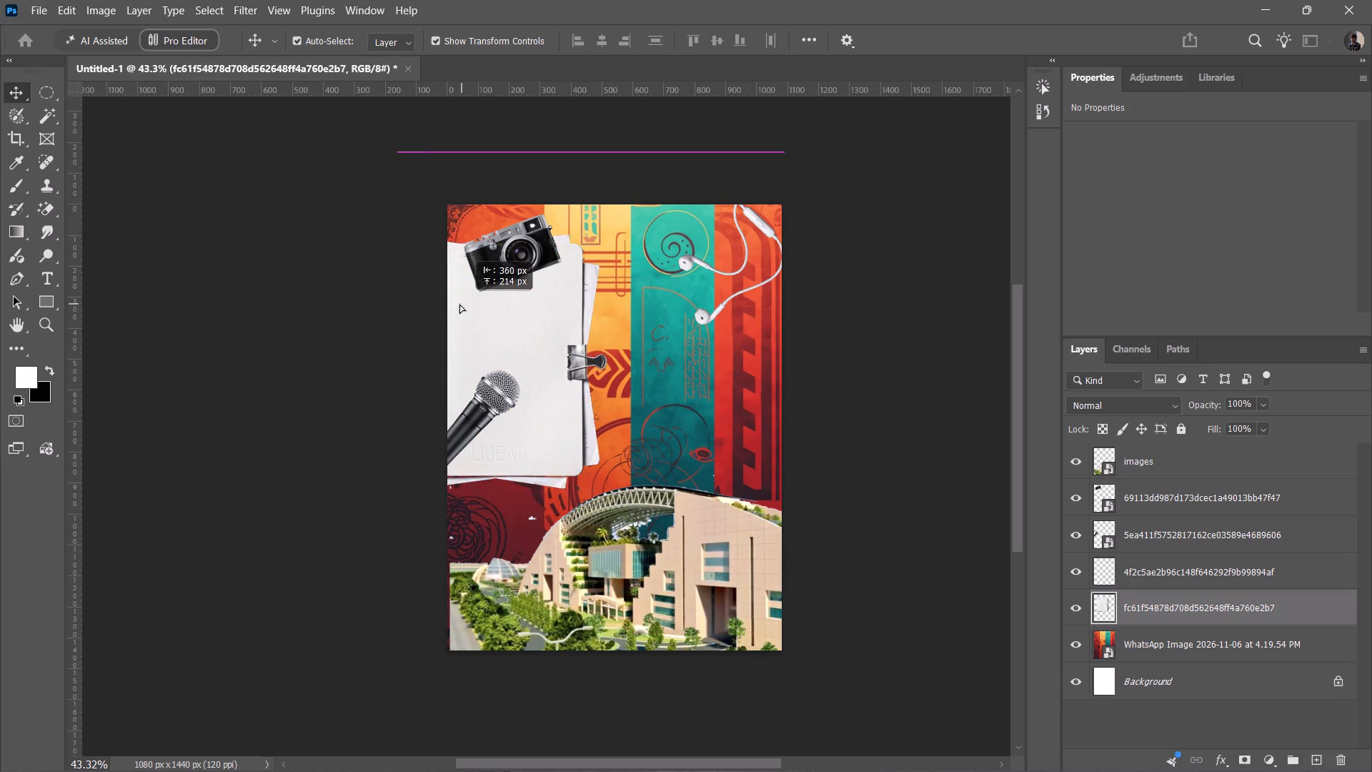
drag(459, 304, 567, 341)
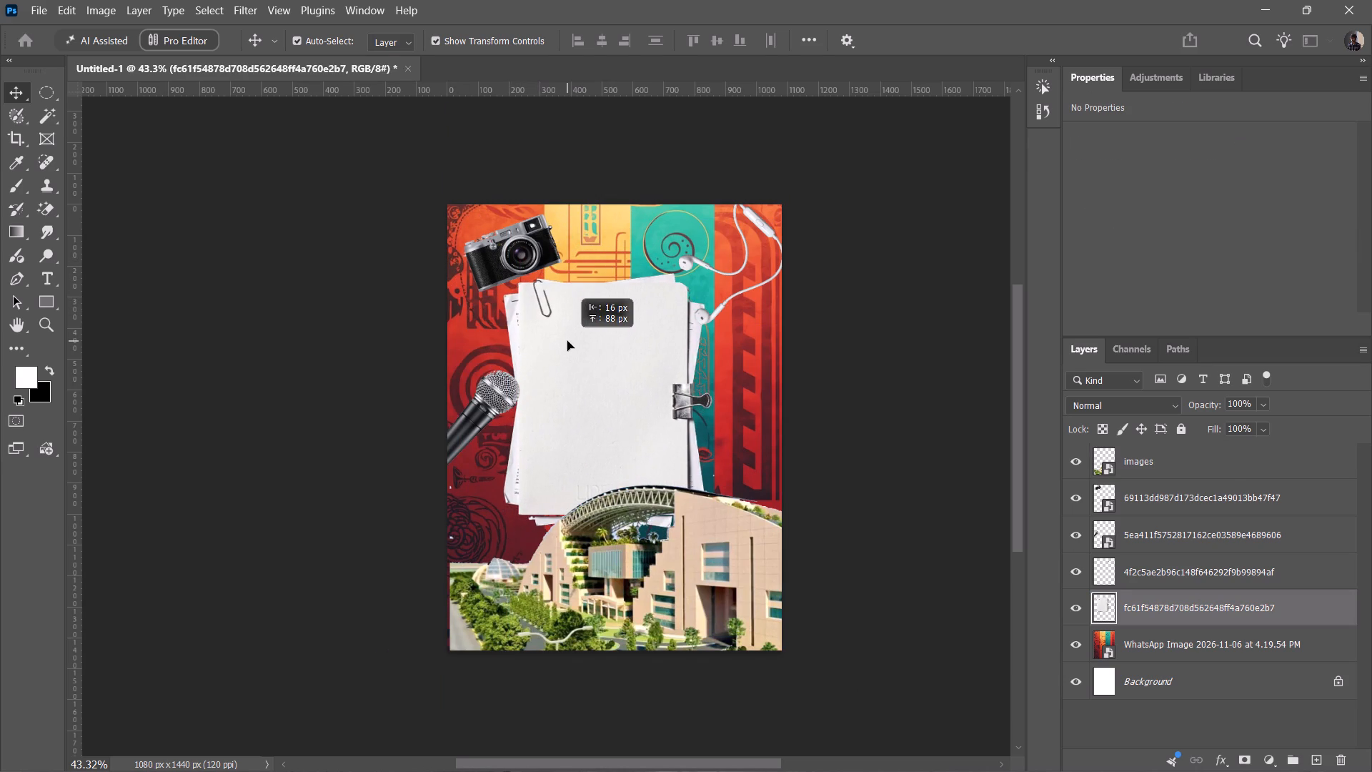
drag(567, 341, 584, 334)
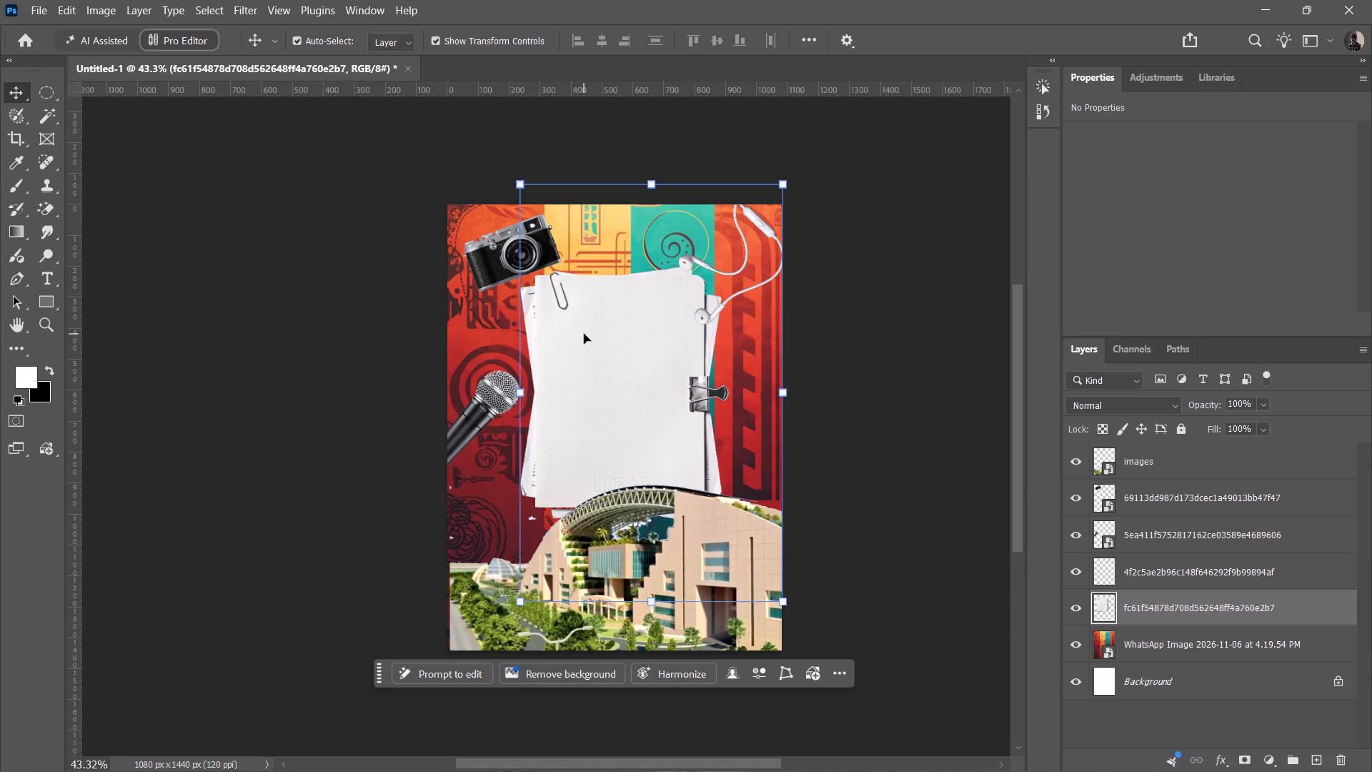
Move the patterned WhatsApp background image off the poster and back over it, to about X -16 px and Y -66 px.
click(496, 327)
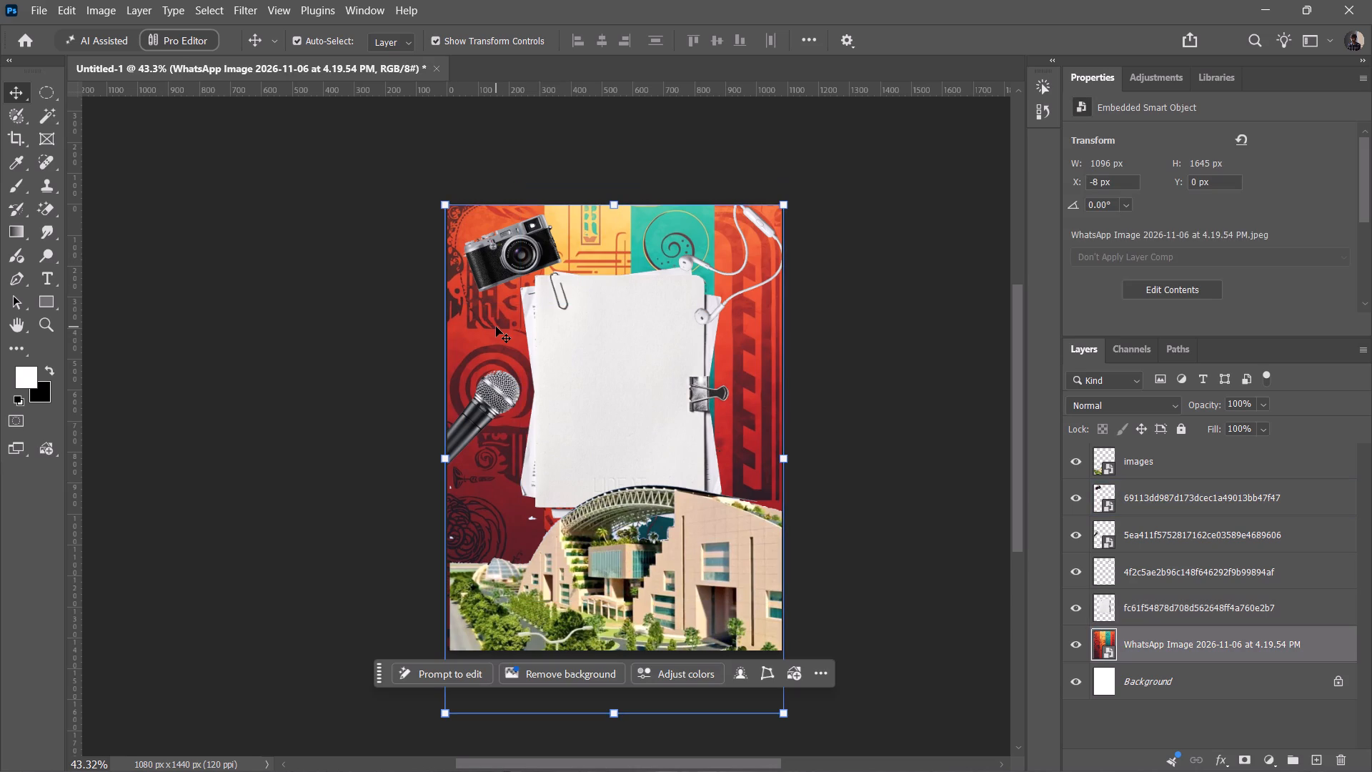
drag(496, 327, 903, 216)
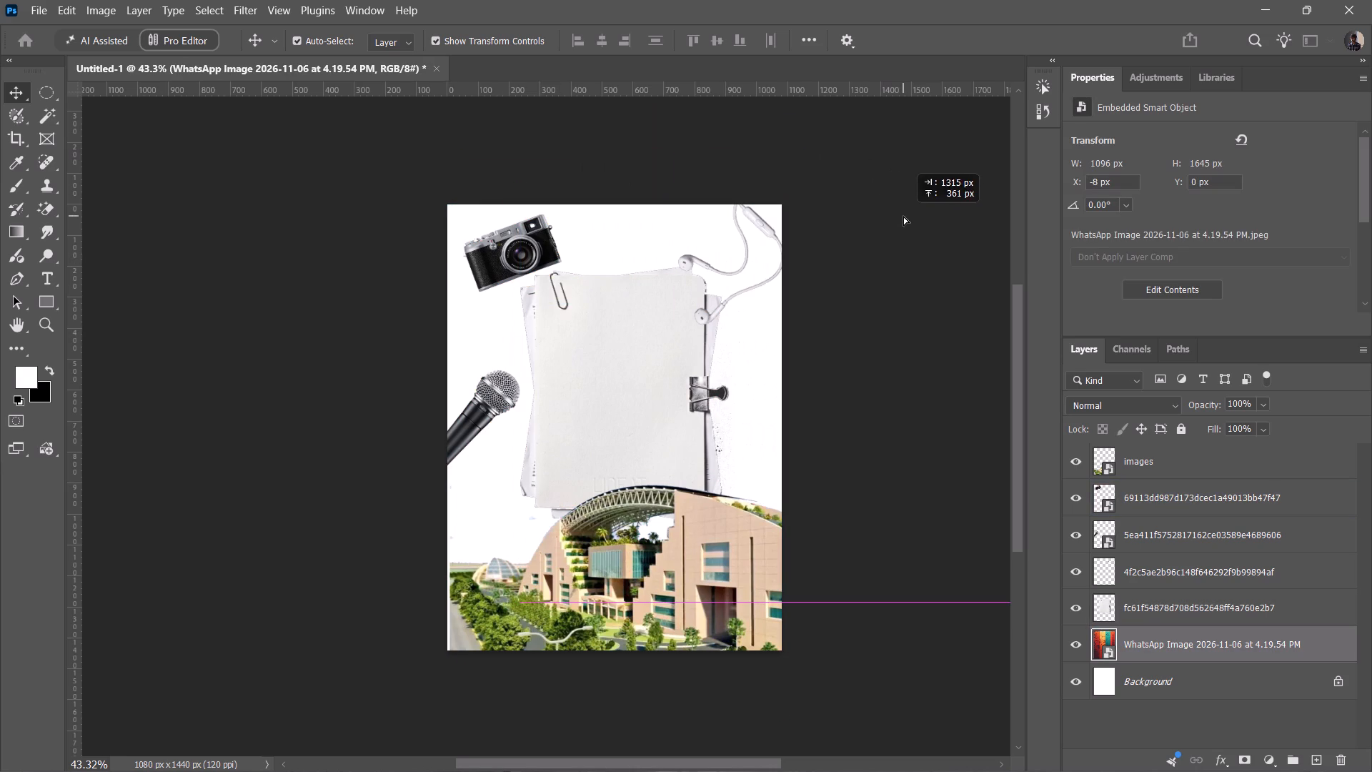
drag(903, 216, 487, 307)
Shift the paper stack slightly down so its lower edge stays tucked behind the building's arched roof.
click(654, 614)
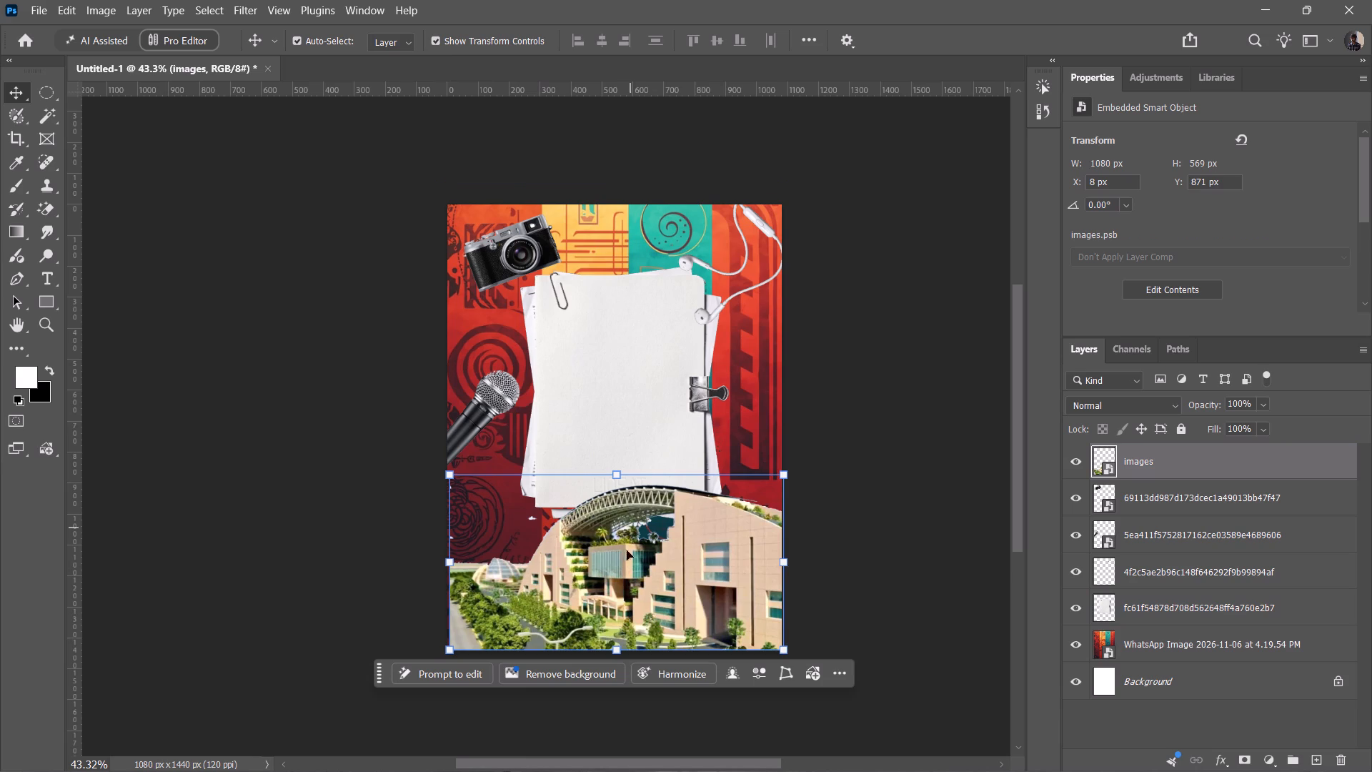
drag(636, 377, 634, 346)
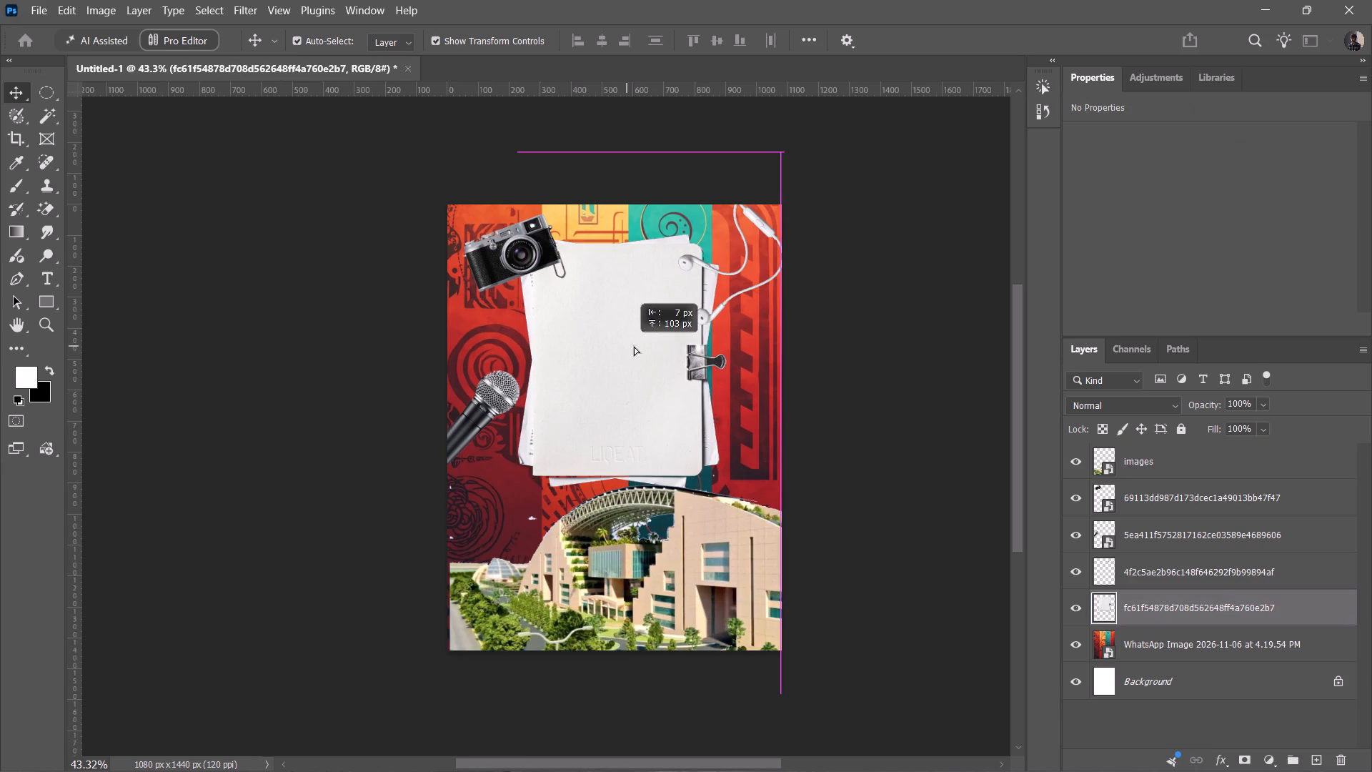
drag(634, 346, 640, 389)
Shift the patterned WhatsApp background image about 109 px left and 115 px down.
drag(463, 343, 414, 385)
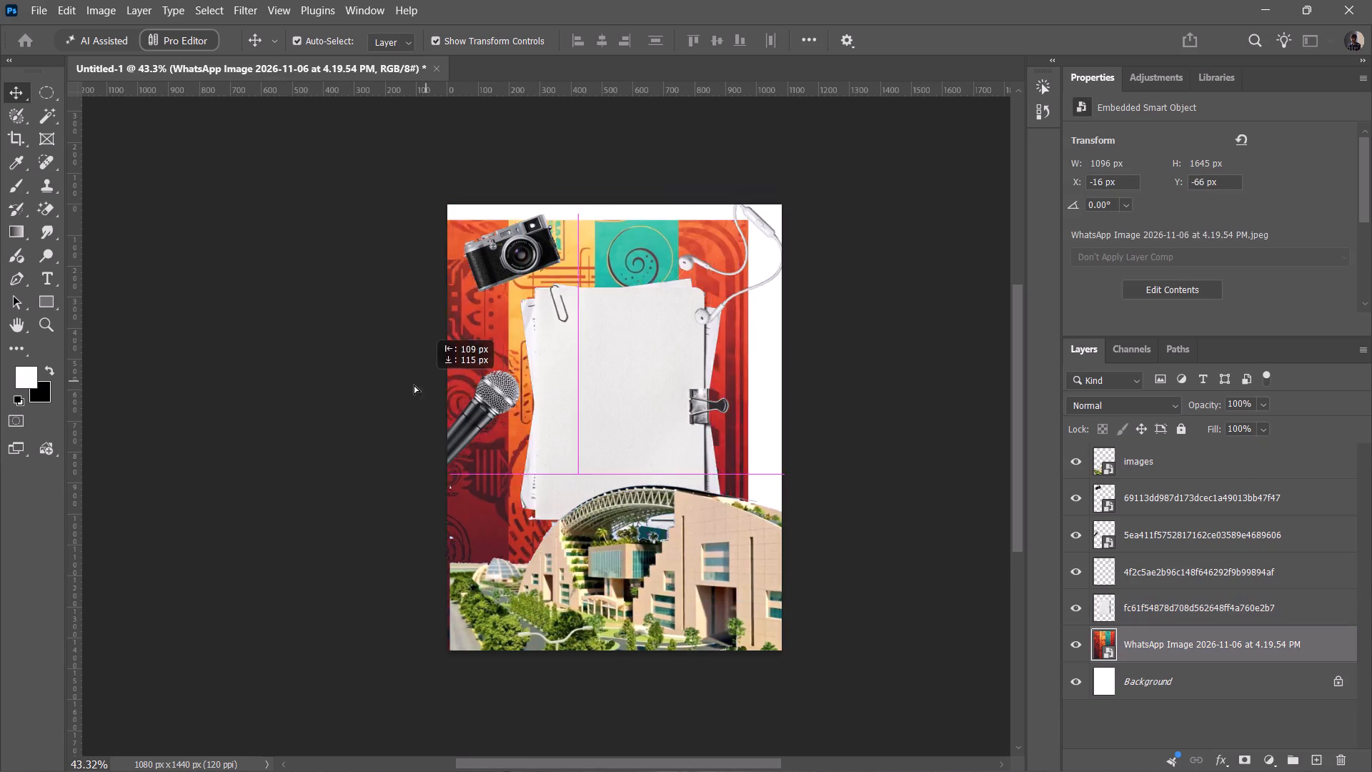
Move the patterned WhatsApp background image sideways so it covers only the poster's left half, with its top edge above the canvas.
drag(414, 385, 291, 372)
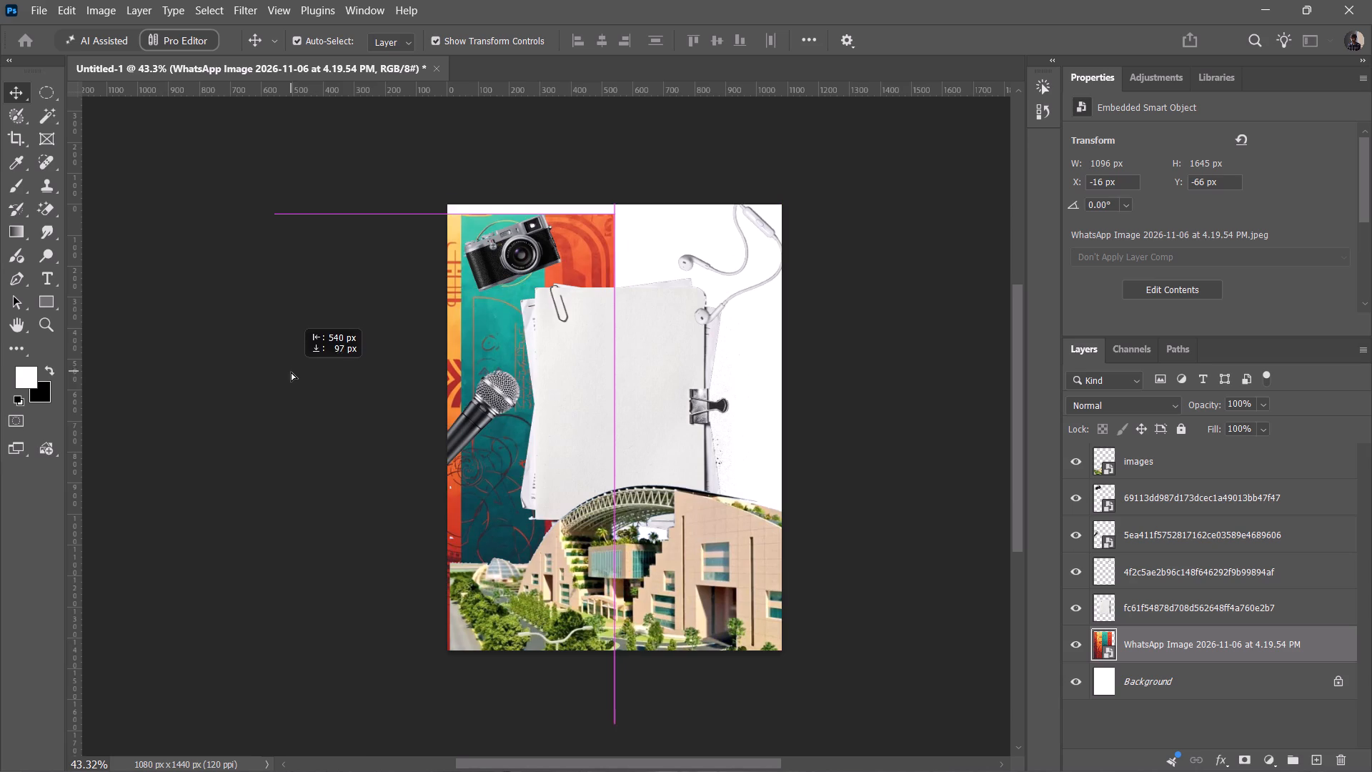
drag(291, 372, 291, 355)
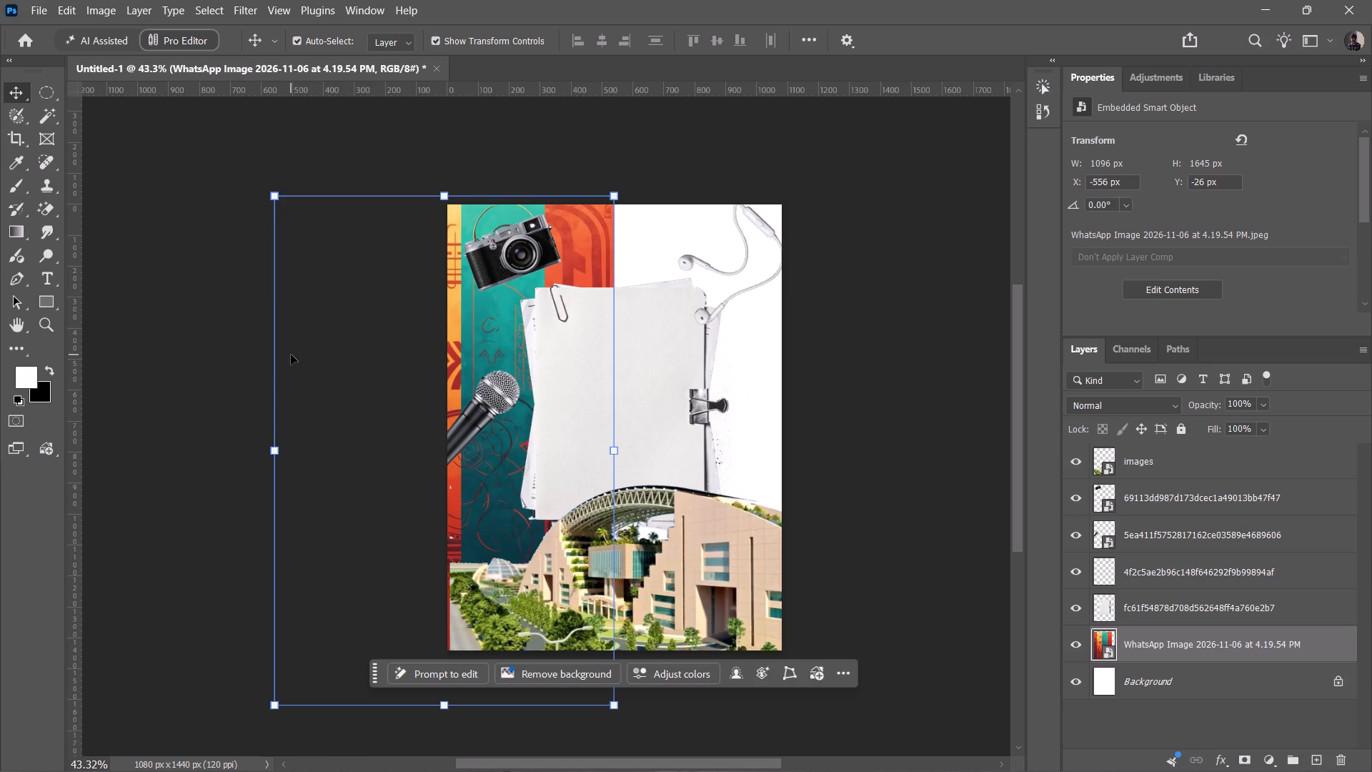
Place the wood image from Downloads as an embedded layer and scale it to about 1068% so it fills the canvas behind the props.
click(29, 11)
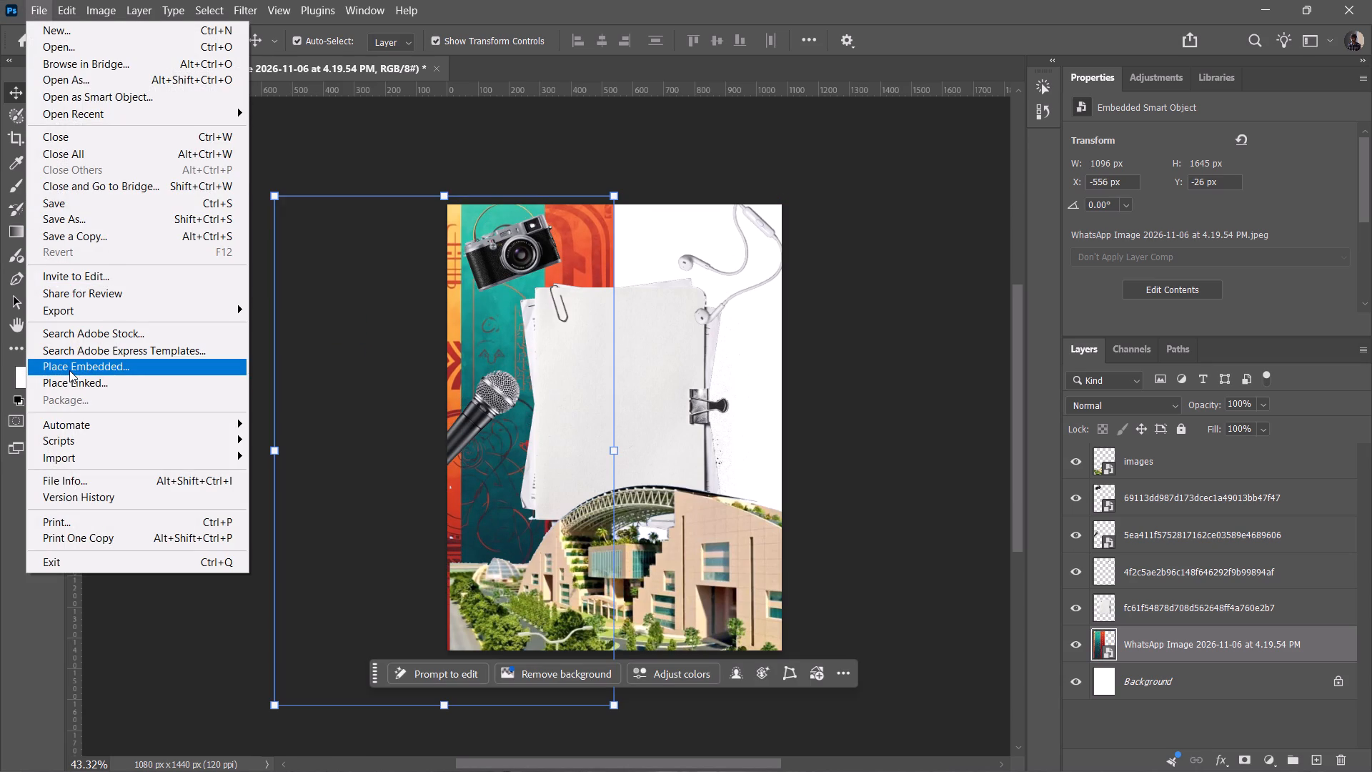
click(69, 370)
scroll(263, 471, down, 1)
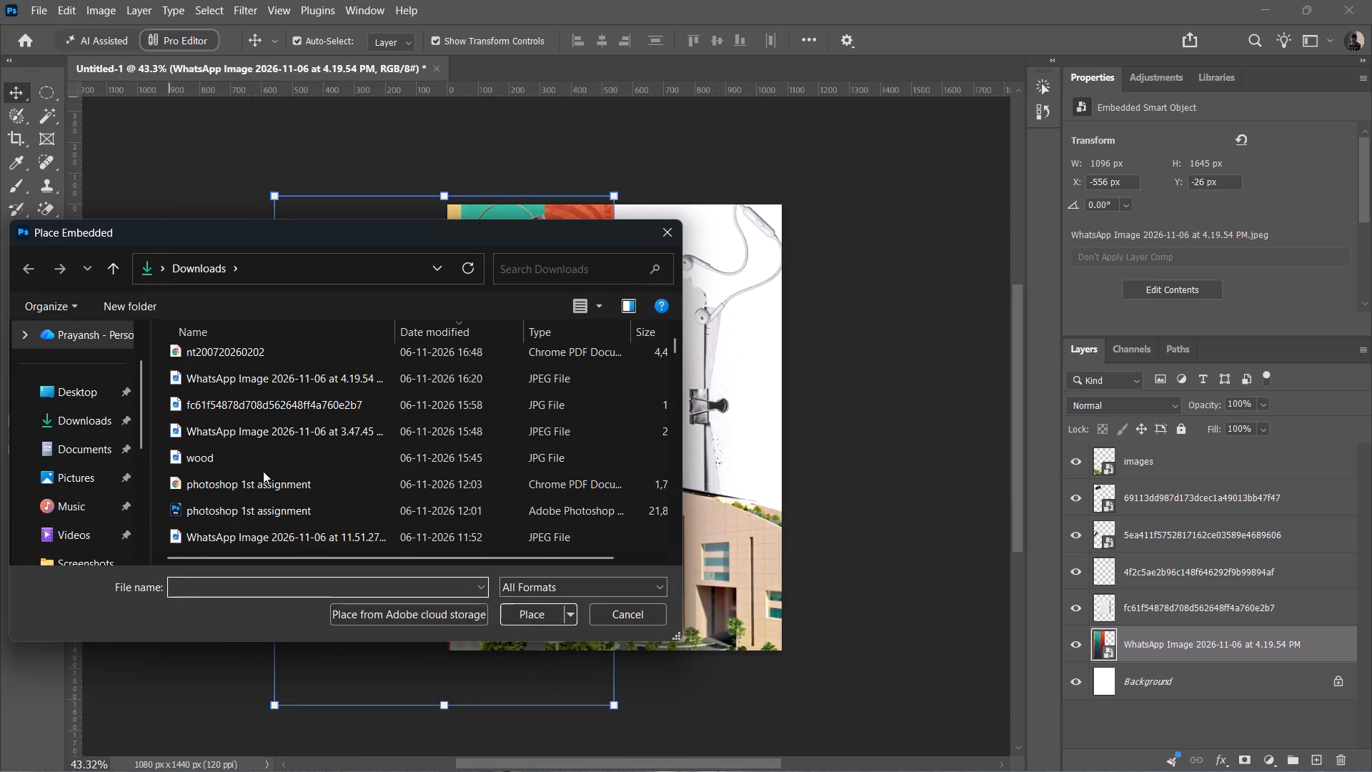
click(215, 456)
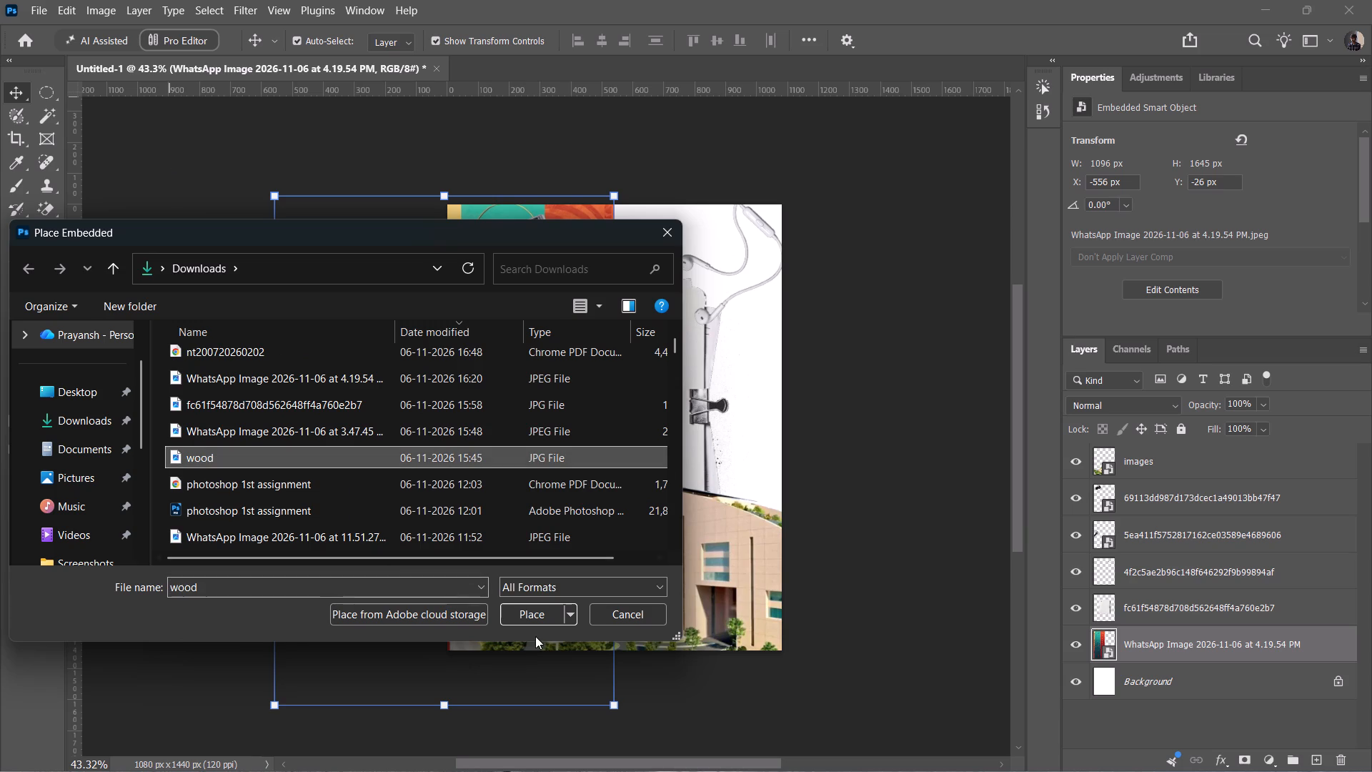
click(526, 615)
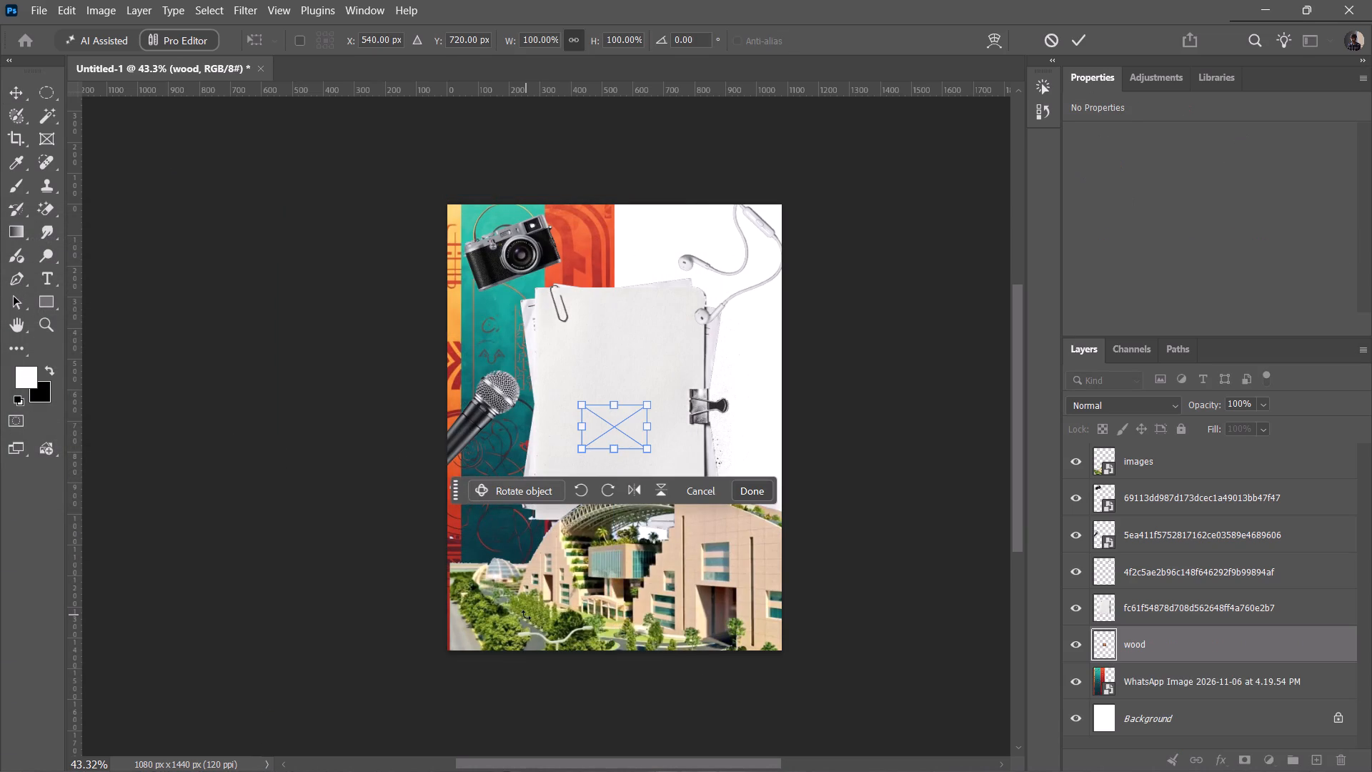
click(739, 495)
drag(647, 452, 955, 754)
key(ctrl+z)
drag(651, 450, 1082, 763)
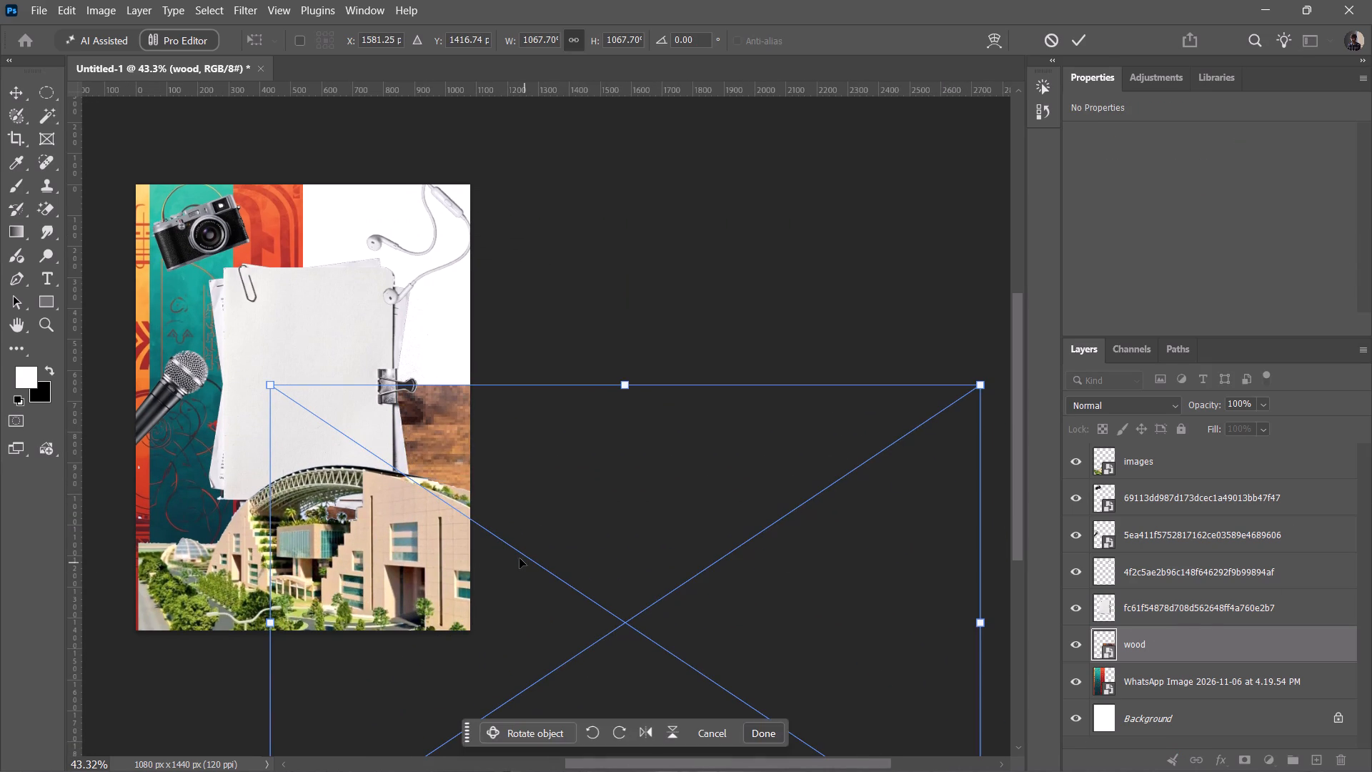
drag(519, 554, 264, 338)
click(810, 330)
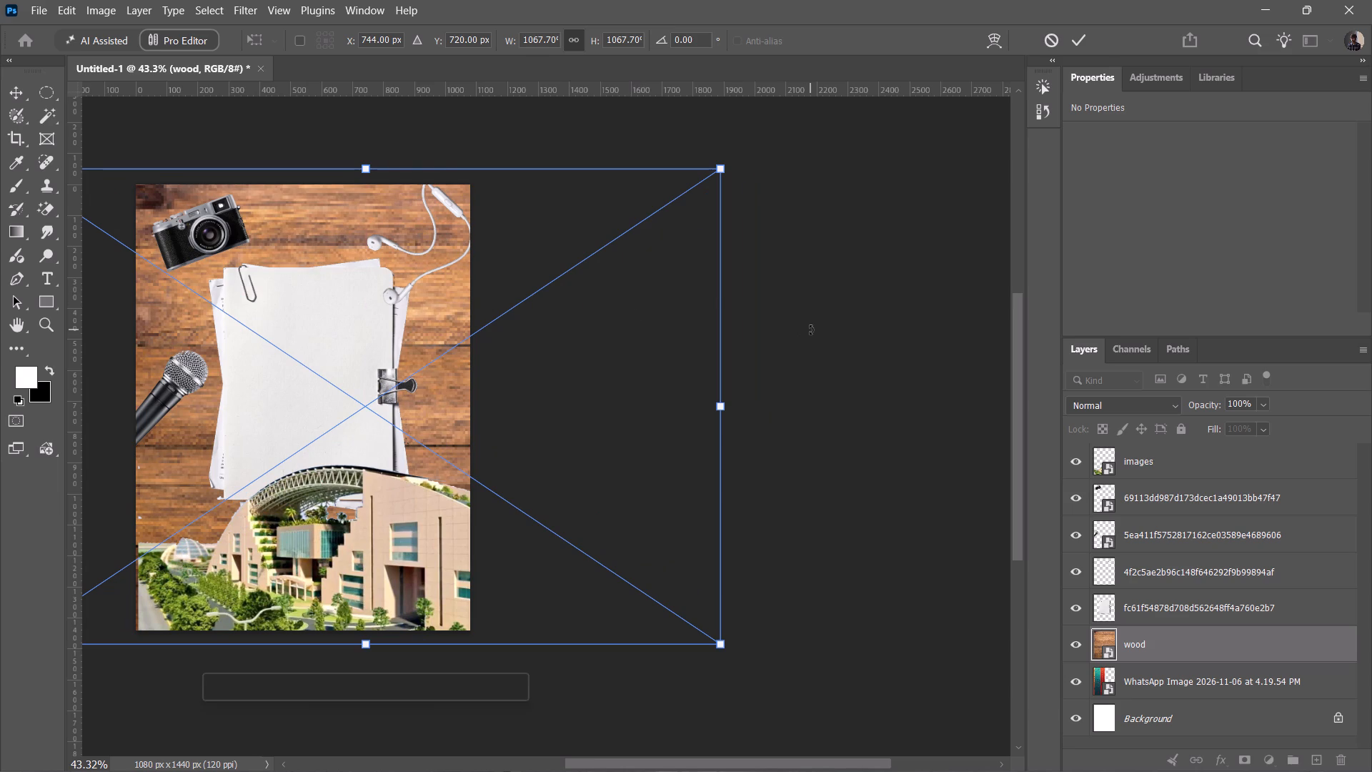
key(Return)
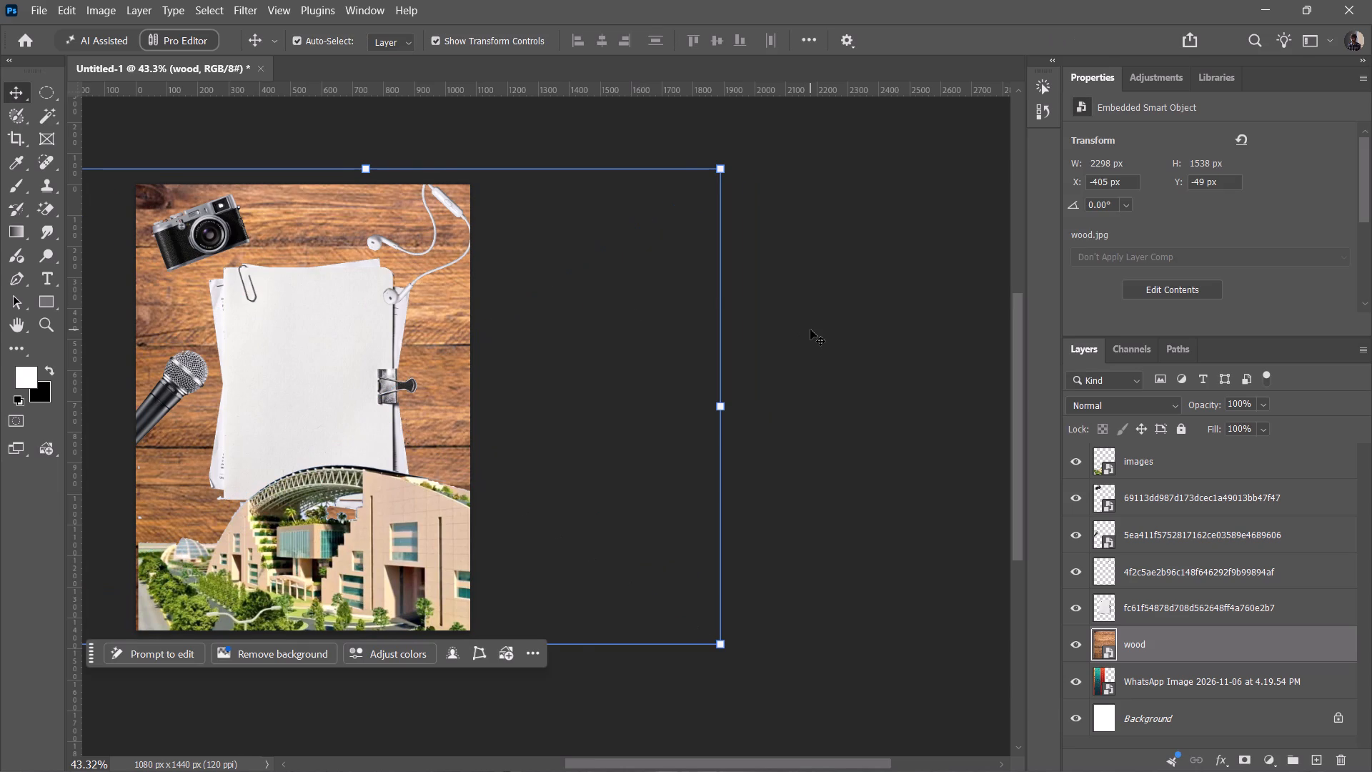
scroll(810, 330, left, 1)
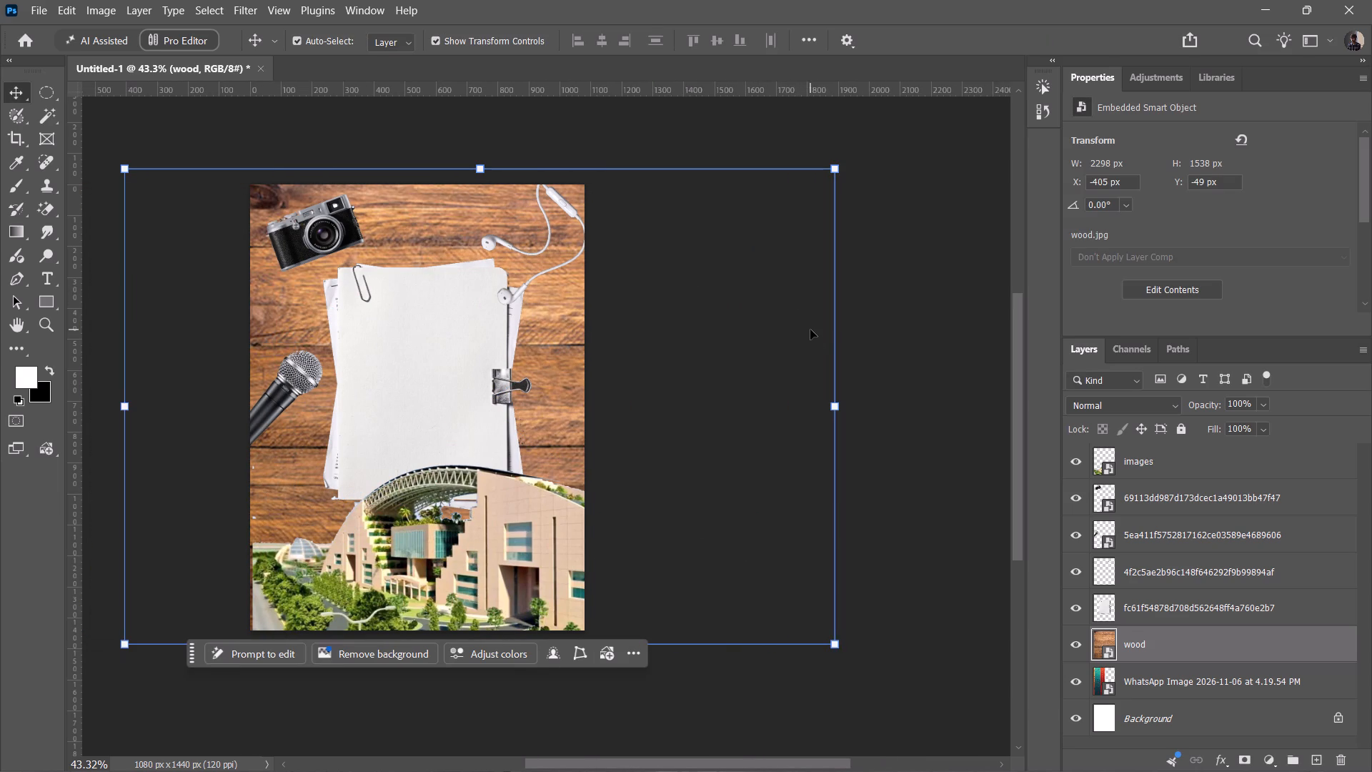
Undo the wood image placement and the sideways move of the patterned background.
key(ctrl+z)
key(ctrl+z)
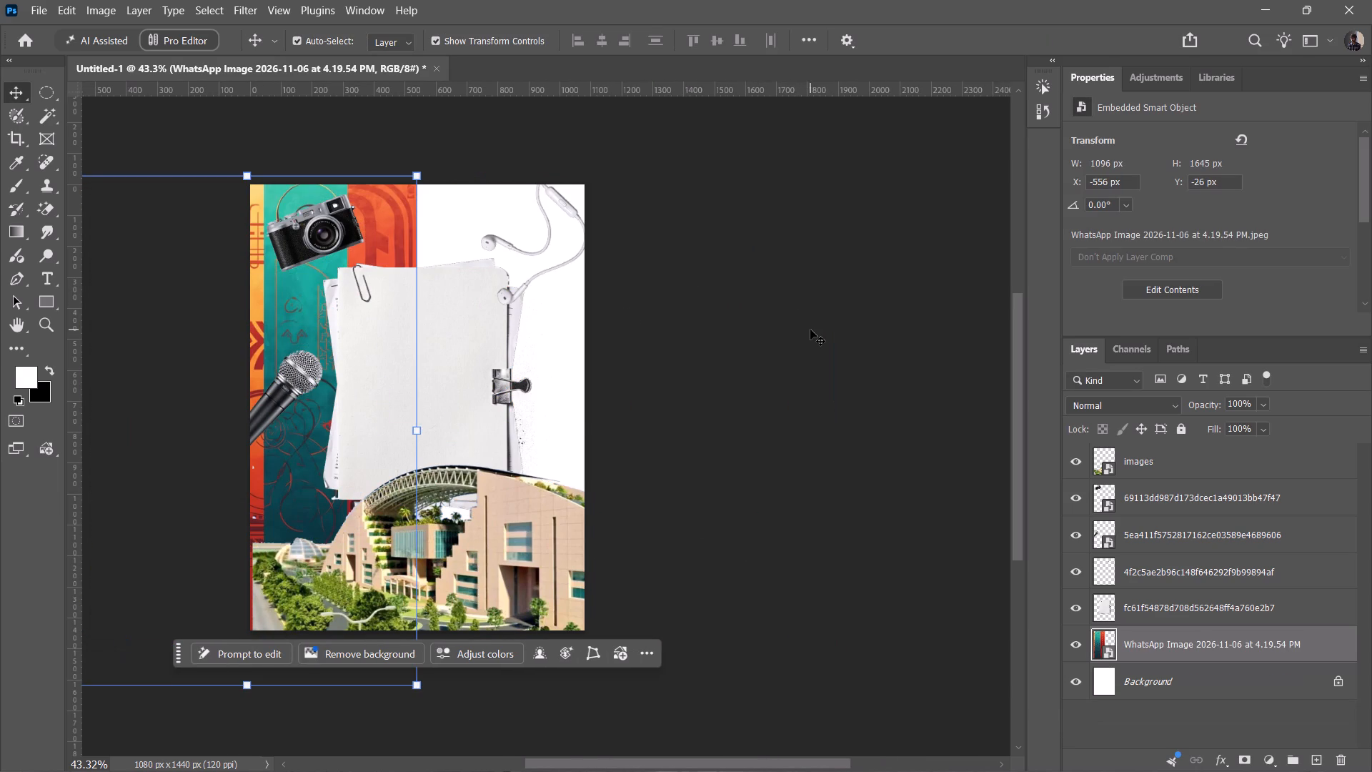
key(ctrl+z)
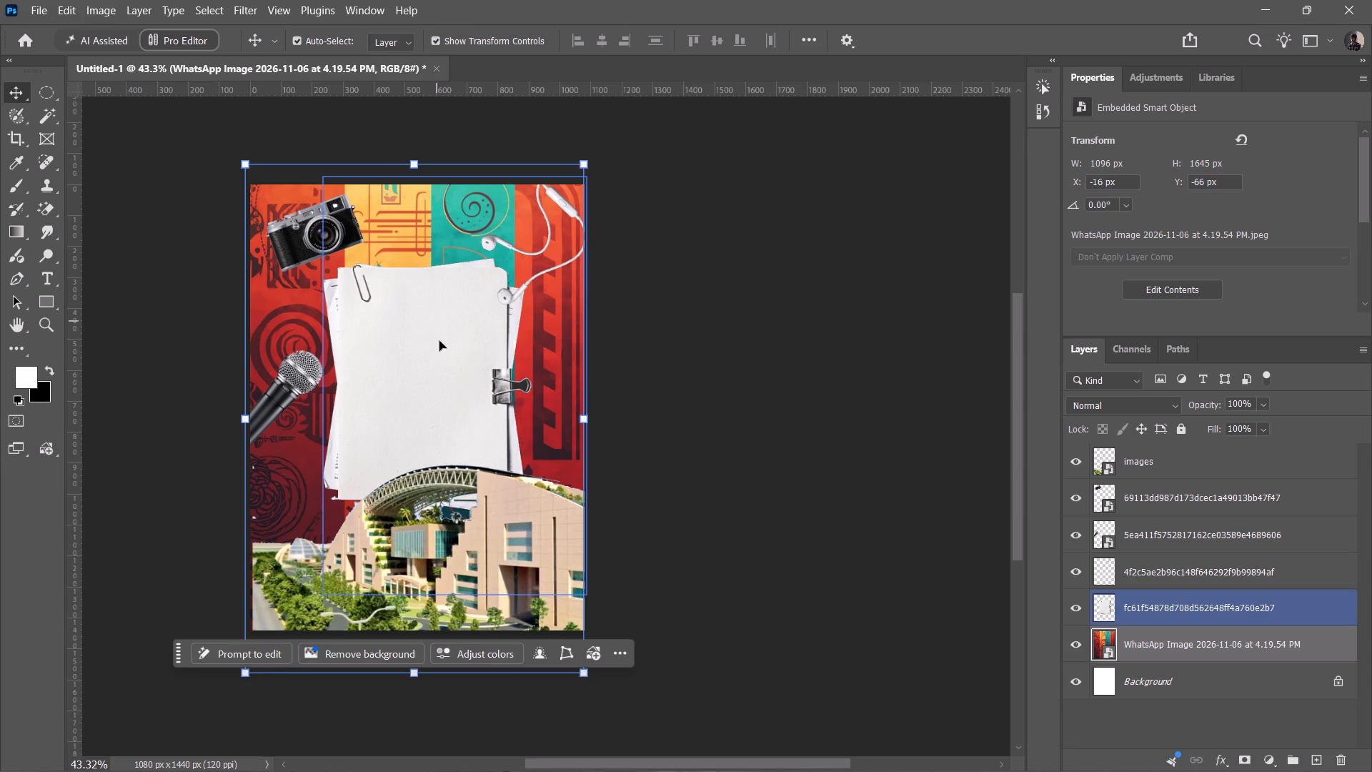
Reposition the campus building at the bottom of the poster, flush with the side edges at X 0 px, Y 917 px.
drag(440, 554, 868, 454)
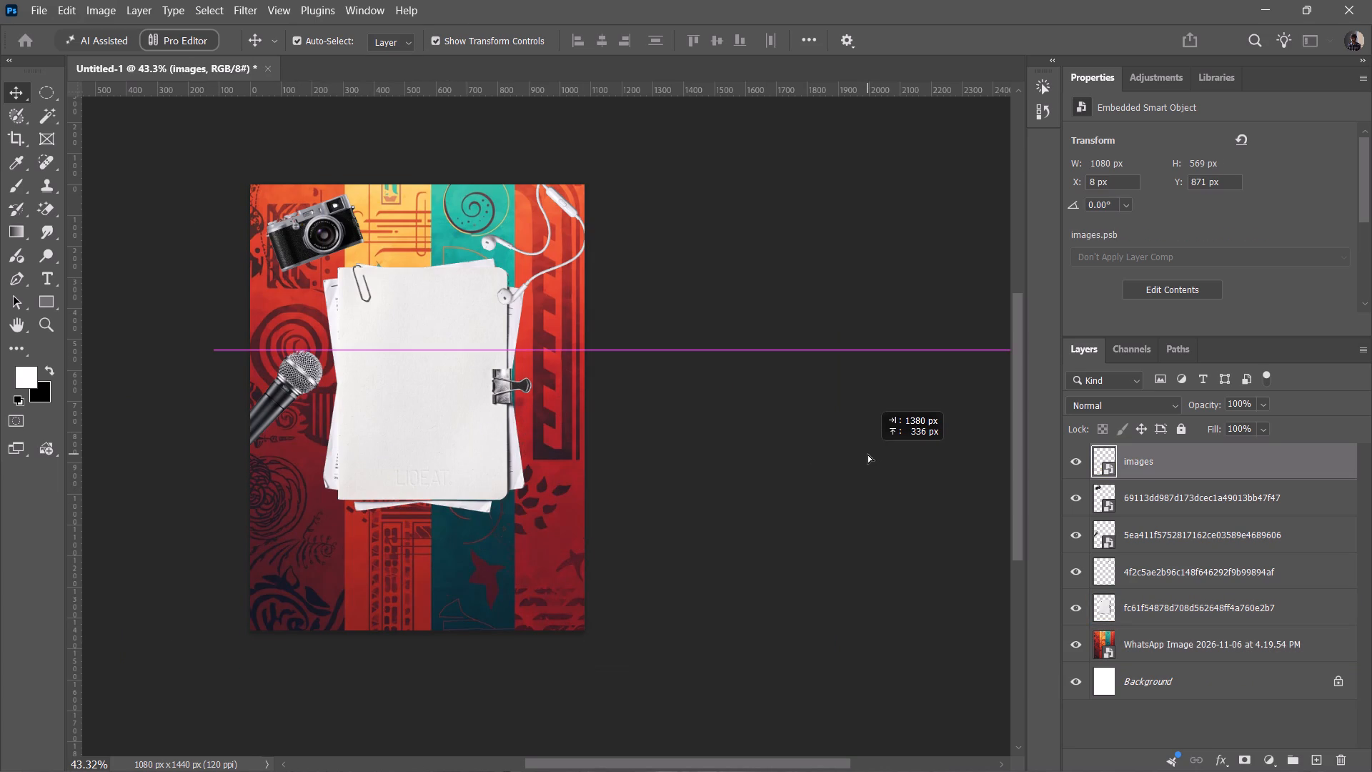
drag(868, 454, 405, 254)
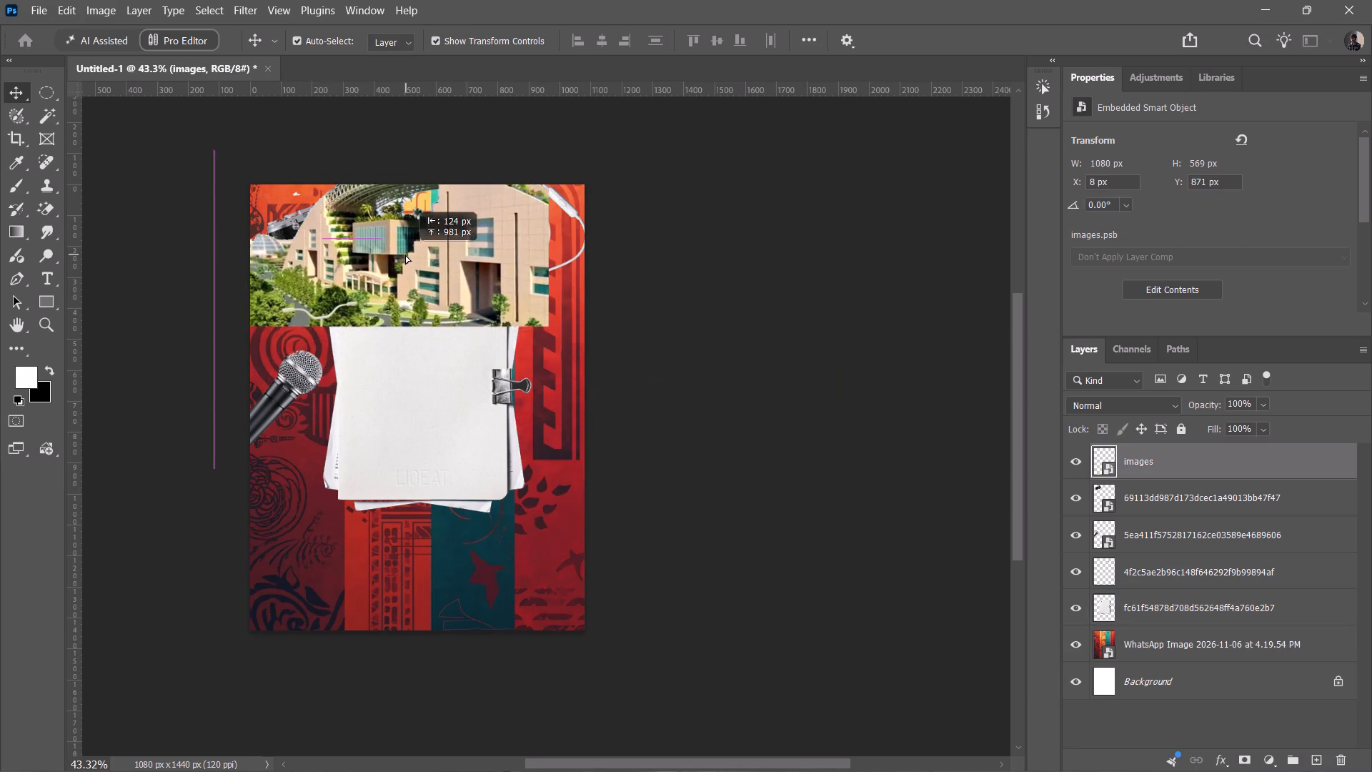
drag(405, 254, 459, 556)
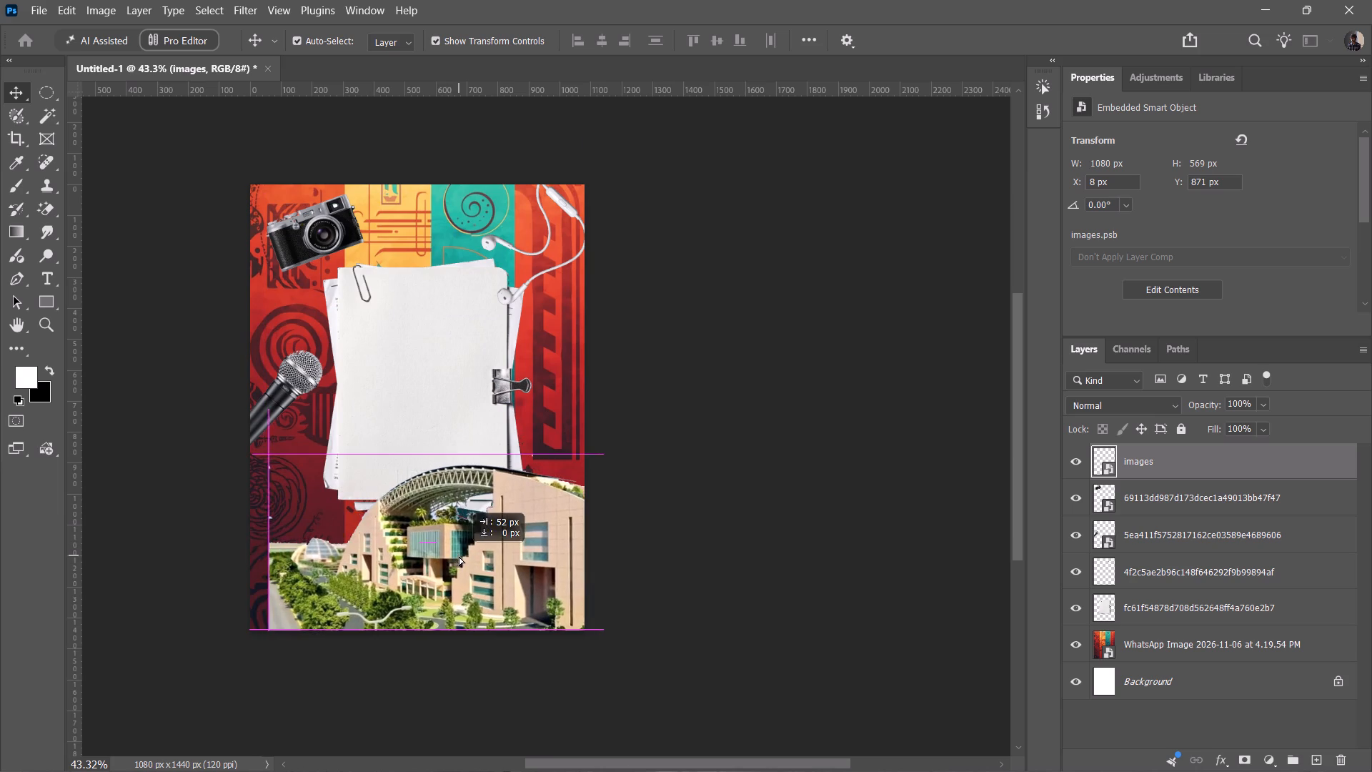
drag(459, 556, 447, 558)
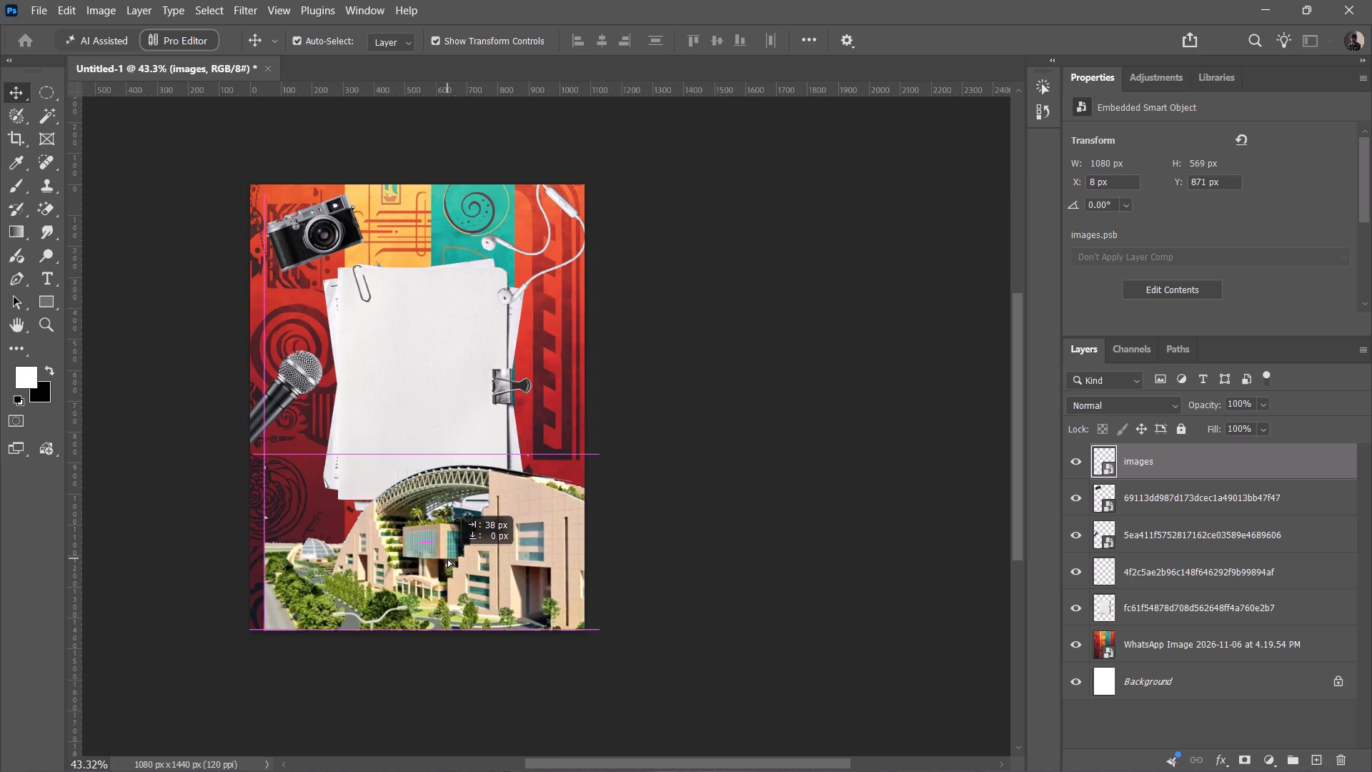
drag(447, 558, 447, 563)
drag(440, 563, 427, 563)
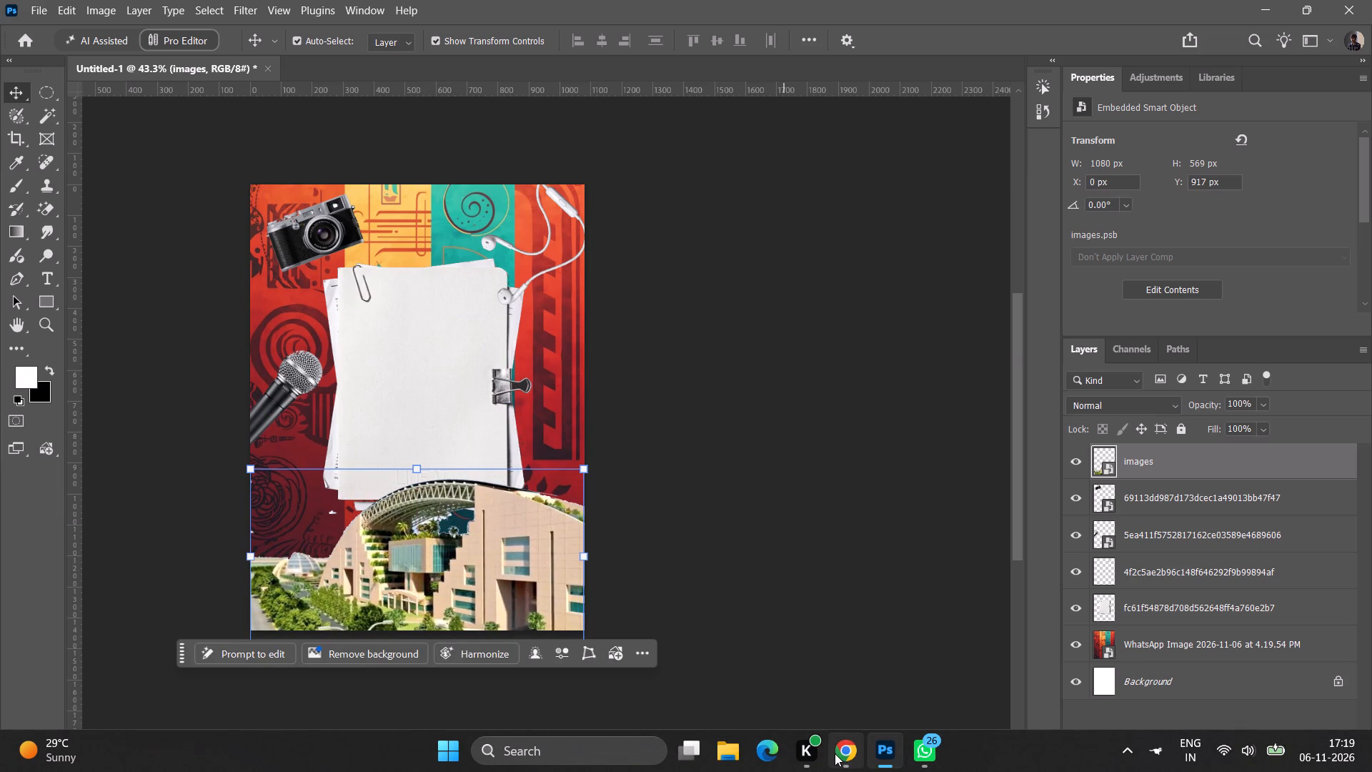
Switch to the Pinterest page in Chrome and search for "BG FOR POSTERS".
click(835, 753)
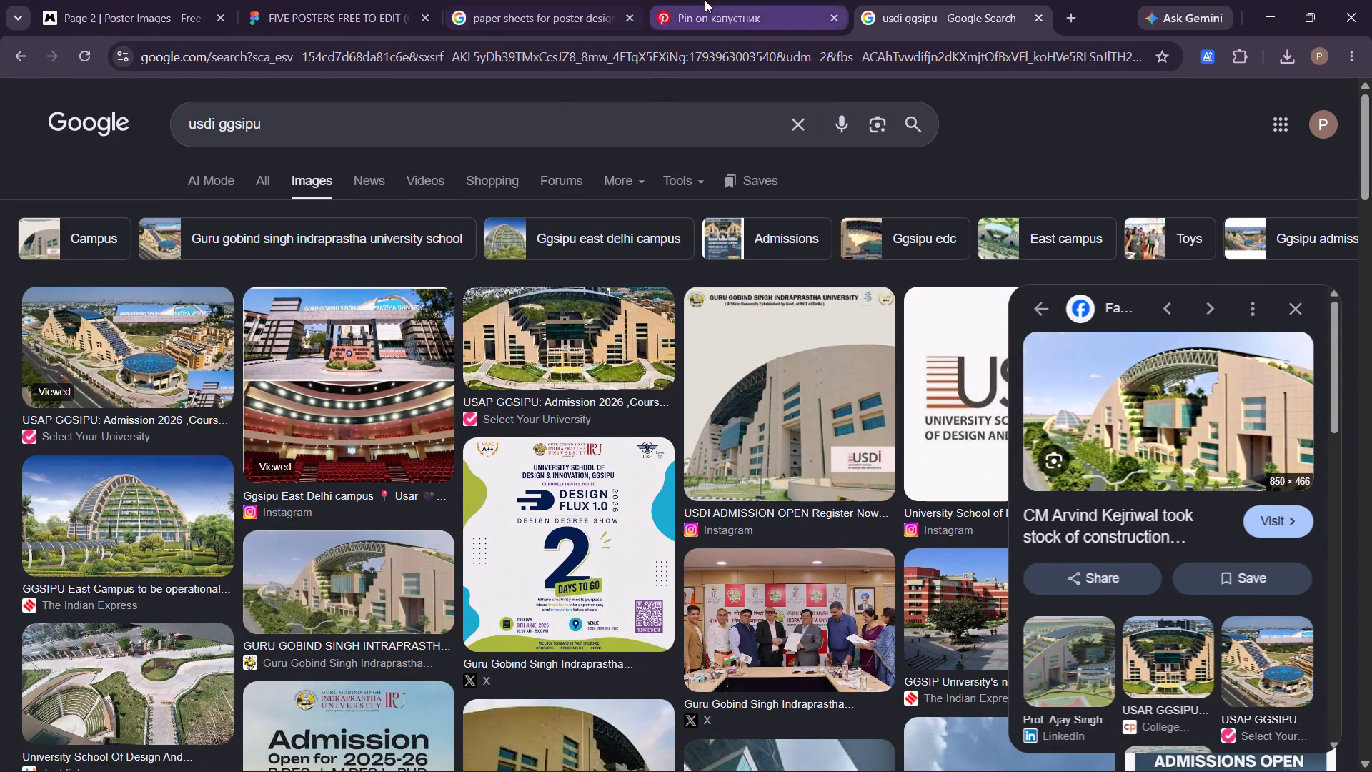
click(705, 0)
click(429, 102)
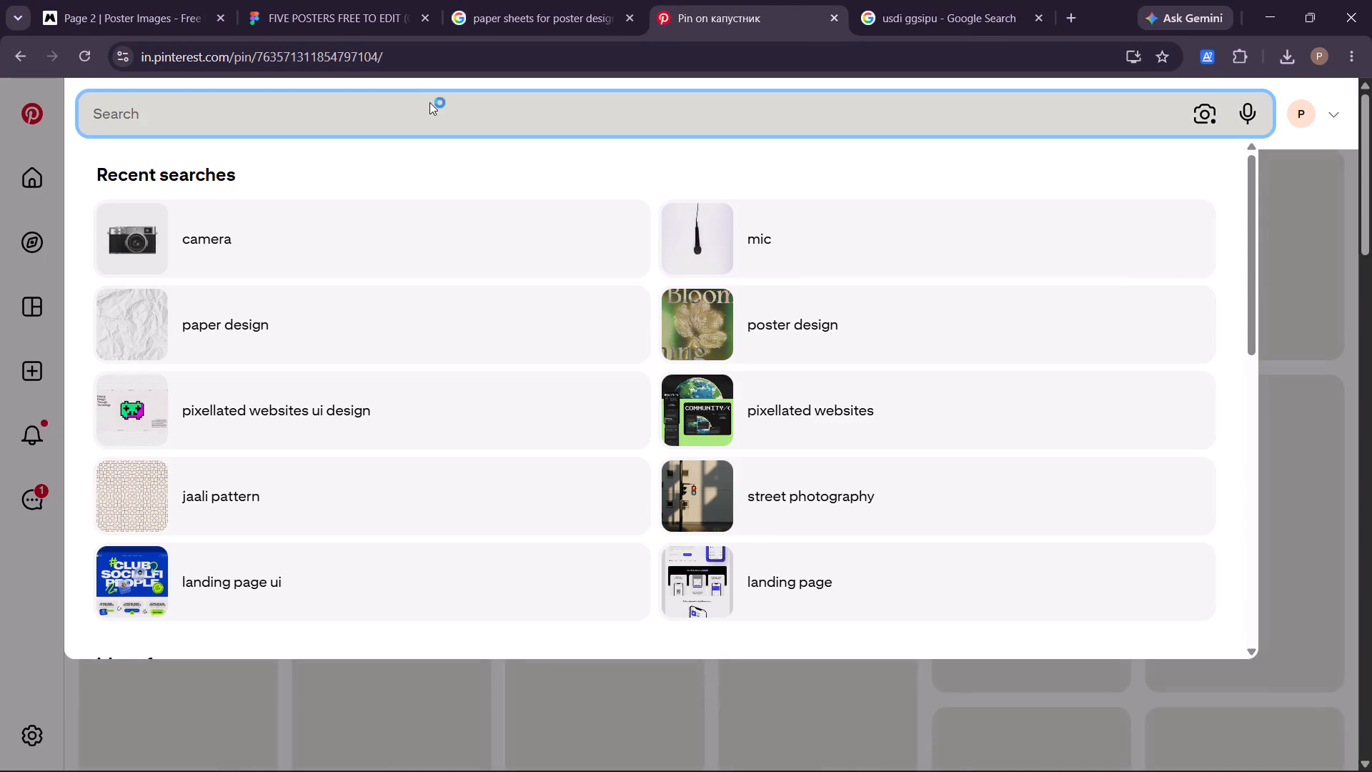
text(BG FOR POSTERN)
key(space)
key(BackSpace)
key(BackSpace)
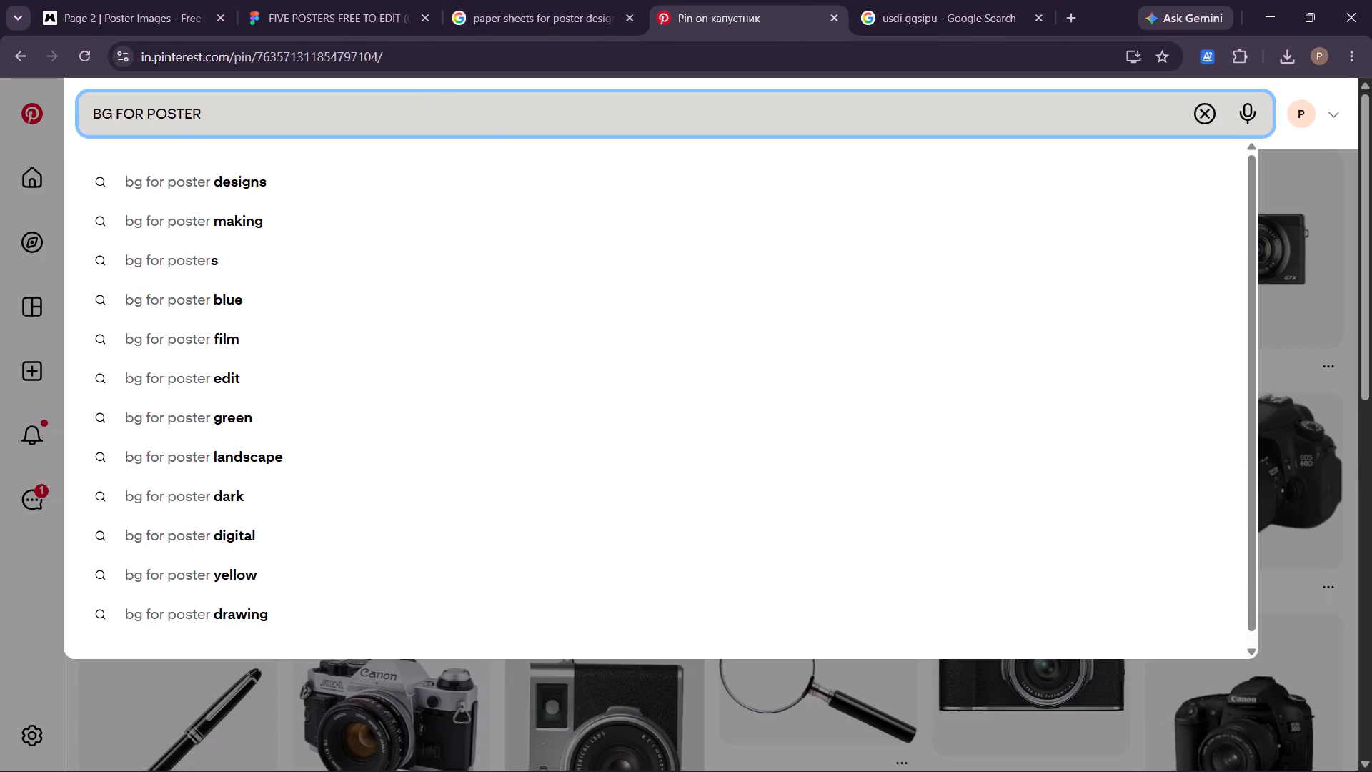
key(s)
key(Return)
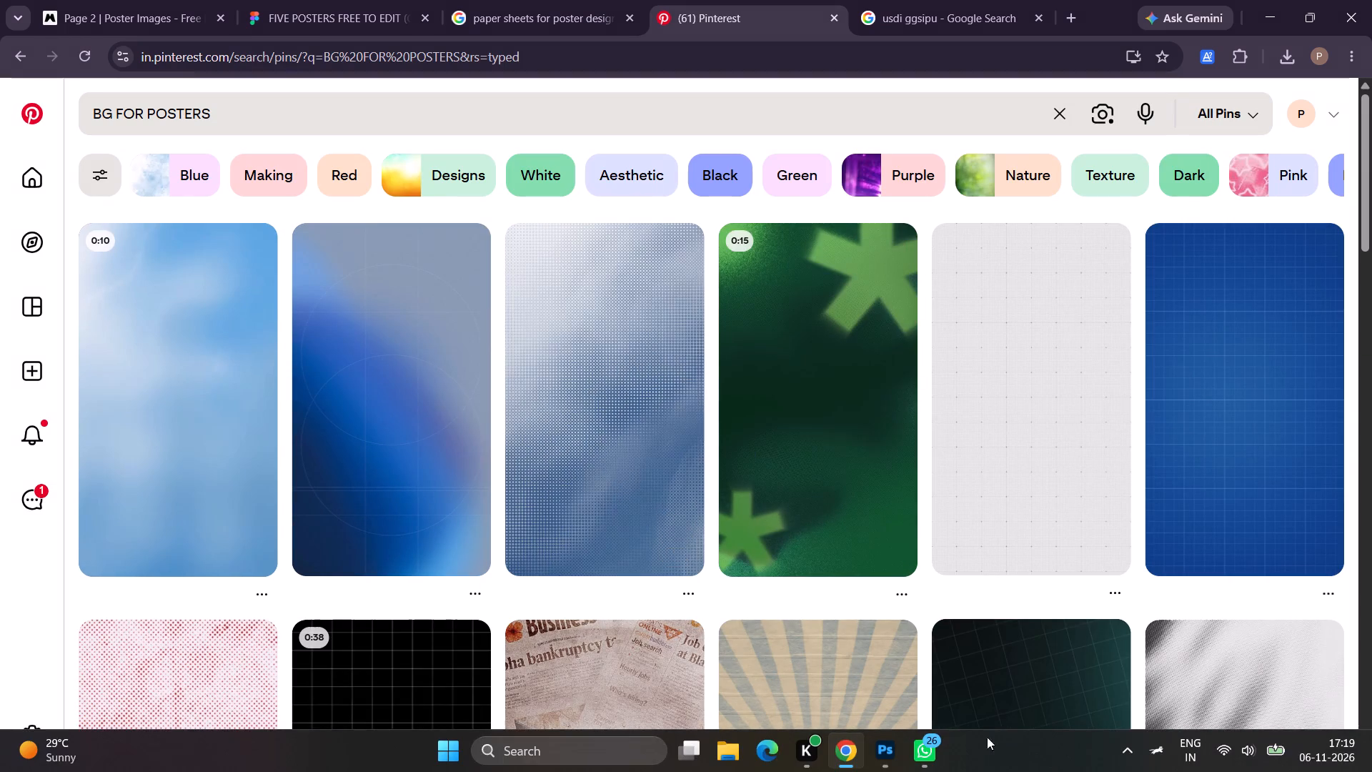
Look through the background results and inspect the white grid pin with window shadows and hash signs, plus its related pins, before returning.
scroll(809, 409, down, 2)
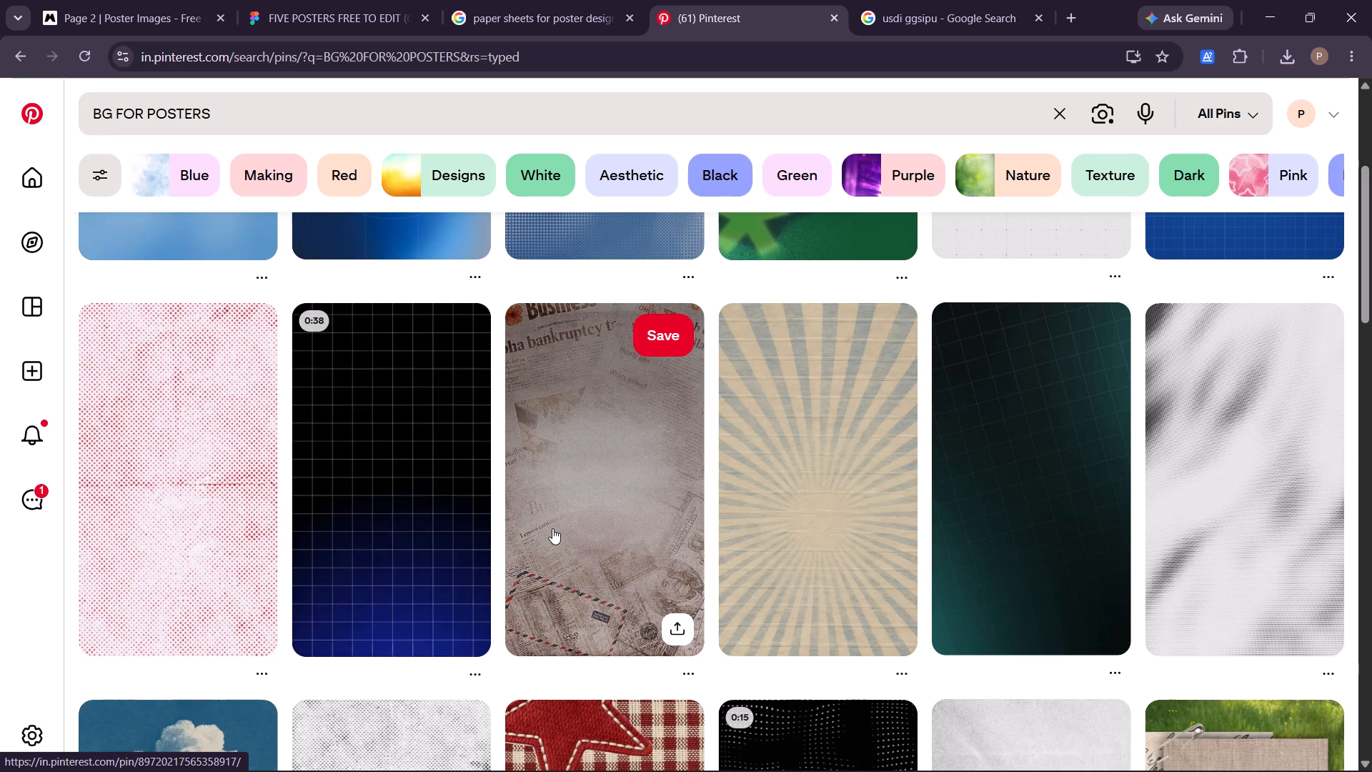
scroll(545, 583, down, 2)
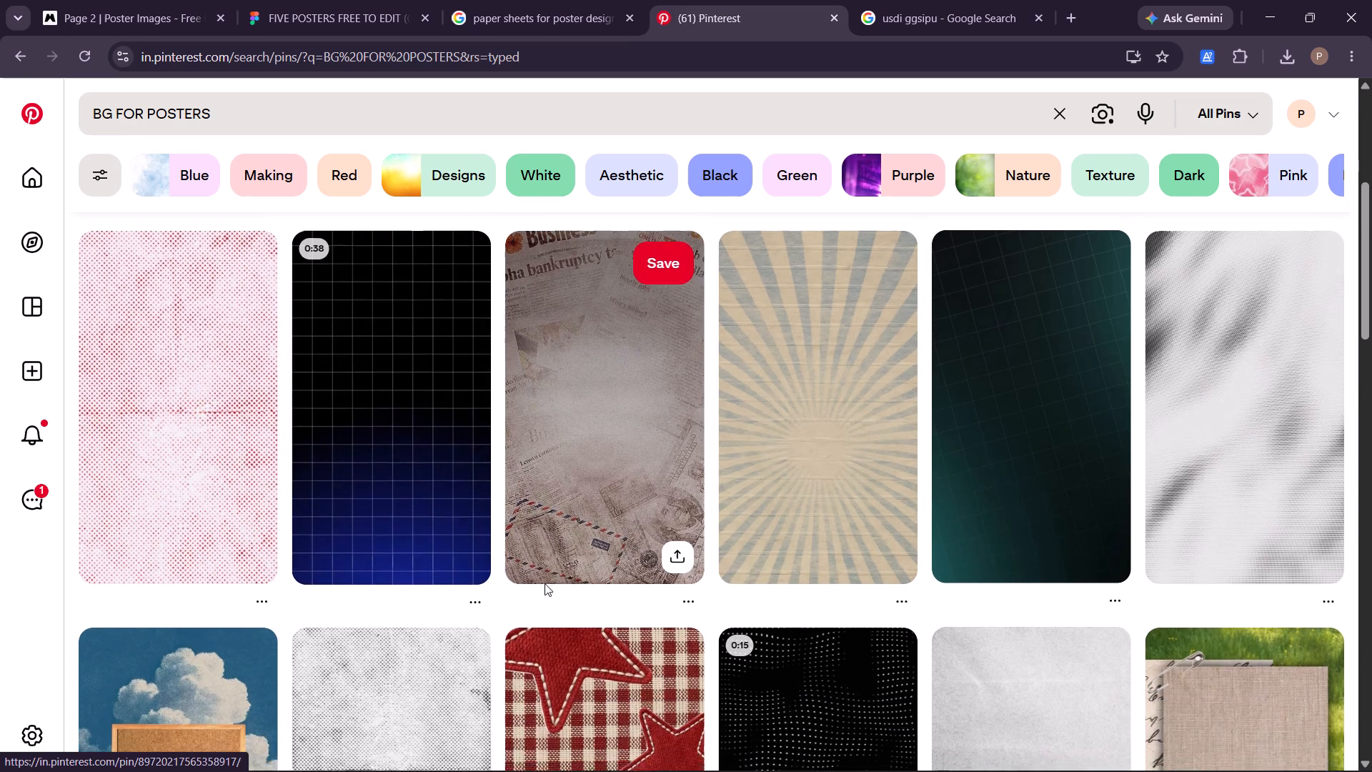
scroll(545, 583, down, 3)
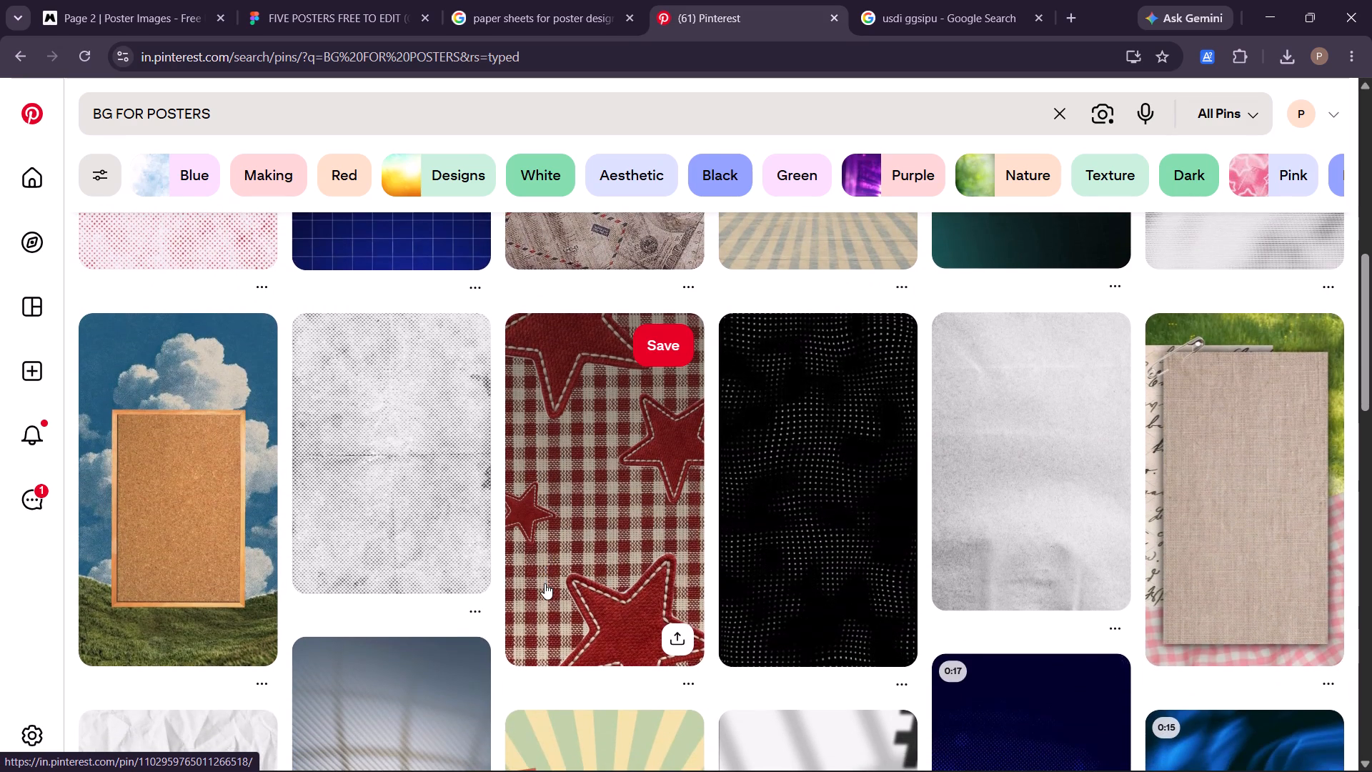
scroll(545, 583, down, 4)
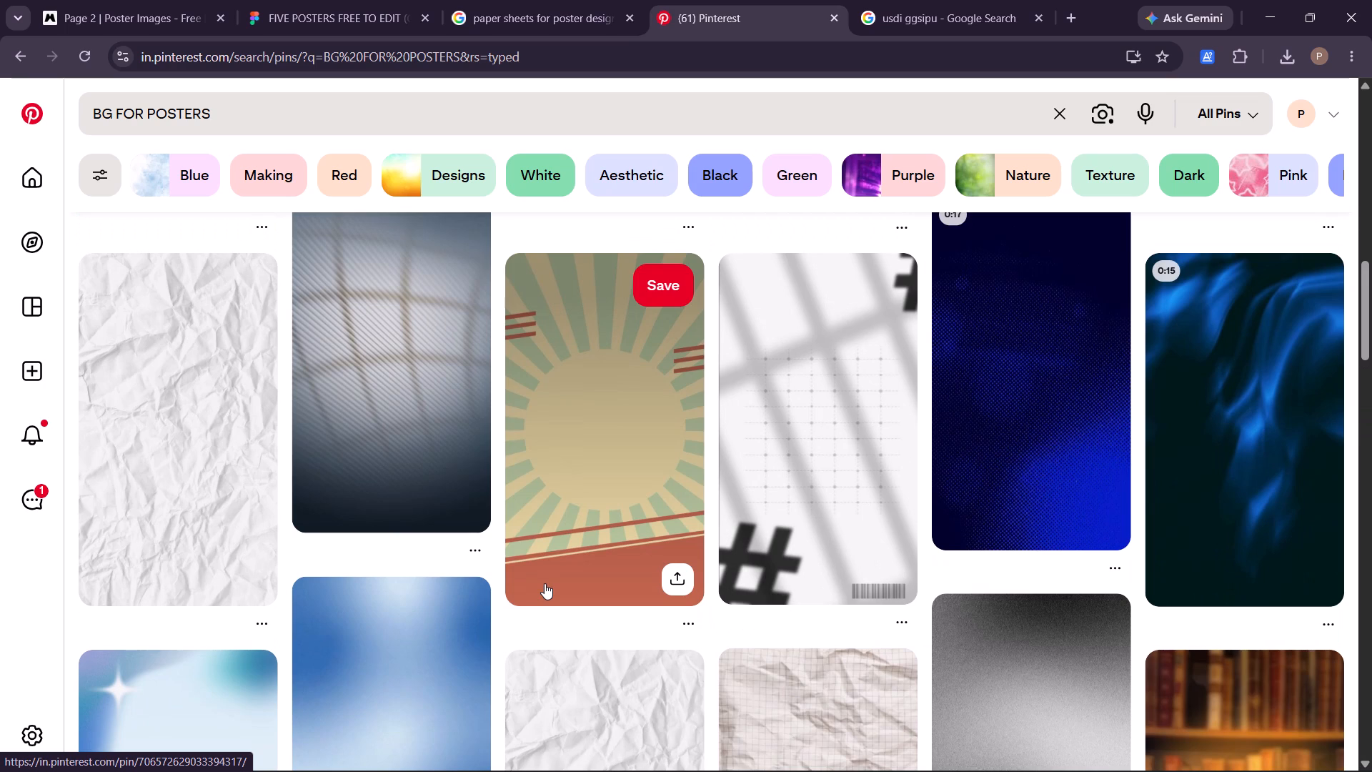
click(807, 503)
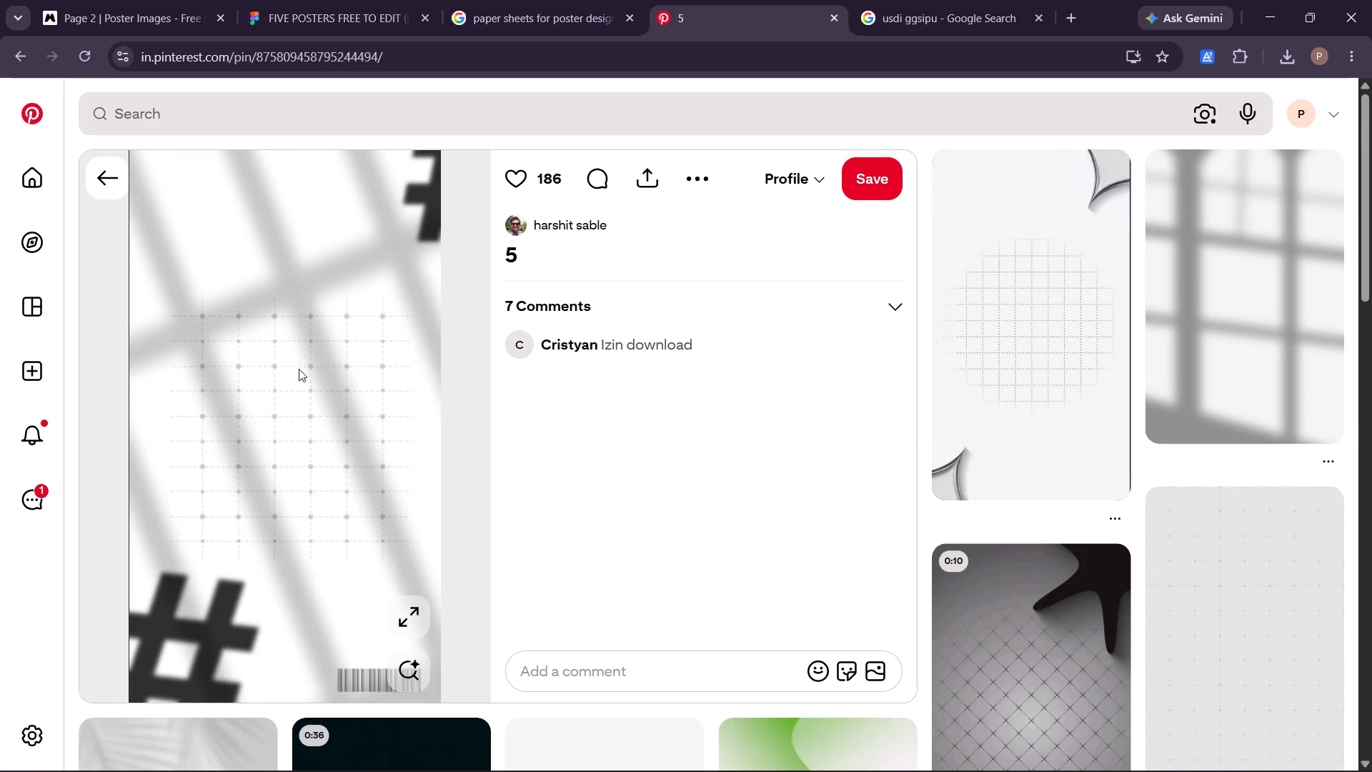
scroll(19, 588, down, 4)
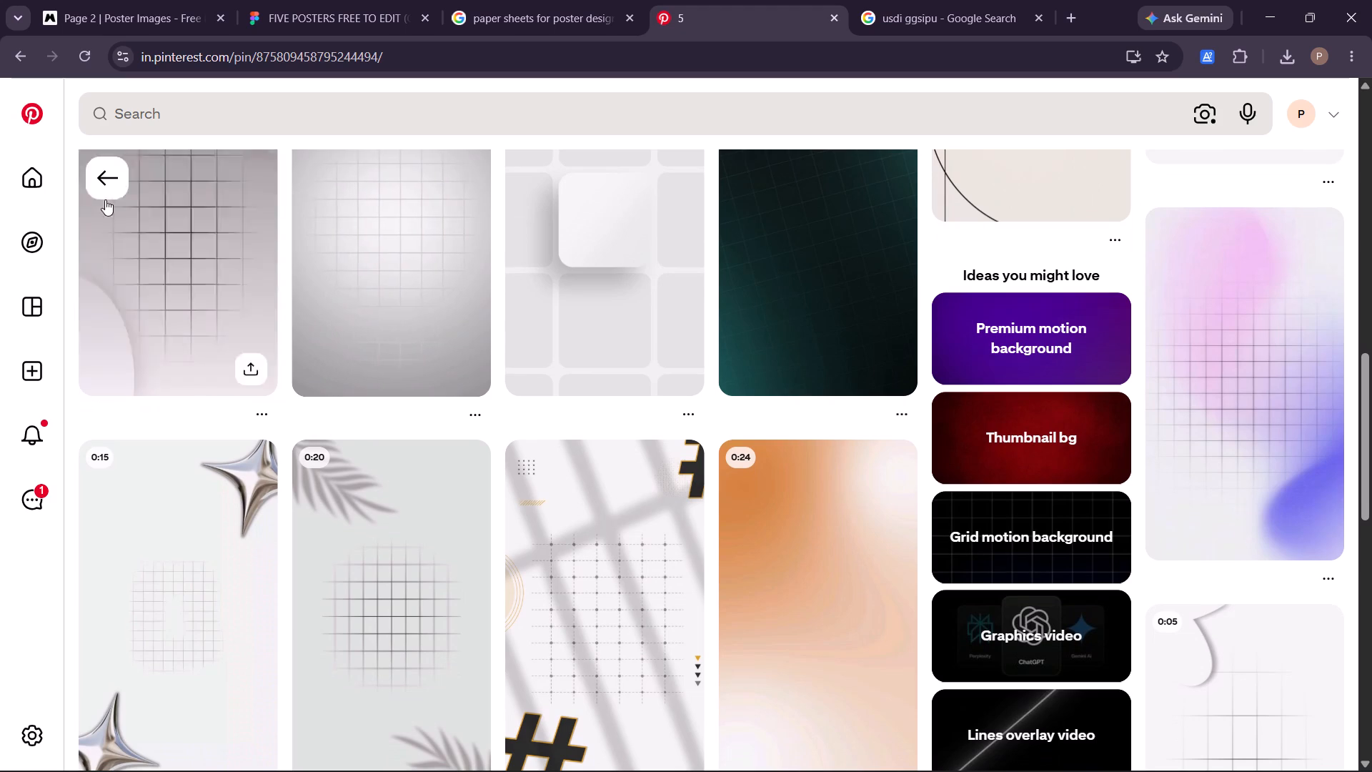
click(117, 187)
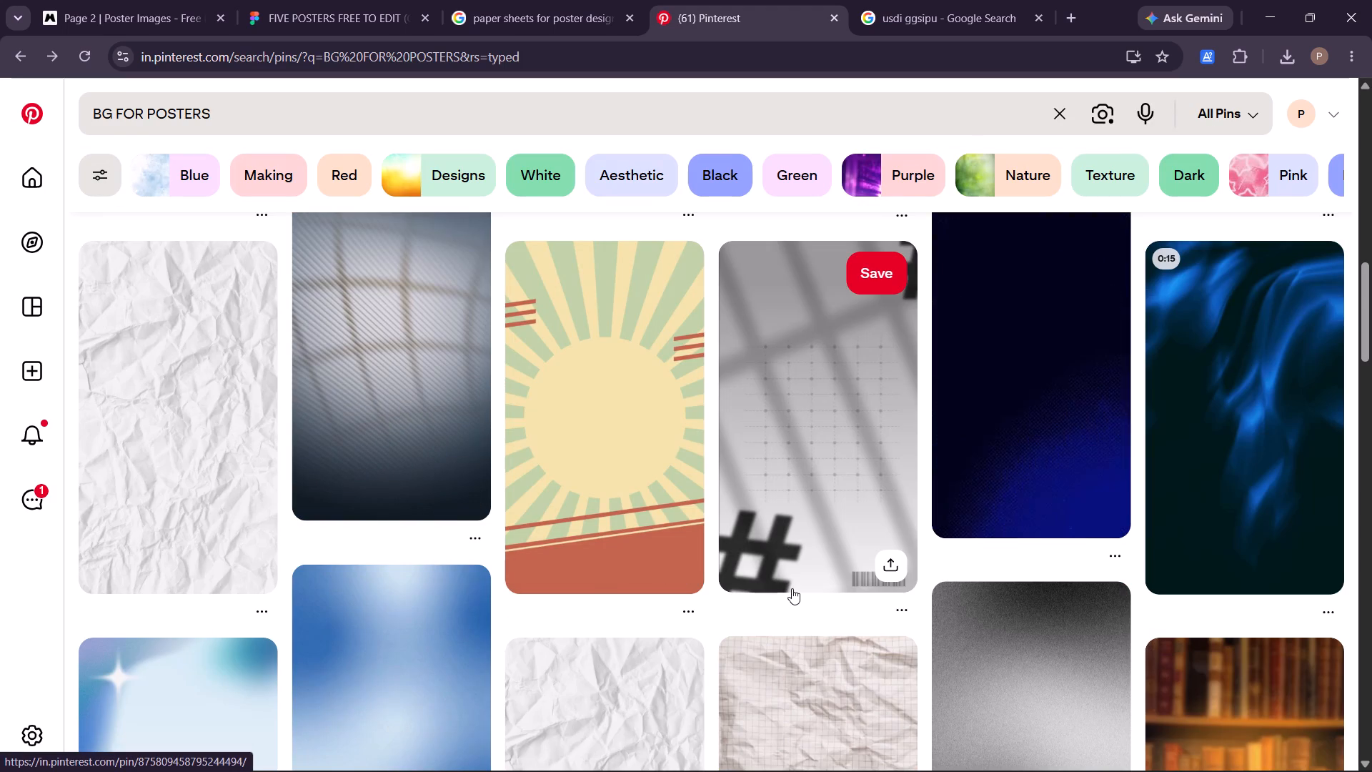
Look through the "BG FOR POSTERS" results for a background that could replace the patterned one in the poster.
scroll(792, 588, down, 3)
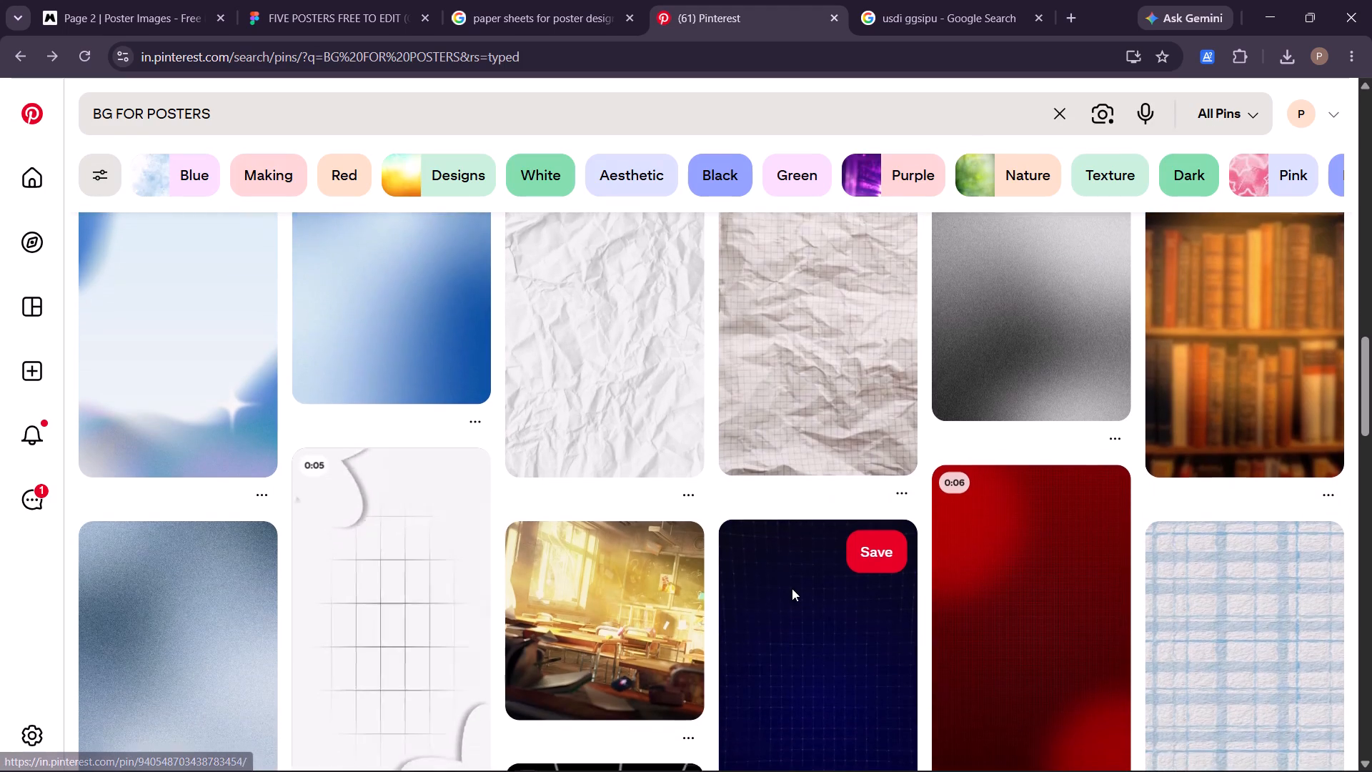
scroll(792, 588, down, 2)
scroll(682, 563, down, 1)
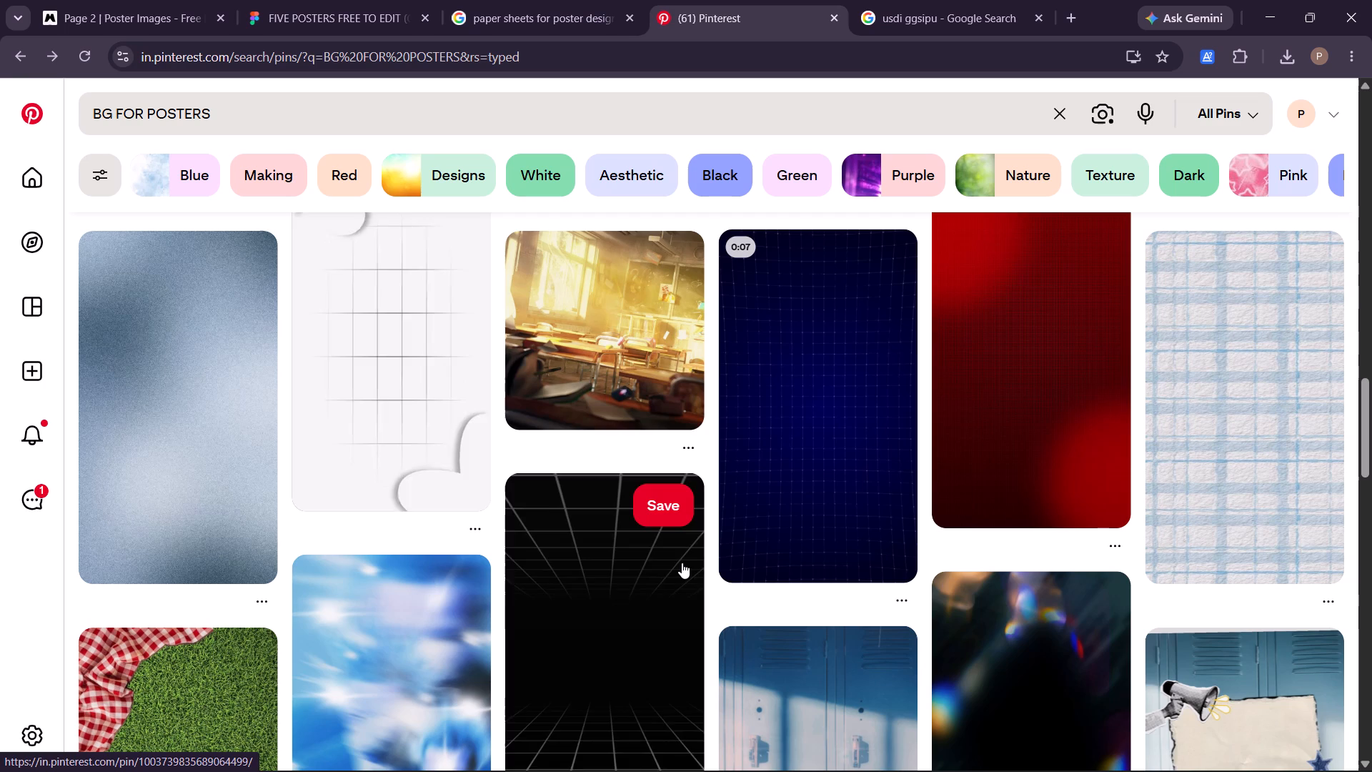
scroll(682, 563, down, 2)
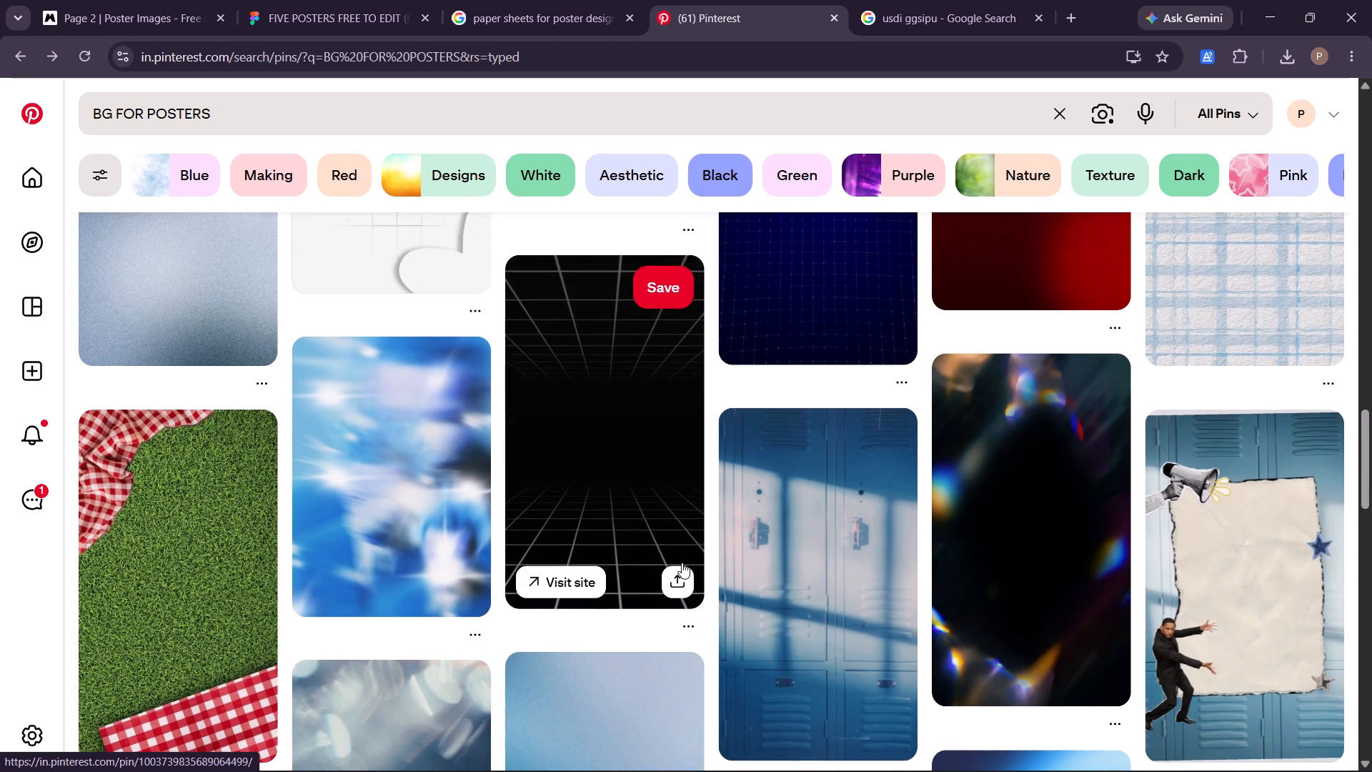
scroll(682, 563, down, 4)
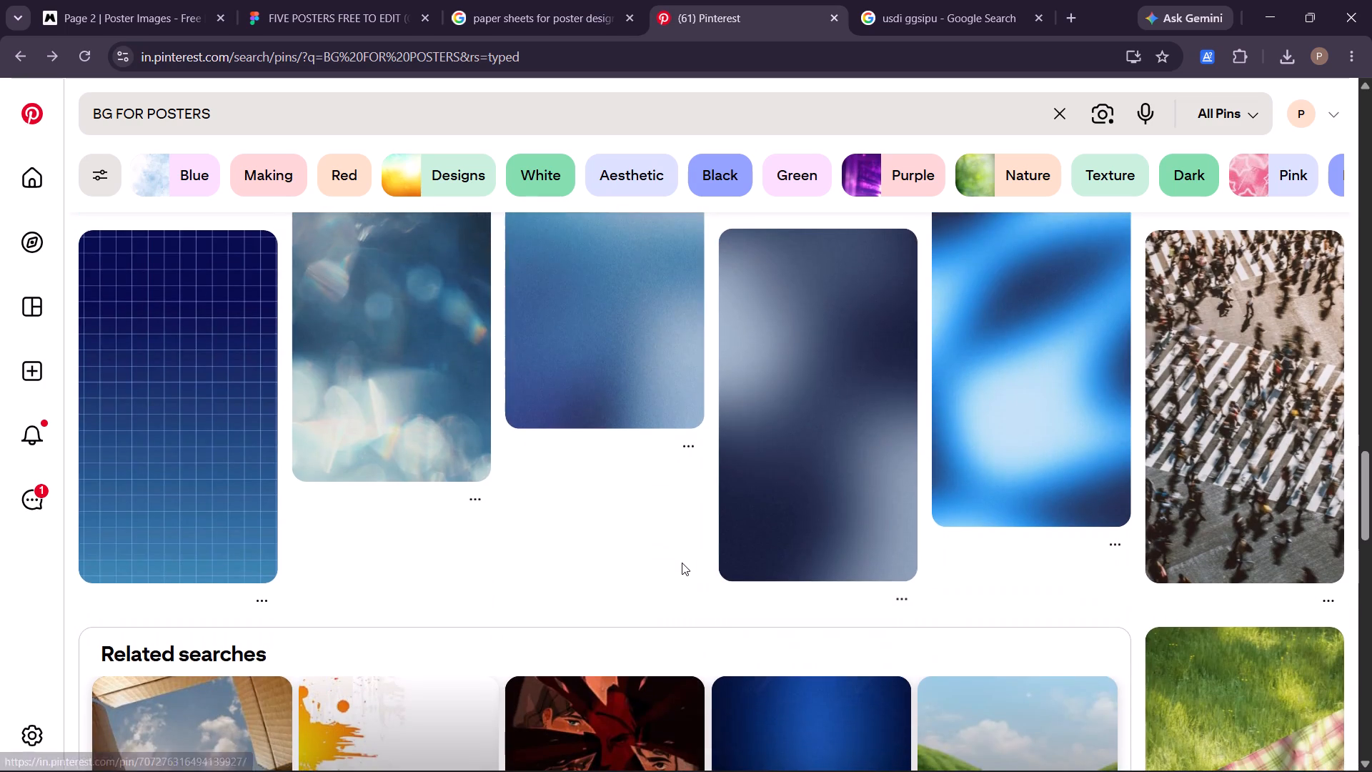
scroll(682, 563, down, 4)
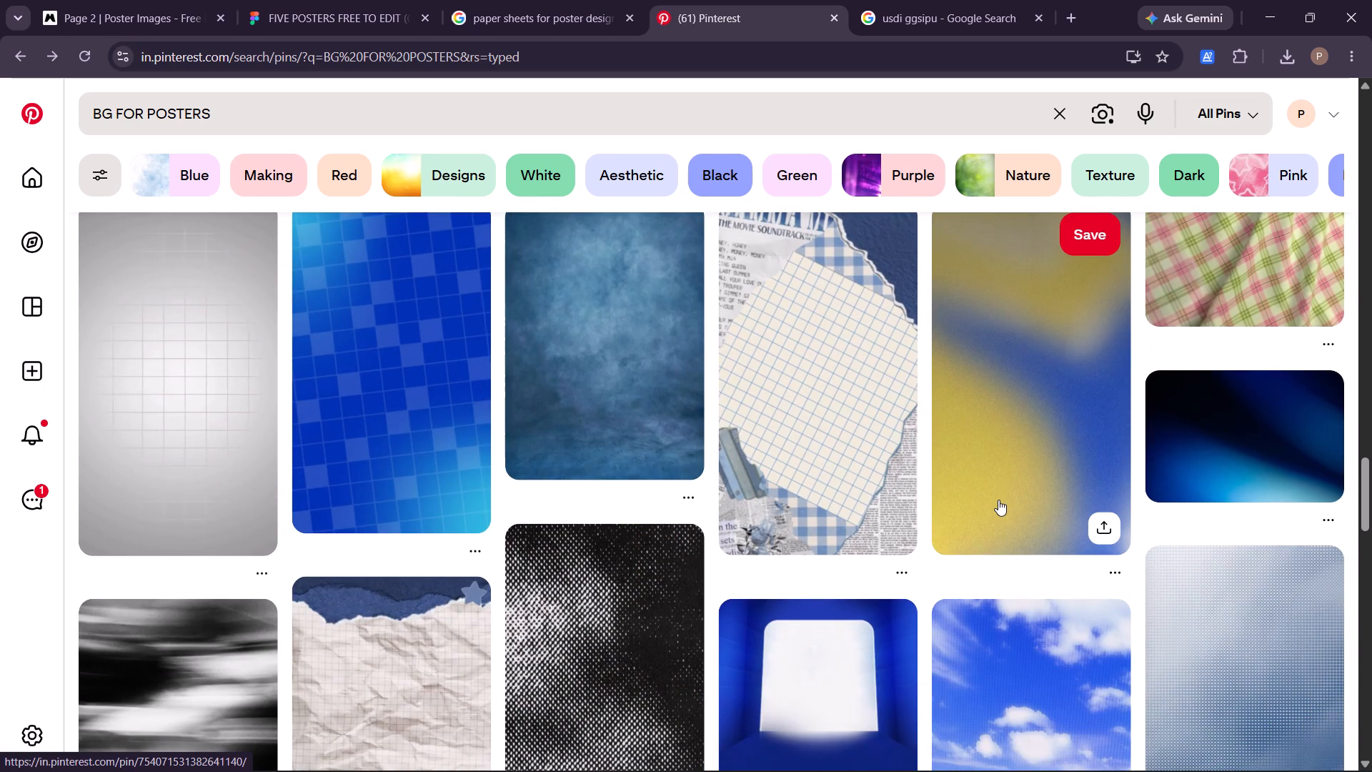
scroll(998, 500, right, 1)
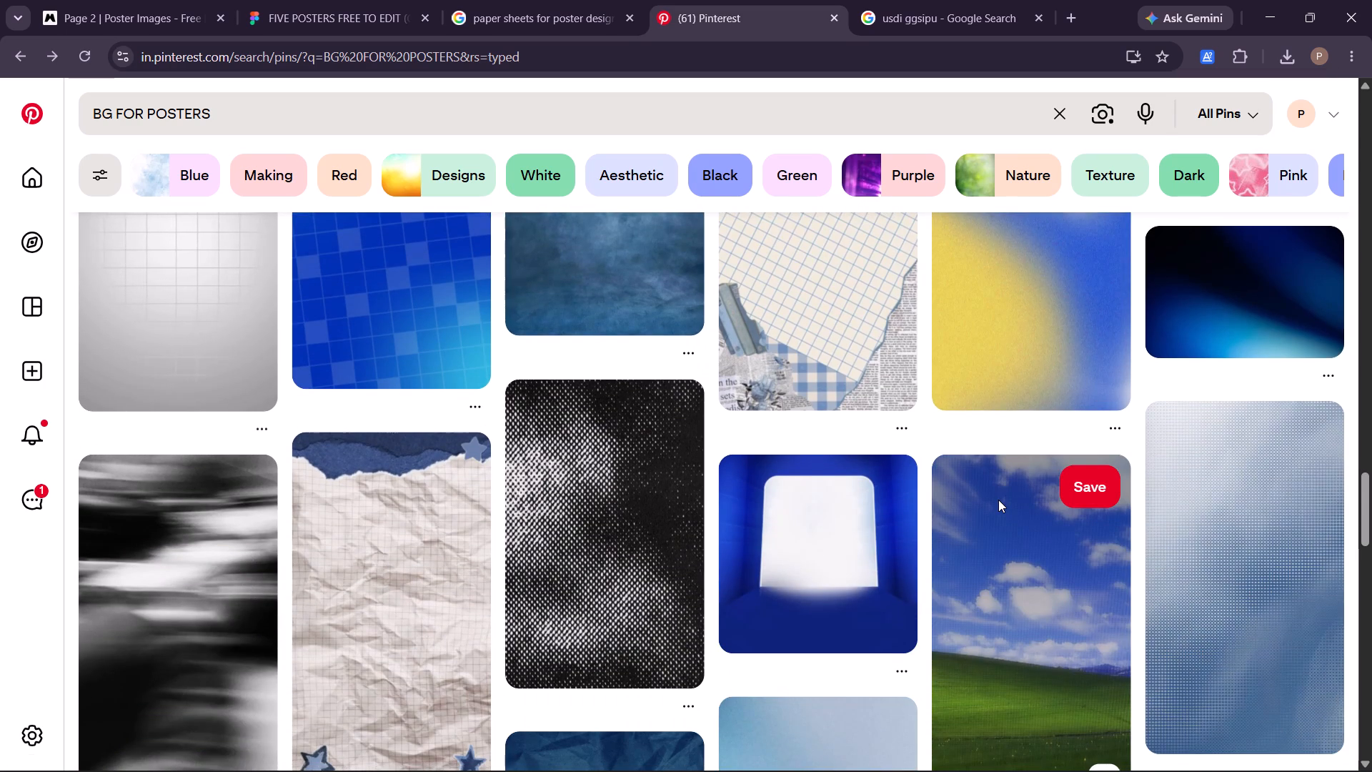
scroll(998, 500, down, 3)
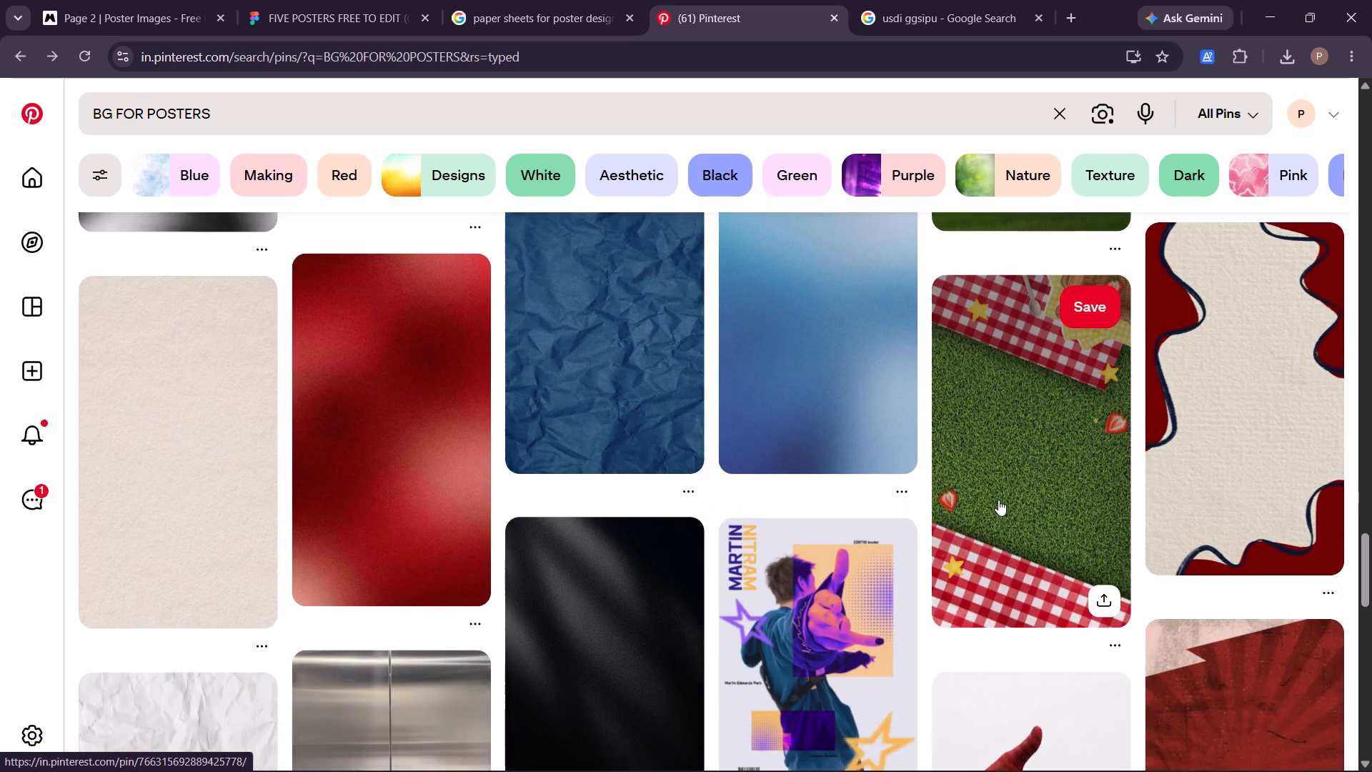
scroll(998, 500, up, 3)
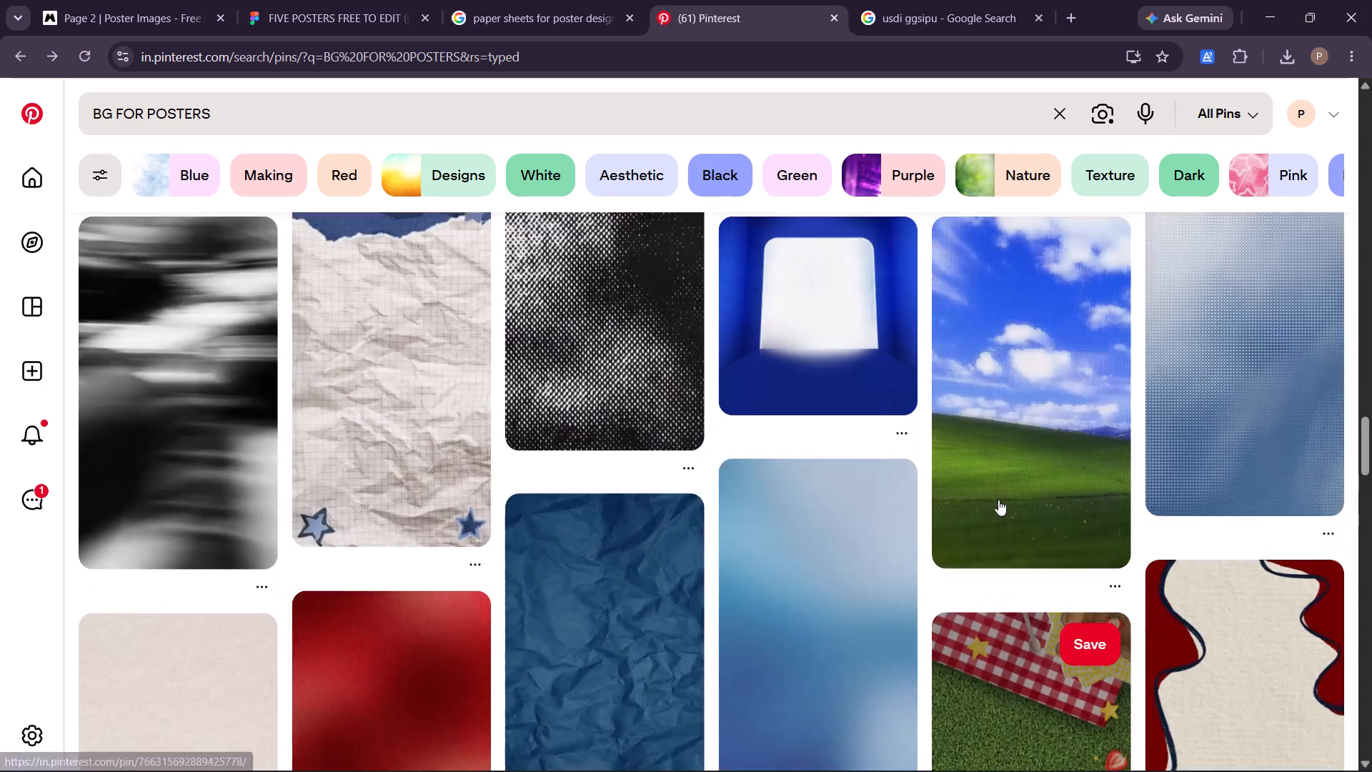
scroll(998, 500, up, 4)
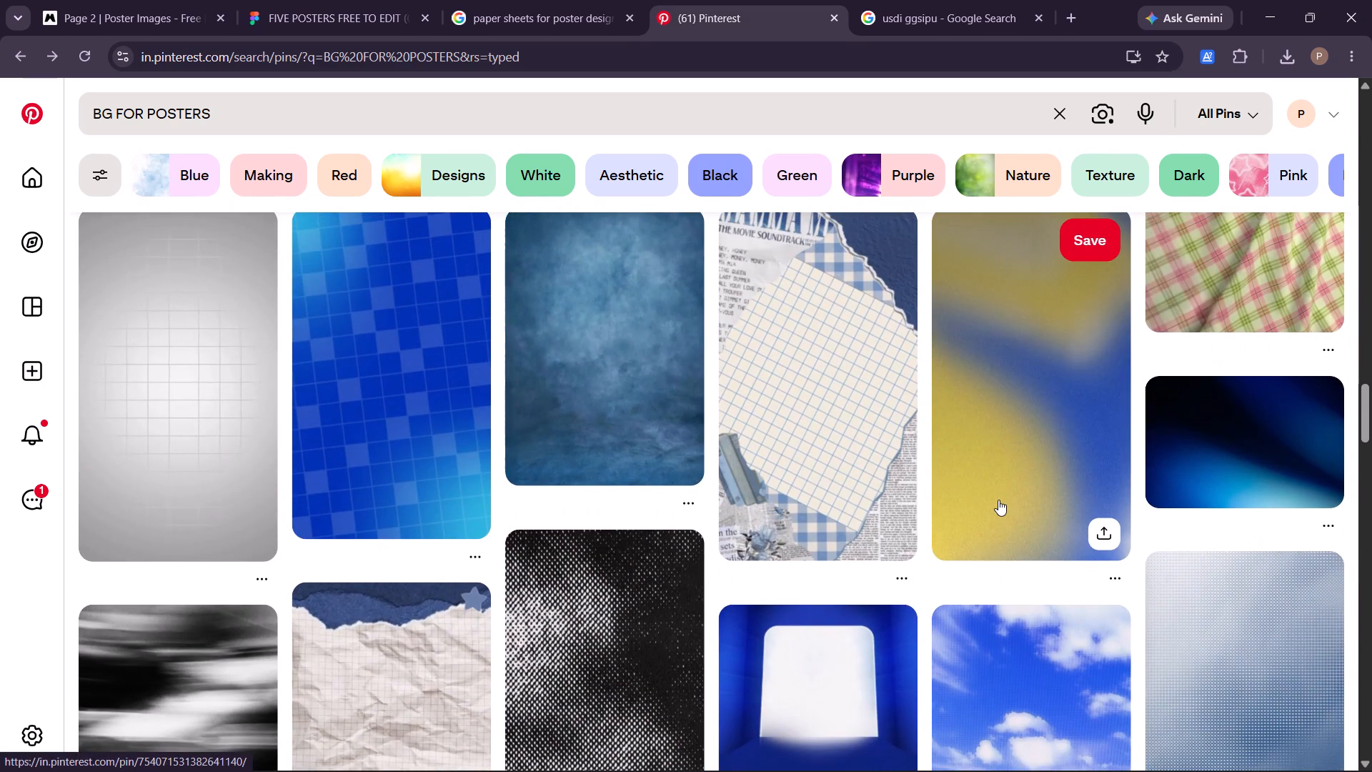
Inspect the yellow and blue gradient pin and its related pins, and return to the search results.
click(1025, 457)
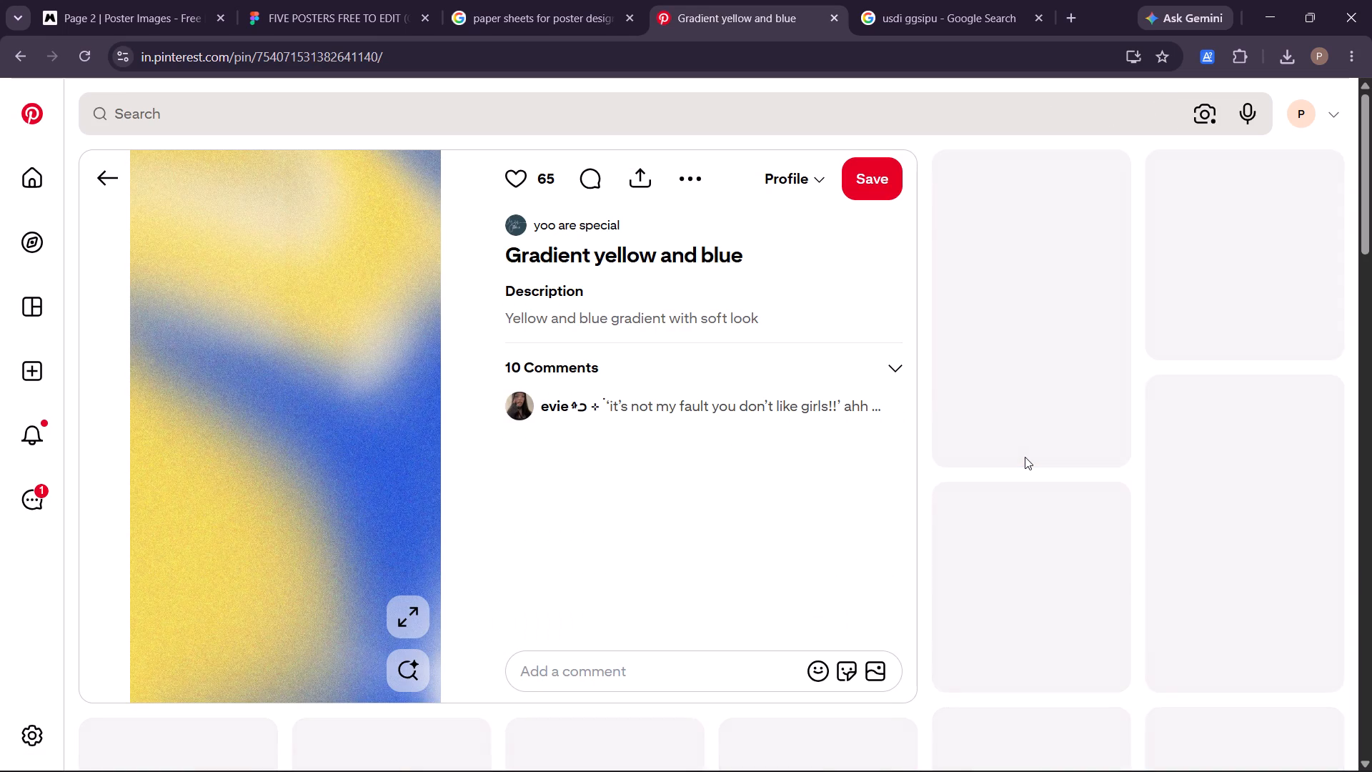
scroll(447, 585, down, 3)
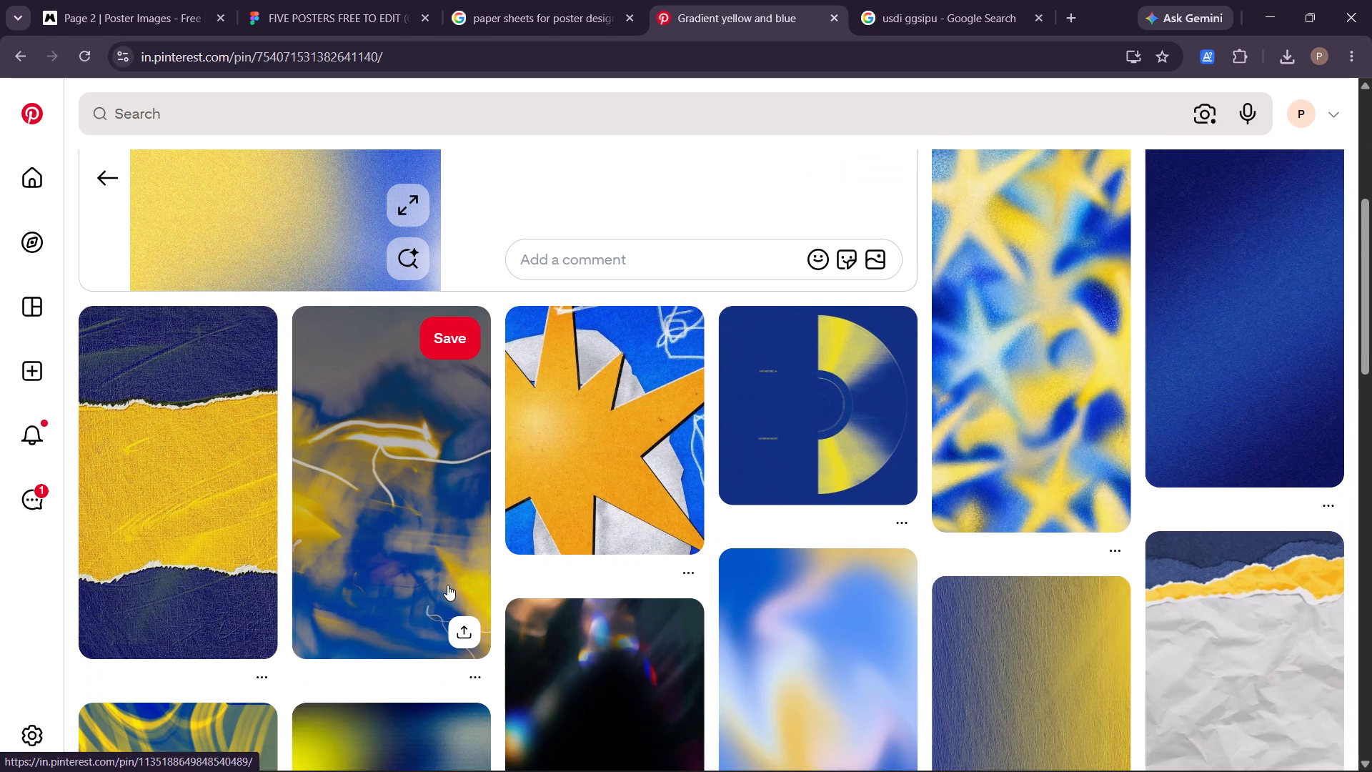
scroll(447, 585, down, 1)
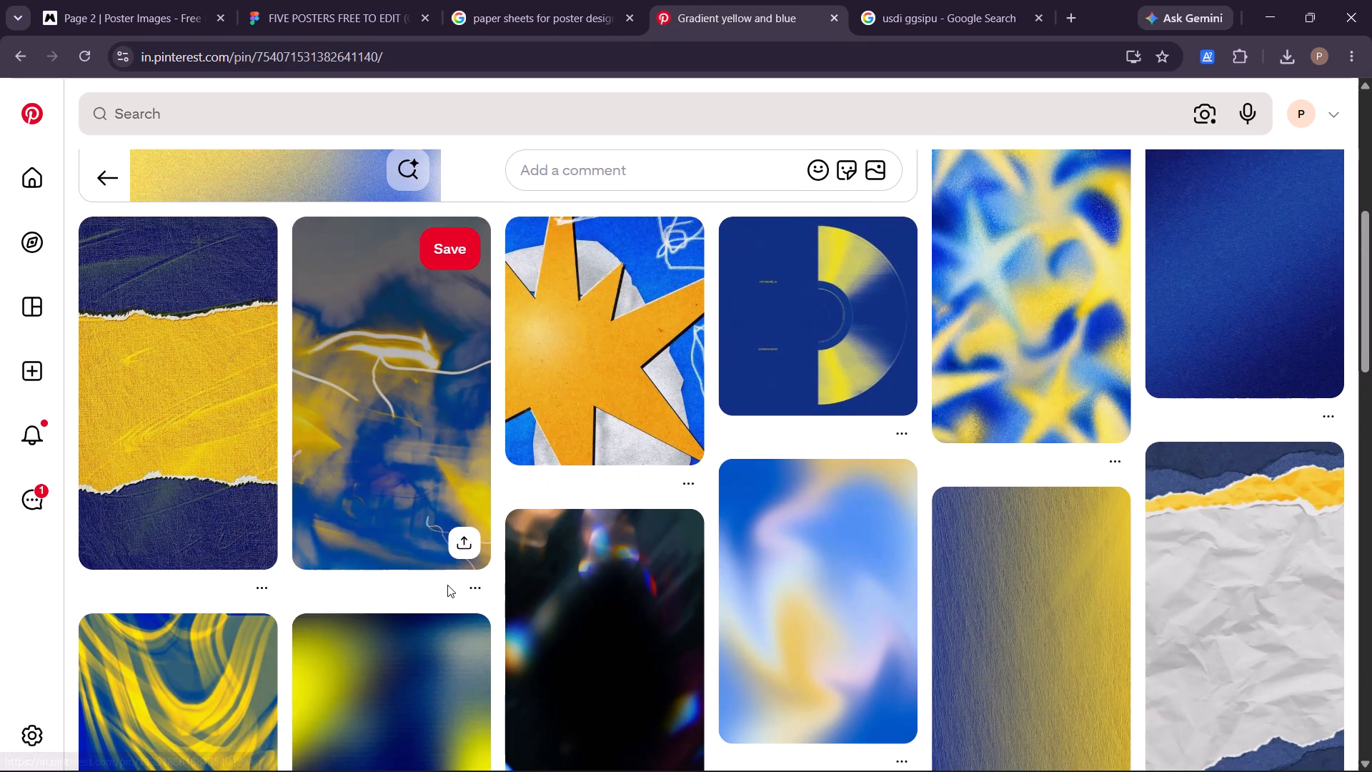
scroll(447, 585, down, 1)
scroll(447, 585, up, 7)
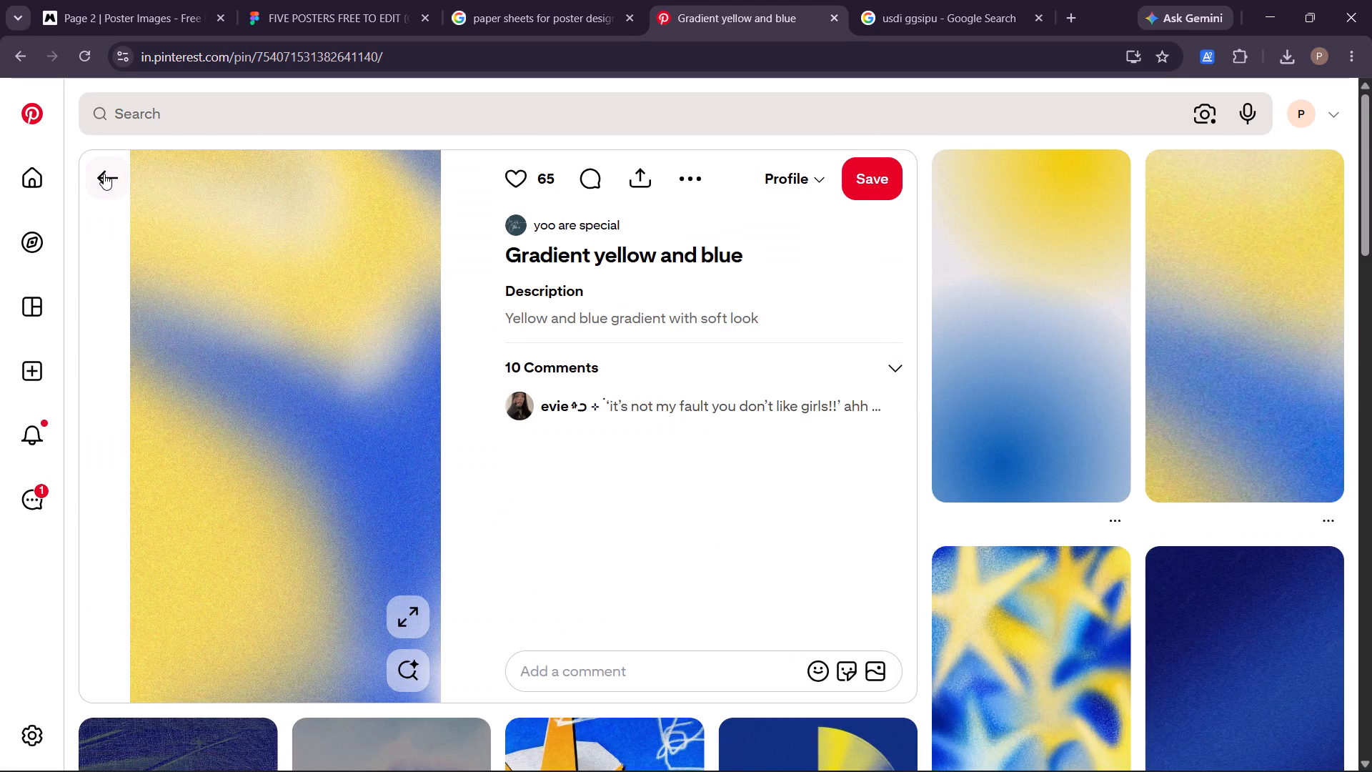
click(104, 174)
Look further through the poster background results, examining the paper, grass, gradient and sunburst textures.
scroll(478, 475, up, 4)
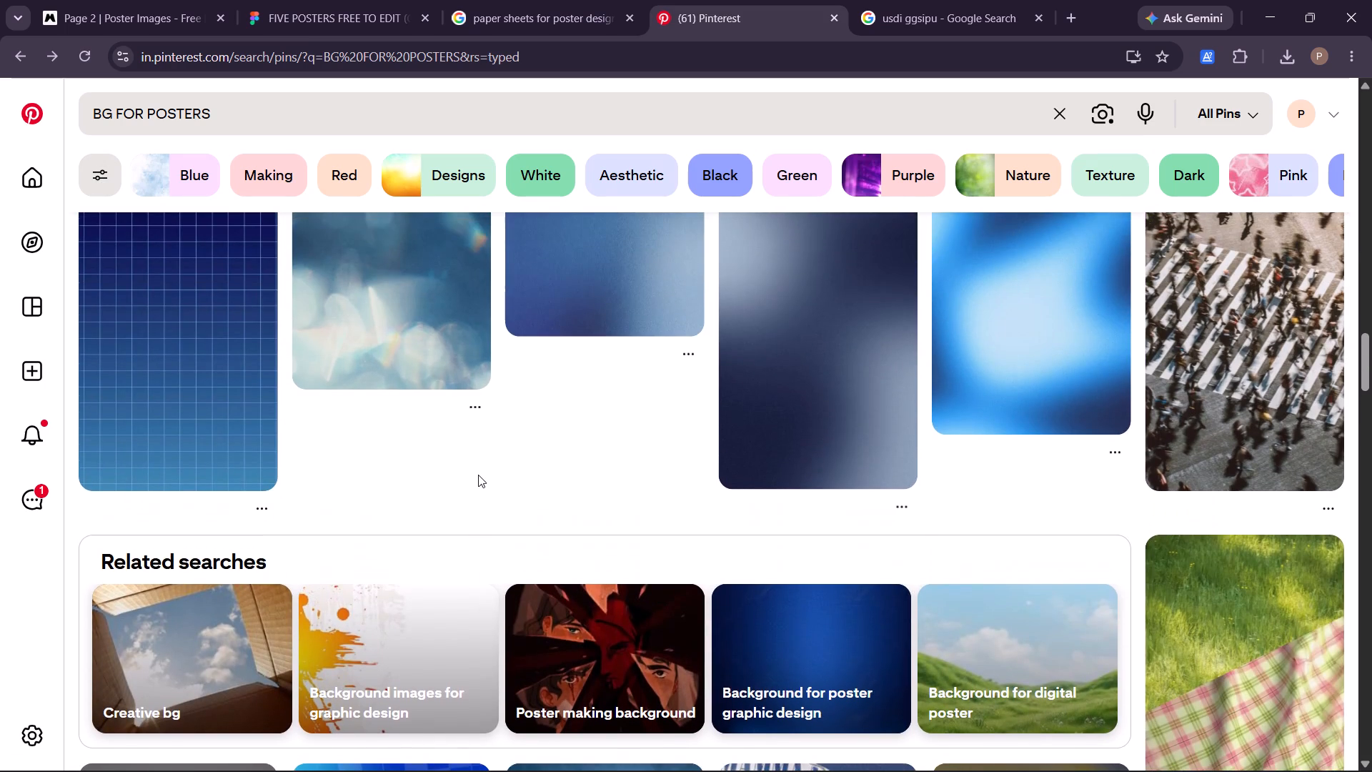
scroll(478, 475, down, 3)
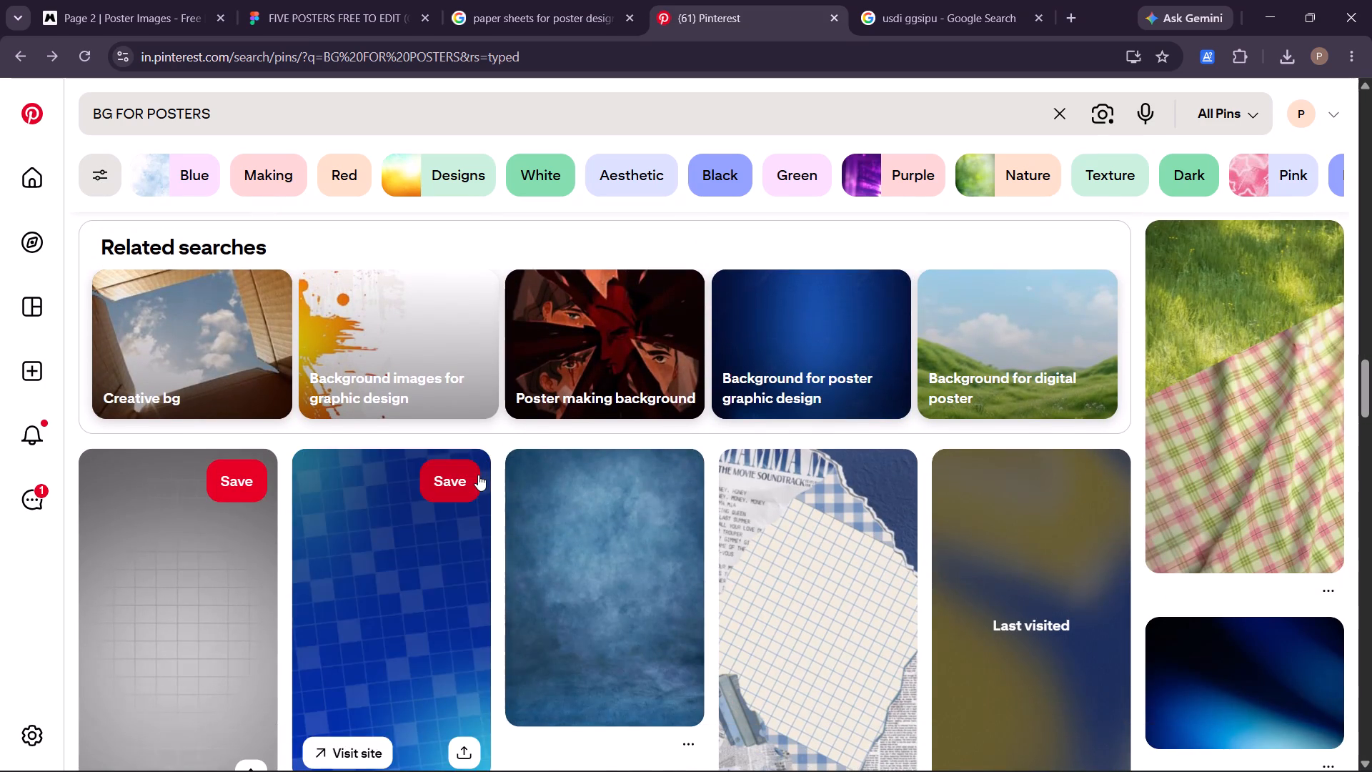
scroll(633, 681, down, 2)
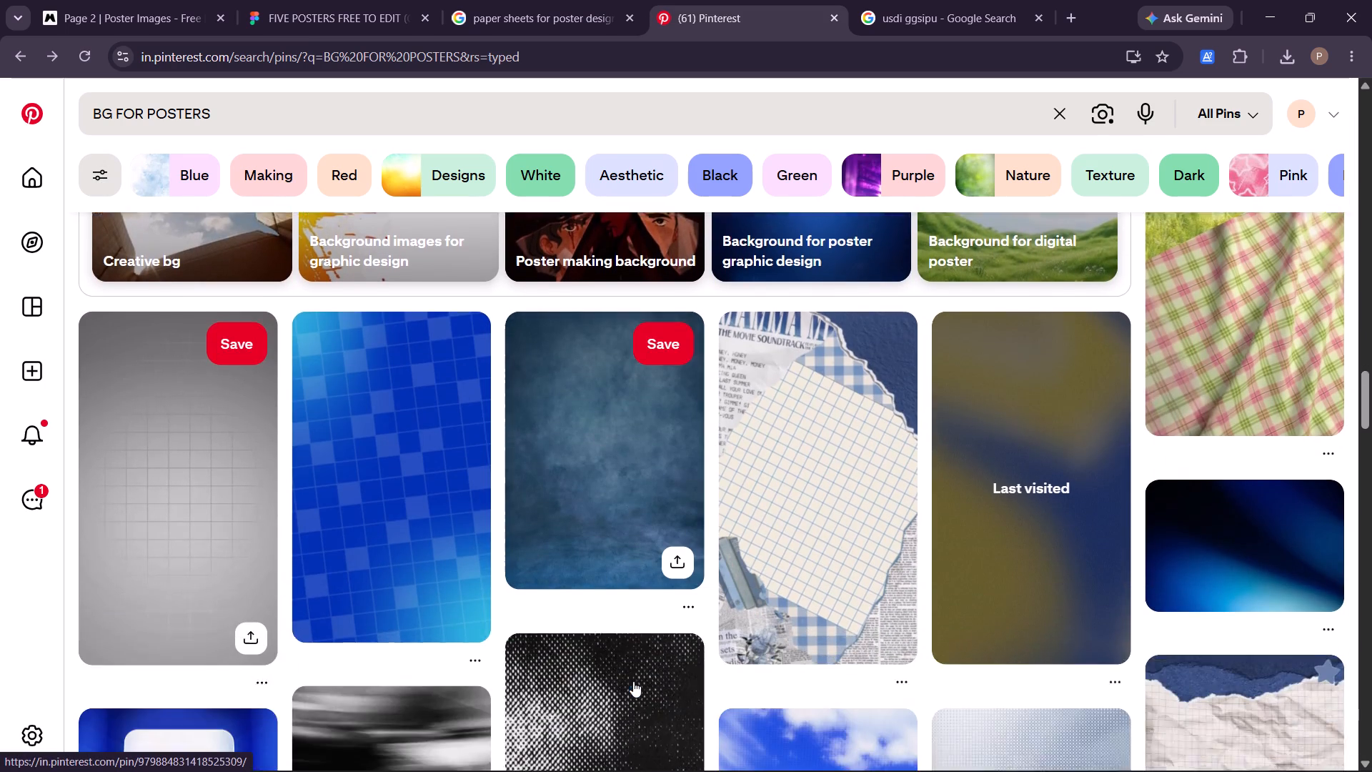
scroll(633, 681, down, 7)
scroll(497, 588, down, 2)
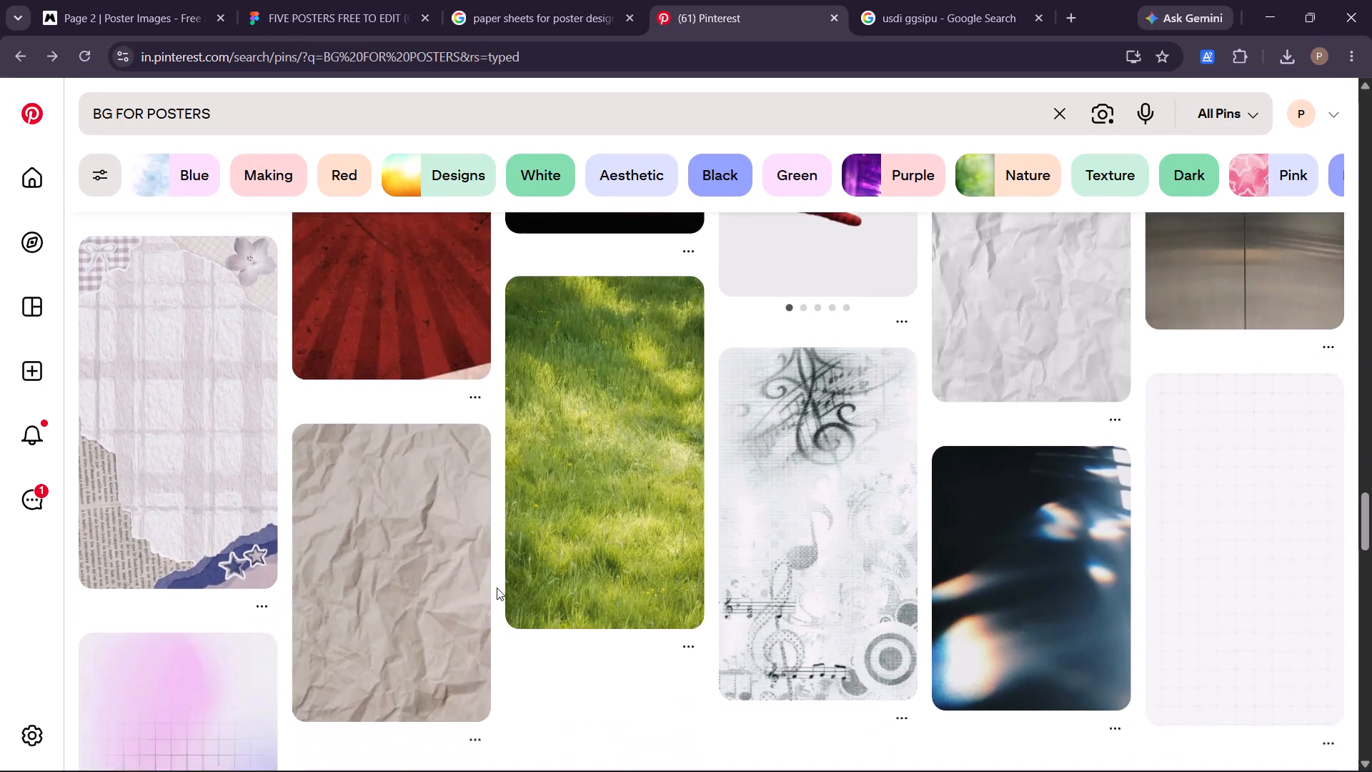
scroll(497, 588, down, 7)
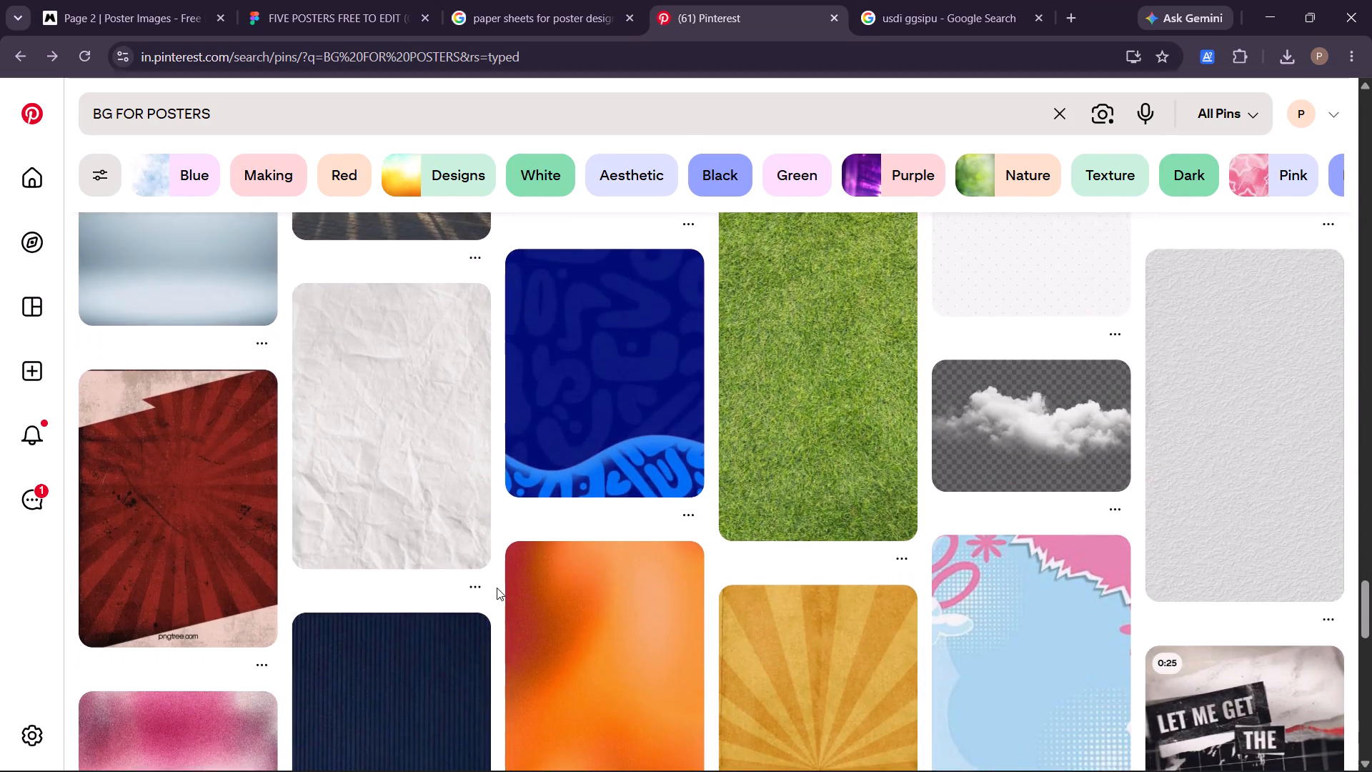
scroll(497, 588, down, 3)
scroll(340, 593, down, 3)
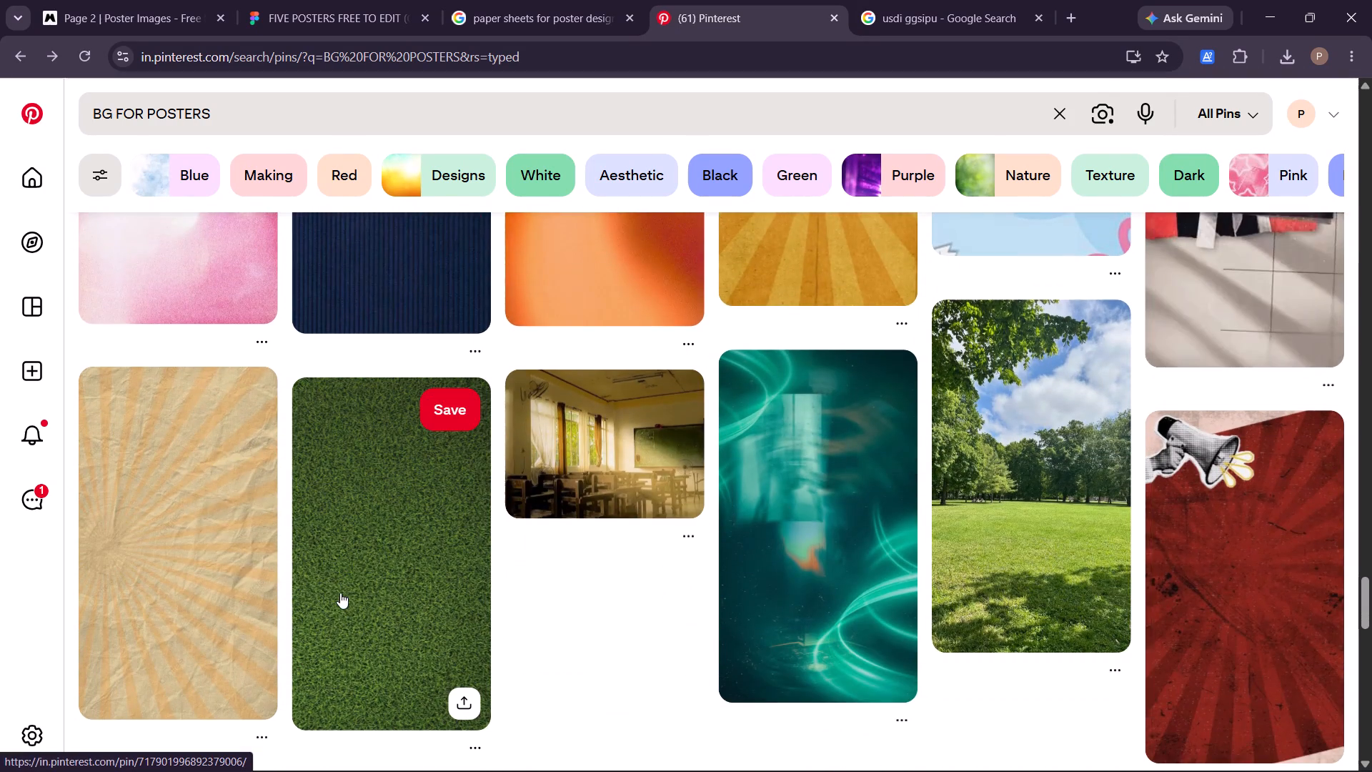
scroll(340, 593, right, 2)
Inspect the crumpled beige paper pin with orange sunburst rays and examine its related pins.
click(160, 322)
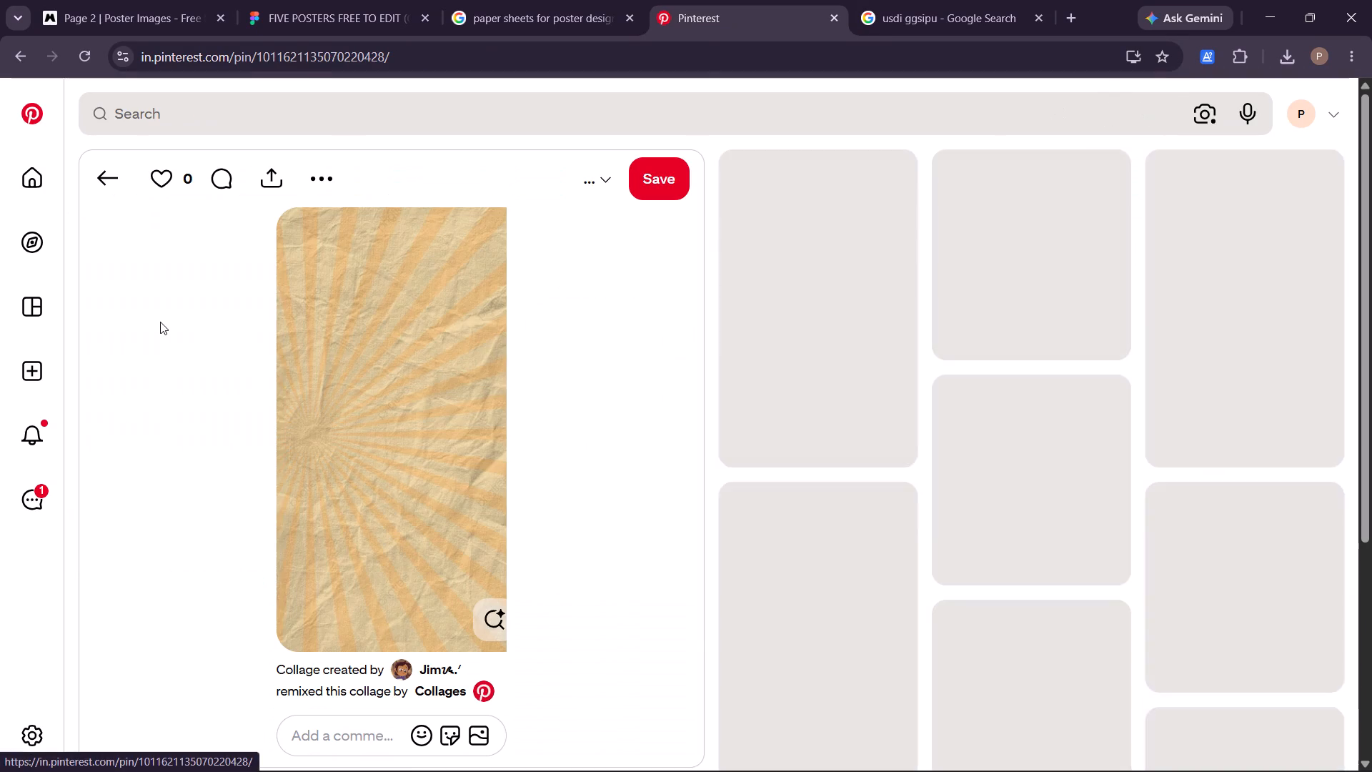
scroll(612, 678, down, 1)
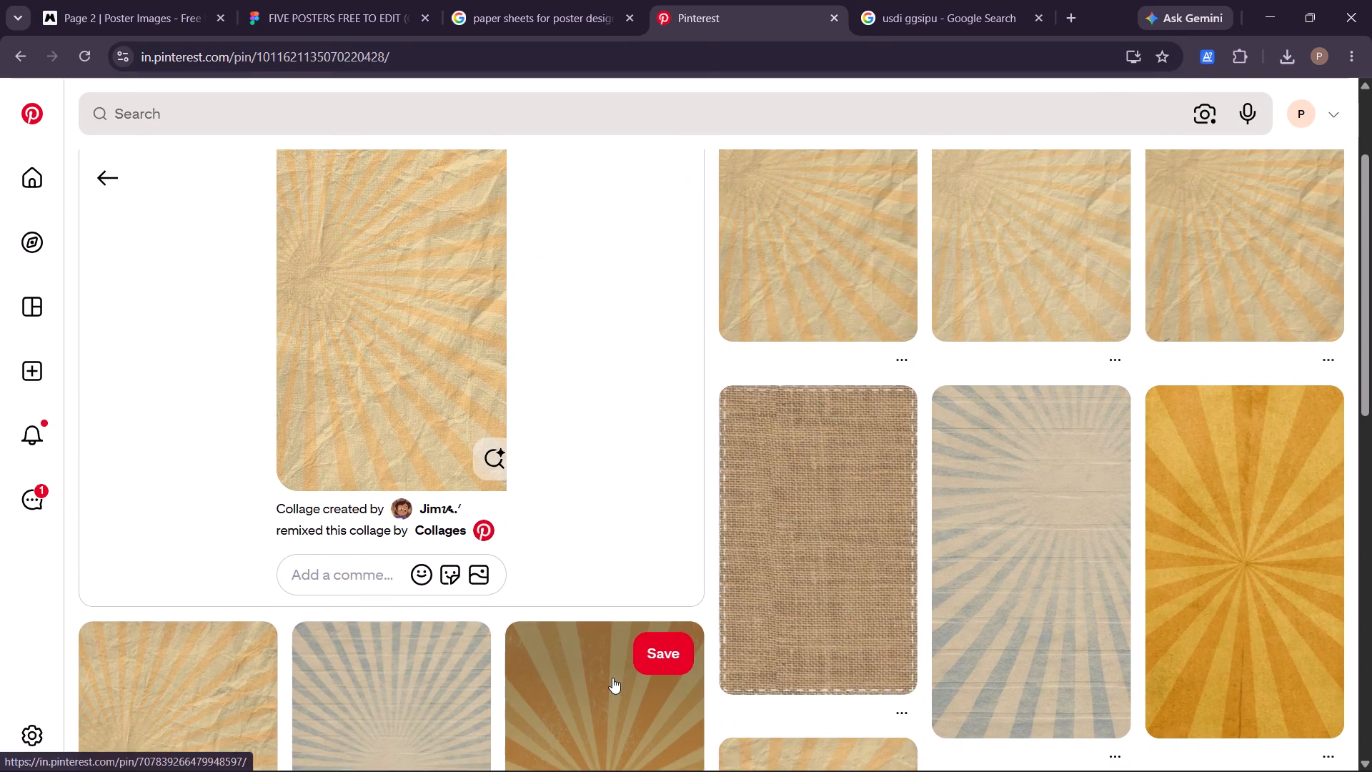
scroll(612, 678, down, 1)
scroll(612, 678, up, 2)
scroll(582, 575, right, 6)
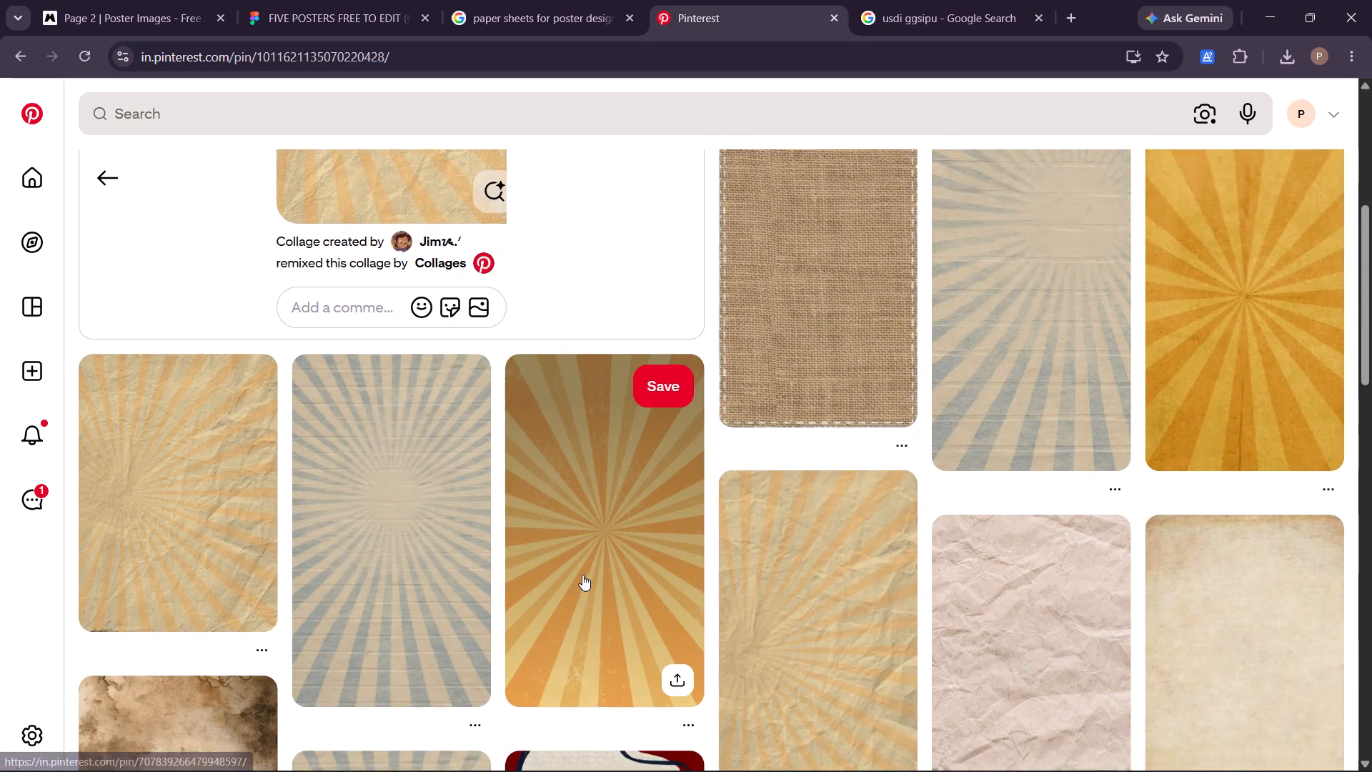
scroll(575, 349, up, 11)
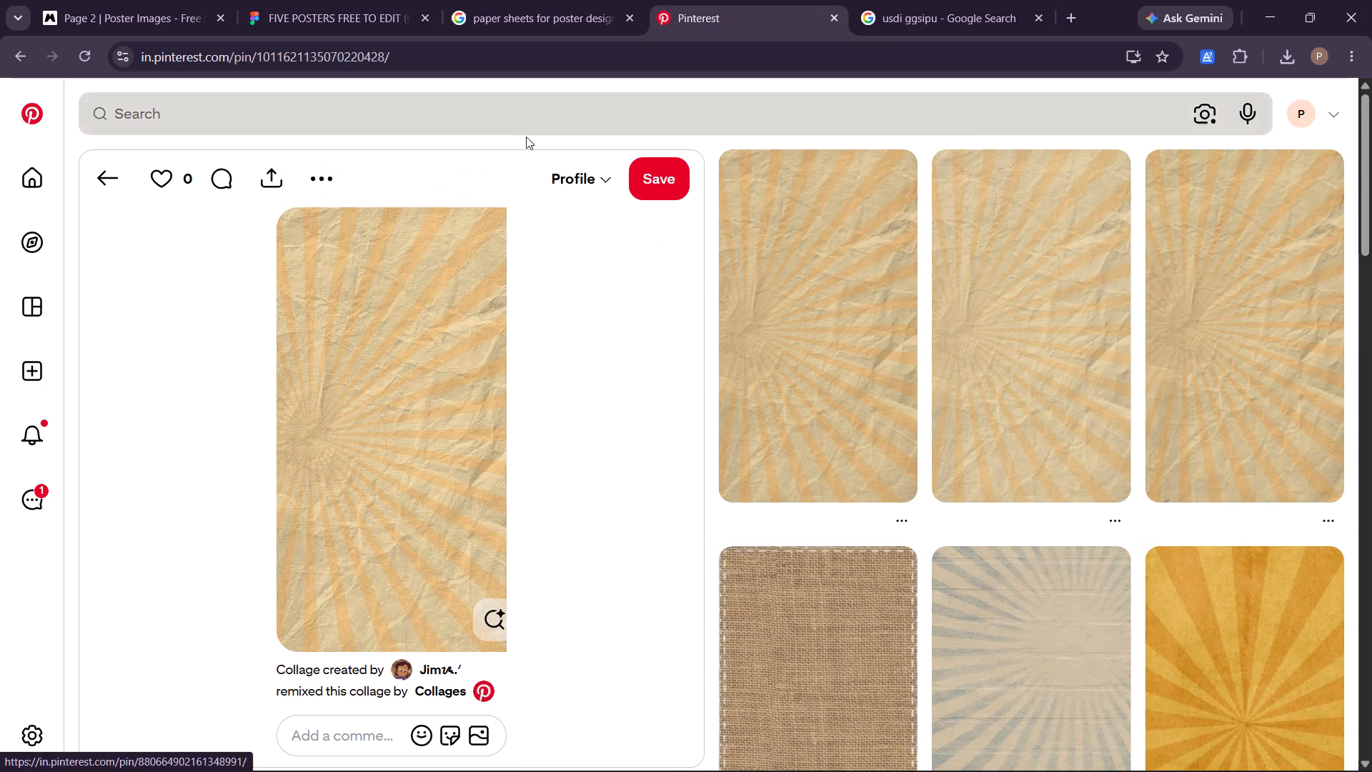
Open the first related pin showing the same crumpled orange sunburst paper.
drag(361, 409, 344, 367)
drag(344, 367, 687, 4)
click(724, 404)
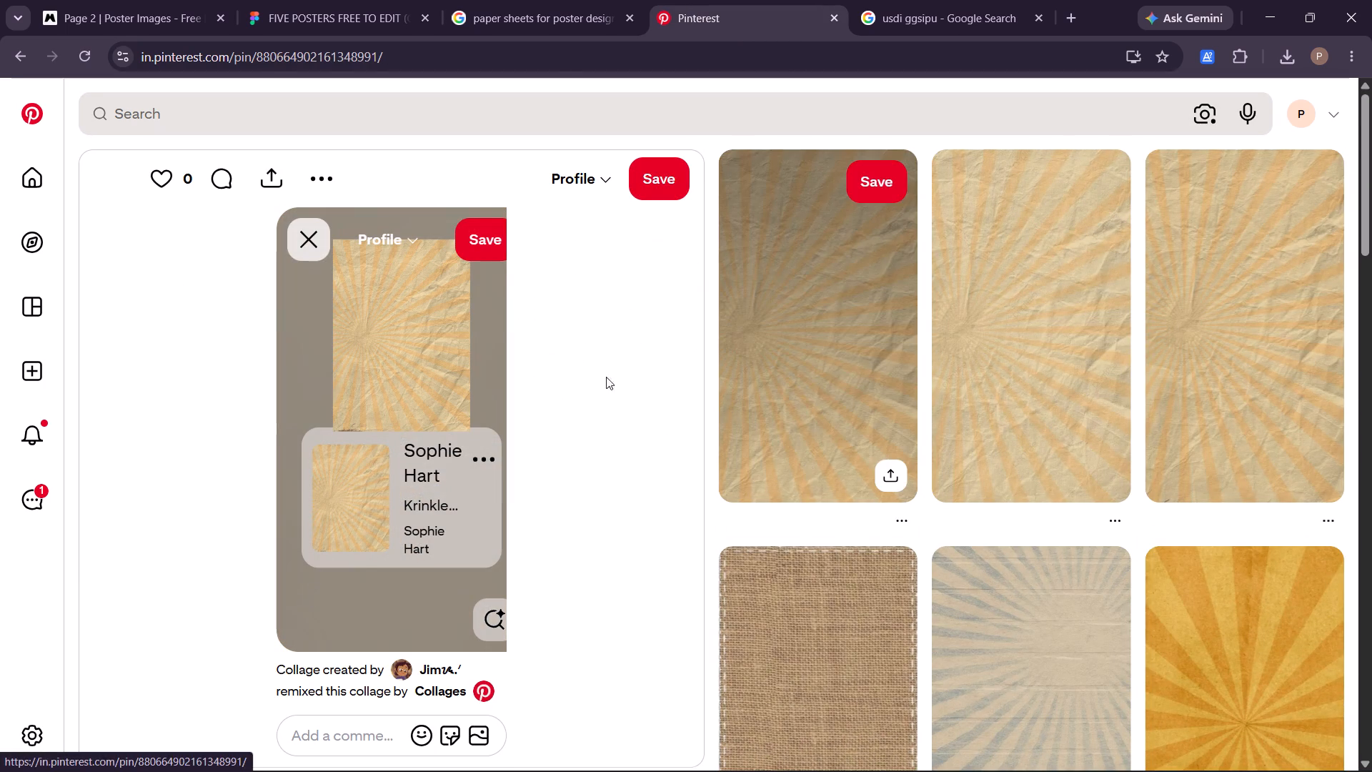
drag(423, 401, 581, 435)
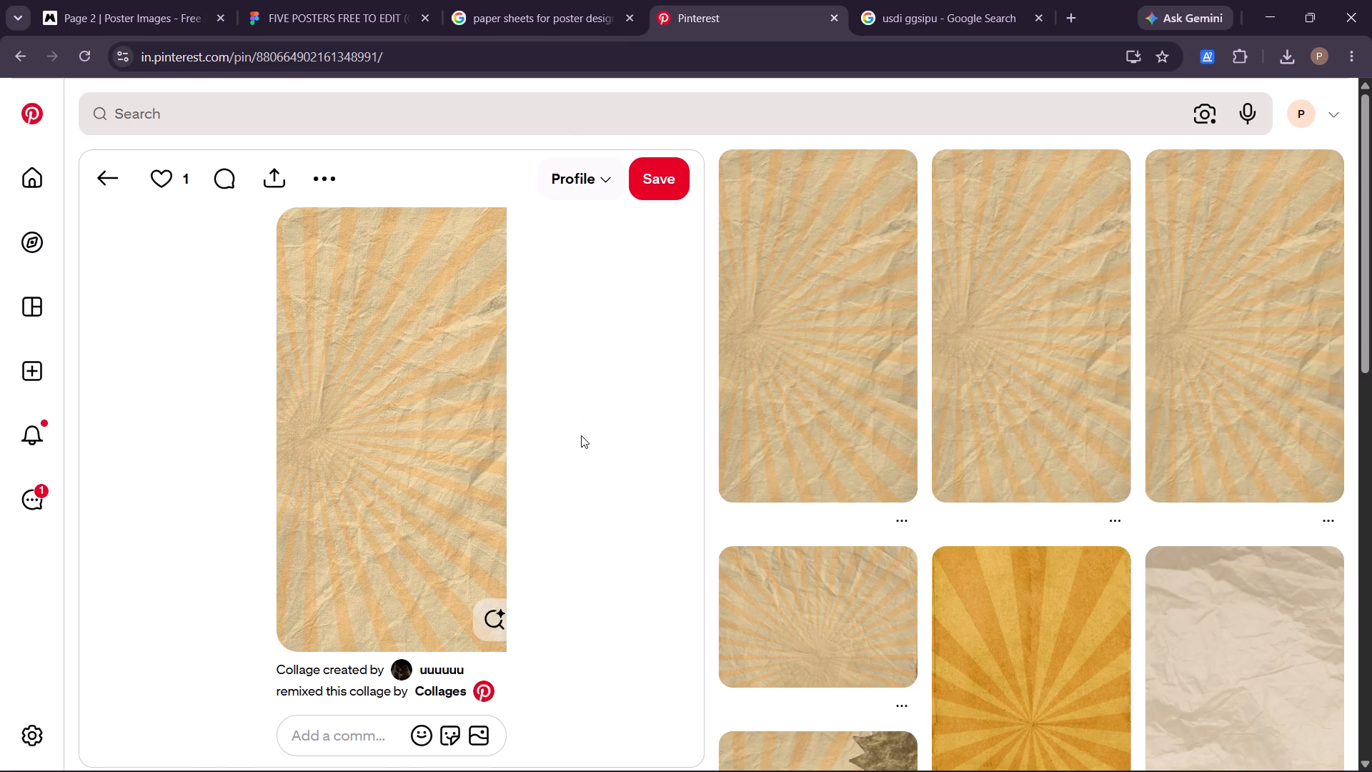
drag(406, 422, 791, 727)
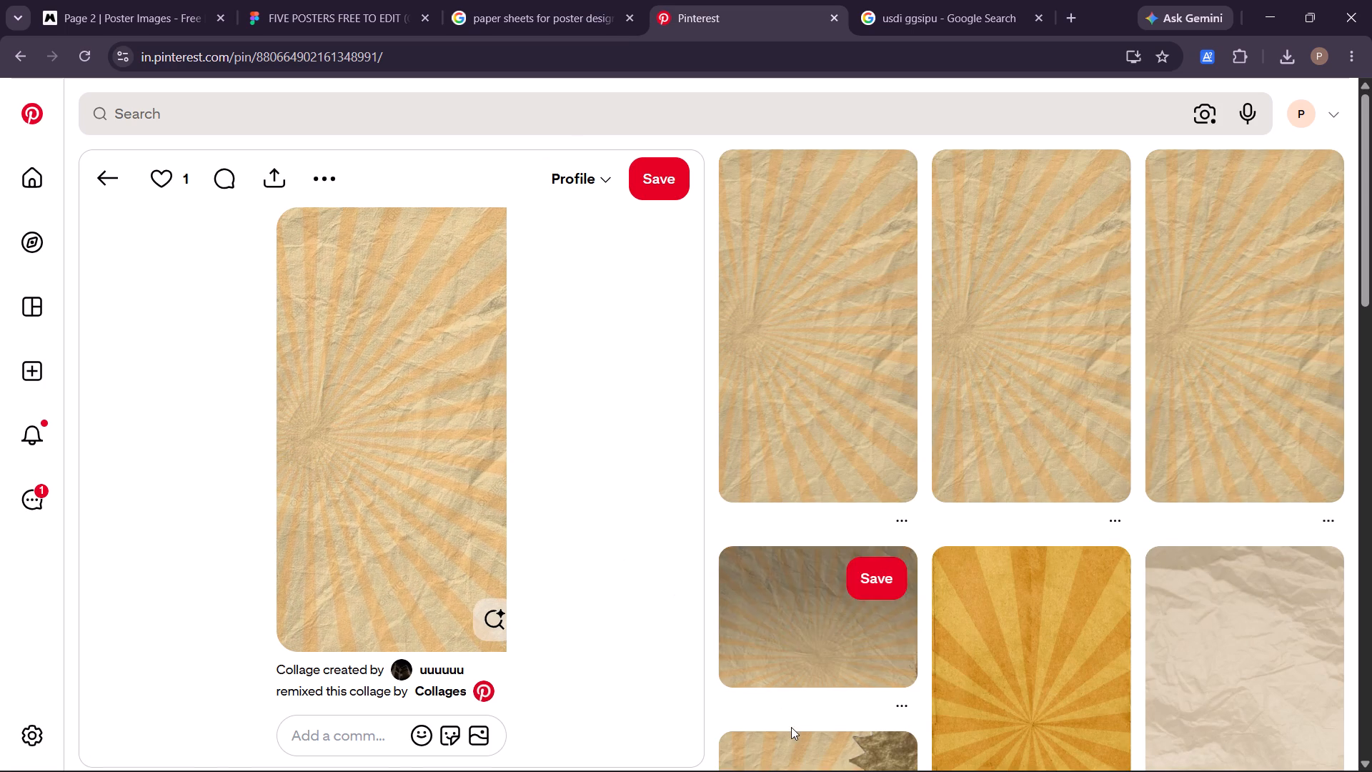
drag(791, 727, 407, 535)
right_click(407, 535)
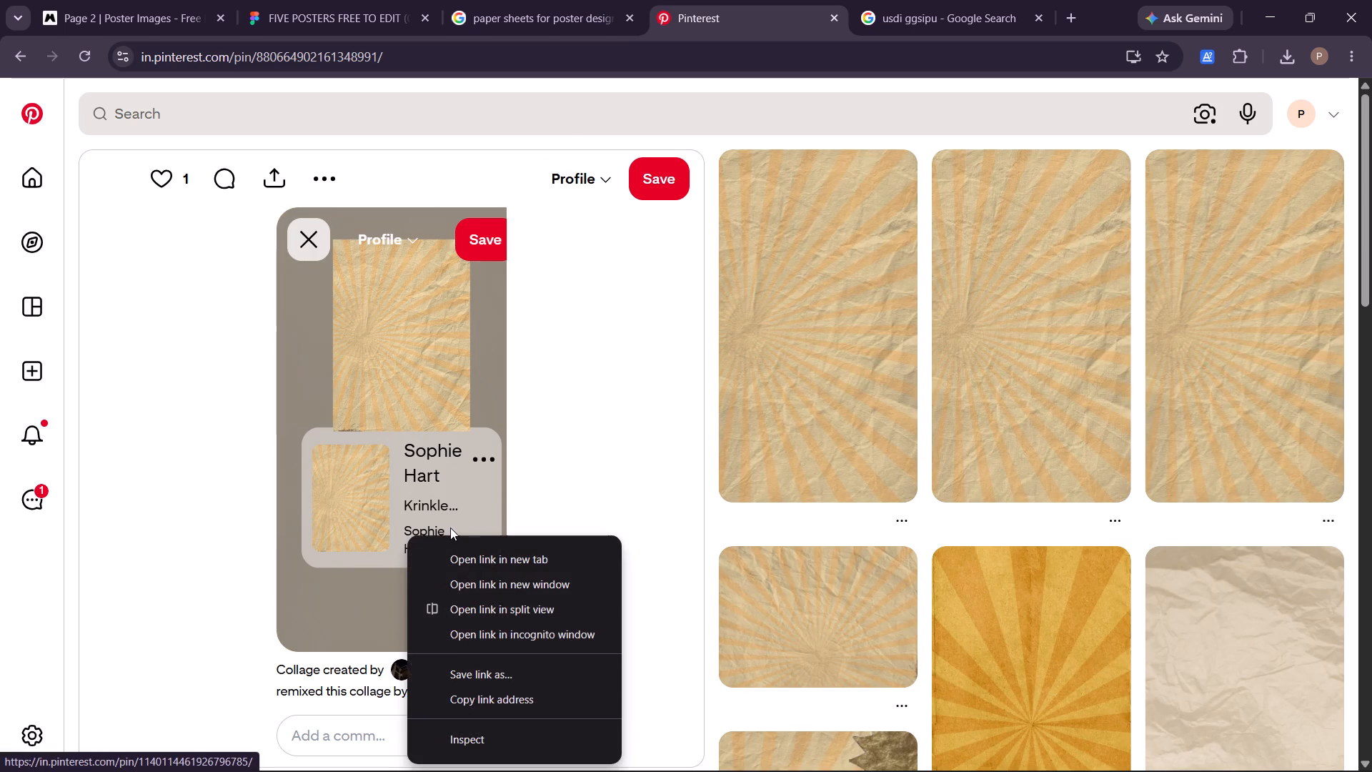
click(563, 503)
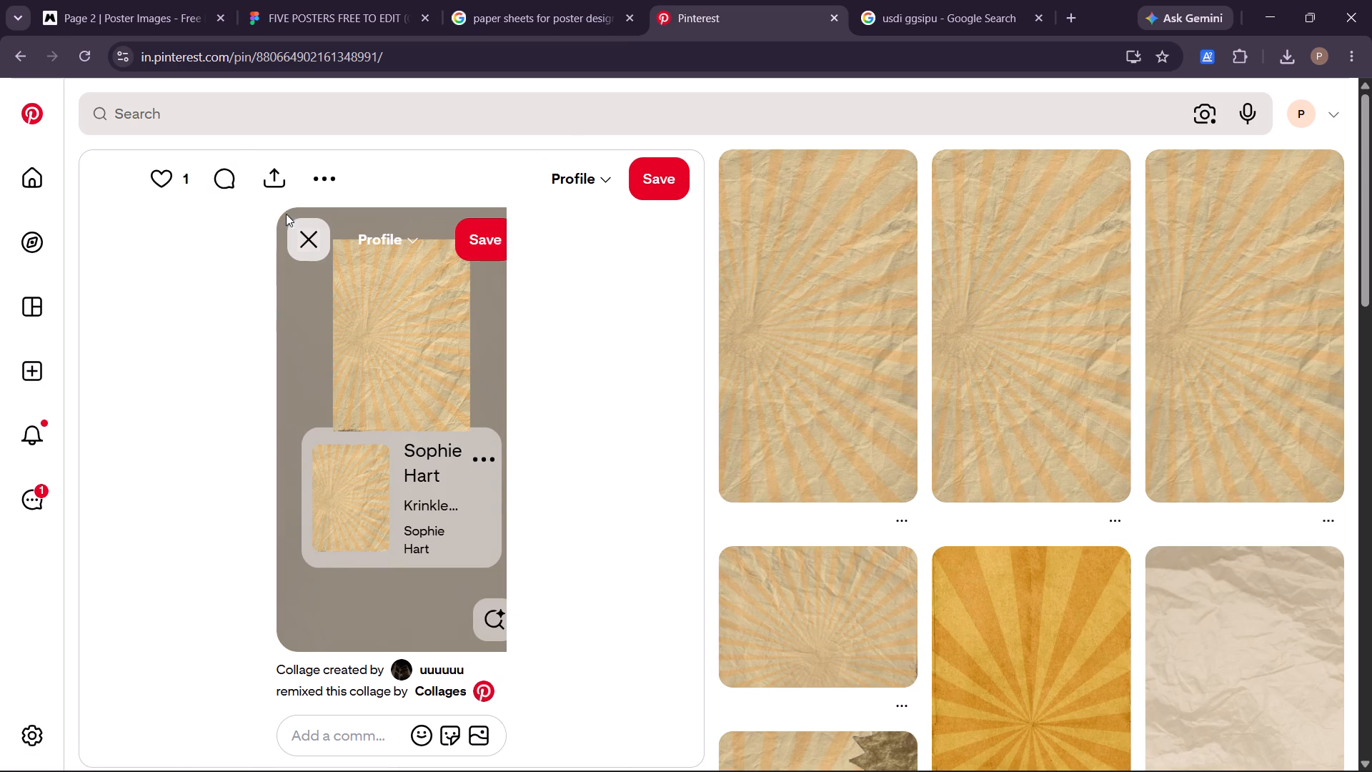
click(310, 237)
Save the crumpled sunburst paper image from the pin to the computer as a PNG.
right_click(390, 340)
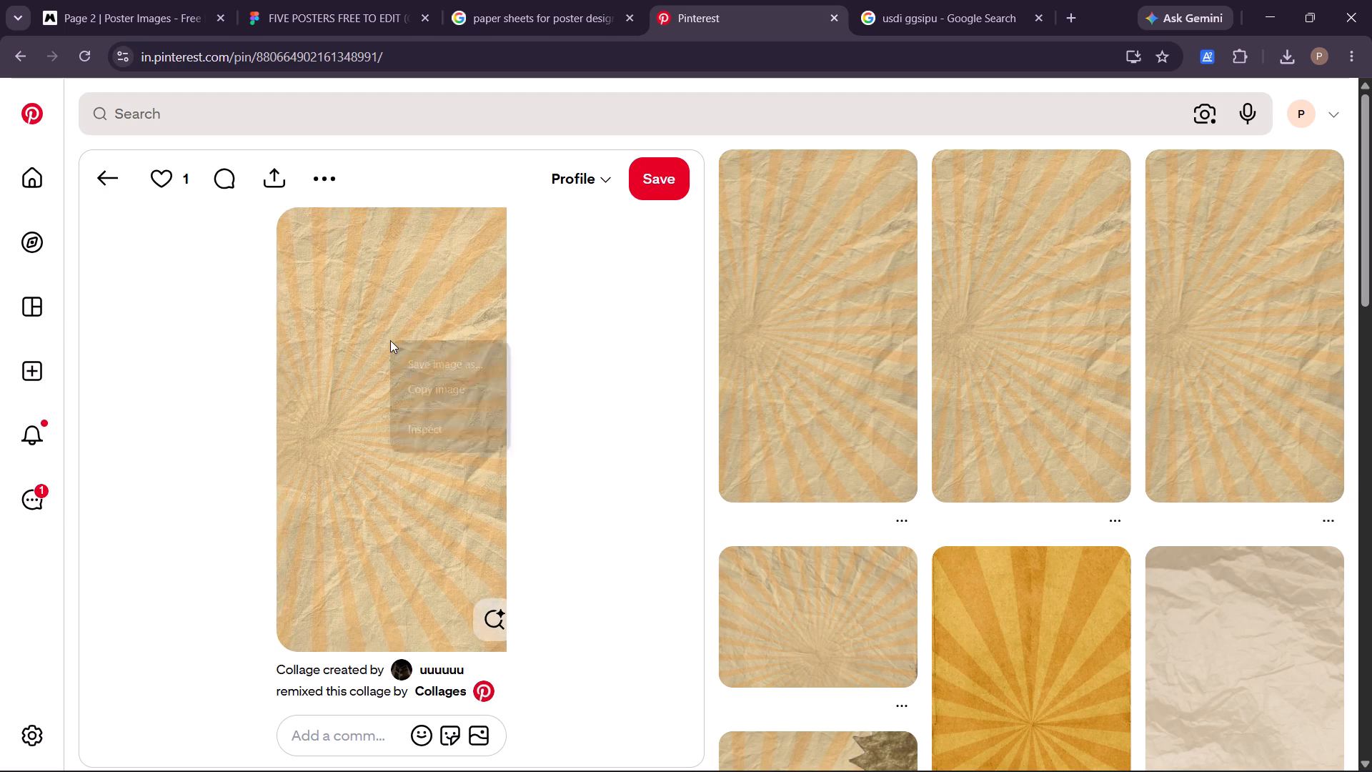
click(434, 361)
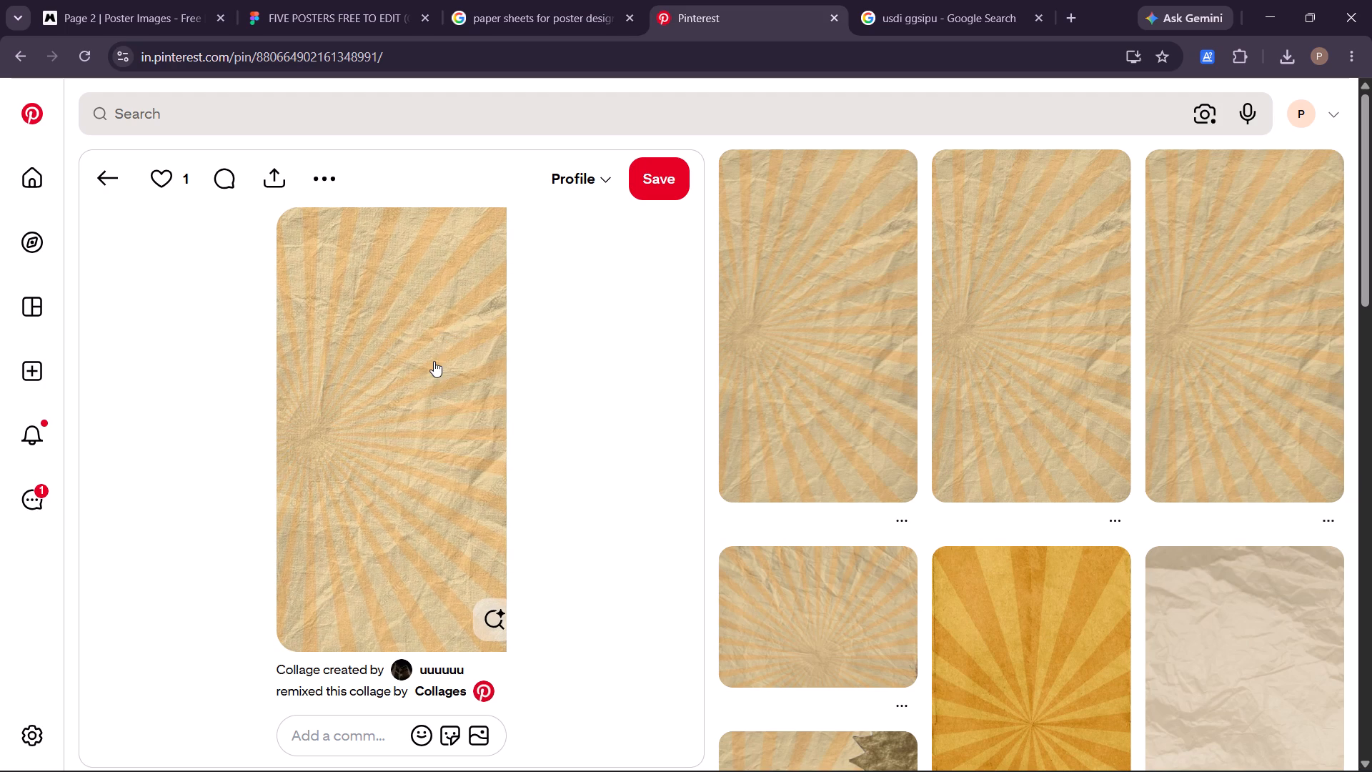
key(Return)
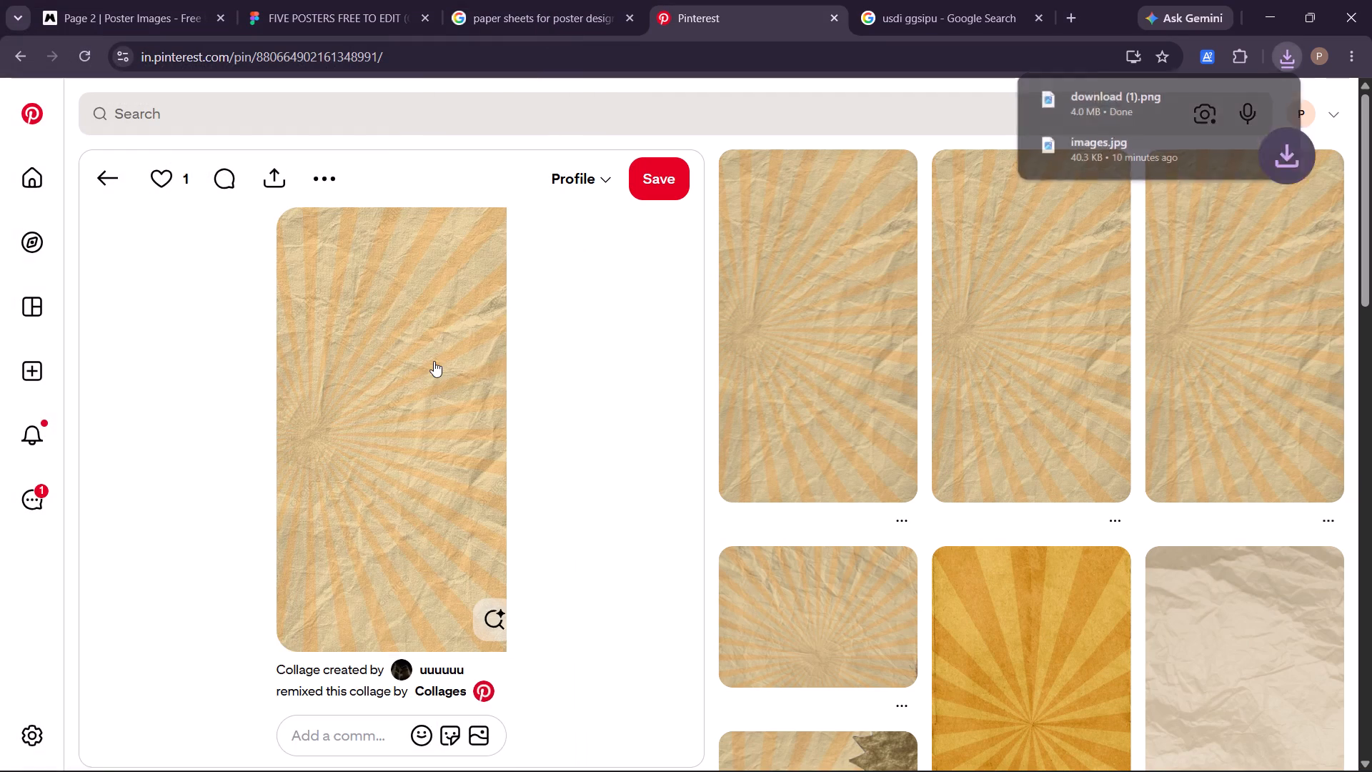
Switch to Photoshop and place the downloaded sunburst paper image "download (1)" as an embedded object in the poster.
click(888, 767)
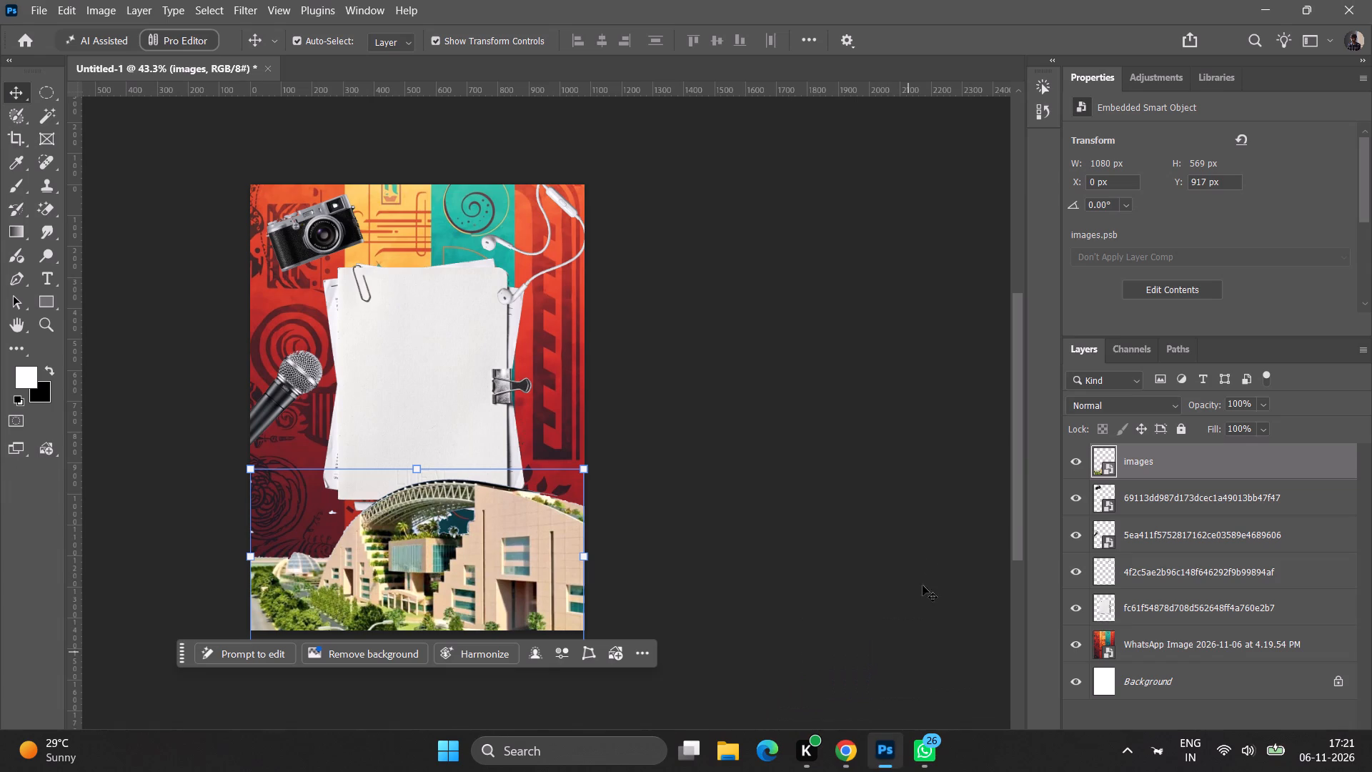
click(323, 182)
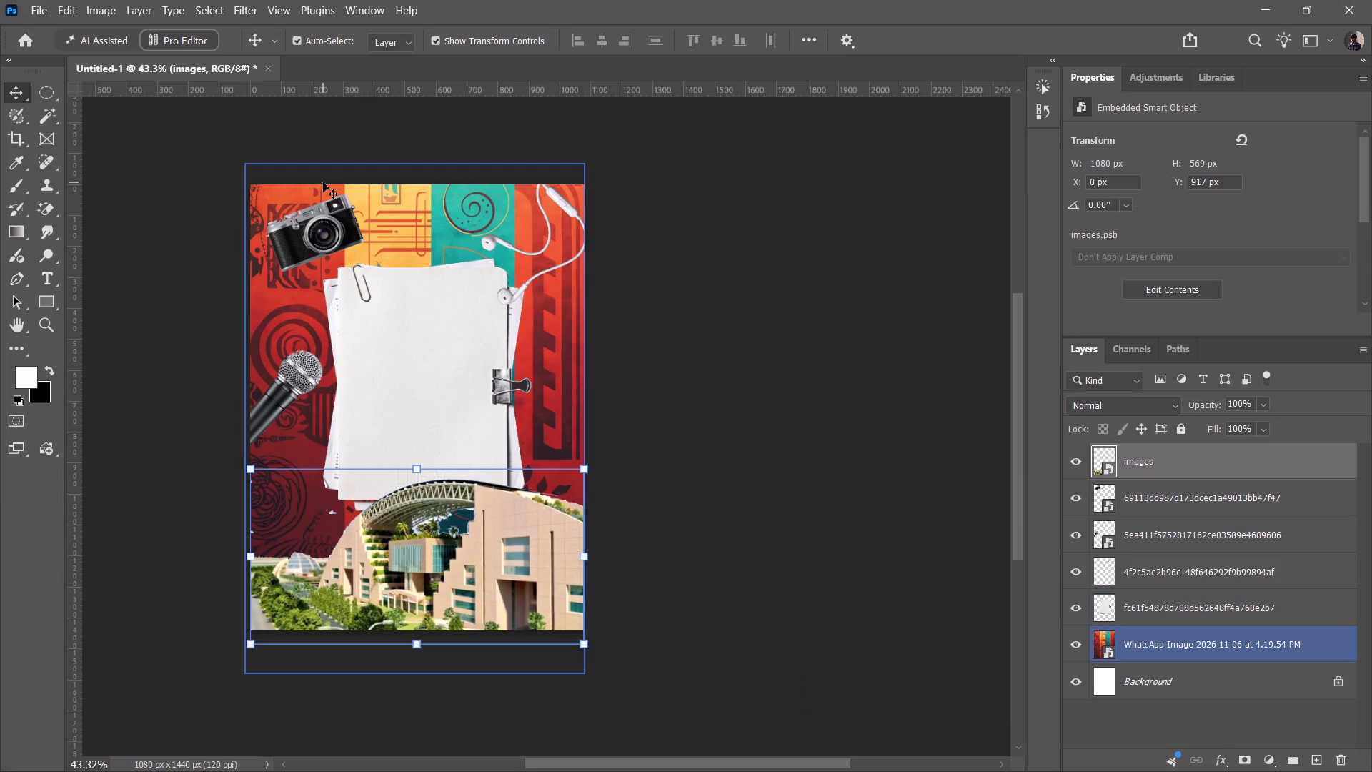
click(51, 11)
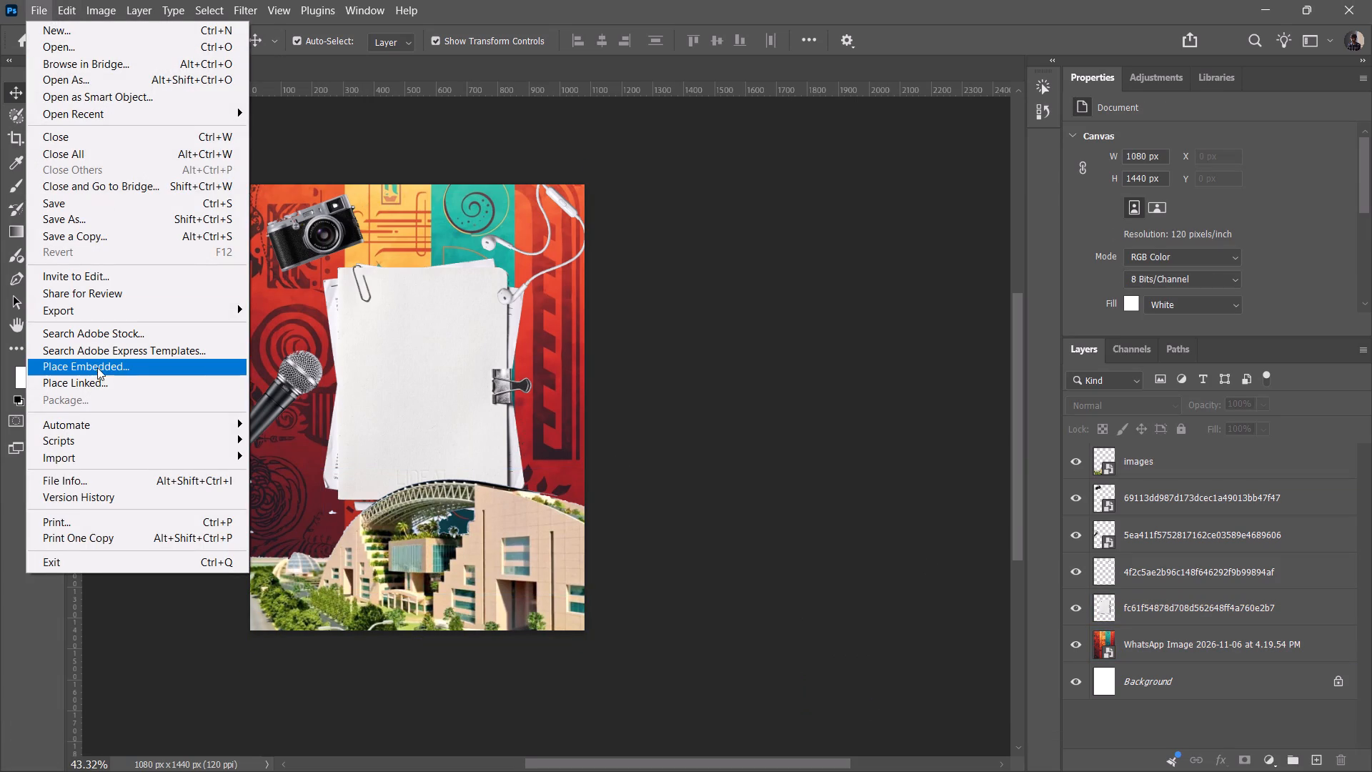
click(94, 372)
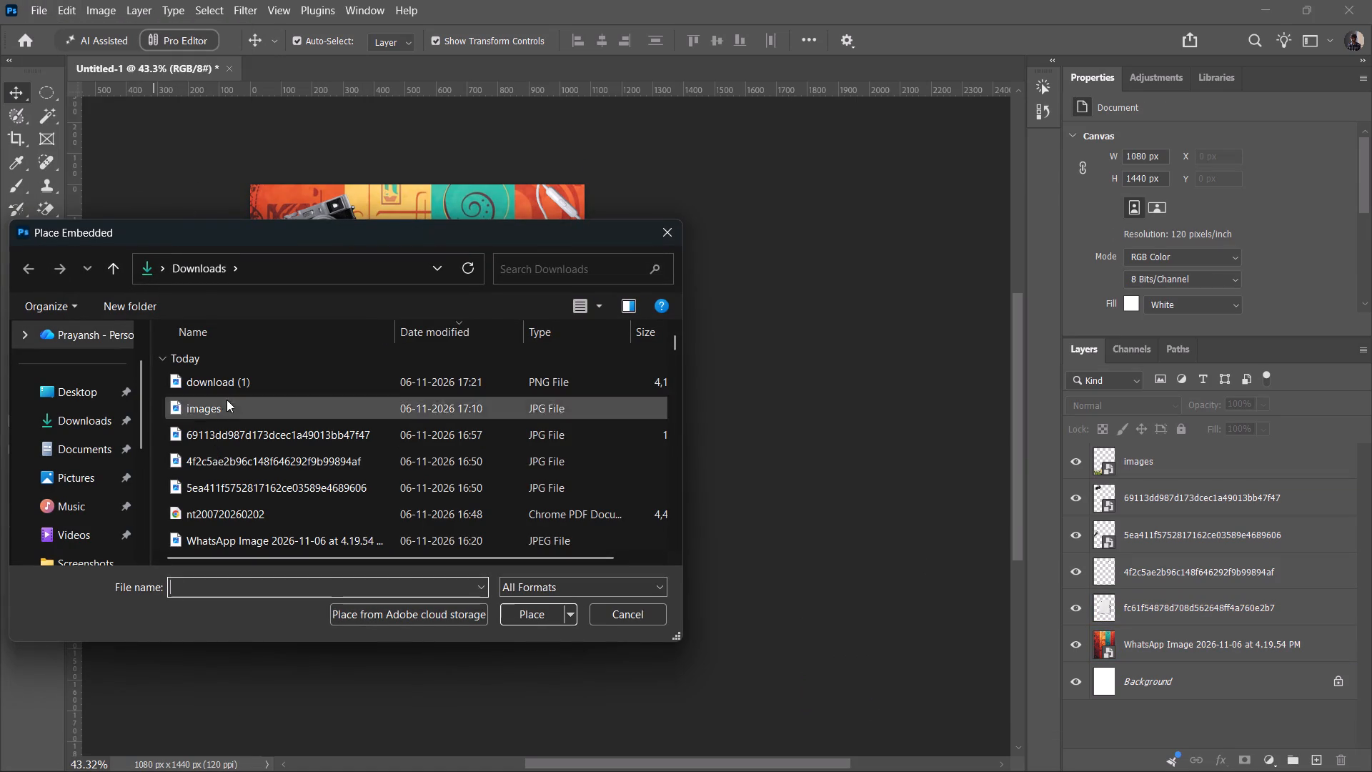
click(263, 375)
click(512, 615)
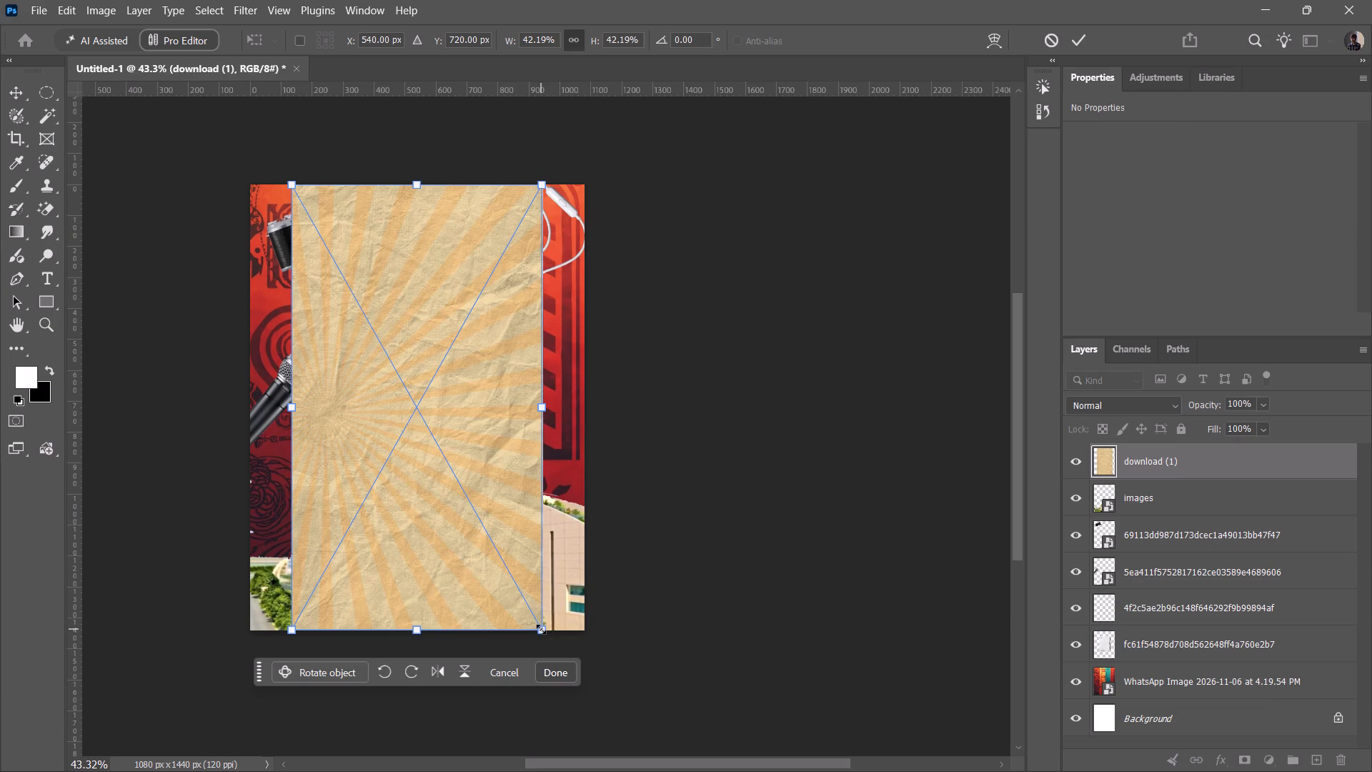
Scale the placed sunburst paper to about 58% and position it at about X 540 px, Y 917 px, covering the canvas.
drag(541, 629, 636, 728)
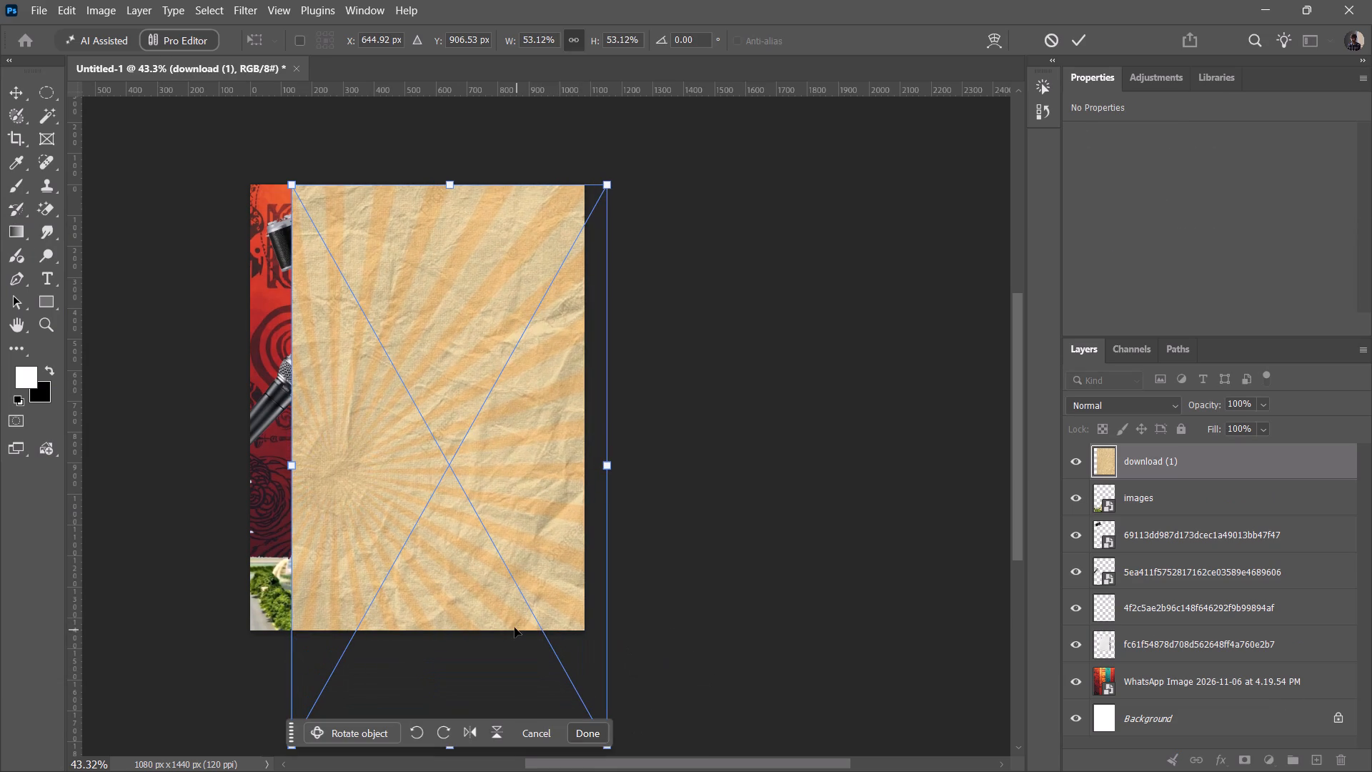
drag(514, 627, 454, 623)
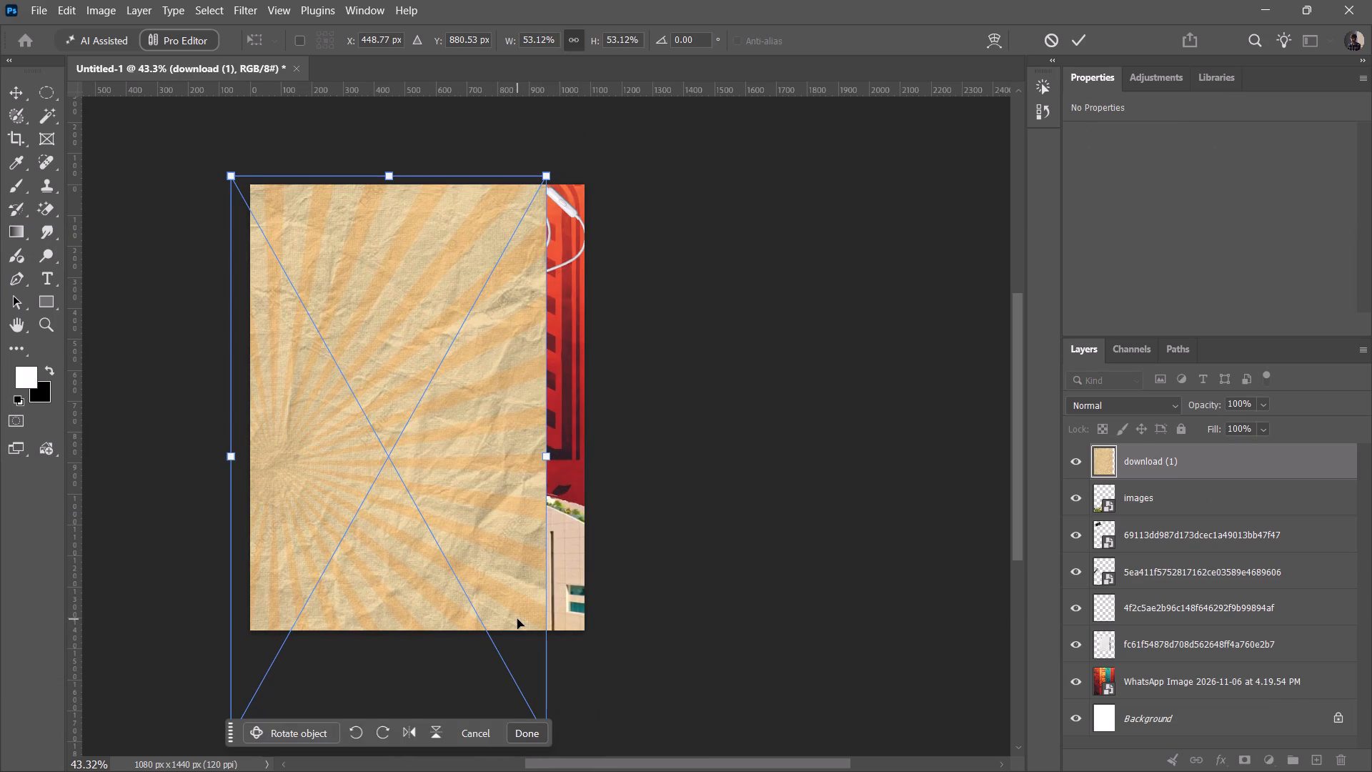
scroll(509, 574, down, 1)
drag(546, 693, 607, 727)
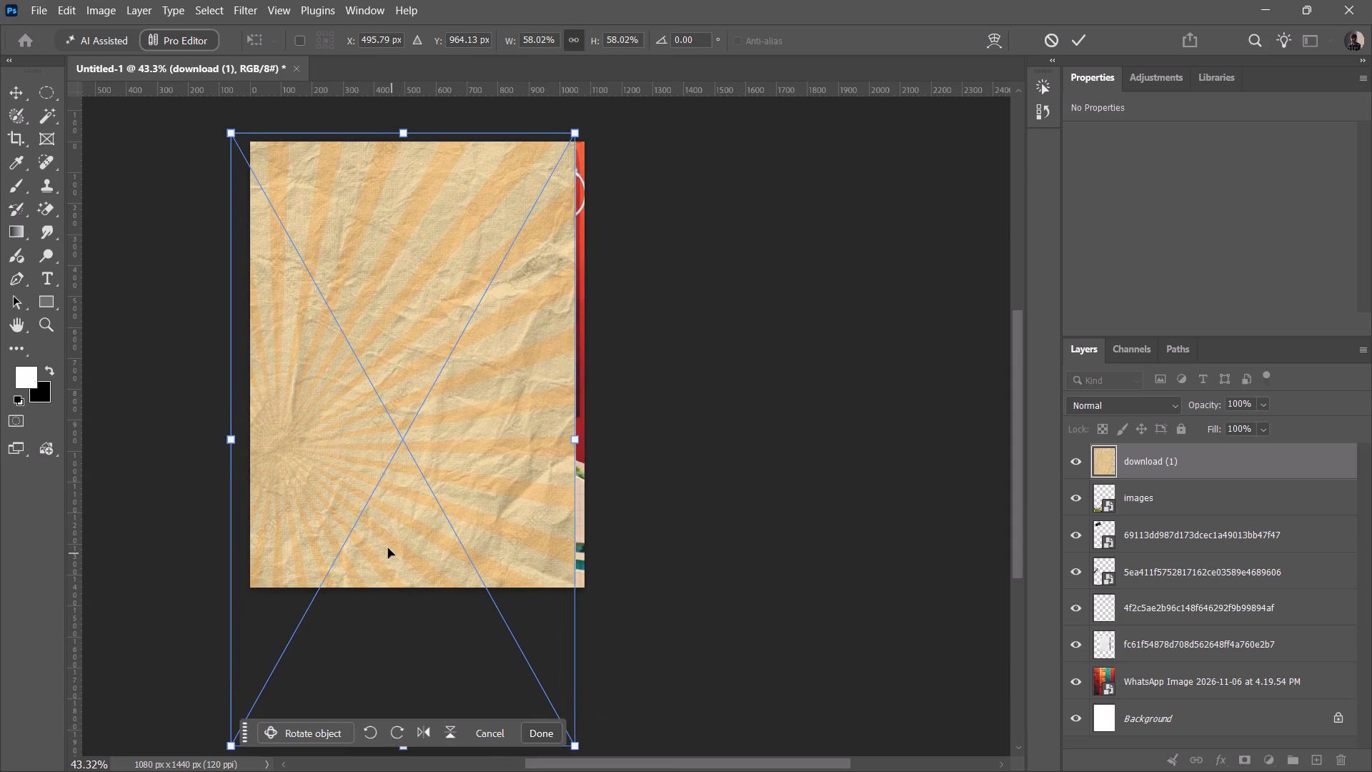
drag(388, 548, 401, 549)
drag(401, 549, 399, 528)
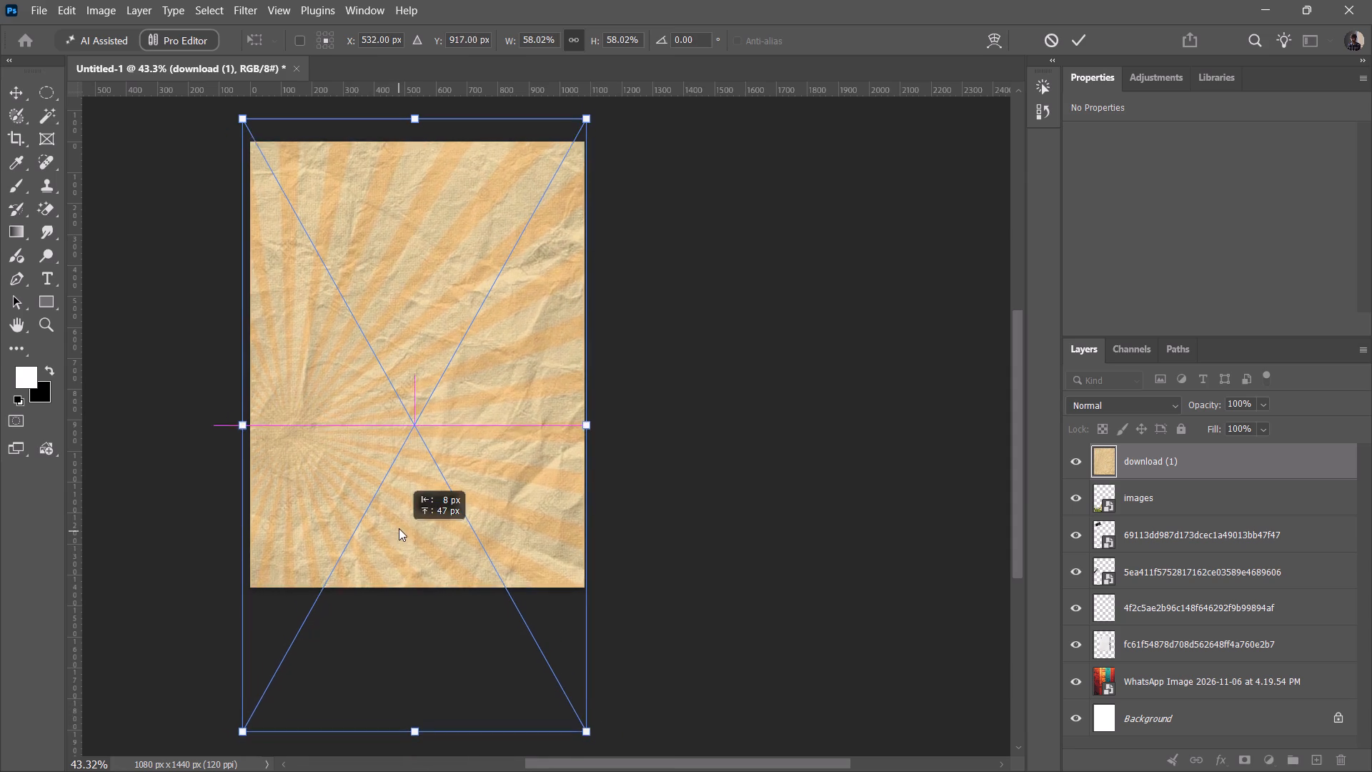
drag(399, 528, 400, 528)
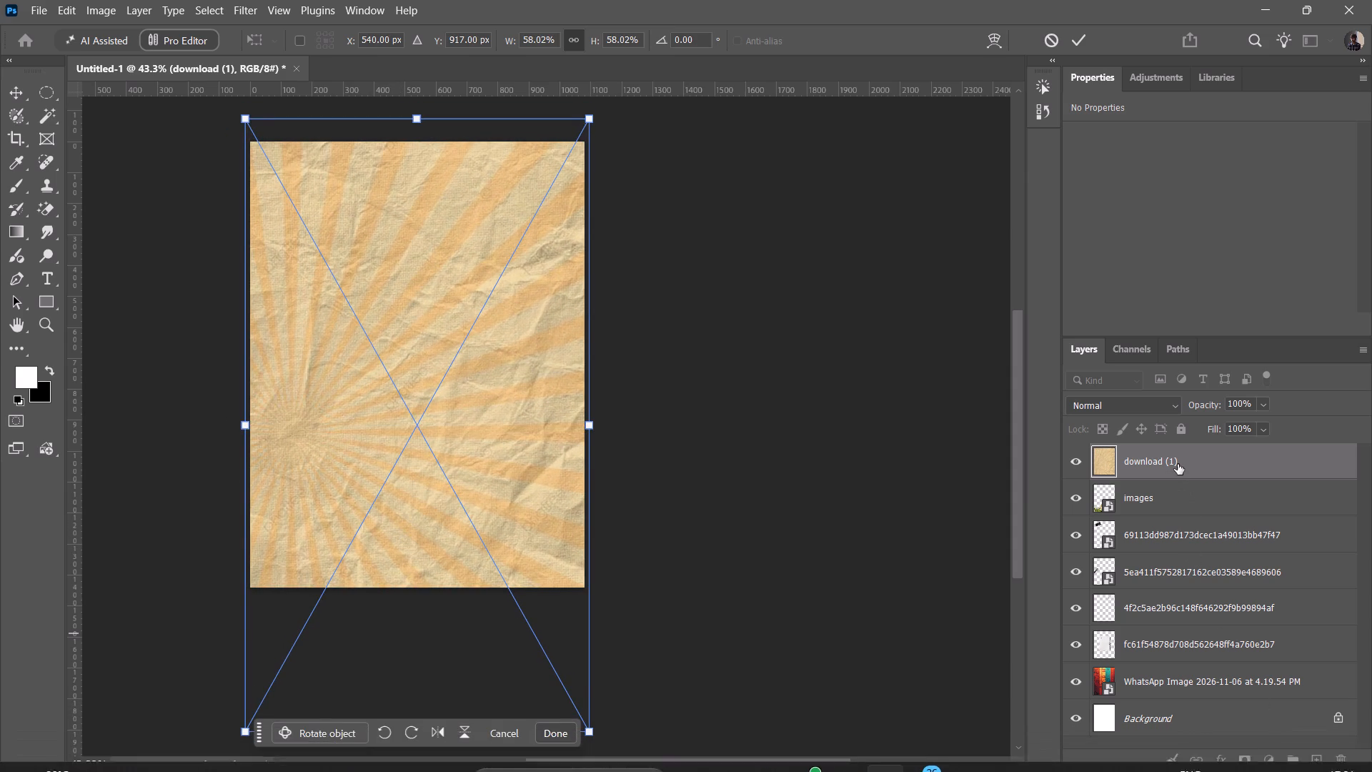
Try to move the sunburst paper layer to the bottom of the layer stack.
drag(1178, 464, 1148, 759)
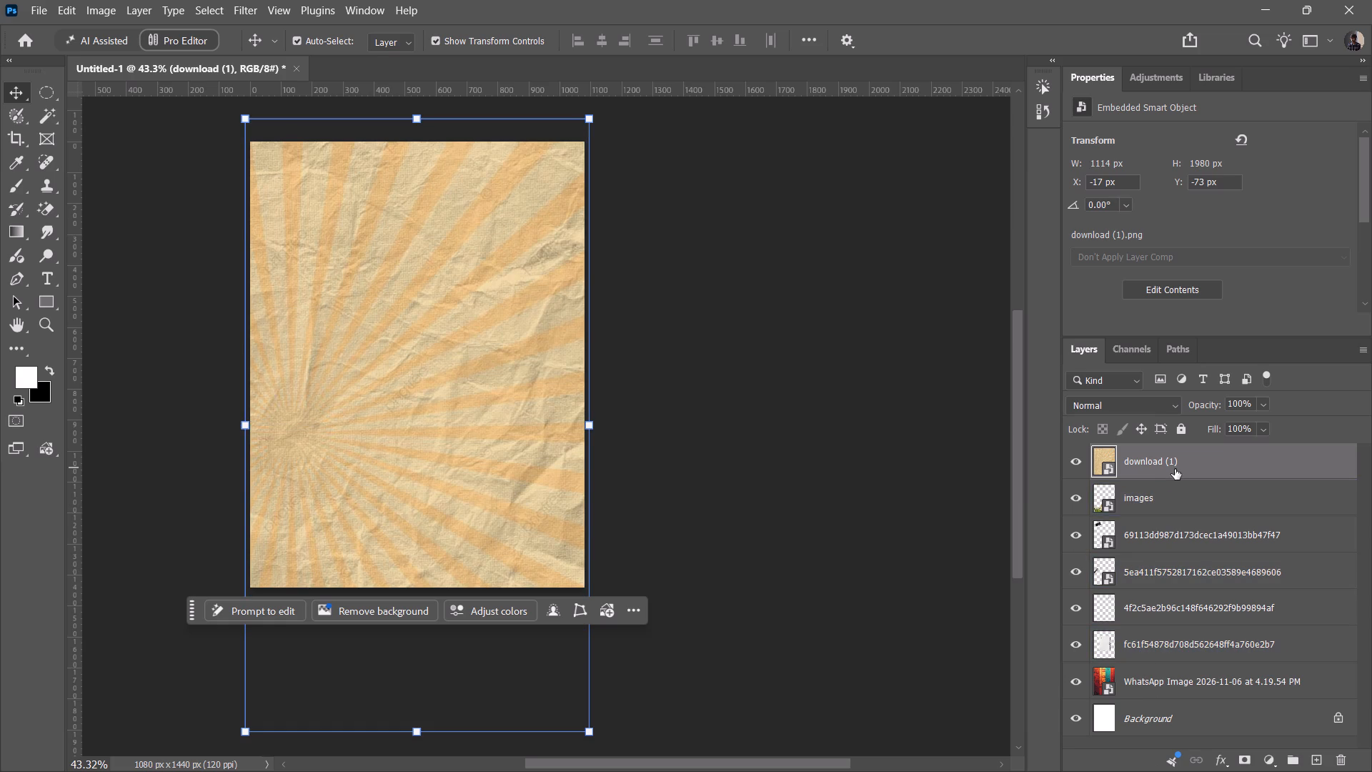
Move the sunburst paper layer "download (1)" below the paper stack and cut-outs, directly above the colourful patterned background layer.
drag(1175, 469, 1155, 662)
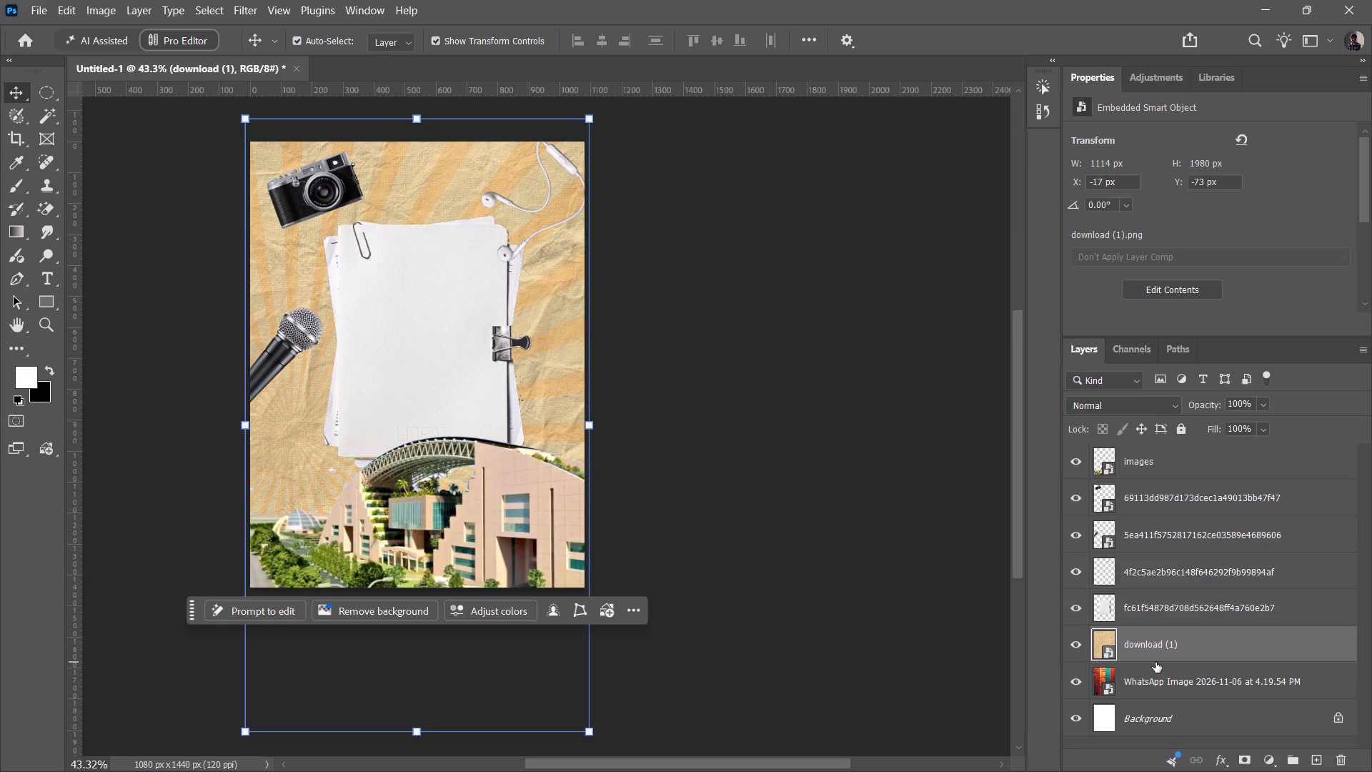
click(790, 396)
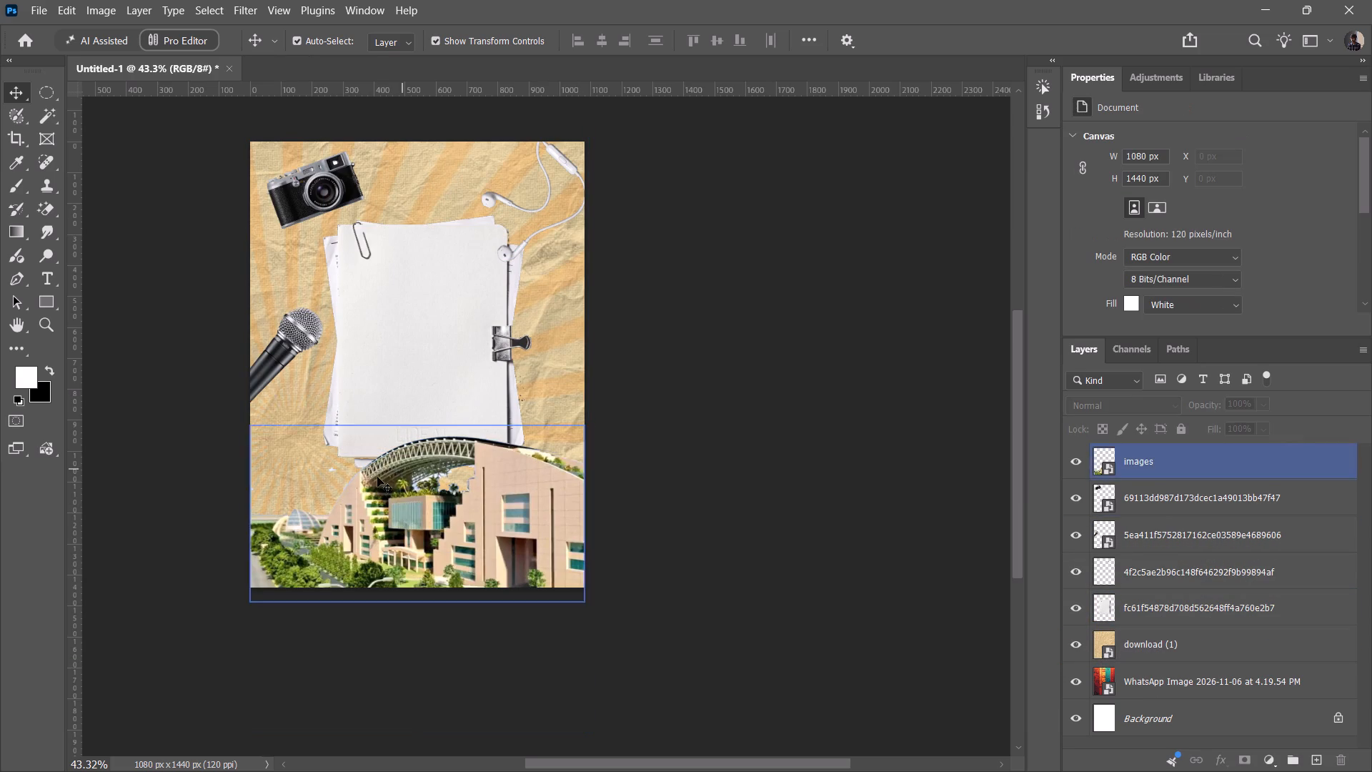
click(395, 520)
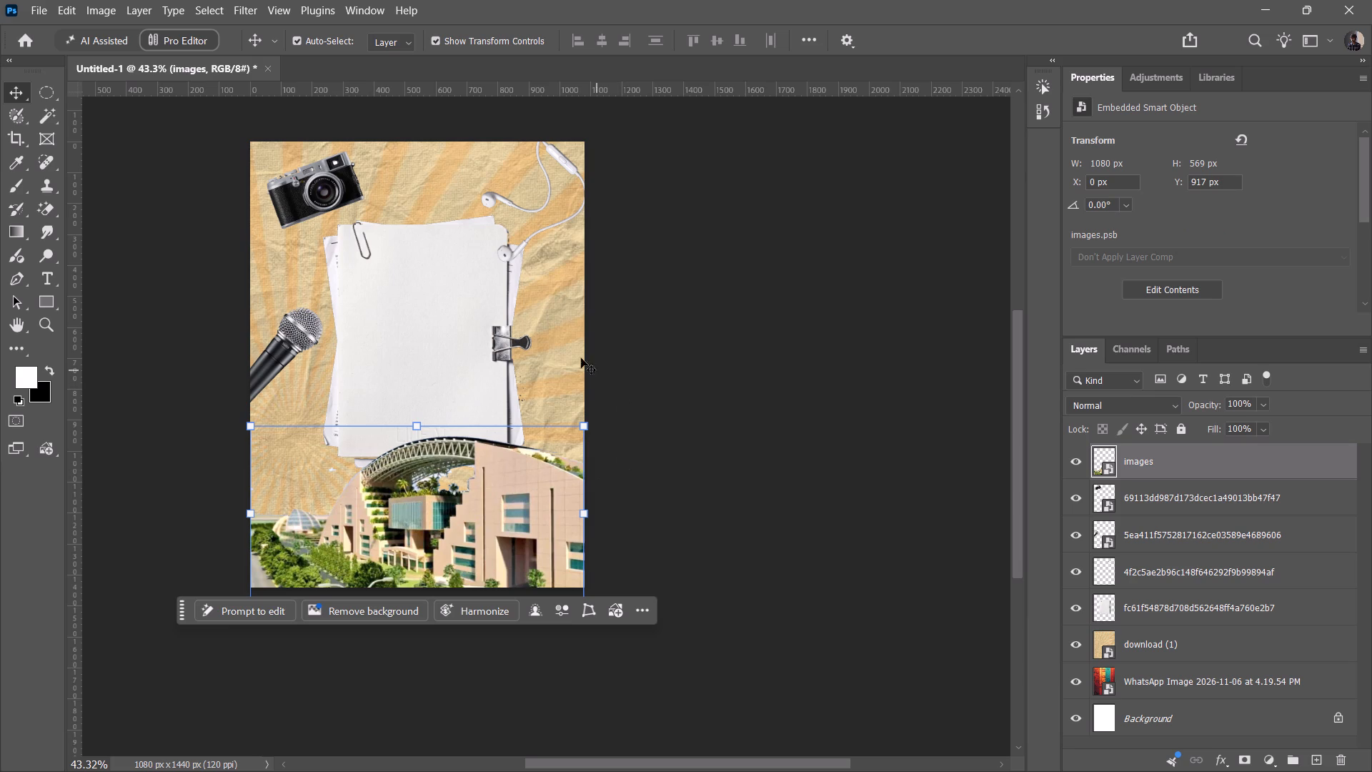
Delete the sunburst paper layer from the poster.
click(540, 329)
key(Delete)
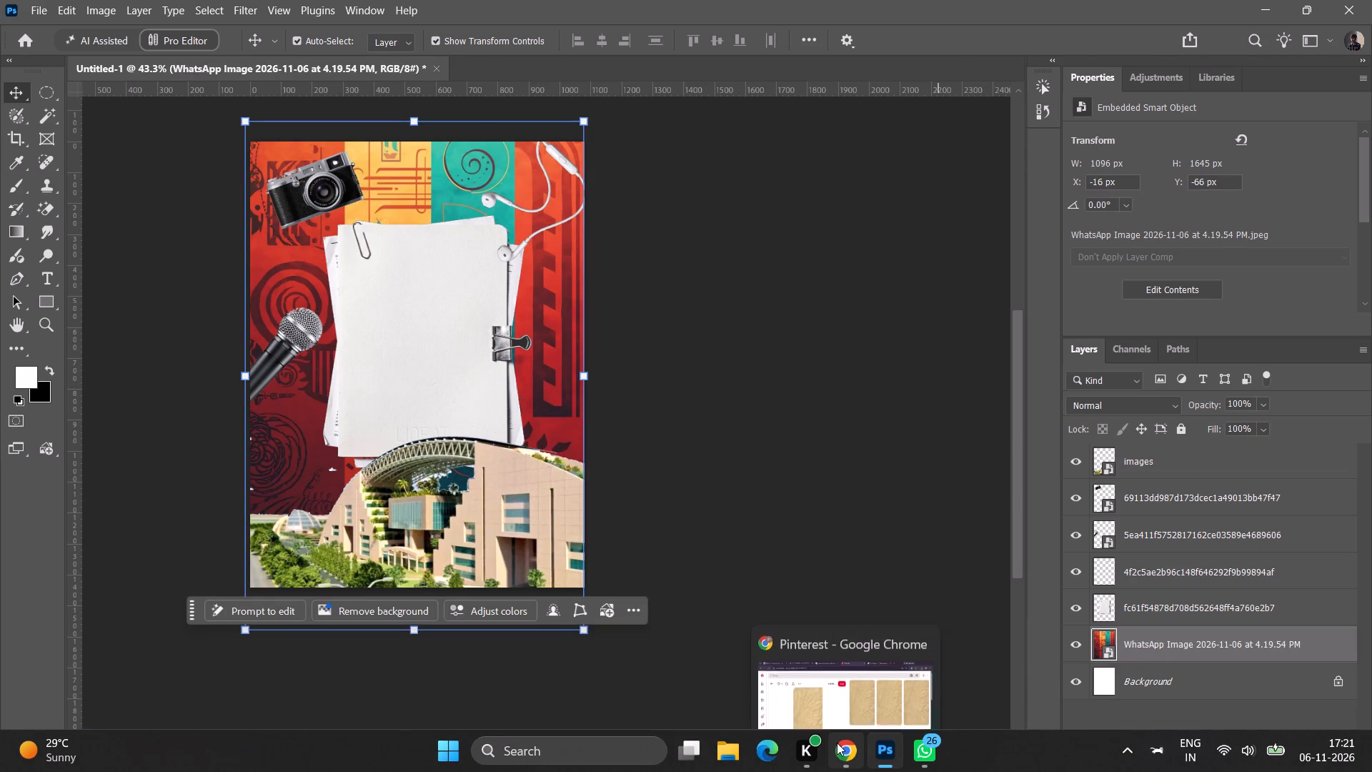
Switch to Chrome and look through the Pinterest "BG FOR POSTERS" results and related pins for another poster background.
click(837, 743)
click(104, 176)
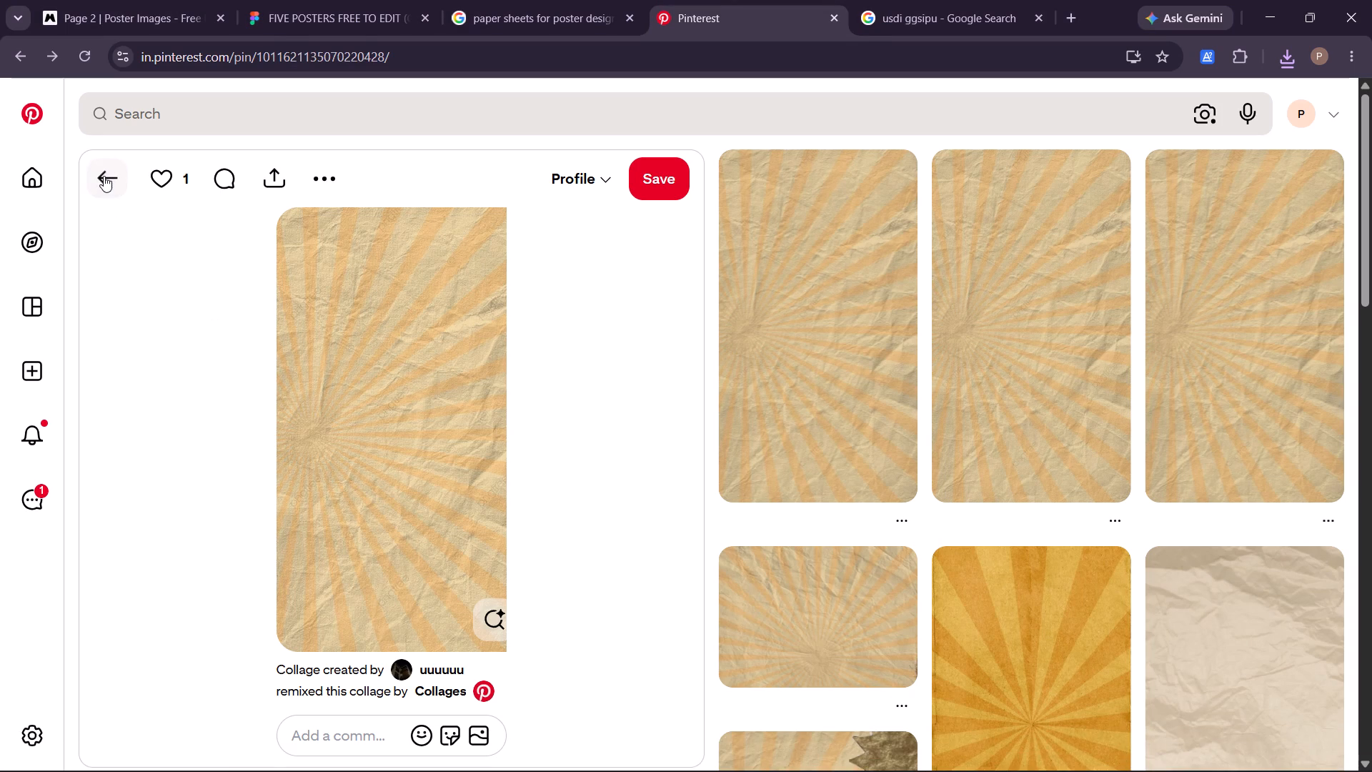
scroll(387, 508, down, 3)
click(114, 182)
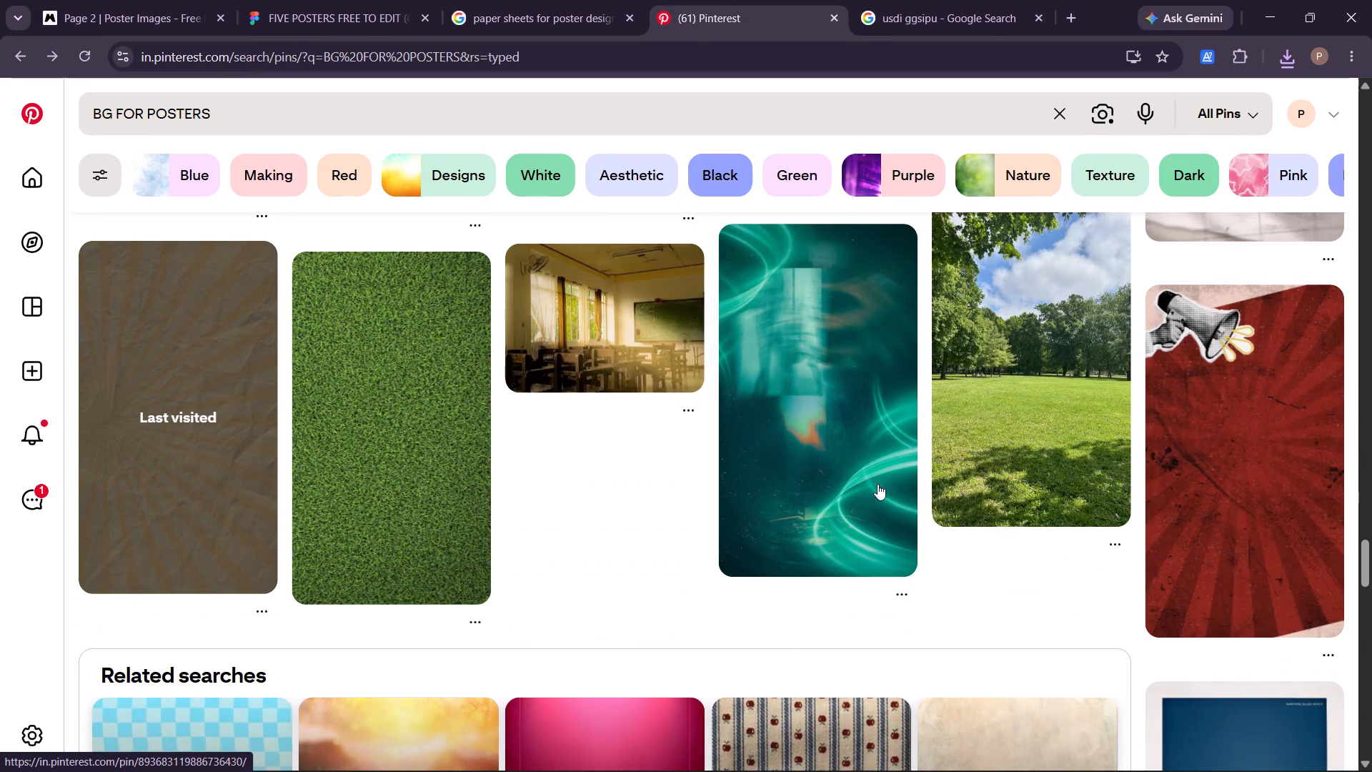
click(804, 411)
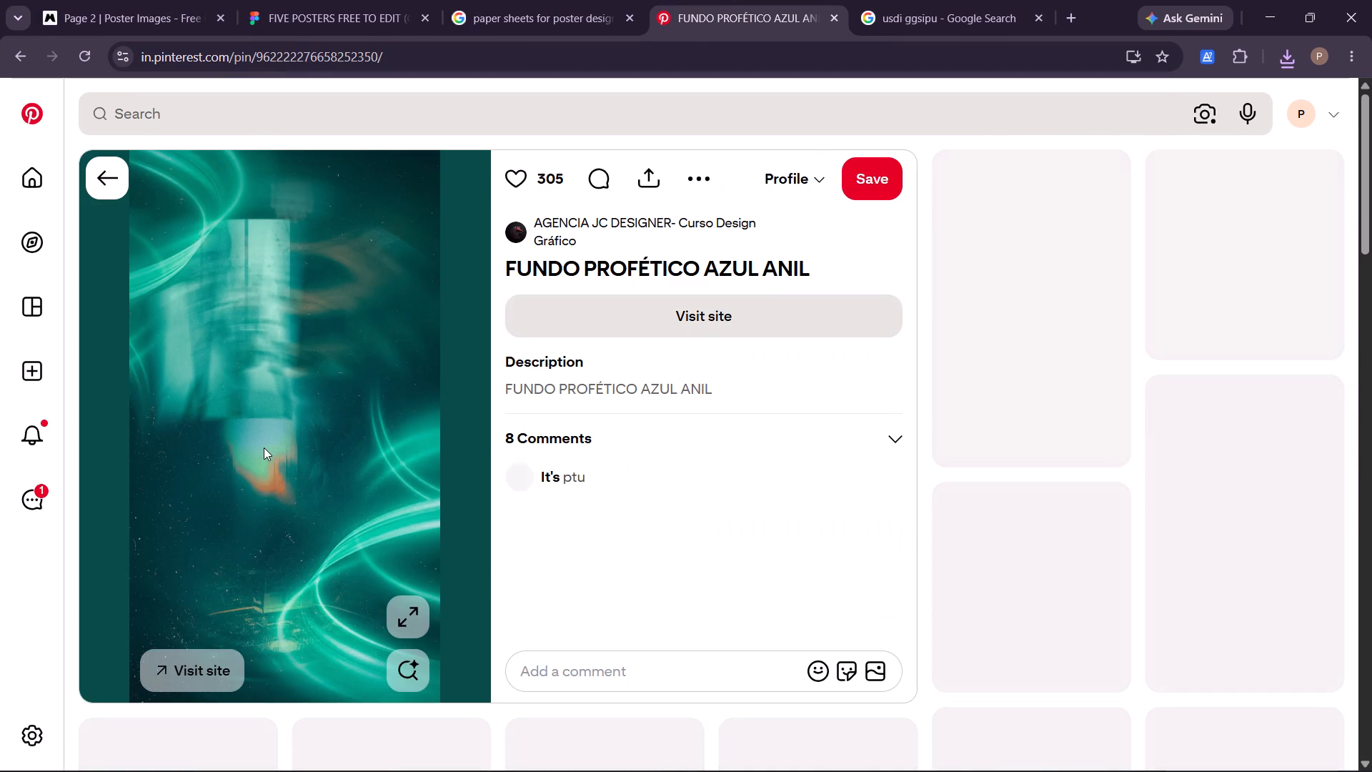
scroll(264, 447, down, 3)
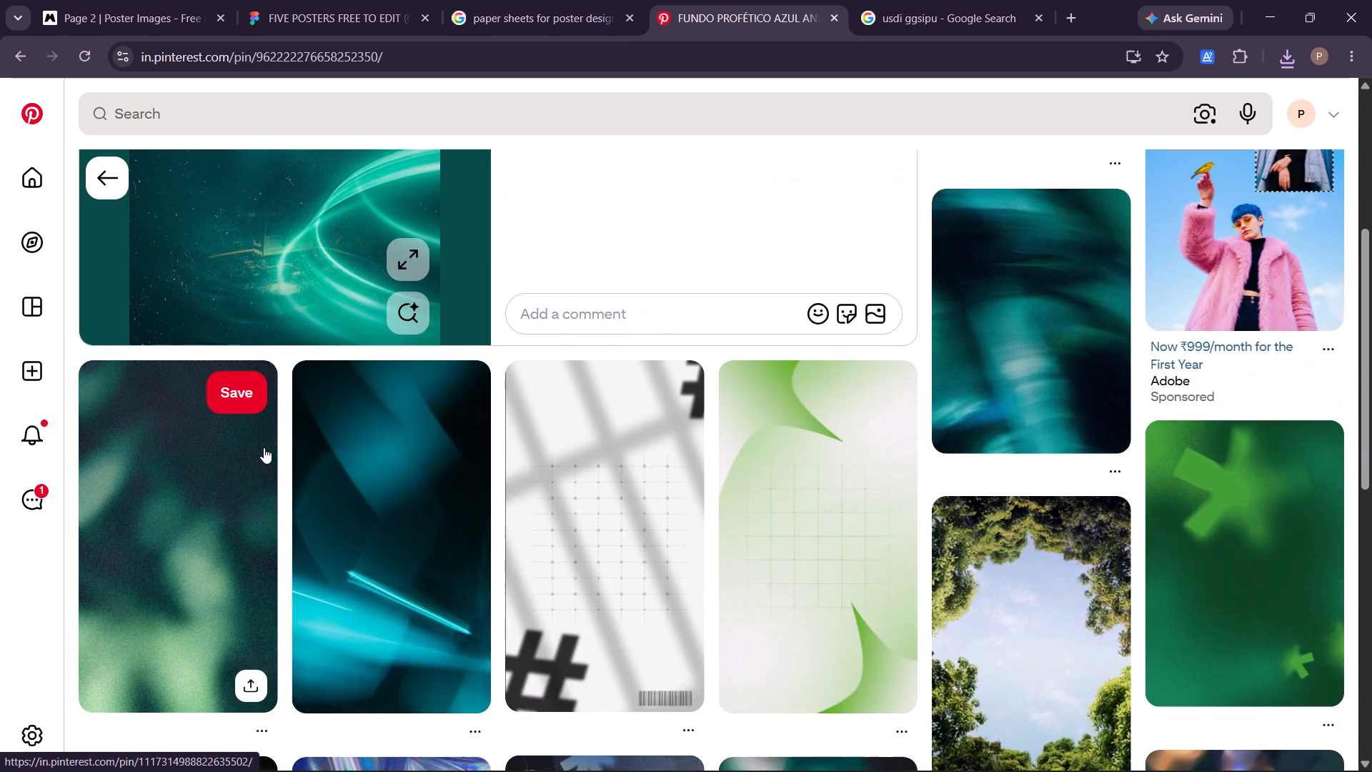
scroll(264, 447, down, 1)
click(623, 312)
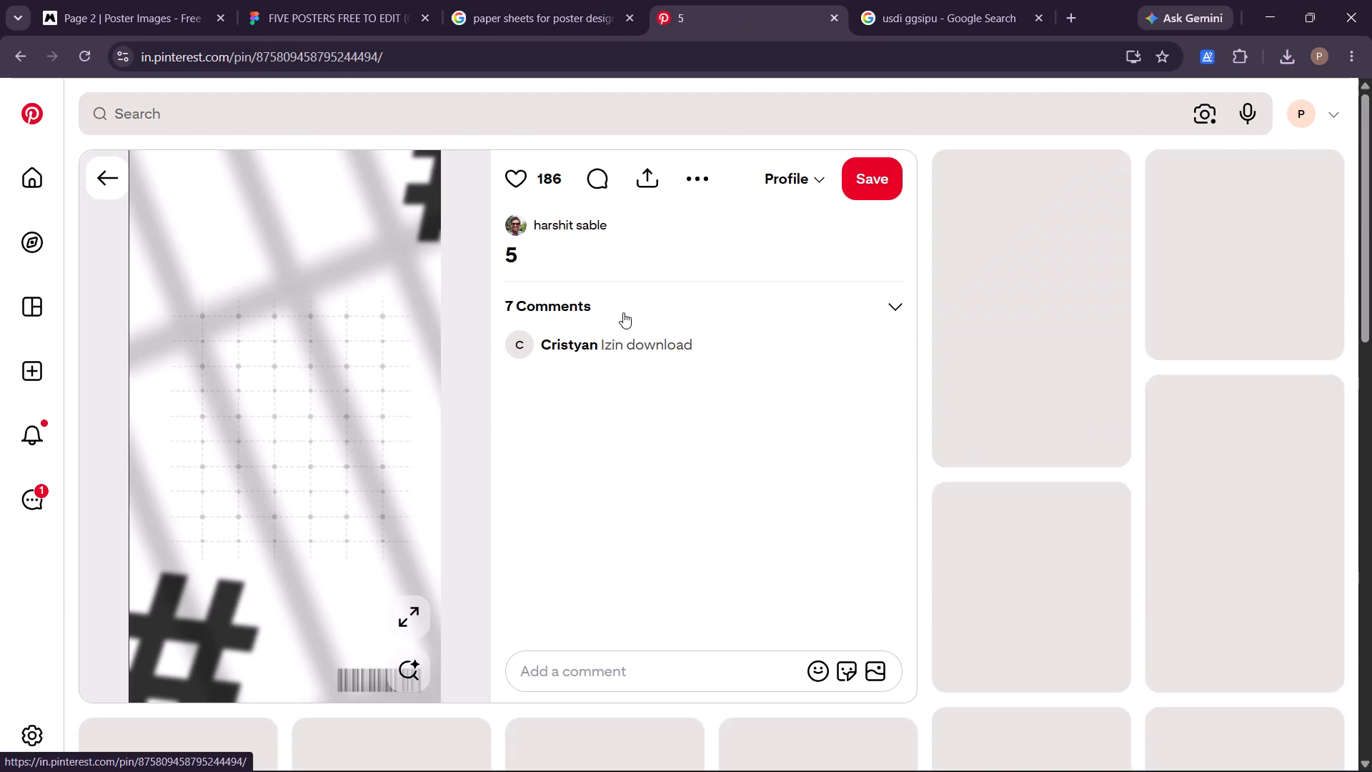
click(96, 194)
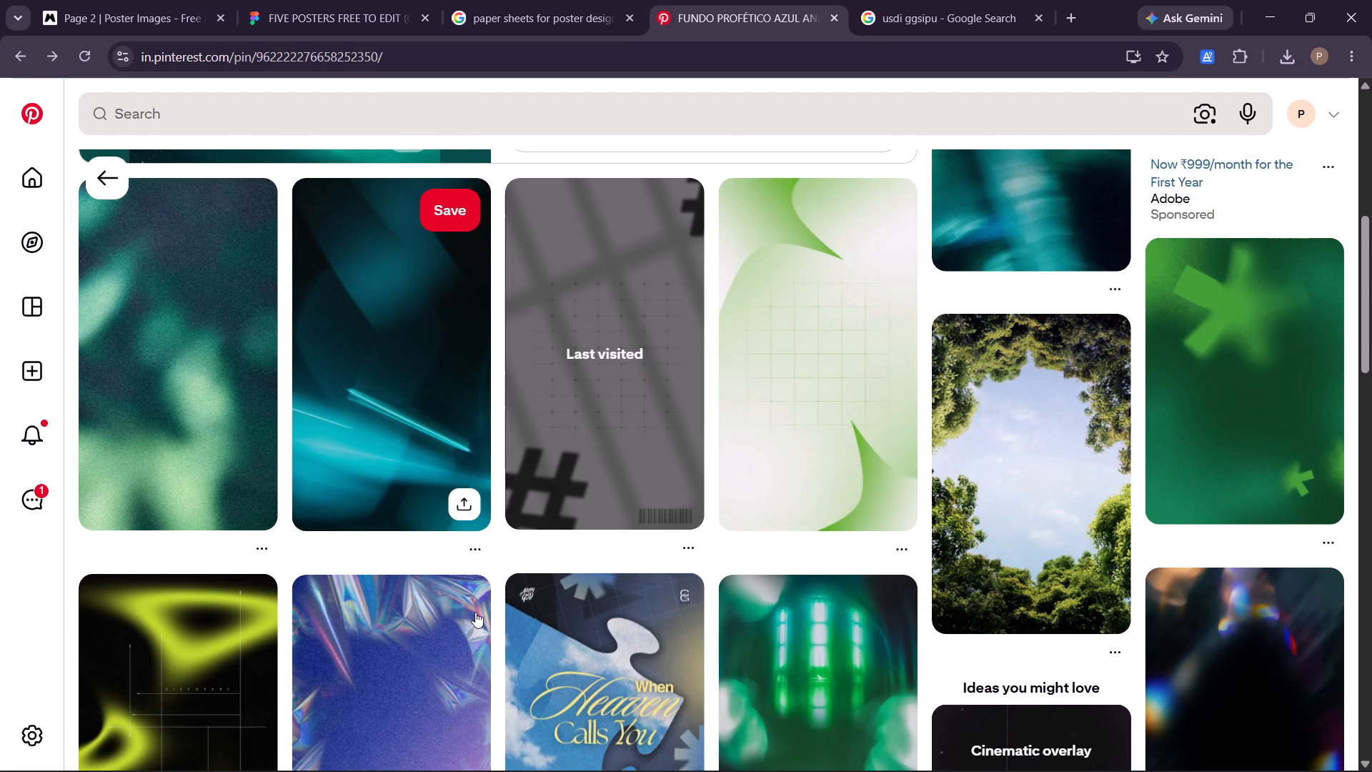
scroll(475, 612, down, 7)
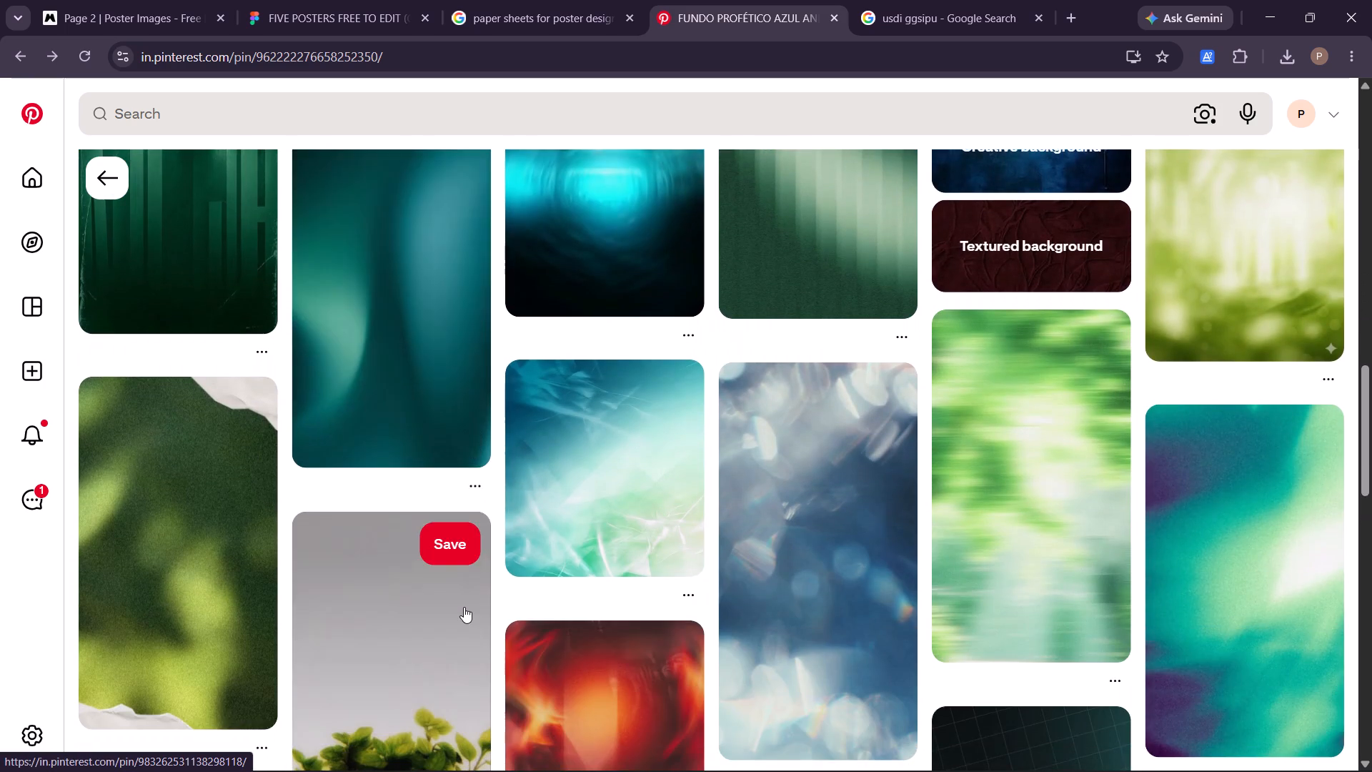
scroll(464, 607, down, 2)
scroll(464, 607, up, 2)
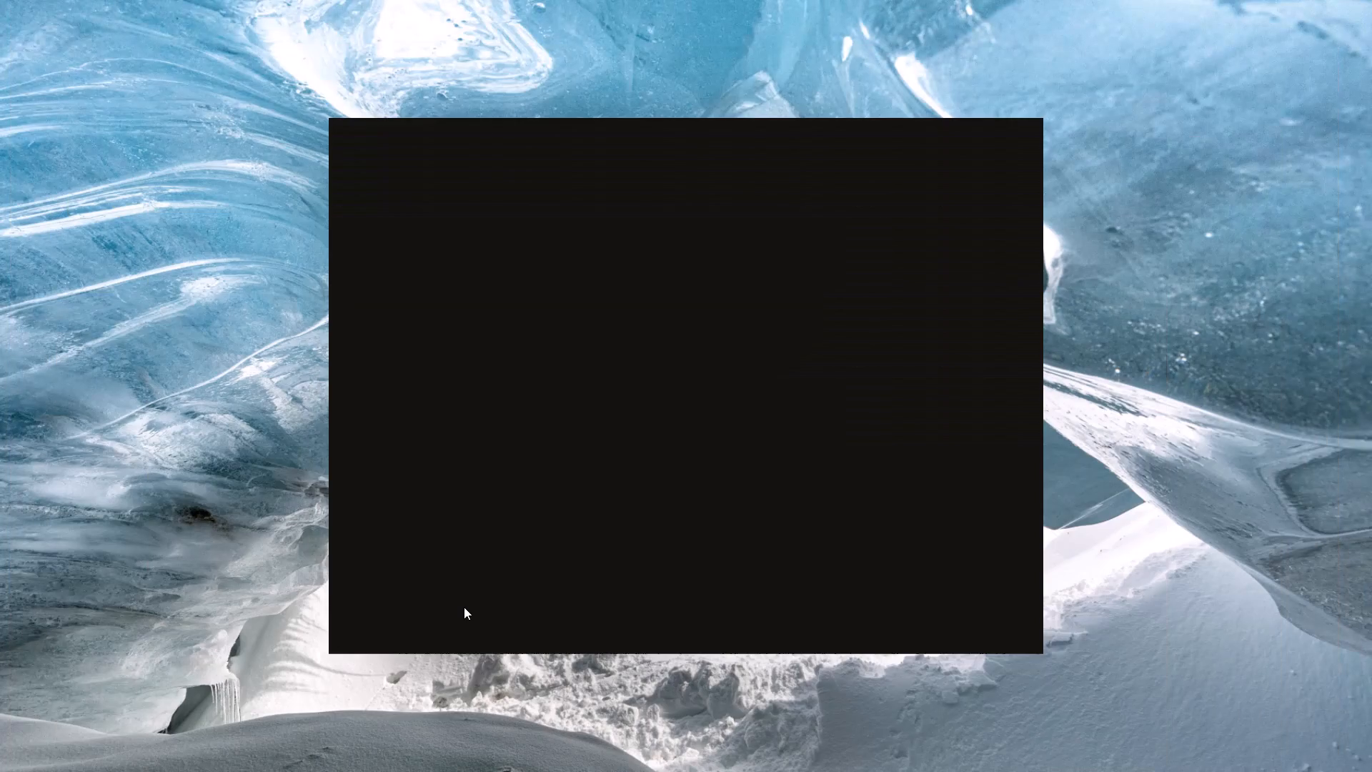
Switch to Pinterest in Chrome, look through the background pins and open the "When Heaven Calls You" poster pin.
scroll(464, 607, up, 3)
scroll(464, 607, down, 5)
scroll(601, 397, up, 6)
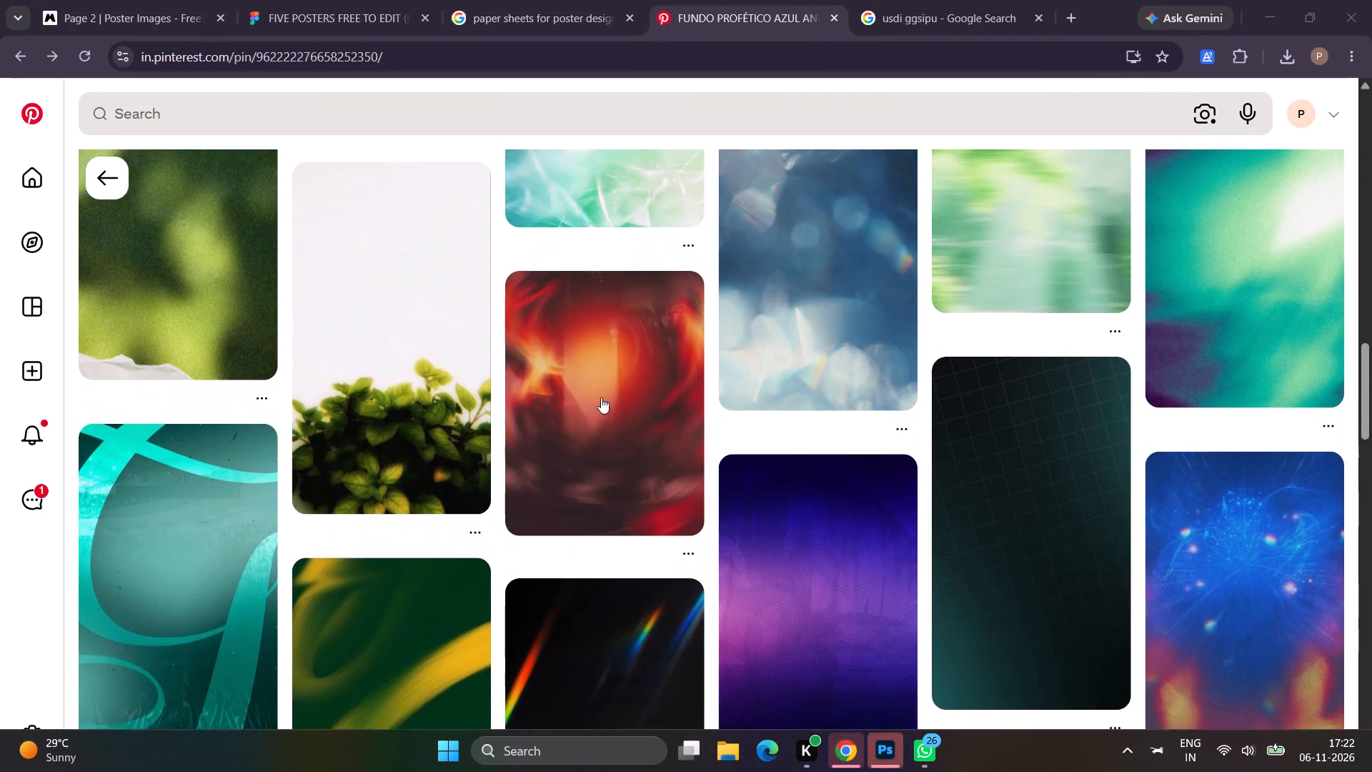
scroll(601, 397, up, 7)
scroll(591, 172, down, 2)
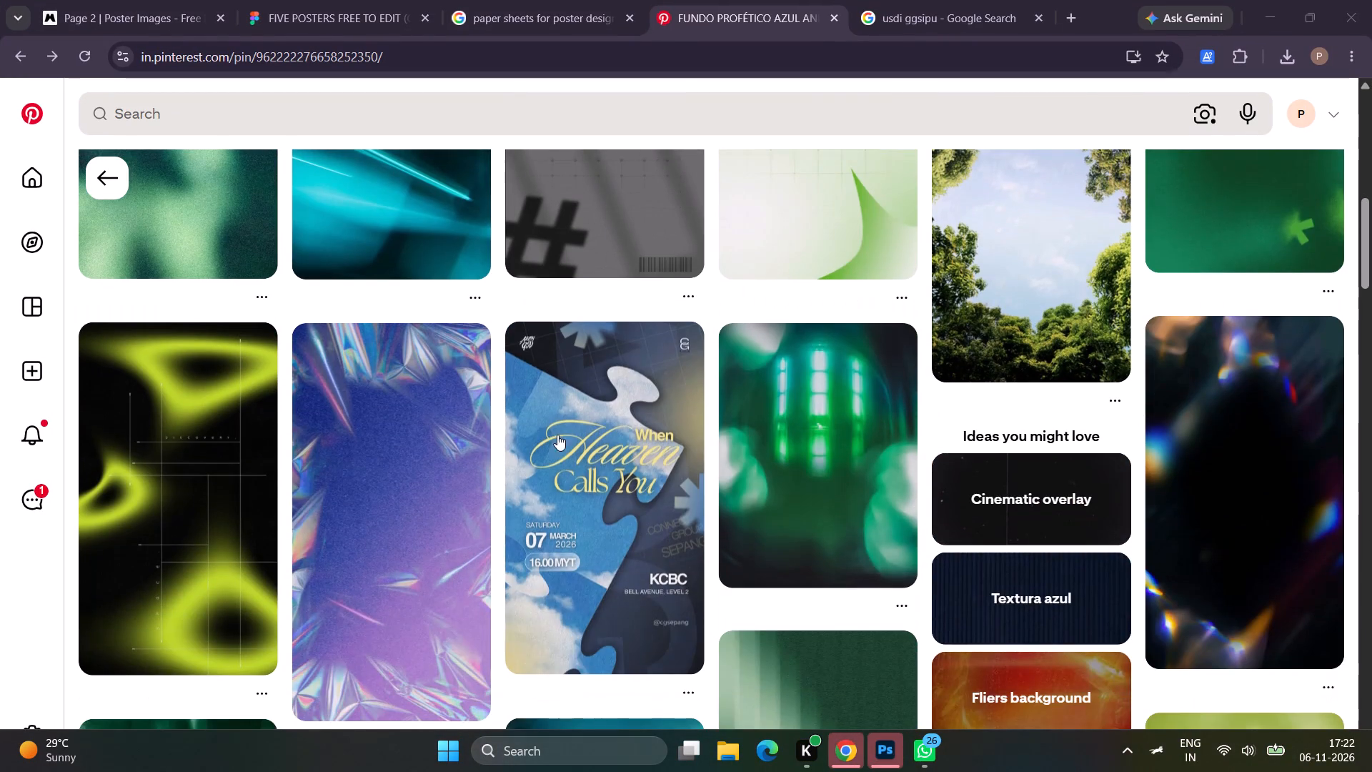
click(557, 441)
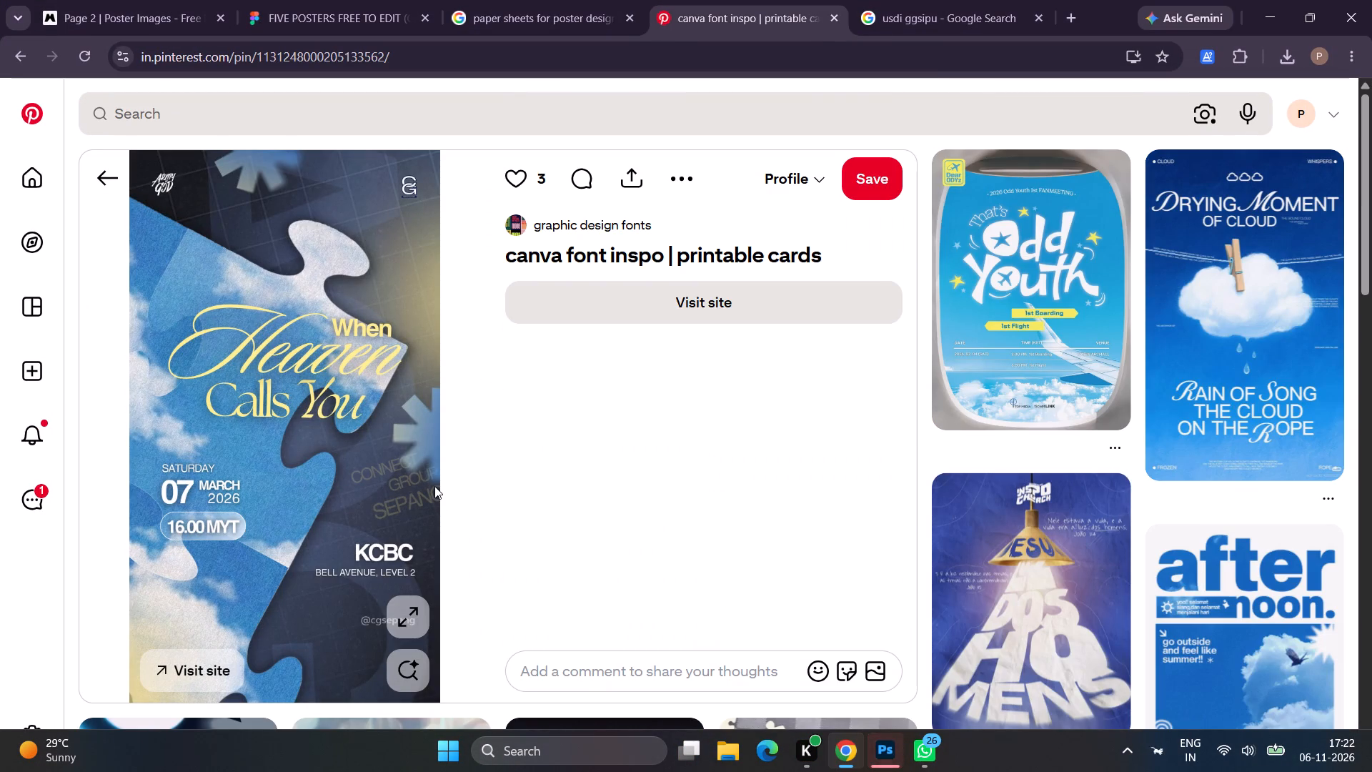
Look through the related poster designs and open the blue zipper "September" Happy New Month flyer pin.
scroll(604, 522, down, 1)
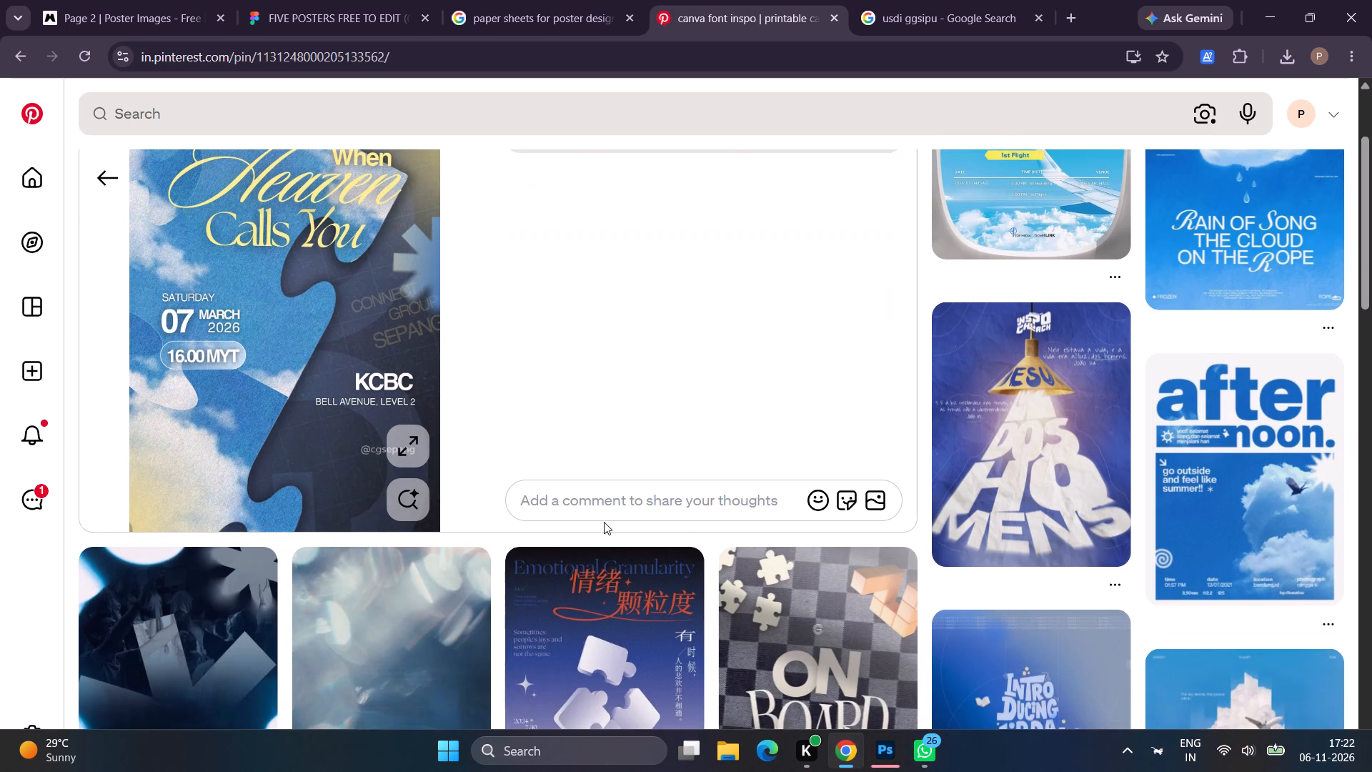
scroll(604, 522, down, 2)
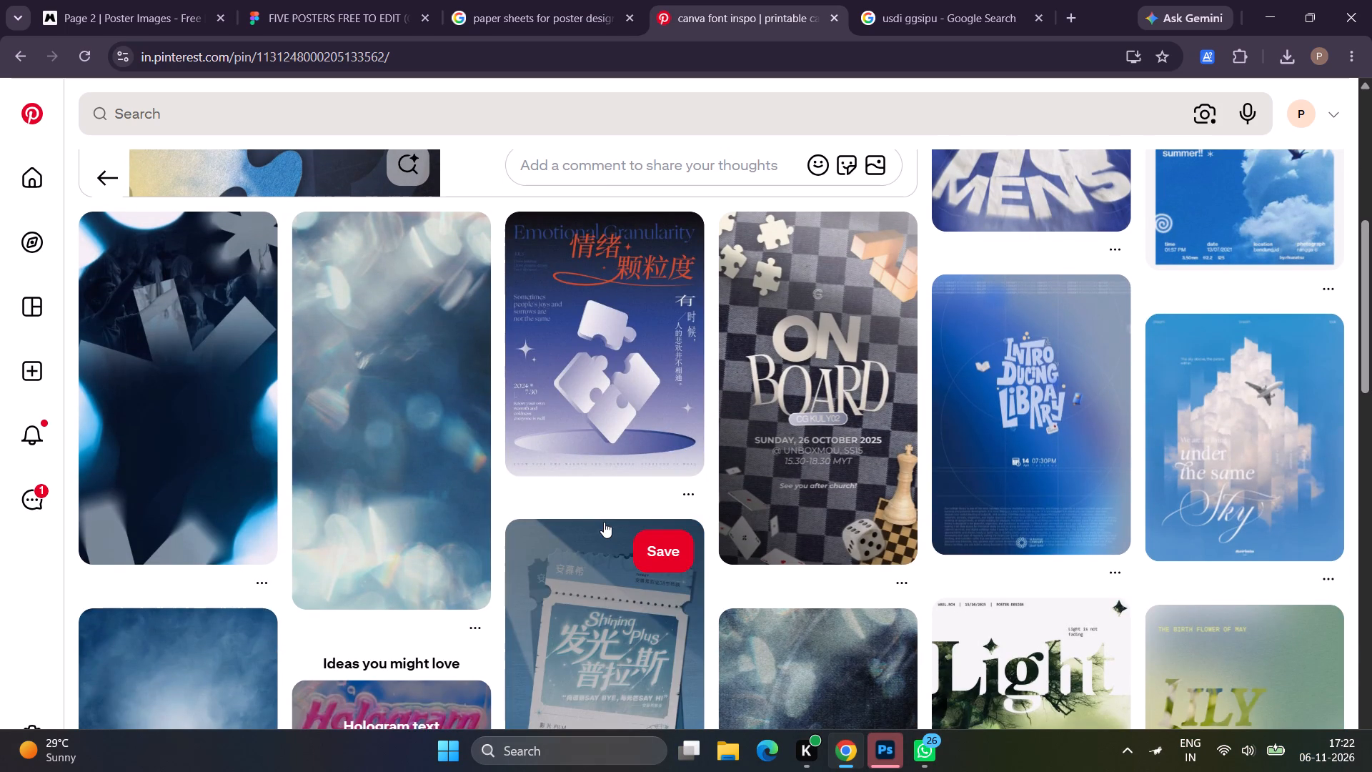
scroll(604, 522, down, 2)
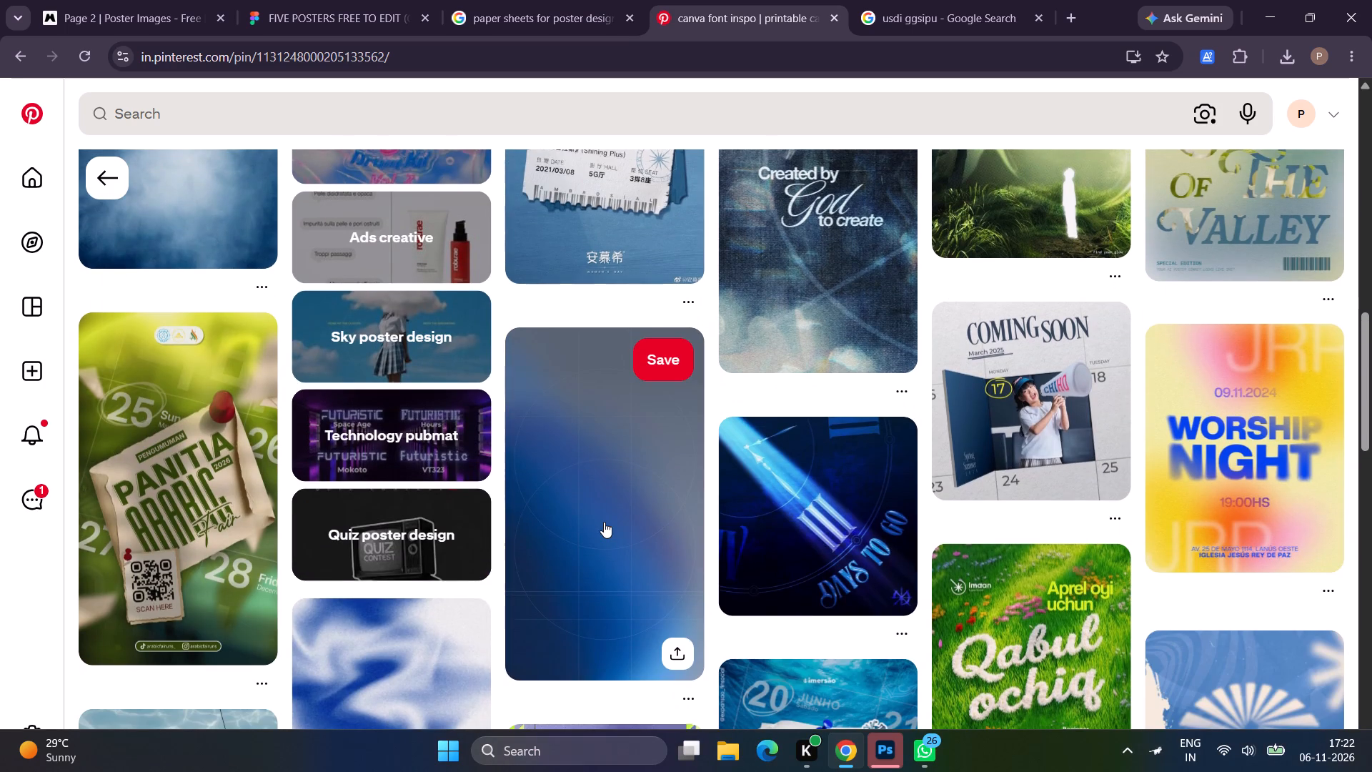
scroll(604, 522, down, 3)
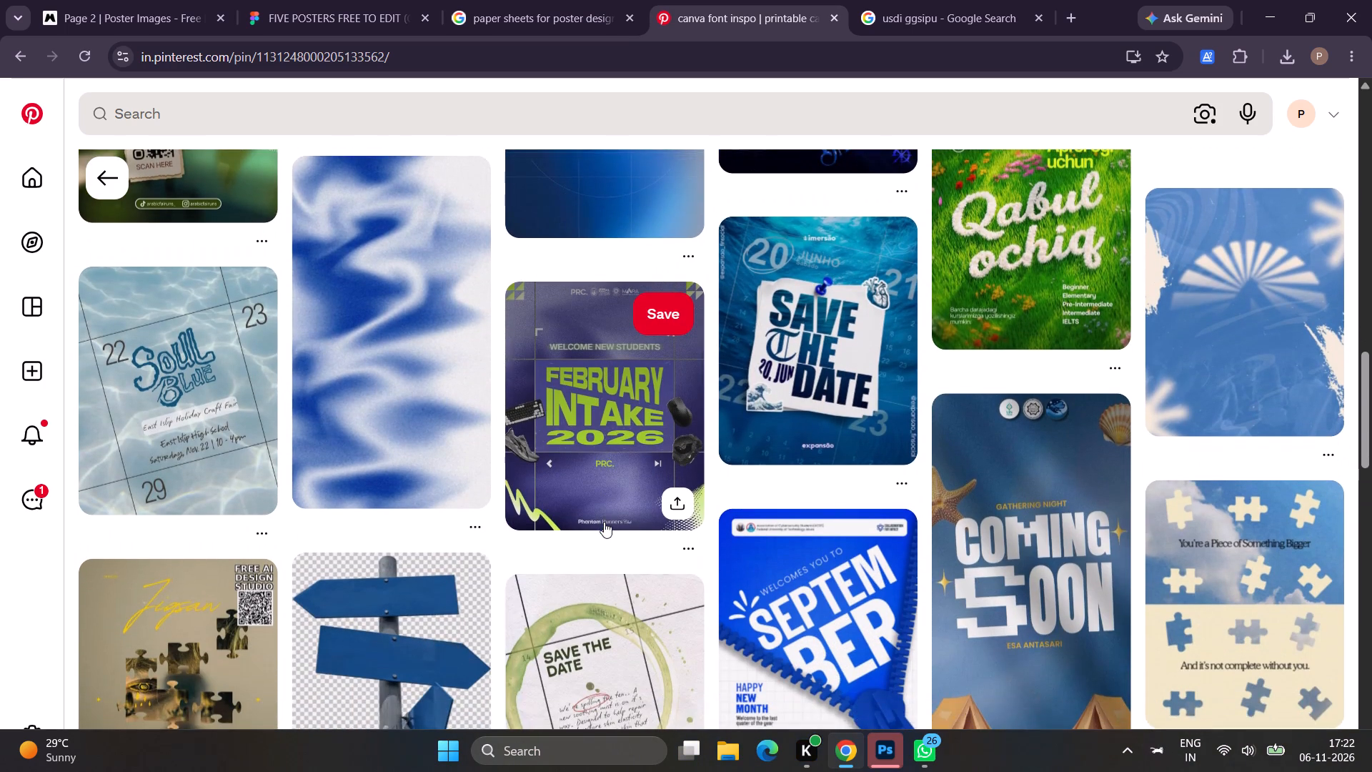
scroll(604, 522, down, 2)
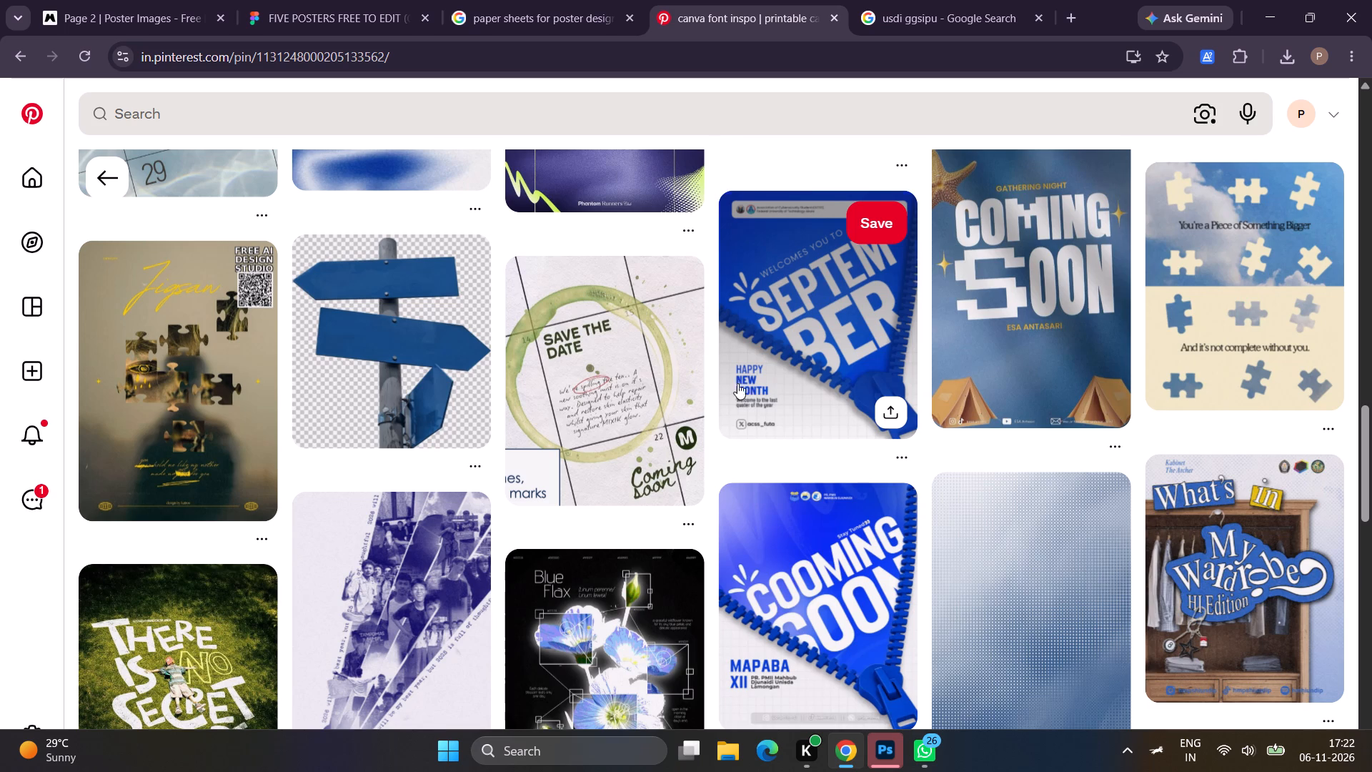
click(856, 386)
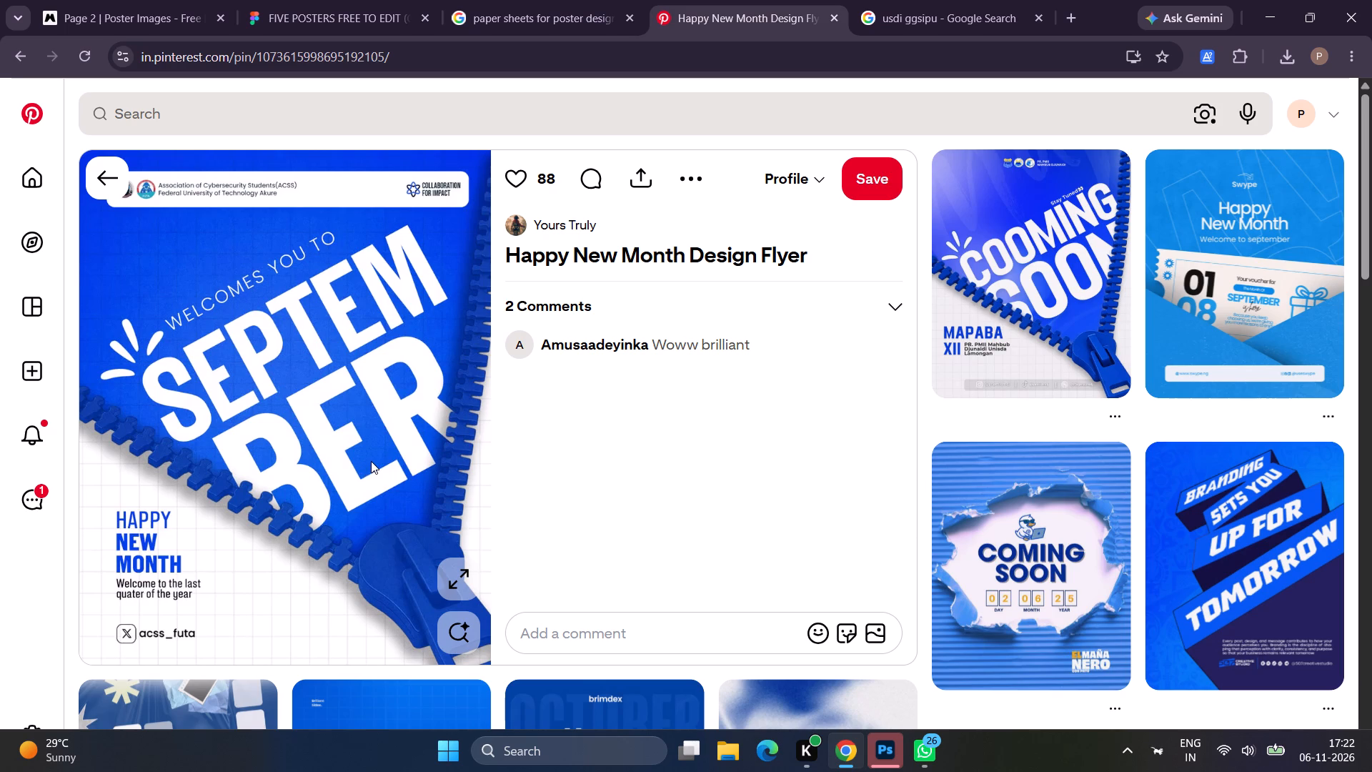
Examine the blue zipper flyer's design and the related pins beneath it.
scroll(371, 464, down, 2)
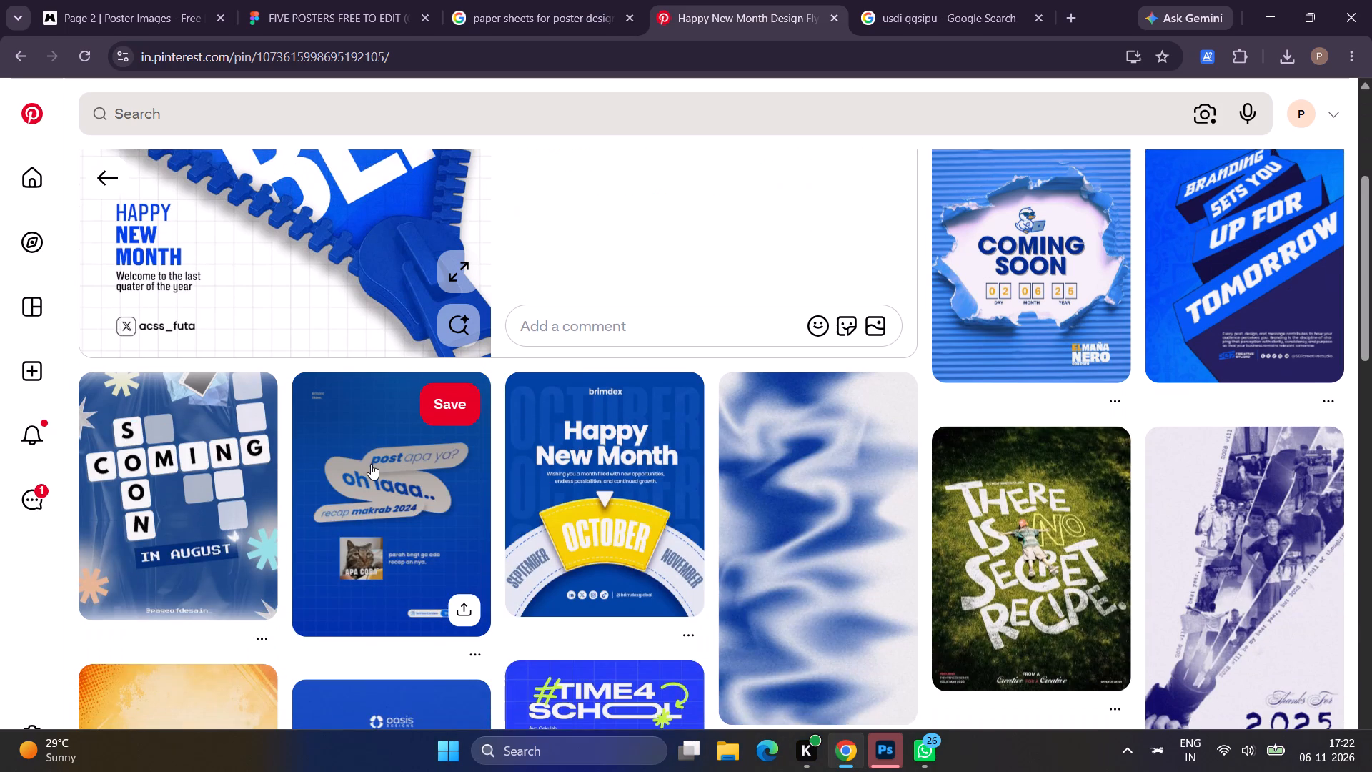
scroll(371, 464, up, 4)
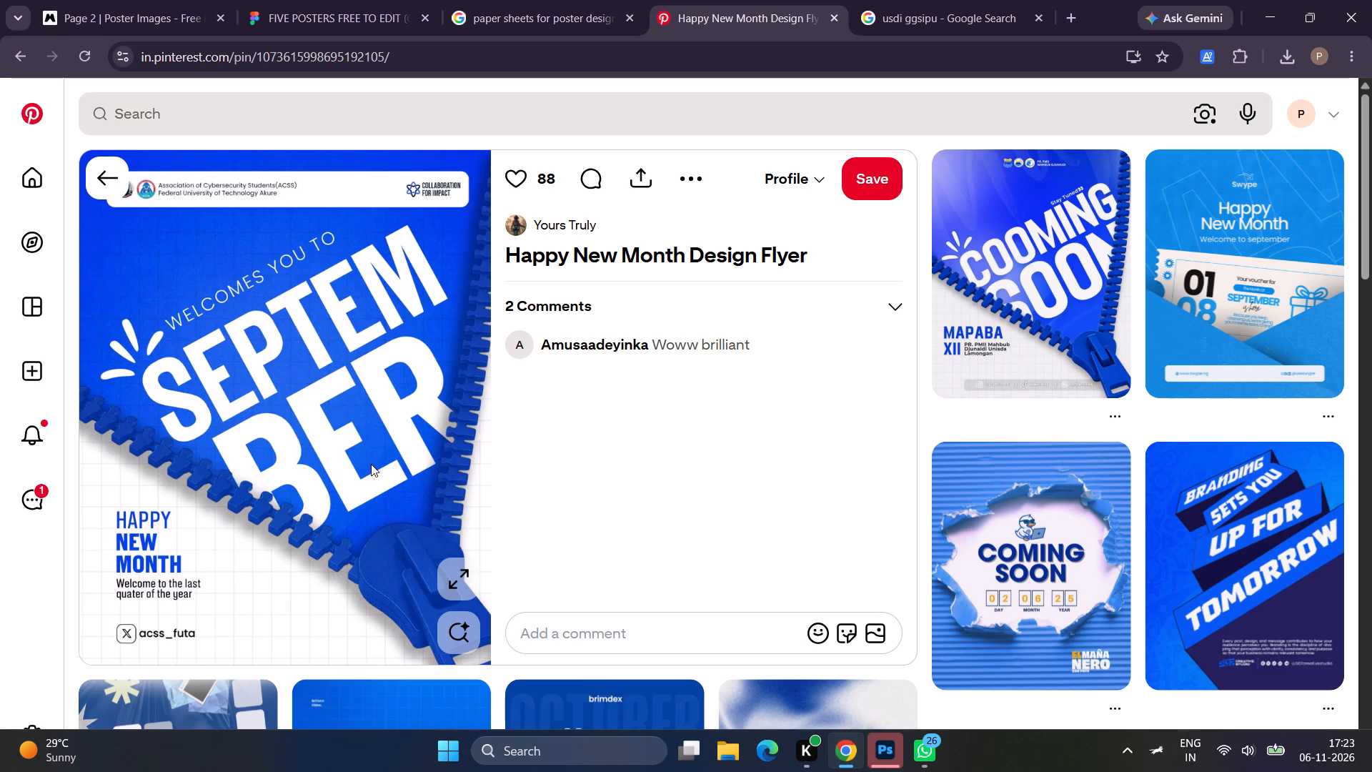
scroll(302, 468, down, 2)
scroll(302, 468, up, 4)
scroll(302, 468, down, 2)
scroll(302, 468, up, 2)
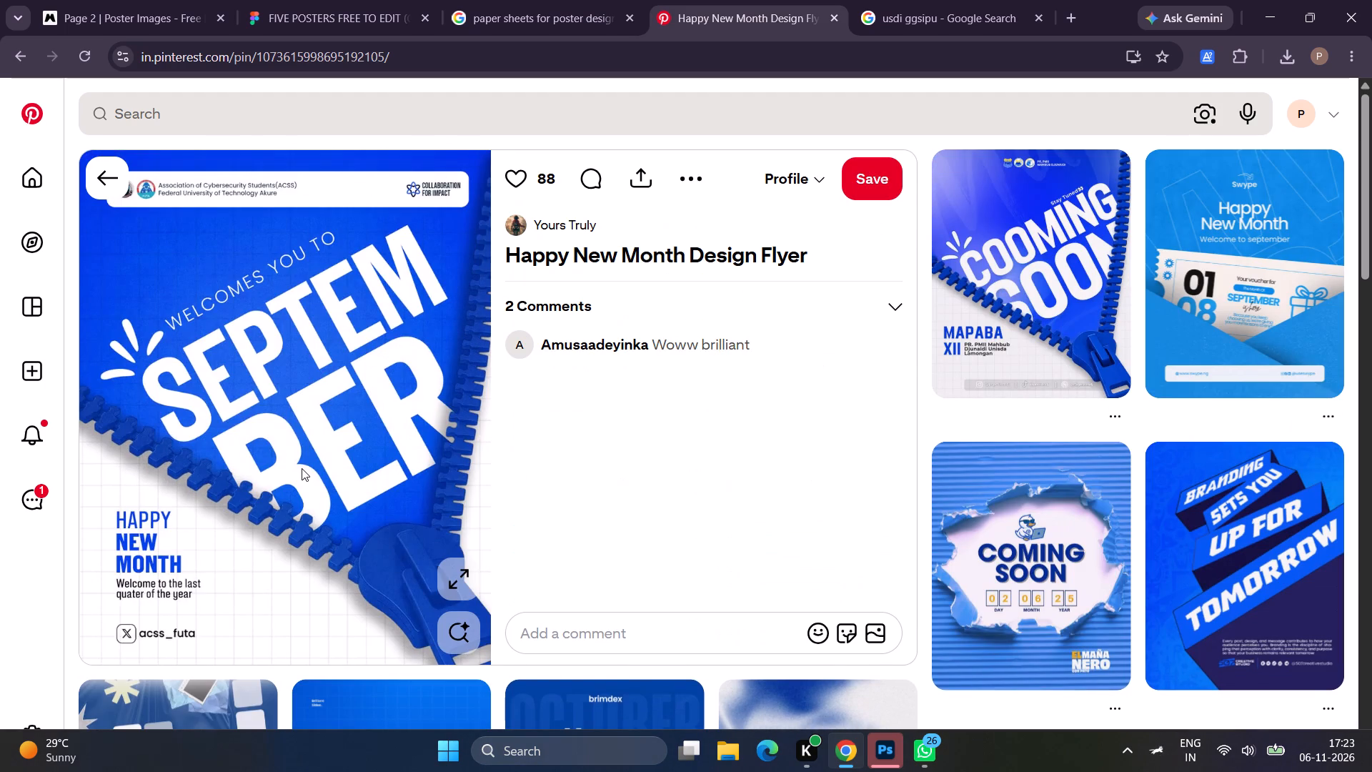
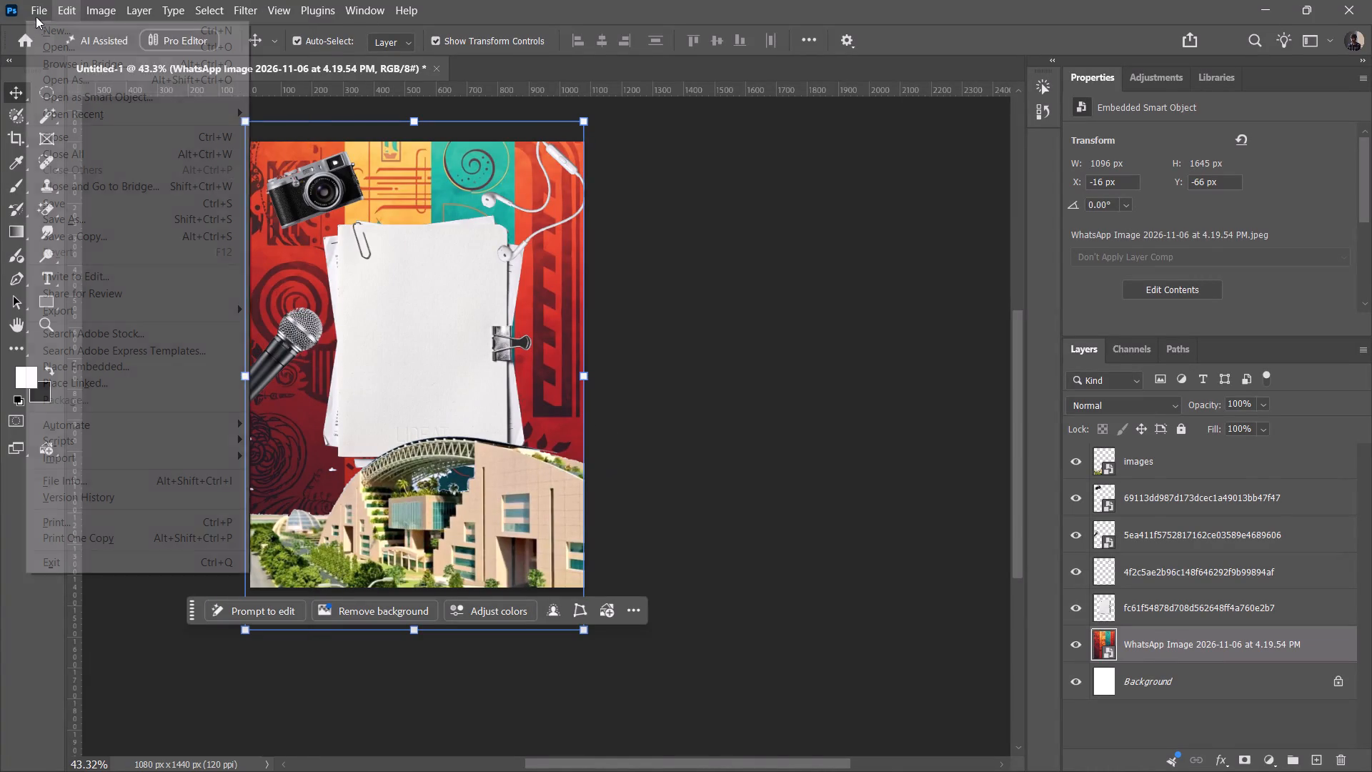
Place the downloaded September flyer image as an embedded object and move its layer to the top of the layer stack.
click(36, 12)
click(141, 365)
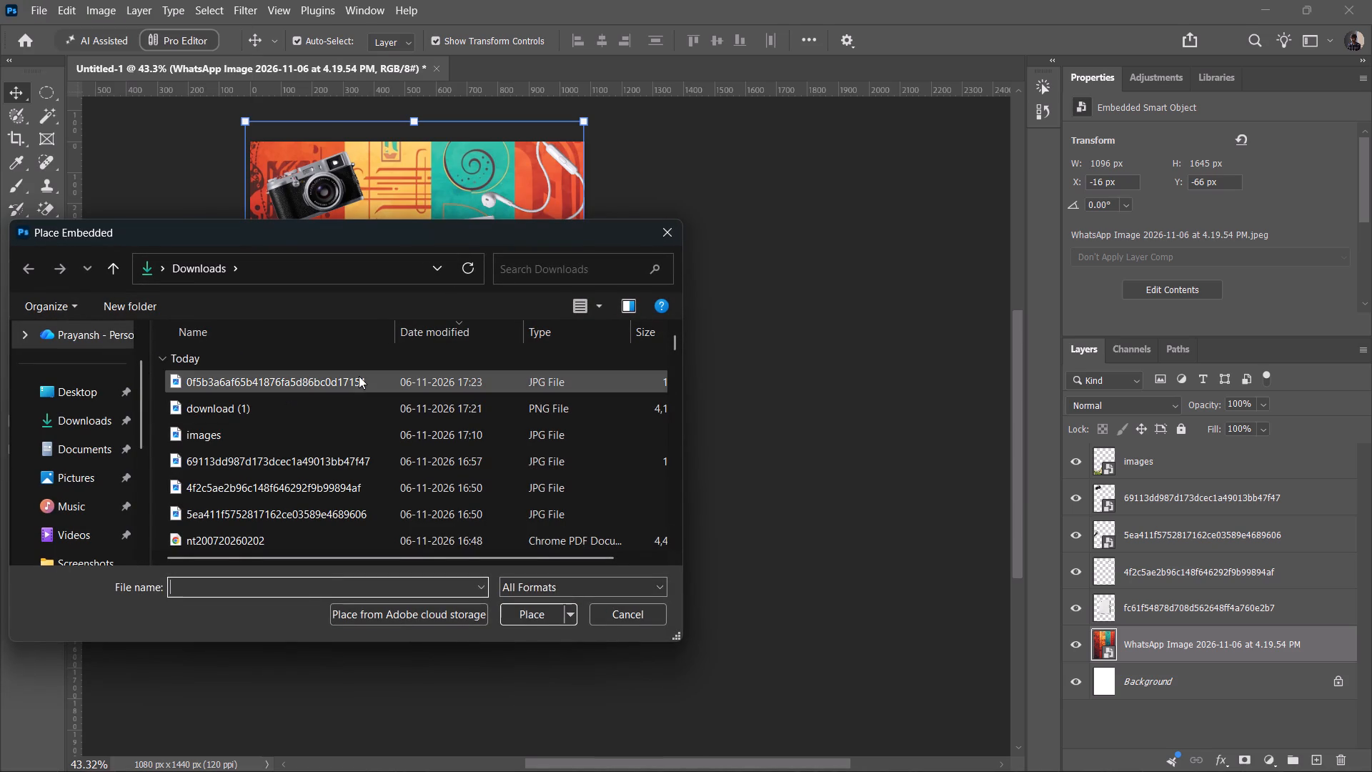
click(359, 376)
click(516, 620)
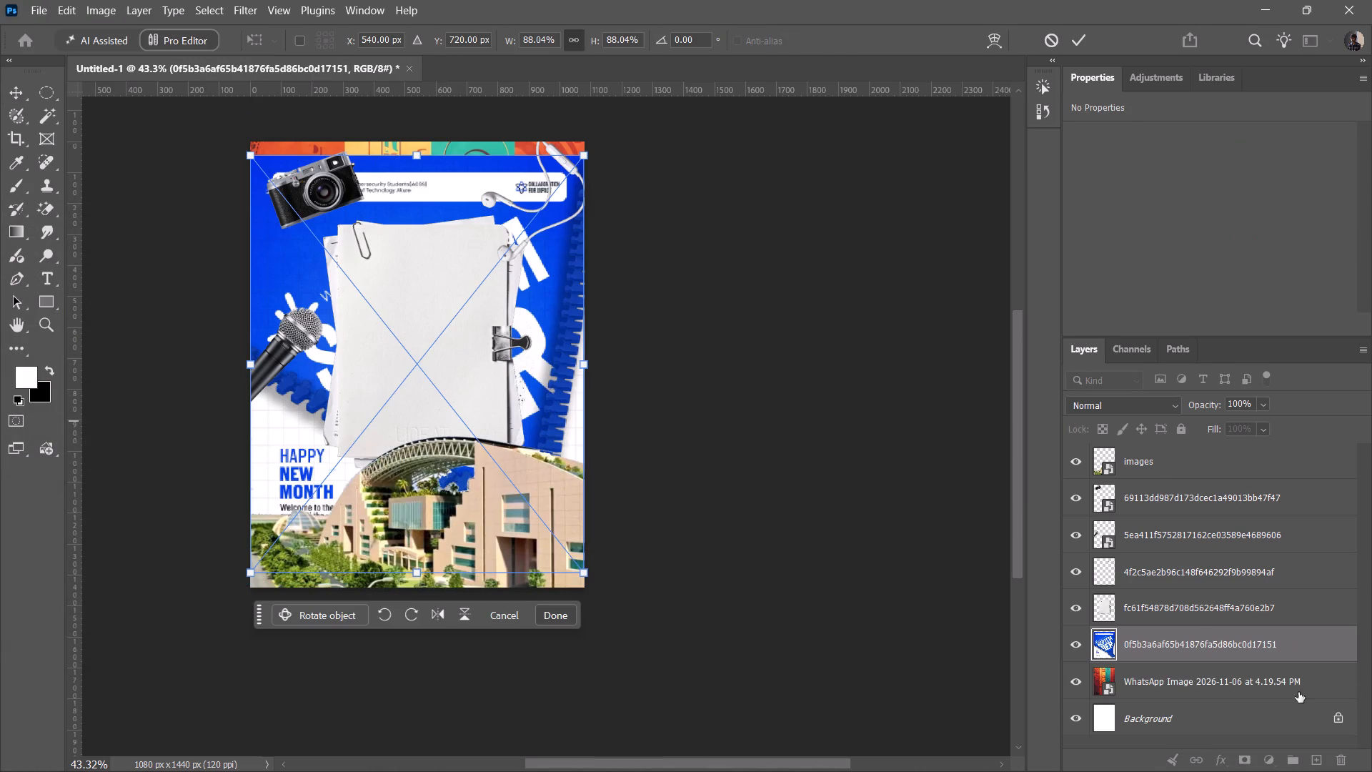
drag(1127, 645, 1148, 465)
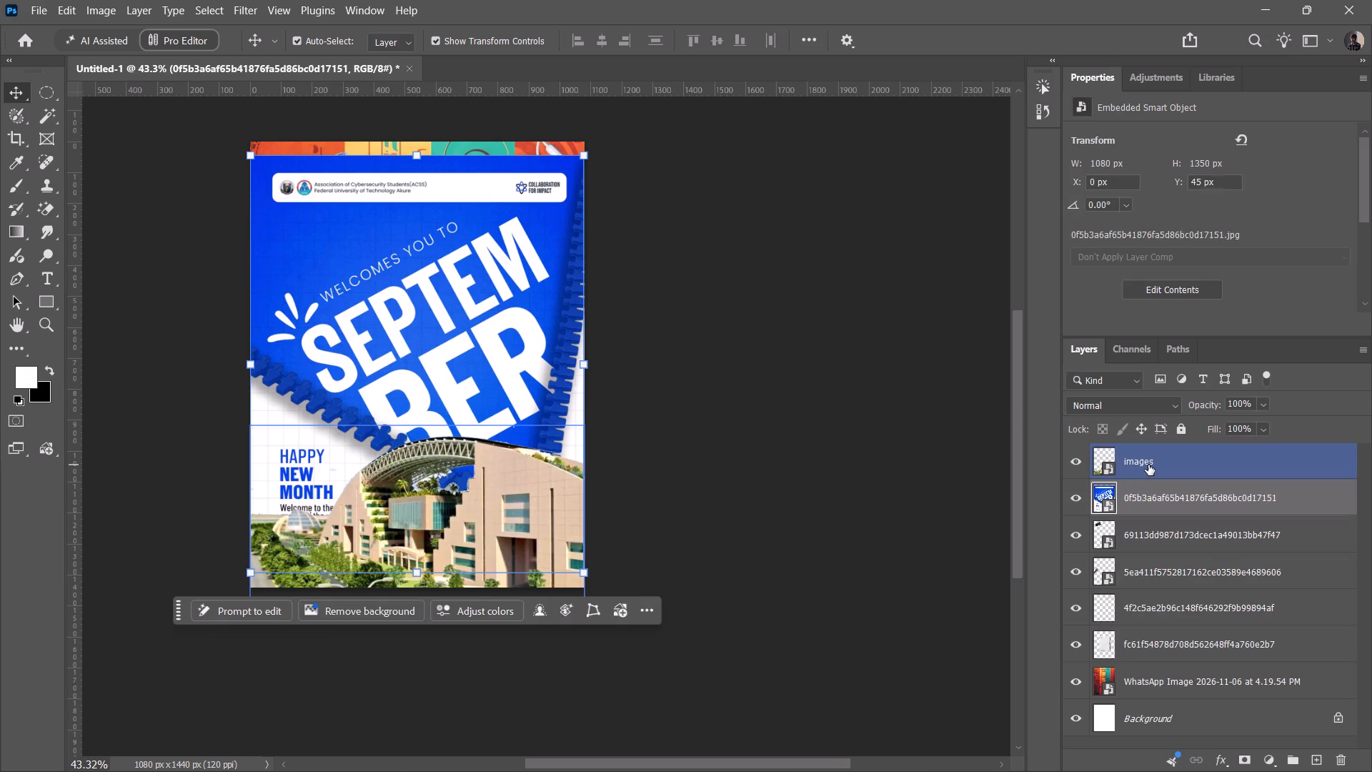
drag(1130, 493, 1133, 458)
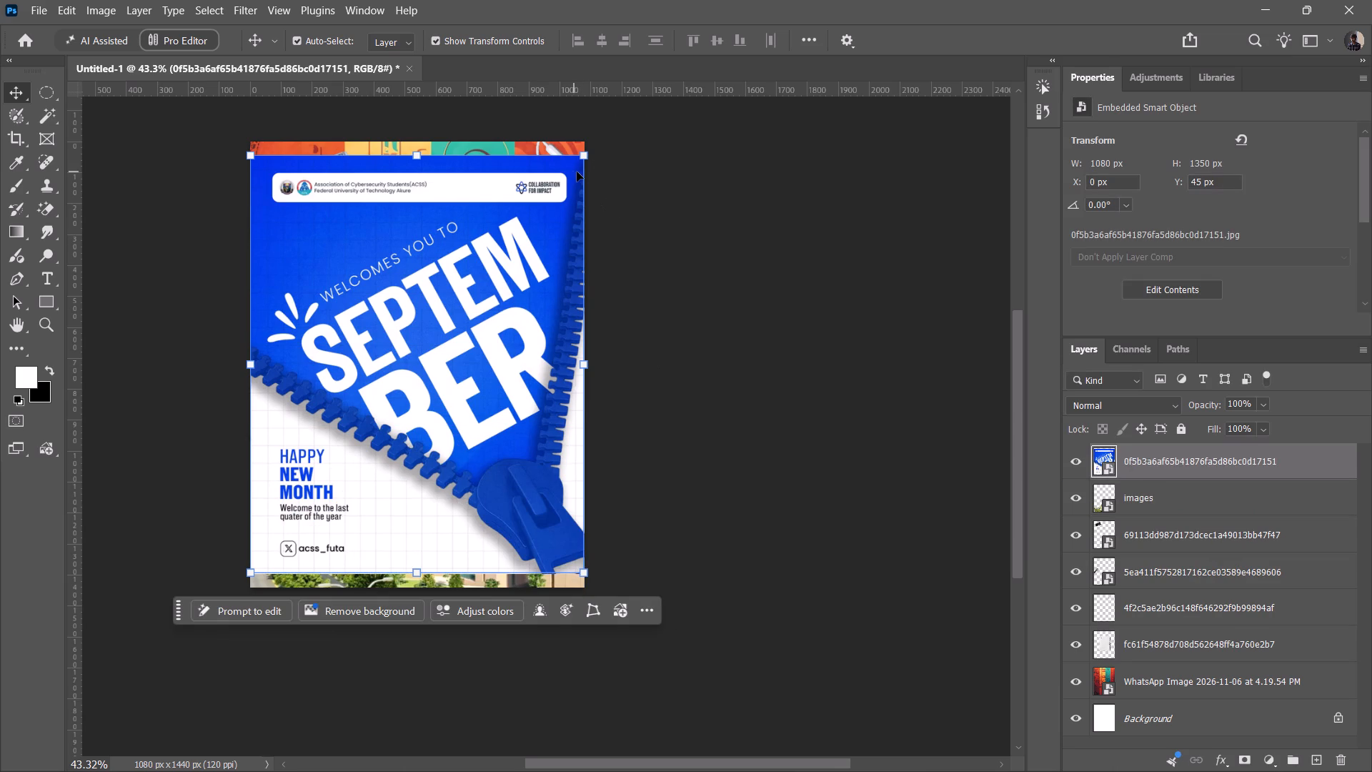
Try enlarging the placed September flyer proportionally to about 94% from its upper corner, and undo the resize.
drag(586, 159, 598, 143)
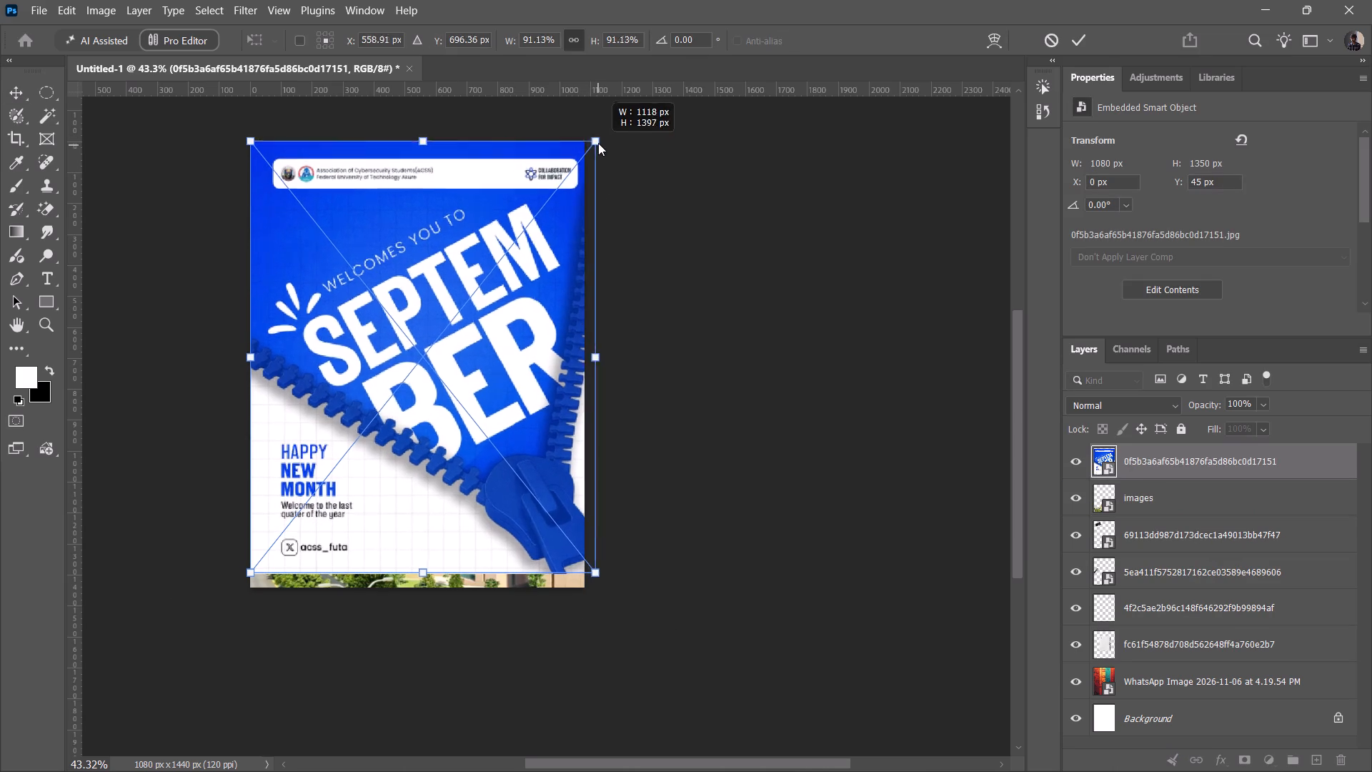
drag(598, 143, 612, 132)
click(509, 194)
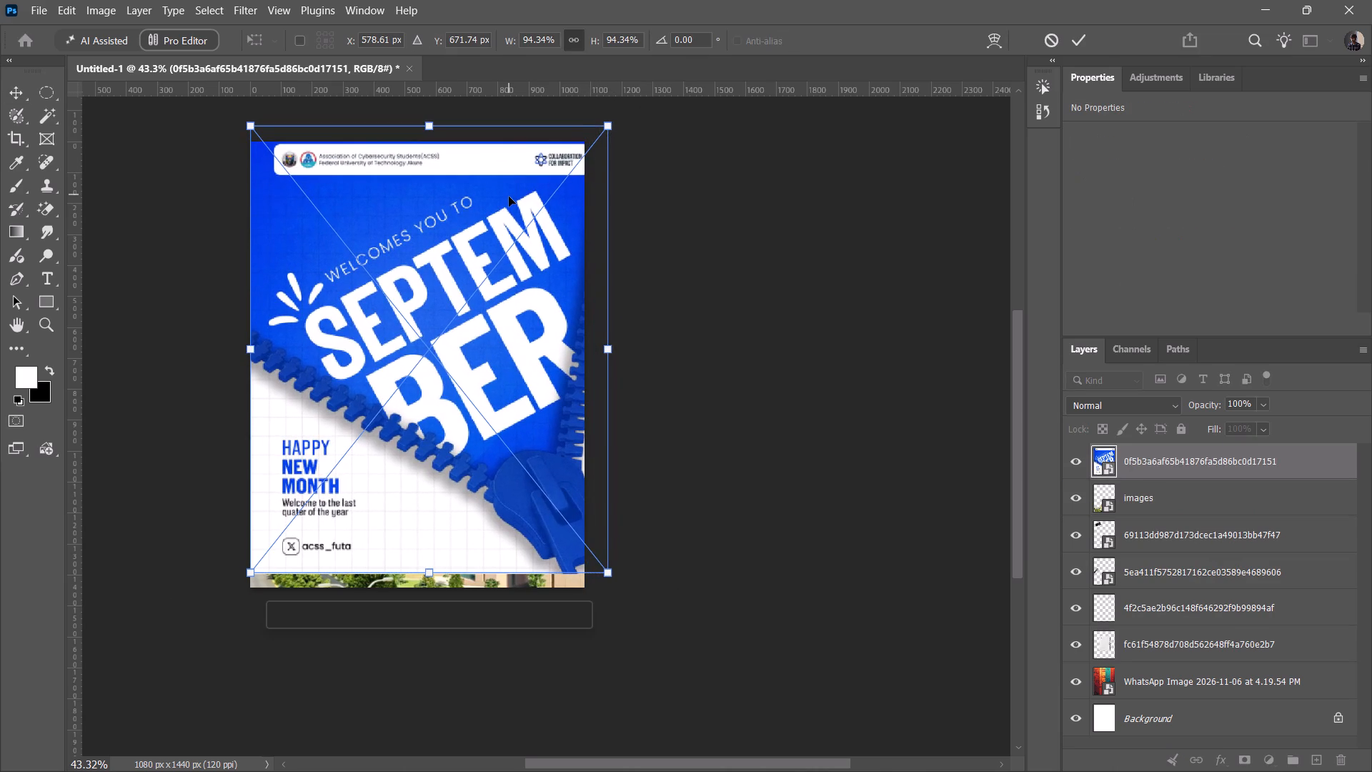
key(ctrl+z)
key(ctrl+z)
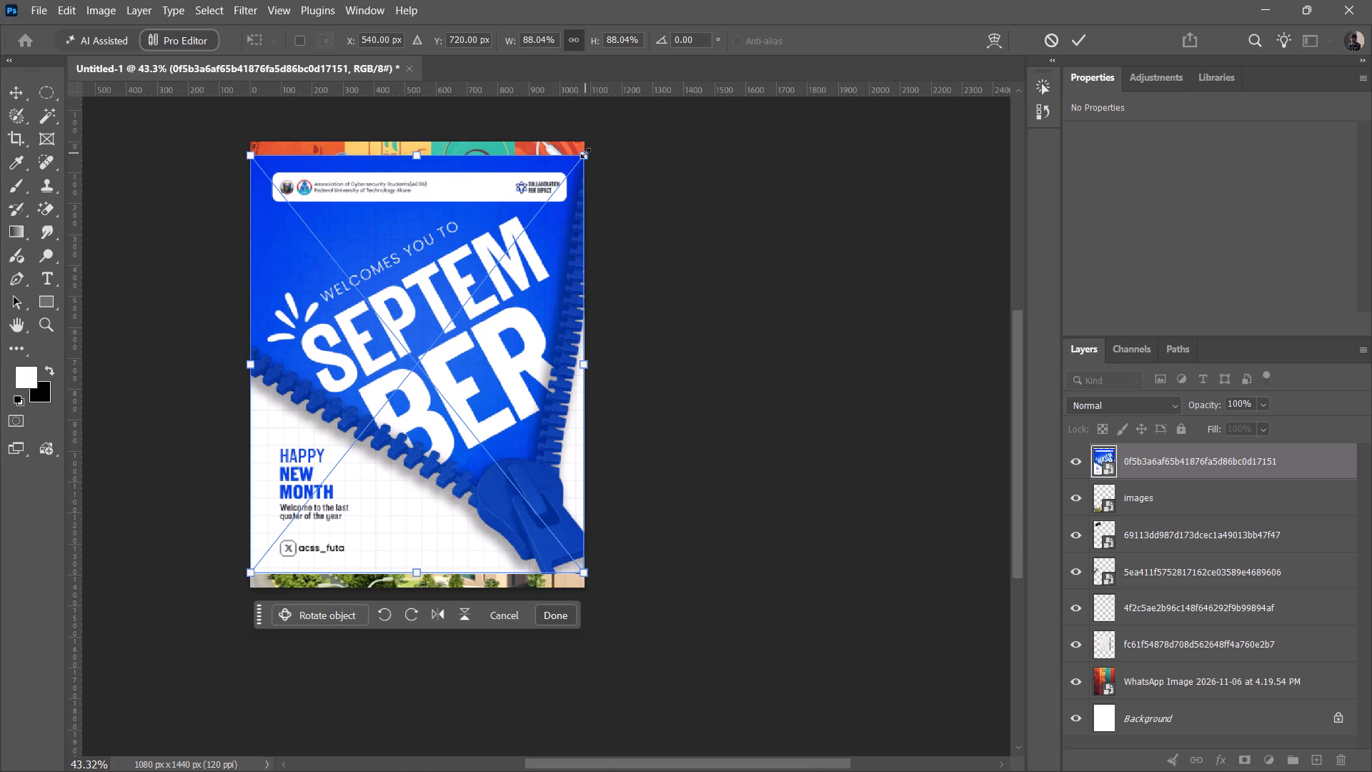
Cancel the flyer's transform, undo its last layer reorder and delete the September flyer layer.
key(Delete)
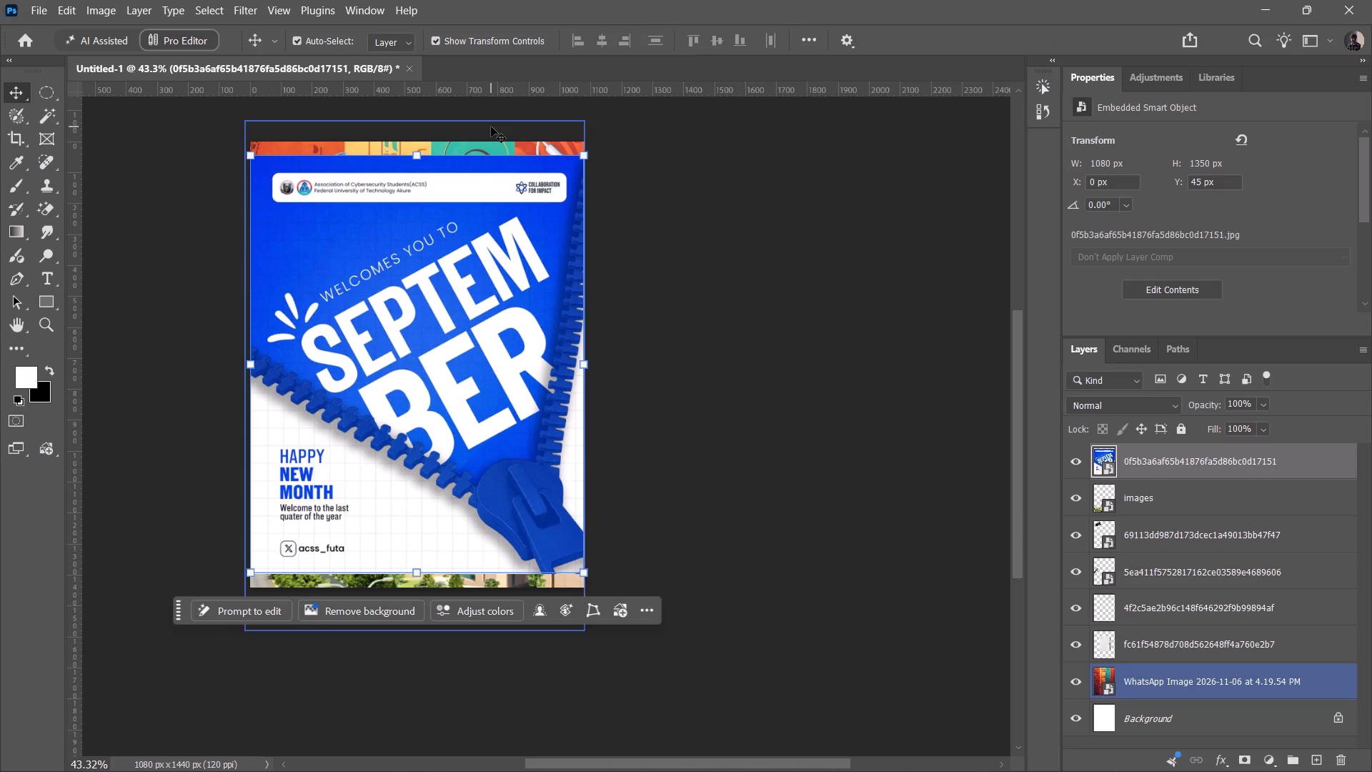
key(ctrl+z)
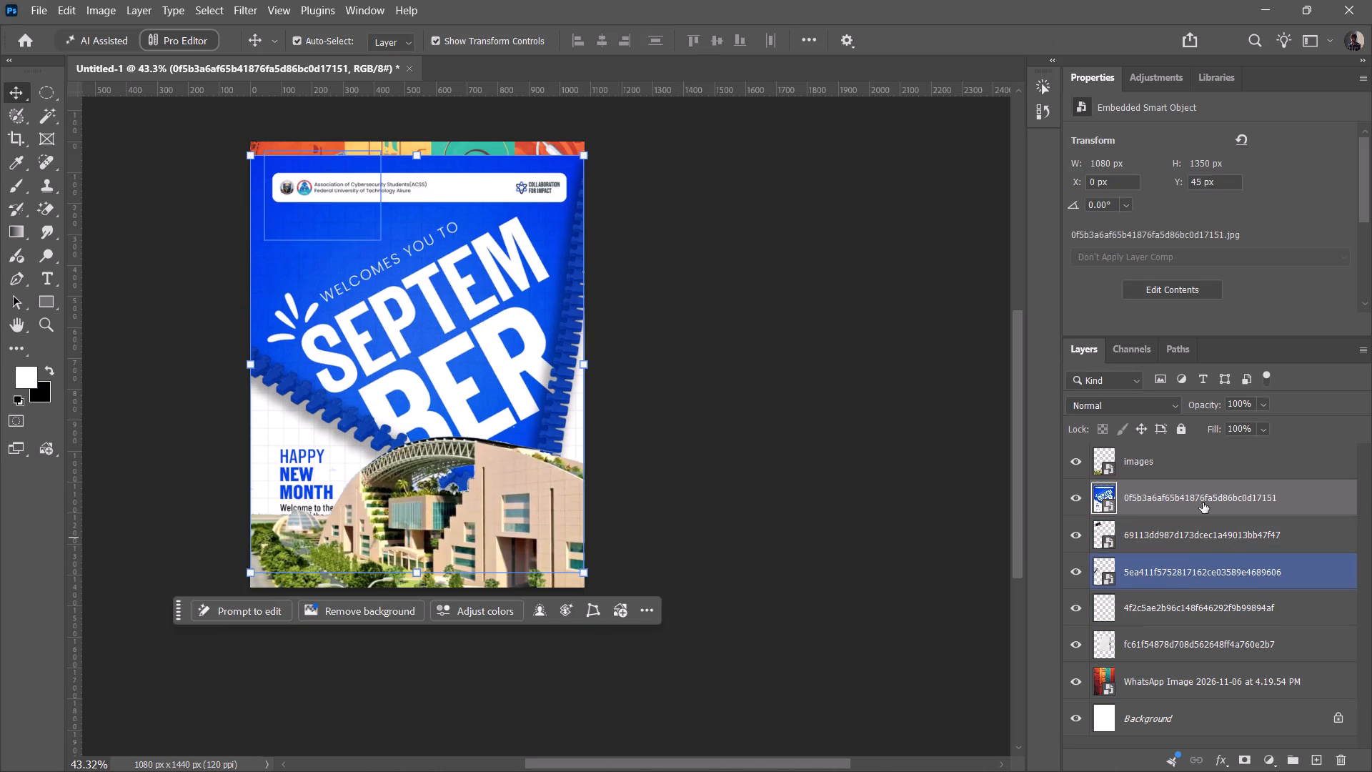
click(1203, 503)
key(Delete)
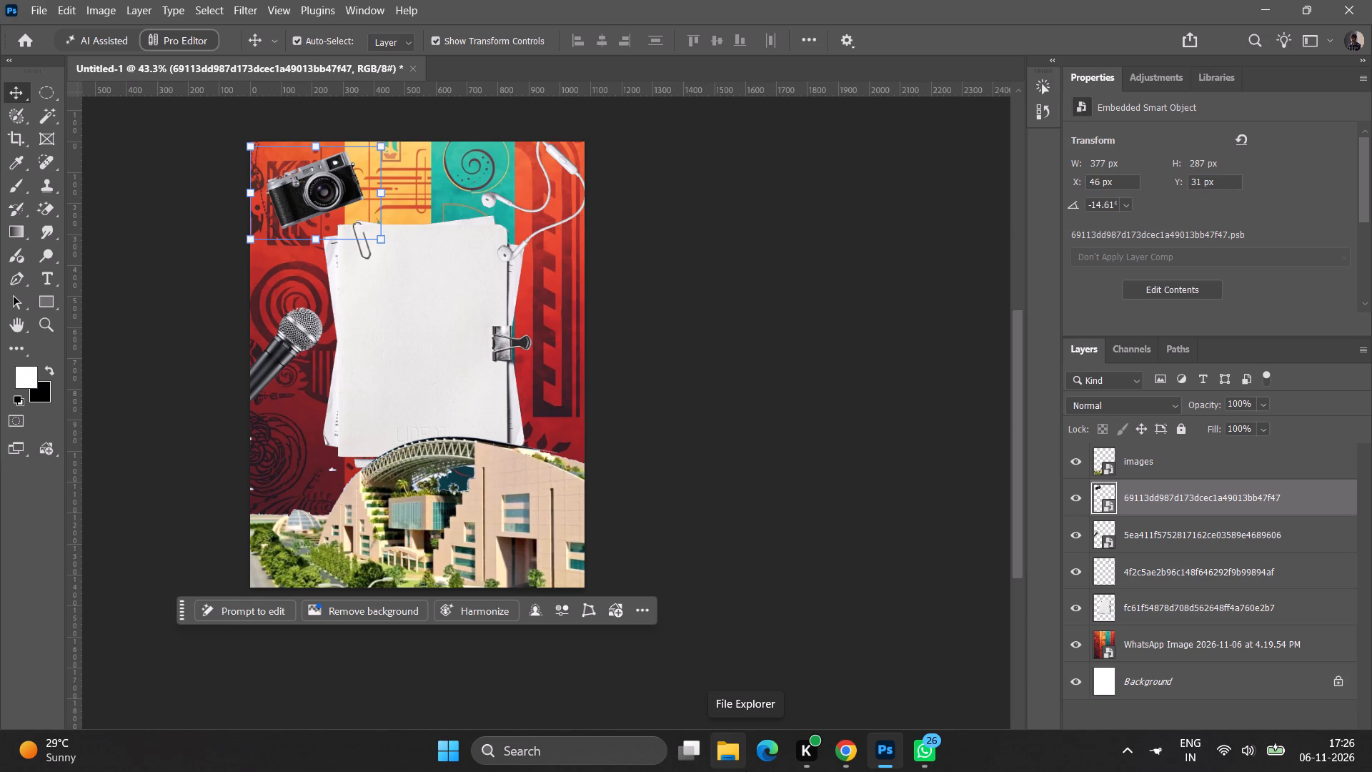
click(844, 771)
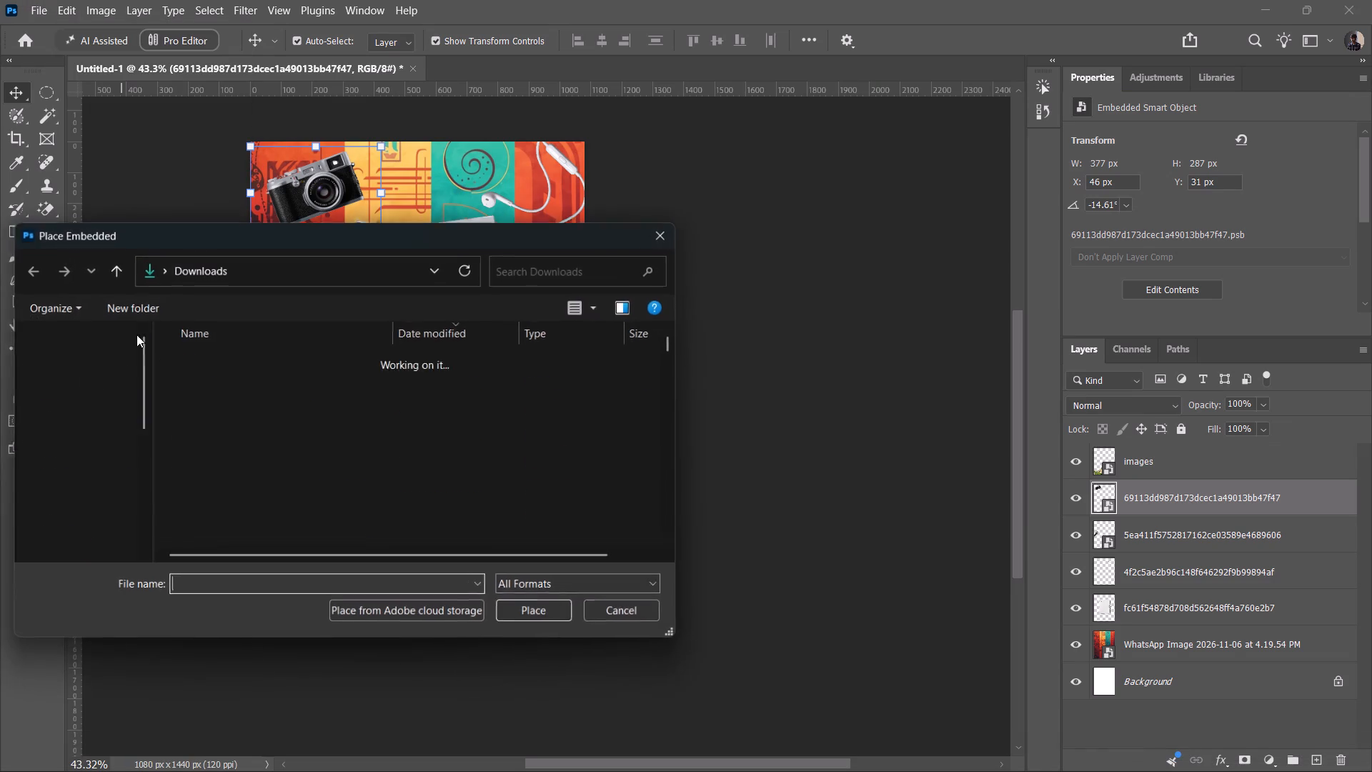
click(274, 383)
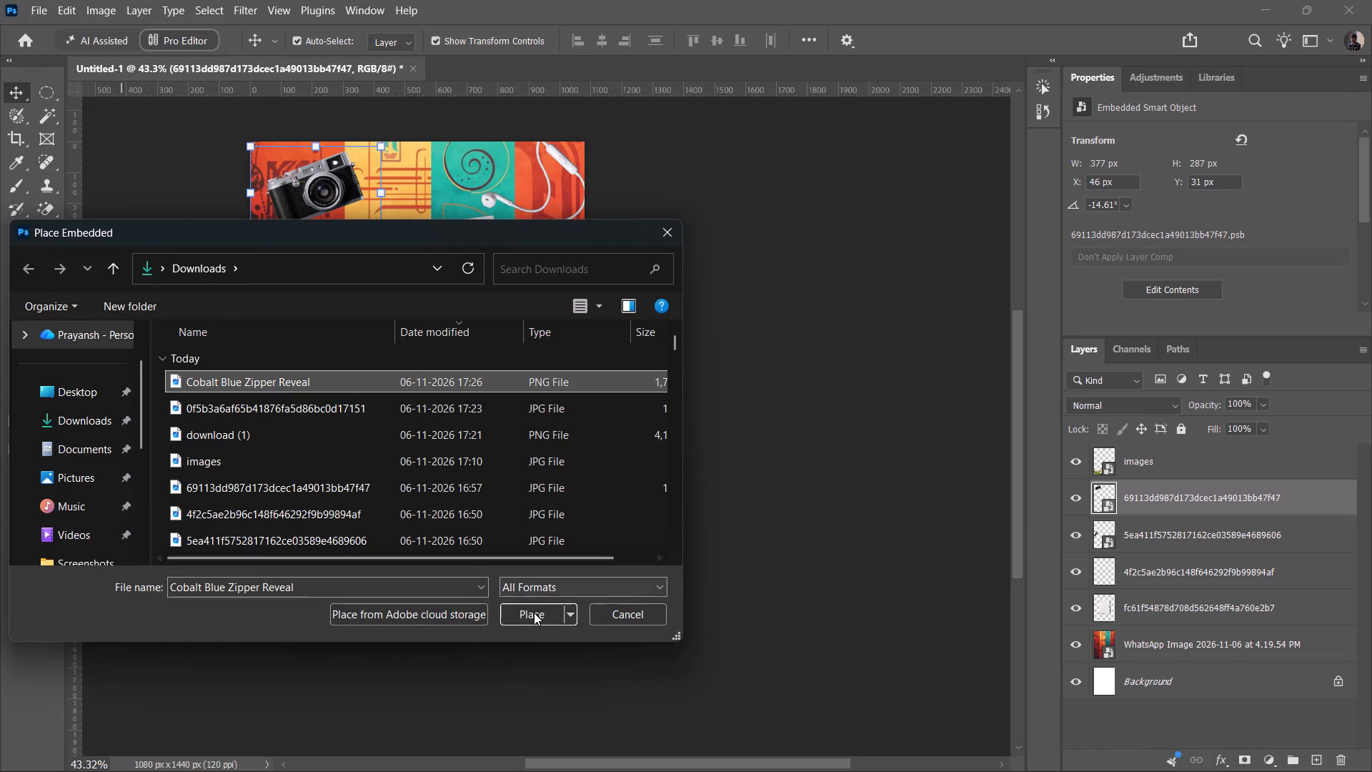
click(532, 617)
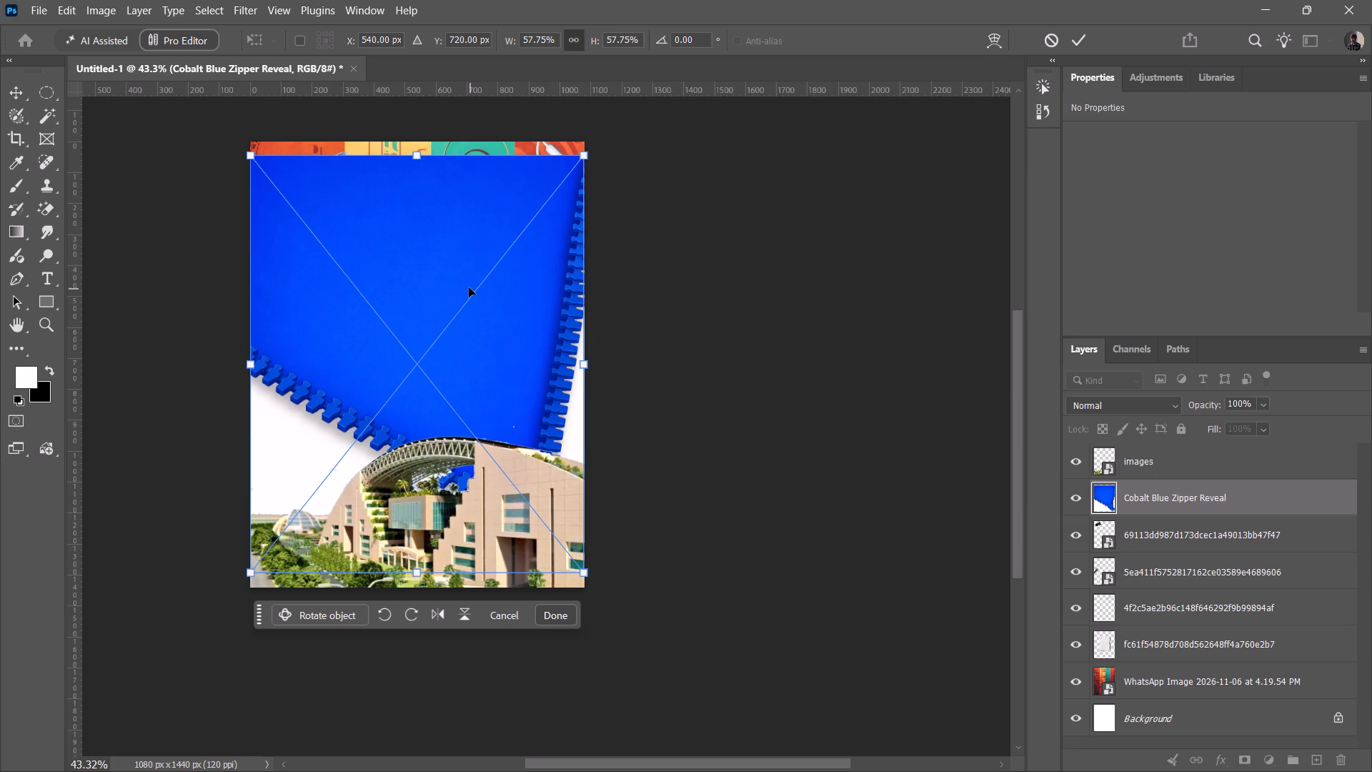
right_click(1105, 490)
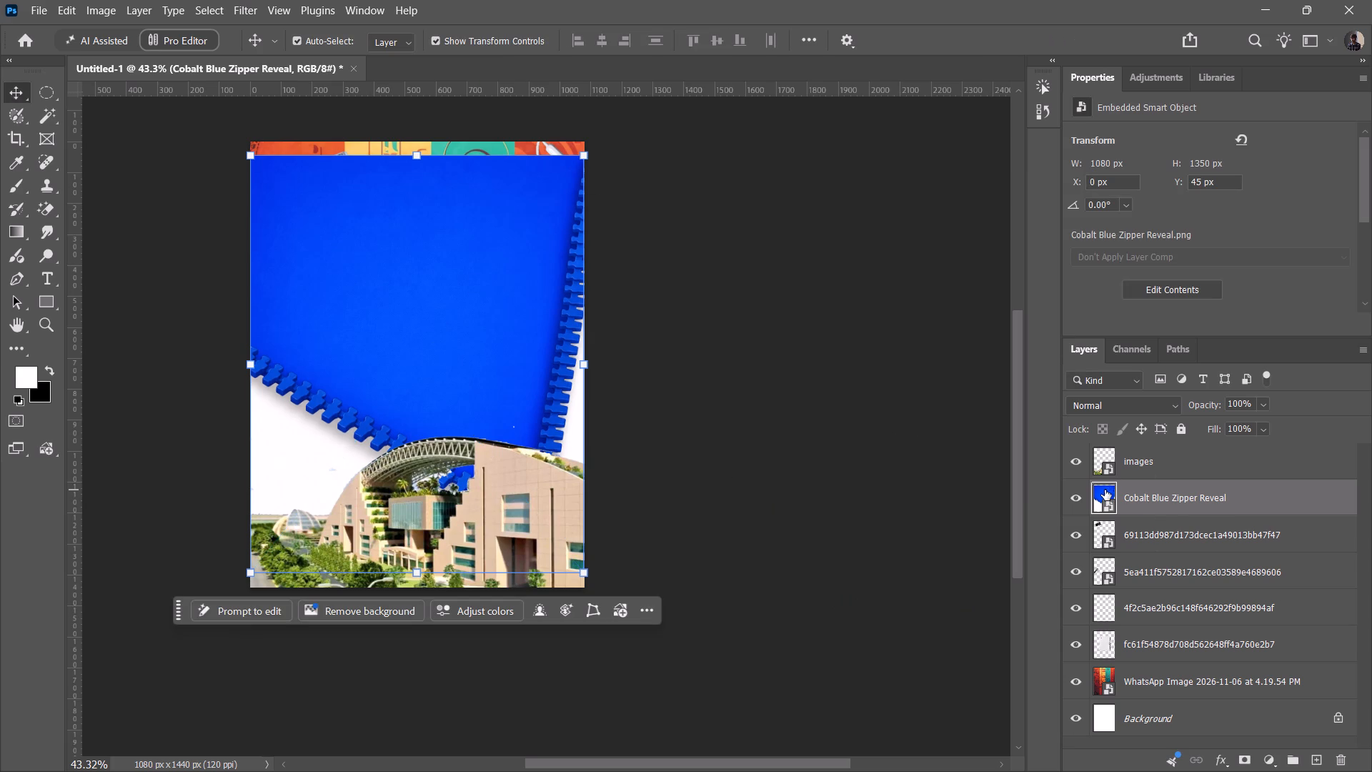
right_click(1105, 490)
click(1045, 505)
Rasterize the Cobalt Blue Zipper Reveal layer and erase its solid blue area with the Magic Eraser at tolerance 32.
click(41, 205)
click(388, 284)
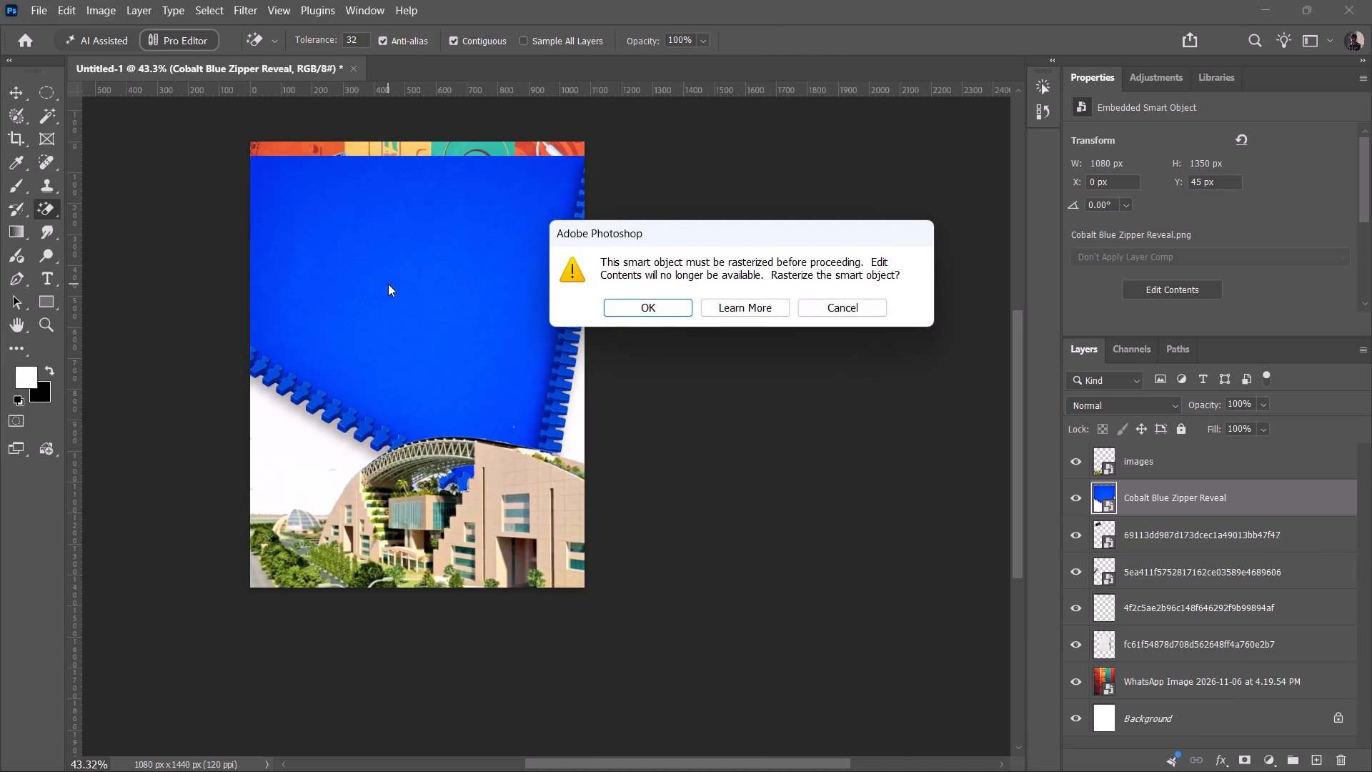
click(657, 310)
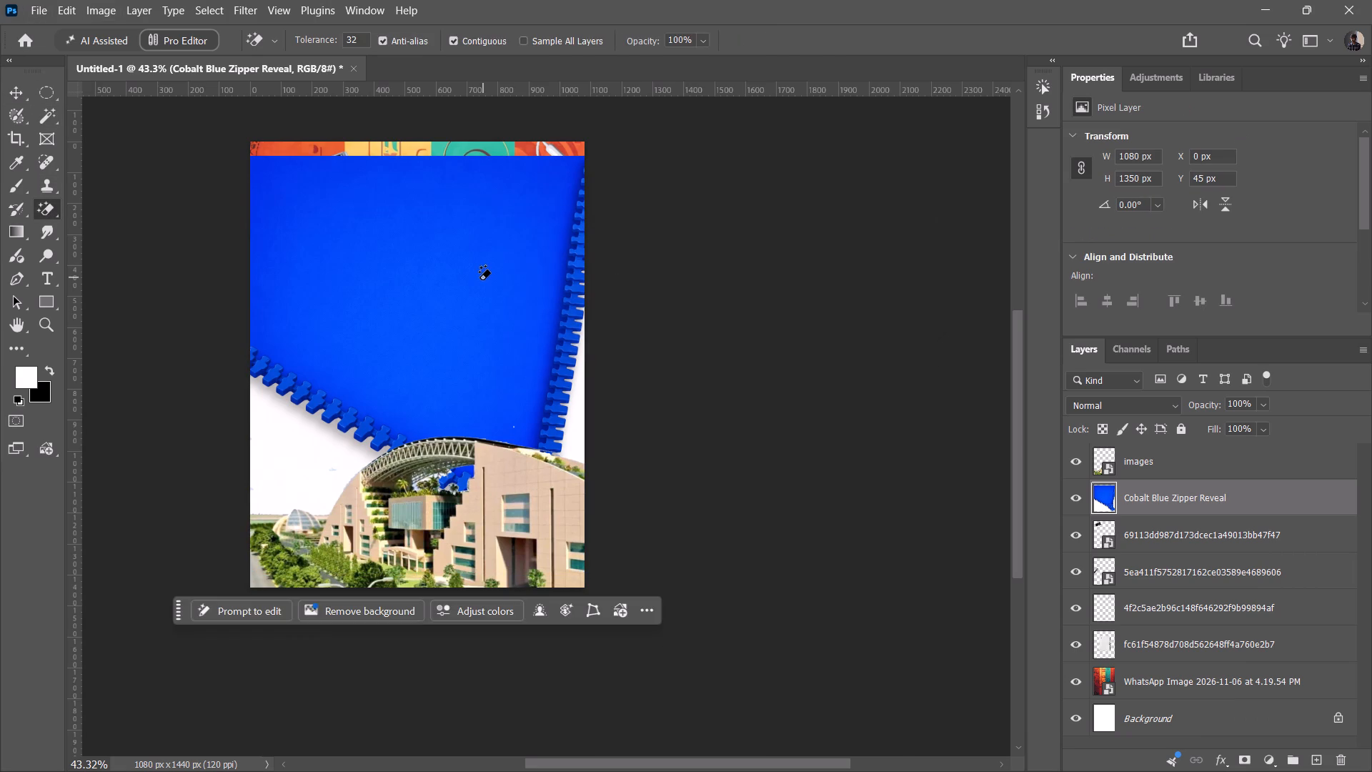
click(479, 279)
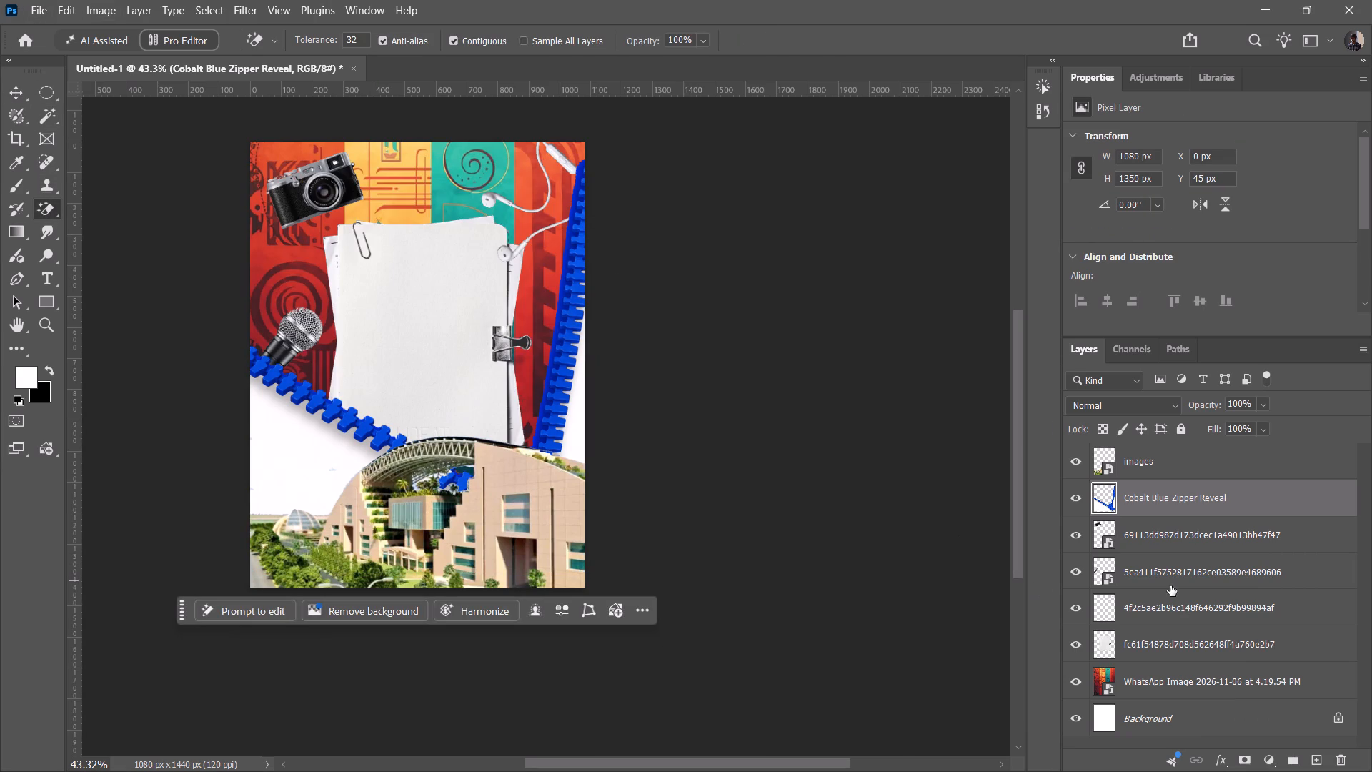
Convert the erased Cobalt Blue Zipper Reveal layer to a smart object.
right_click(1168, 500)
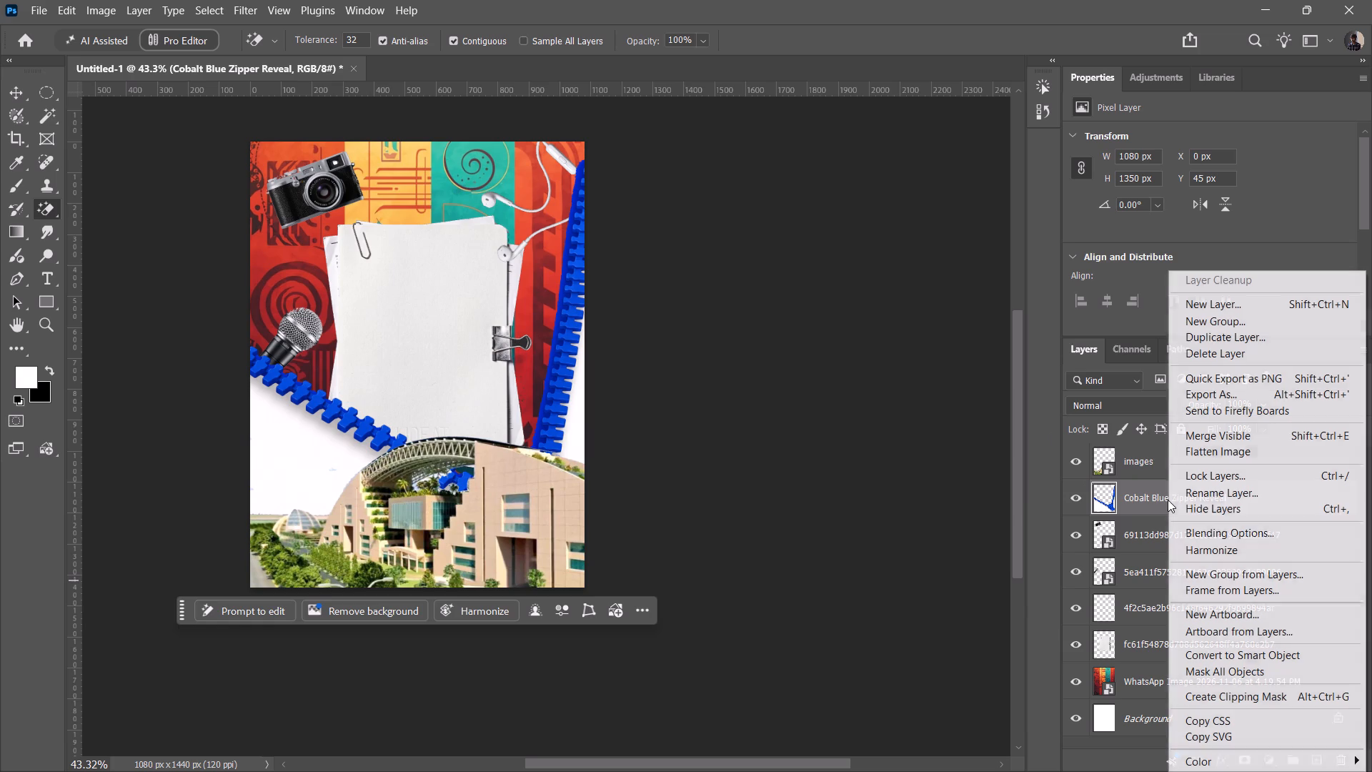
click(1238, 652)
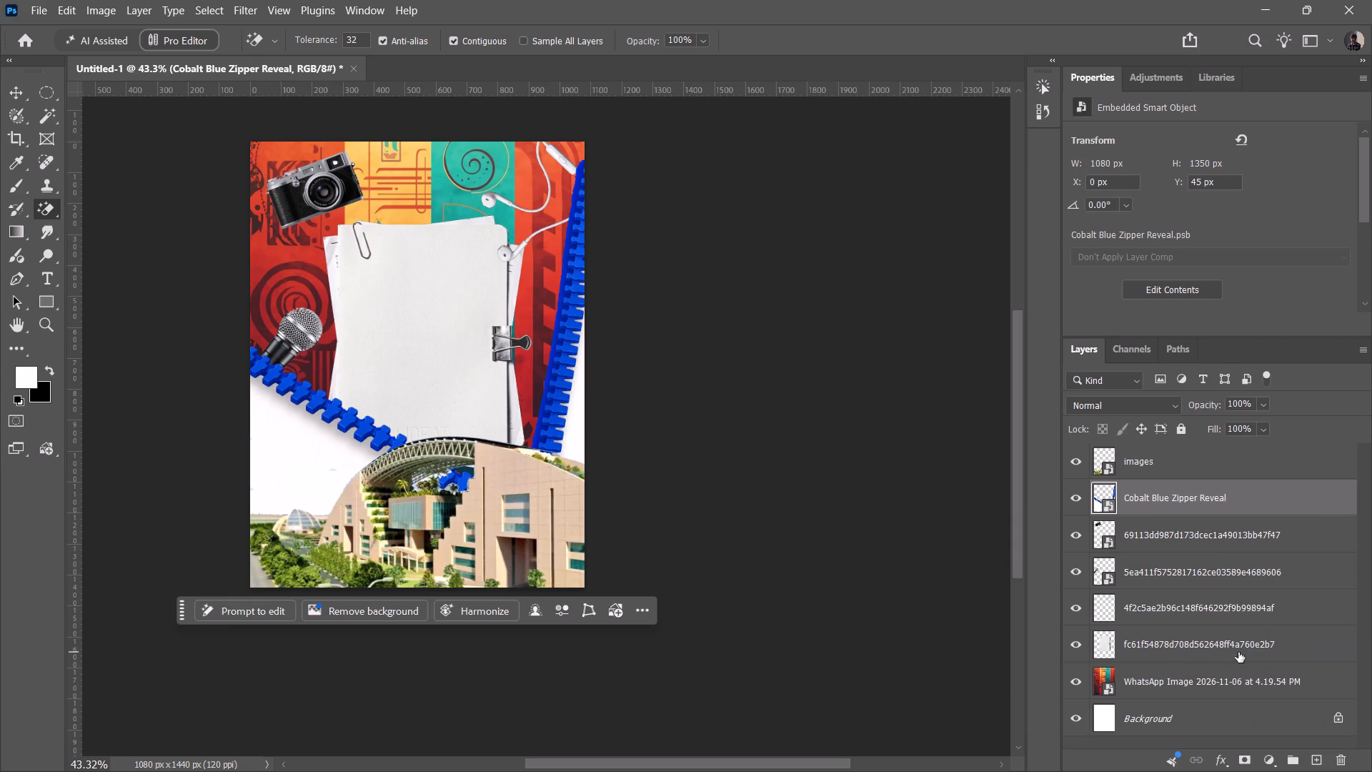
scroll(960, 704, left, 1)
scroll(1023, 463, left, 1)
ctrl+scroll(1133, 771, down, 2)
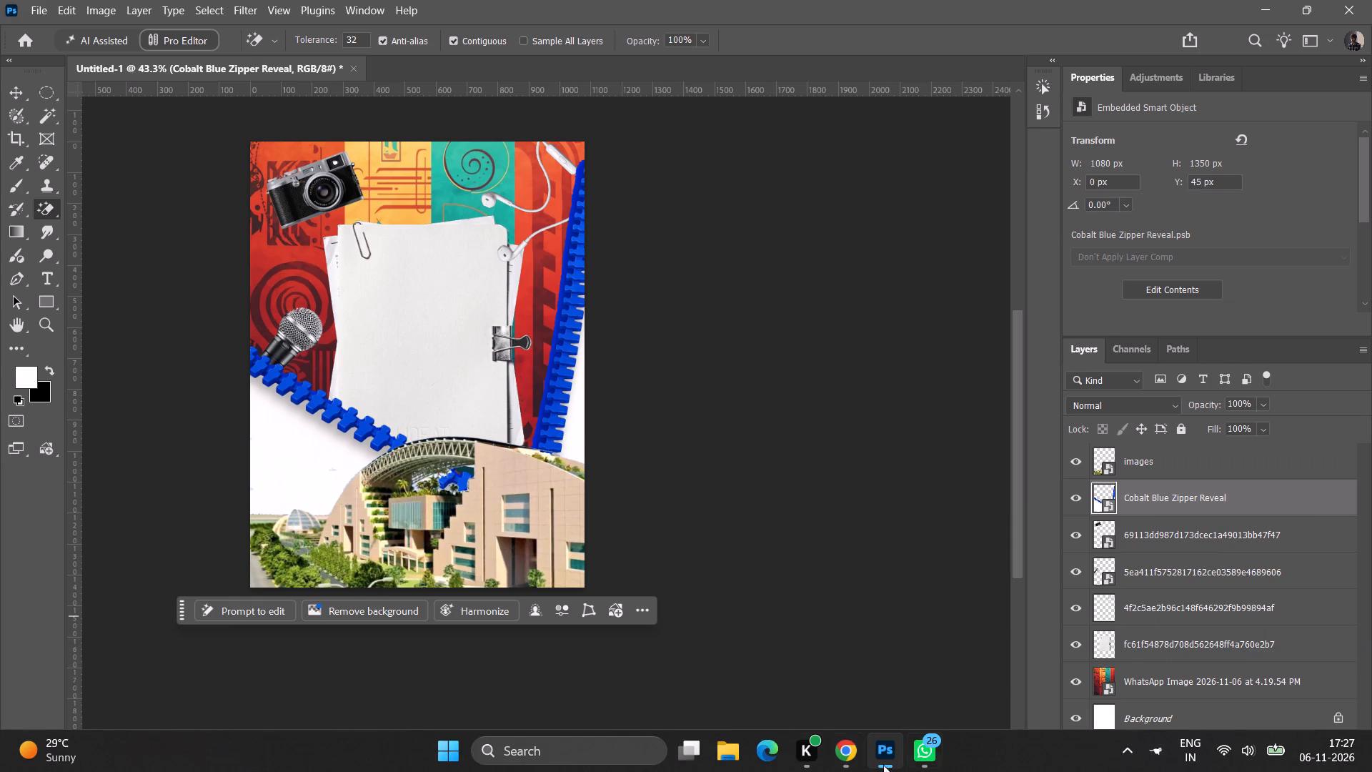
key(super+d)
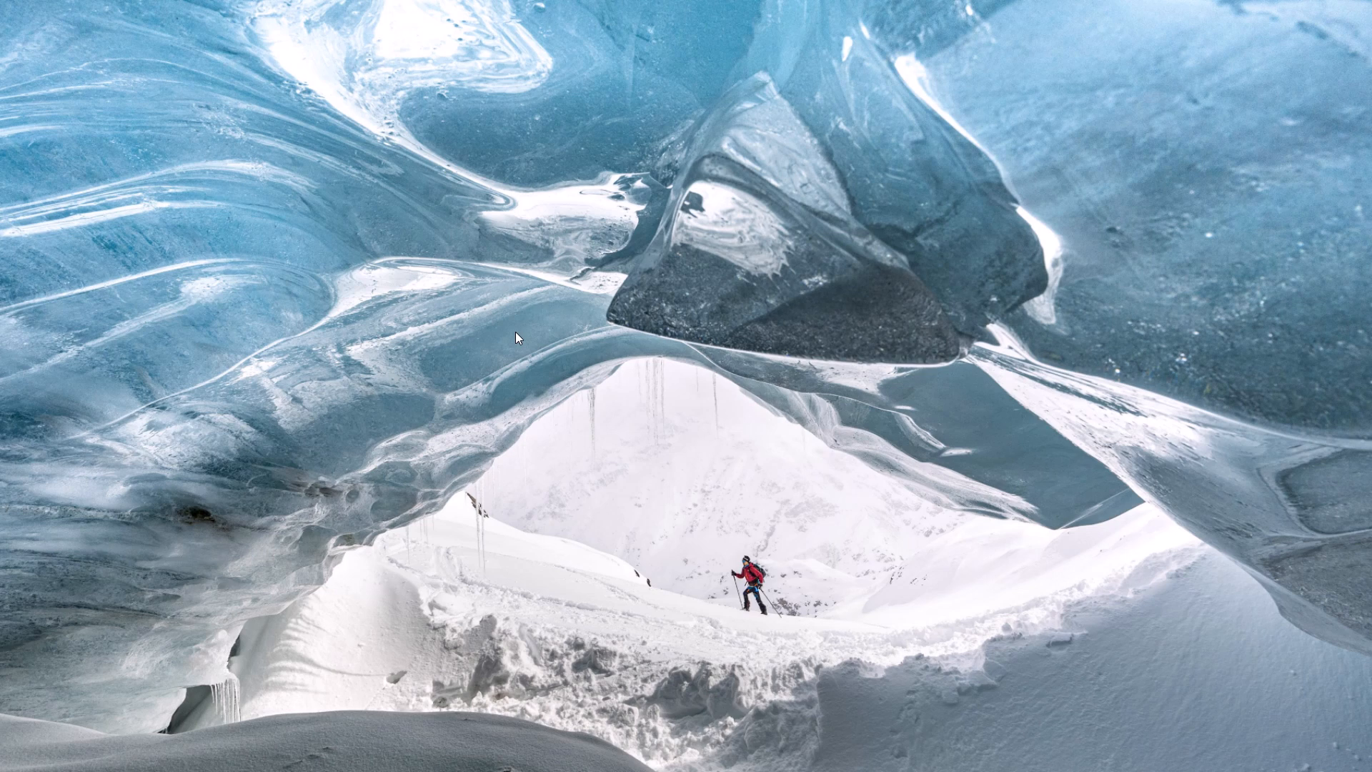
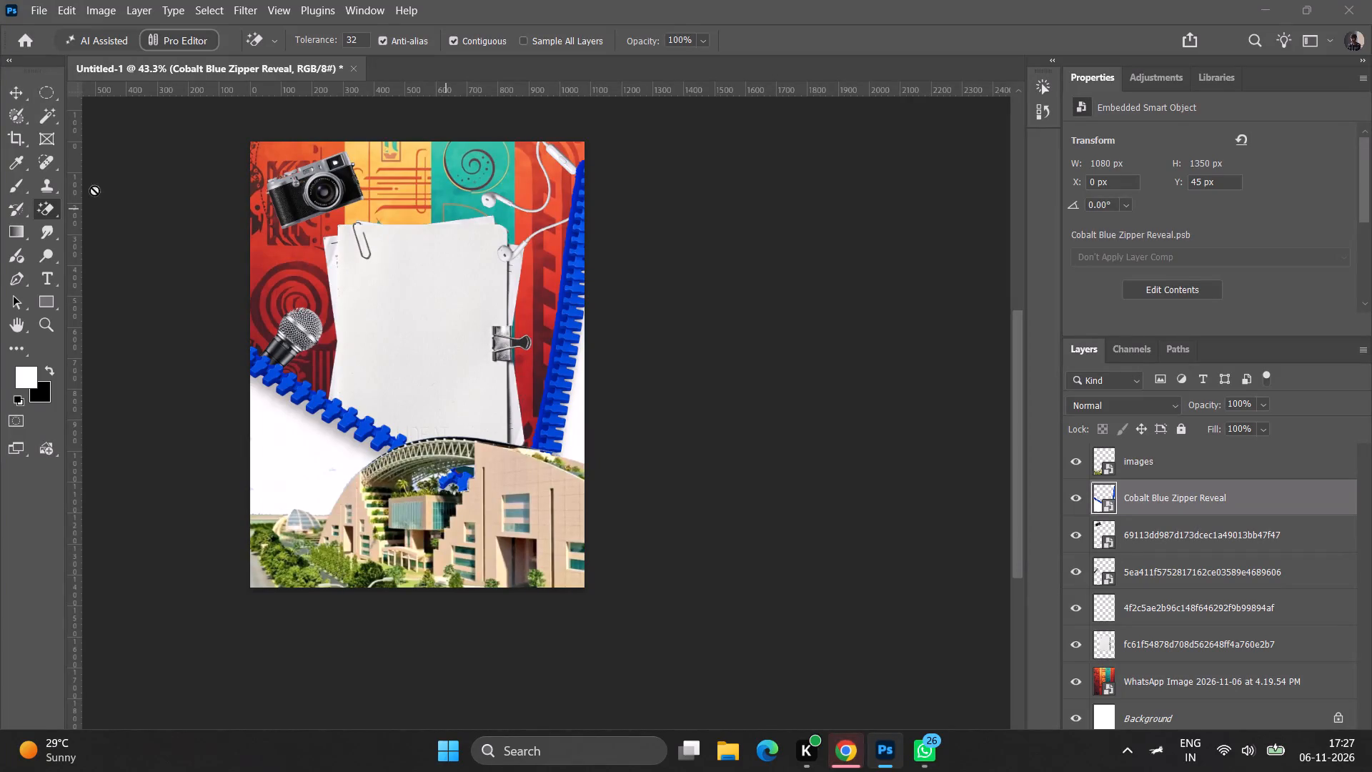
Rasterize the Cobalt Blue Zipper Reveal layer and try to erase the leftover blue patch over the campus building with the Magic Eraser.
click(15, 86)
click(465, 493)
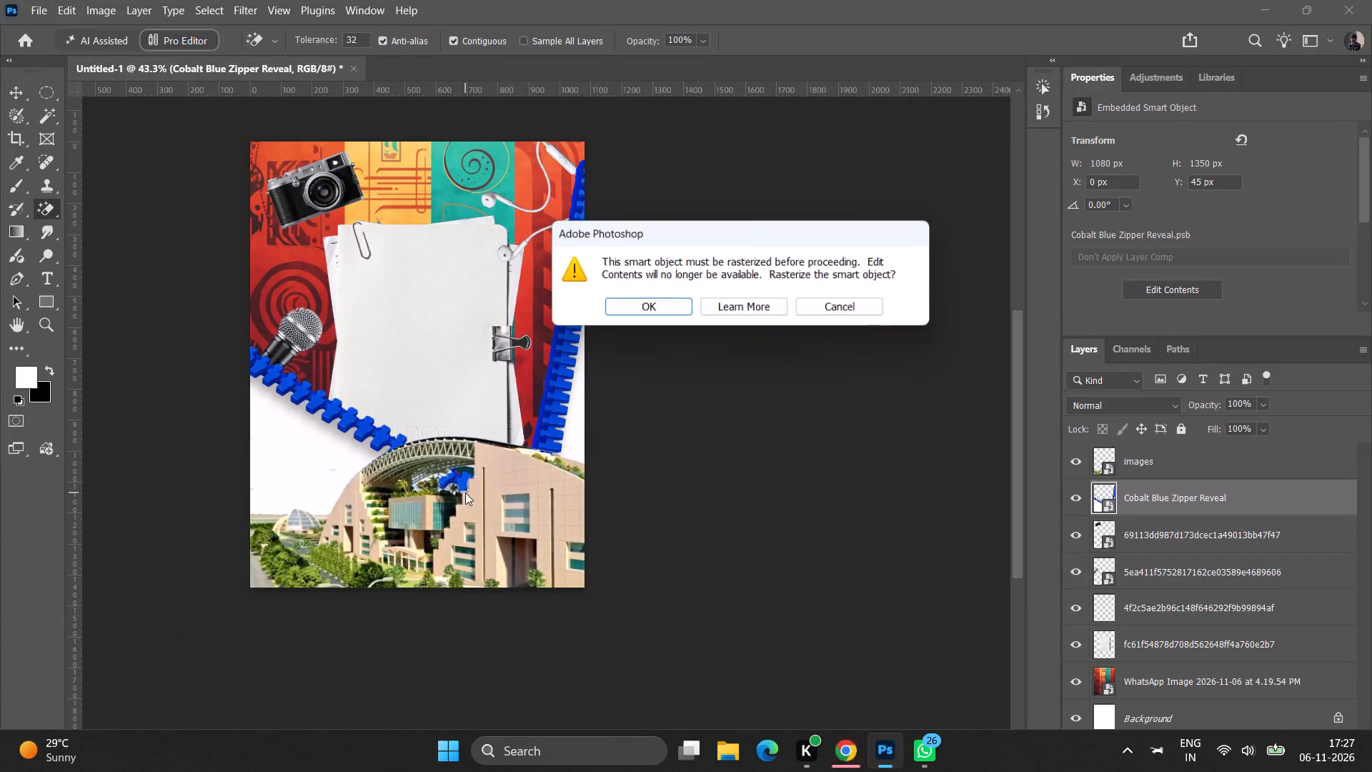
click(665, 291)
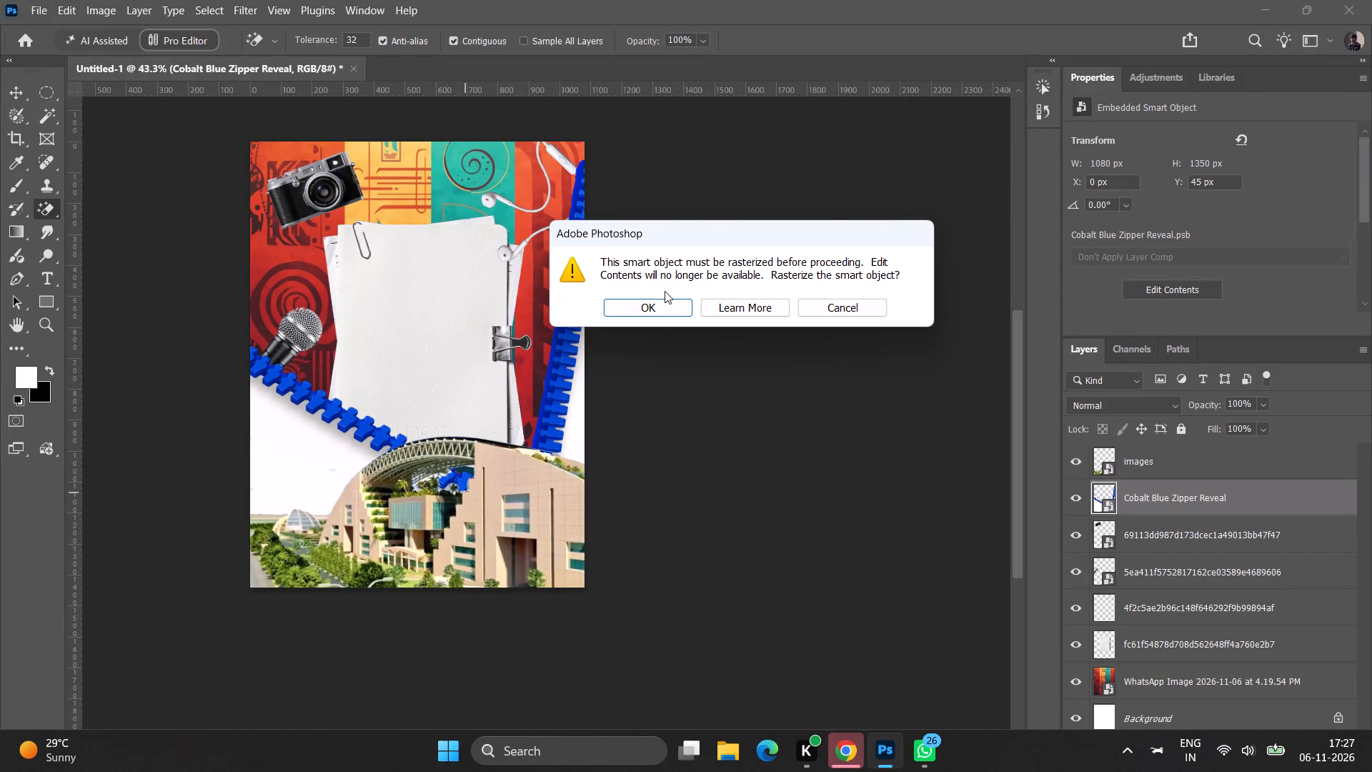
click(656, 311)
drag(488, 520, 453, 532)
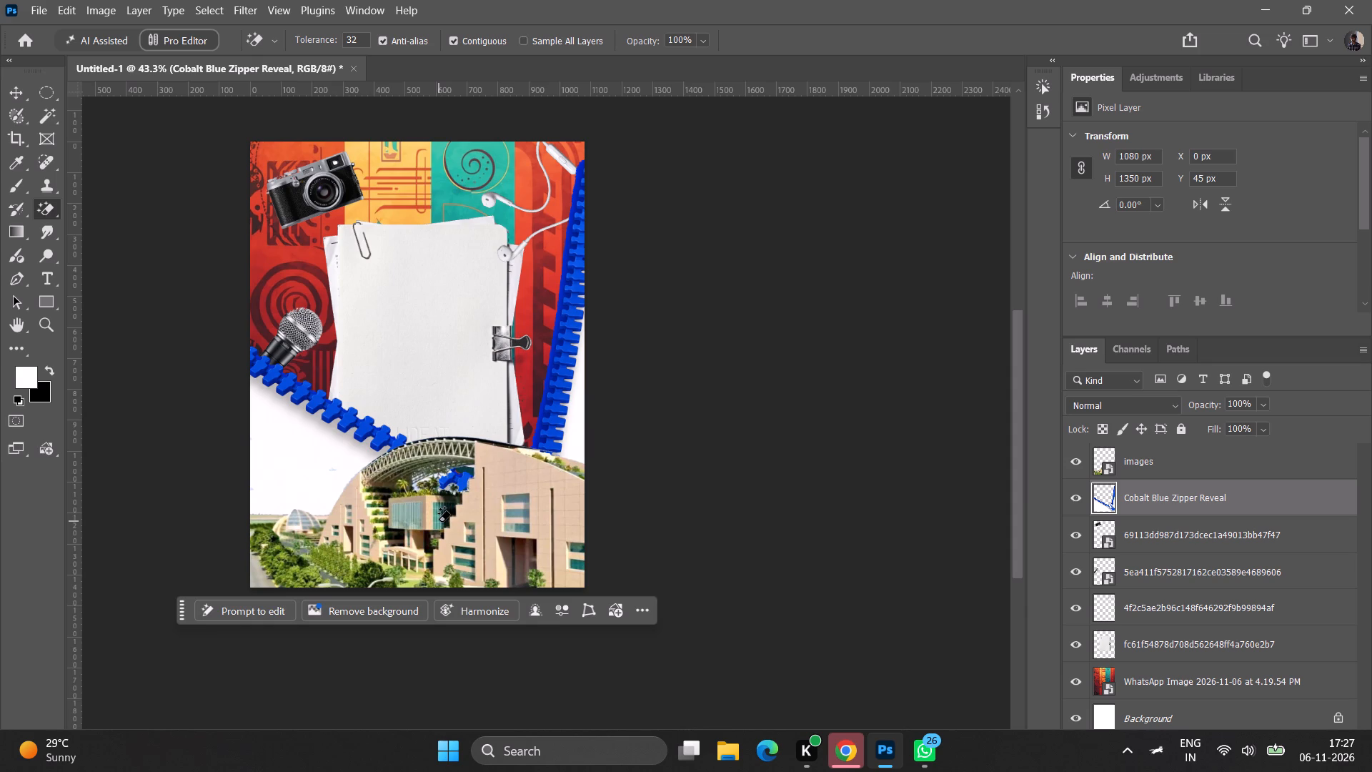
Move the campus building image slightly down and to the right, to about X 8 px, Y 944 px.
click(12, 88)
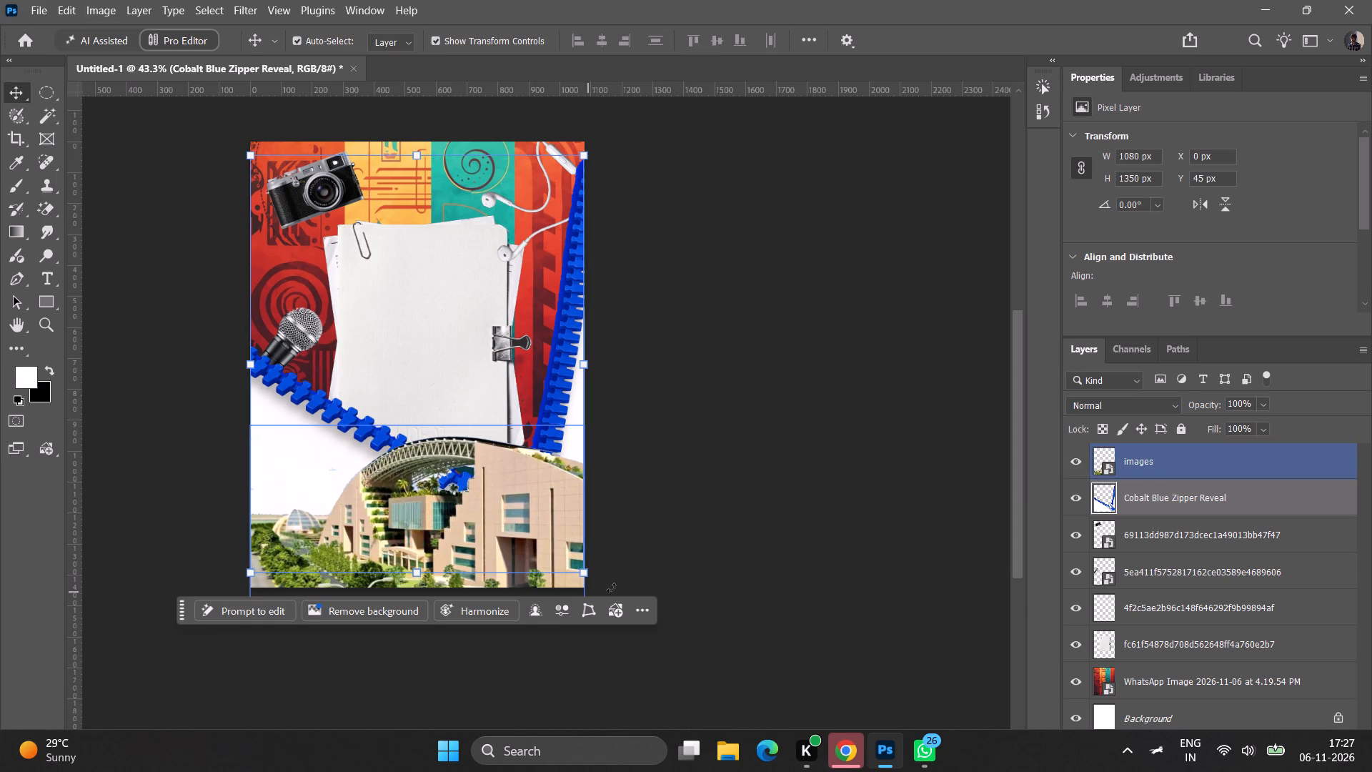
click(689, 548)
drag(416, 527, 413, 527)
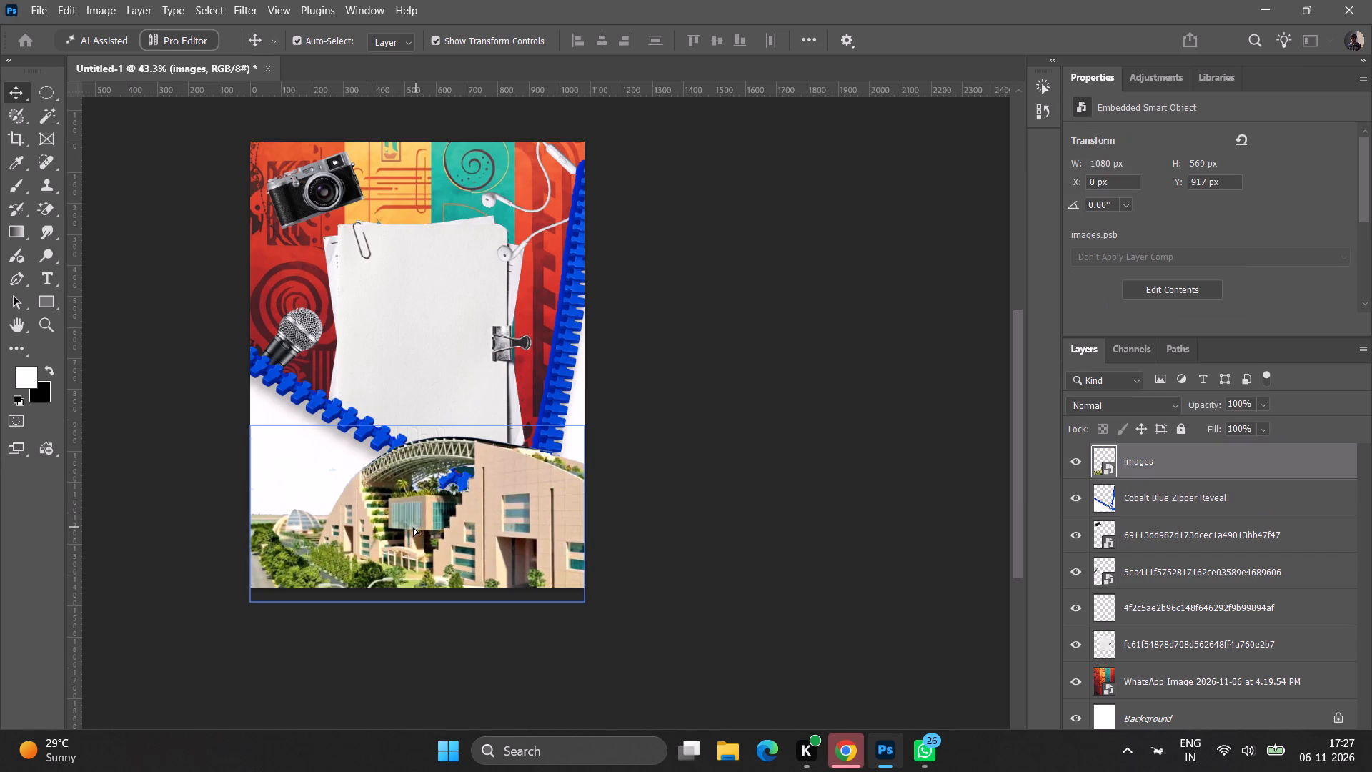
drag(413, 527, 419, 535)
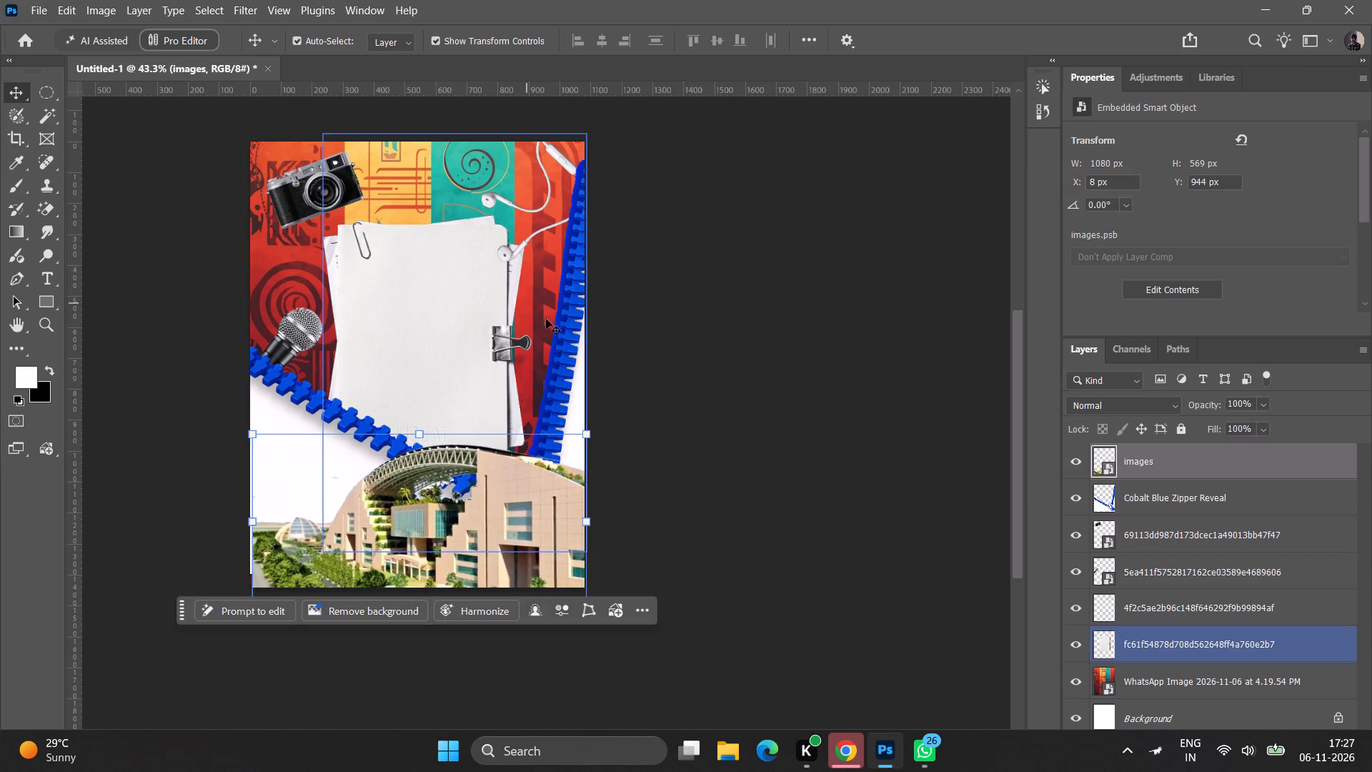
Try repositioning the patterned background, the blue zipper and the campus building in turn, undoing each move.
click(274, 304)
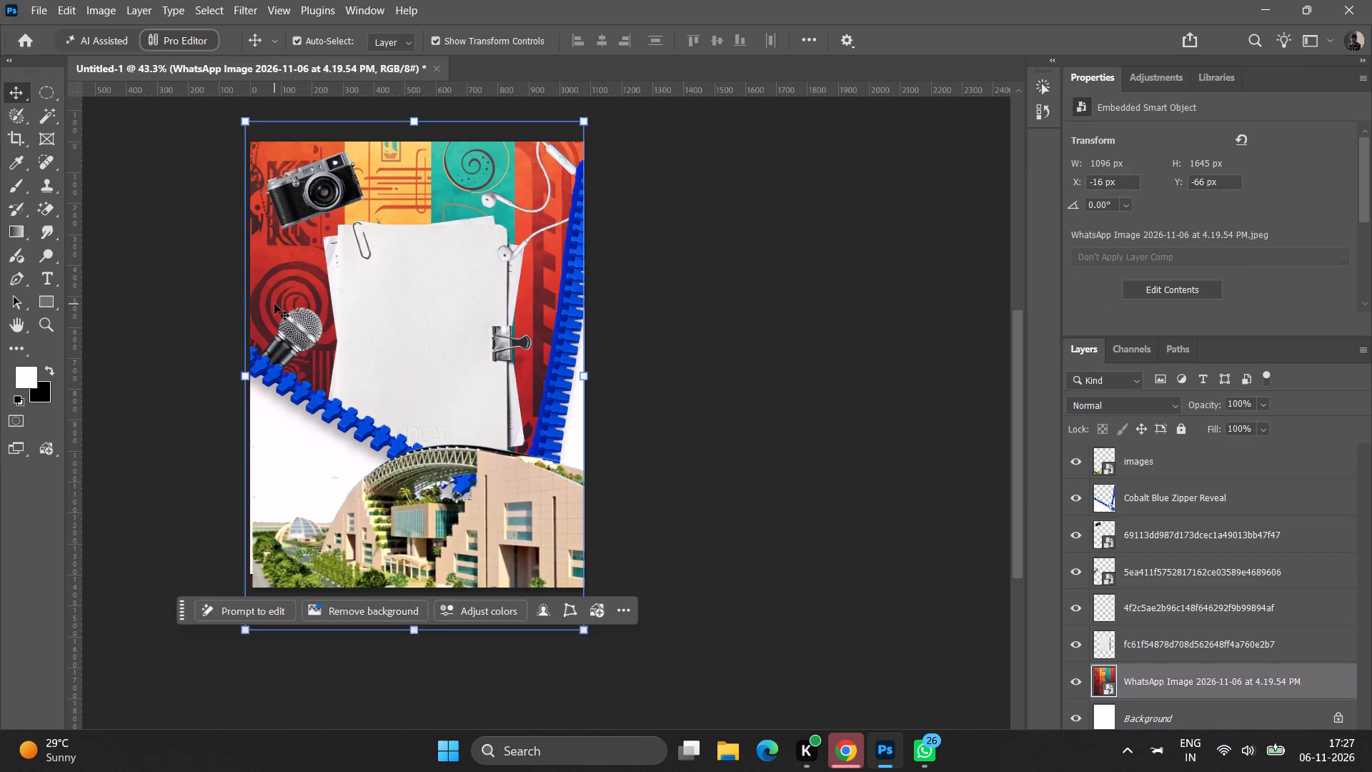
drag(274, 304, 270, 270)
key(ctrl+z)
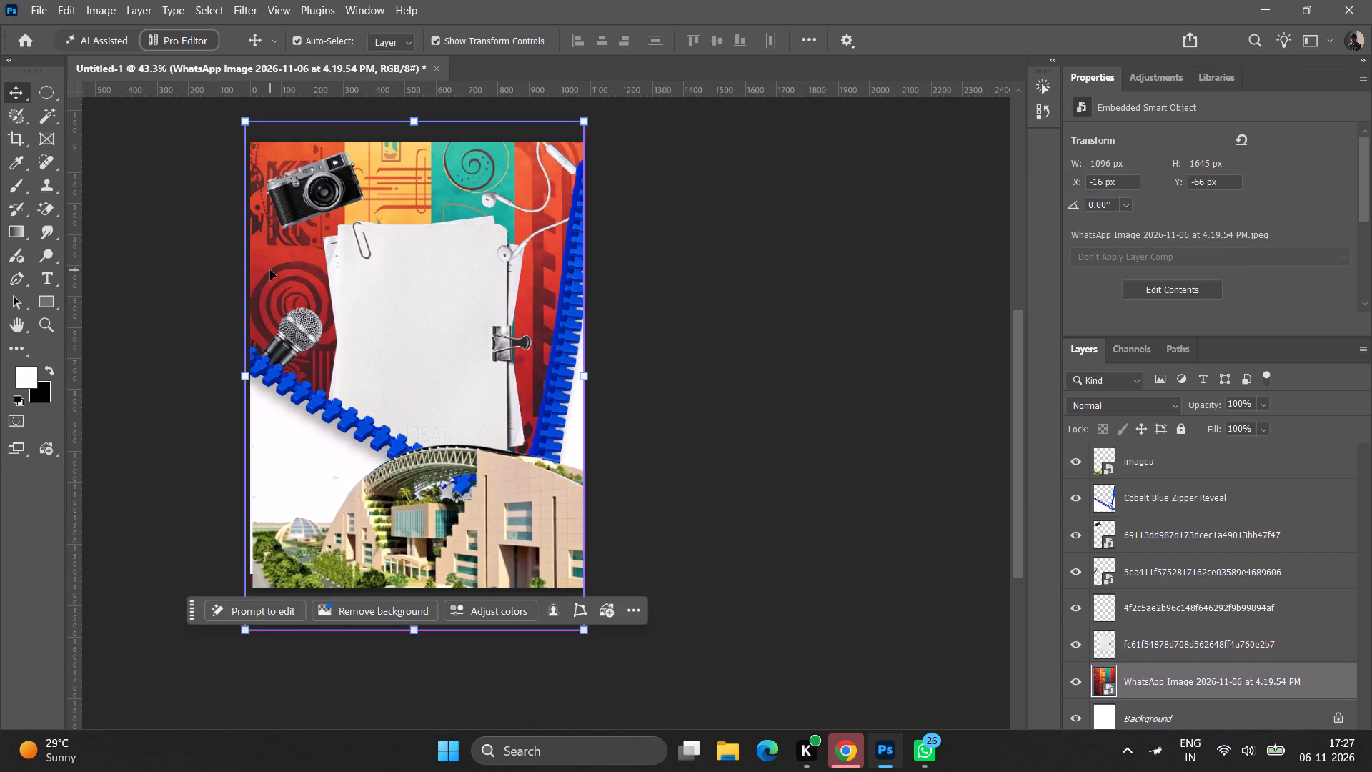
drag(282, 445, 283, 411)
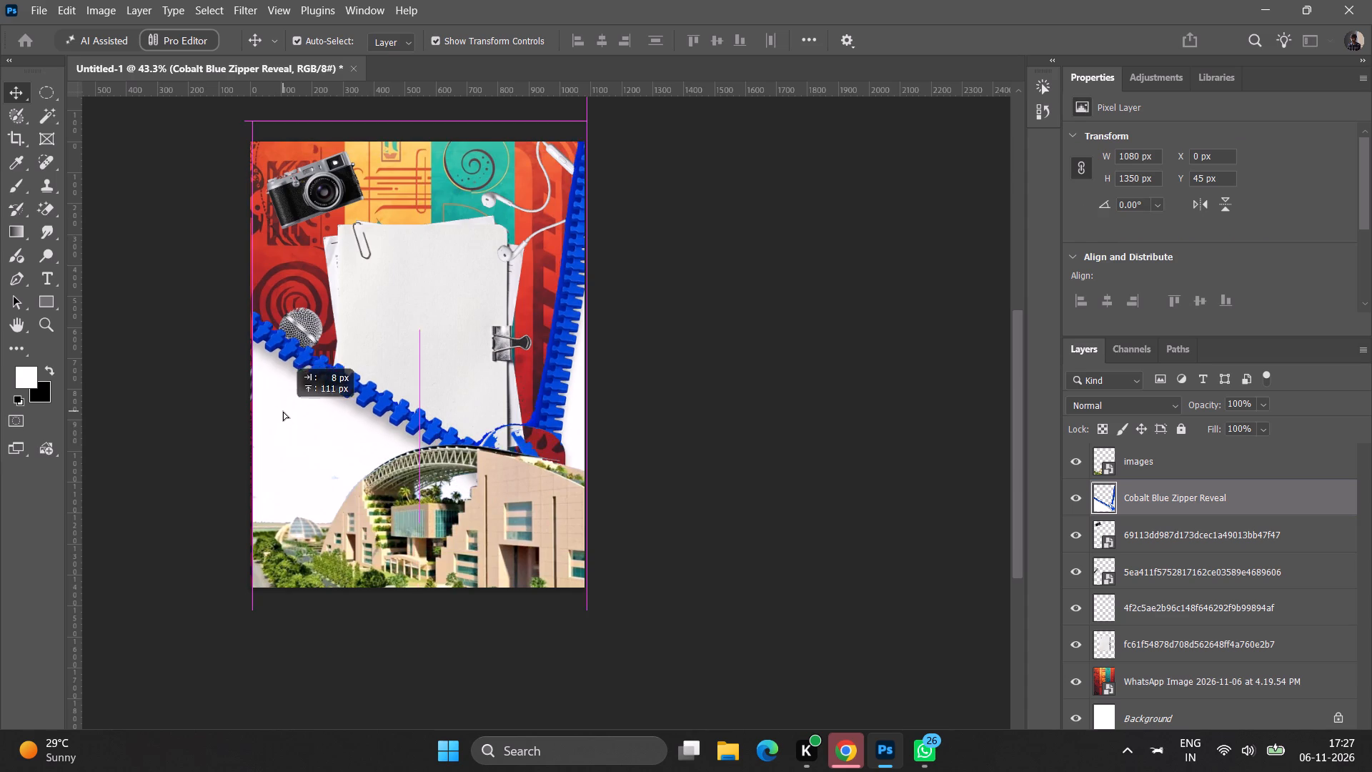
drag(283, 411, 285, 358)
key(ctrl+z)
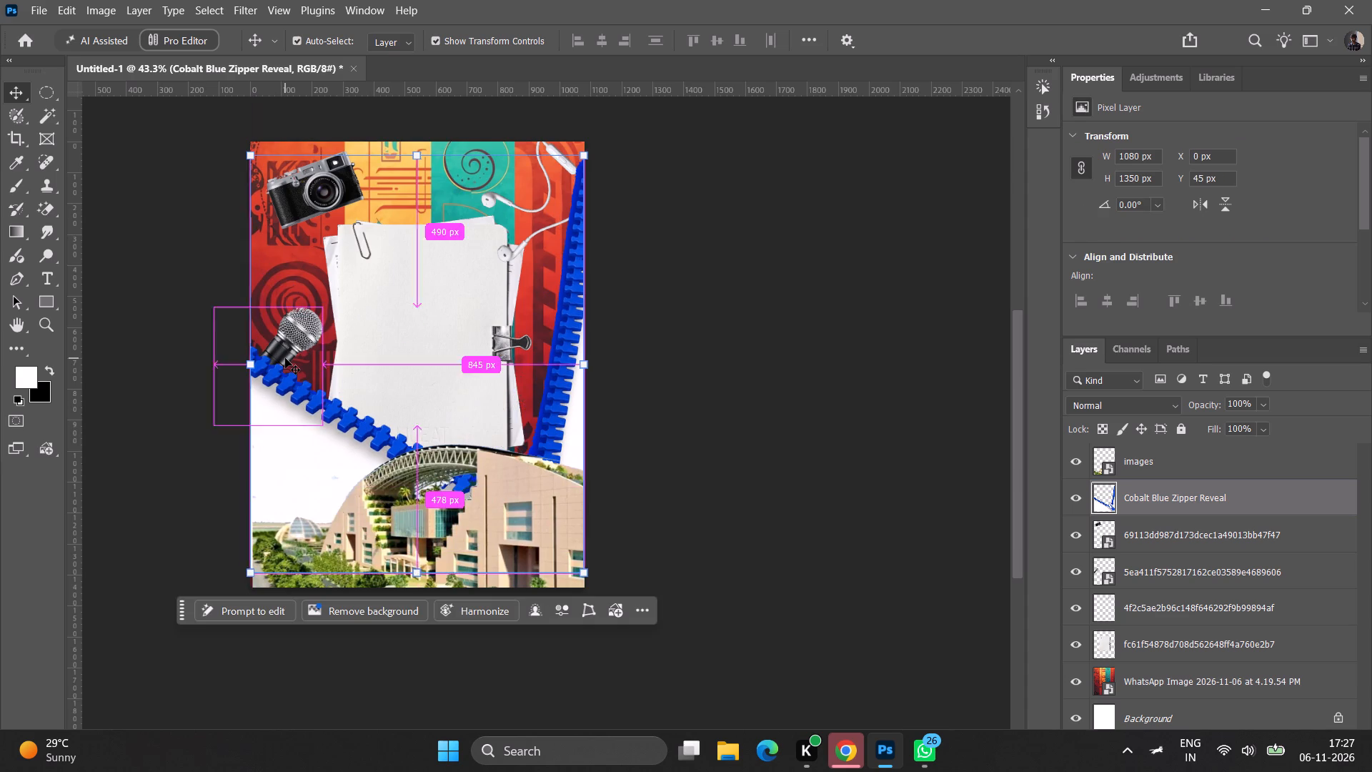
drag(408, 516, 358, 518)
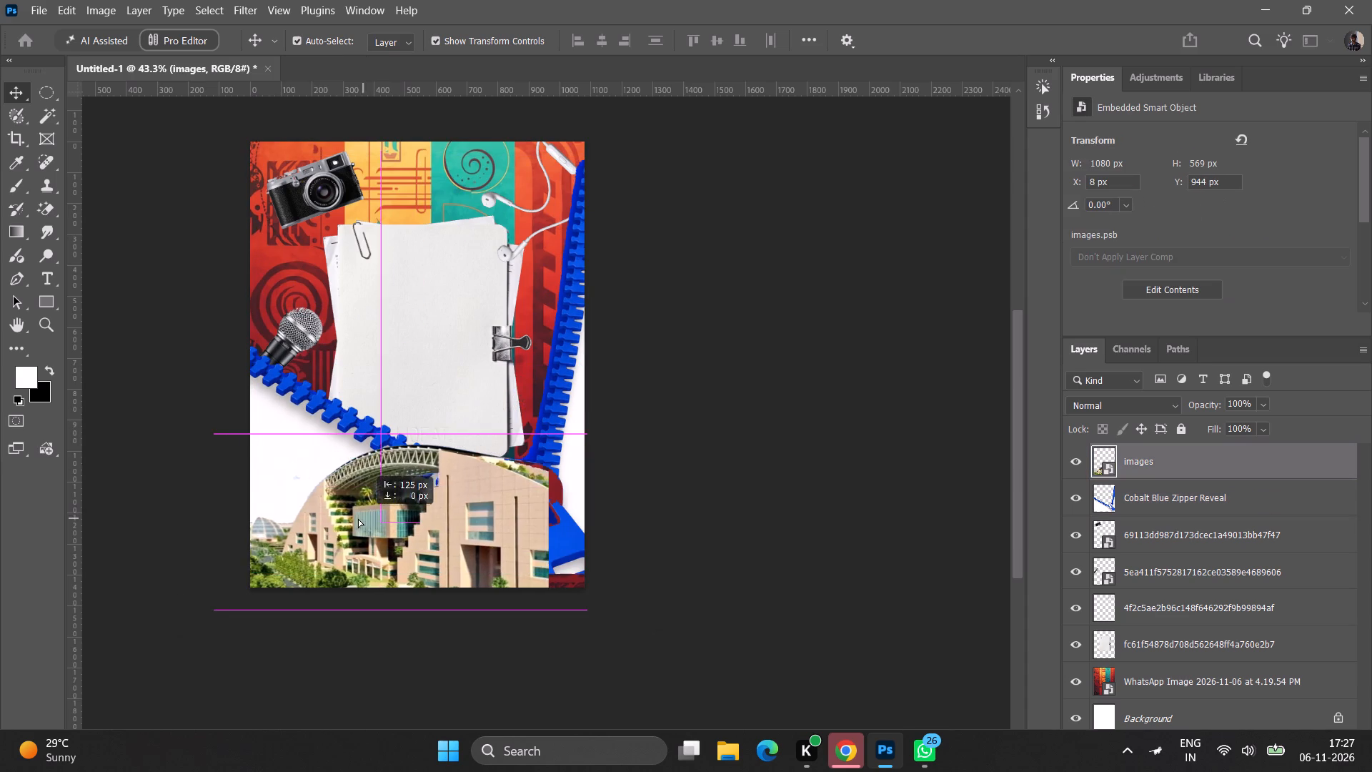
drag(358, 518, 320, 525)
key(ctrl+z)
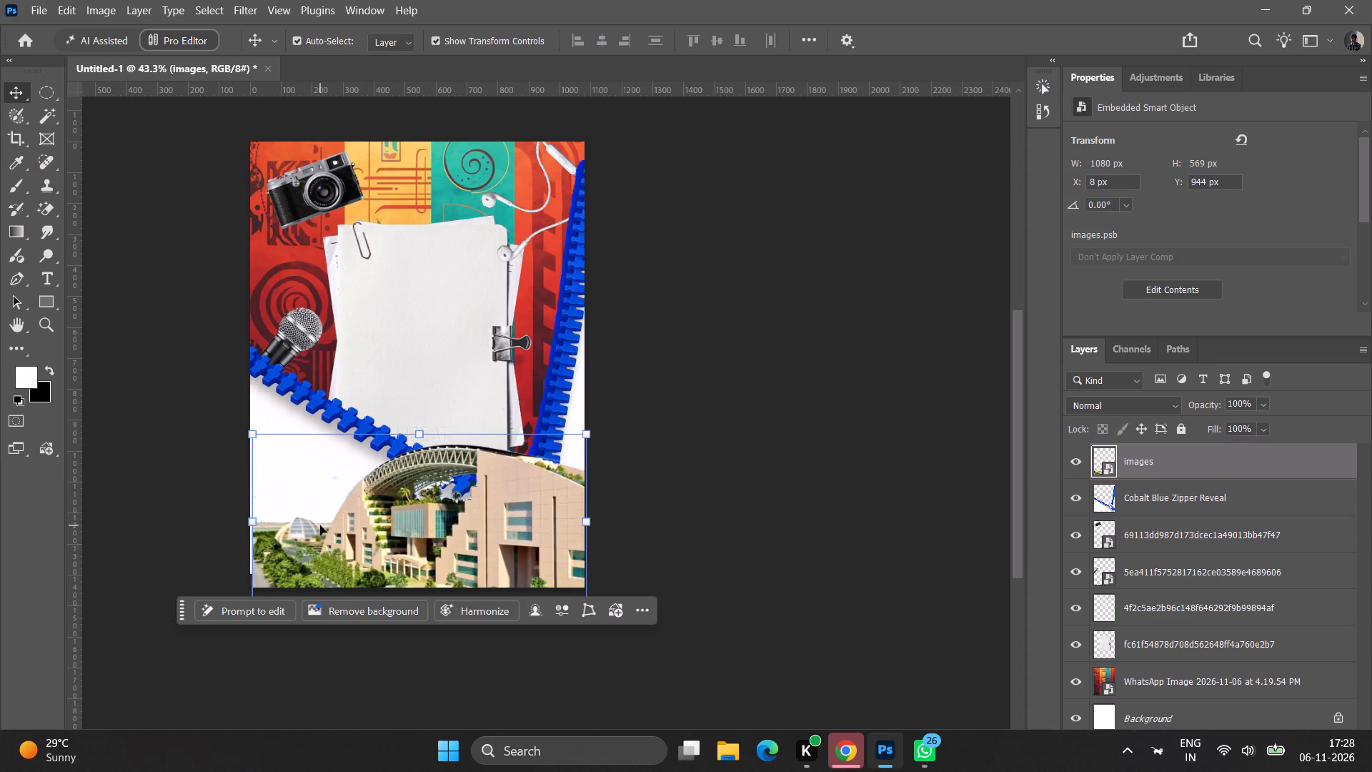
Delete the Cobalt Blue Zipper Reveal layer from the poster and leave no layer selected.
click(281, 389)
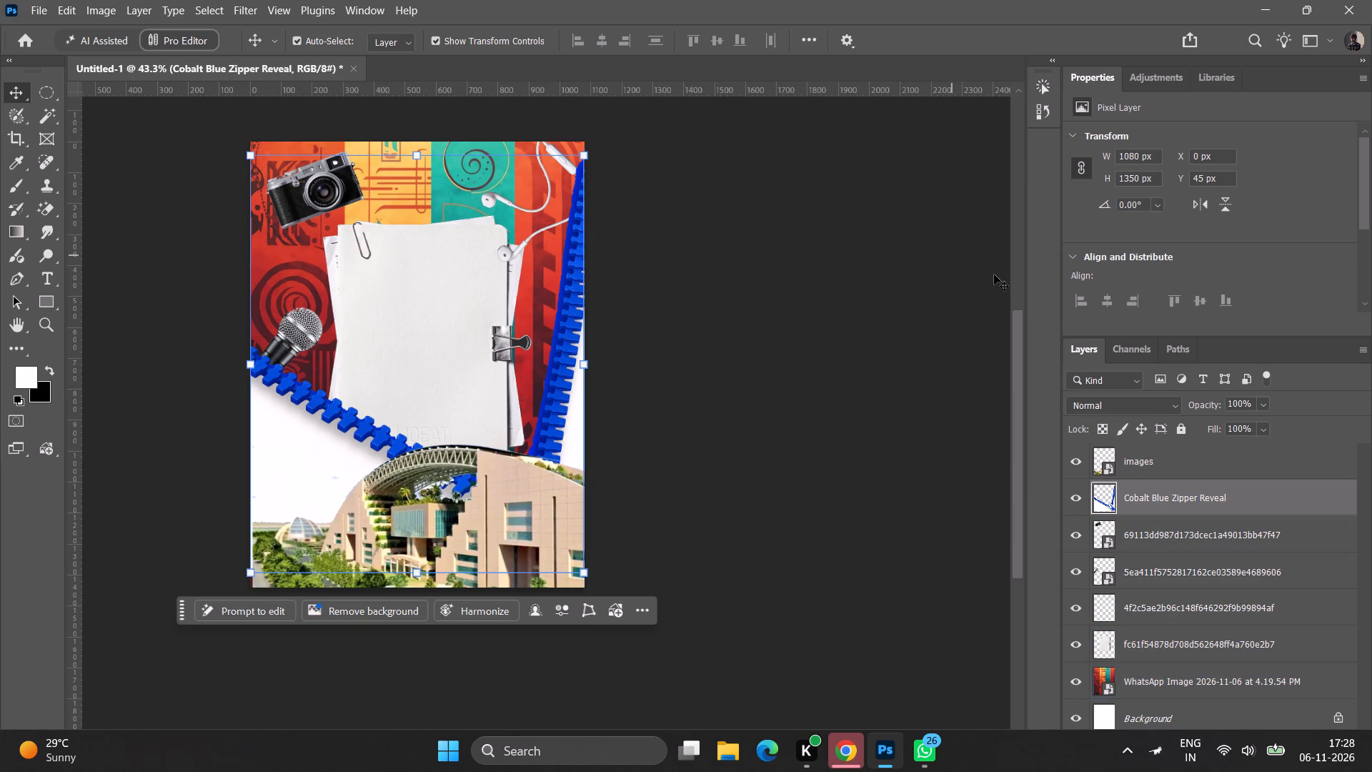
click(1125, 485)
key(Delete)
click(630, 535)
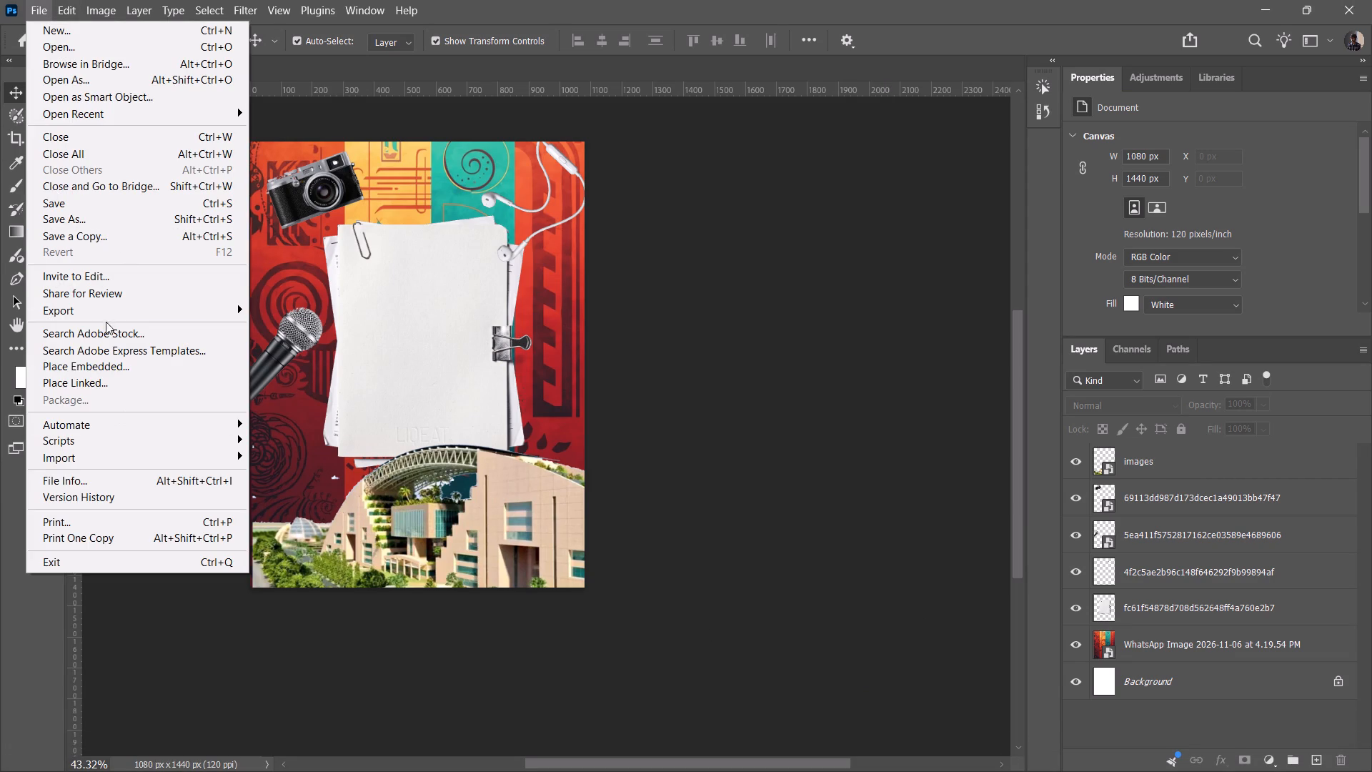
click(119, 368)
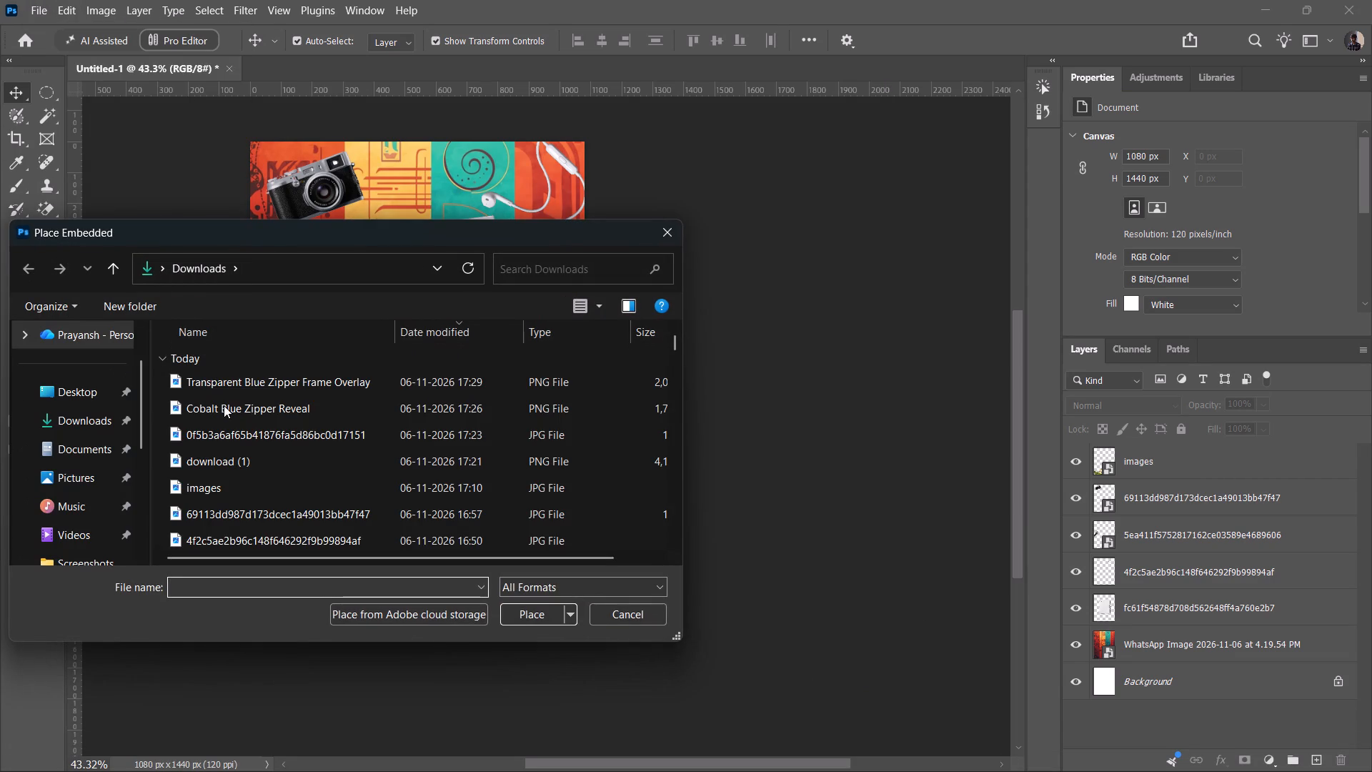
click(283, 395)
click(307, 387)
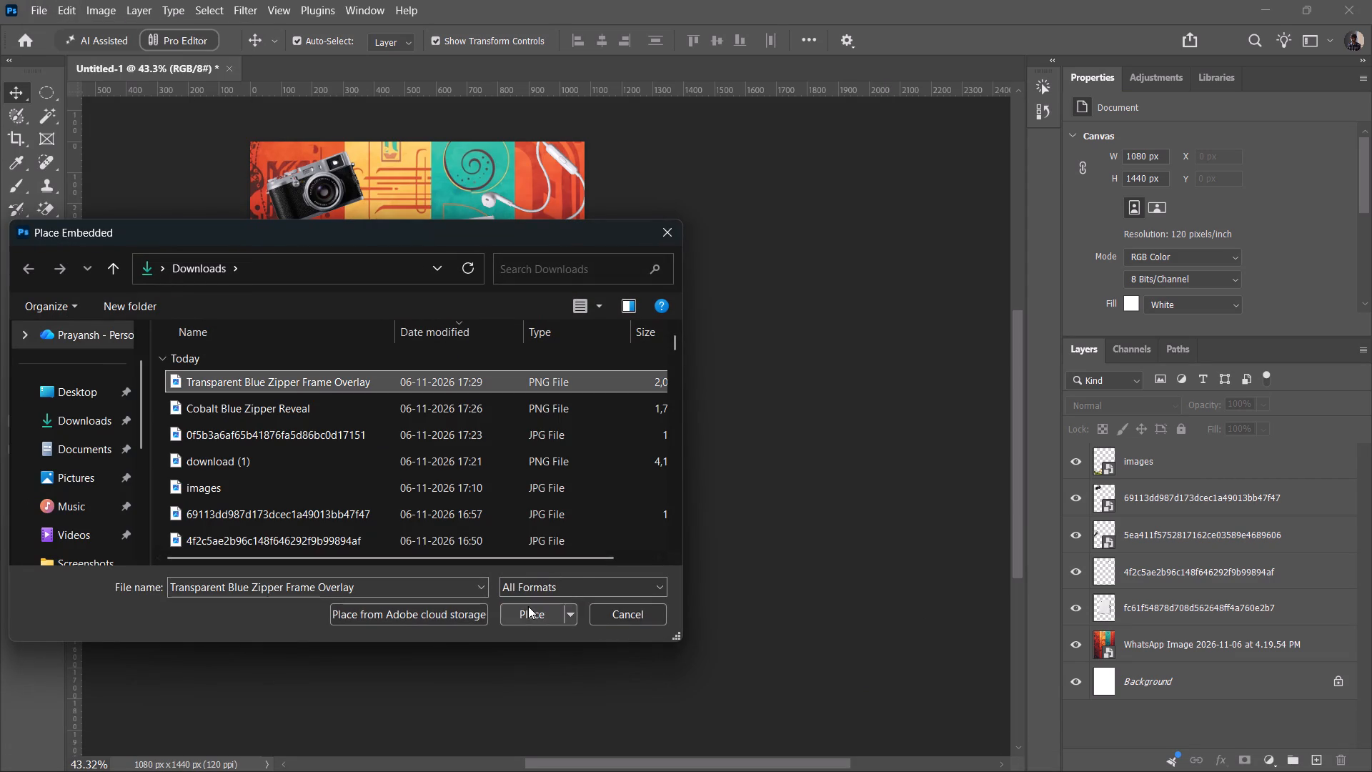
click(528, 606)
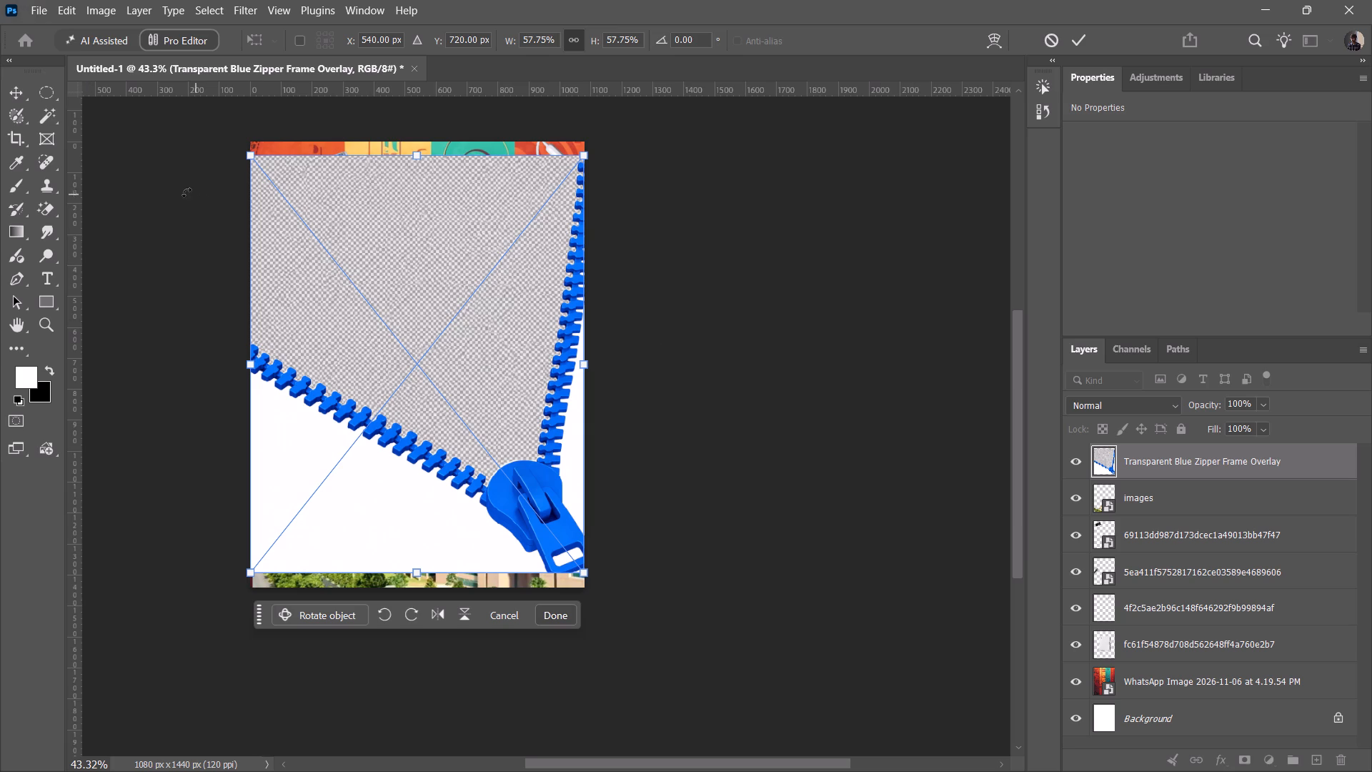
click(31, 209)
Rasterize the Transparent Blue Zipper Frame Overlay layer and erase the grey checkered area inside the zipper with the Magic Eraser at tolerance 32.
click(45, 212)
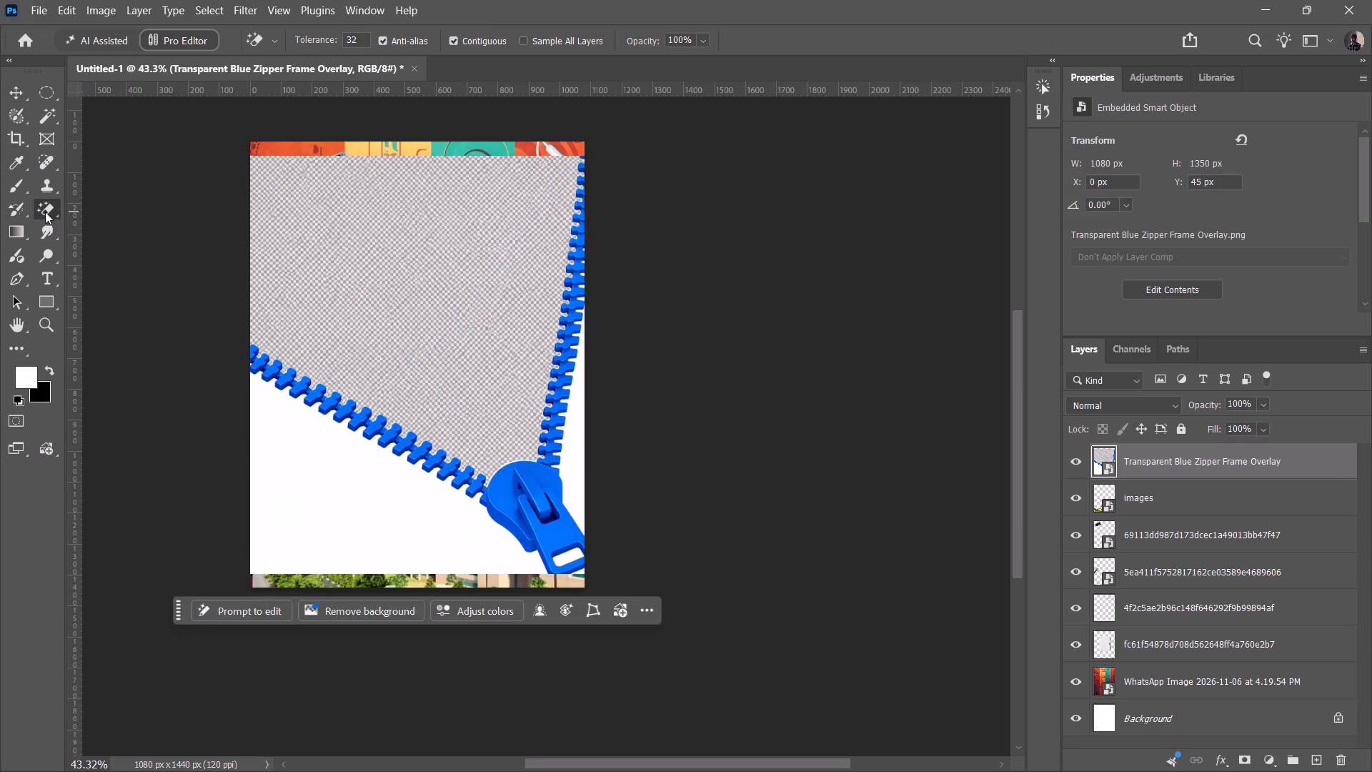
click(336, 279)
click(662, 298)
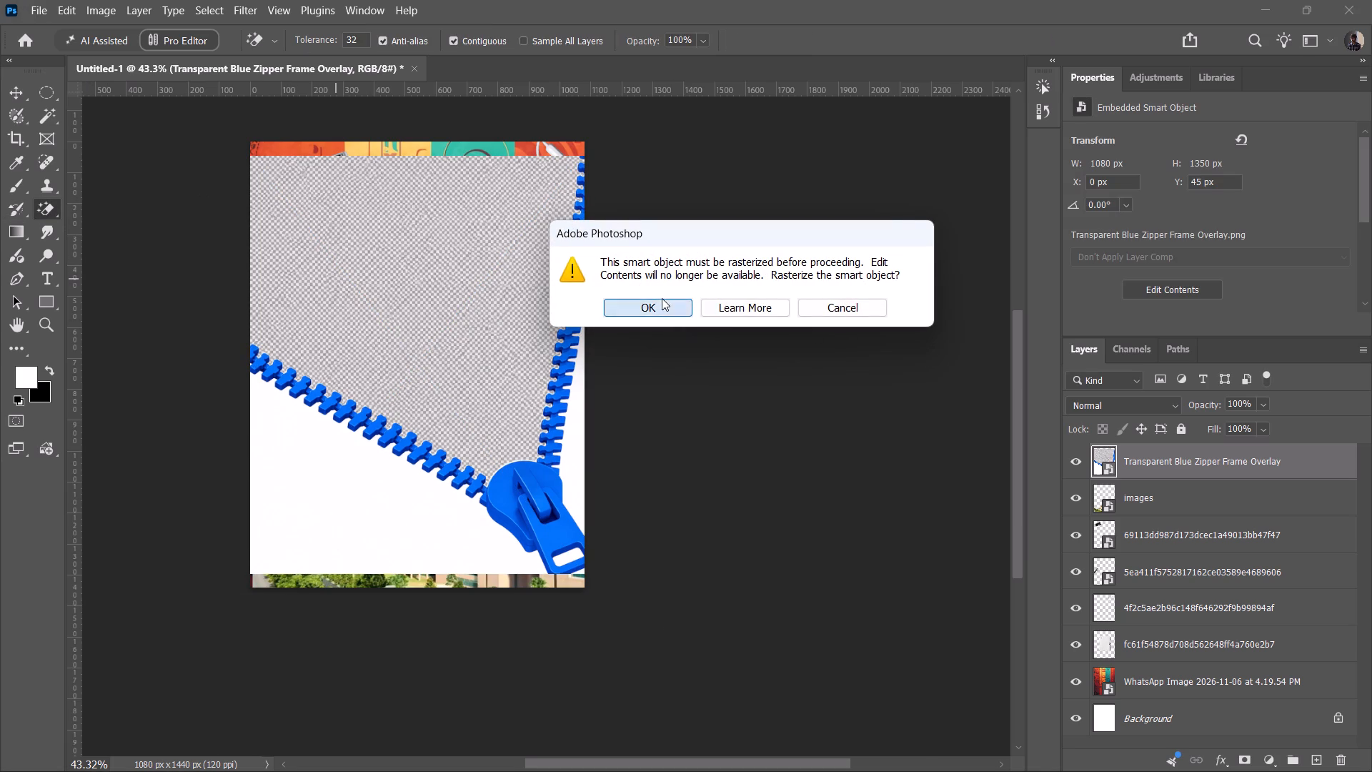
click(392, 272)
click(433, 269)
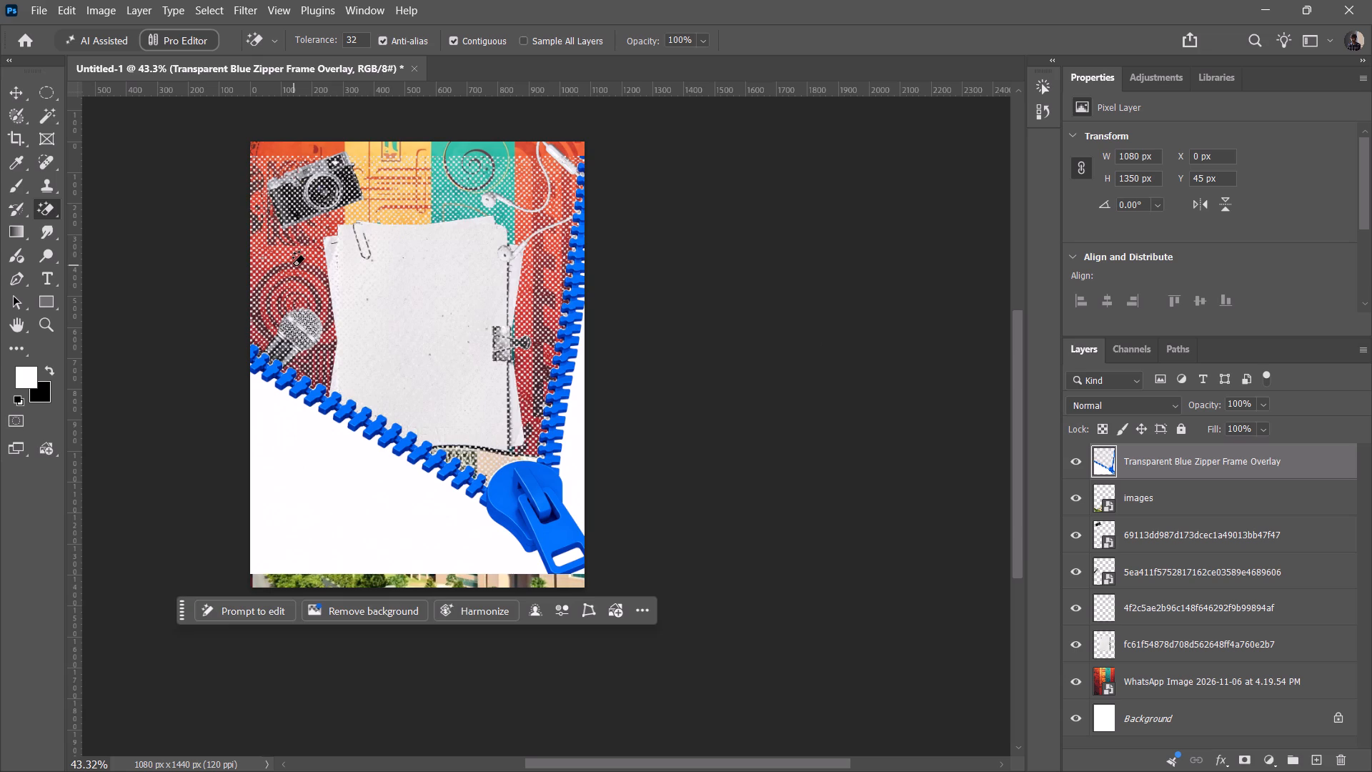
ctrl+alt+scroll(293, 265, up, 14)
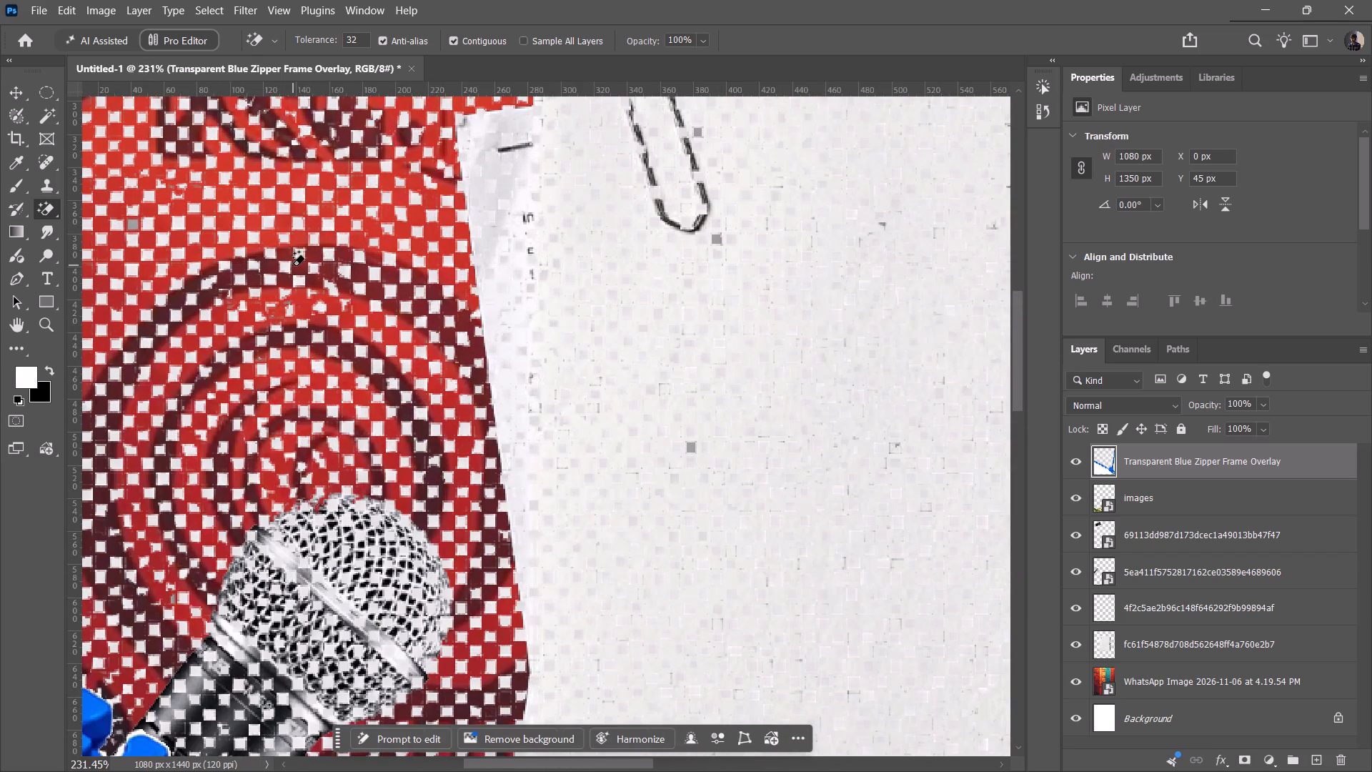
click(300, 254)
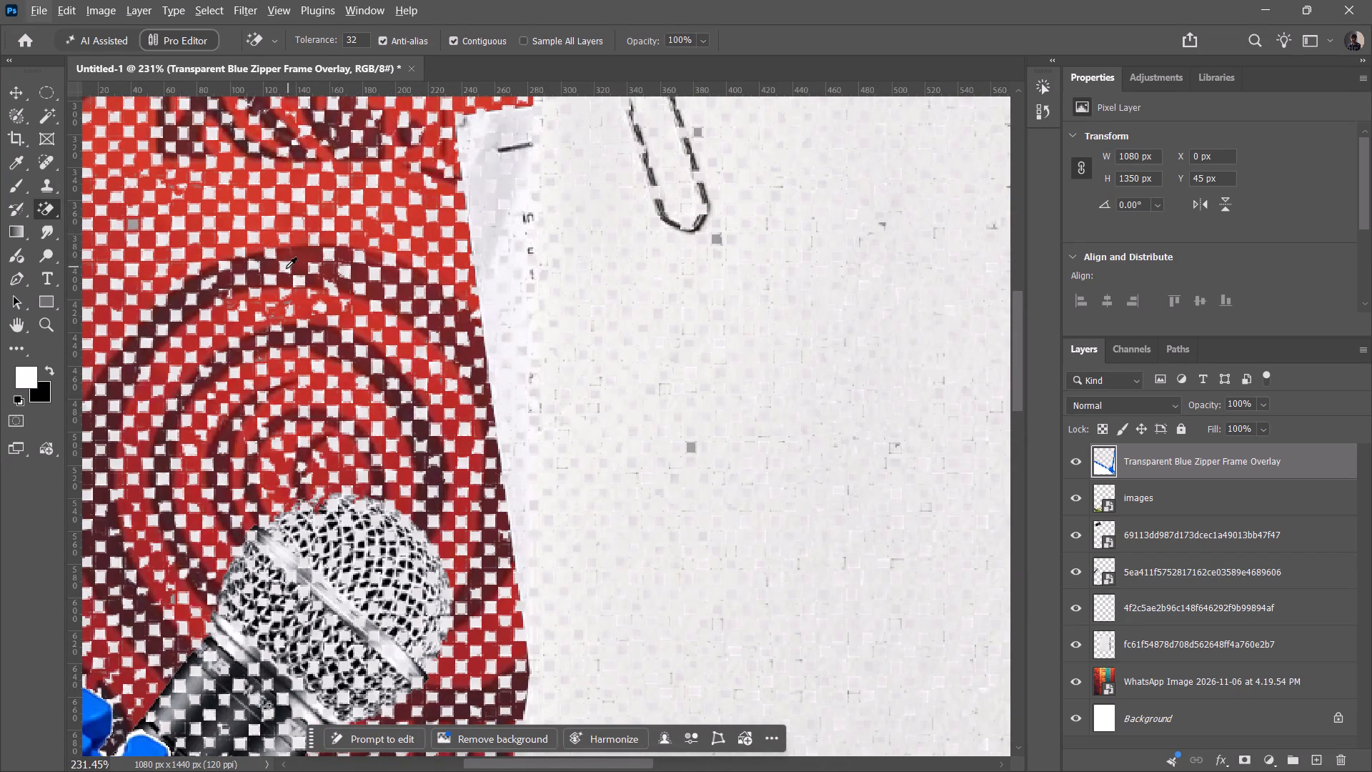
ctrl+alt+scroll(286, 268, down, 11)
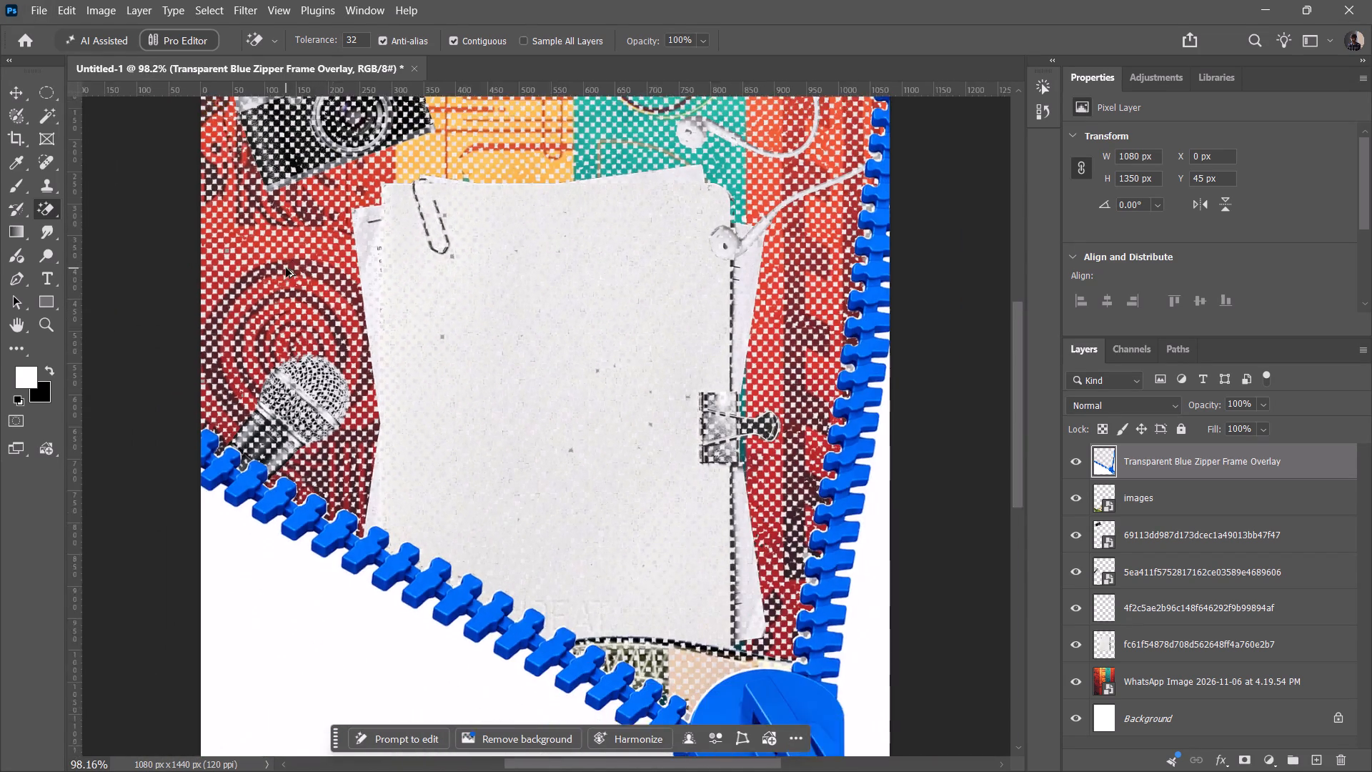
ctrl+alt+scroll(286, 268, down, 1)
click(263, 233)
click(290, 221)
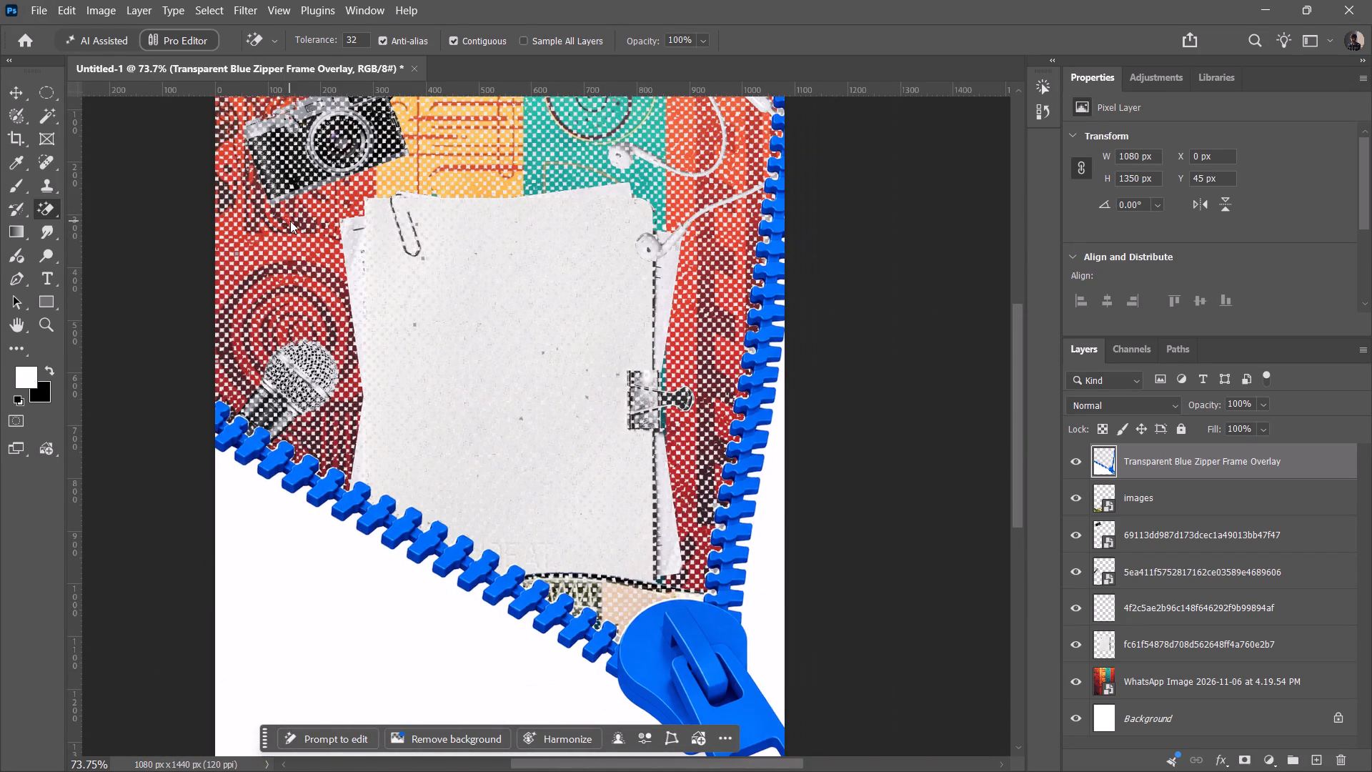
Set the Magic Eraser tolerance to 100 and erase more of the leftover checkered pattern over the red background and microphone area.
click(359, 41)
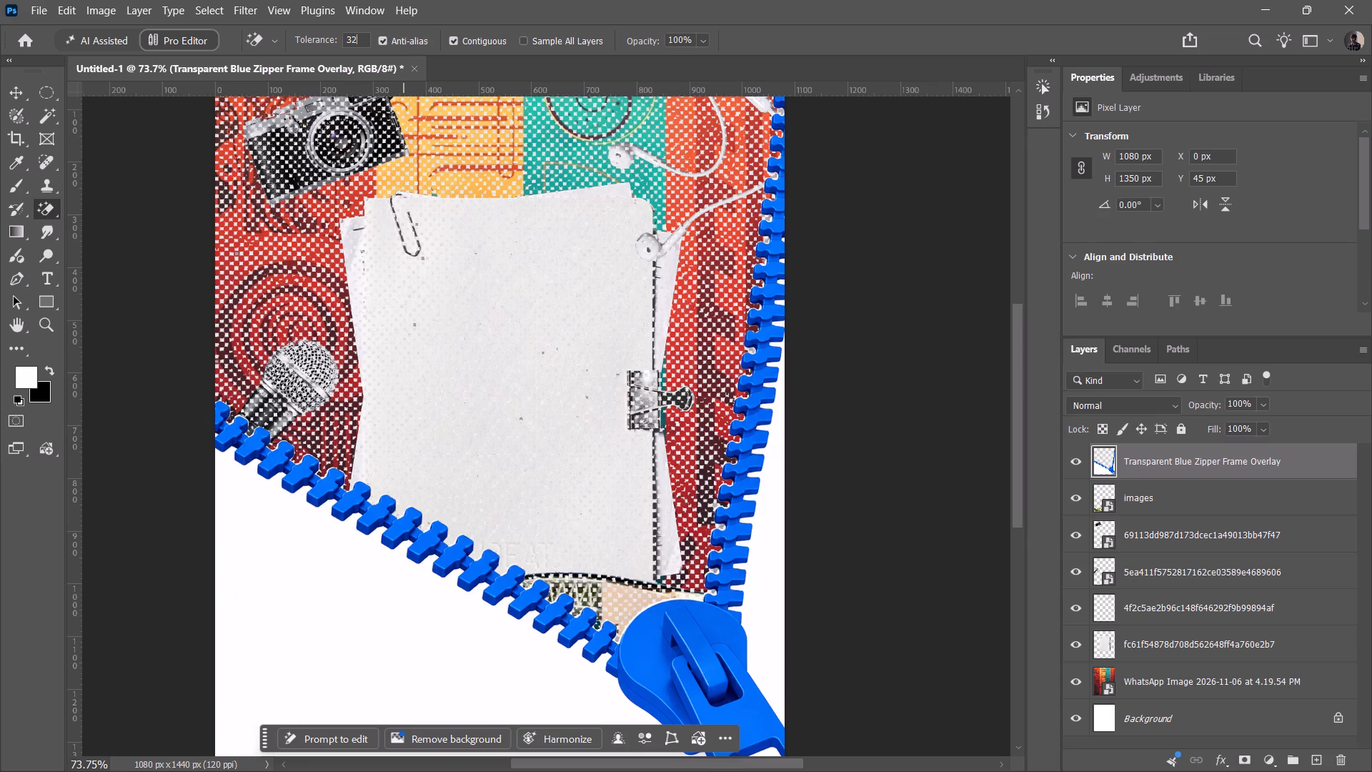
key(BackSpace)
key(BackSpace)
text(100)
key(Return)
click(283, 270)
drag(283, 270, 258, 350)
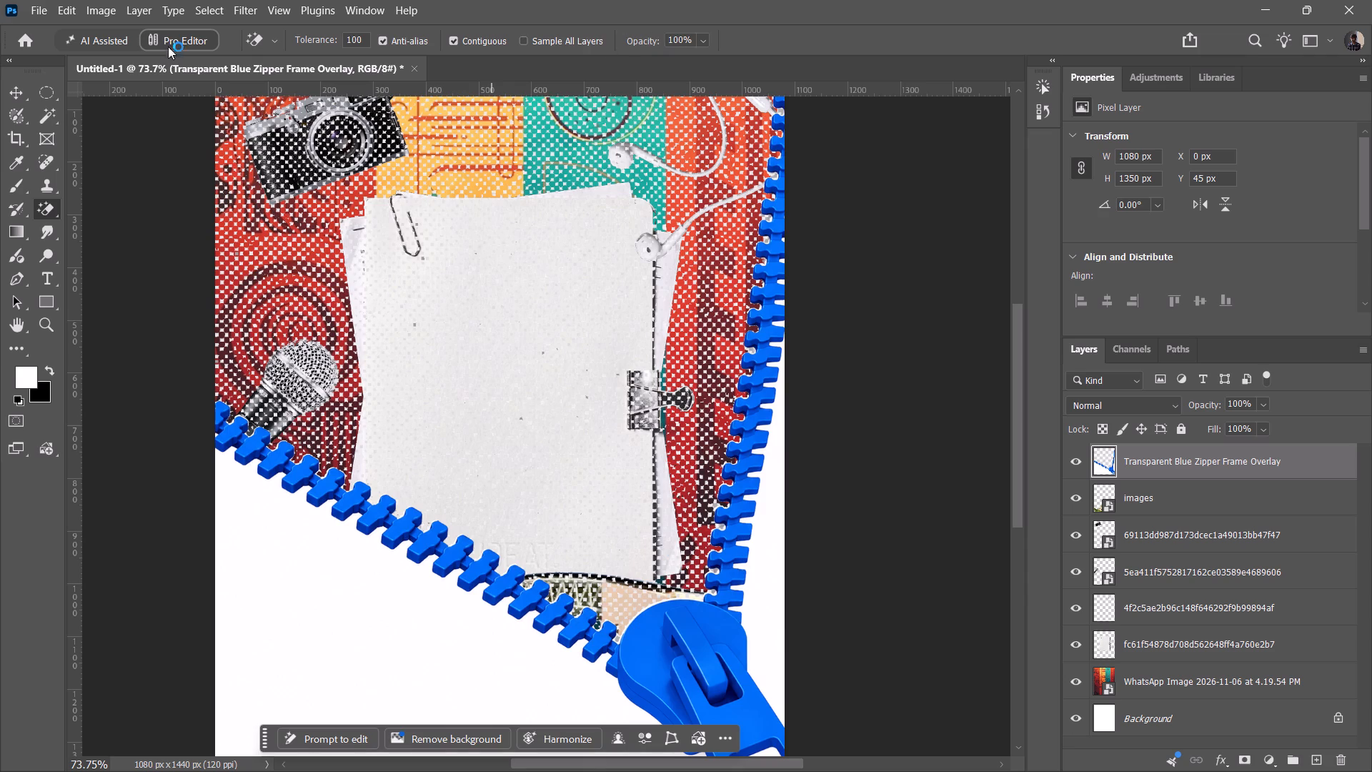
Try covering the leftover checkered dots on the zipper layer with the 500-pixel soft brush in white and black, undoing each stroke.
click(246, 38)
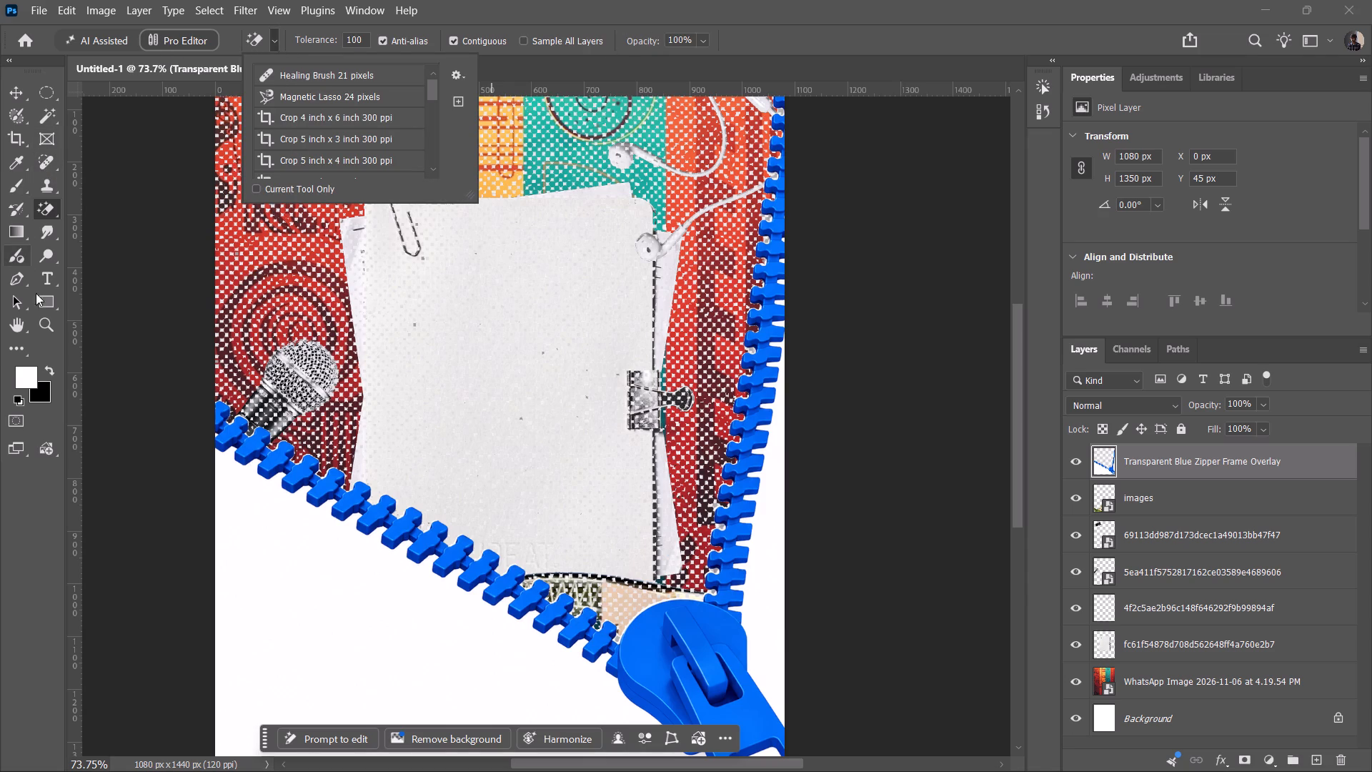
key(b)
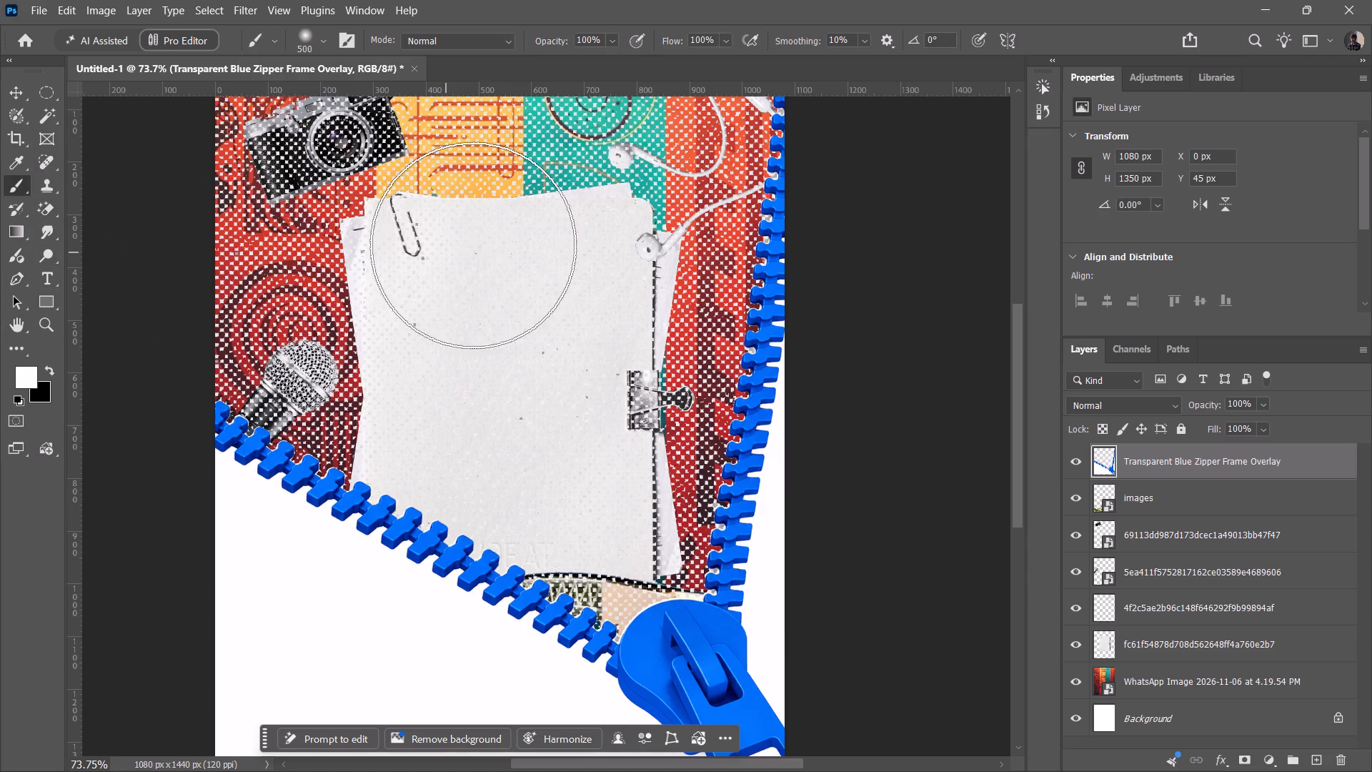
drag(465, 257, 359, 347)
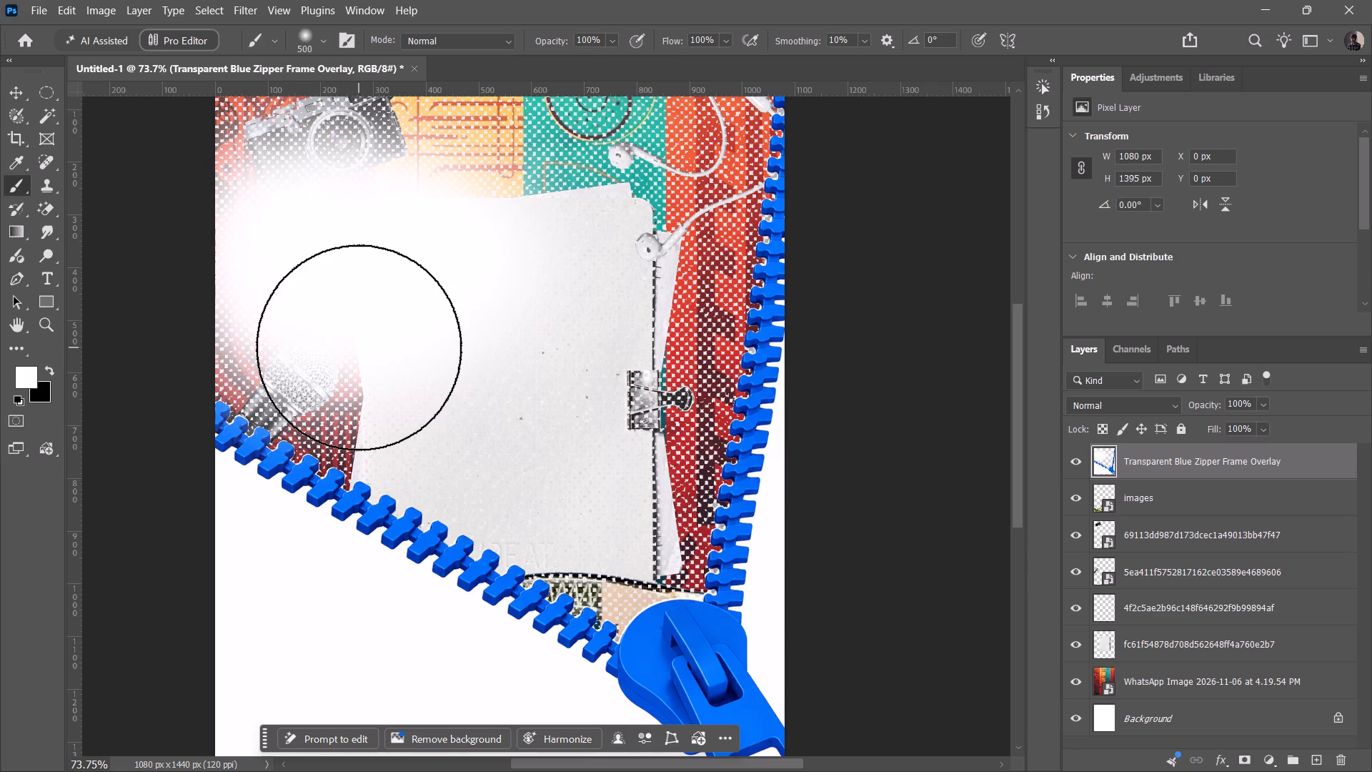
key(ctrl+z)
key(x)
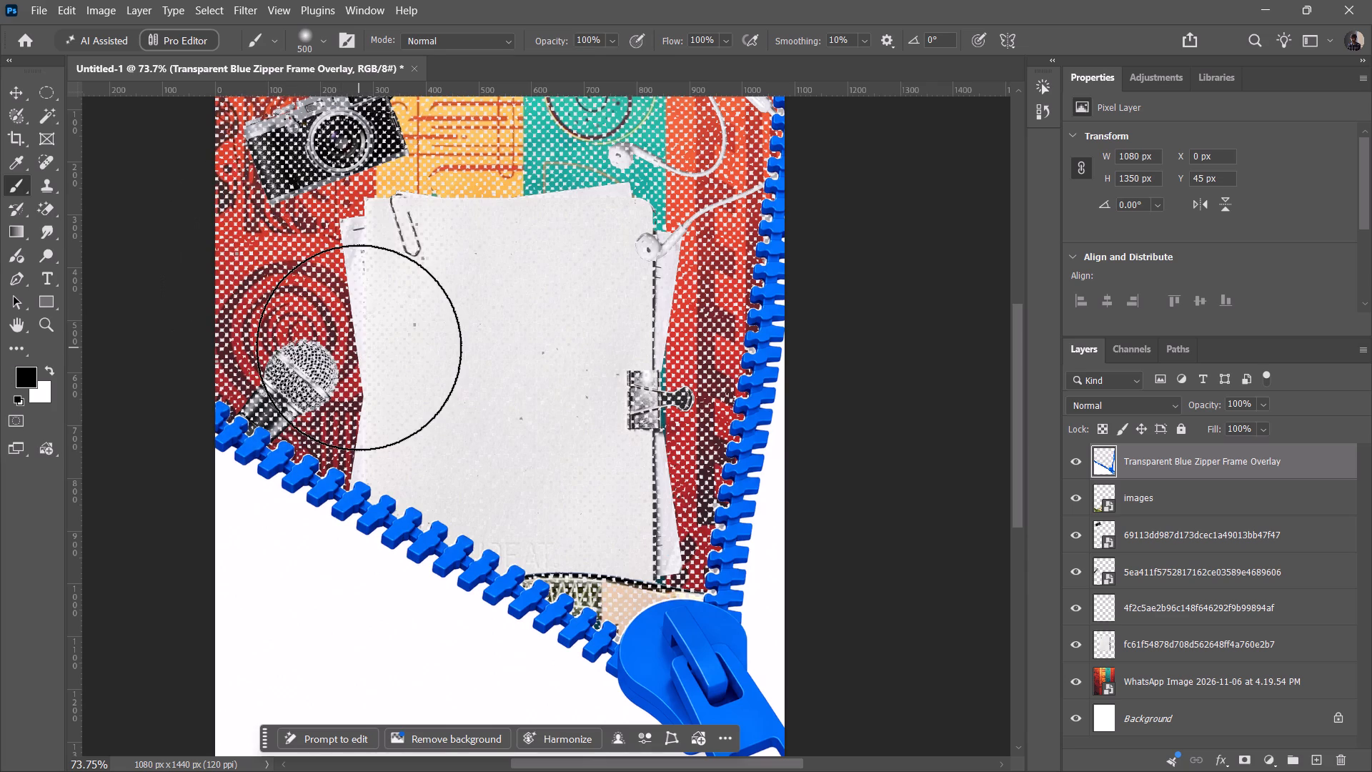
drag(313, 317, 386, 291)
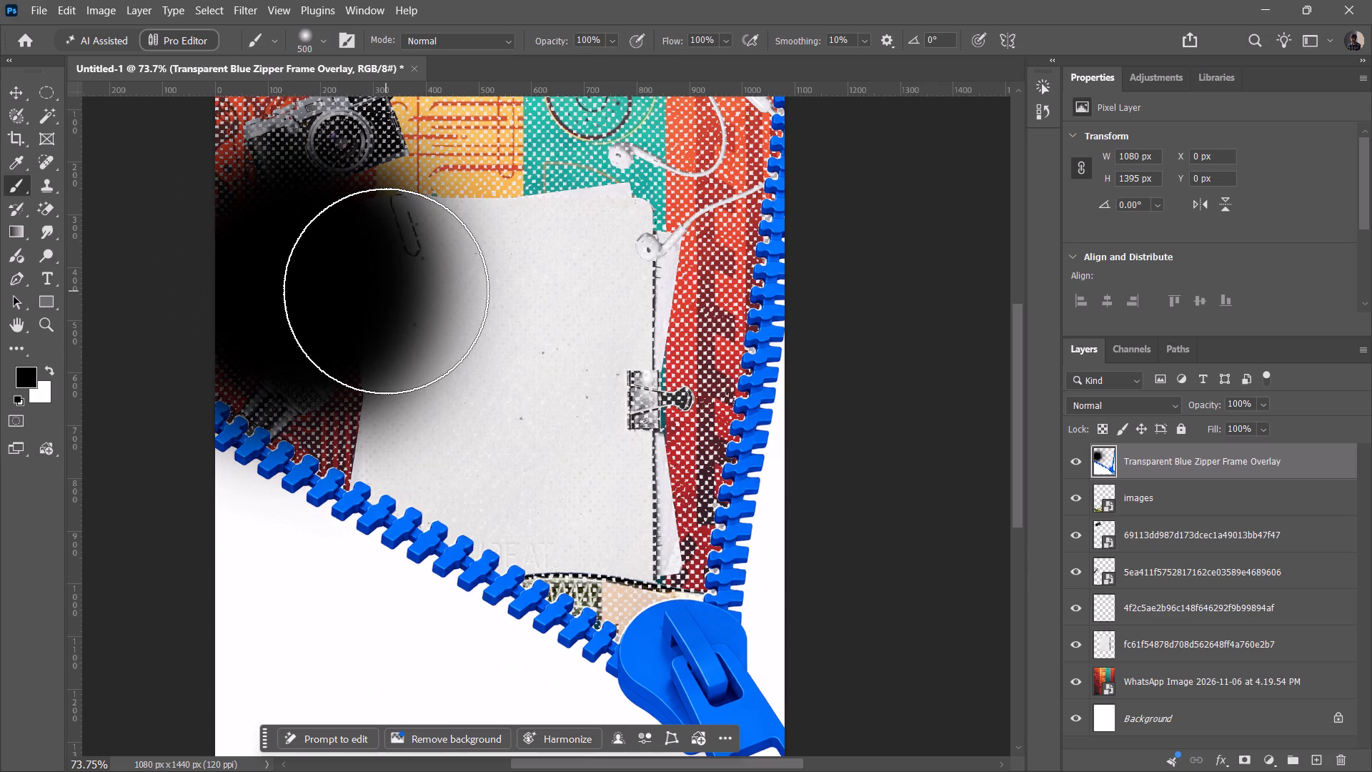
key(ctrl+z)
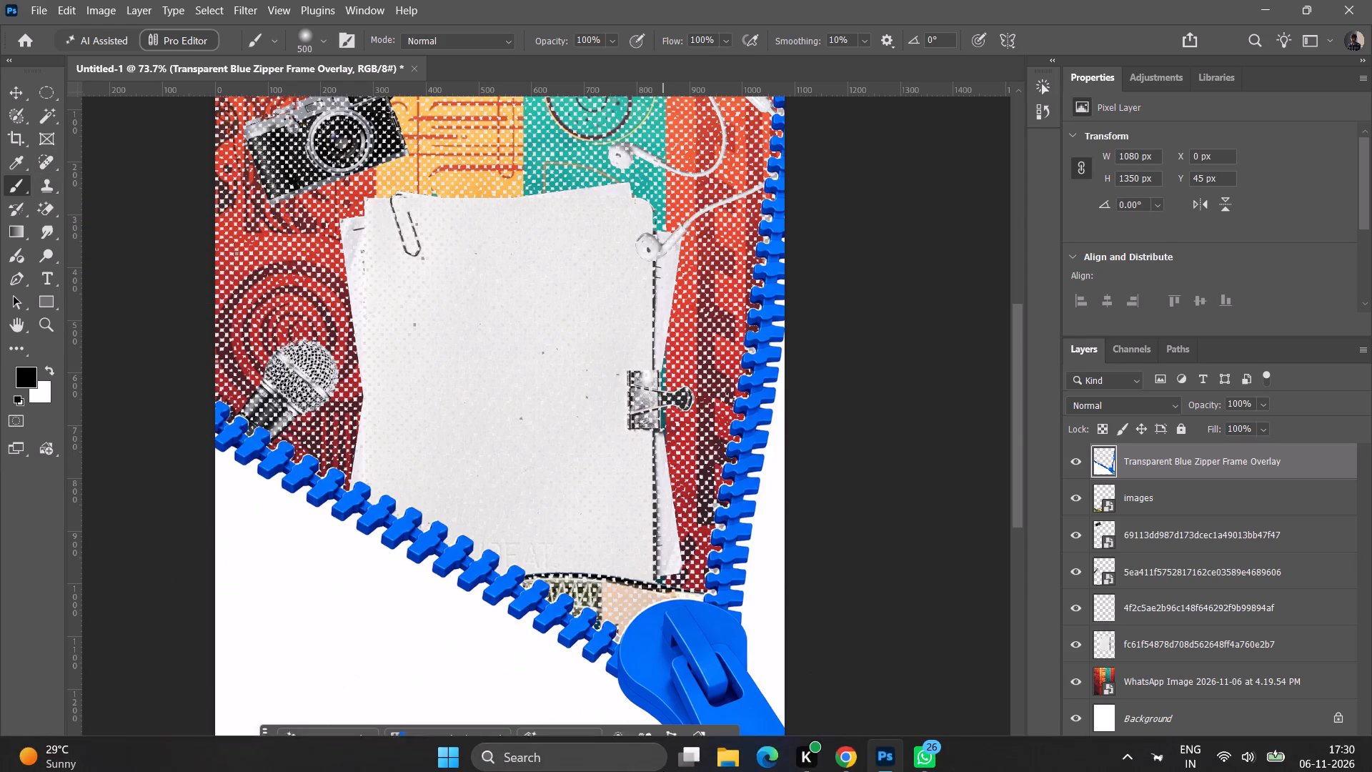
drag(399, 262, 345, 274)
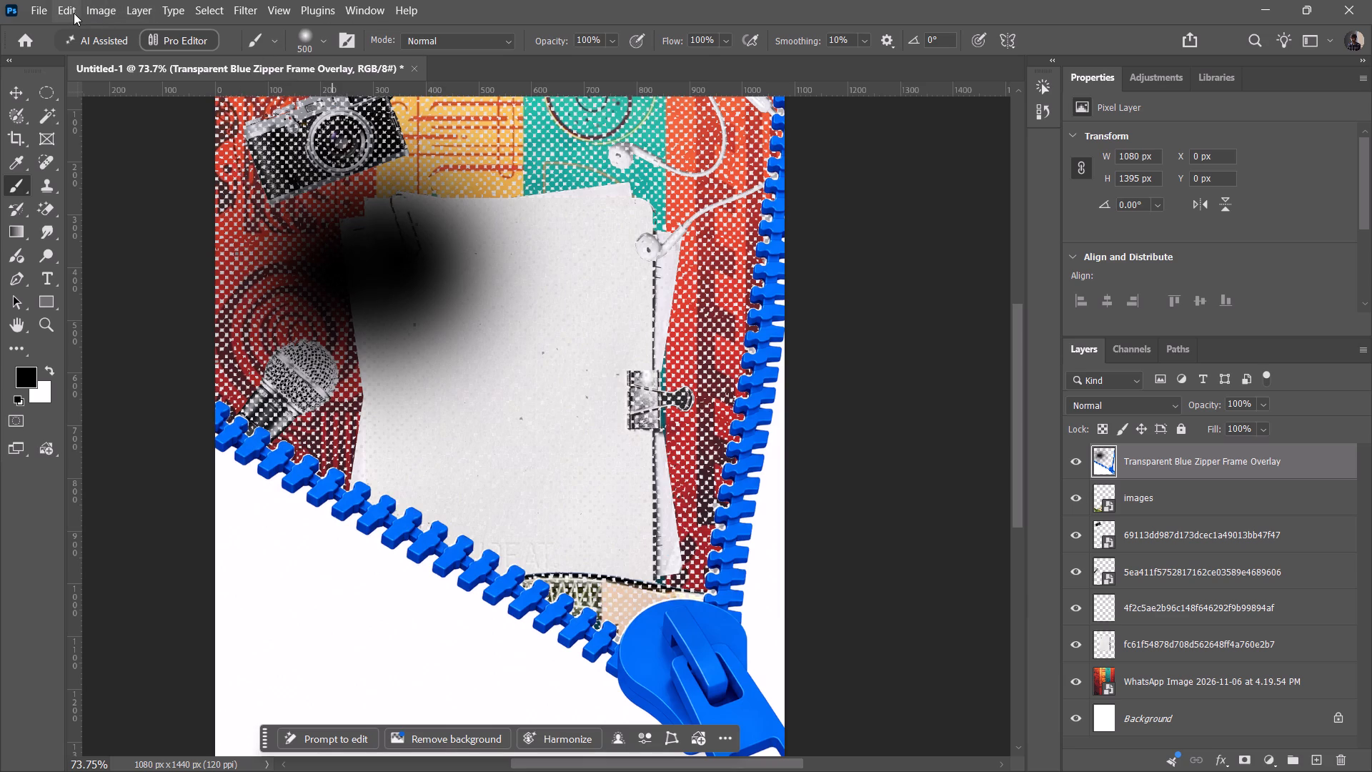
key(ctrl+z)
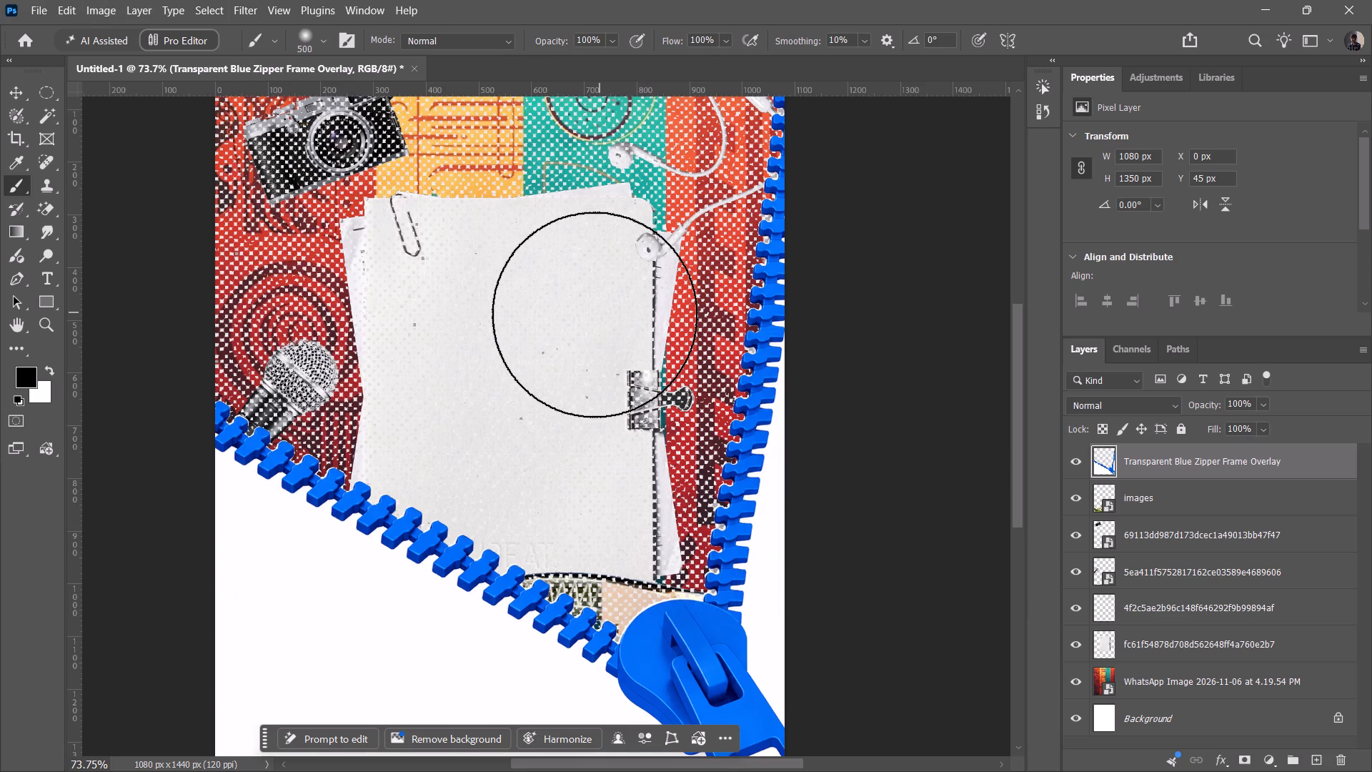
Switch from the Brush back to the Magic Eraser for the leftover dots on the Transparent Blue Zipper Frame Overlay layer.
scroll(589, 315, up, 2)
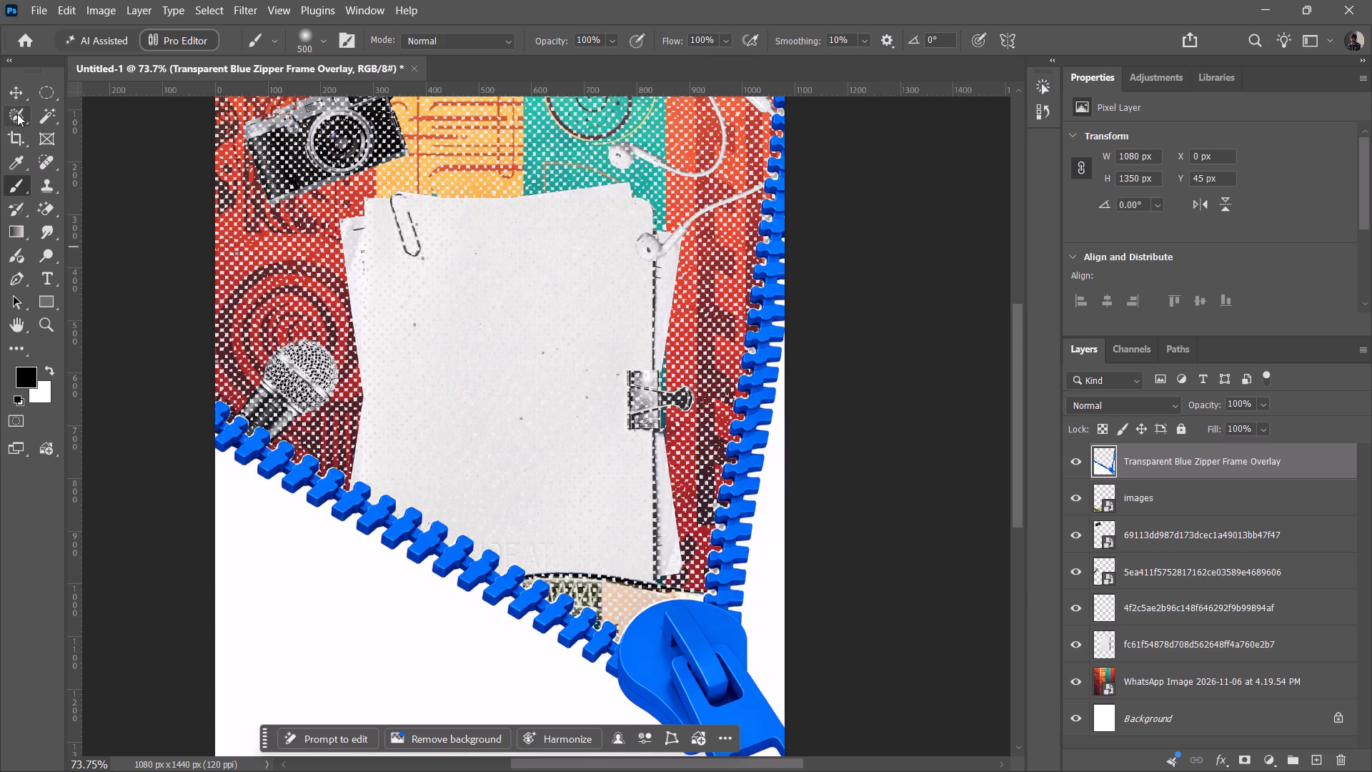
drag(29, 243, 25, 14)
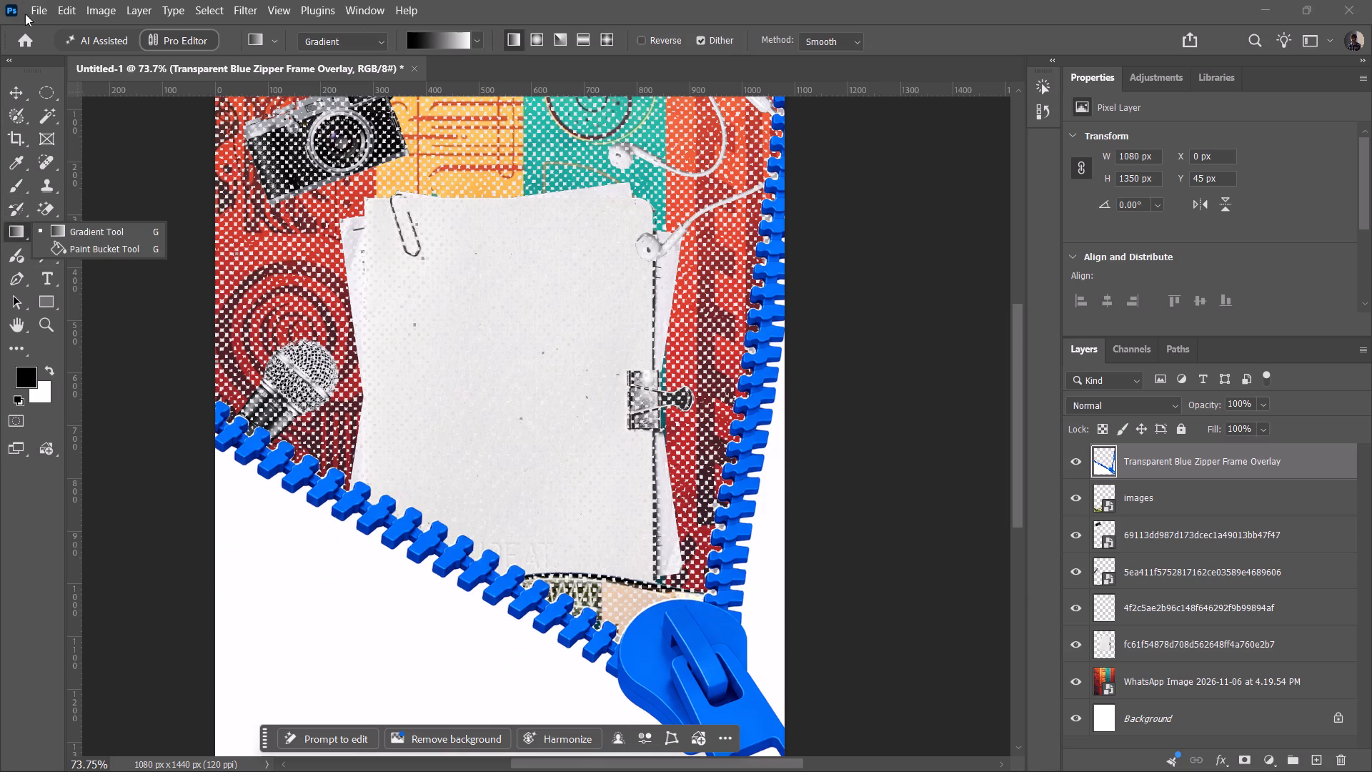
drag(25, 14, 49, 211)
click(49, 211)
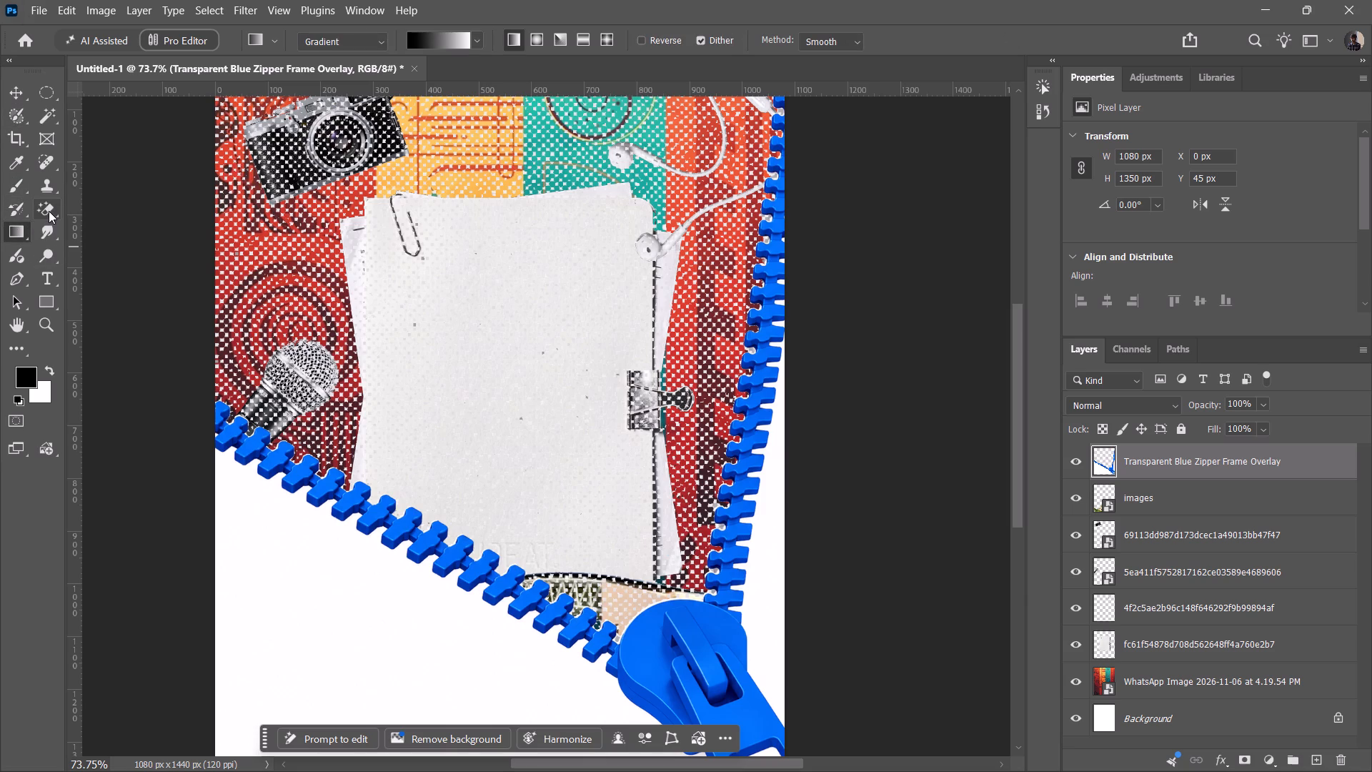
click(56, 217)
double_click(56, 217)
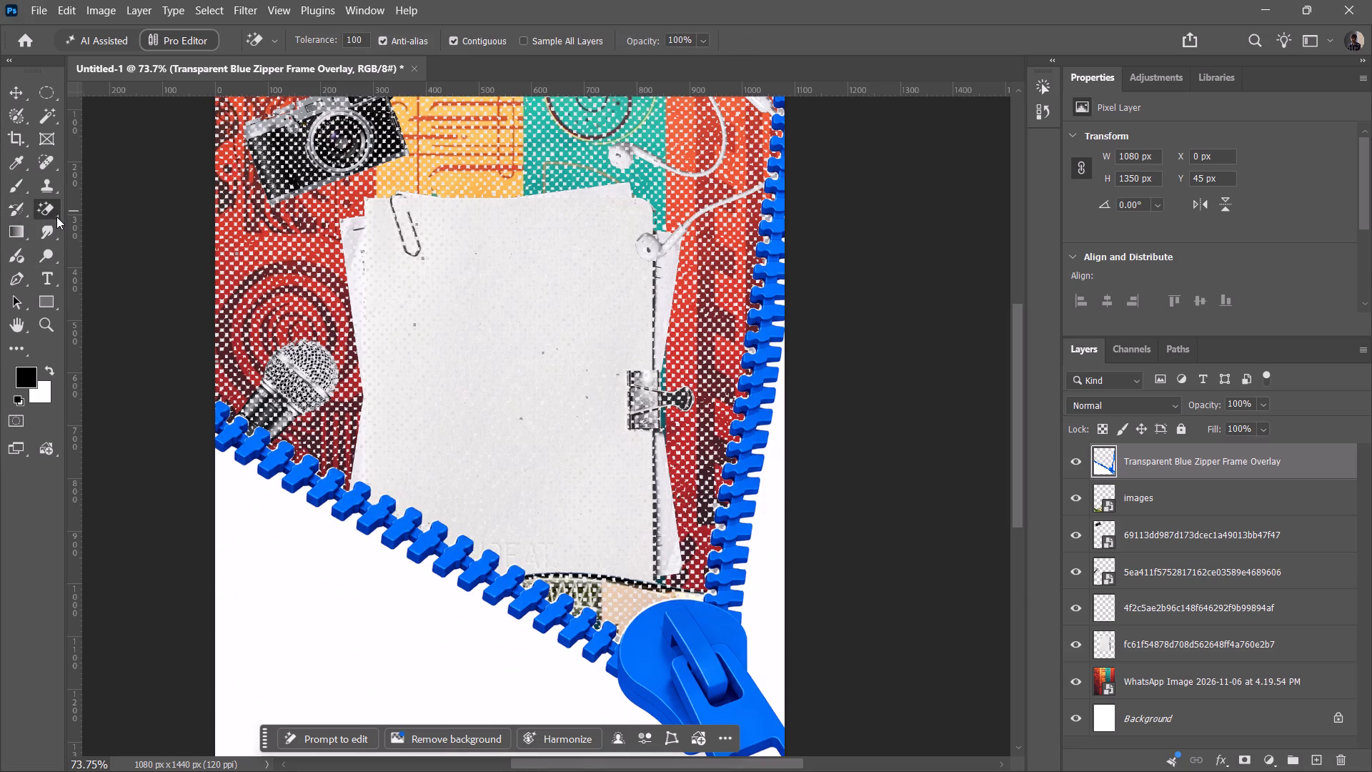
click(48, 200)
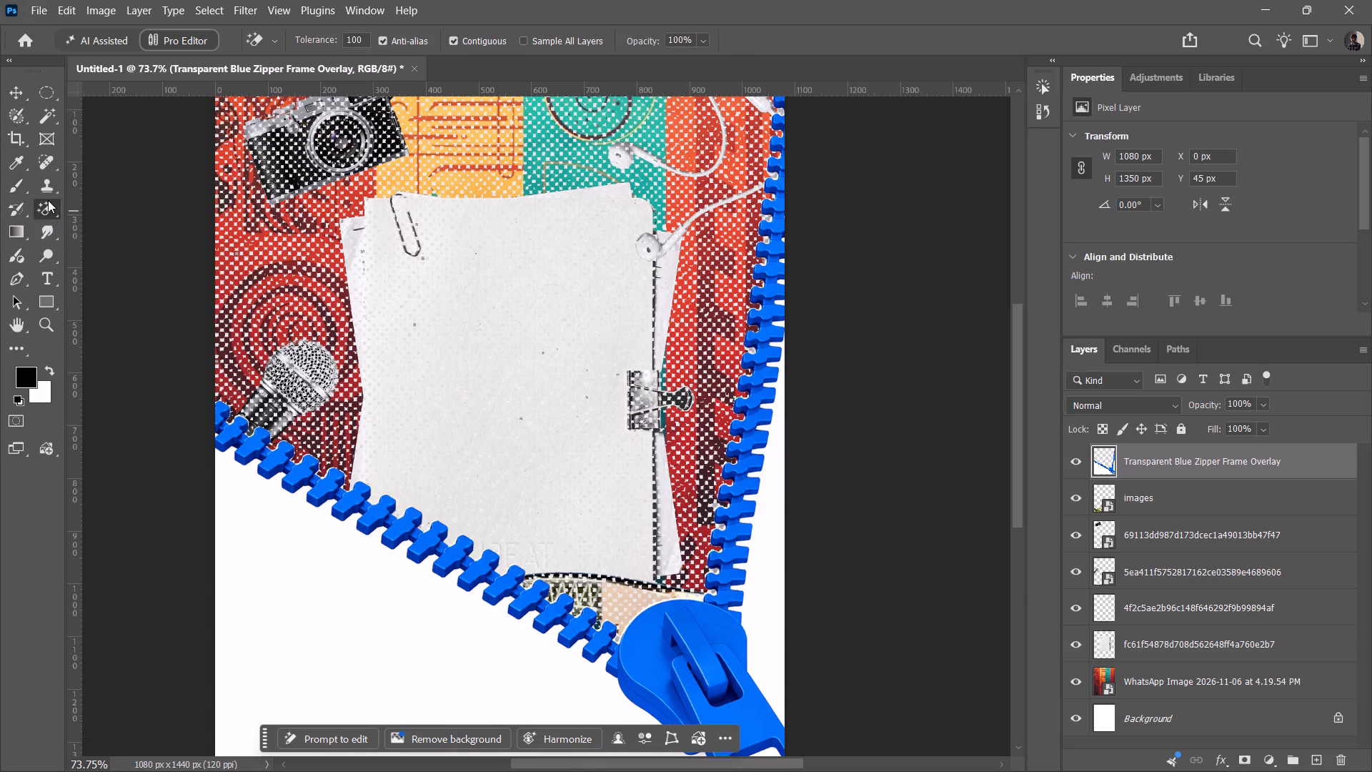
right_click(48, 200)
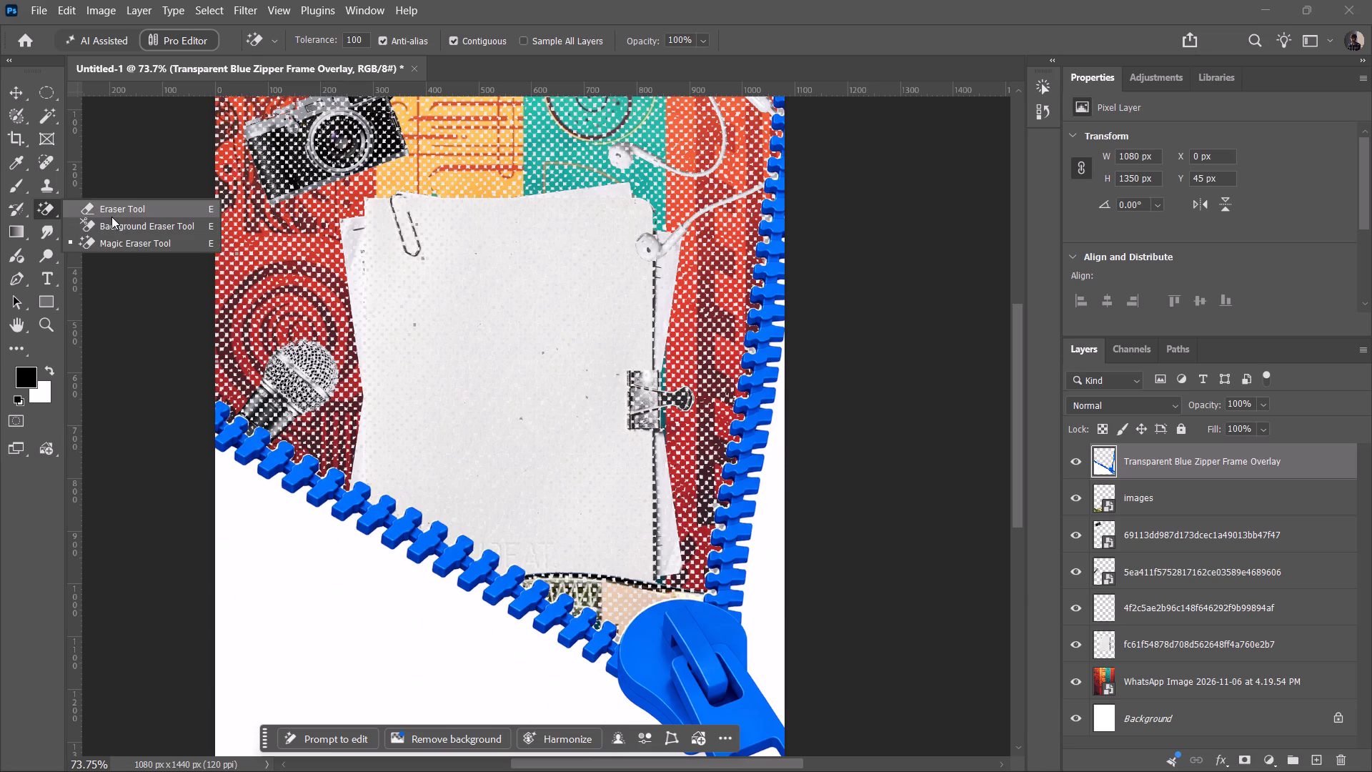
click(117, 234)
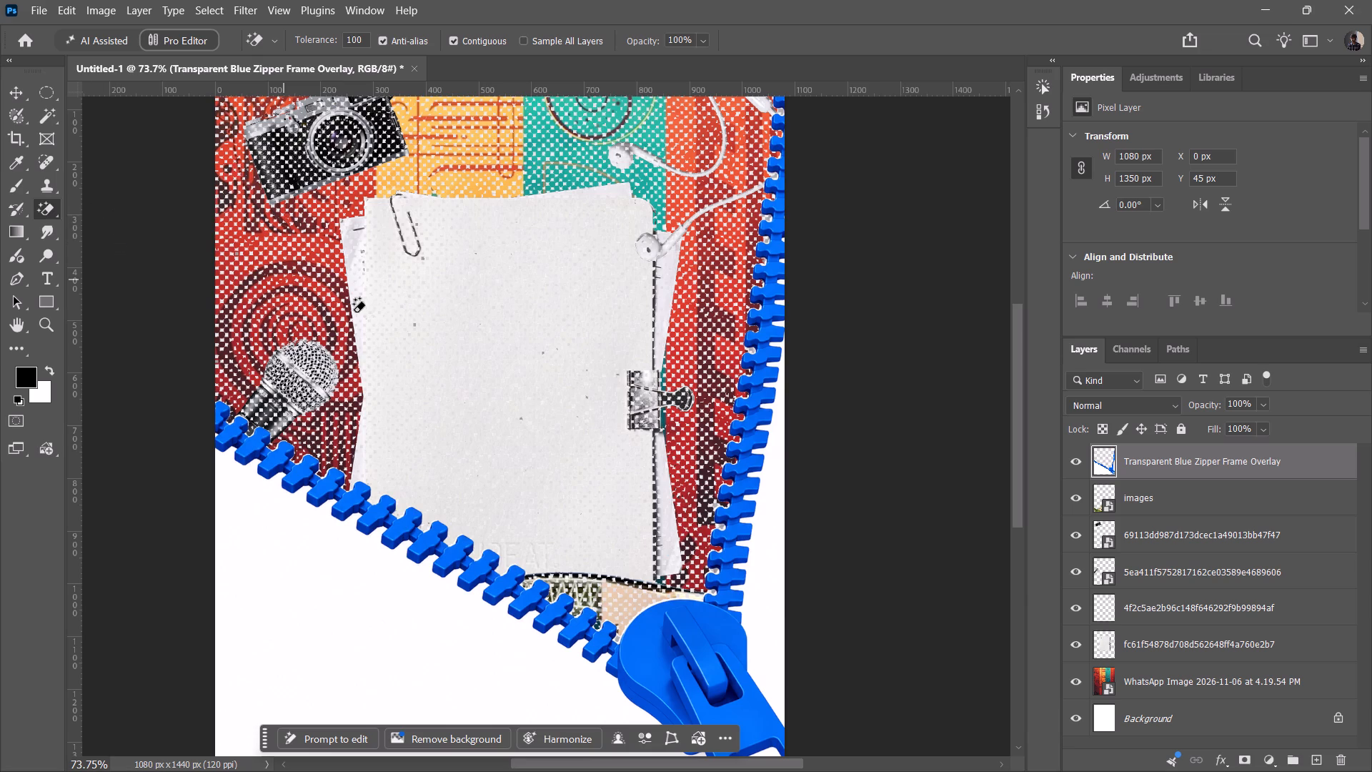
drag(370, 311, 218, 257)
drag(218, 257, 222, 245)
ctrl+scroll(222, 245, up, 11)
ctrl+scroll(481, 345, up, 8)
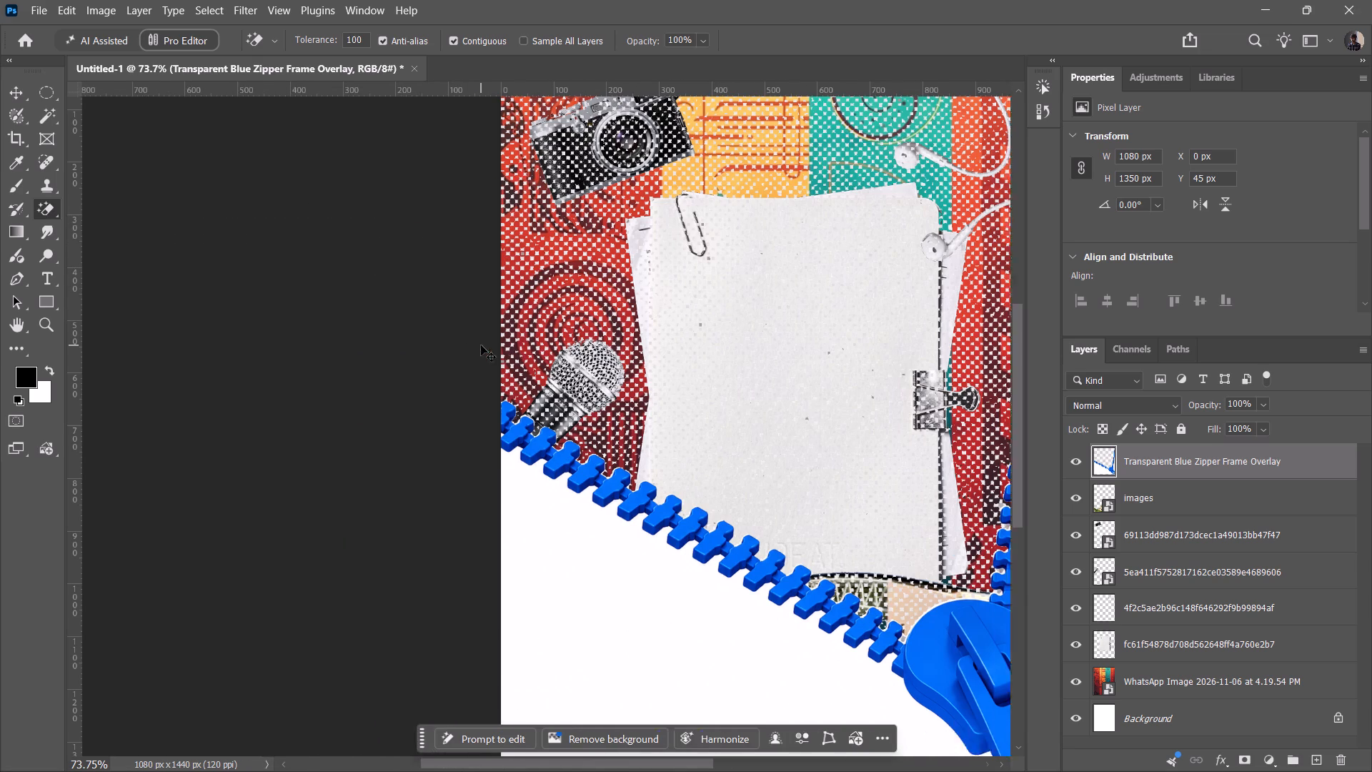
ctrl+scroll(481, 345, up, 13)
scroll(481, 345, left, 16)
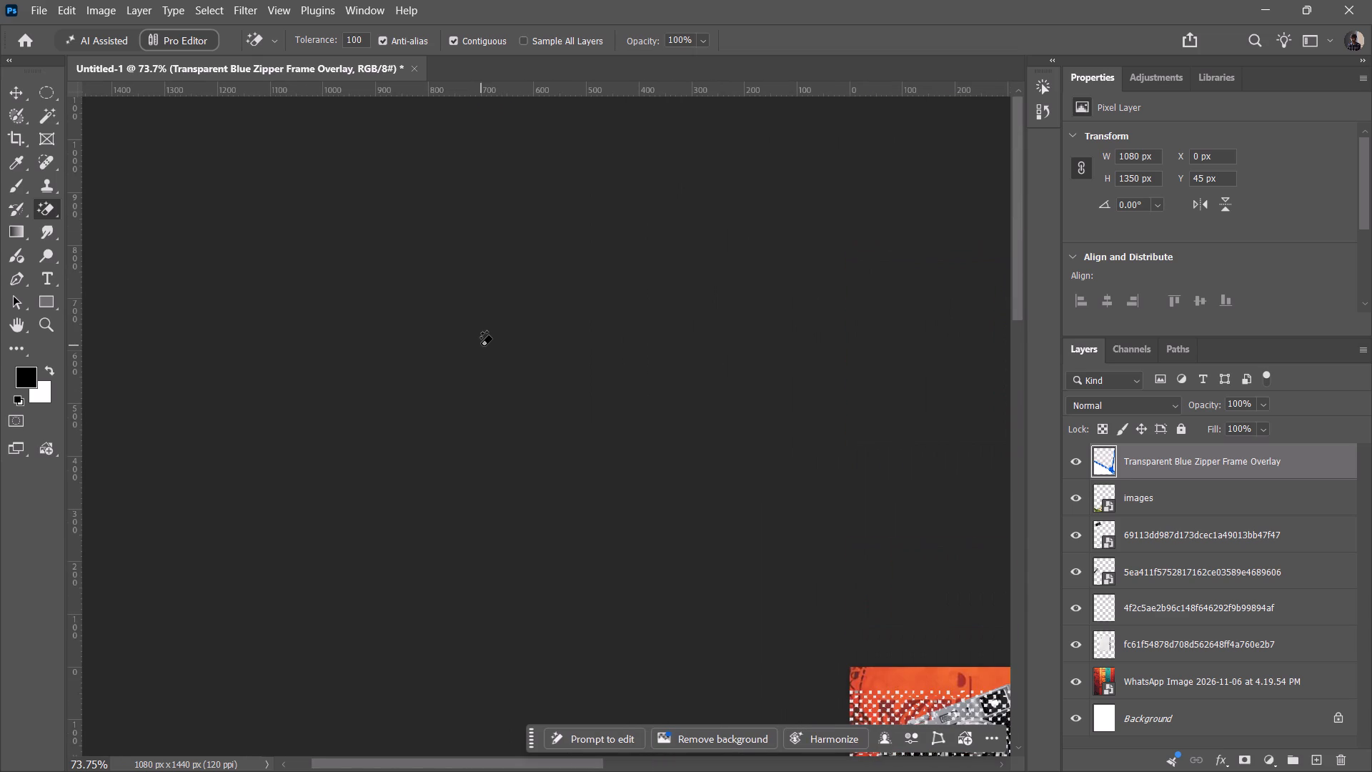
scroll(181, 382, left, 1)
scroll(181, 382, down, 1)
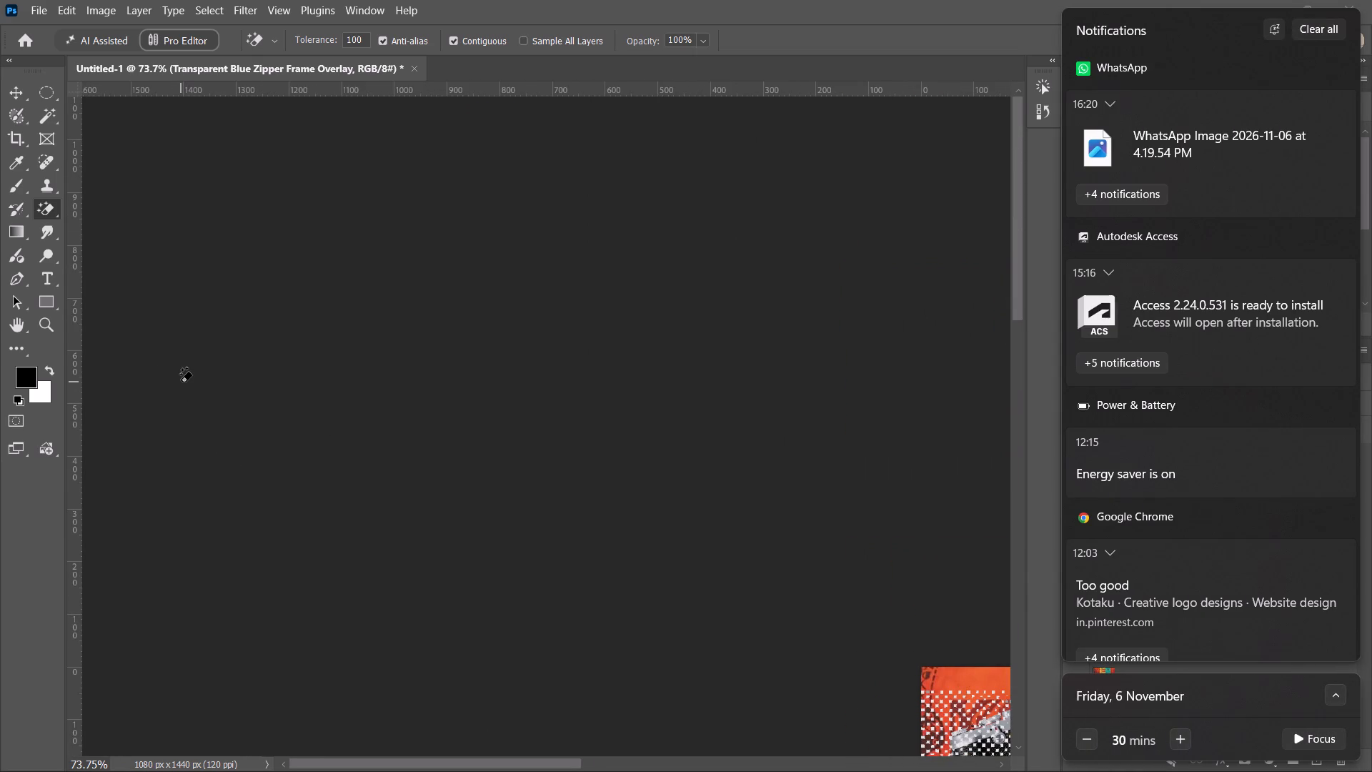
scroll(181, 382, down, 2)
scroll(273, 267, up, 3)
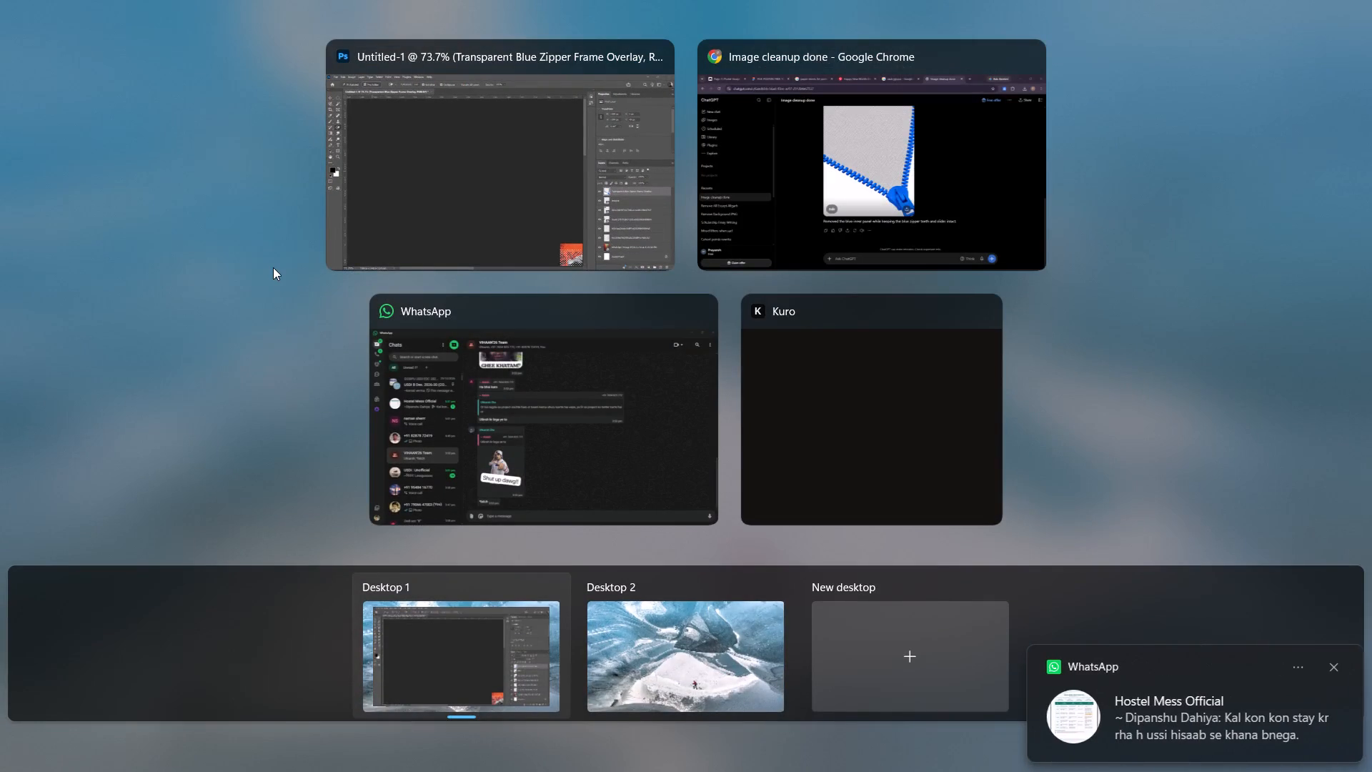
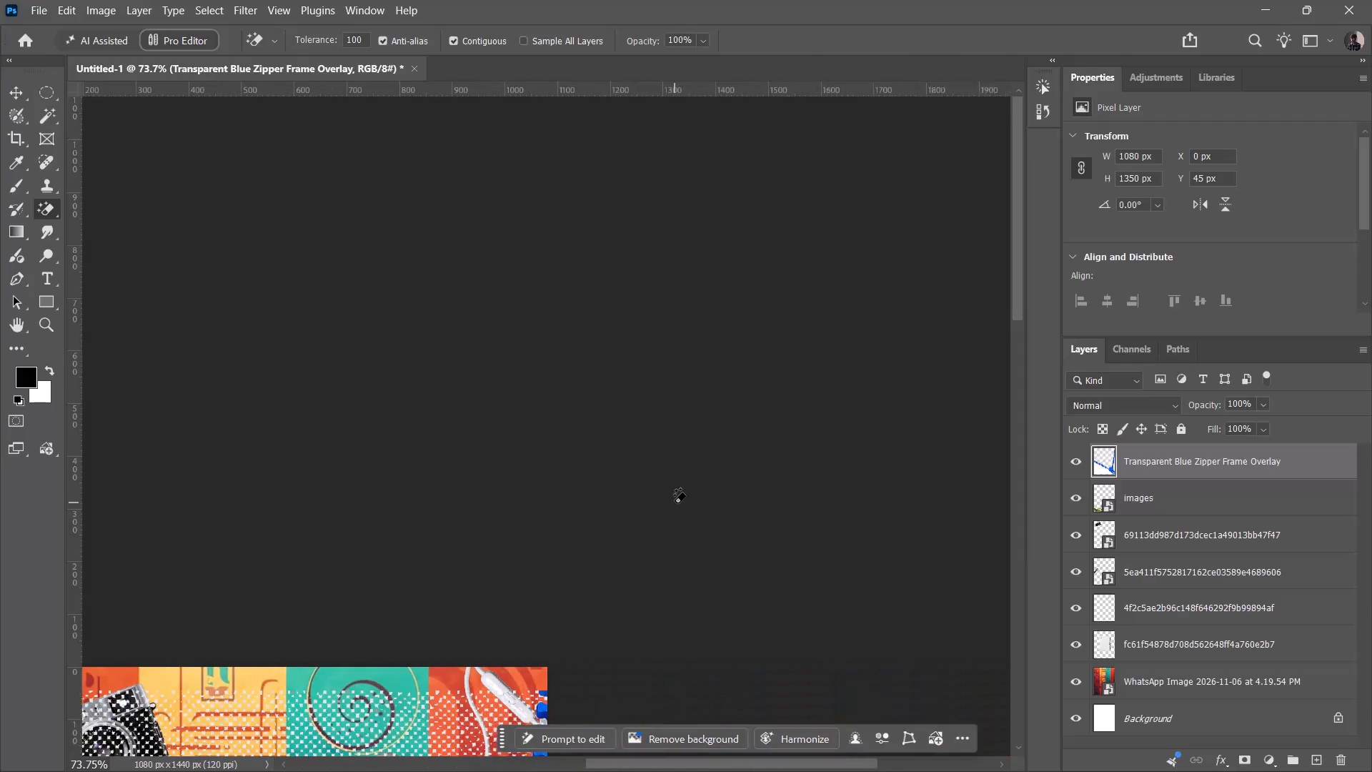
Erase more of the leftover checkered dots over the camera on the zipper layer with the Magic Eraser at tolerance 100.
scroll(675, 503, down, 6)
scroll(675, 503, left, 1)
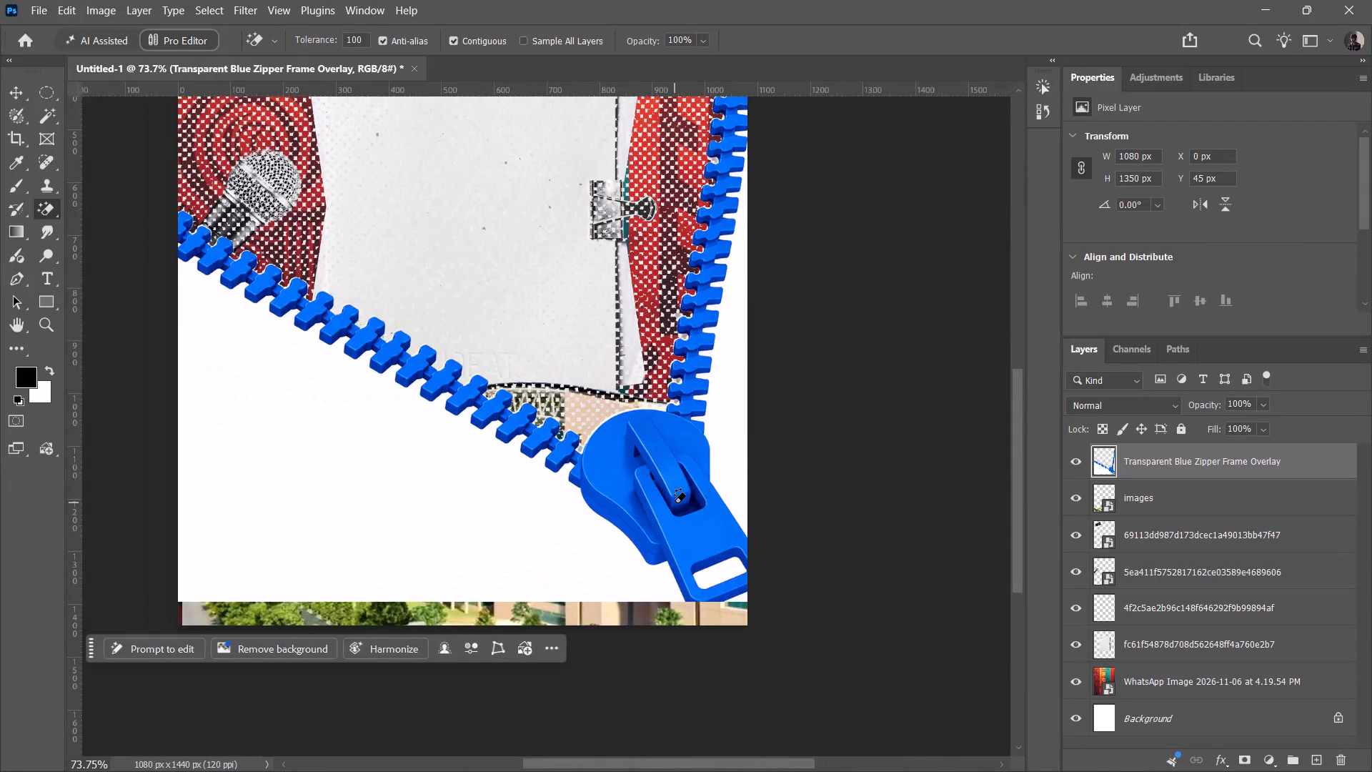
scroll(675, 503, left, 1)
scroll(675, 503, up, 3)
drag(226, 381, 293, 349)
triple_click(293, 349)
triple_click(293, 349)
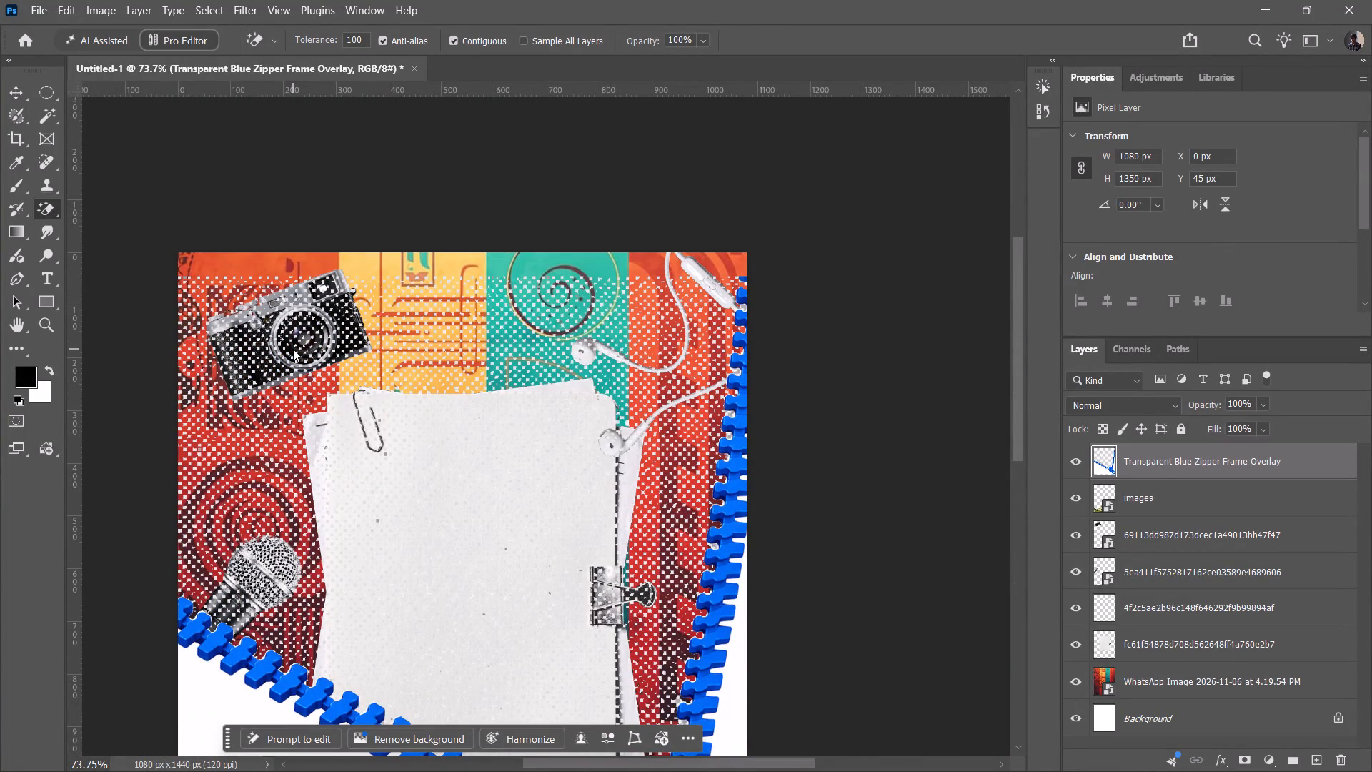
triple_click(293, 349)
triple_click(293, 349)
triple_click(293, 349)
right_click(293, 349)
double_click(293, 349)
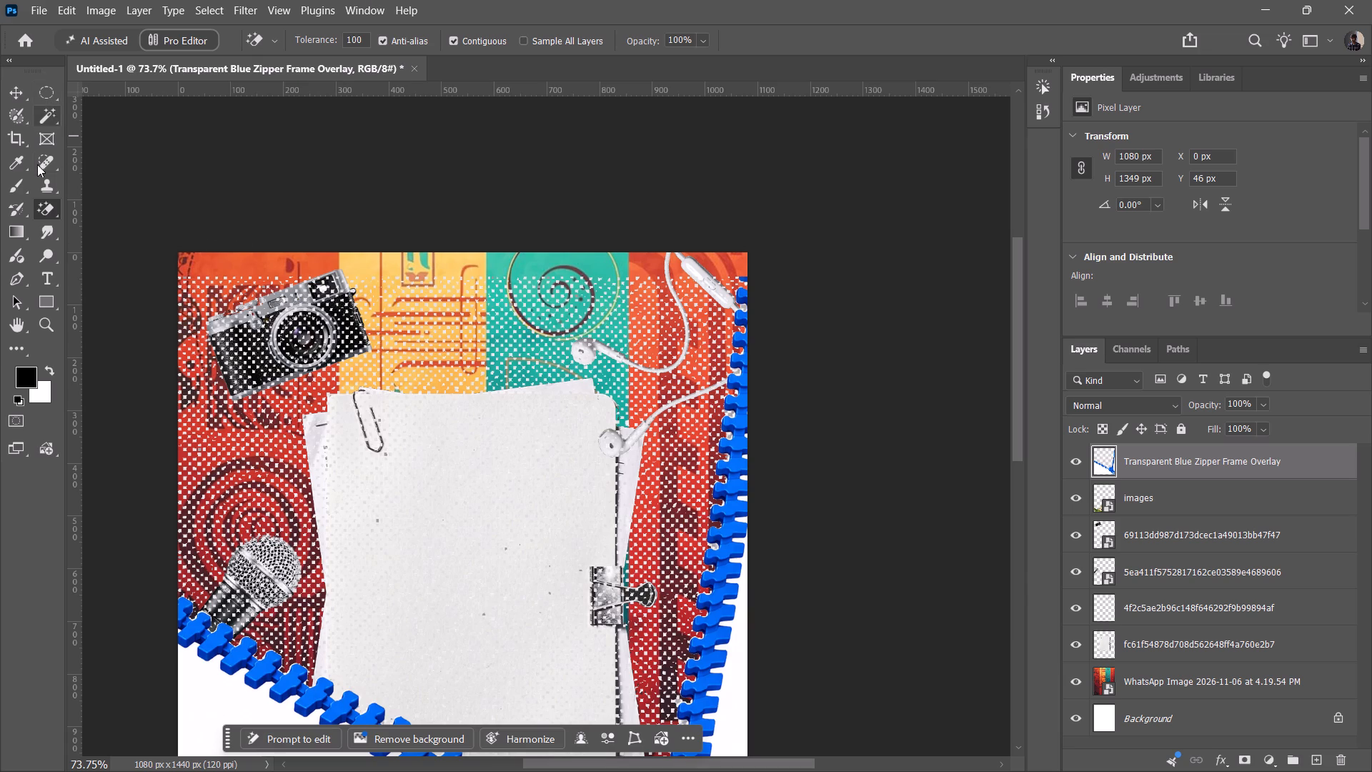
Switch from the Magic Eraser to the History Brush for the Transparent Blue Zipper Frame Overlay layer.
click(15, 211)
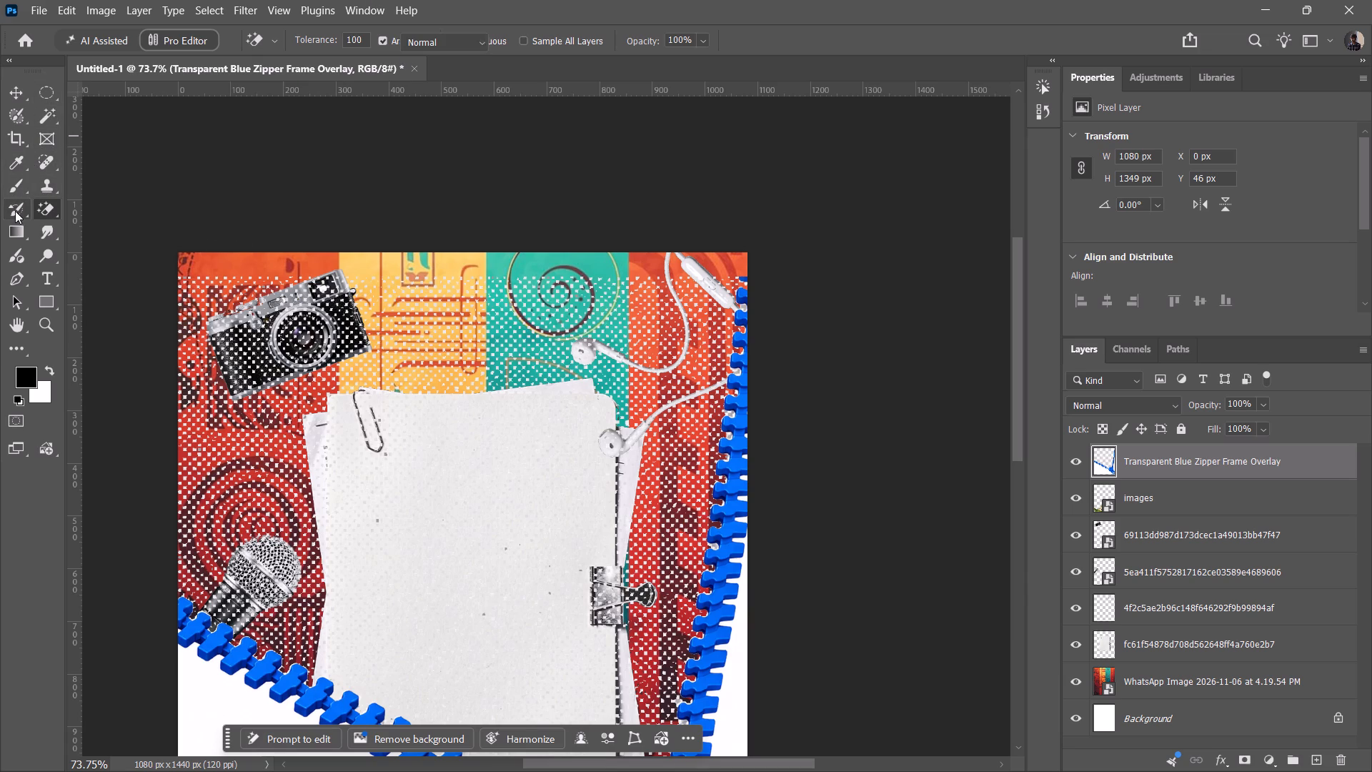
right_click(15, 211)
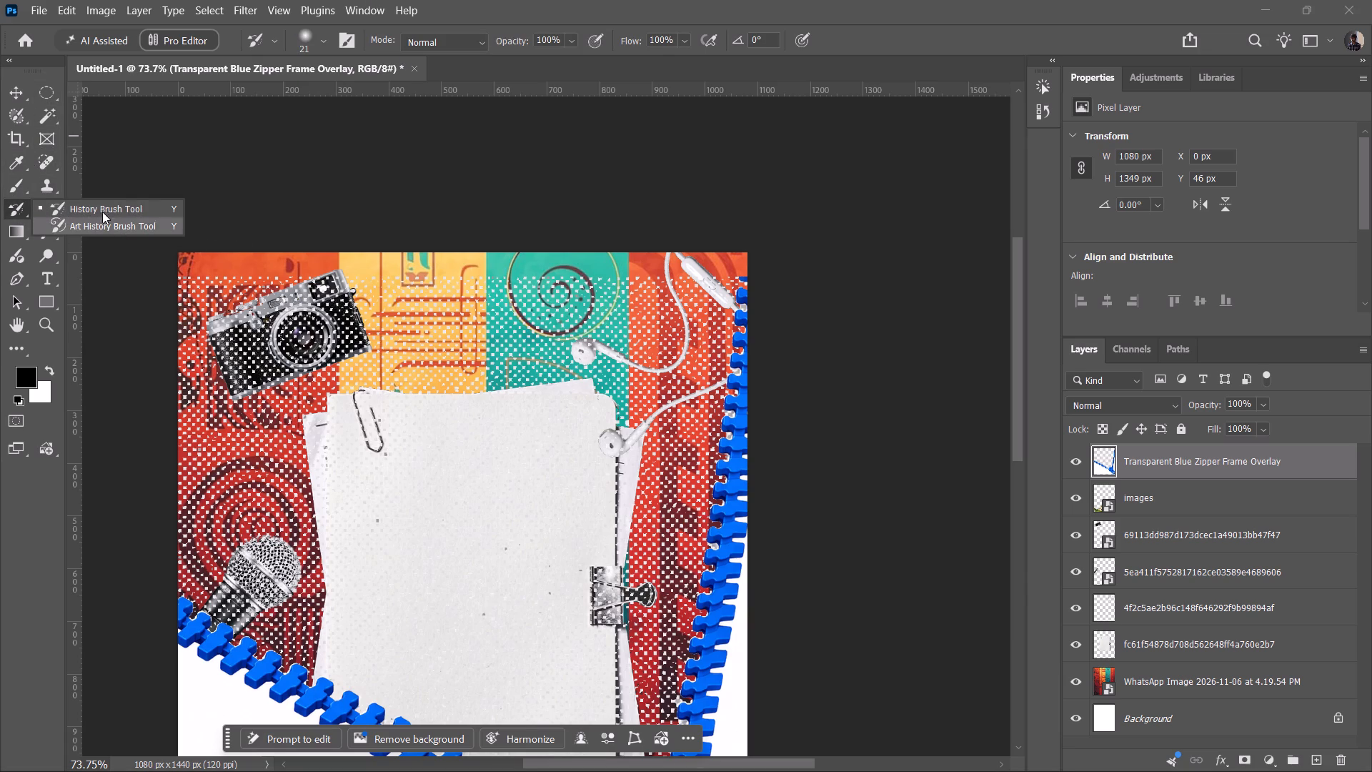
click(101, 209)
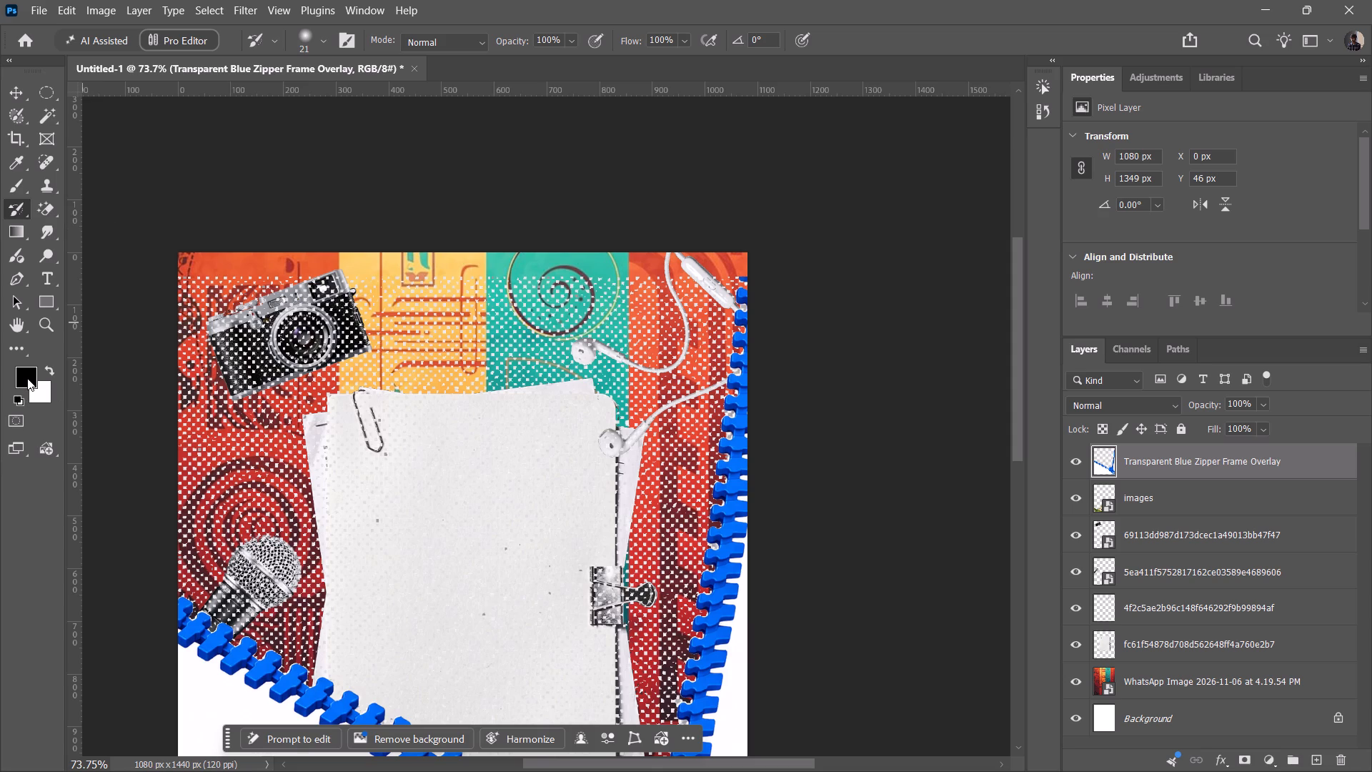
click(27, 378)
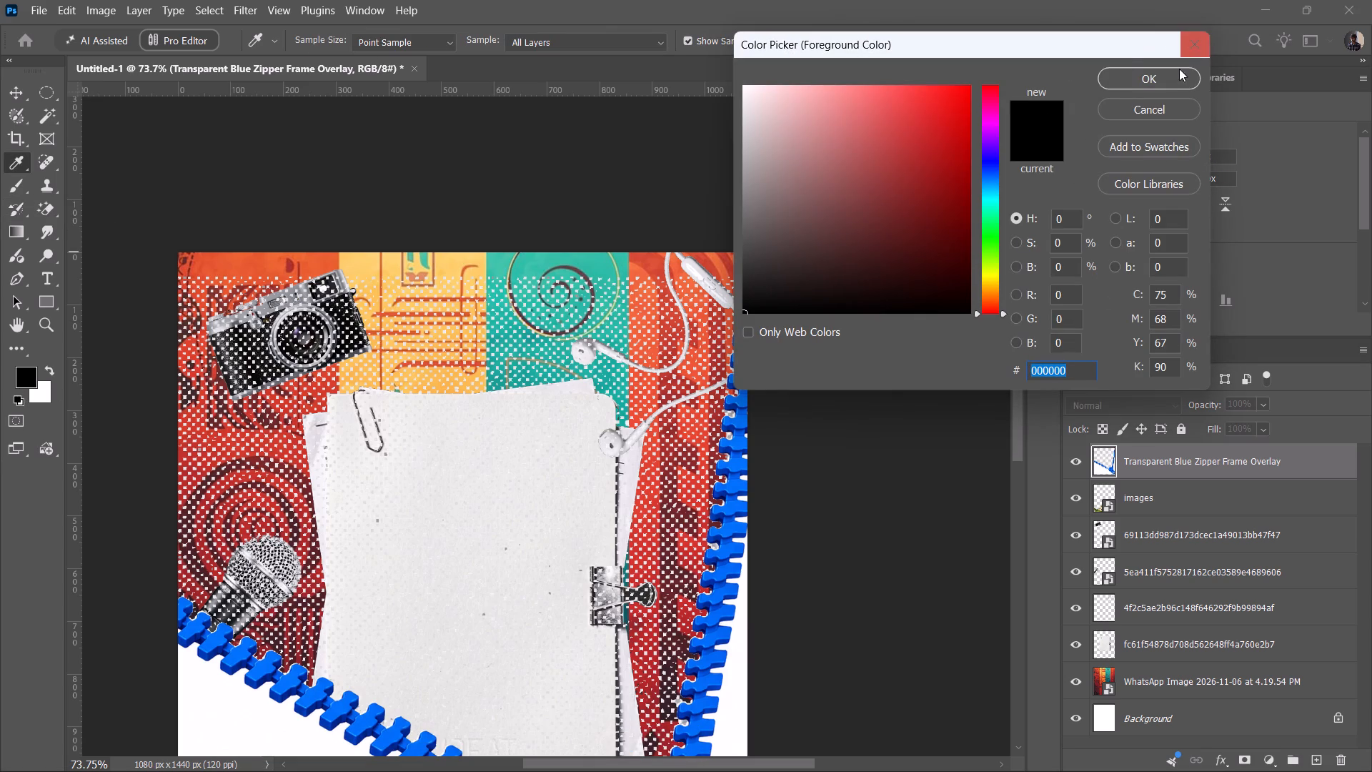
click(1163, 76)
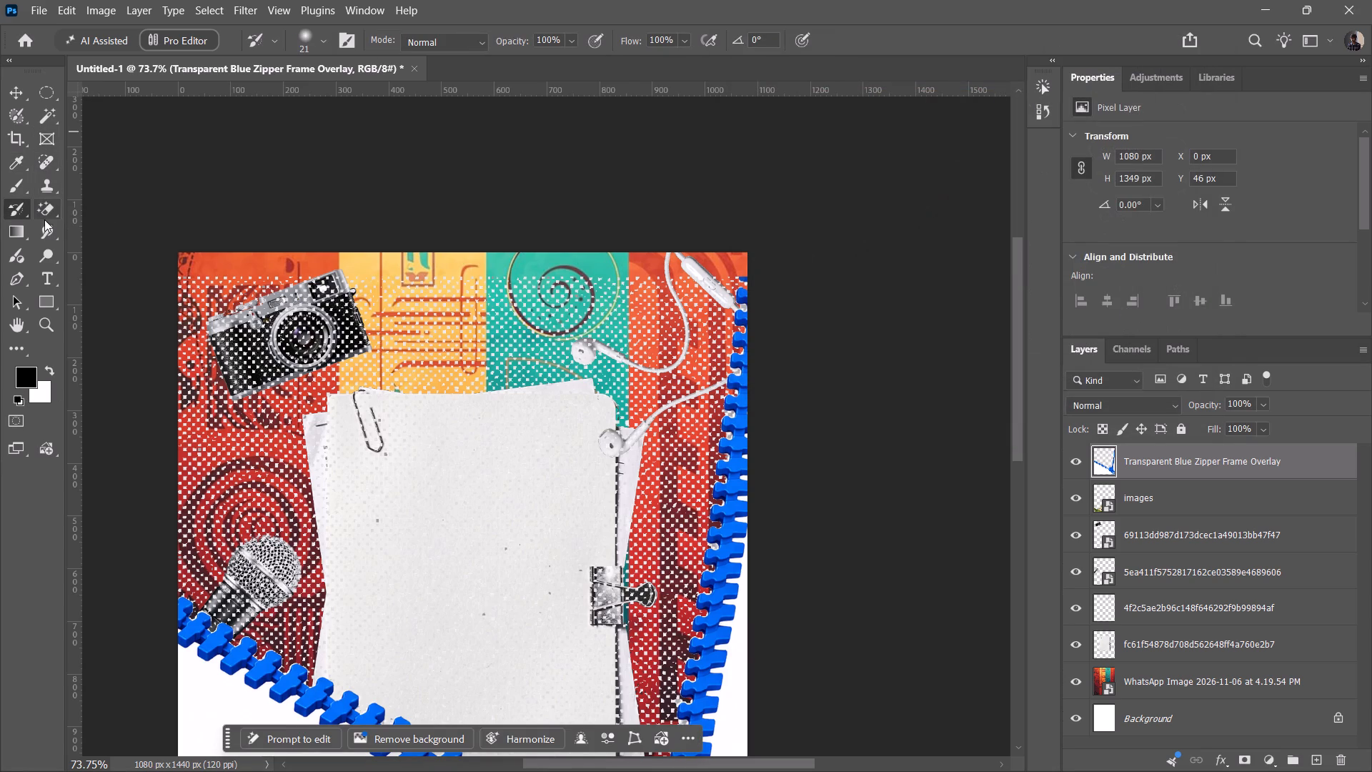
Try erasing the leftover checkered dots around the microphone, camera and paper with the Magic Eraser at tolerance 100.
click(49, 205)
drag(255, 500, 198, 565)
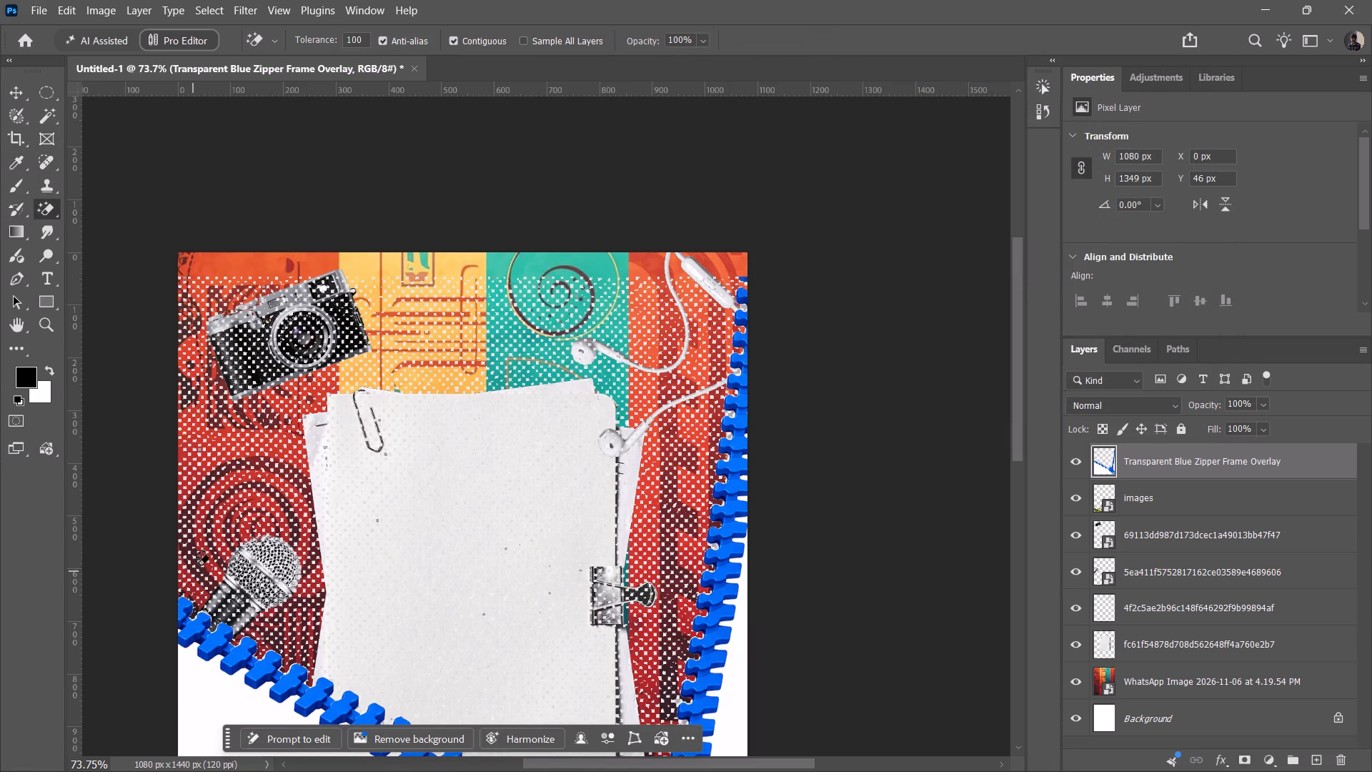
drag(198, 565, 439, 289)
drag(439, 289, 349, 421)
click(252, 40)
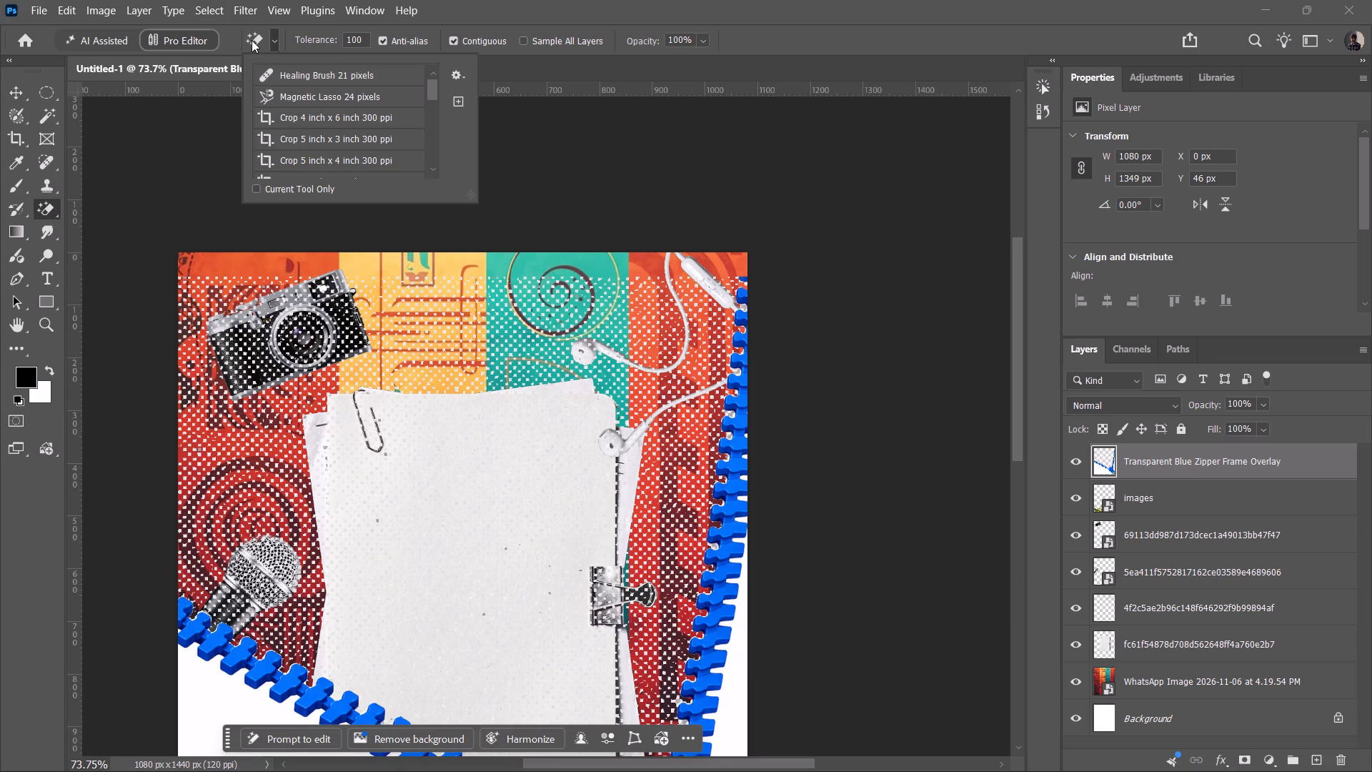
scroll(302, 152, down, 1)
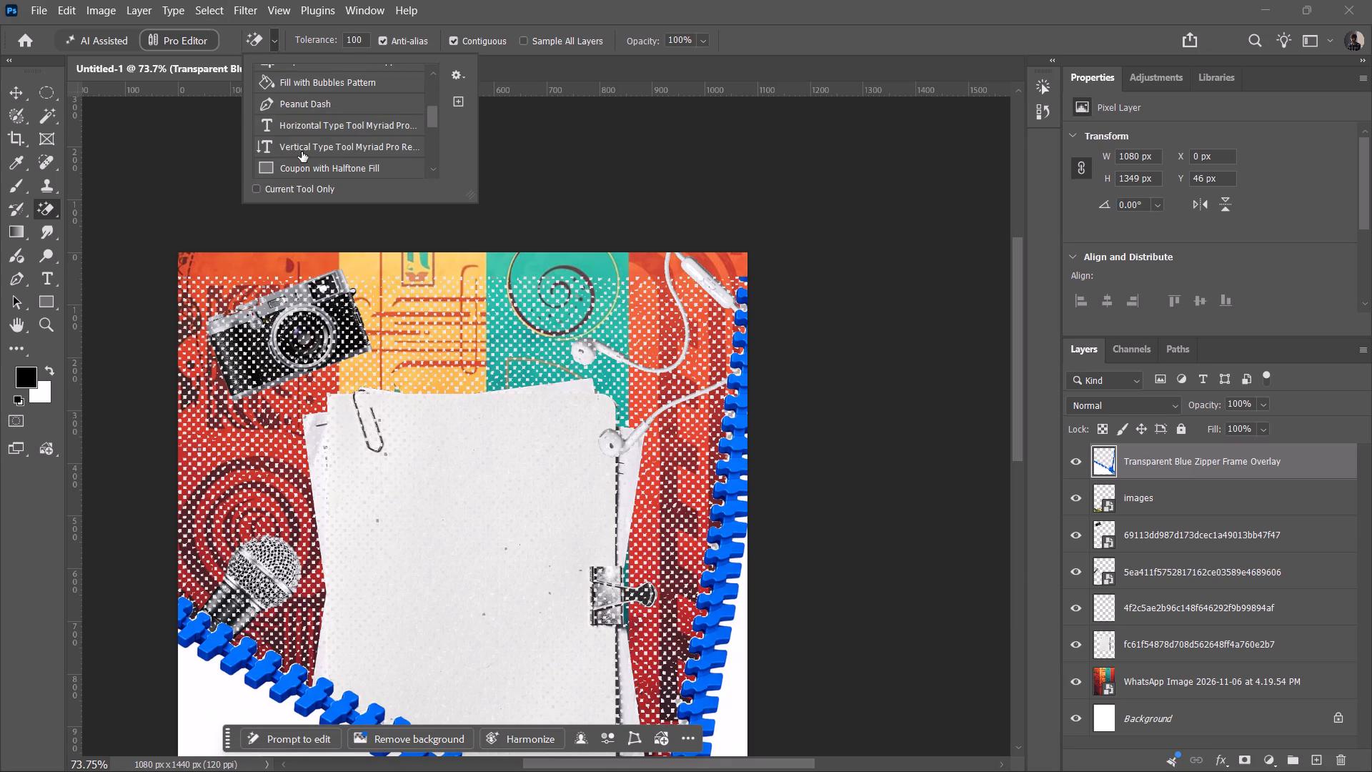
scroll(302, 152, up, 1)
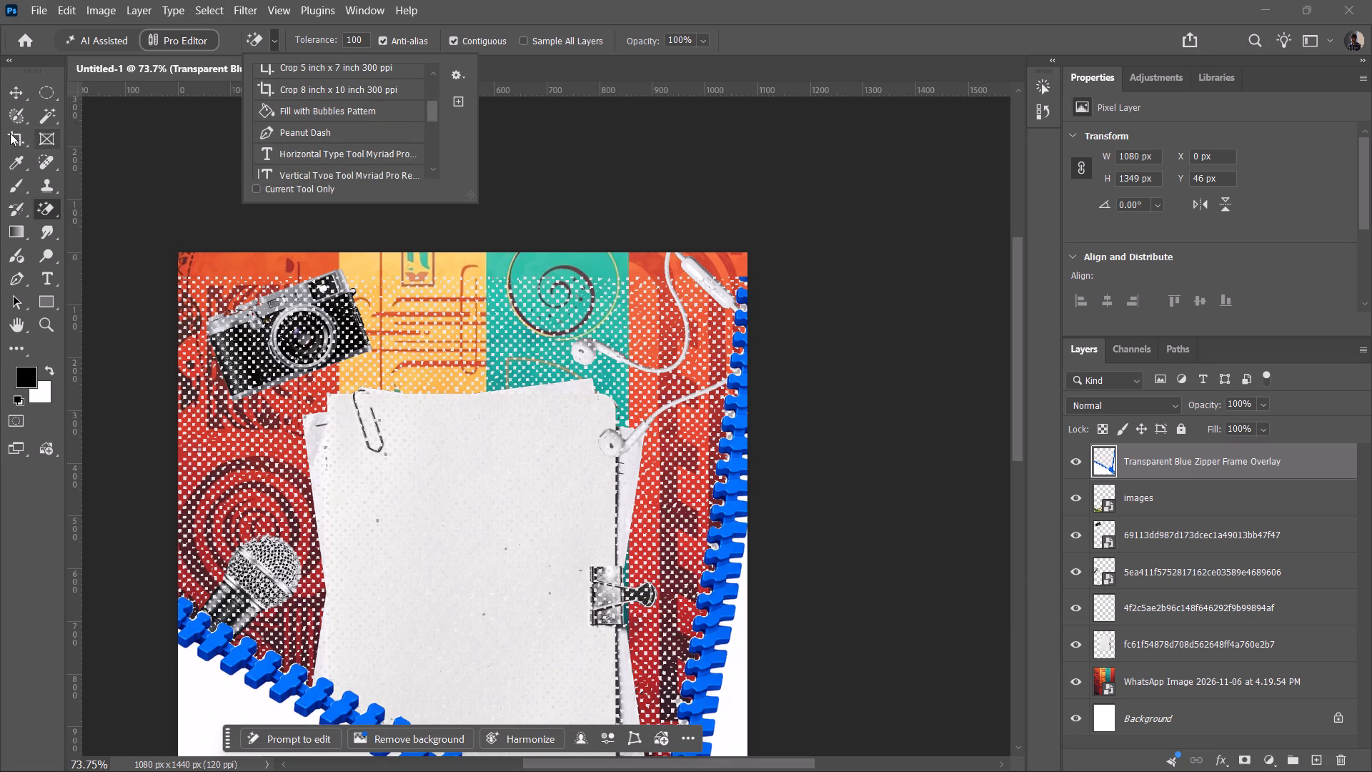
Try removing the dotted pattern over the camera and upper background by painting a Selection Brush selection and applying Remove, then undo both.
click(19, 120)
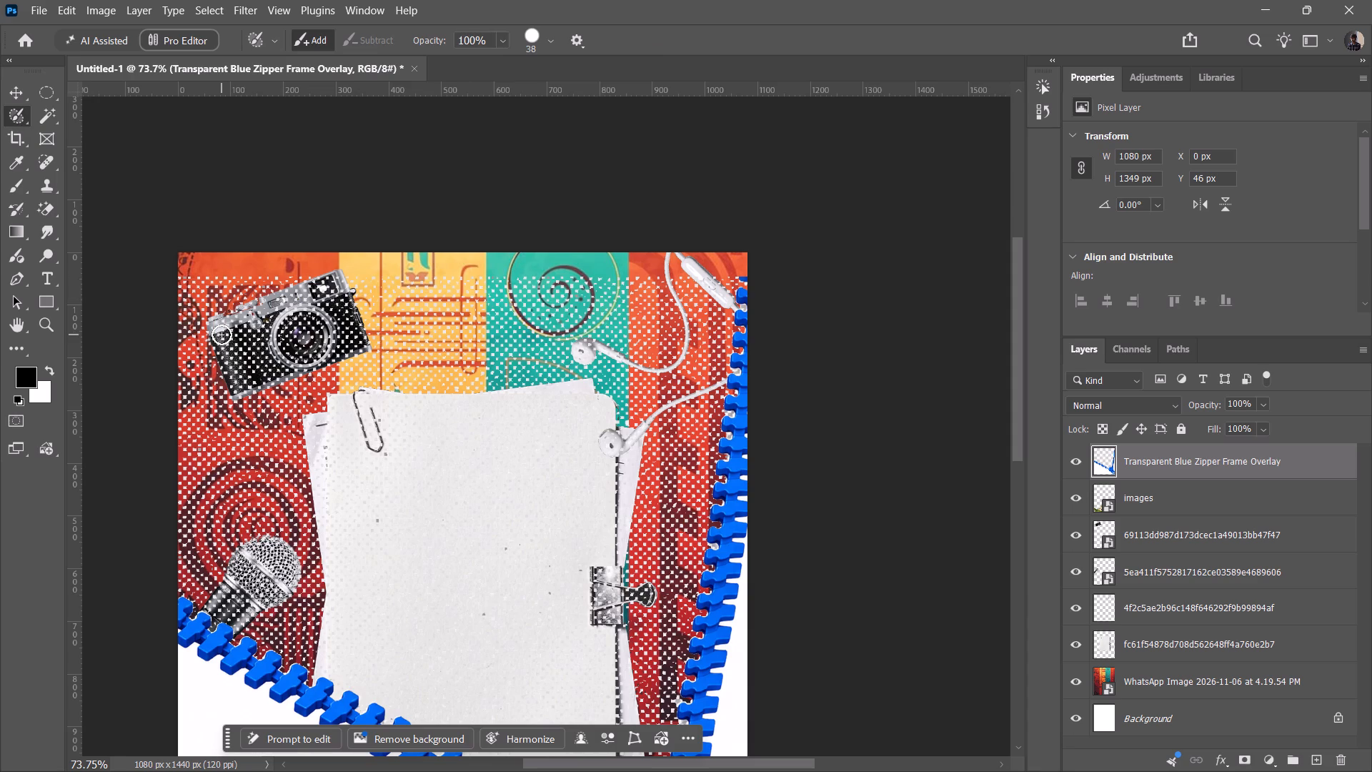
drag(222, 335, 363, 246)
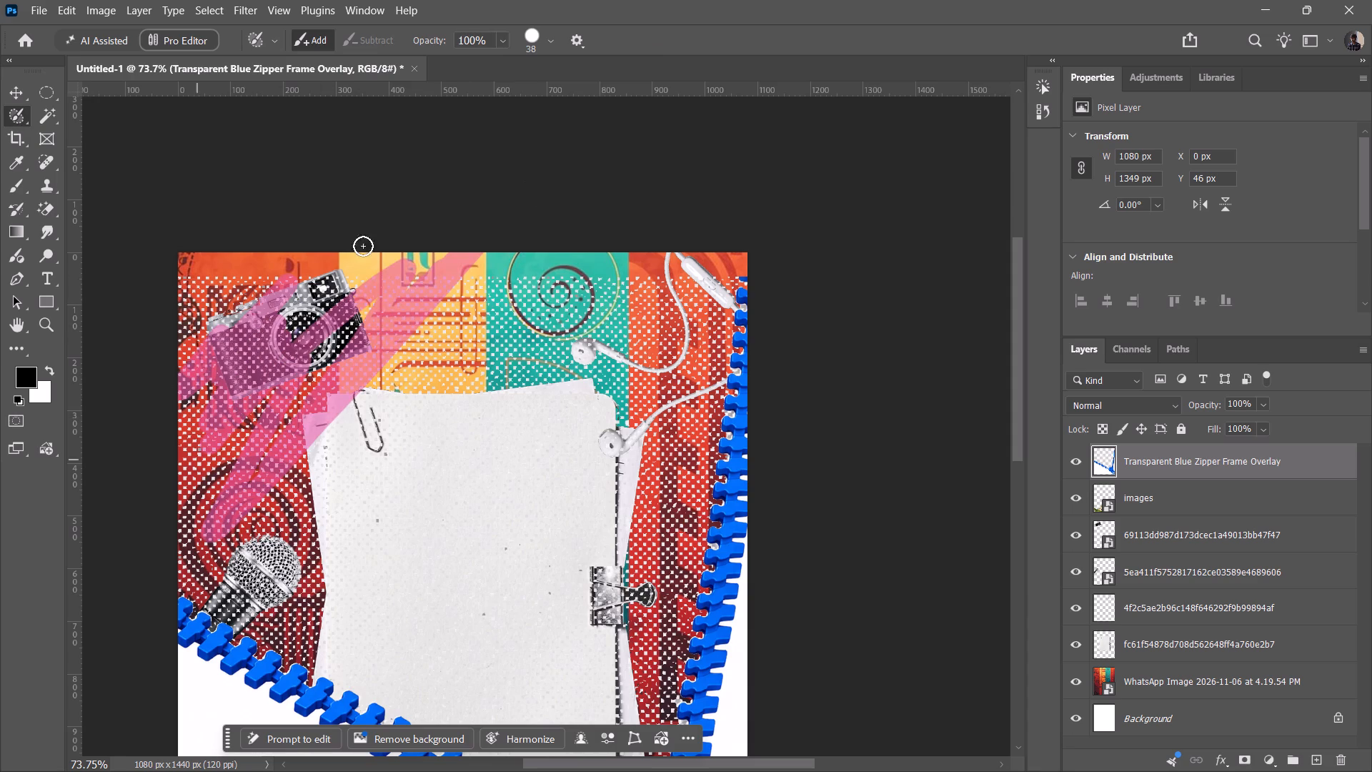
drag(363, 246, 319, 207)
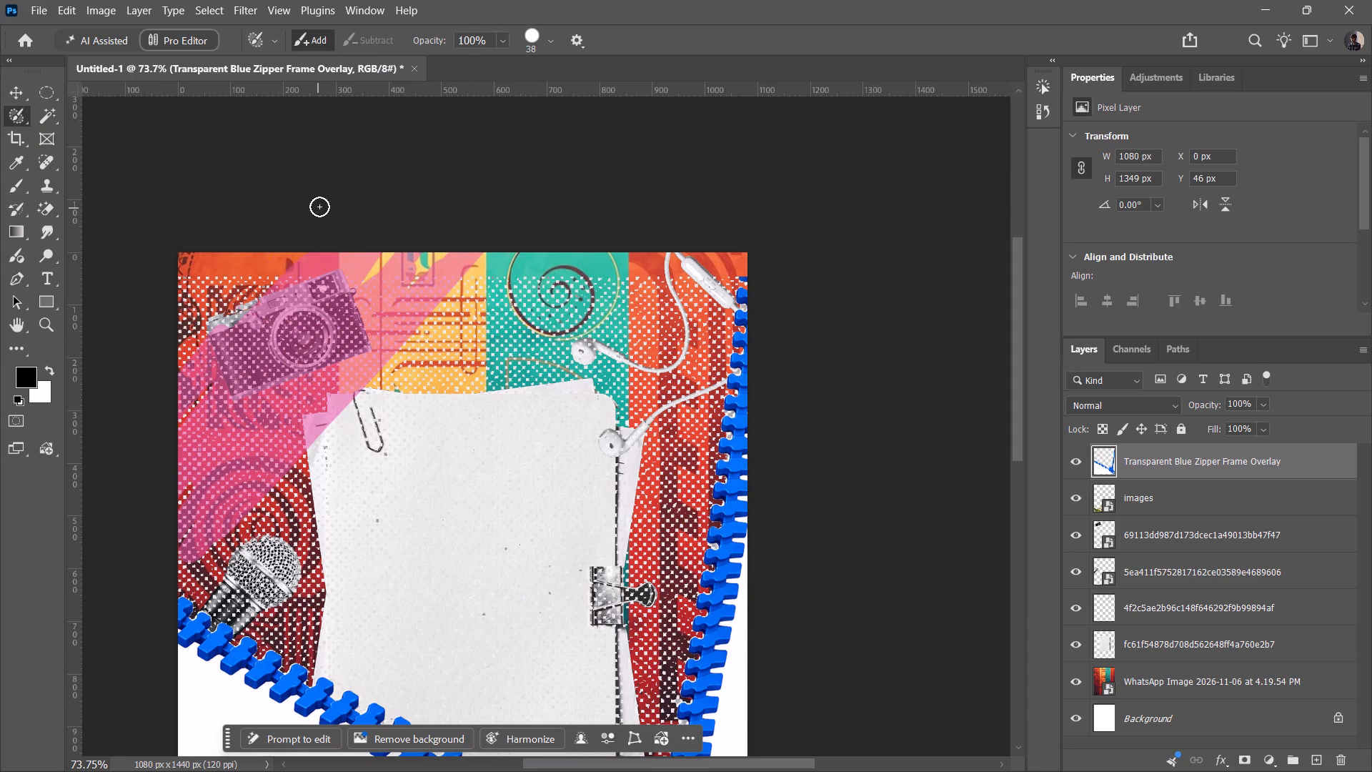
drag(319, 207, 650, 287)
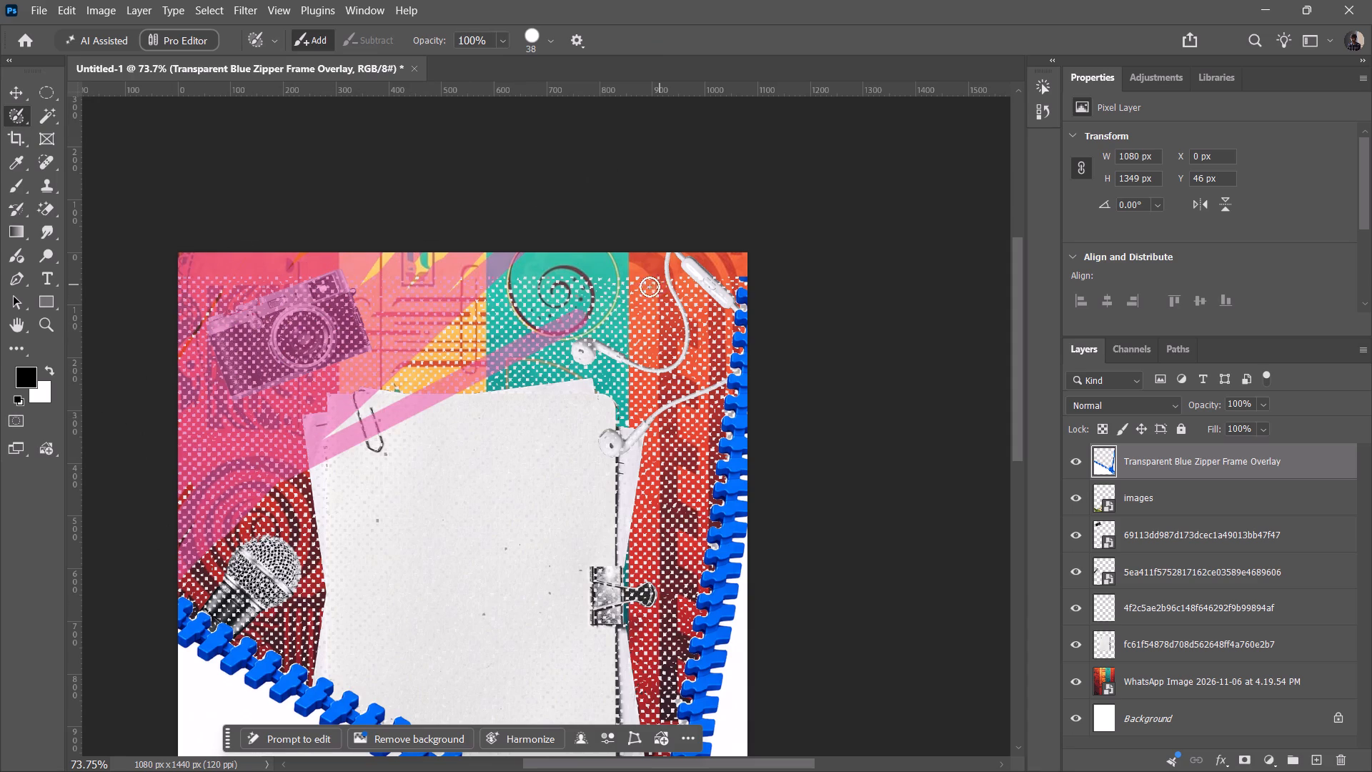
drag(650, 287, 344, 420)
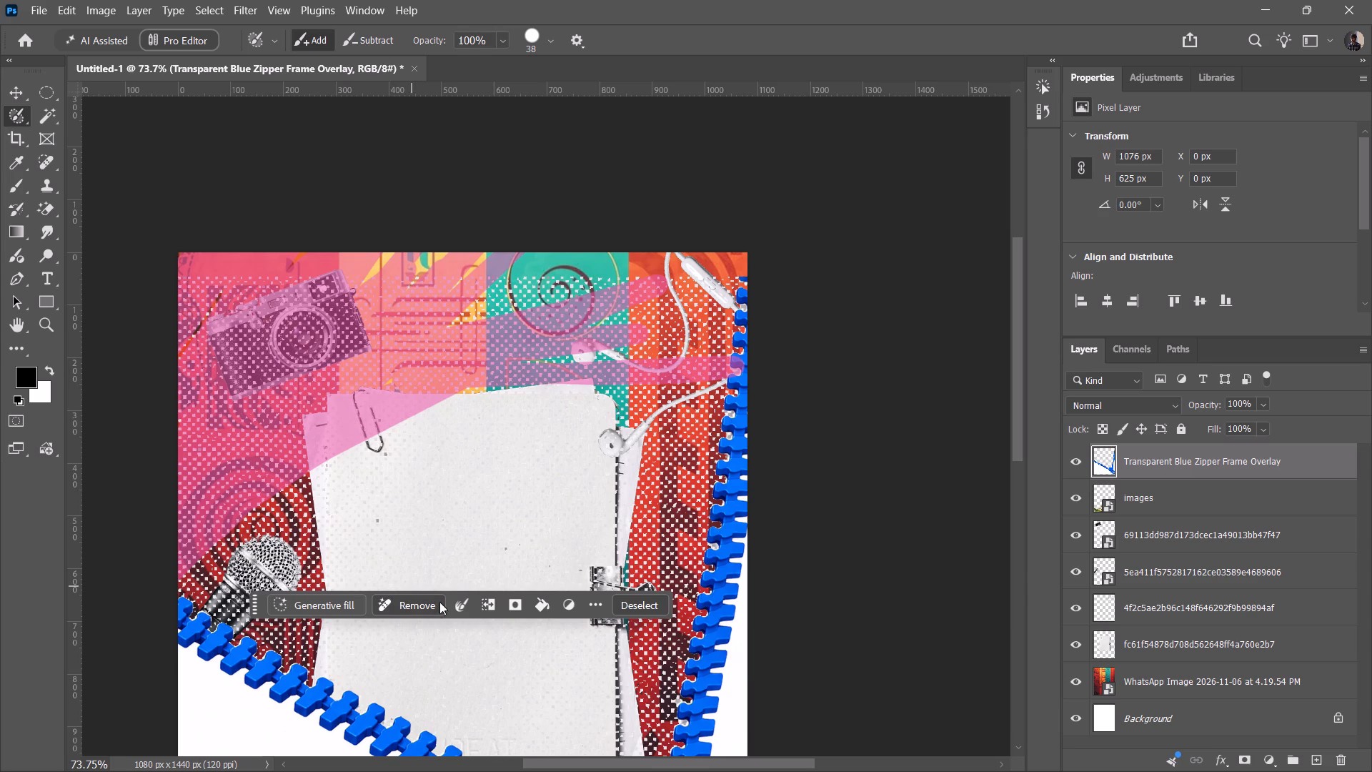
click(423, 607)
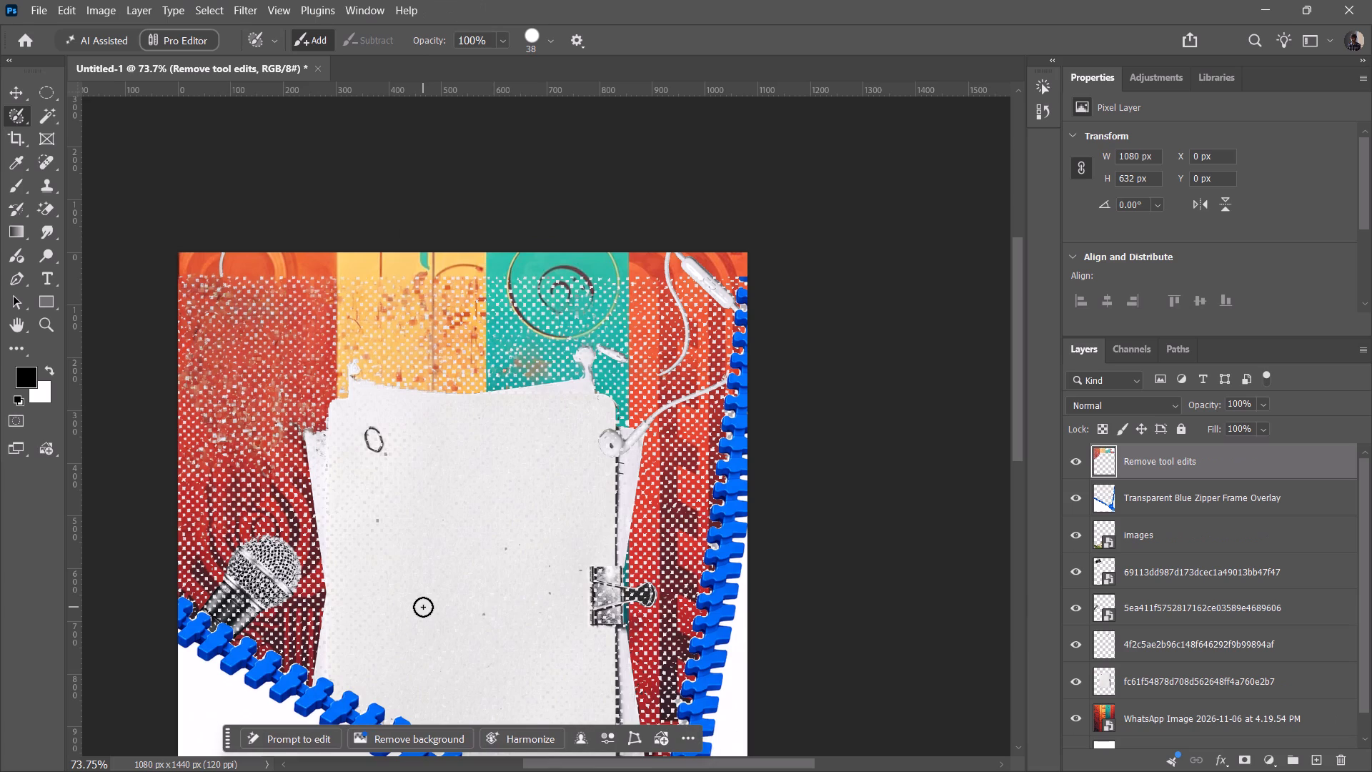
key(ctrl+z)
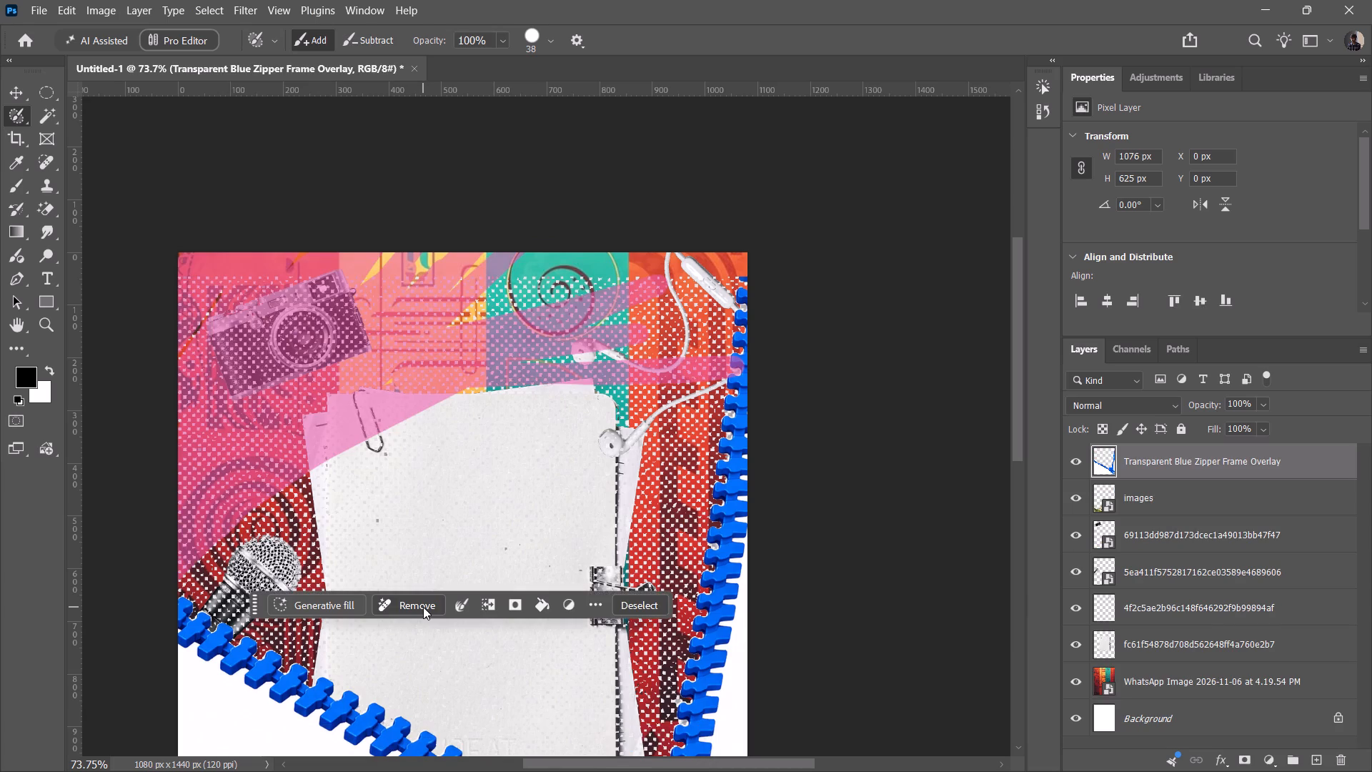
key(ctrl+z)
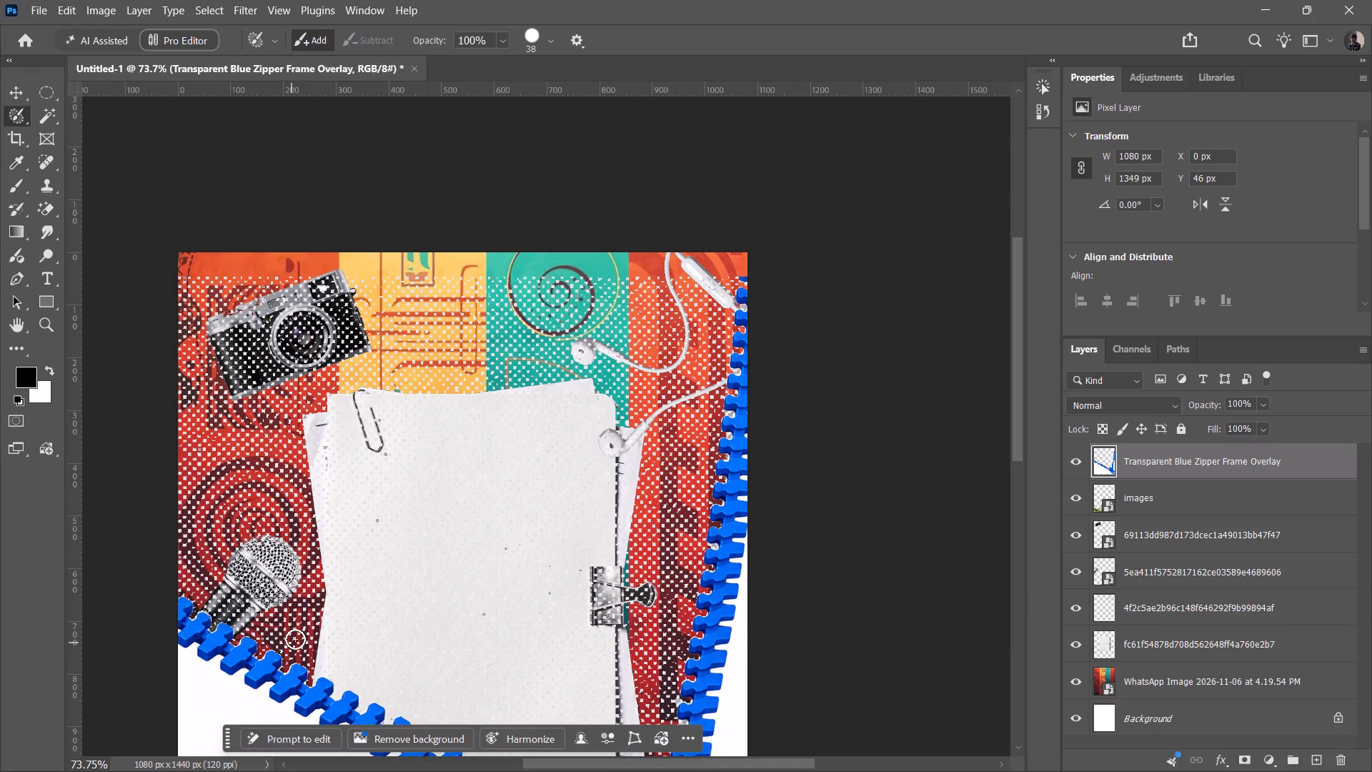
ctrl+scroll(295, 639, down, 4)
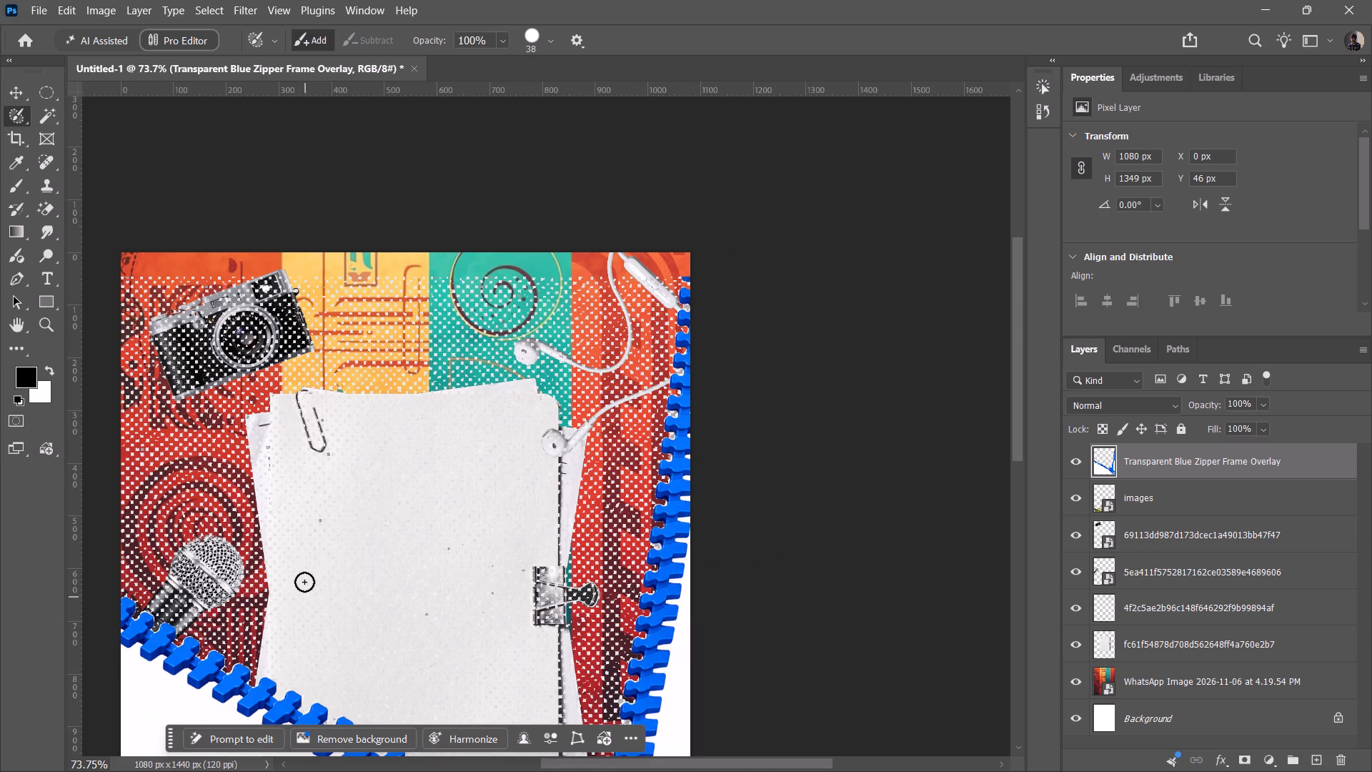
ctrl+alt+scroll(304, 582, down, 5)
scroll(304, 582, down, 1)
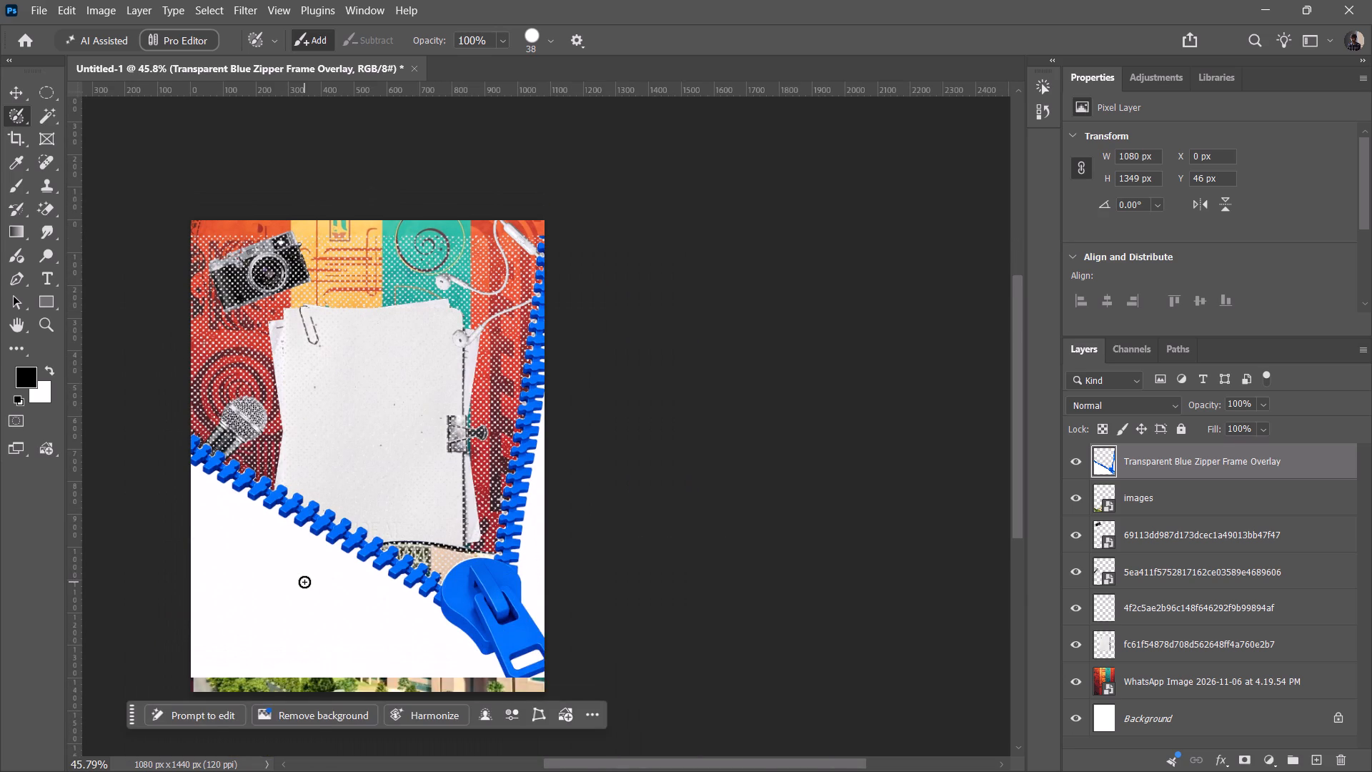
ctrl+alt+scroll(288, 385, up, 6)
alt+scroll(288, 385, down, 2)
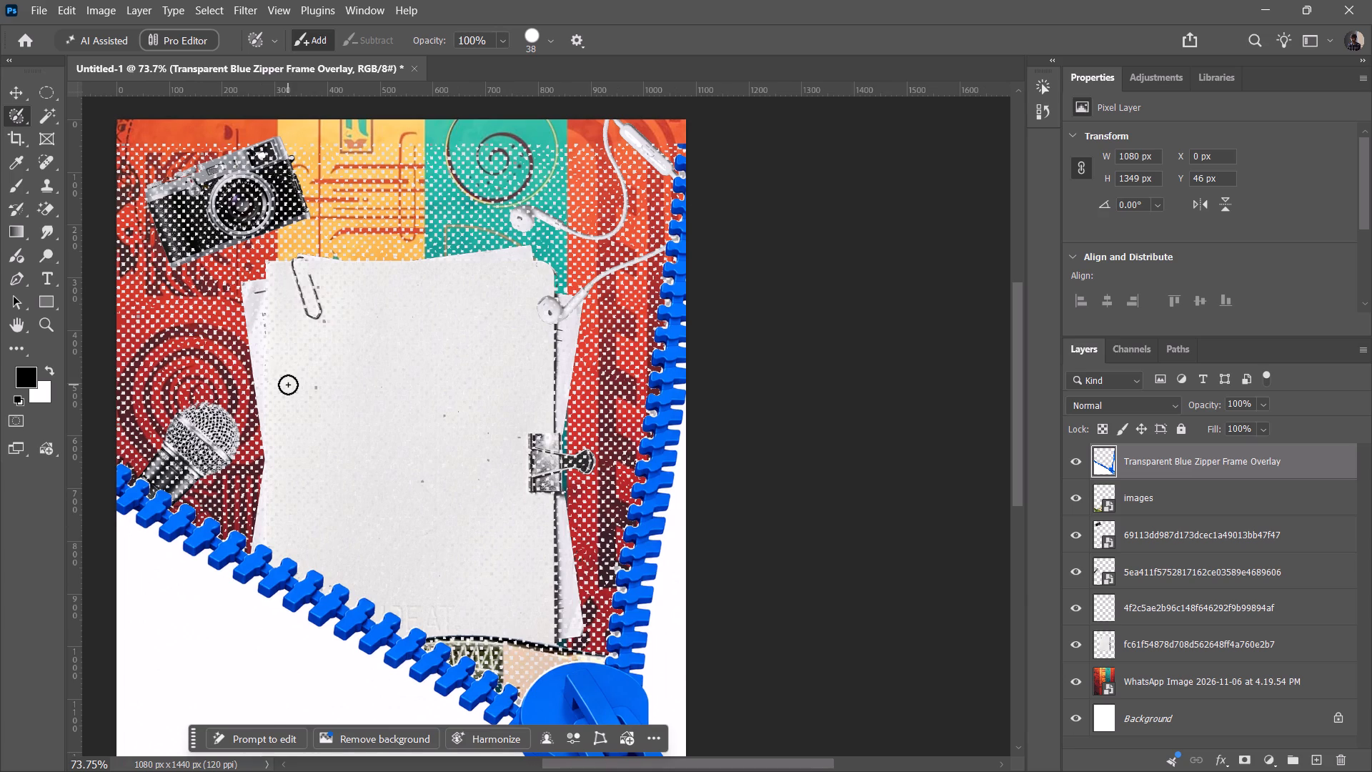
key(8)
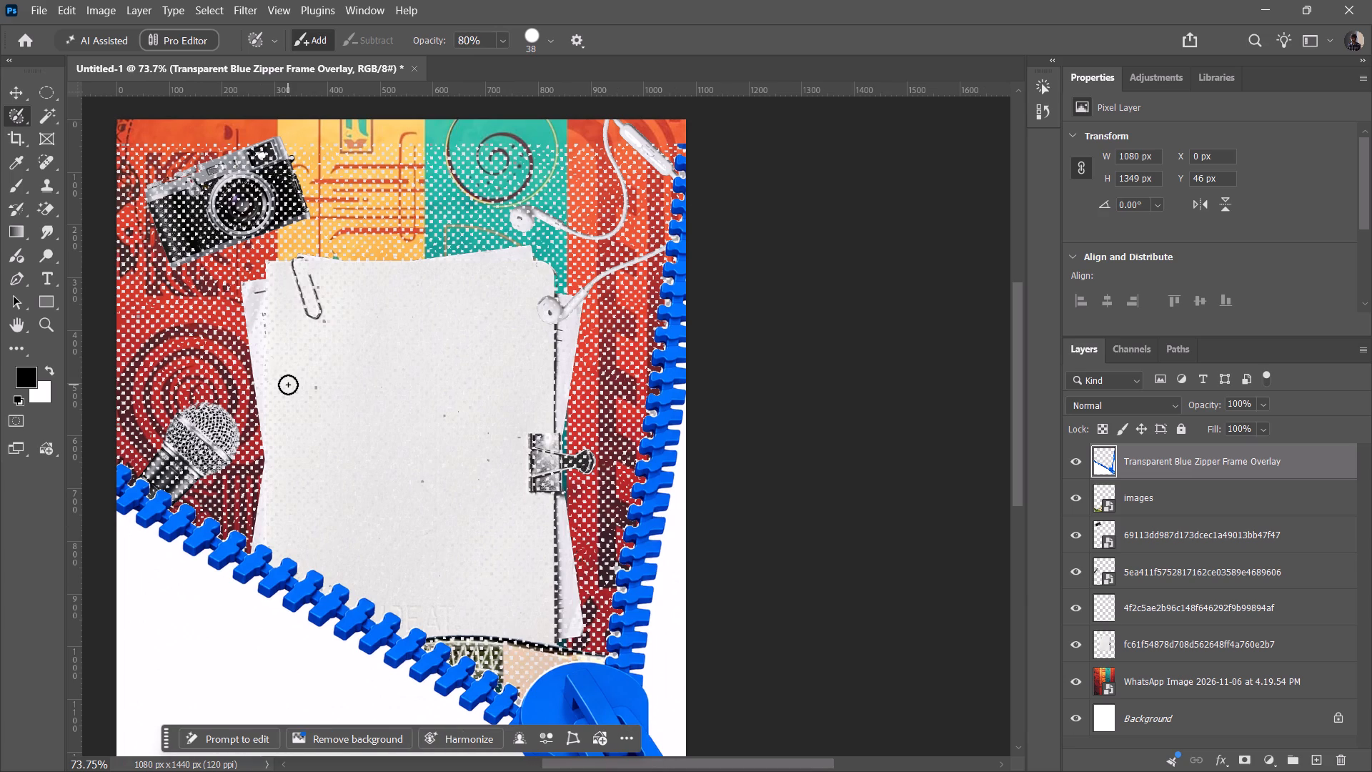
Switch to the Snipping Tool from the desktop, set it to video recording mode and maximize its window.
click(288, 385)
key(super+d)
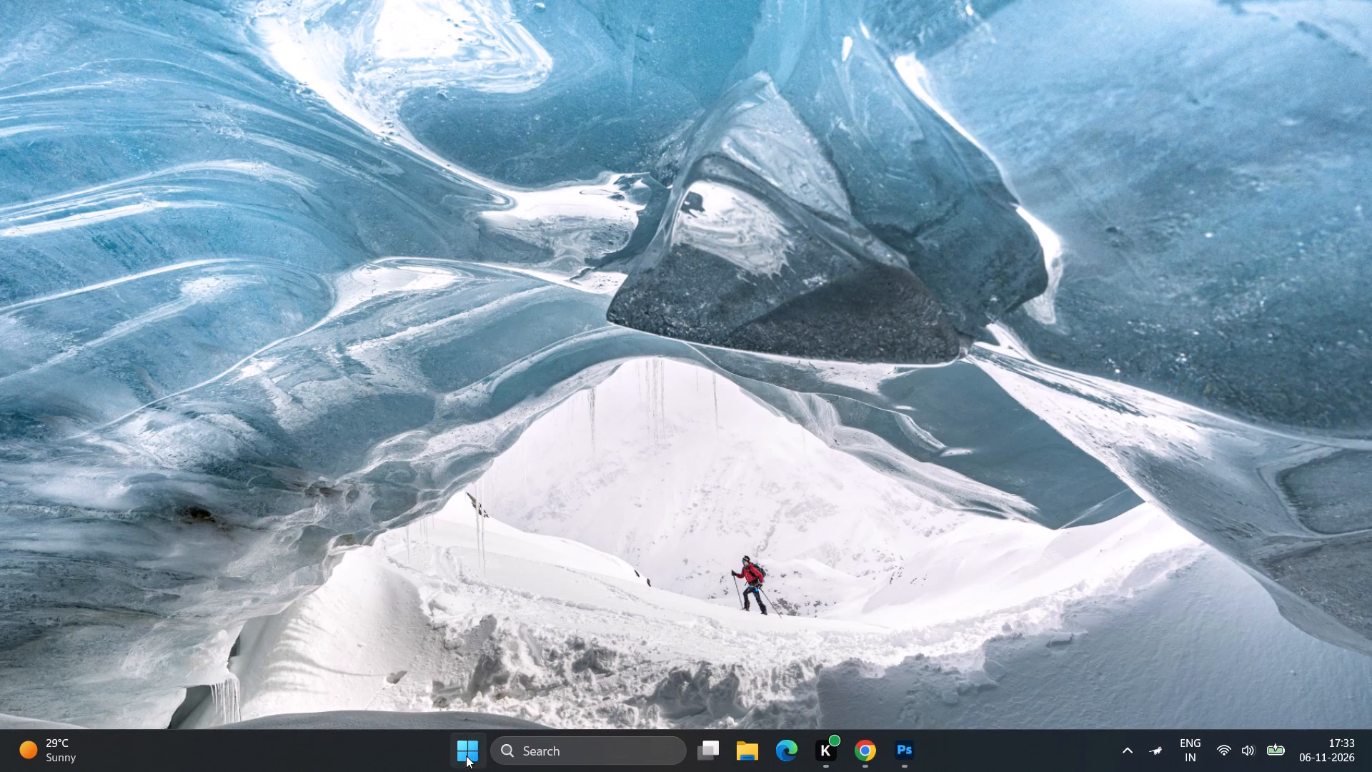
click(466, 756)
click(467, 448)
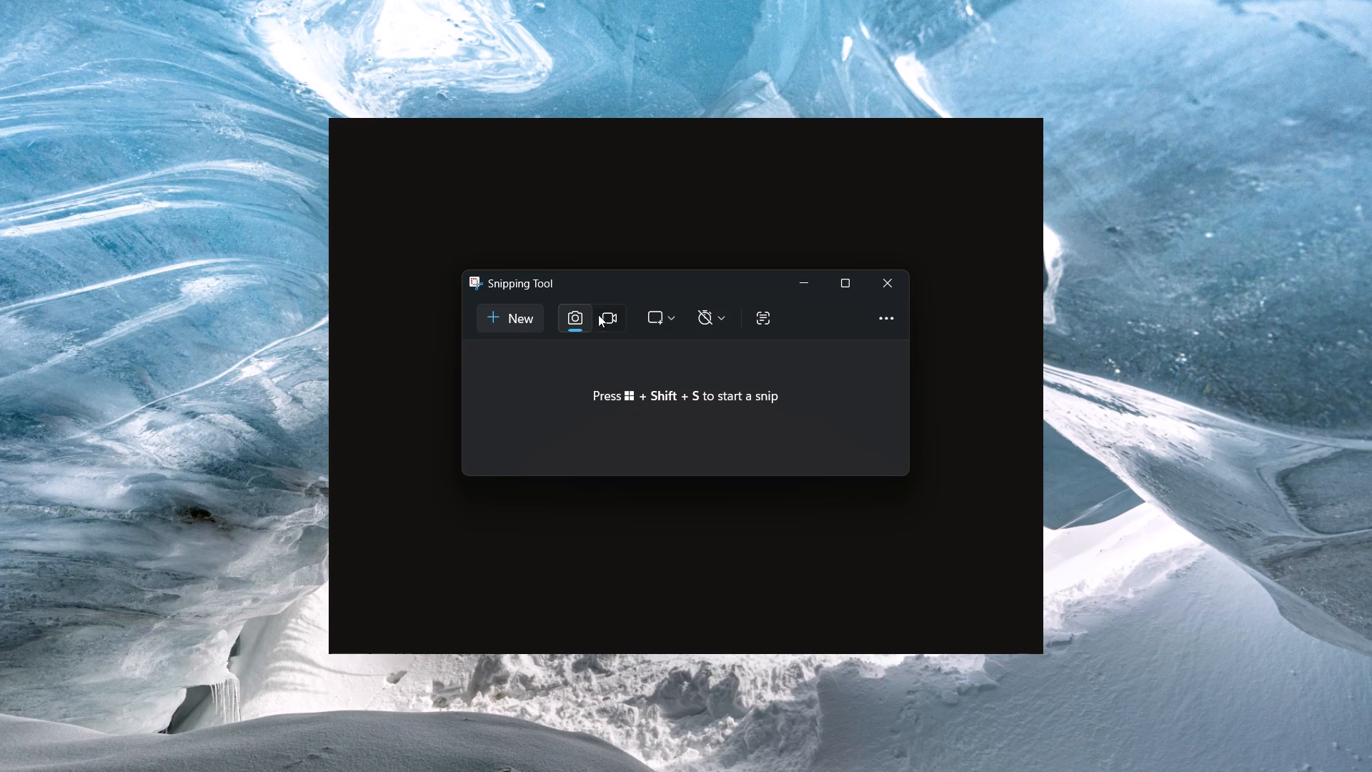
click(594, 315)
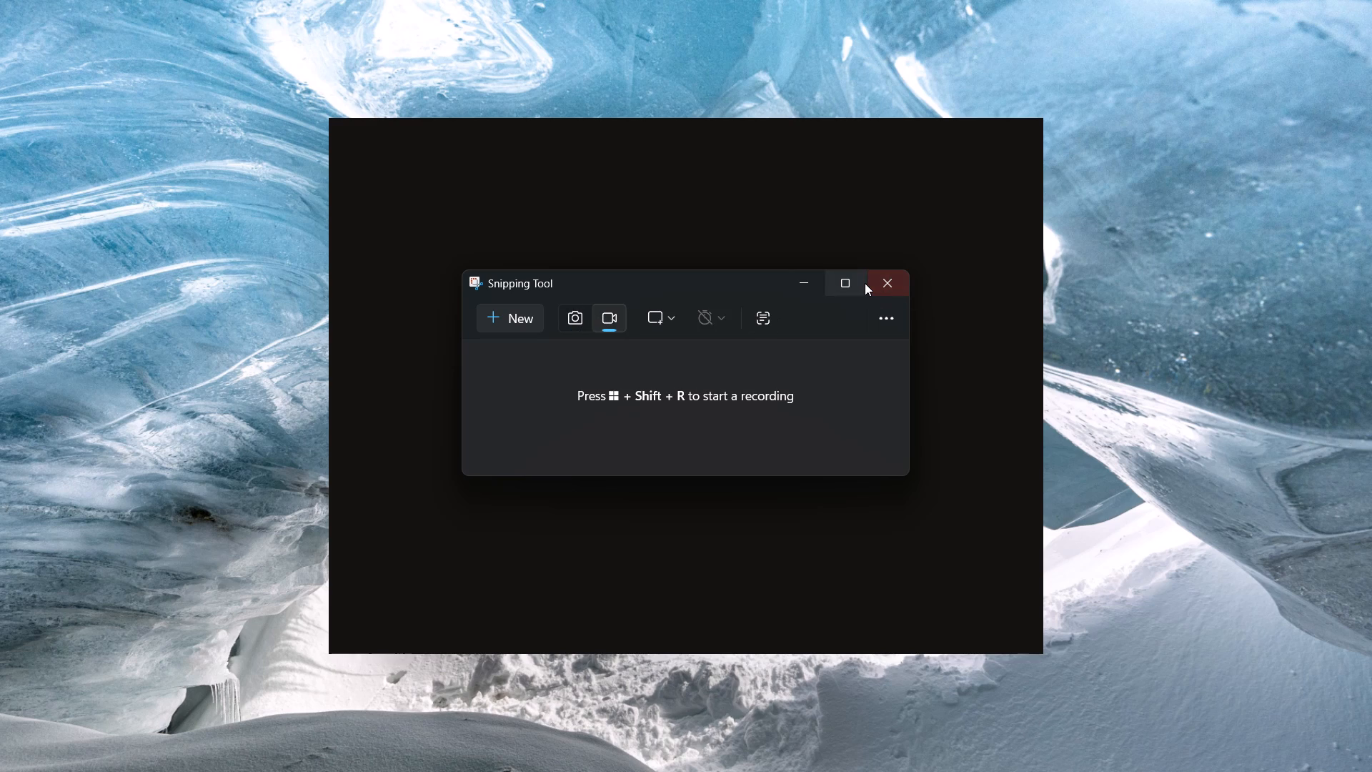
click(865, 283)
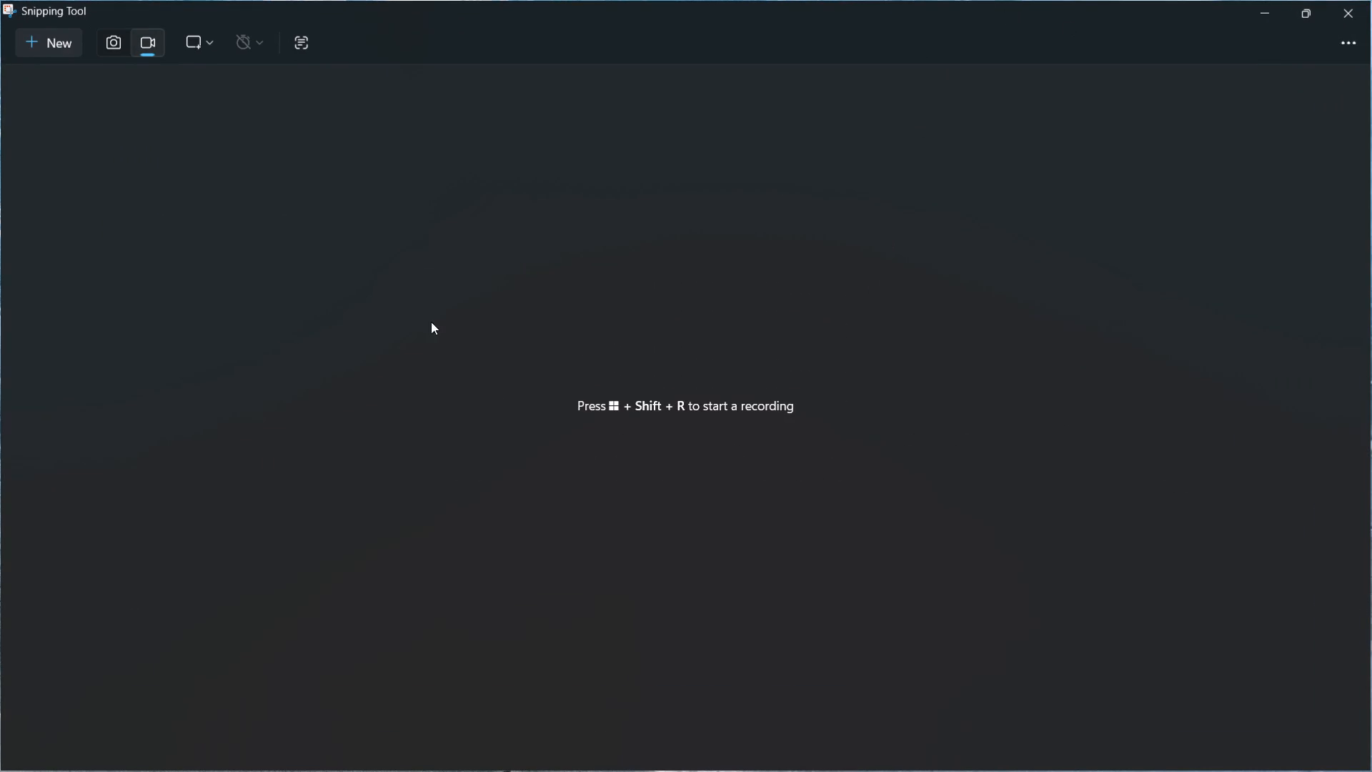
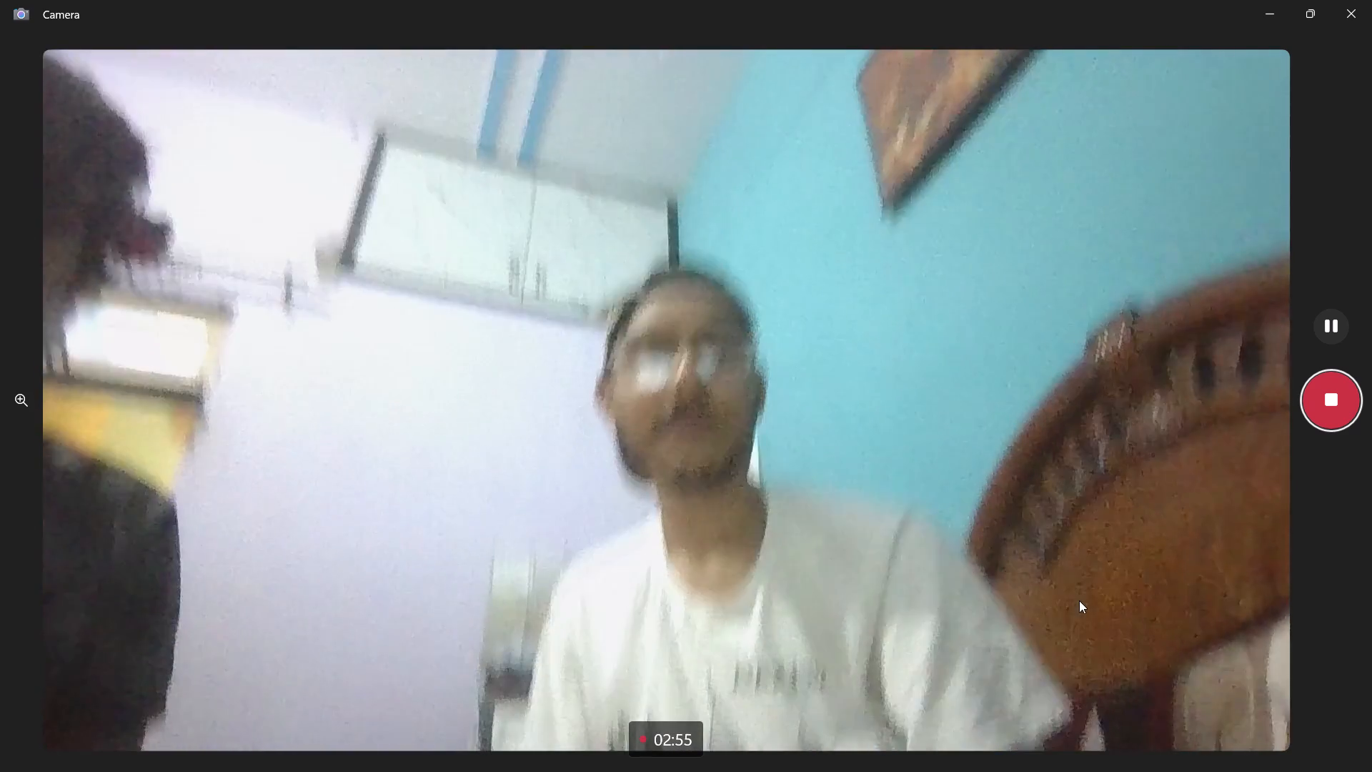
Stop the running camera video recording and close the Camera app.
click(1332, 389)
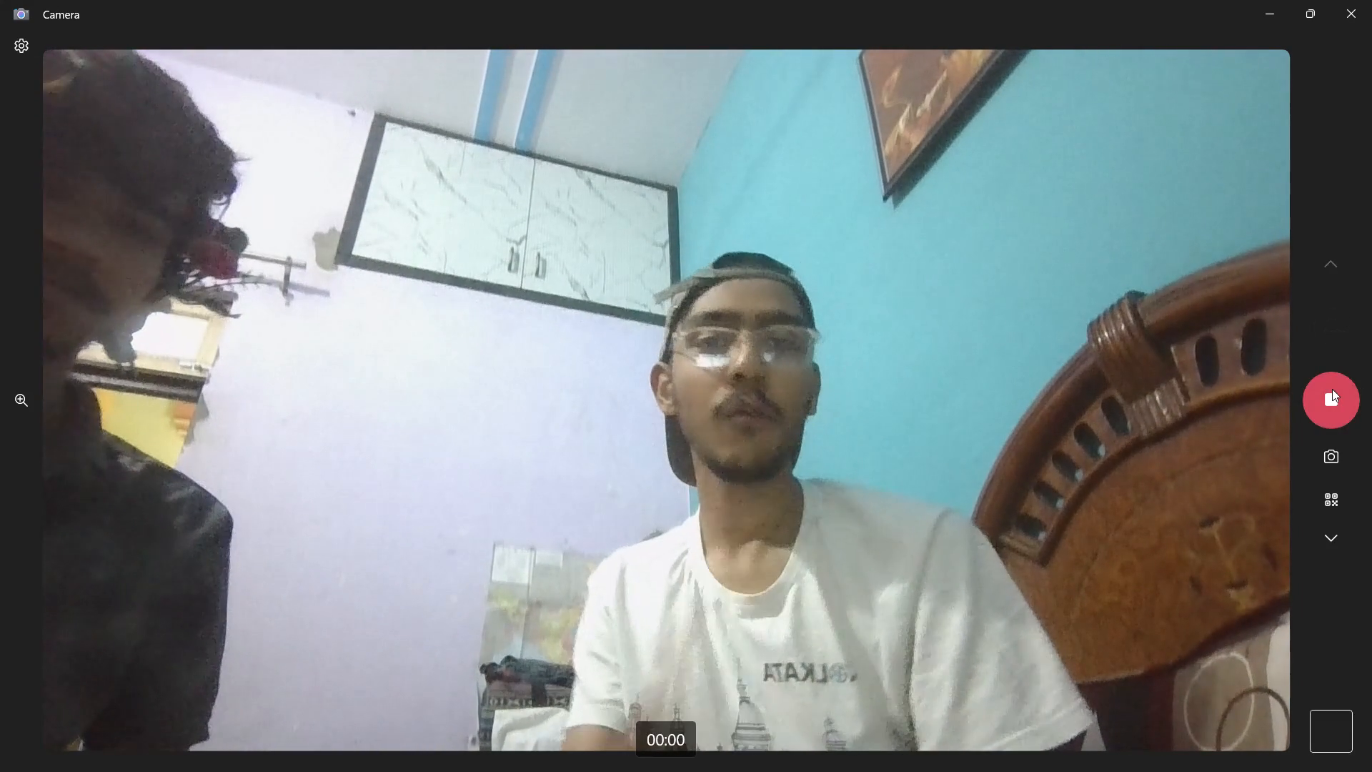
click(1371, 2)
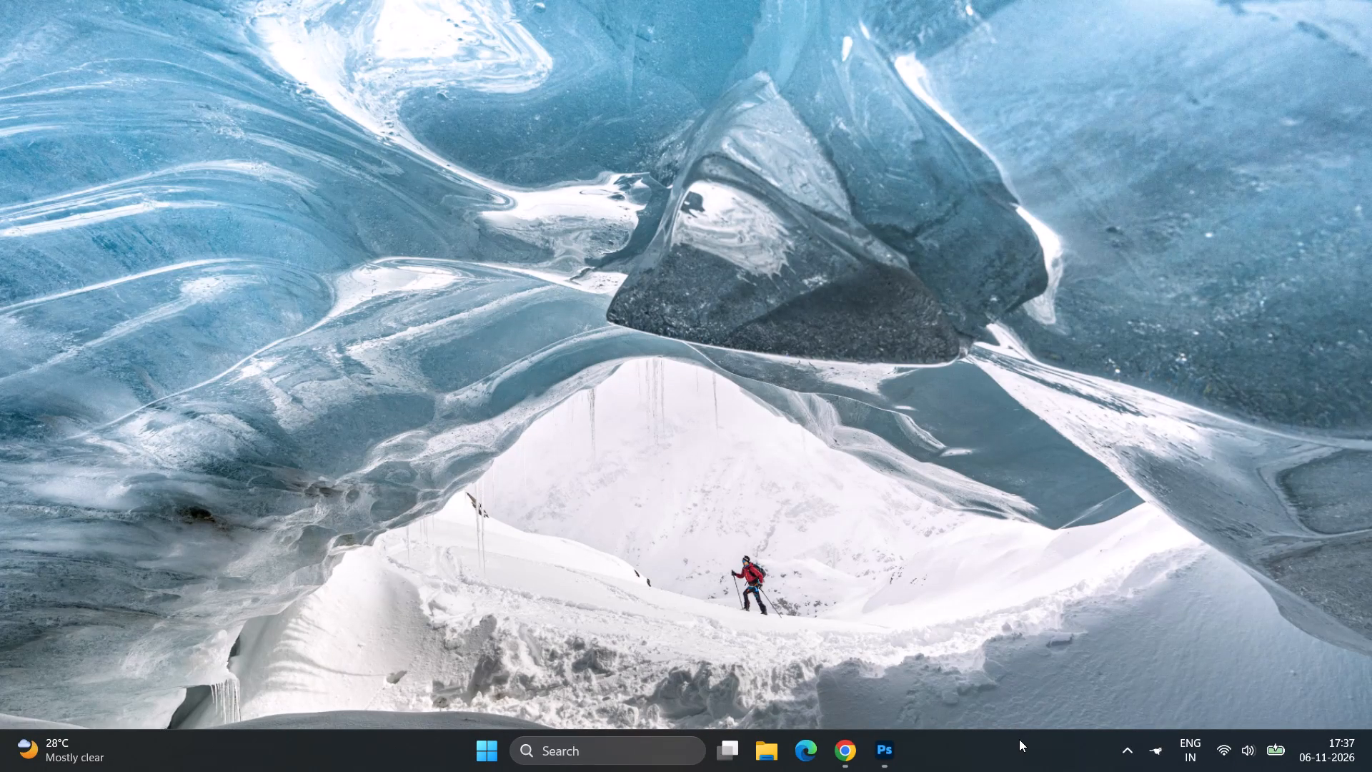
Switch to Photoshop and select a leftover dot in the red area above the microphone with the Magic Wand on the zipper overlay layer.
click(889, 768)
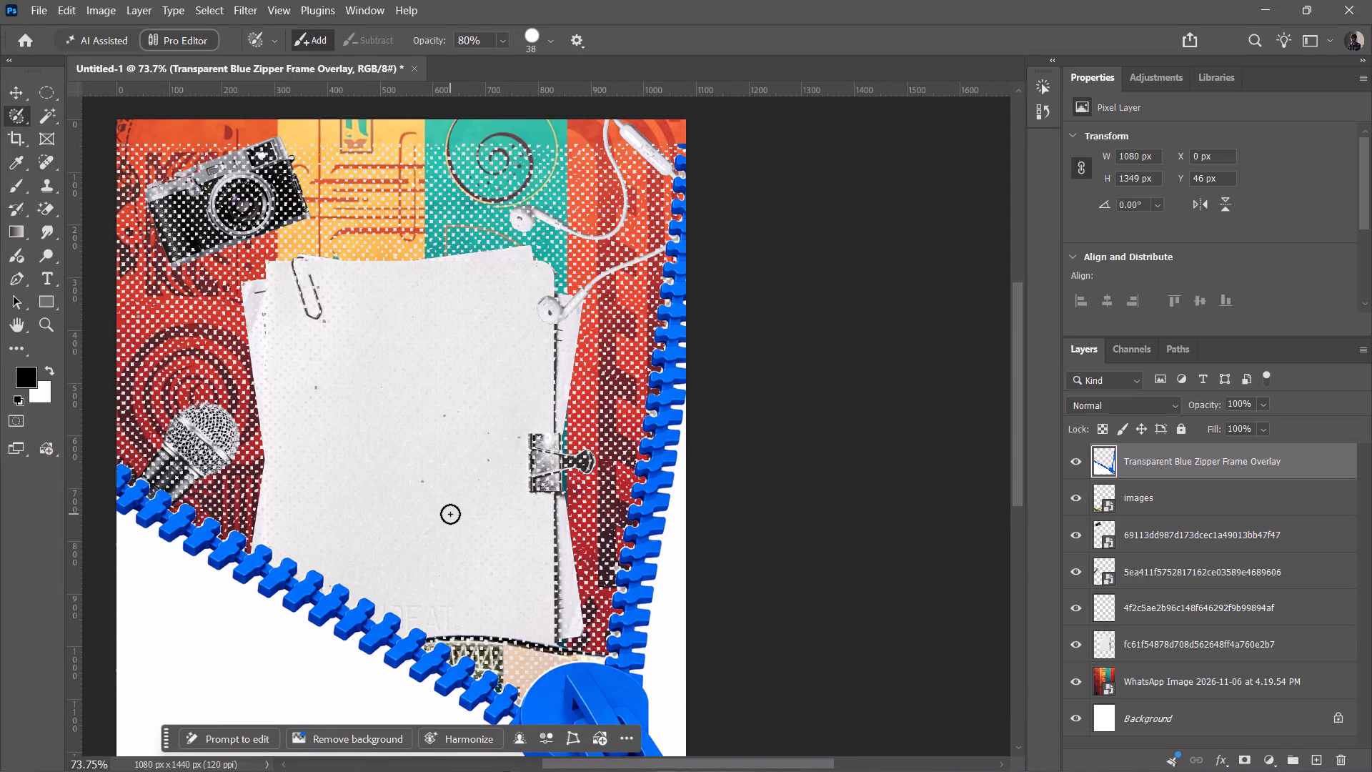
ctrl+alt+scroll(450, 514, down, 5)
scroll(450, 514, right, 1)
scroll(134, 447, left, 1)
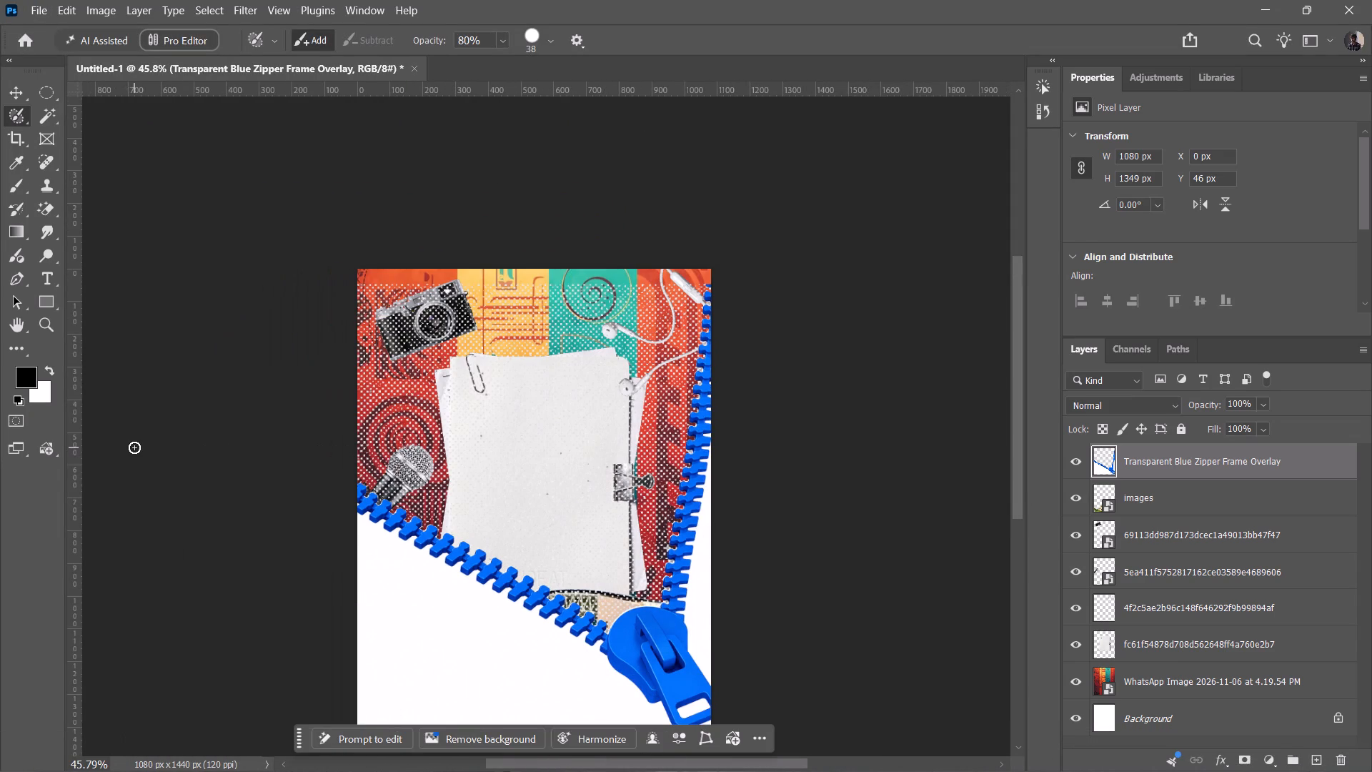
ctrl+scroll(402, 381, up, 6)
ctrl+scroll(580, 377, up, 3)
ctrl+alt+scroll(580, 377, up, 3)
click(35, 164)
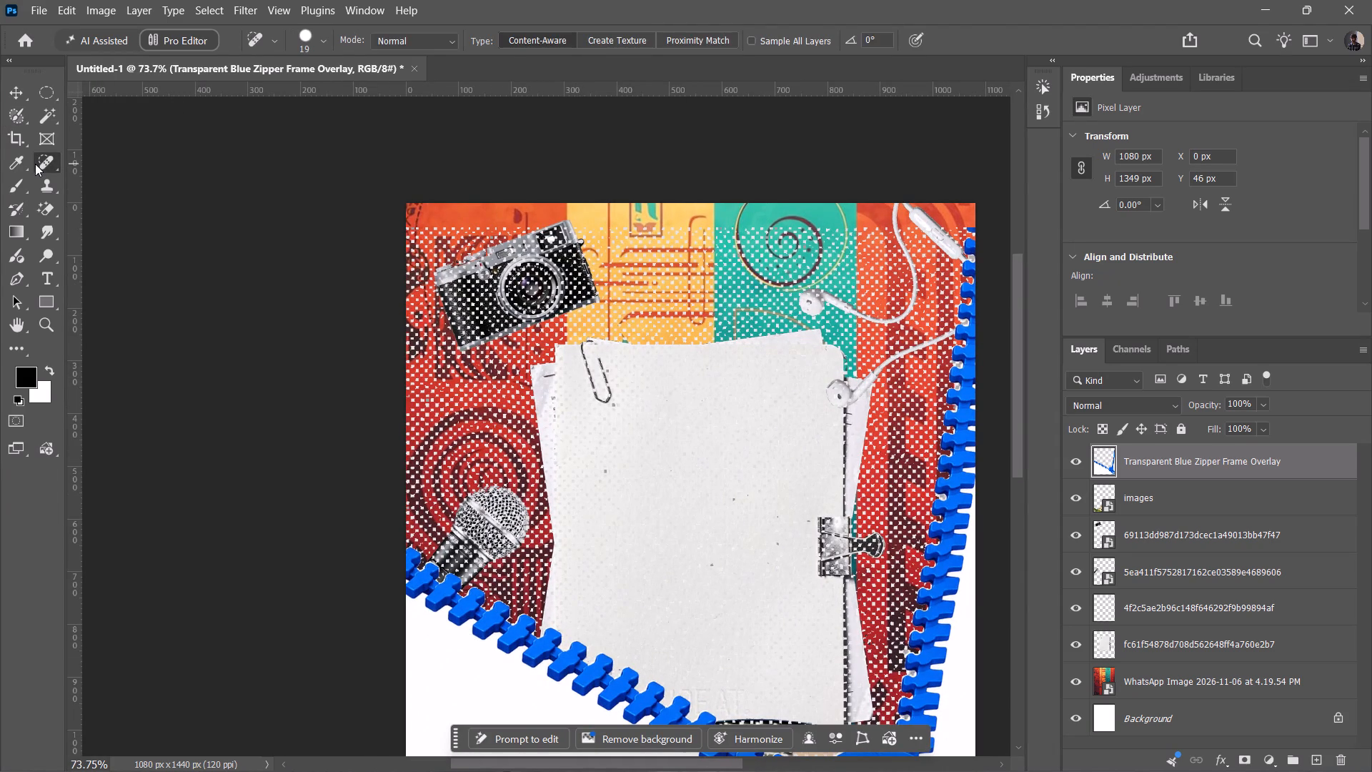
click(52, 117)
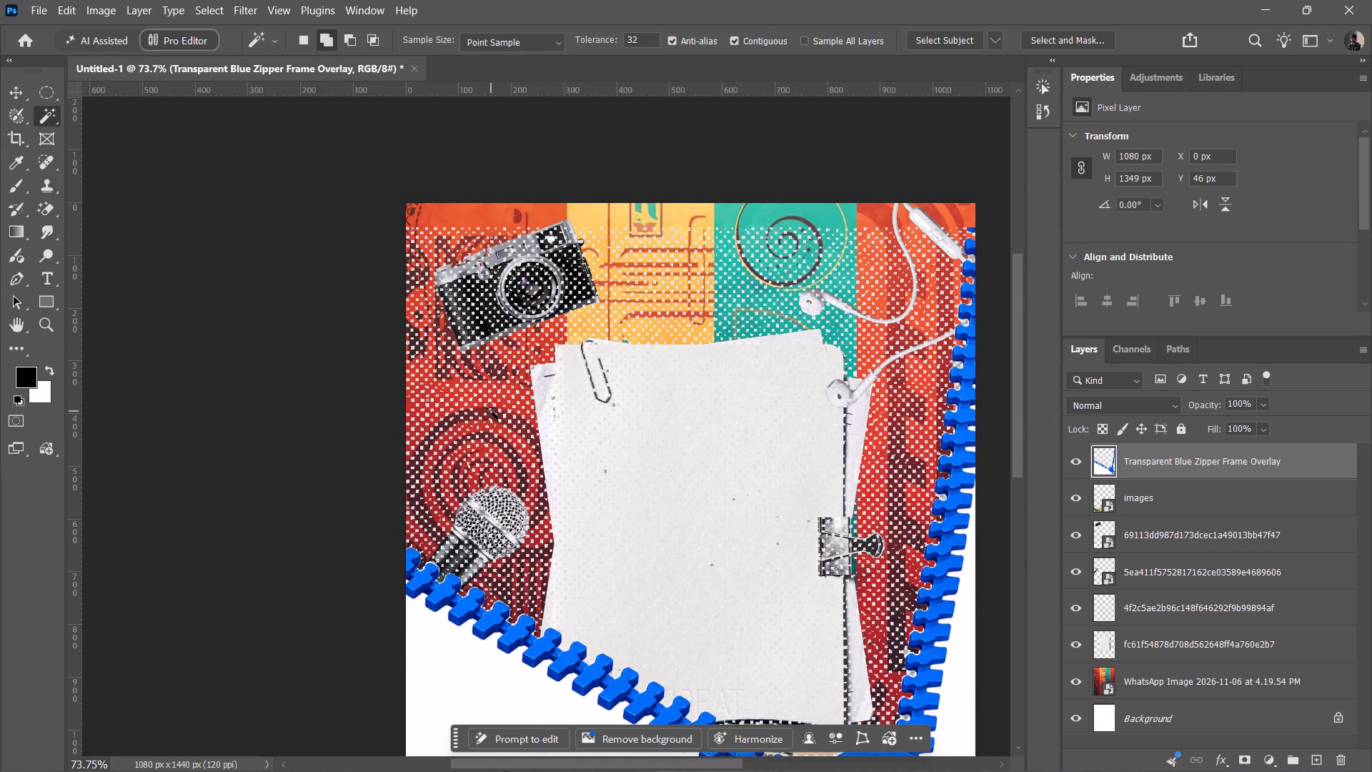
click(491, 411)
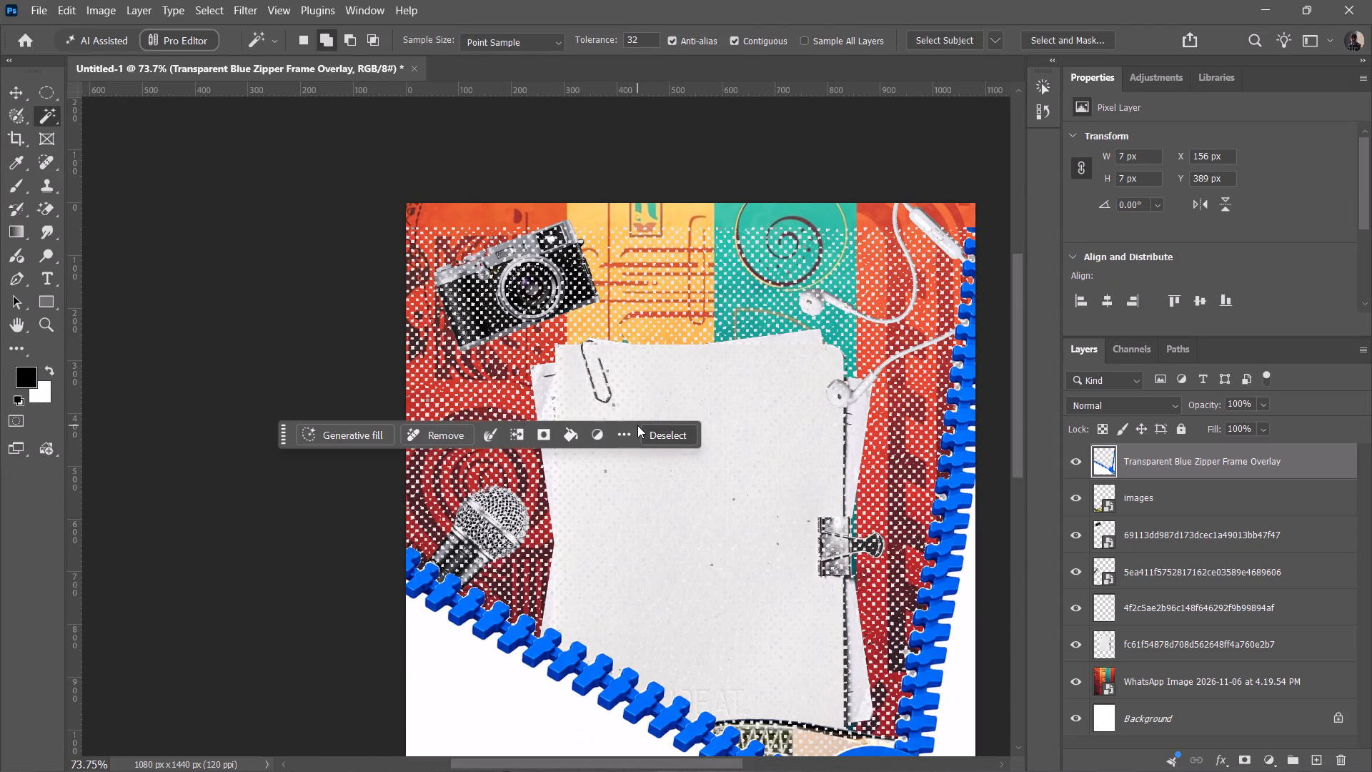
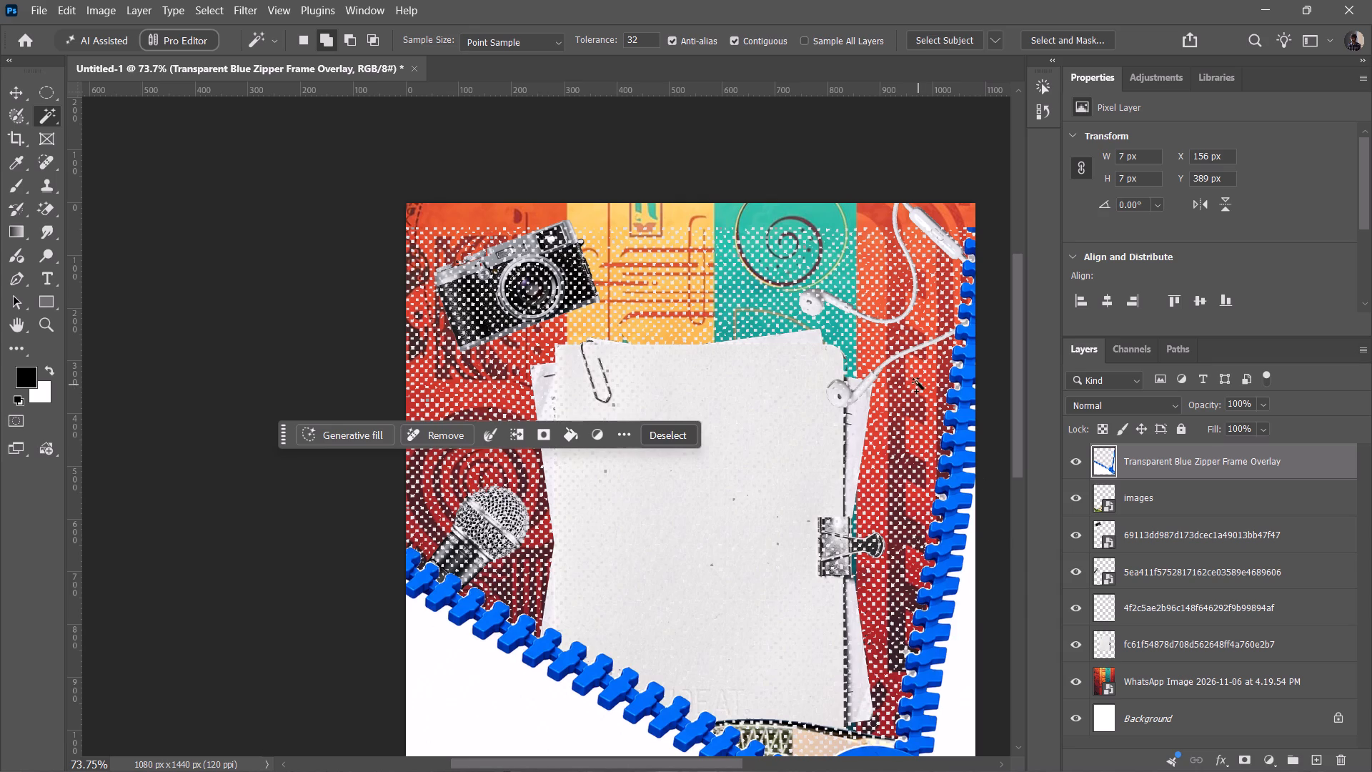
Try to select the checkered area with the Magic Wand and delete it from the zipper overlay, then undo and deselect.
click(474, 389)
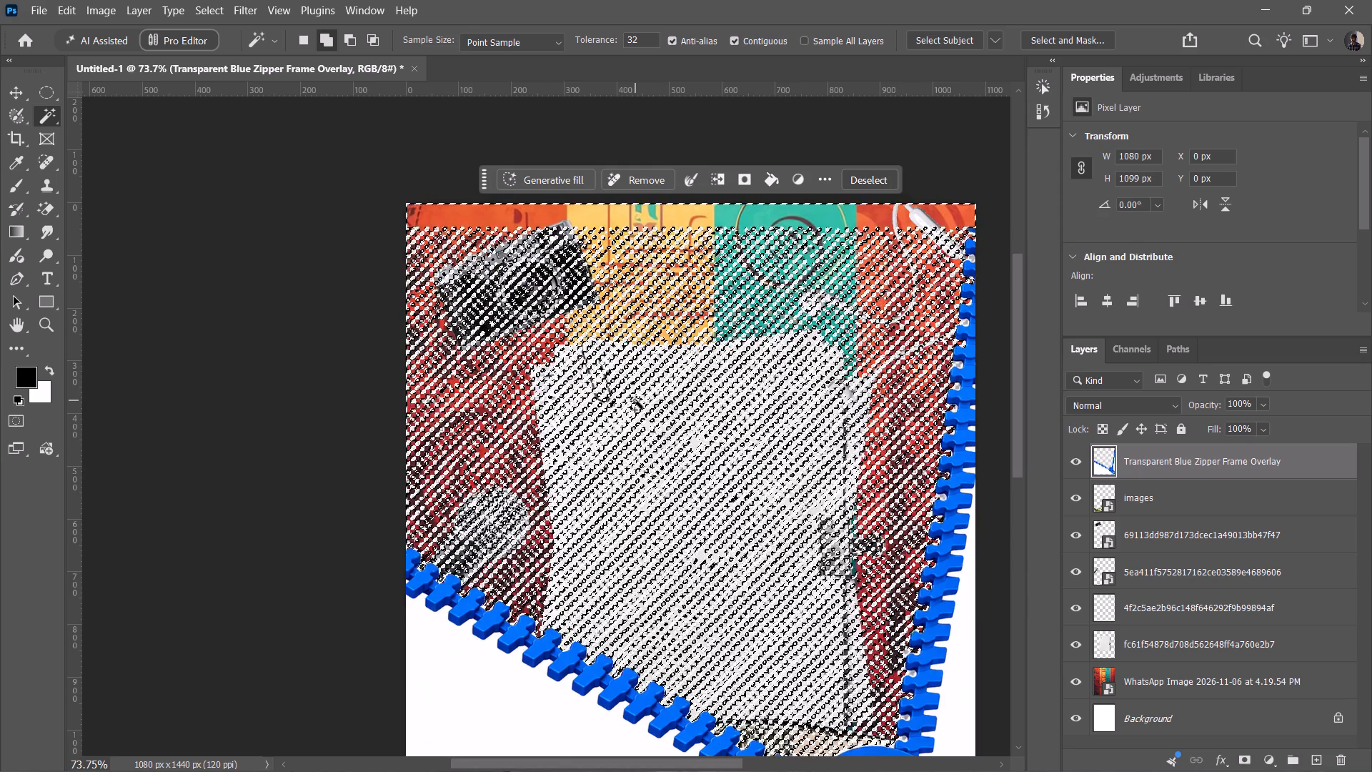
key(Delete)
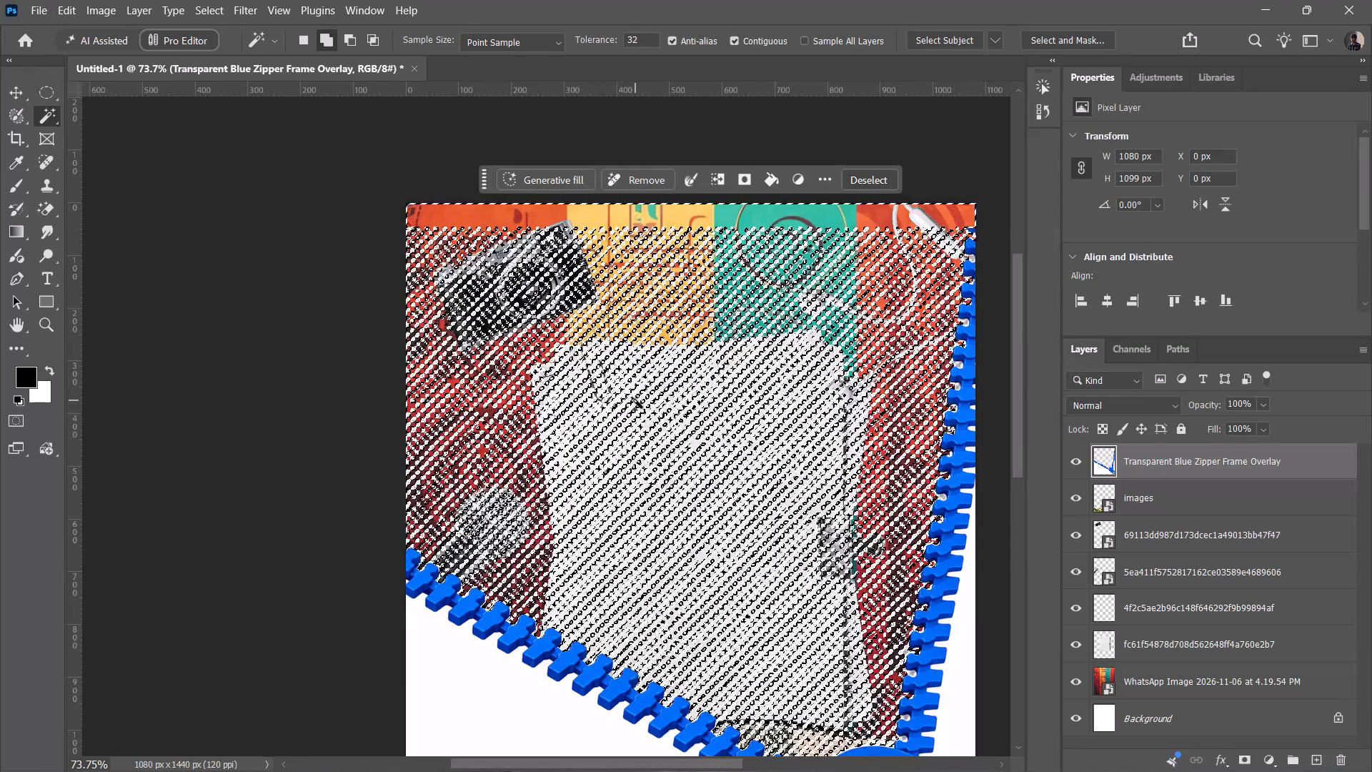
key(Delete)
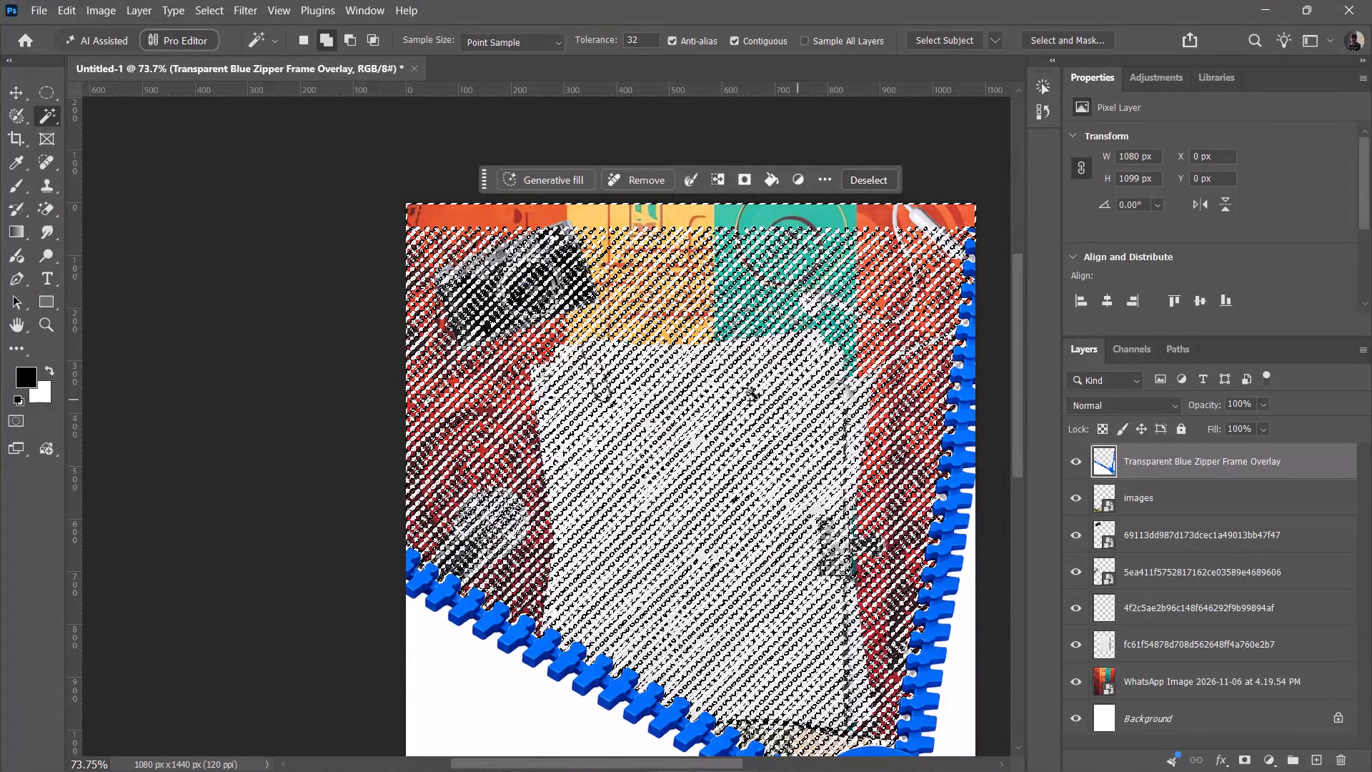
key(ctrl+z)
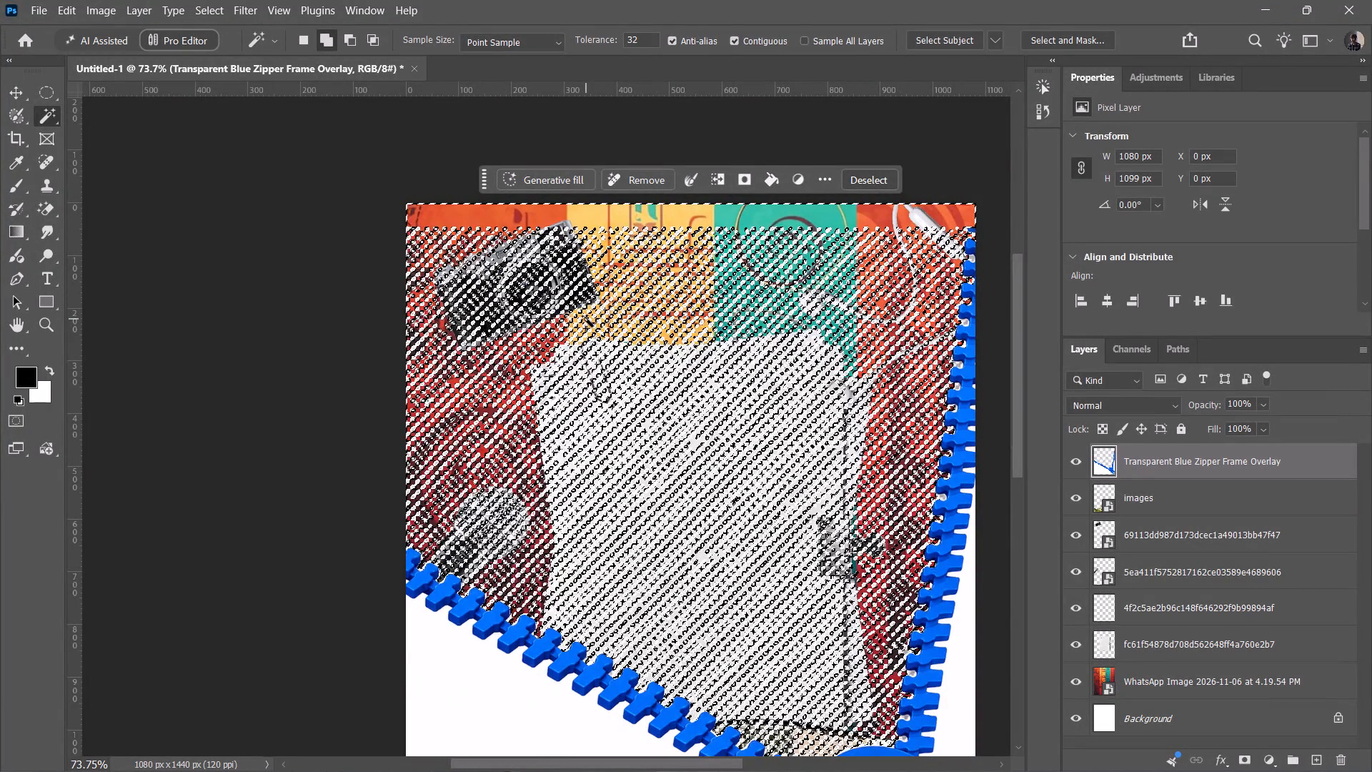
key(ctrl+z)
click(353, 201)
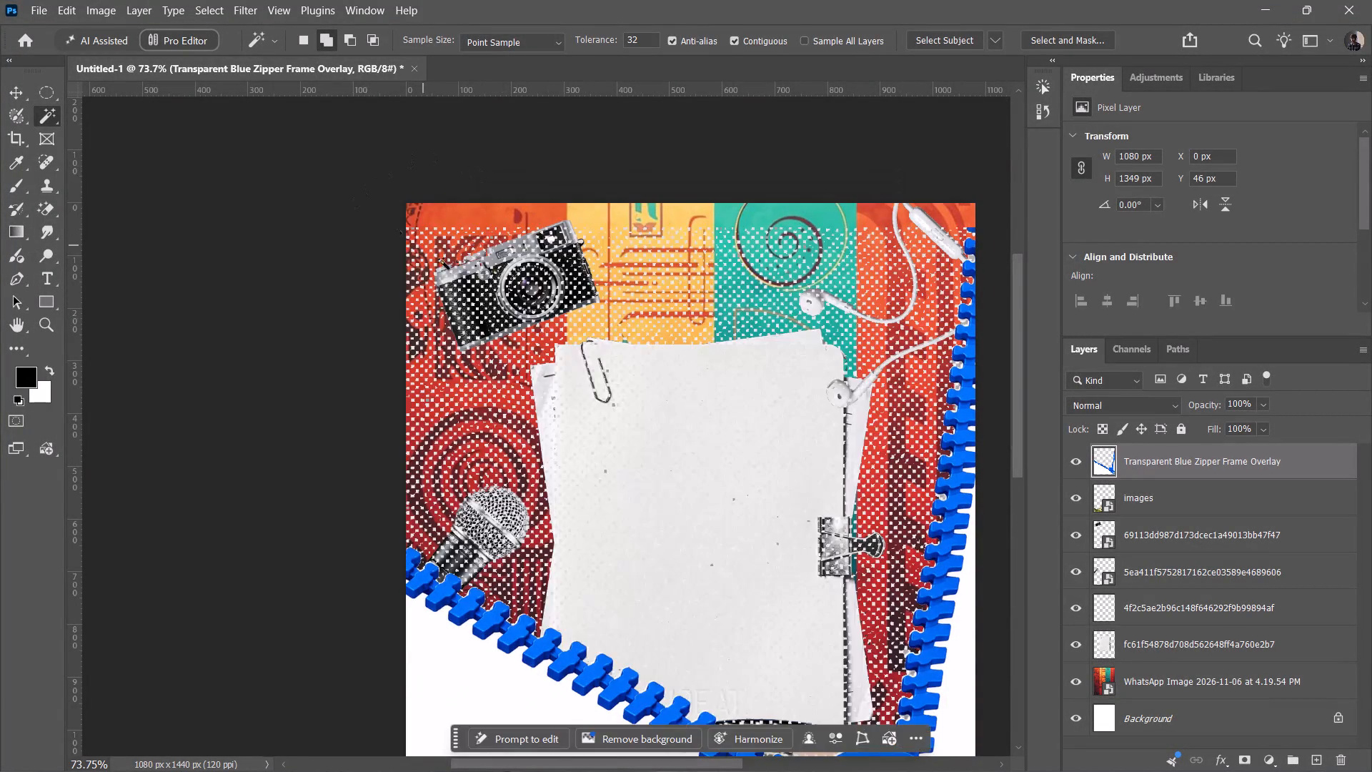
Set the Magic Wand tolerance to 25 and drop the current selection of the checkered area.
click(493, 316)
click(572, 268)
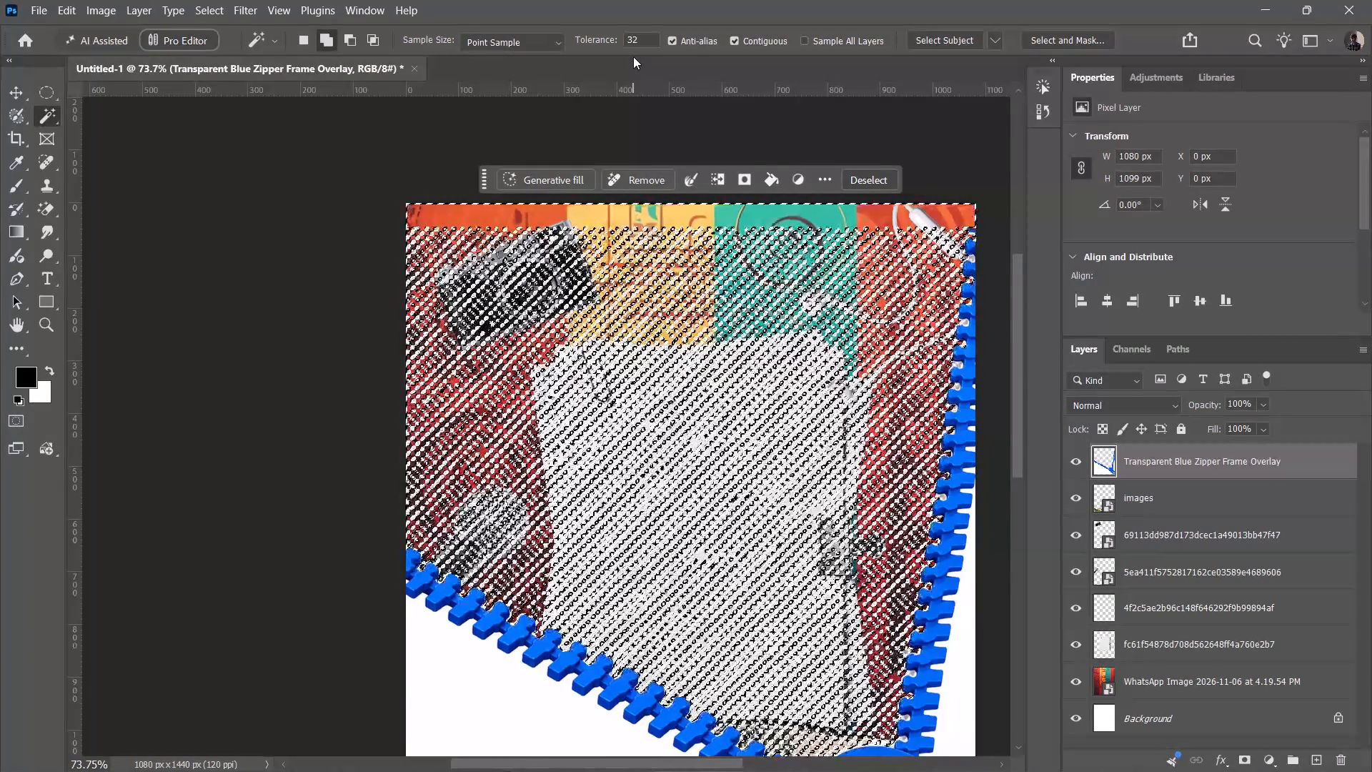
click(635, 46)
click(640, 39)
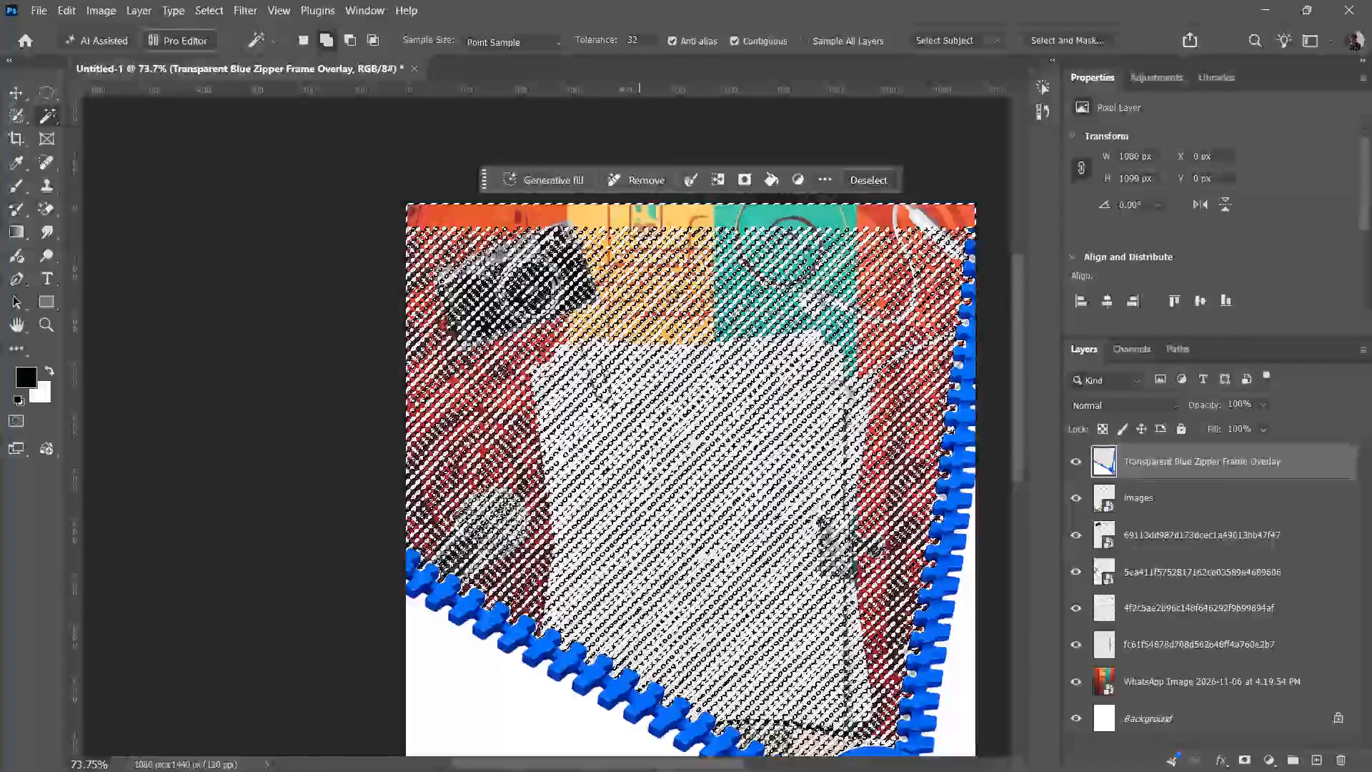
key(BackSpace)
key(BackSpace)
key(BackSpace)
key(4)
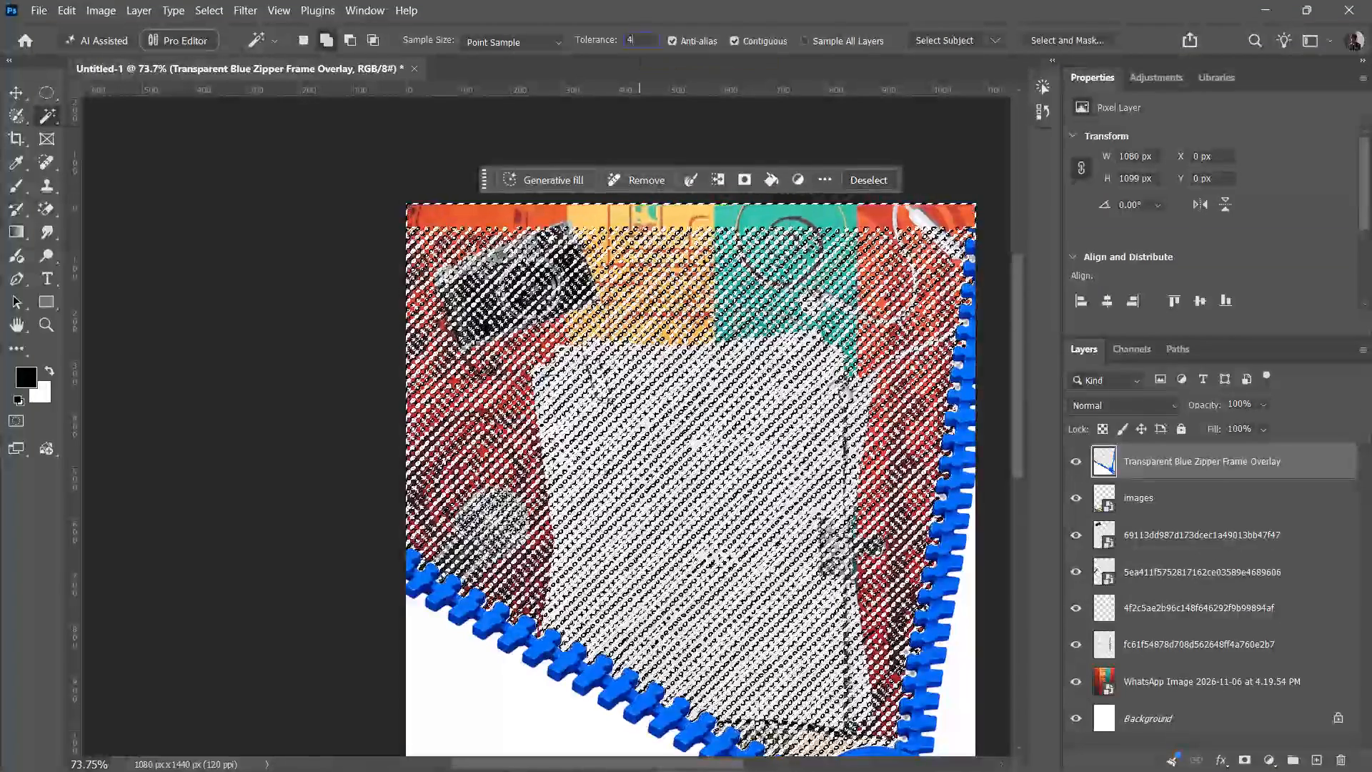
key(BackSpace)
text(25)
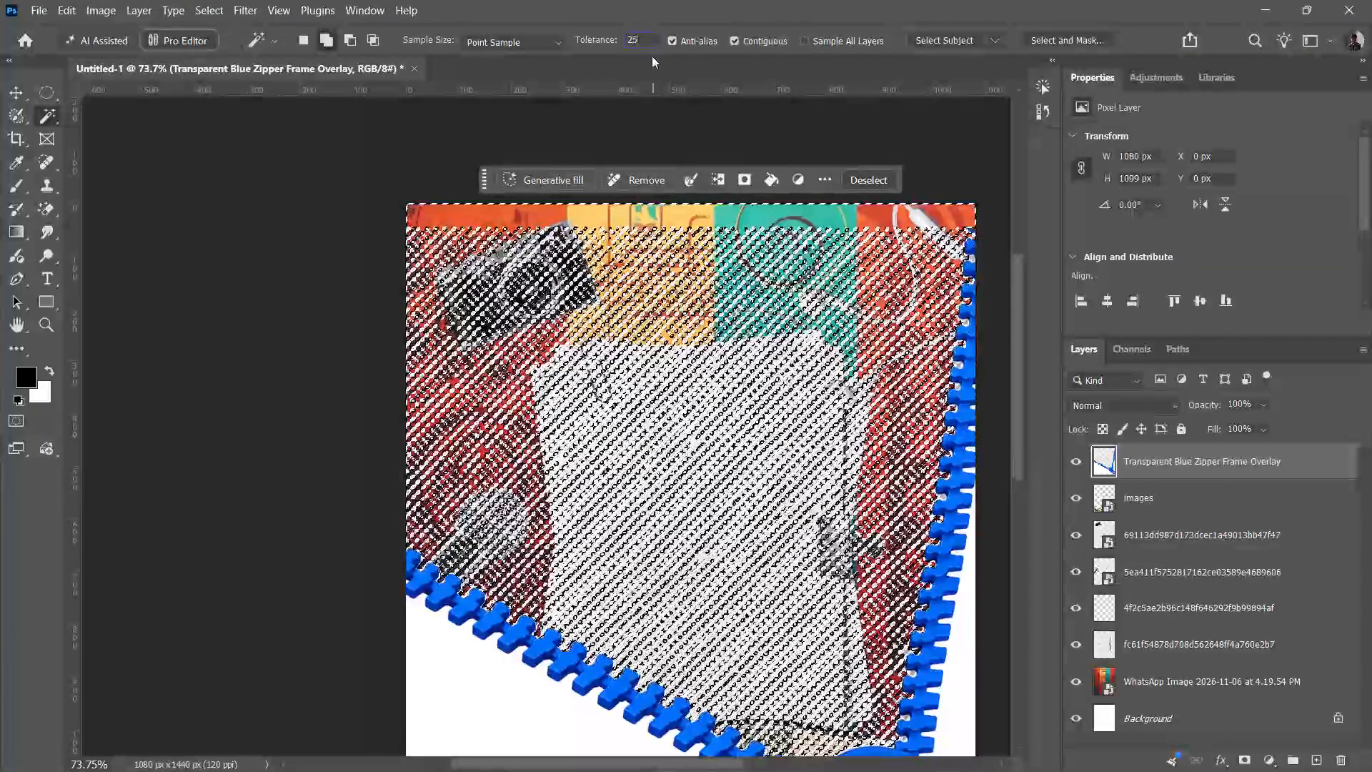
click(632, 137)
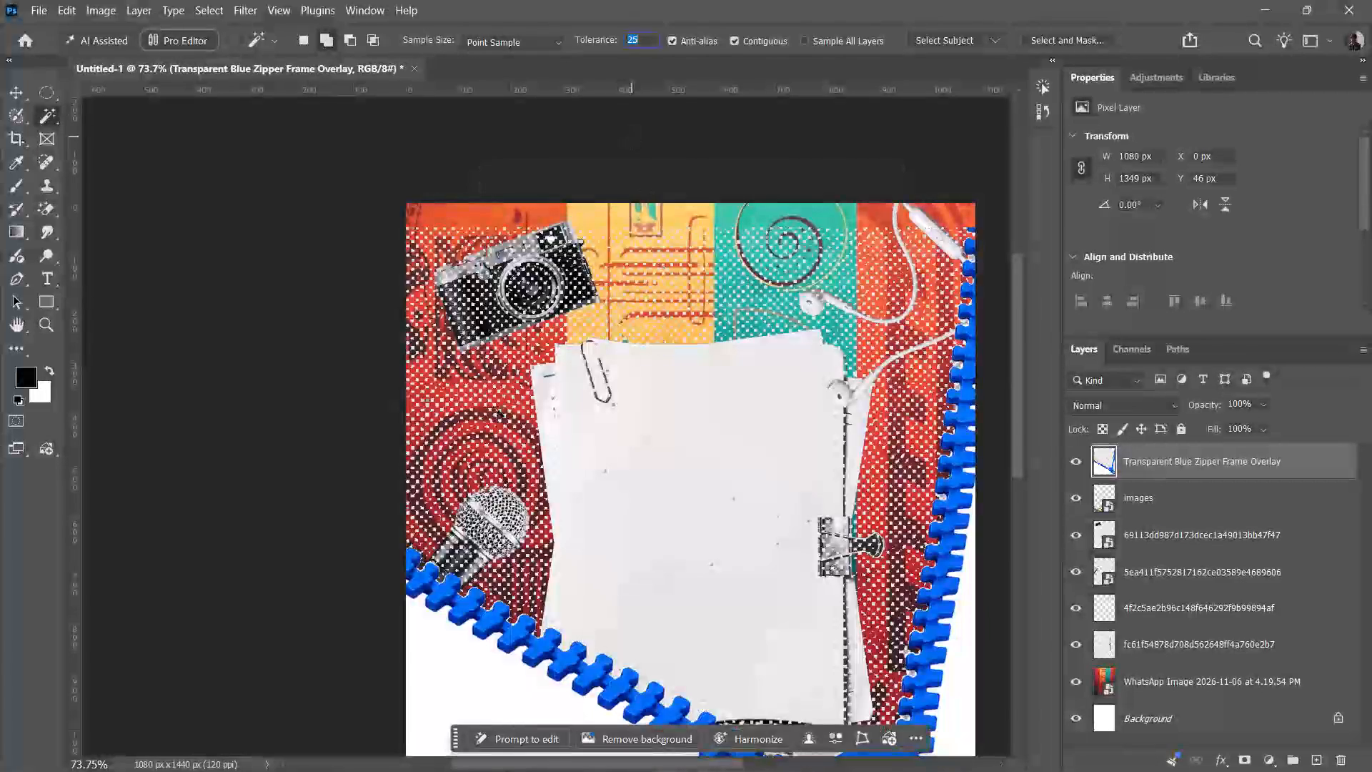
Reselect the checkered area with the Magic Wand and delete its pixels from the zipper overlay layer.
click(494, 409)
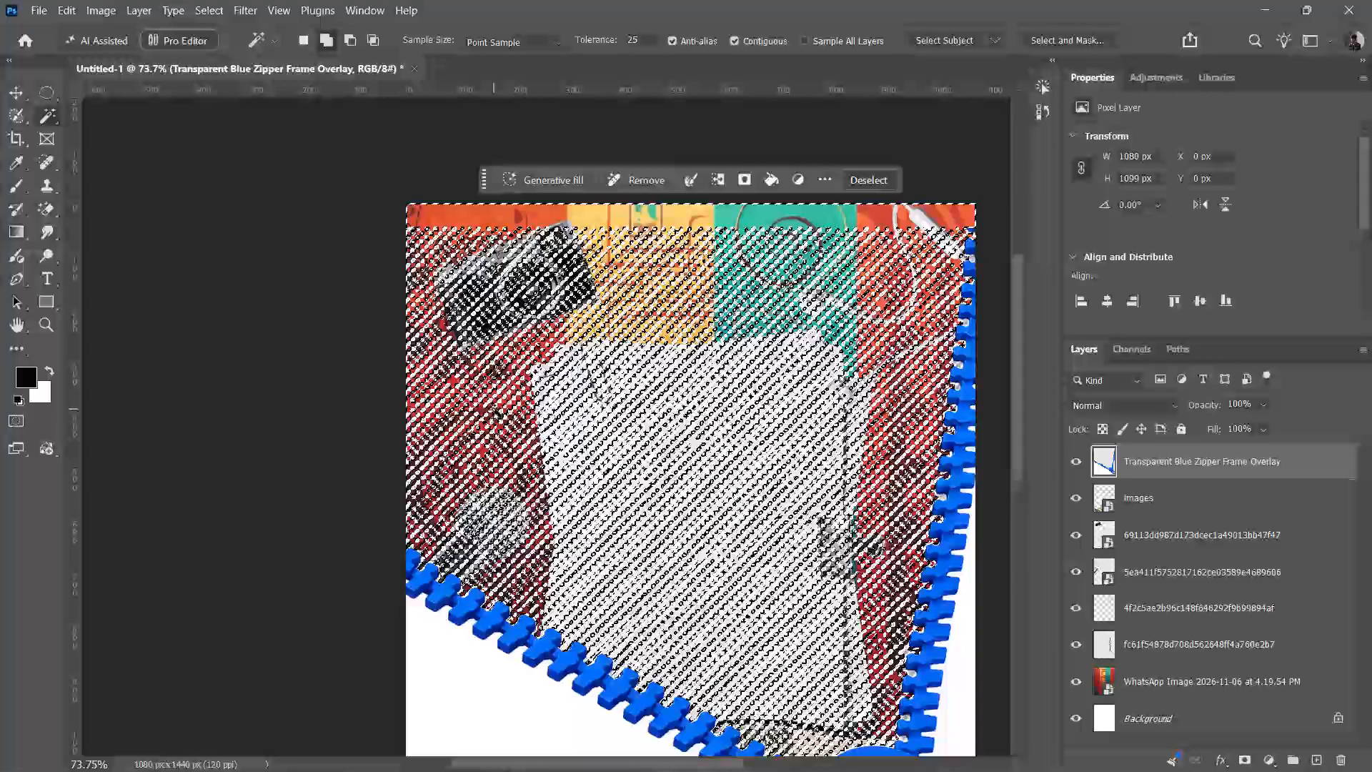
key(Delete)
key(Delete)
key(Delete)
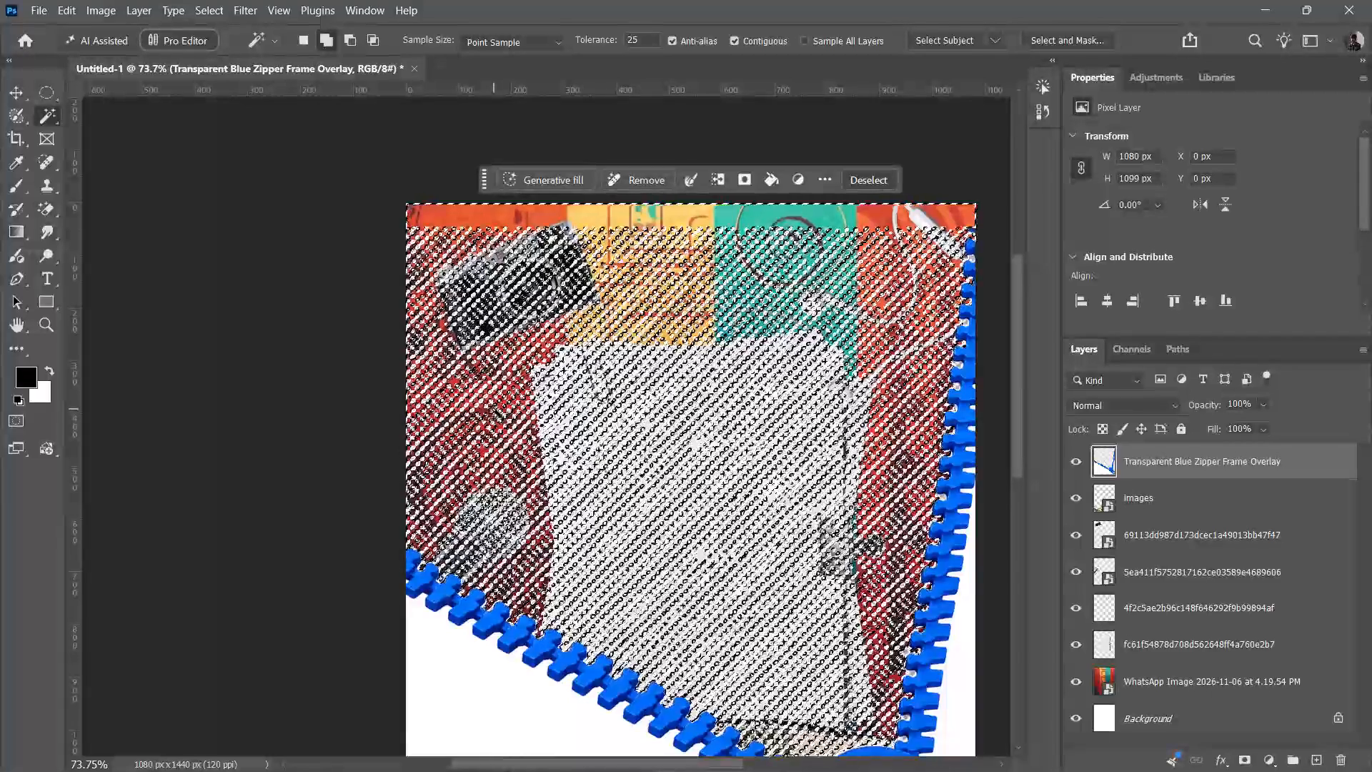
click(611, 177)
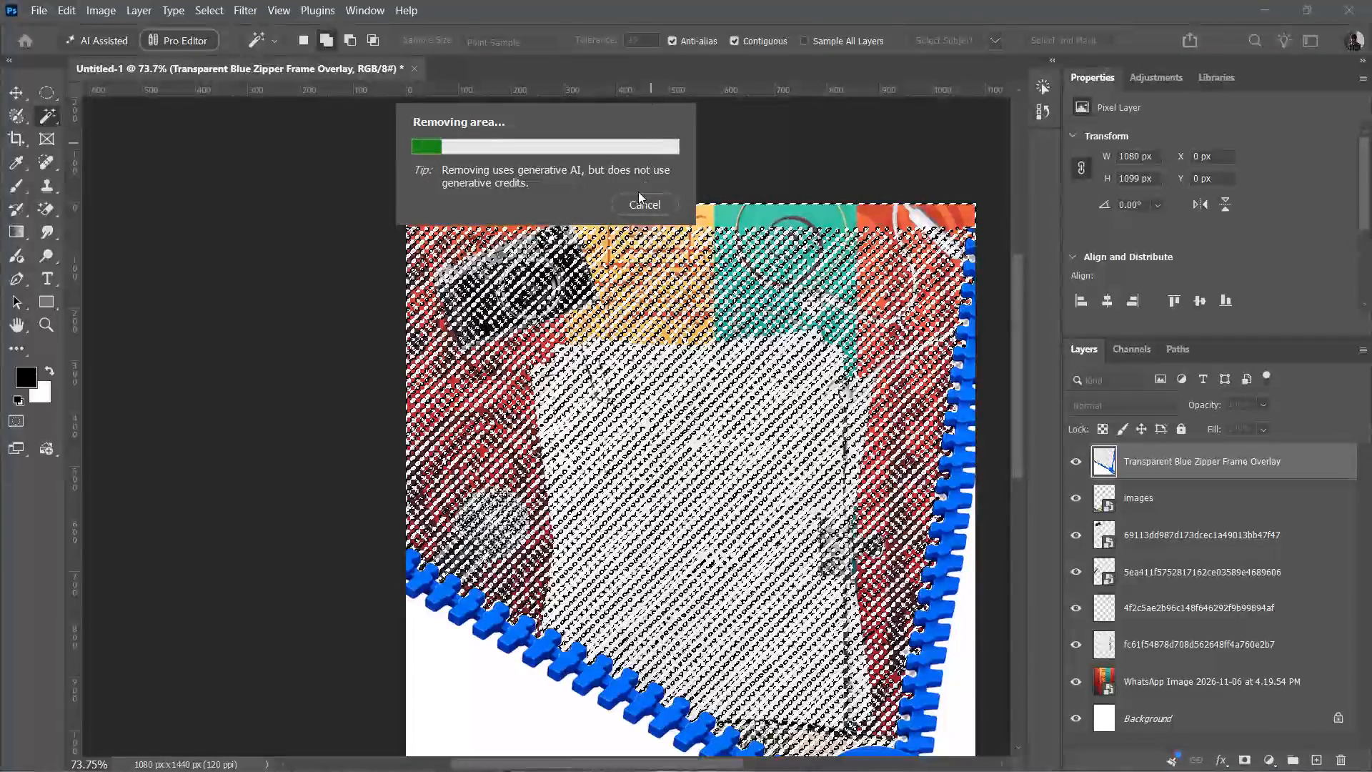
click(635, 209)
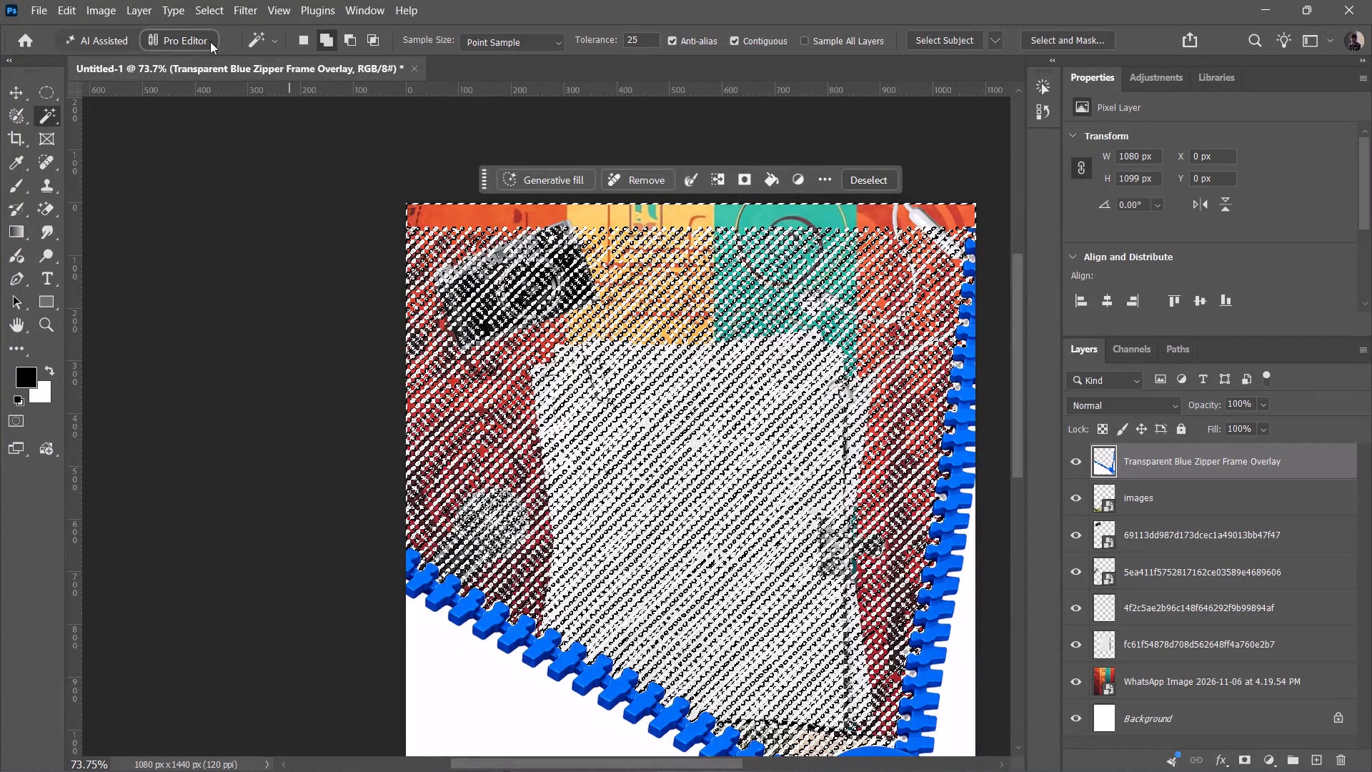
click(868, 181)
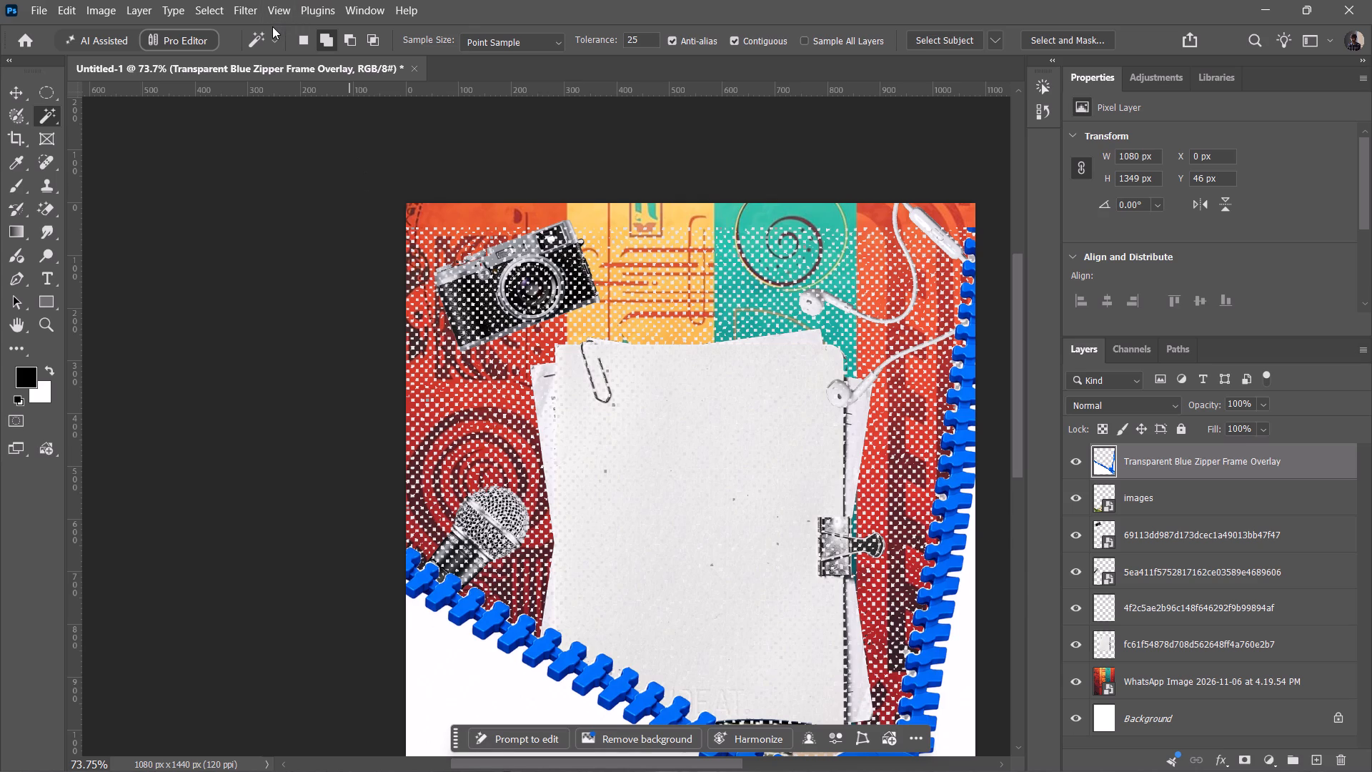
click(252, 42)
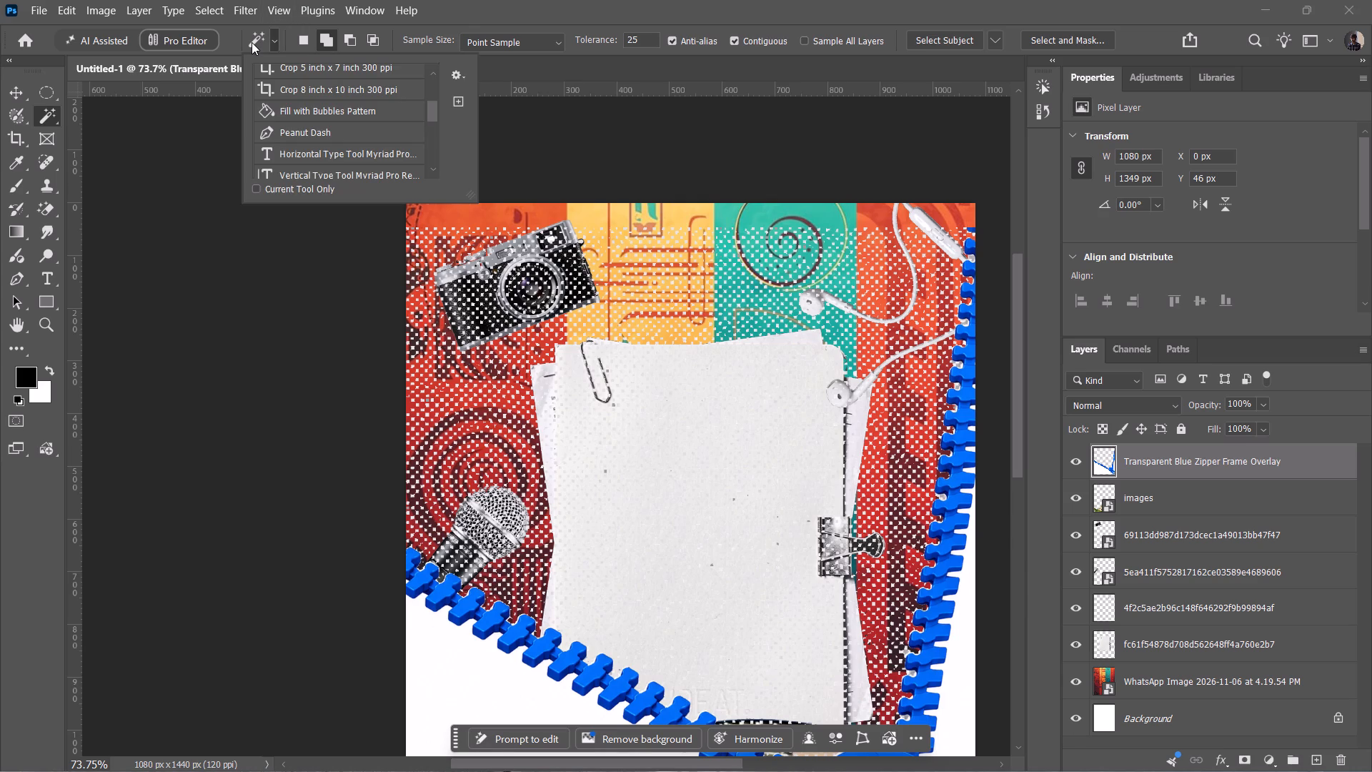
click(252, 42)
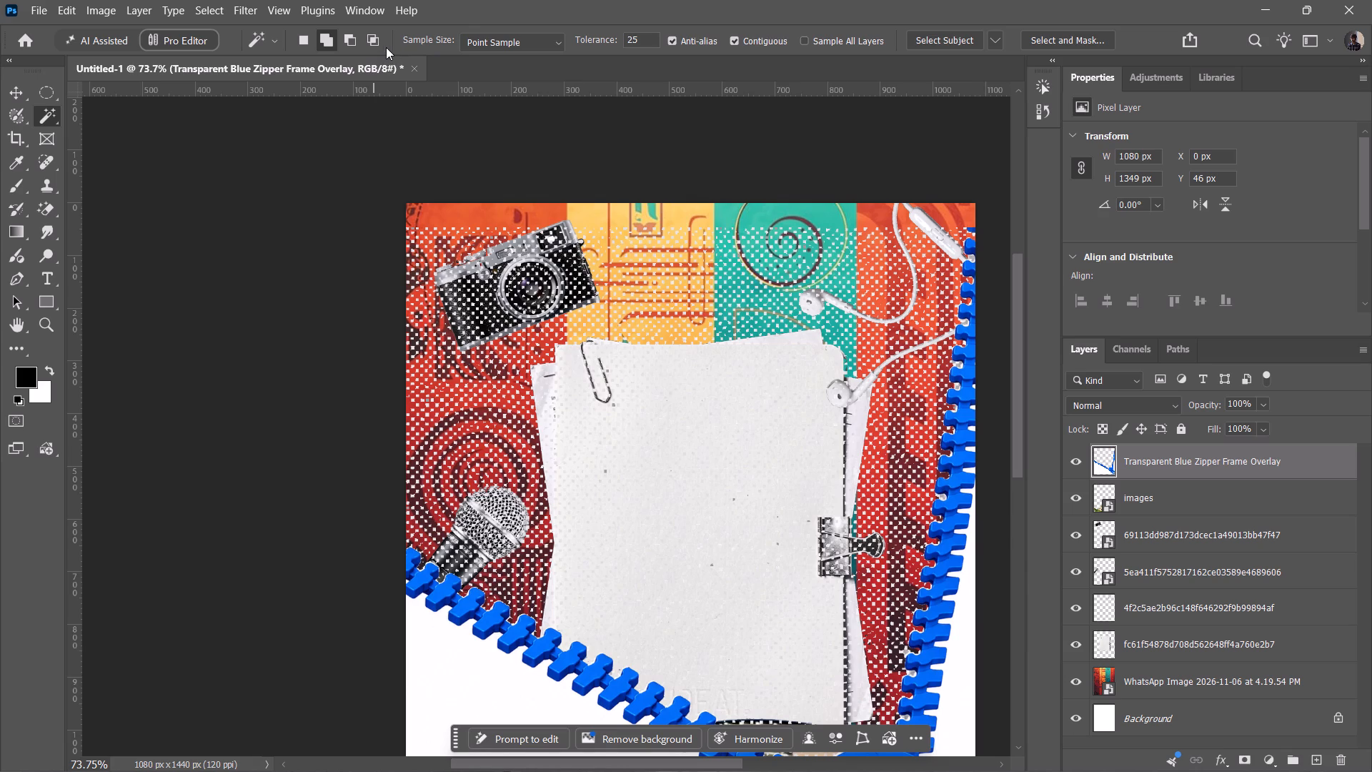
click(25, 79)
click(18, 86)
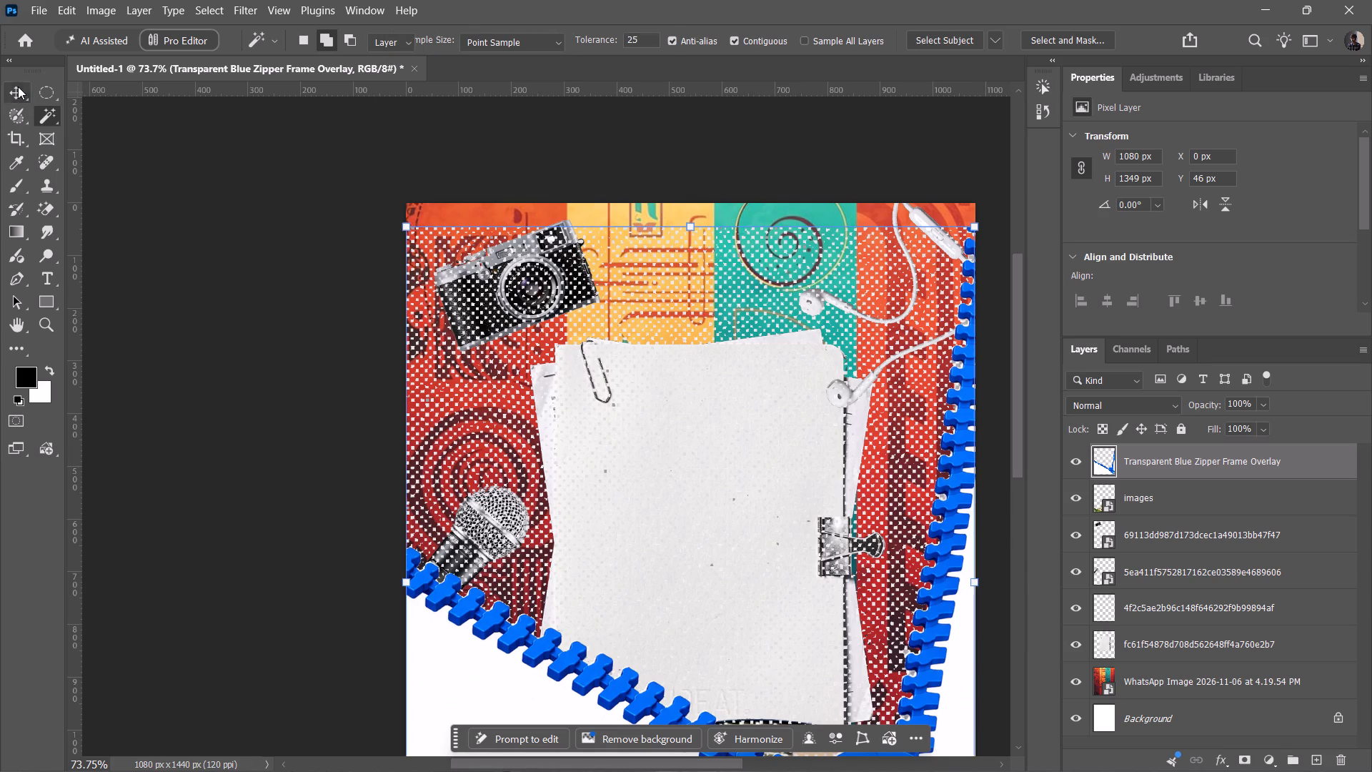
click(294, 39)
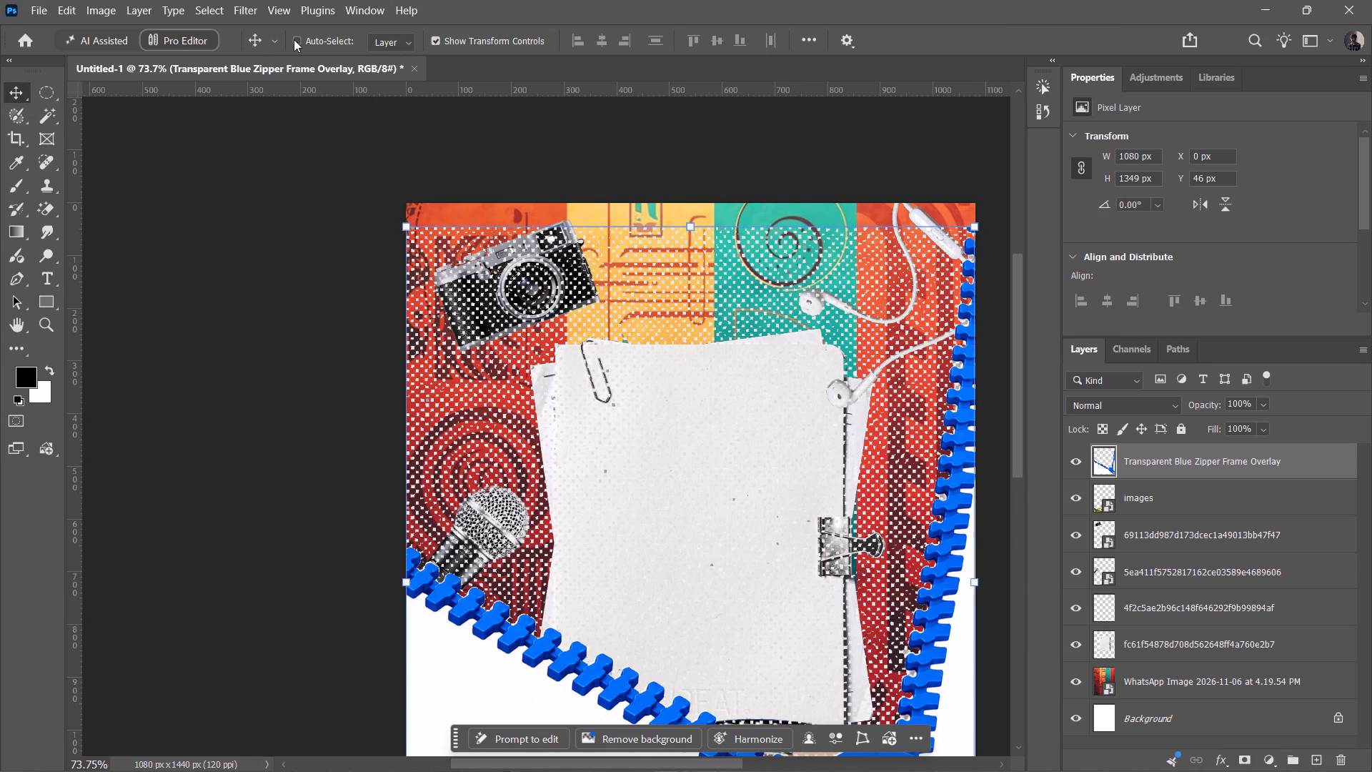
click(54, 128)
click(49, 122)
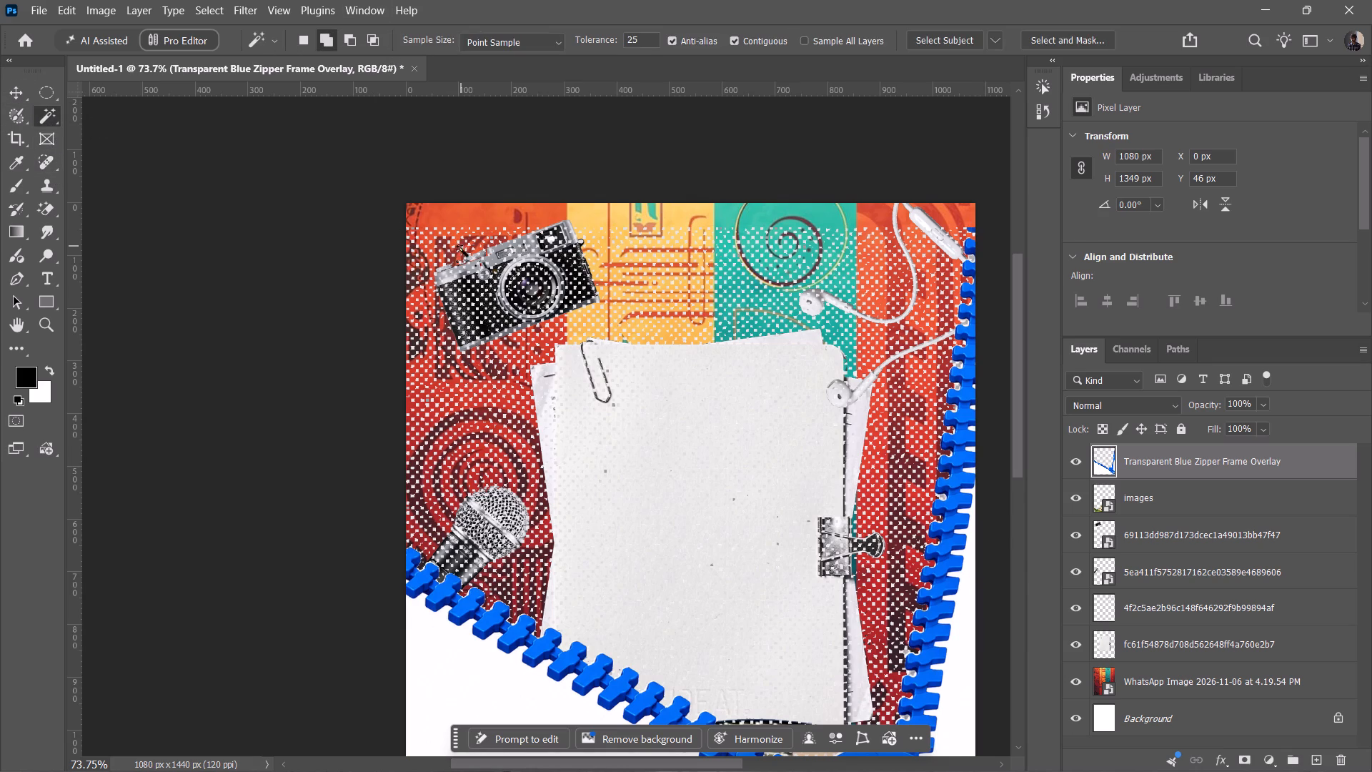
Select a dot below the camera plus the connected area around the dots with the Magic Wand, and delete the selected pixels.
click(460, 317)
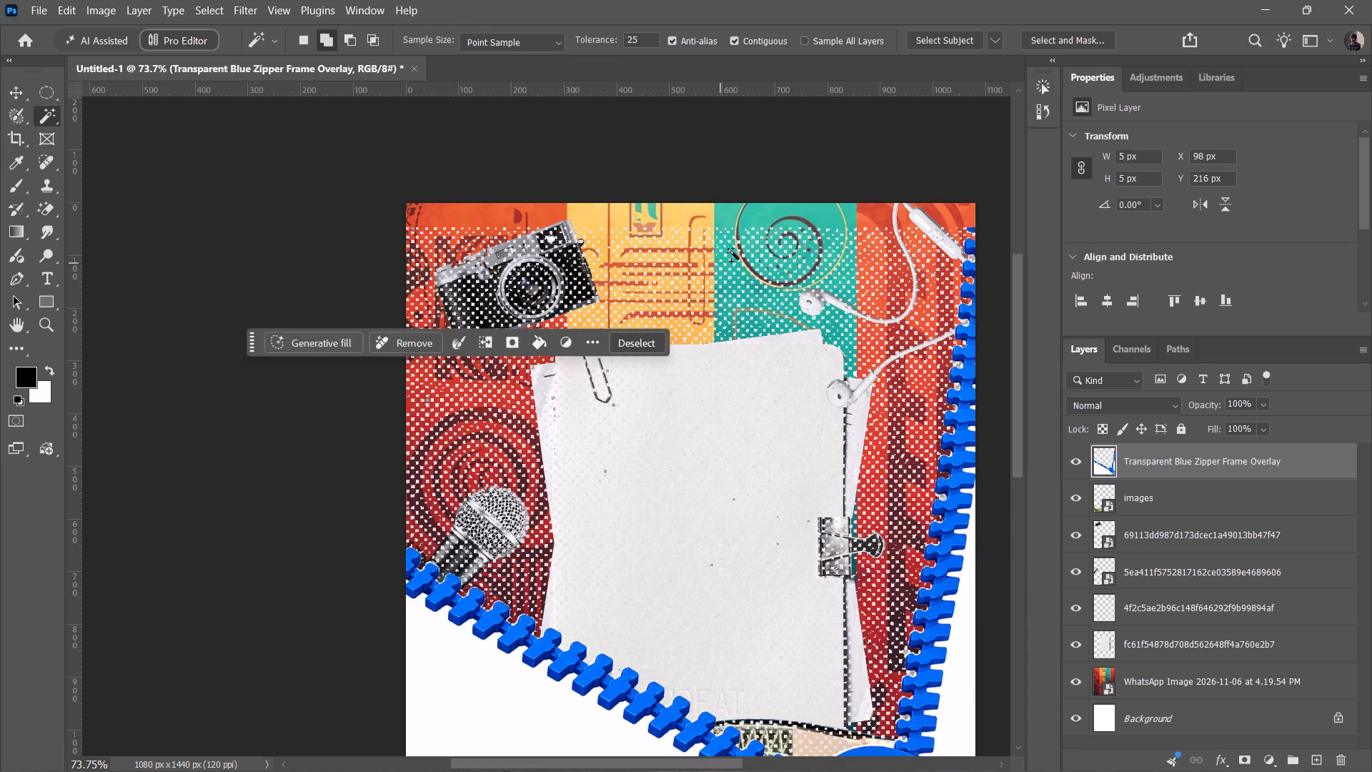
click(732, 252)
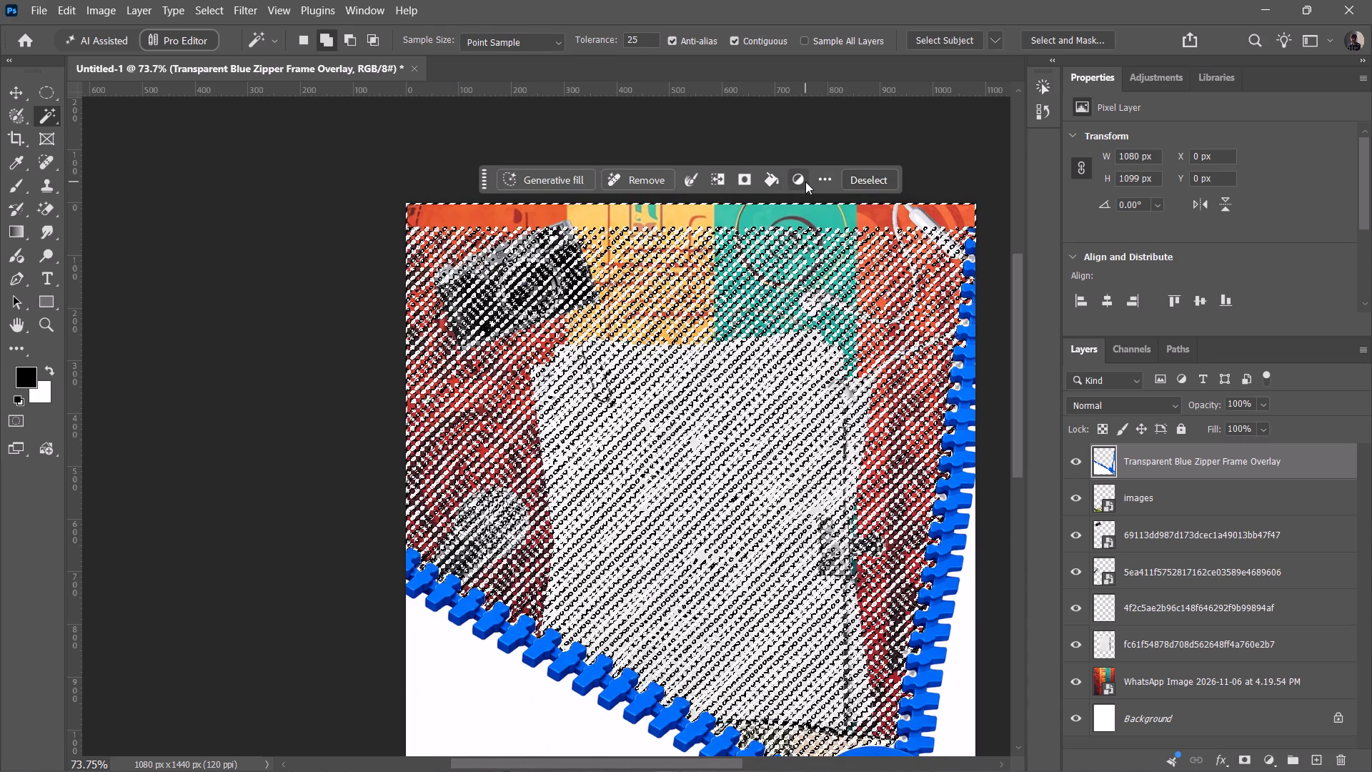
key(Delete)
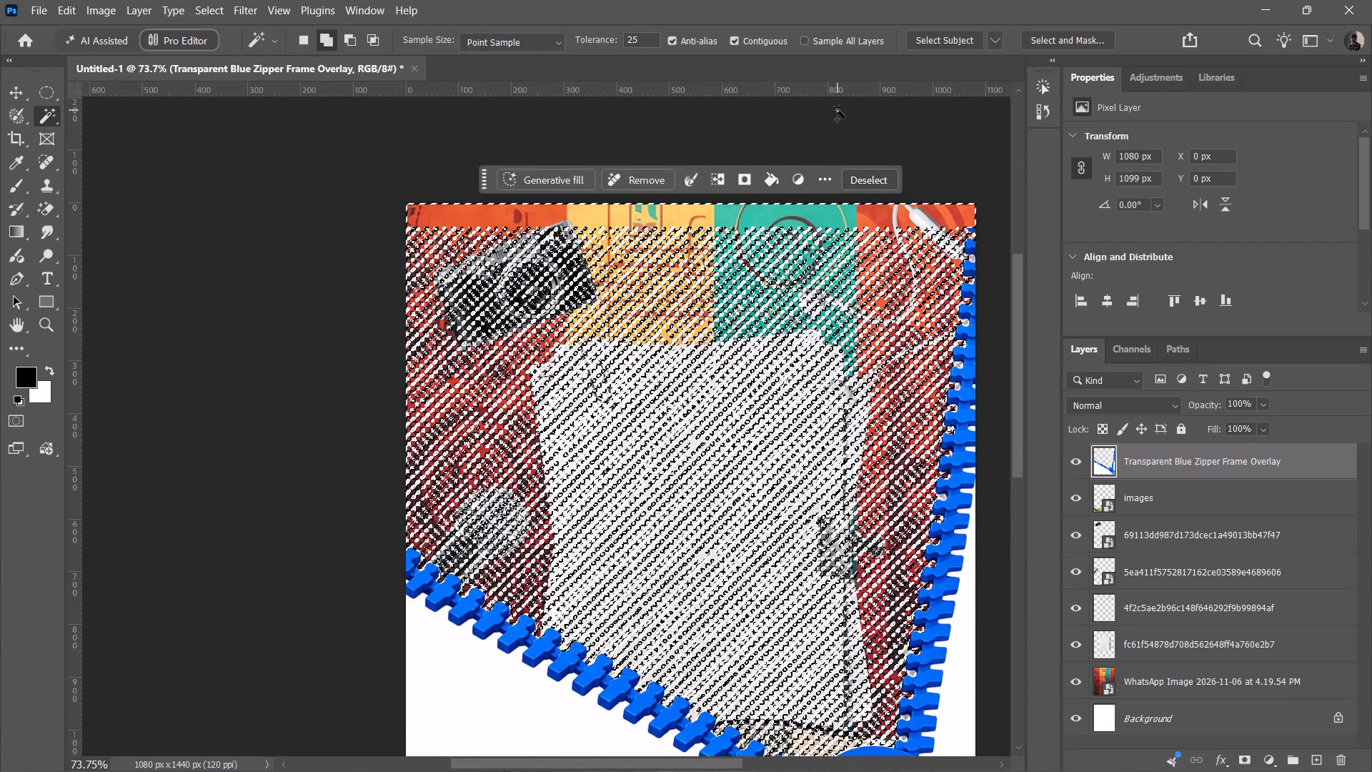
key(Delete)
key(Delete)
key(Delete)
key(Delete)
key(Delete)
key(Delete)
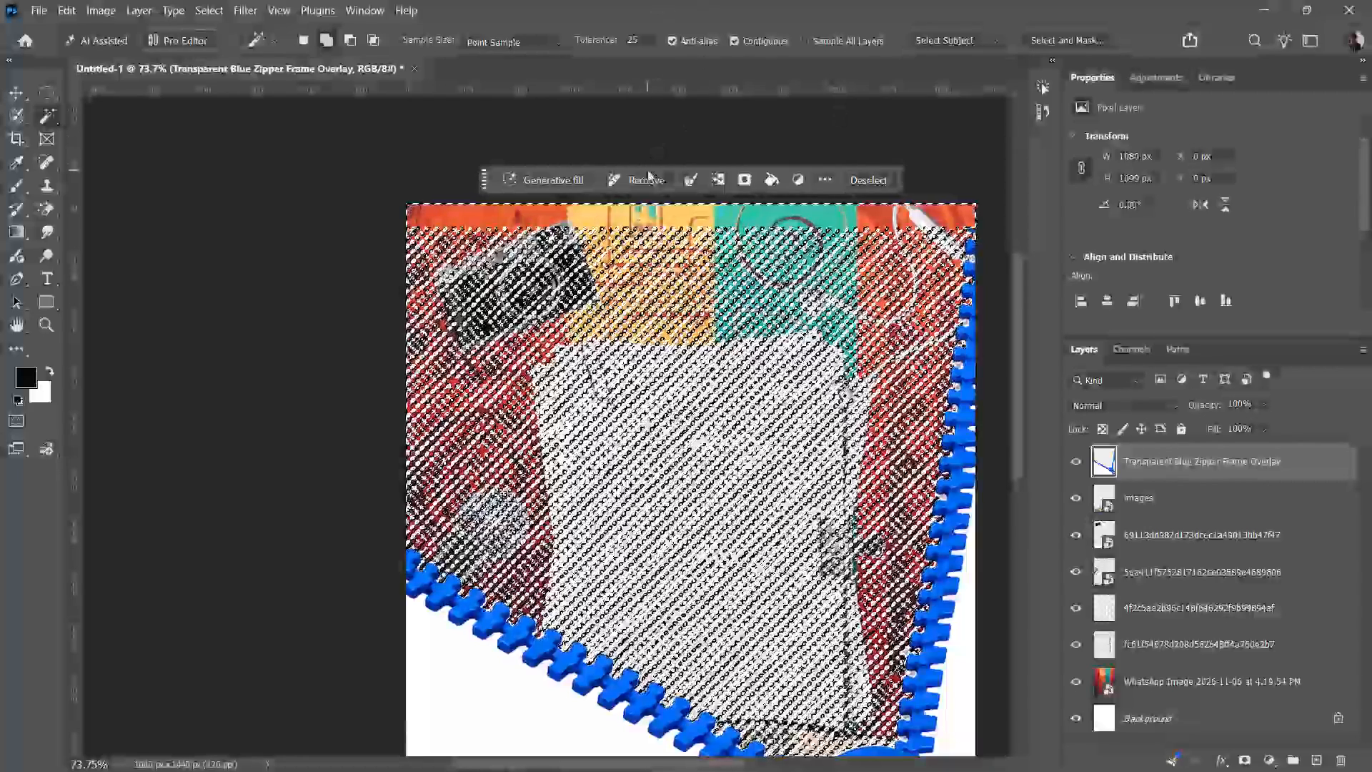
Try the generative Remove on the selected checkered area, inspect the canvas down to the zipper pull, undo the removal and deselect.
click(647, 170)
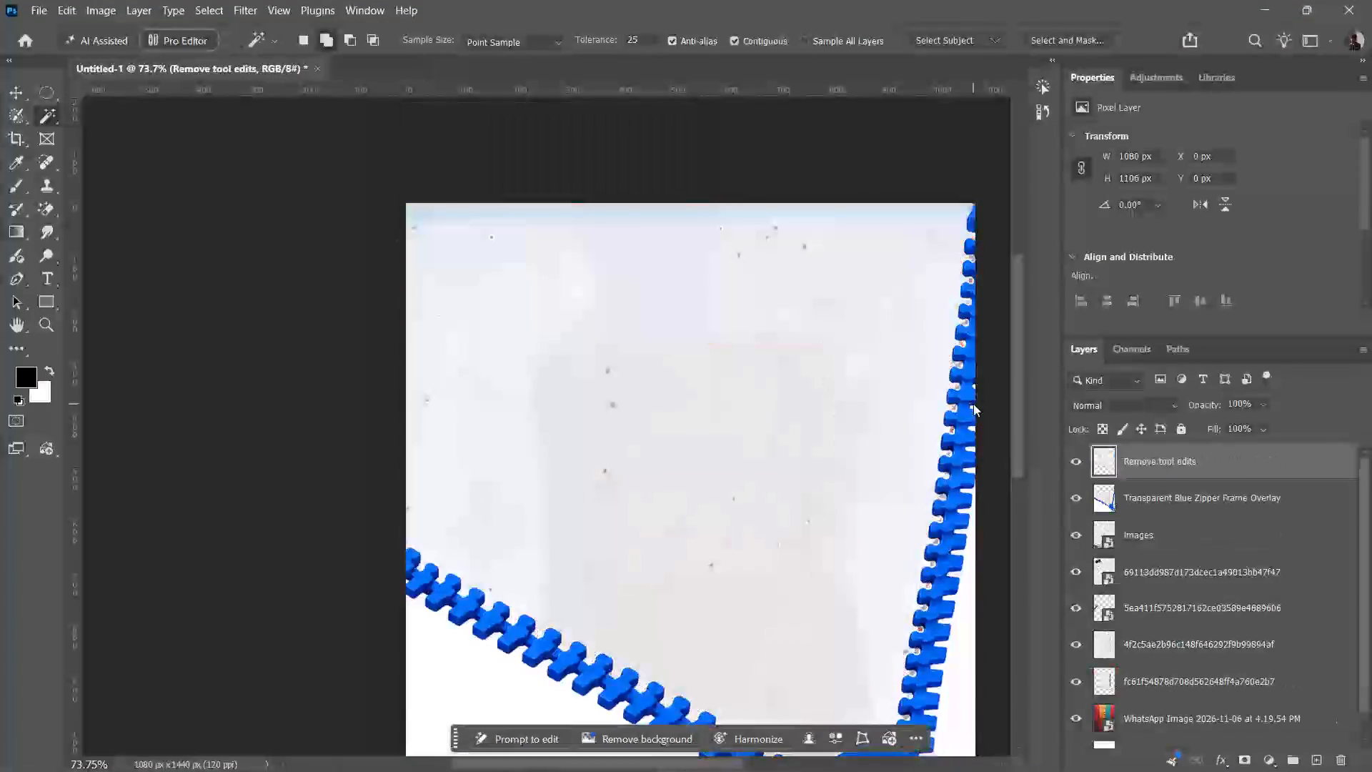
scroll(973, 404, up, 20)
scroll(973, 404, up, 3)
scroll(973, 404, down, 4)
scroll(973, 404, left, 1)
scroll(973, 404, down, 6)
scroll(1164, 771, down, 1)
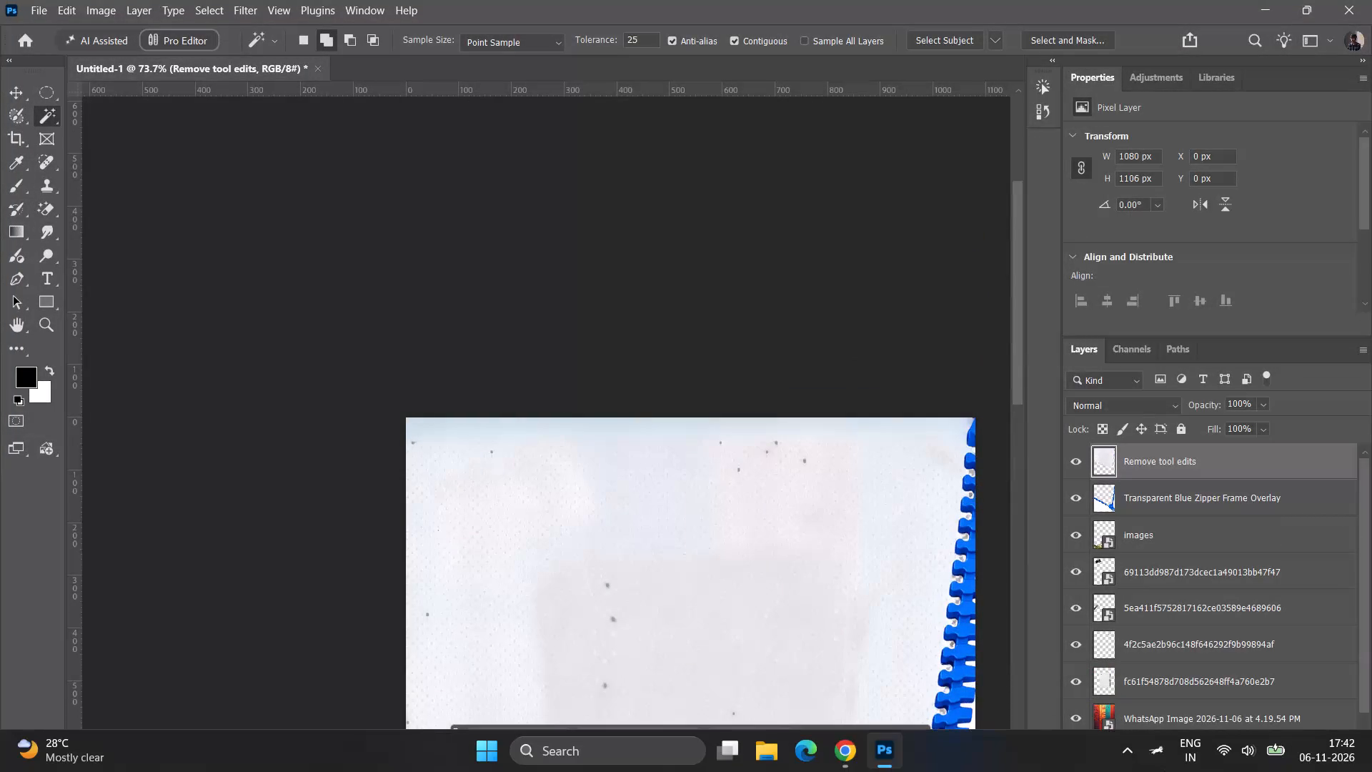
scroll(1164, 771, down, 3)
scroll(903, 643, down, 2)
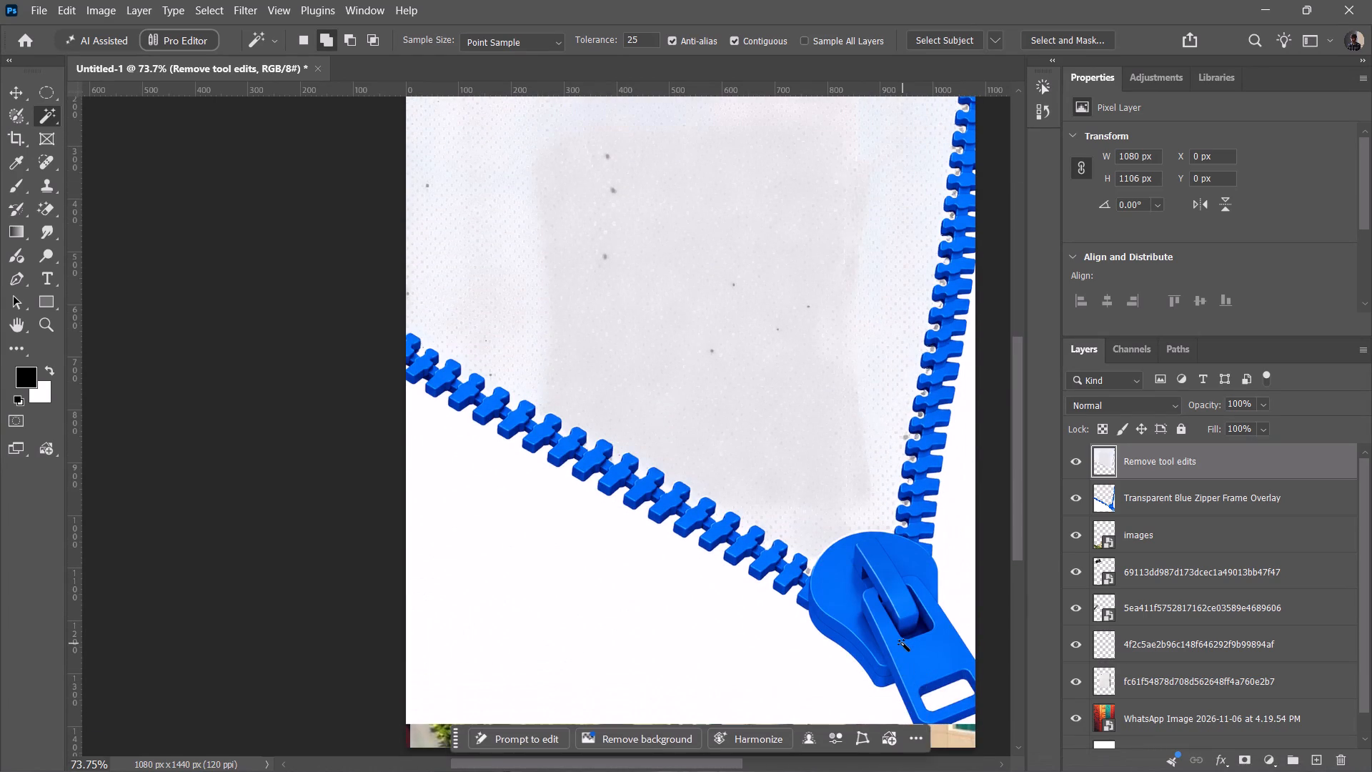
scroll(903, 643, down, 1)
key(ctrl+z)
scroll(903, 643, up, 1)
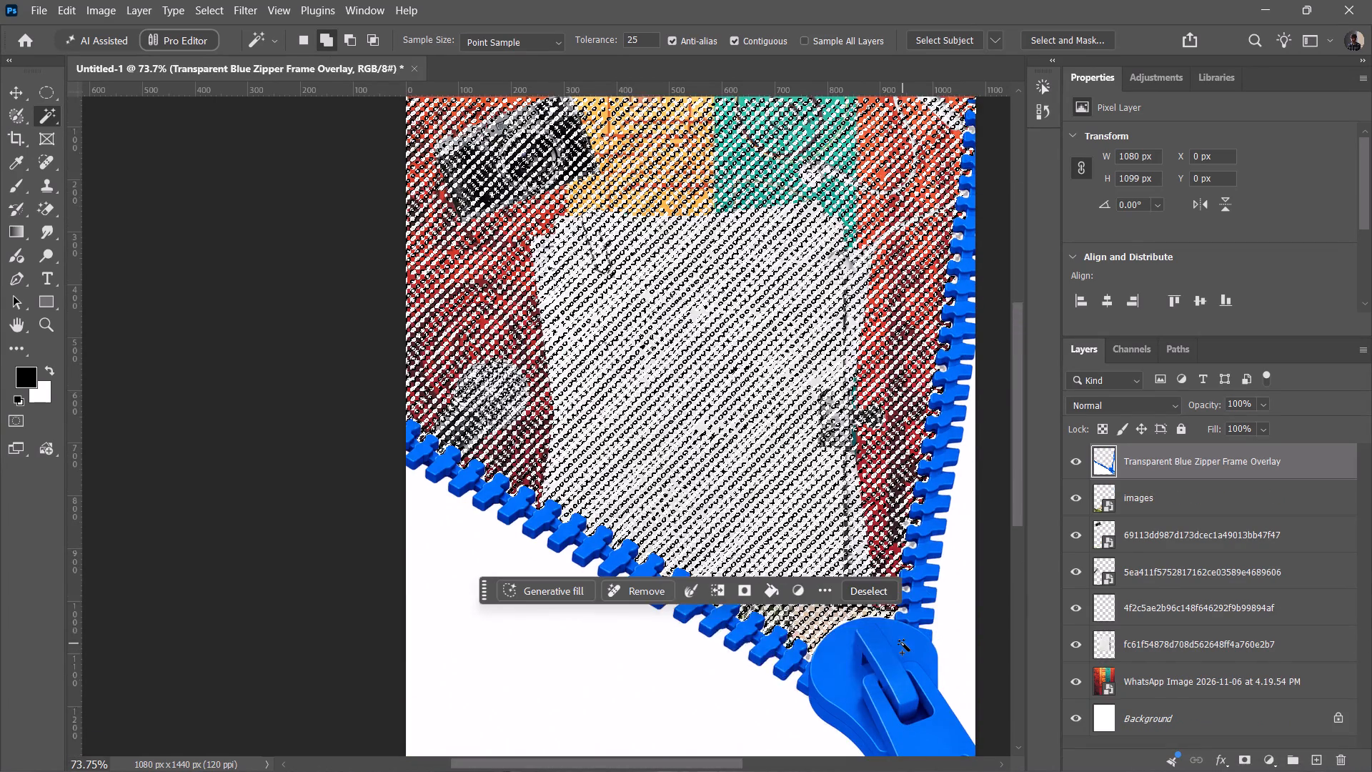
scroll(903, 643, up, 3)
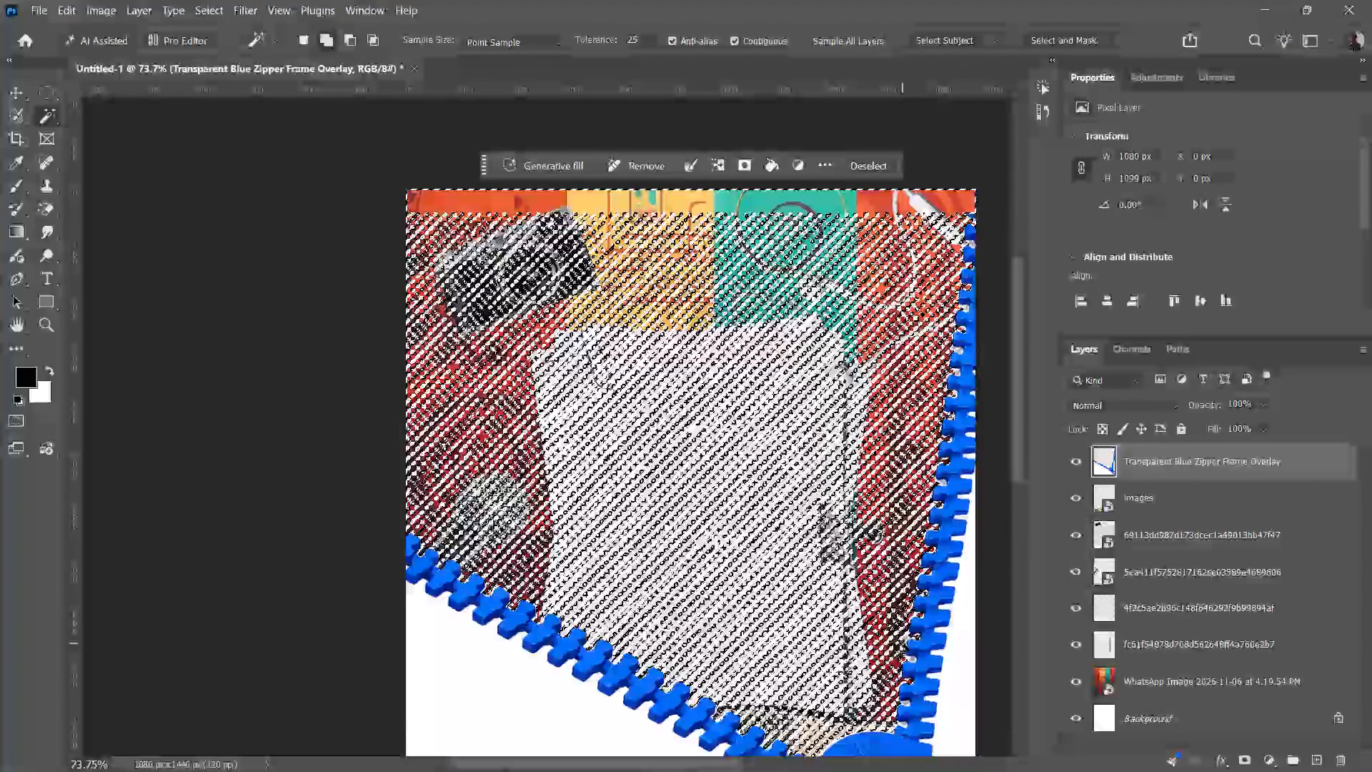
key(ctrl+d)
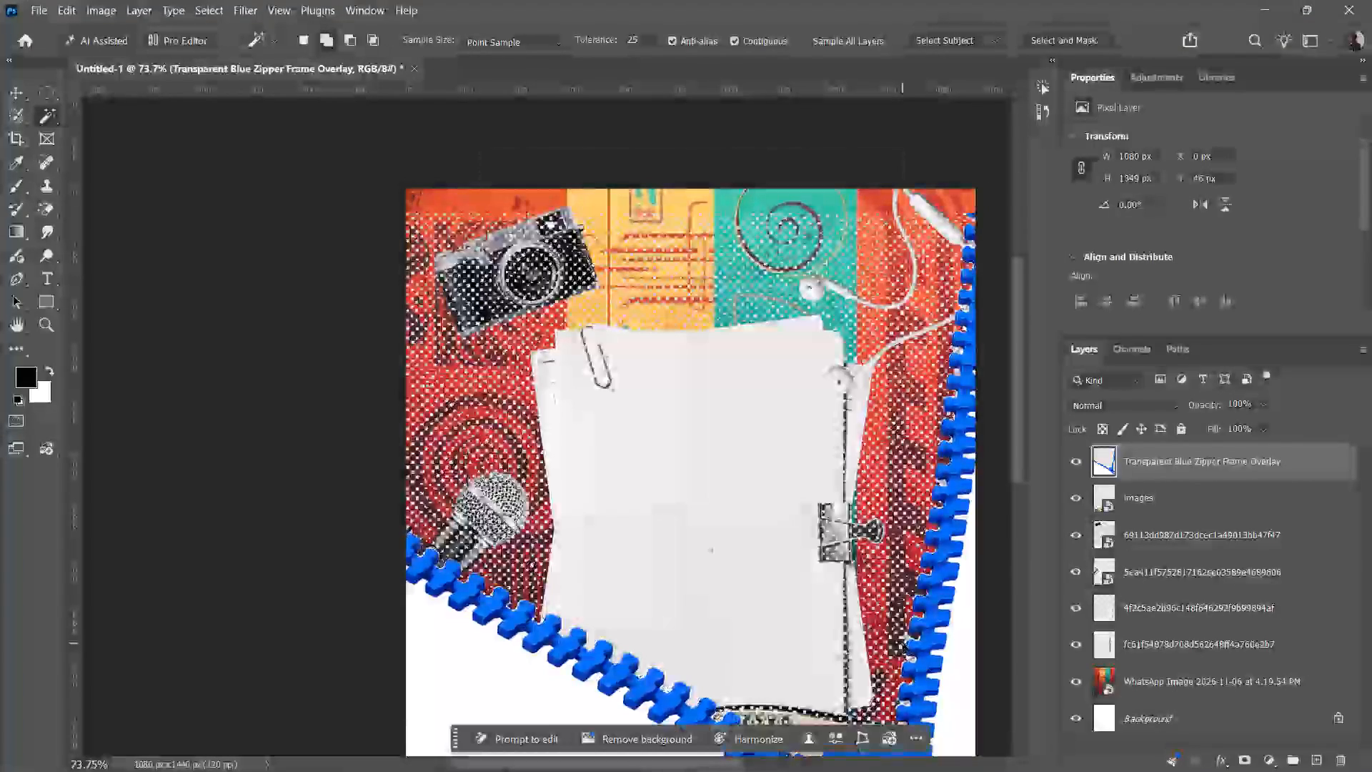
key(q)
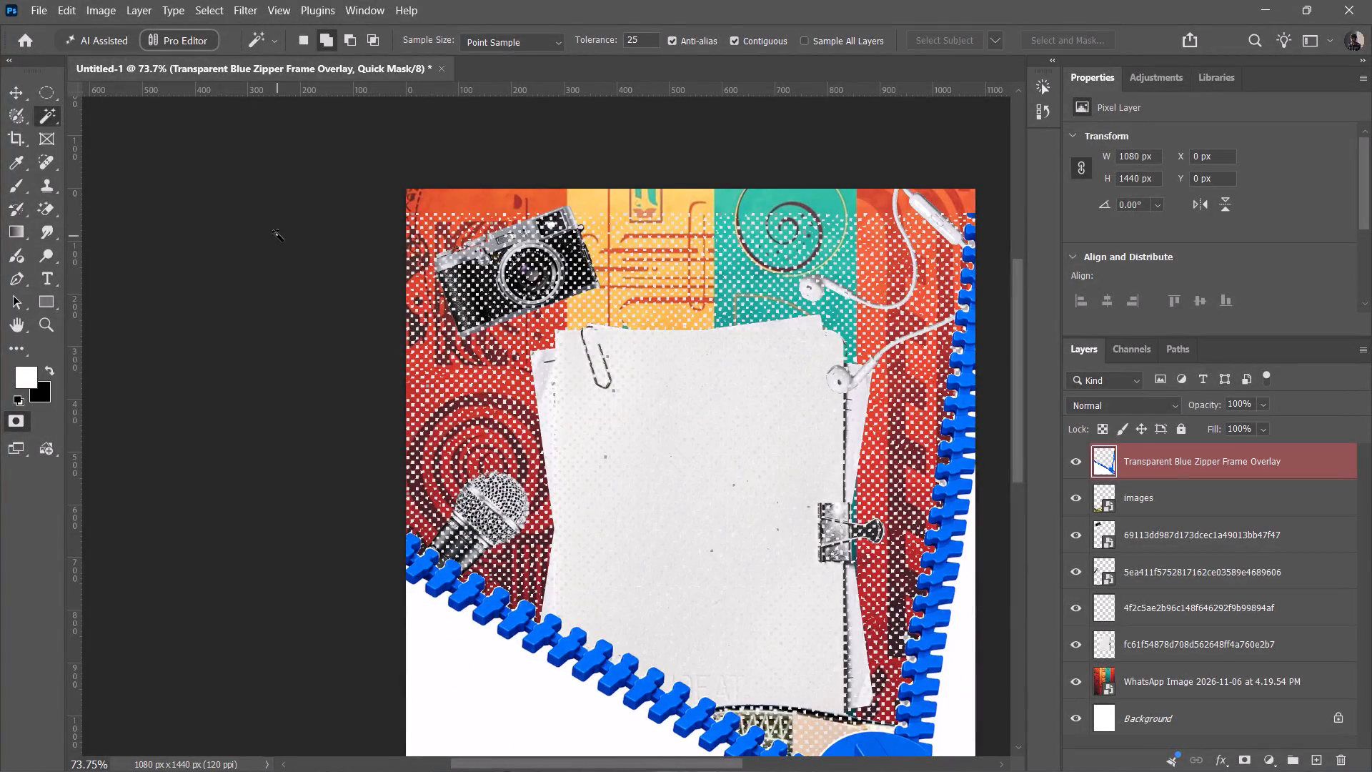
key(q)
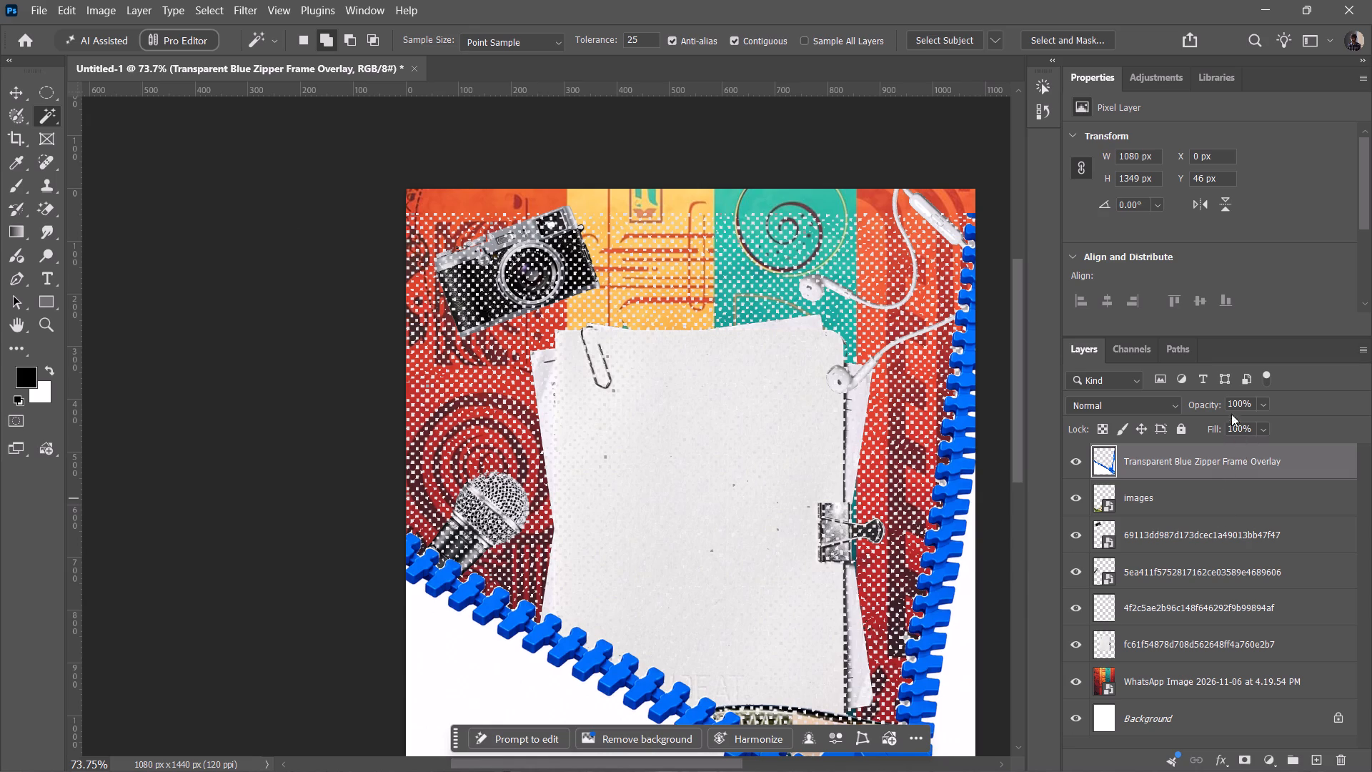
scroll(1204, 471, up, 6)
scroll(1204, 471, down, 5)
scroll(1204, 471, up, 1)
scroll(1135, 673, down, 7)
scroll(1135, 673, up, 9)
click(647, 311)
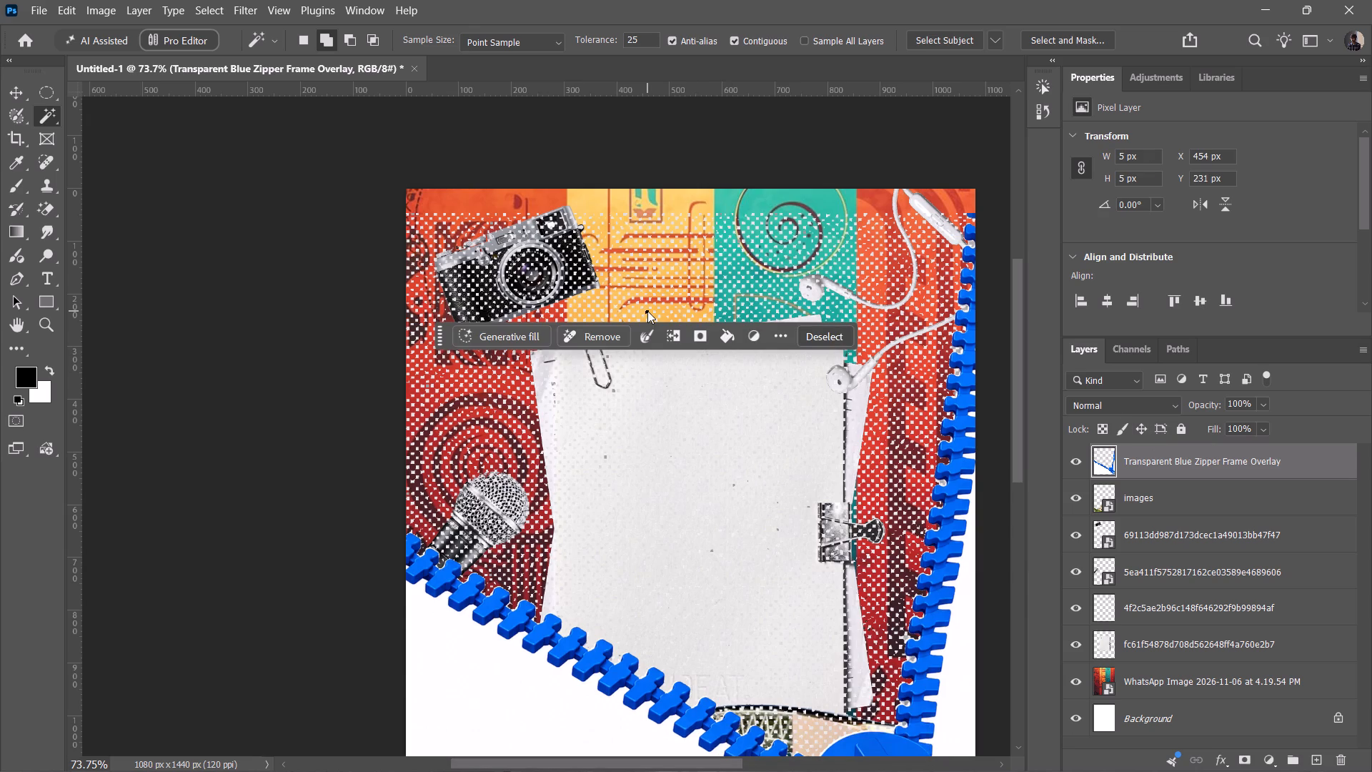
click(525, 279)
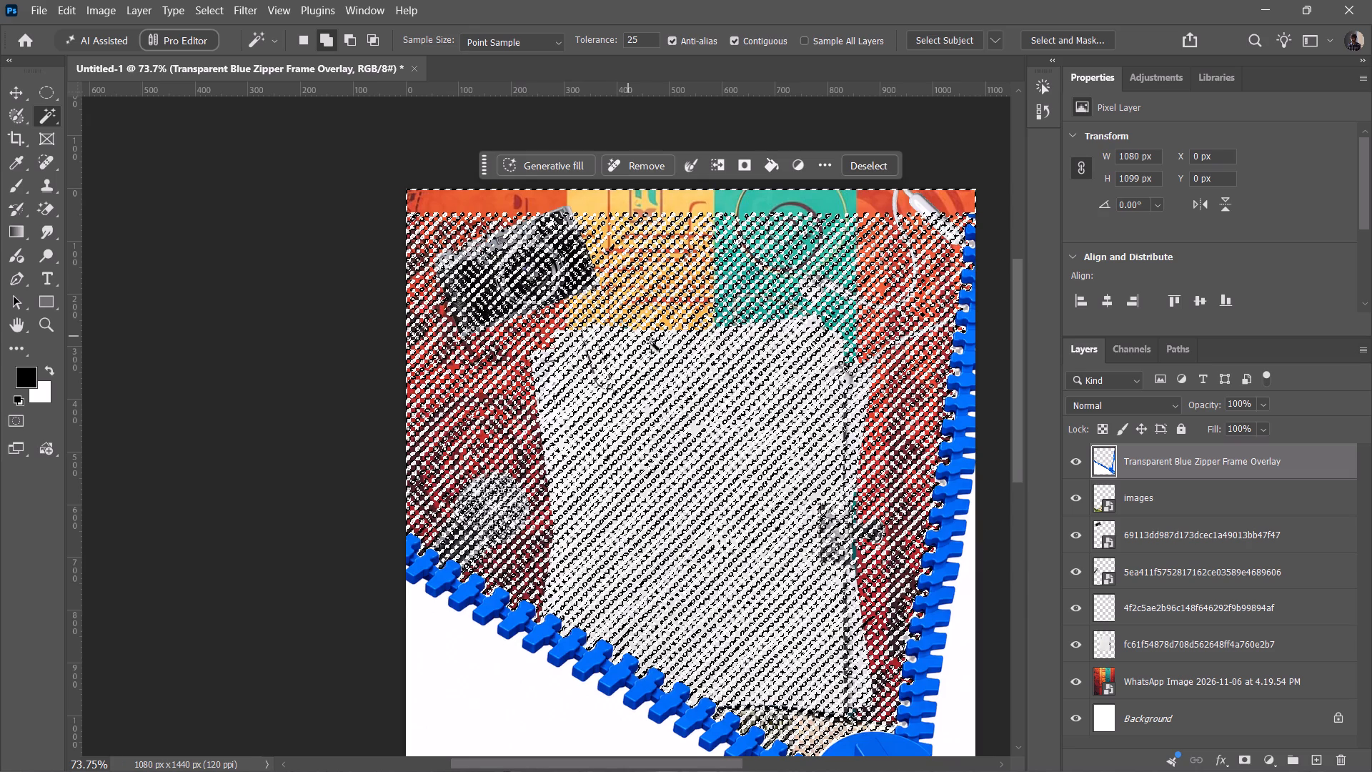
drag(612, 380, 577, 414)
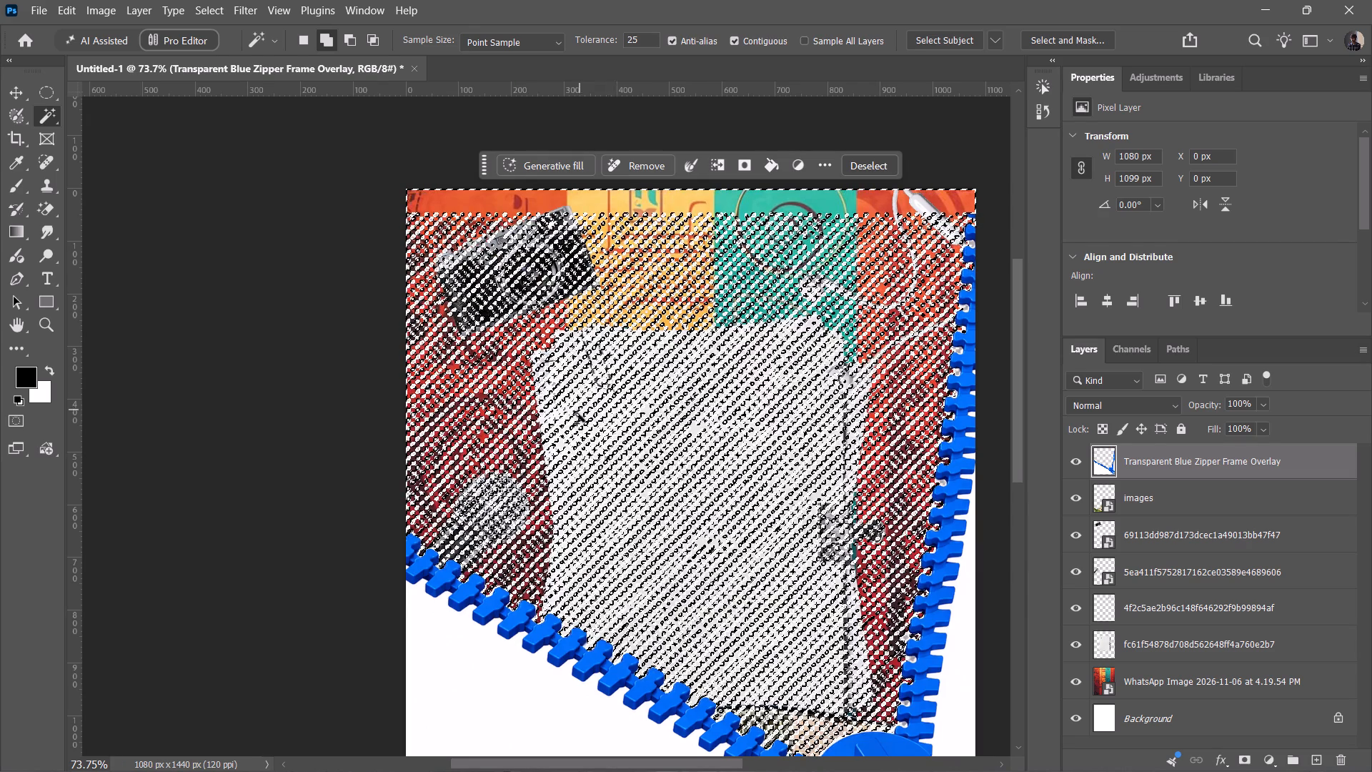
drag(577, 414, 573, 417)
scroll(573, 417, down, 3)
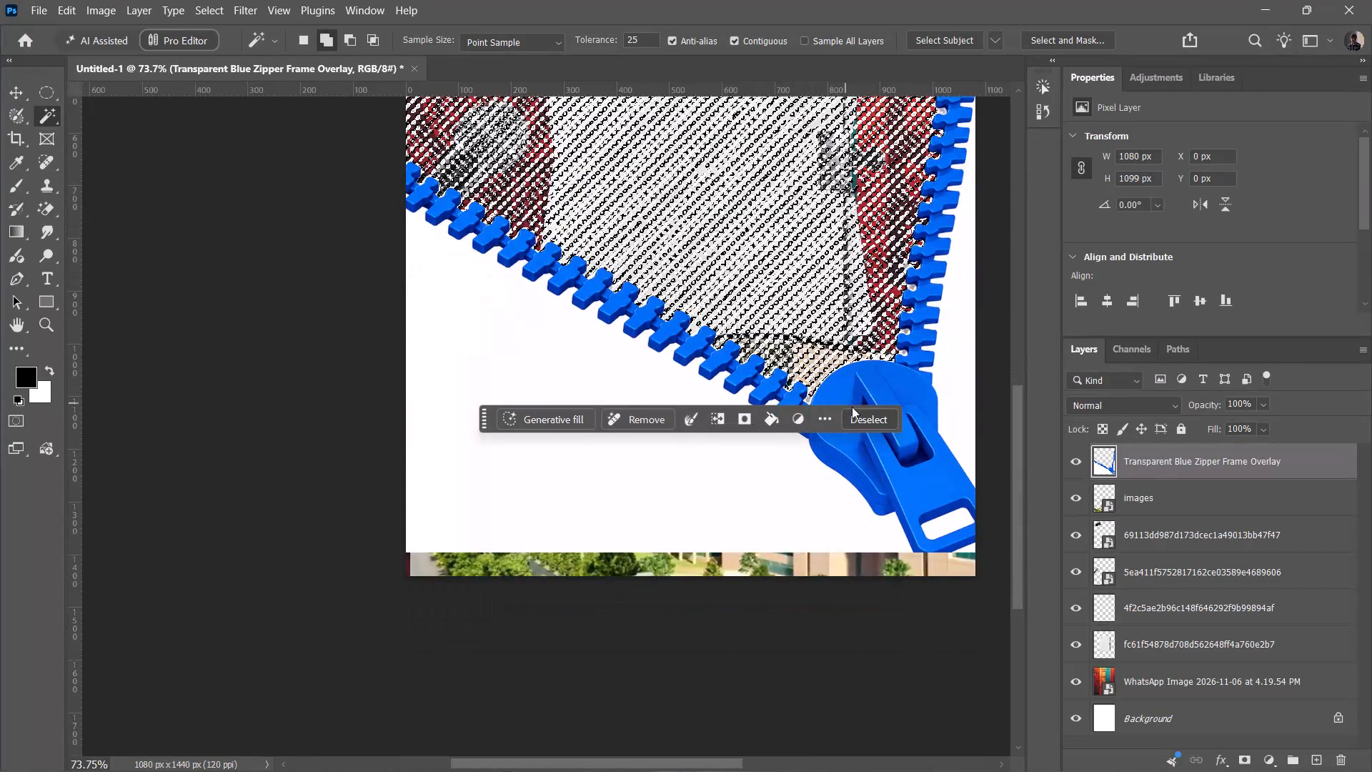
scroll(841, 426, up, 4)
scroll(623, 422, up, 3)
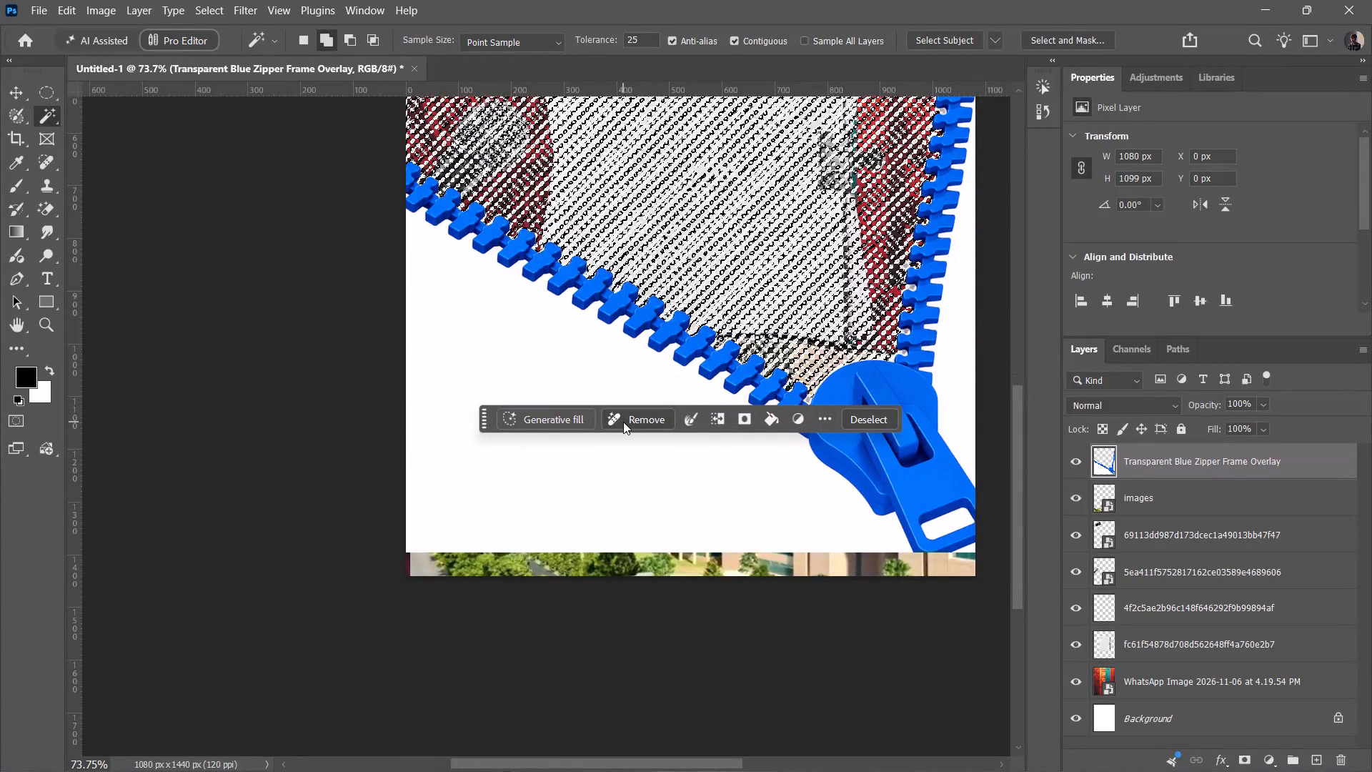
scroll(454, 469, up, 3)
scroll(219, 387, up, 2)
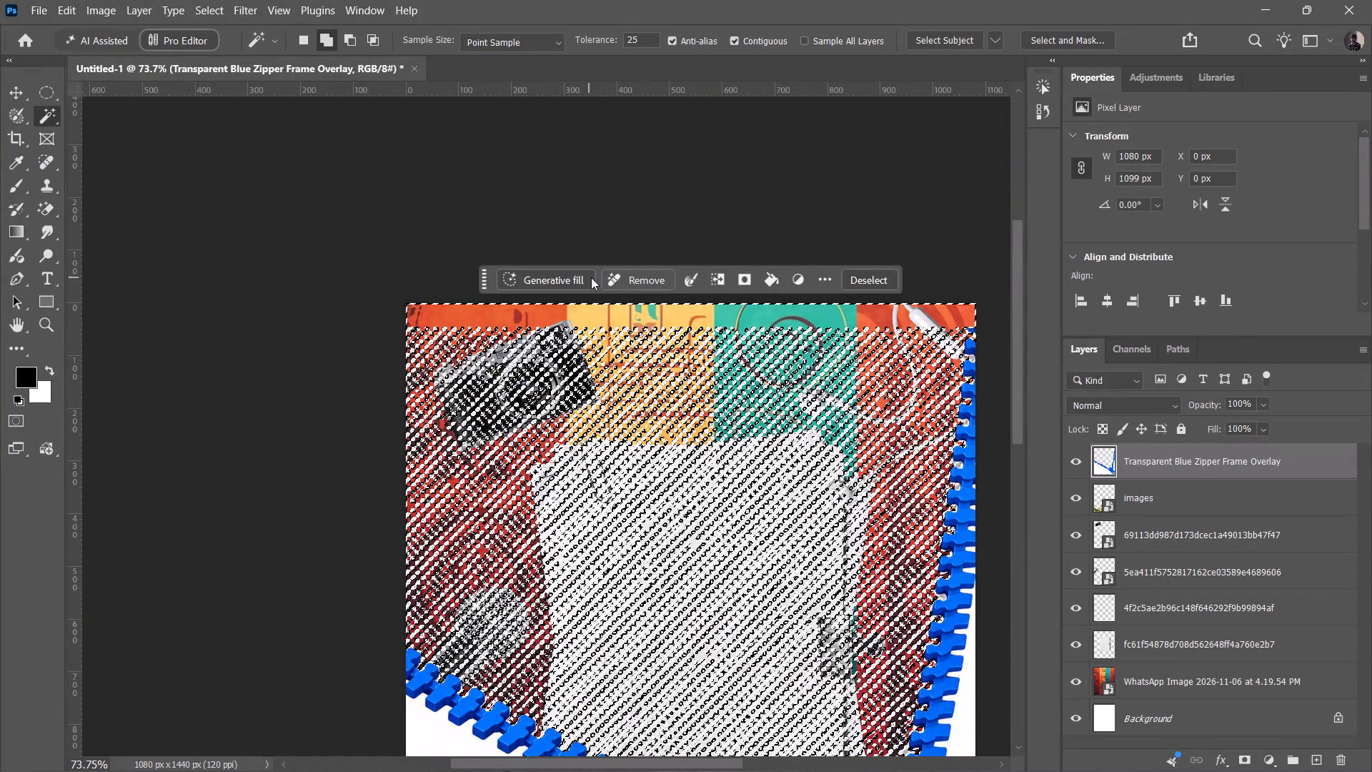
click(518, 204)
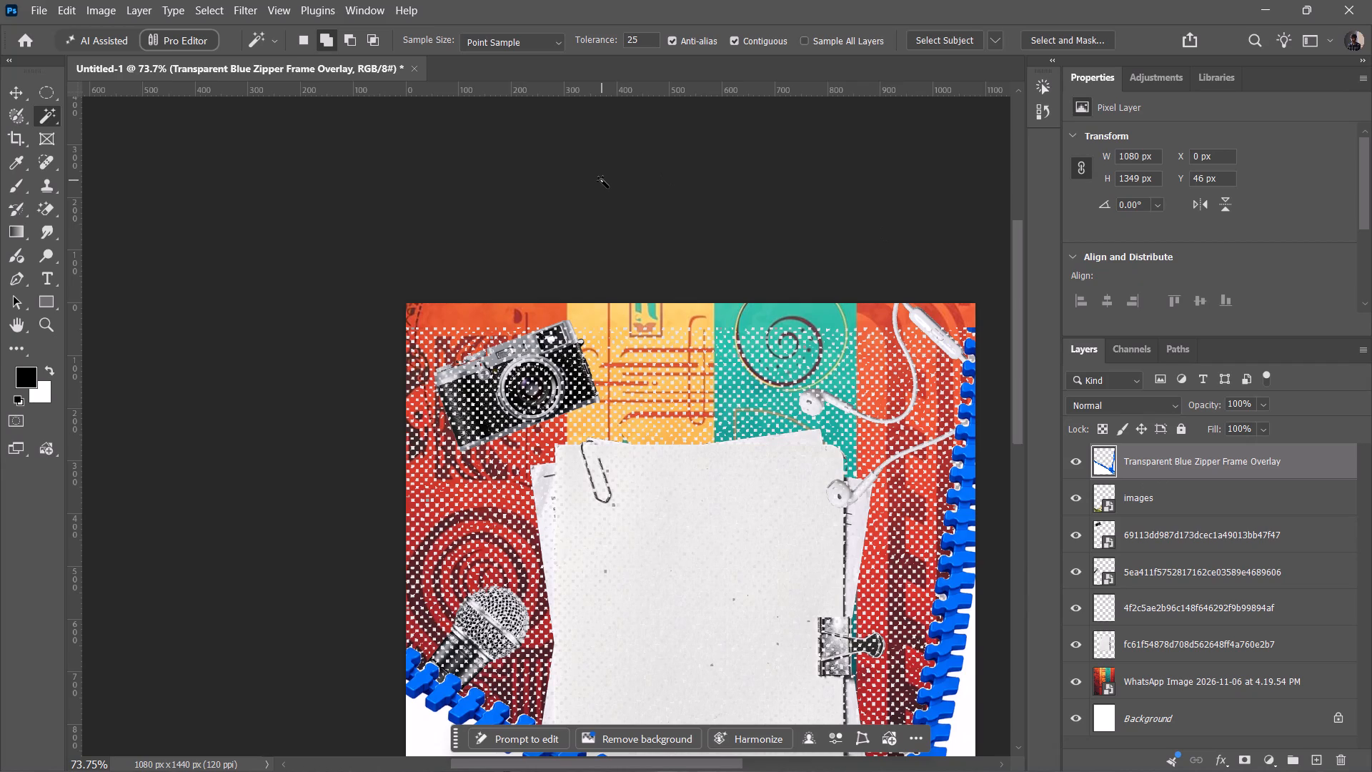
Select the checkered area with the Magic Wand and move its pixels about 16 px left and 102 px down.
click(660, 407)
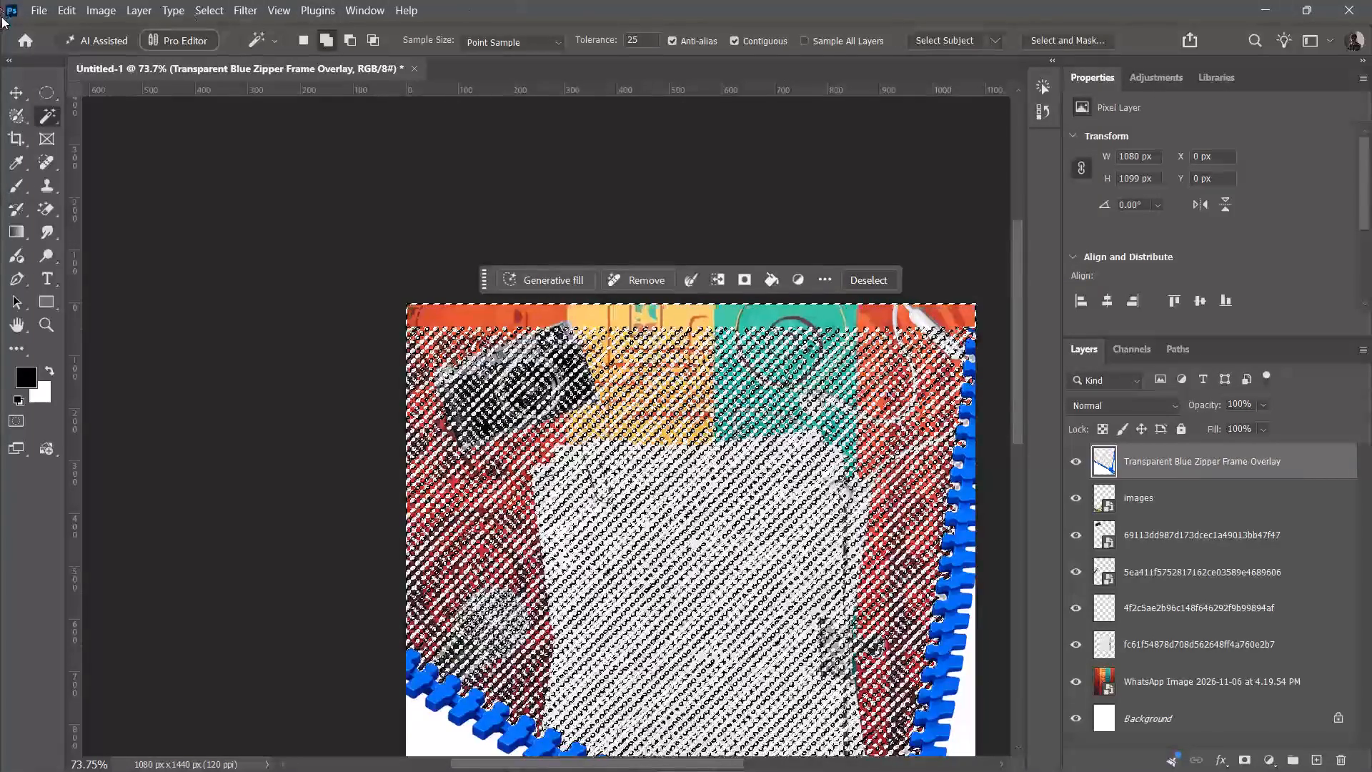
click(12, 89)
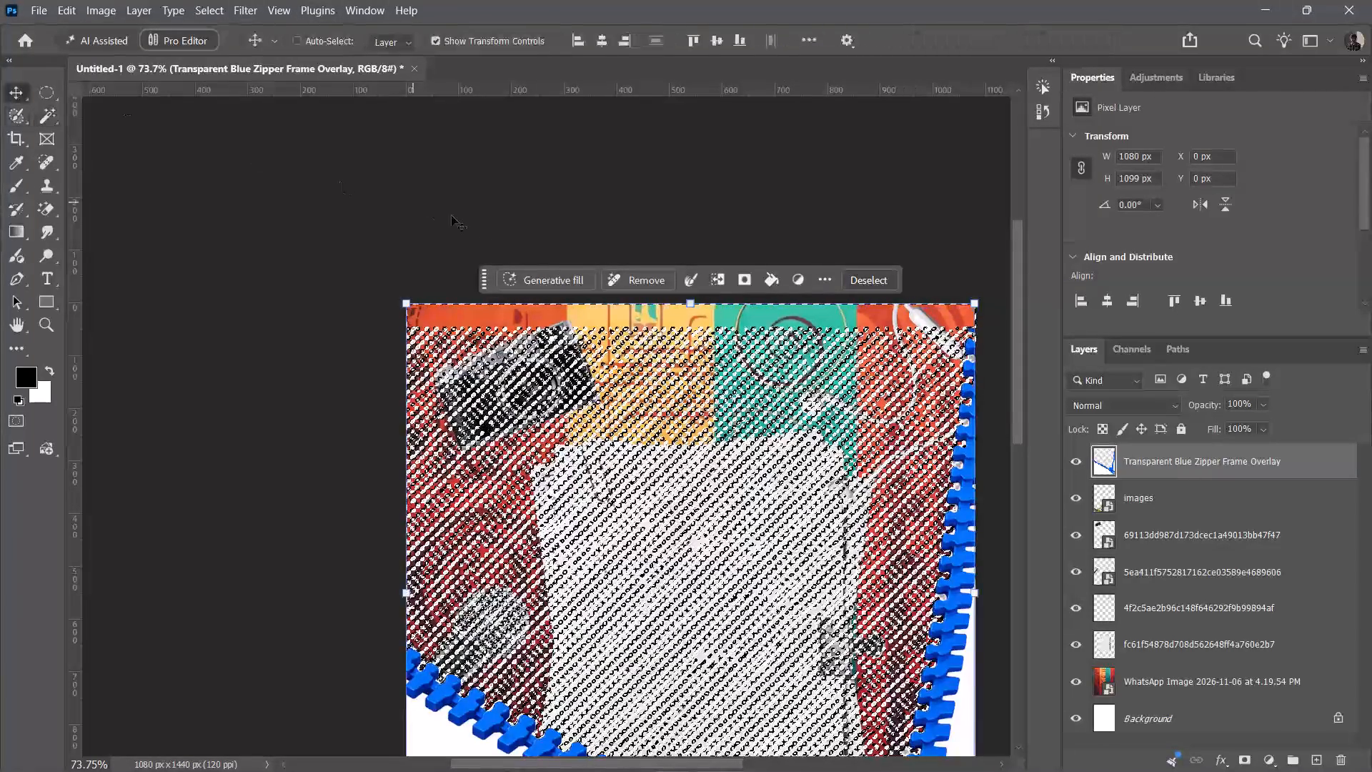
drag(765, 530, 672, 519)
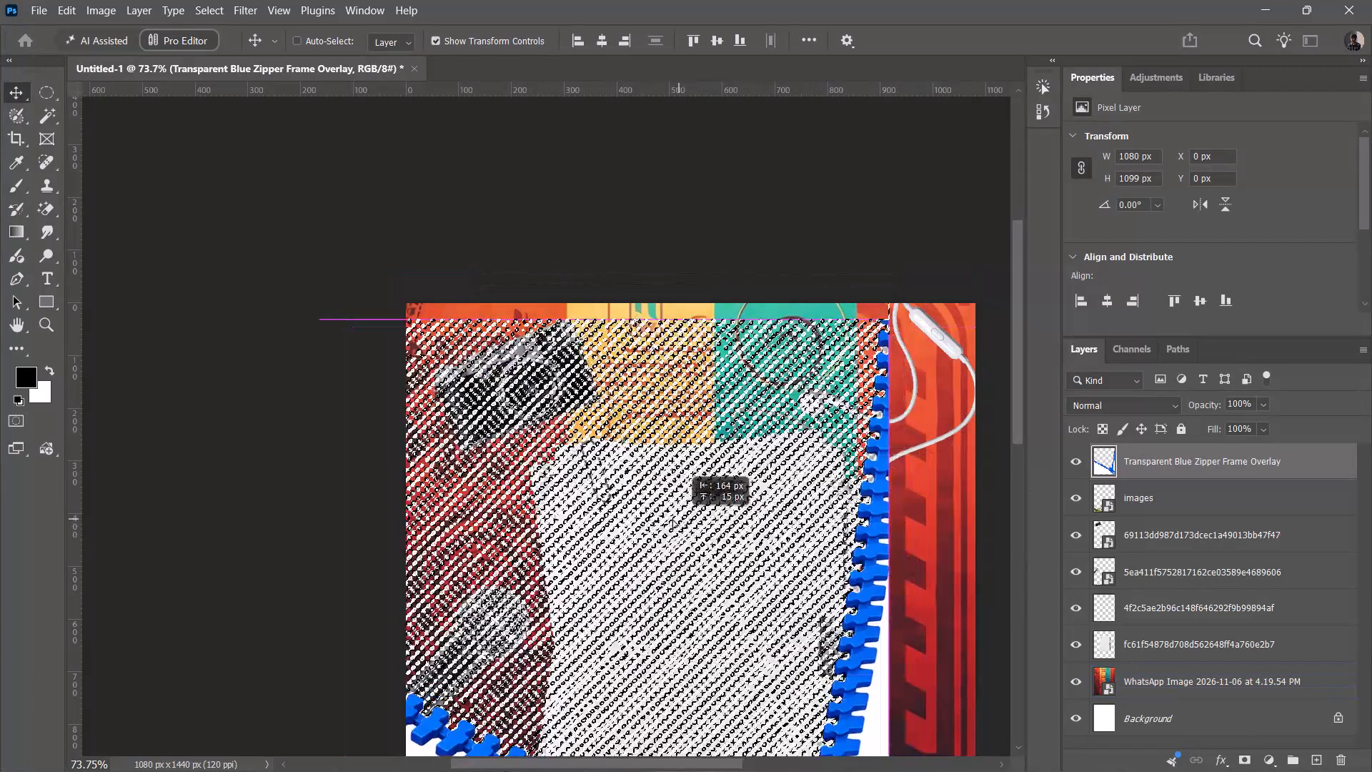
drag(672, 519, 785, 604)
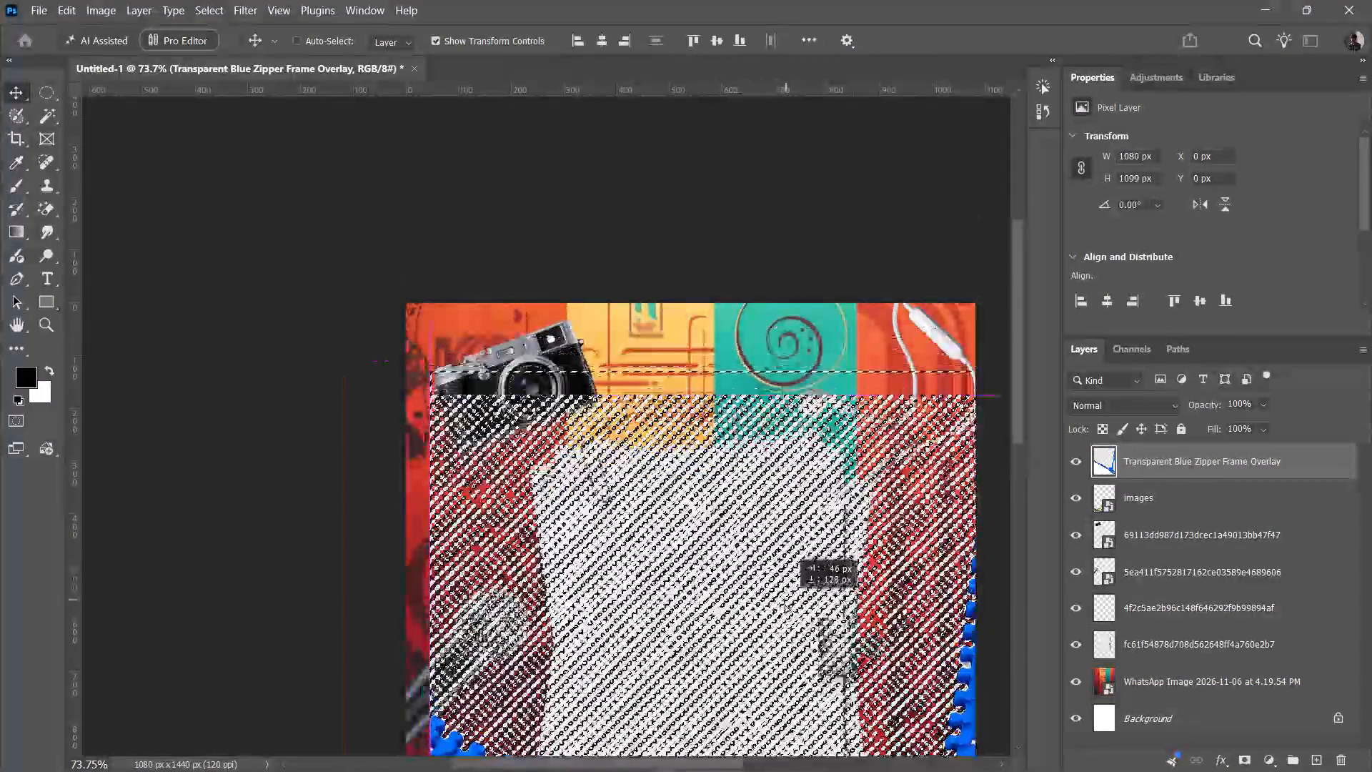
drag(785, 604, 760, 580)
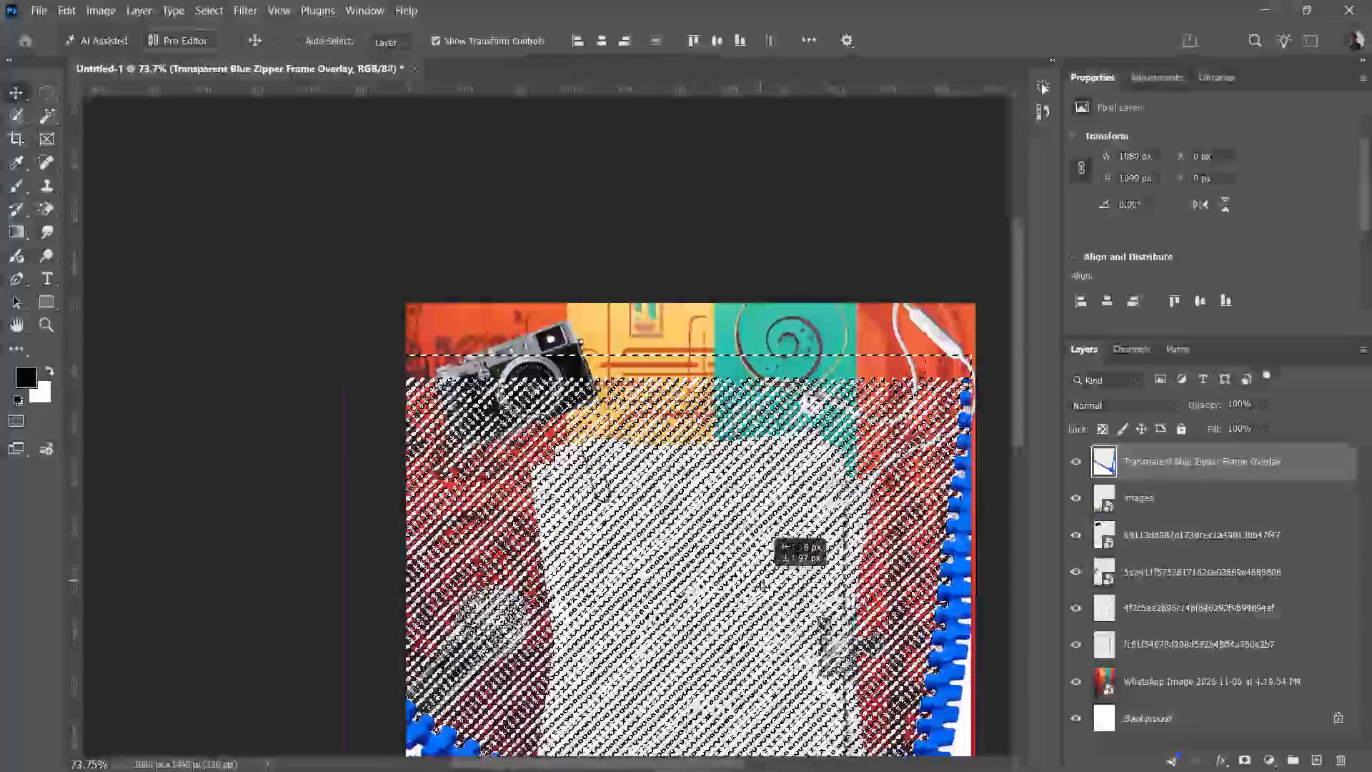
drag(760, 580, 757, 583)
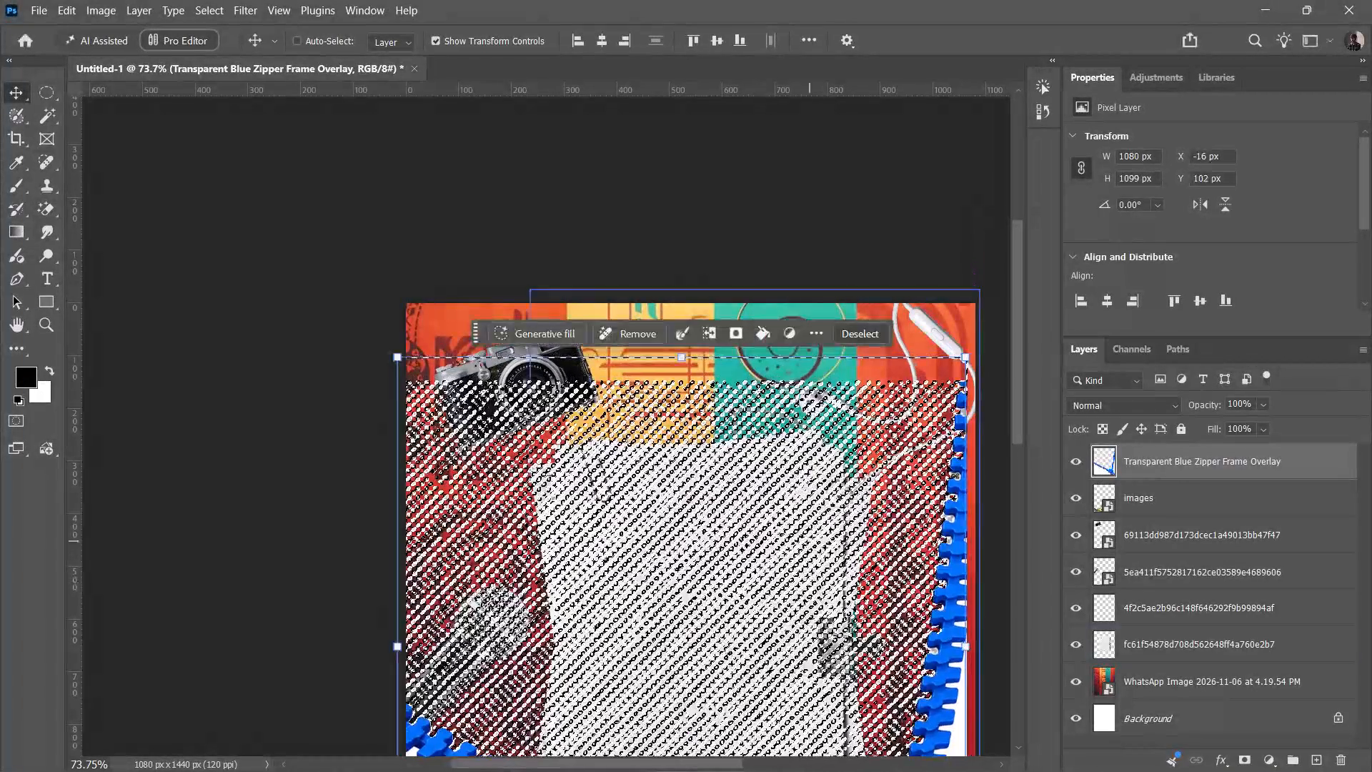
Enable Blend Interior Effects as Group in the zipper overlay layer's blending options and apply it.
triple_click(1099, 462)
click(1099, 462)
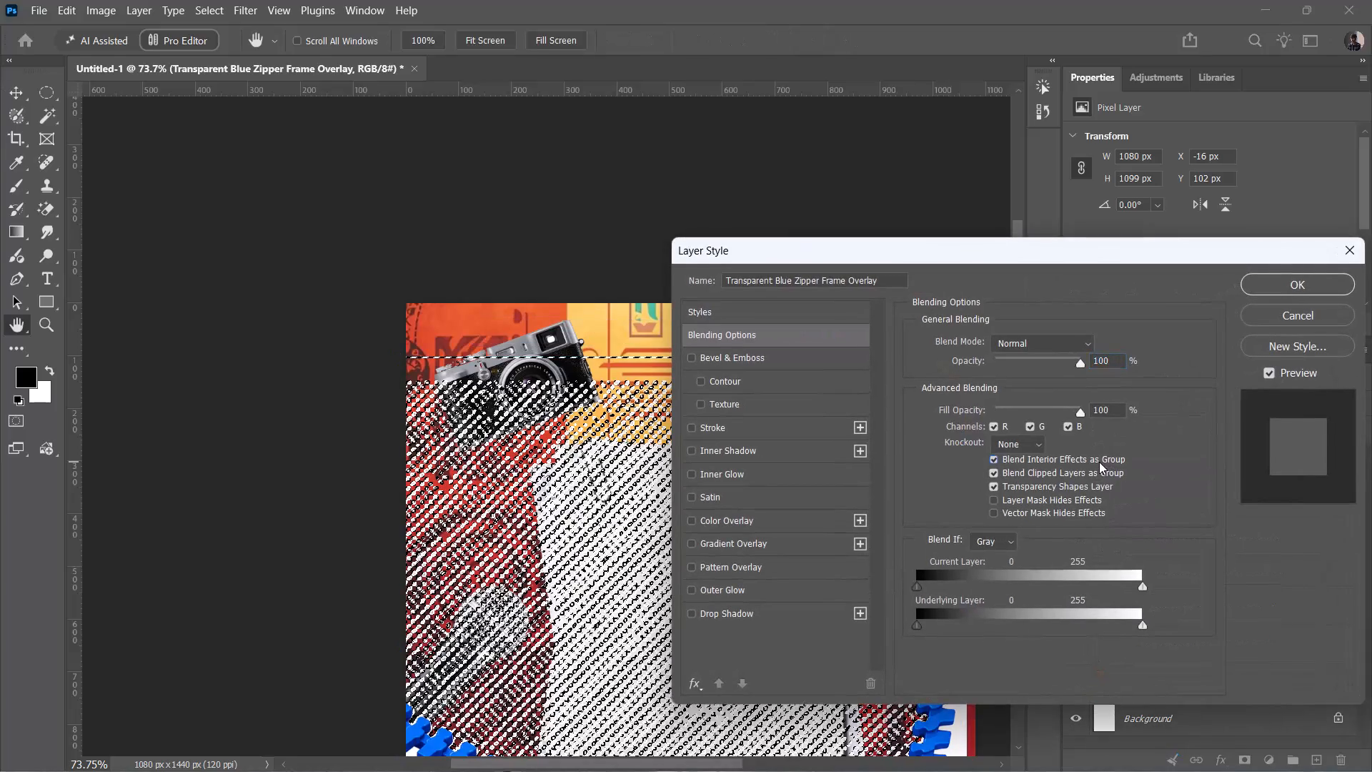
click(1319, 283)
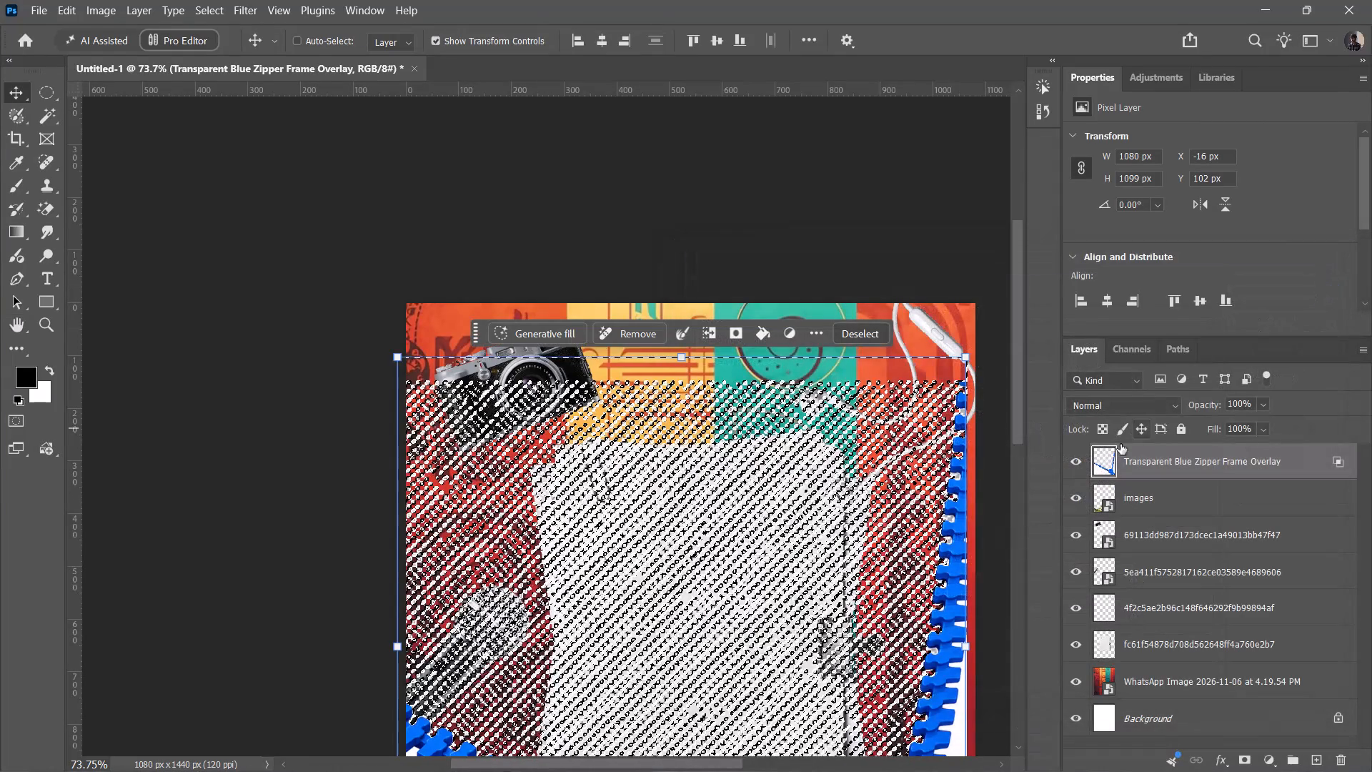
Convert the Transparent Blue Zipper Frame Overlay layer to a smart object and open its contents for editing.
right_click(1101, 462)
right_click(1101, 462)
right_click(1101, 462)
right_click(1101, 462)
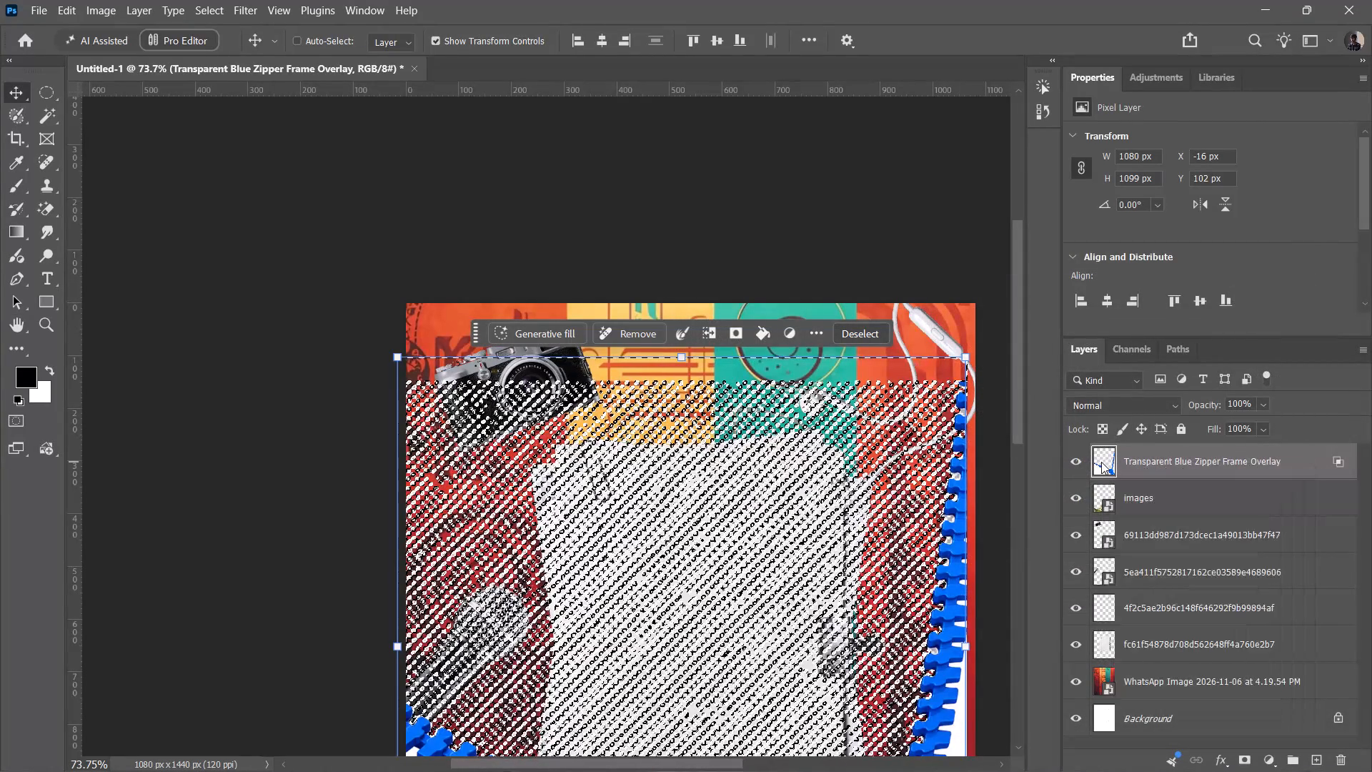
right_click(1165, 459)
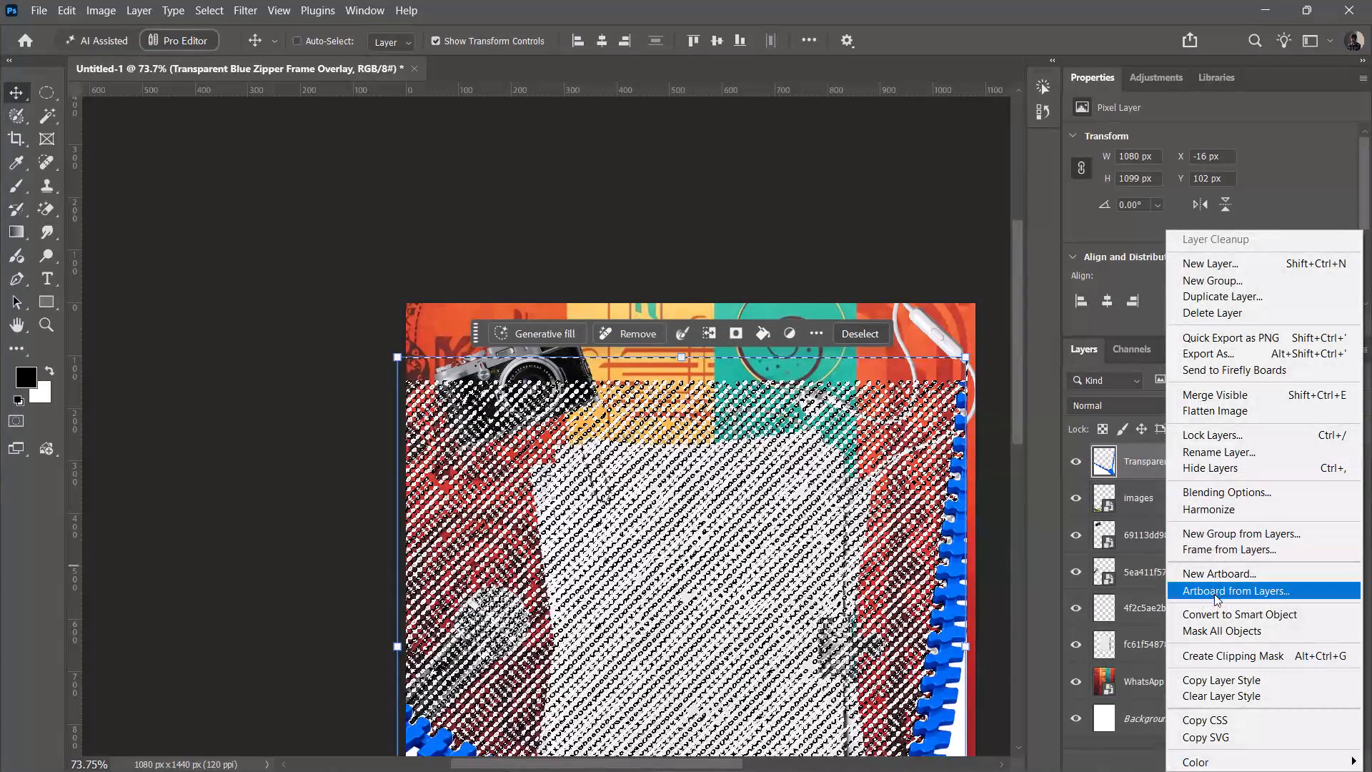
click(1209, 611)
triple_click(1100, 458)
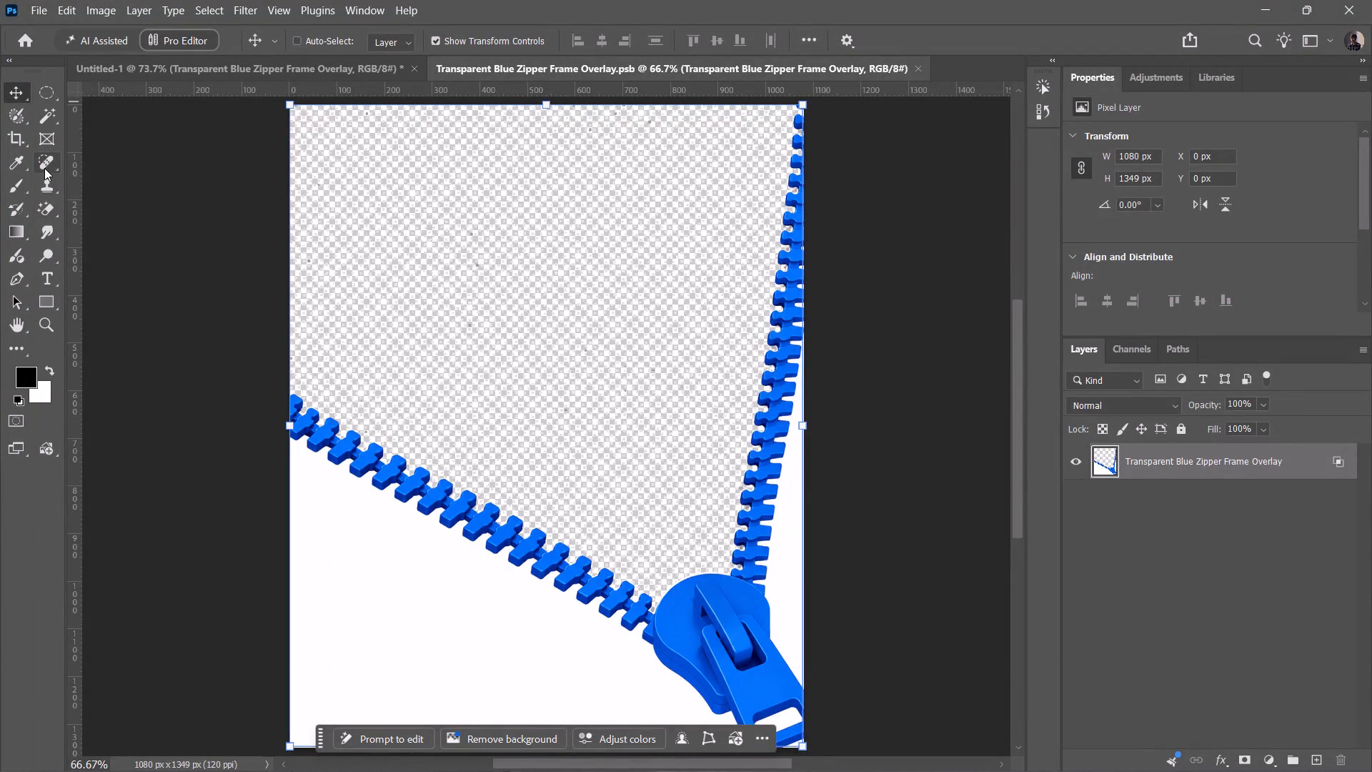
Select the checkered area inside the zipper with the Magic Wand, delete its pixels and run Remove on the selection.
click(46, 113)
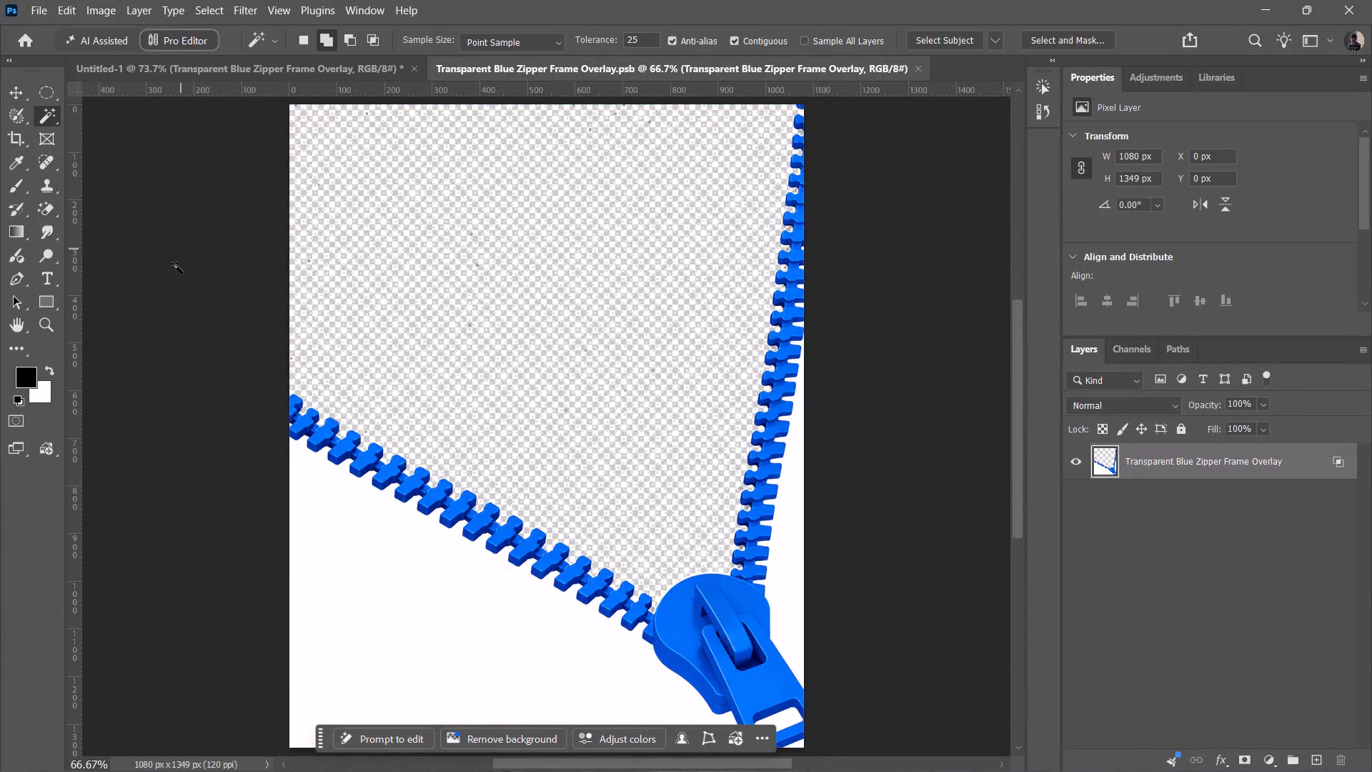
click(414, 217)
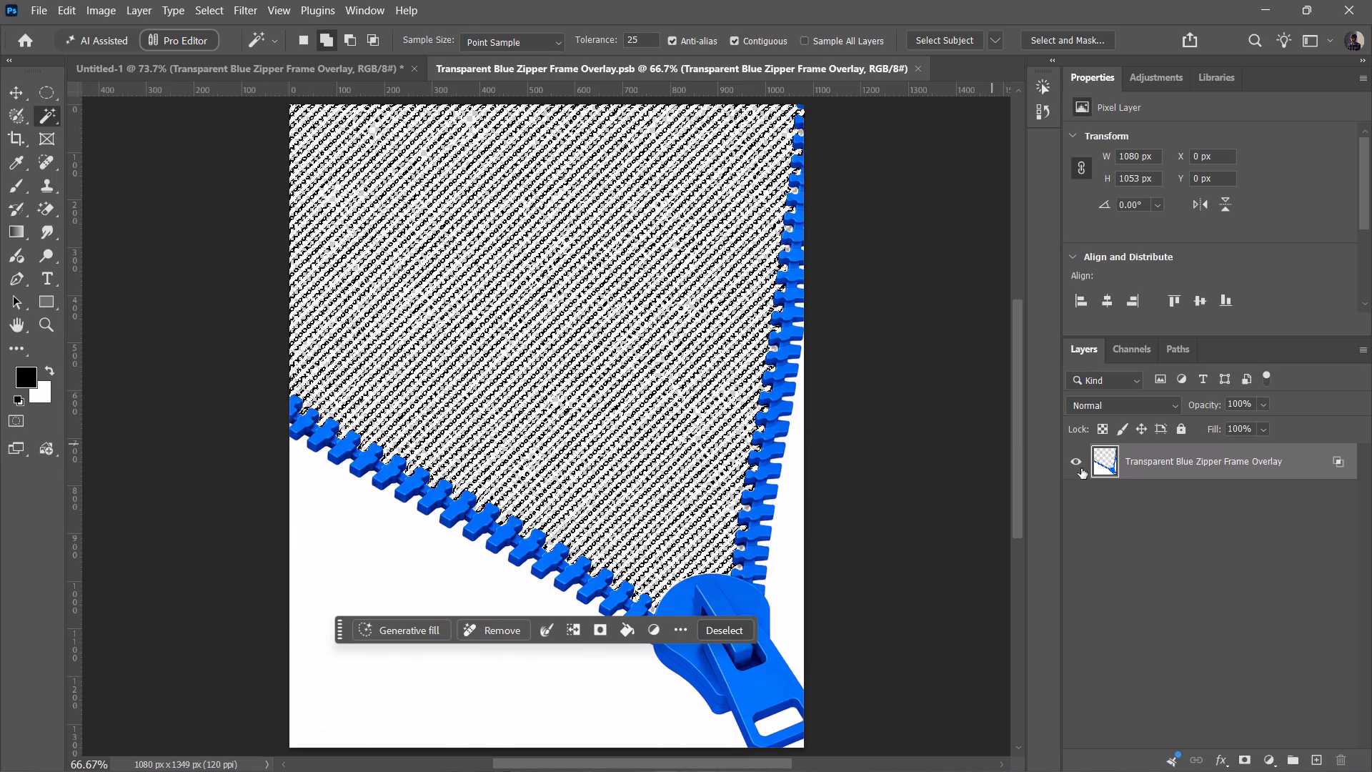
key(Delete)
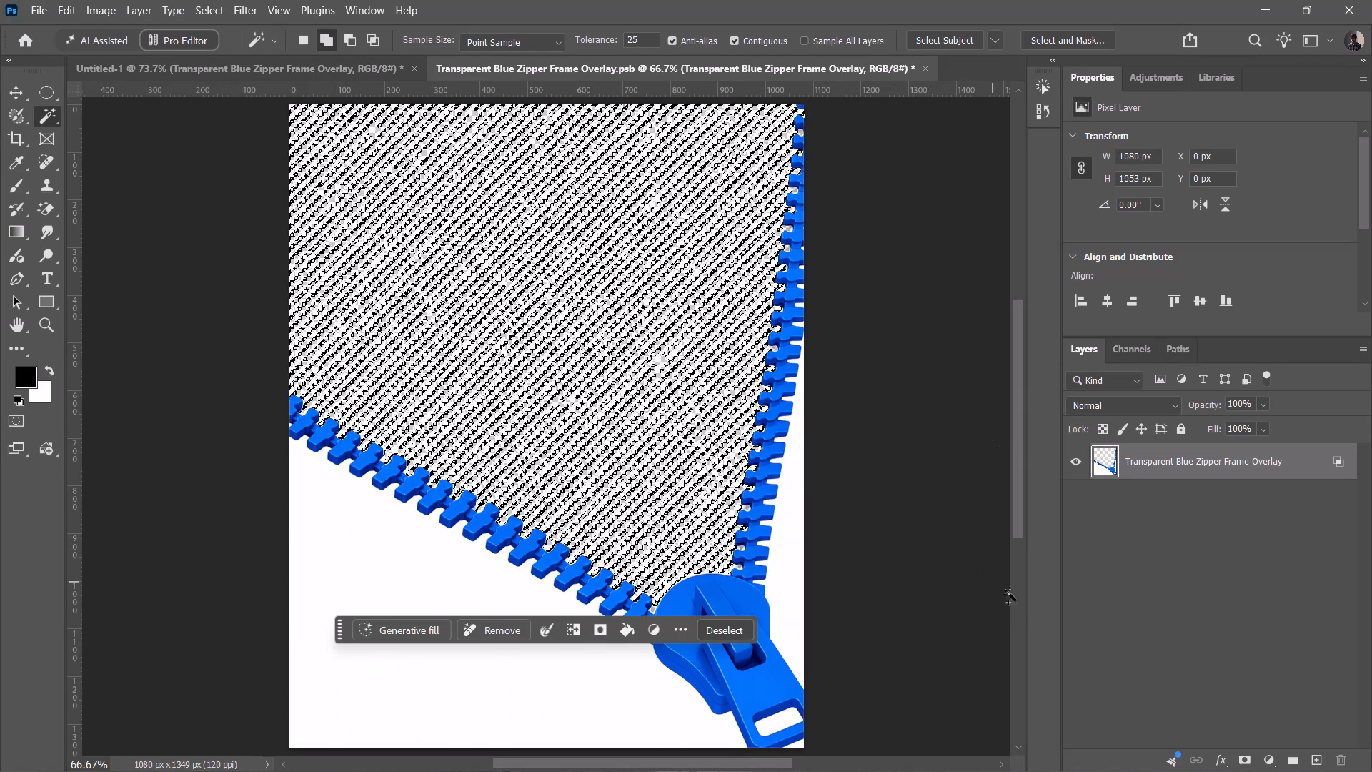
click(496, 631)
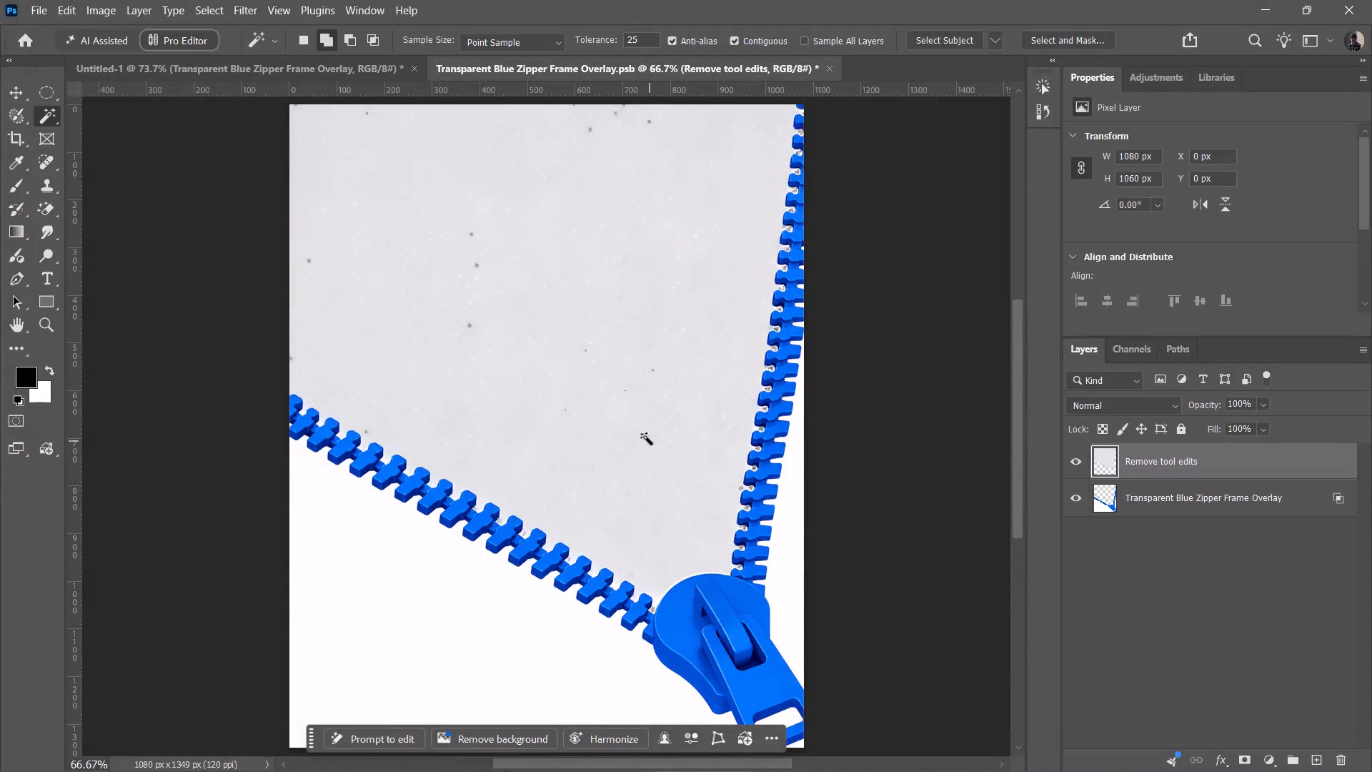
Select the grey fill on the Remove tool edits layer with the Magic Wand, delete it and run Remove on the selection.
drag(472, 327, 477, 292)
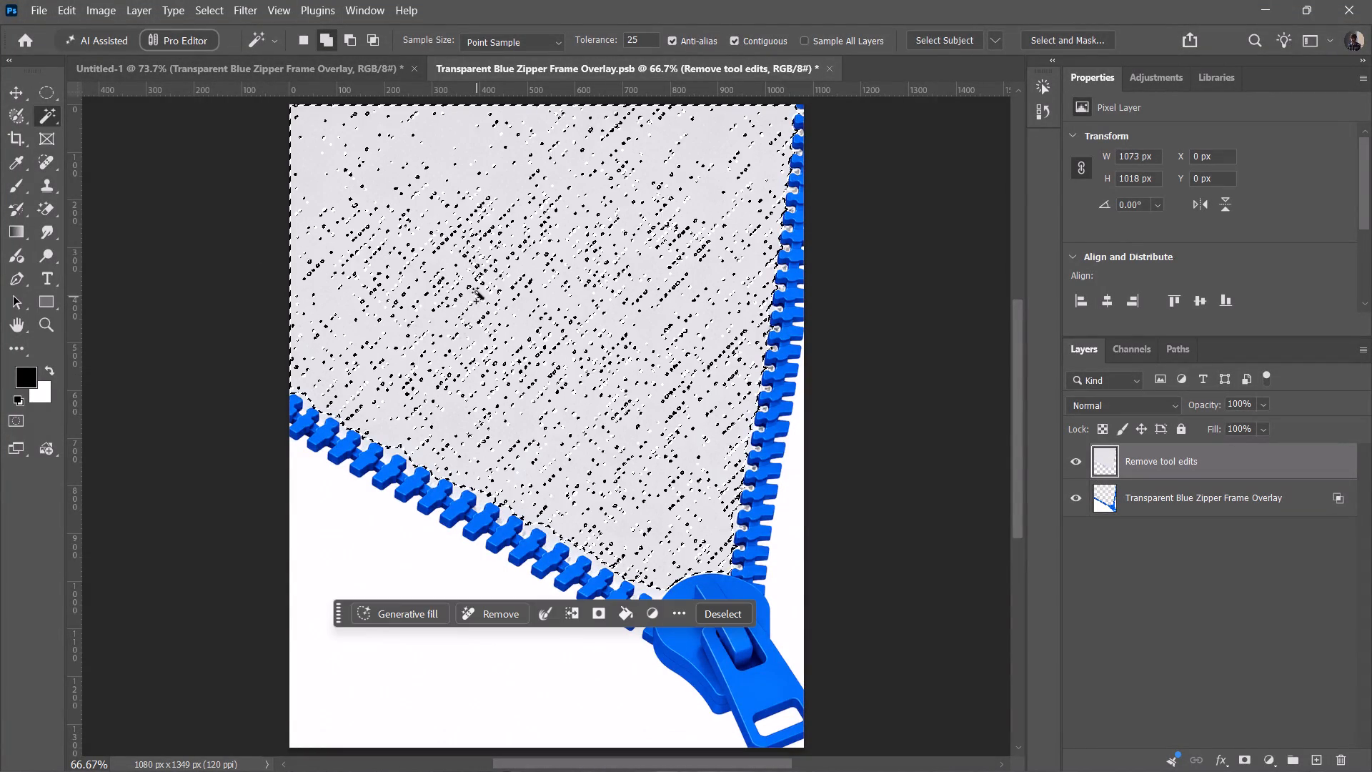
drag(477, 292, 465, 340)
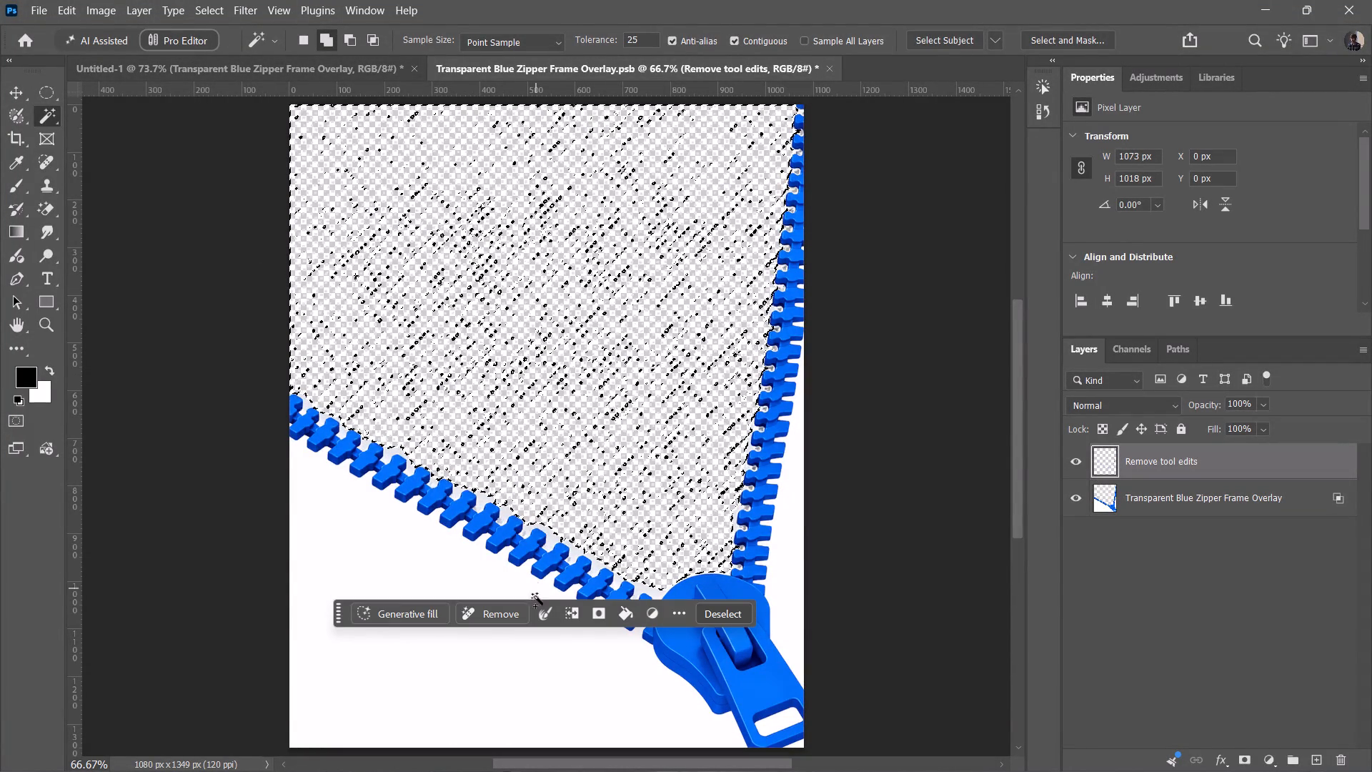
click(503, 620)
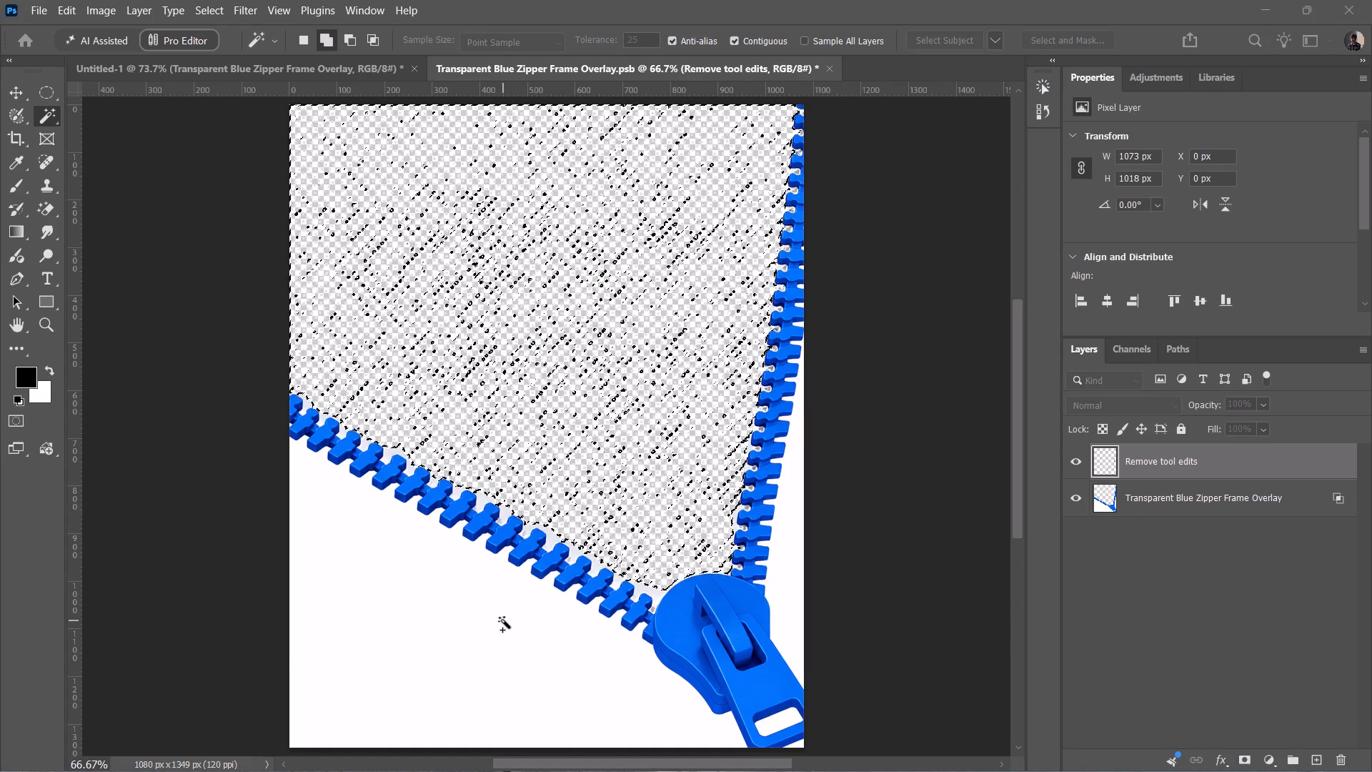
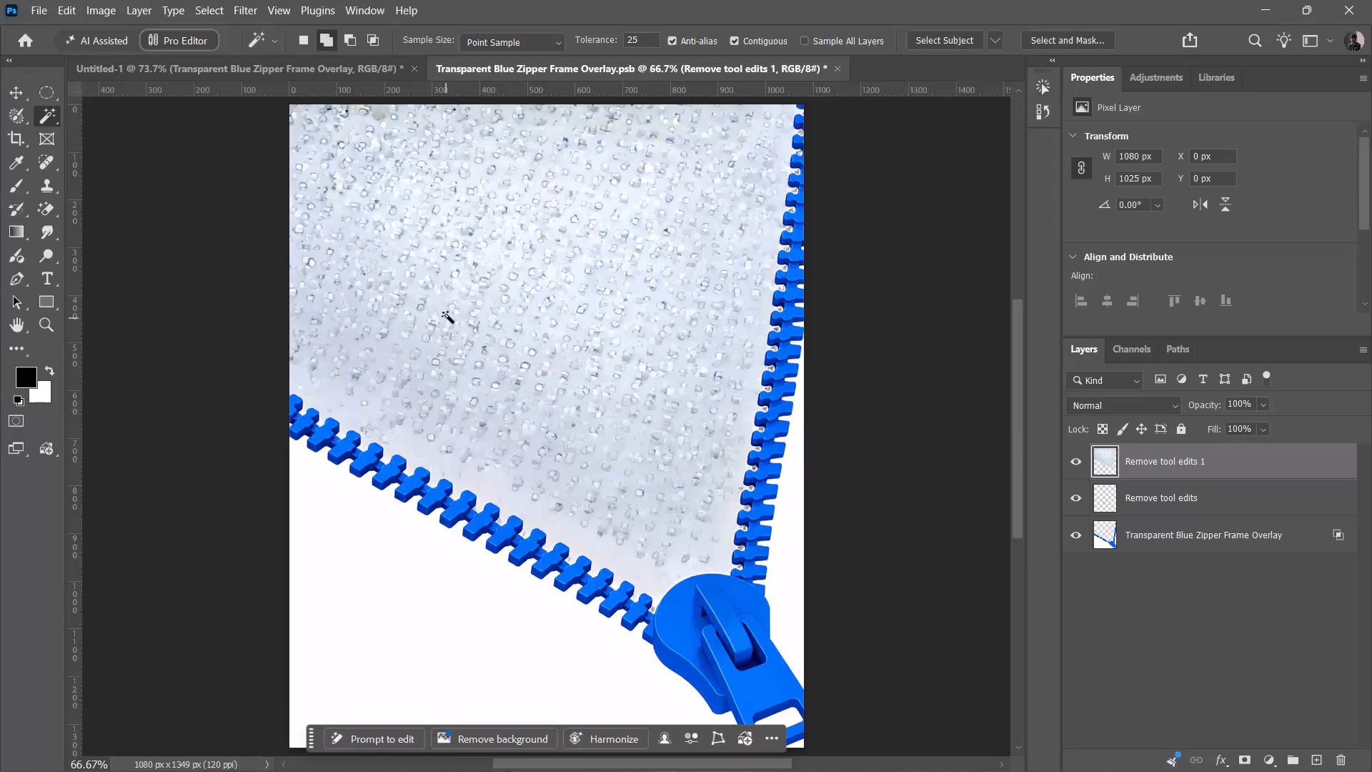
Select the speckled grey fill on the Remove tool edits 1 layer with the Magic Wand, delete it and save the smart object contents.
click(447, 315)
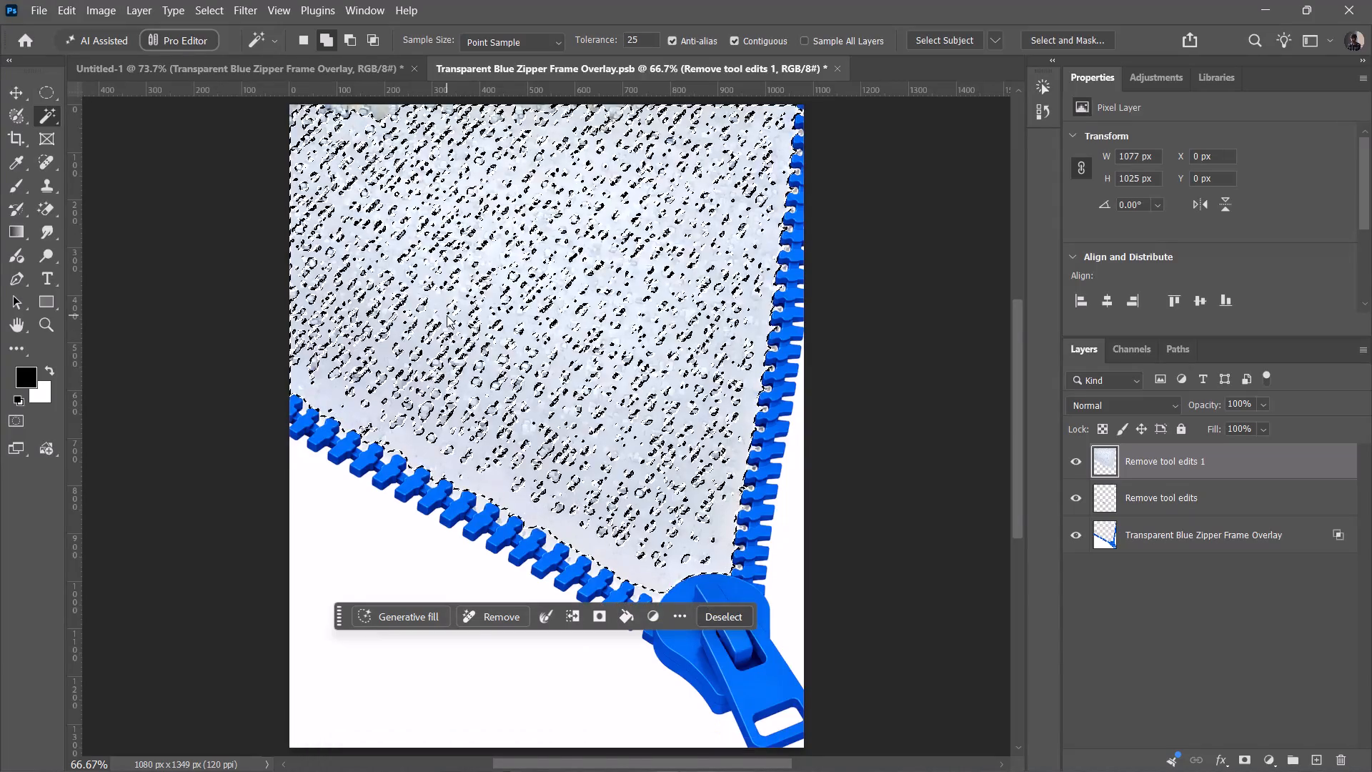
key(Delete)
key(Delete)
key(Delete)
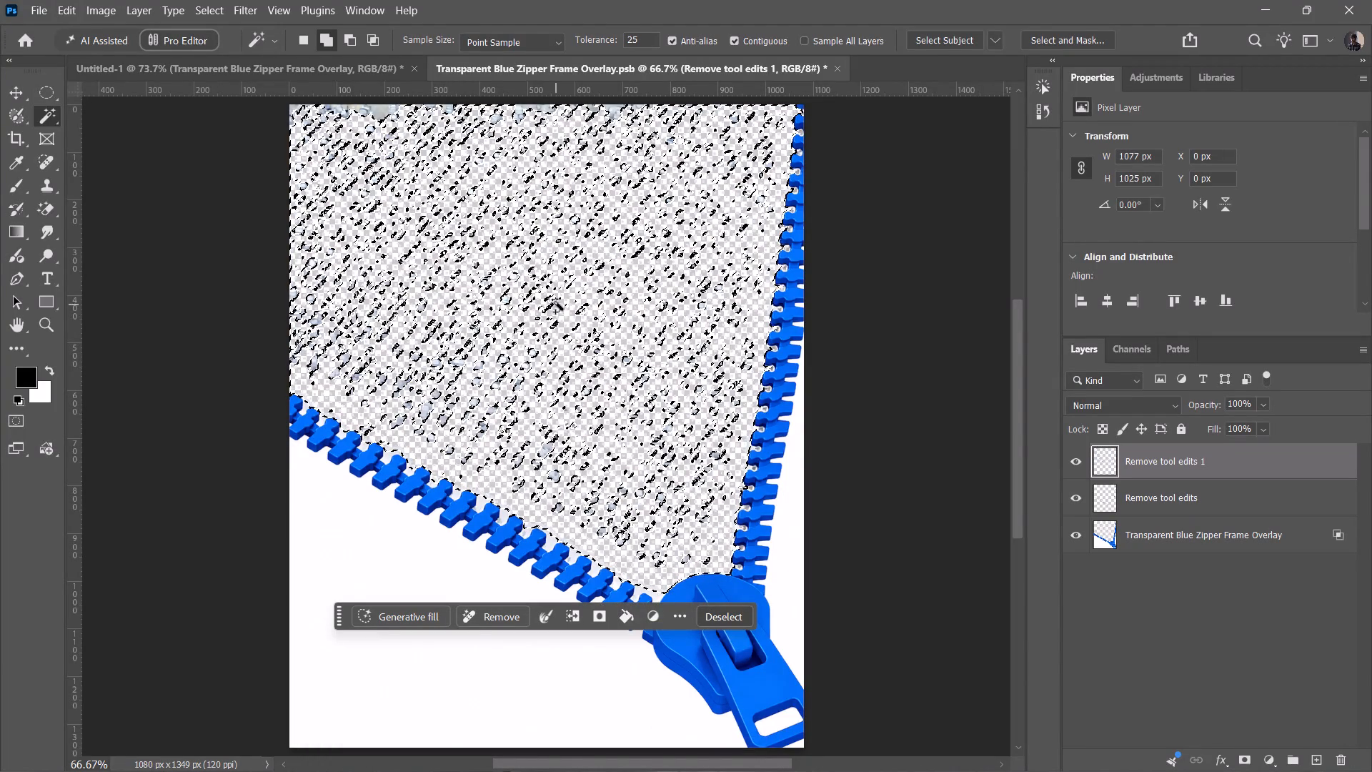
key(ctrl+z)
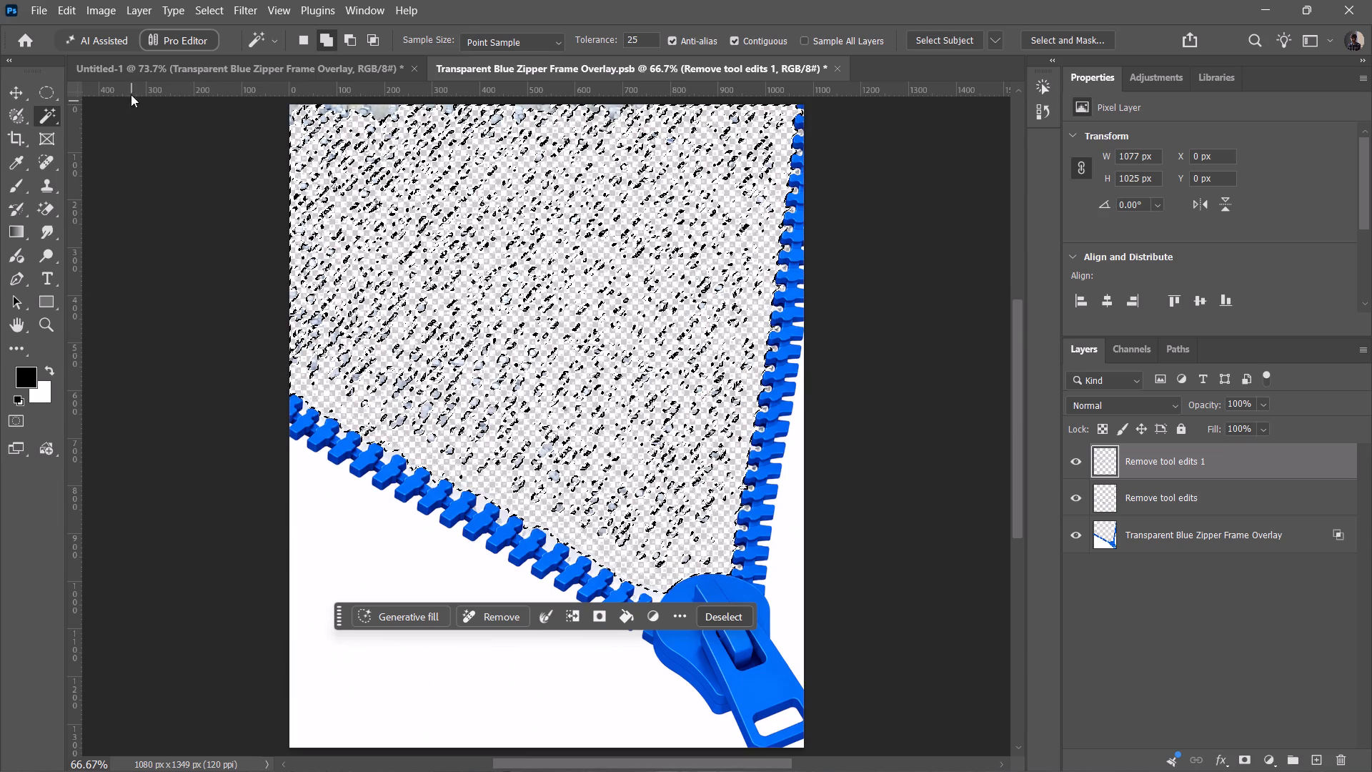
key(ctrl+s)
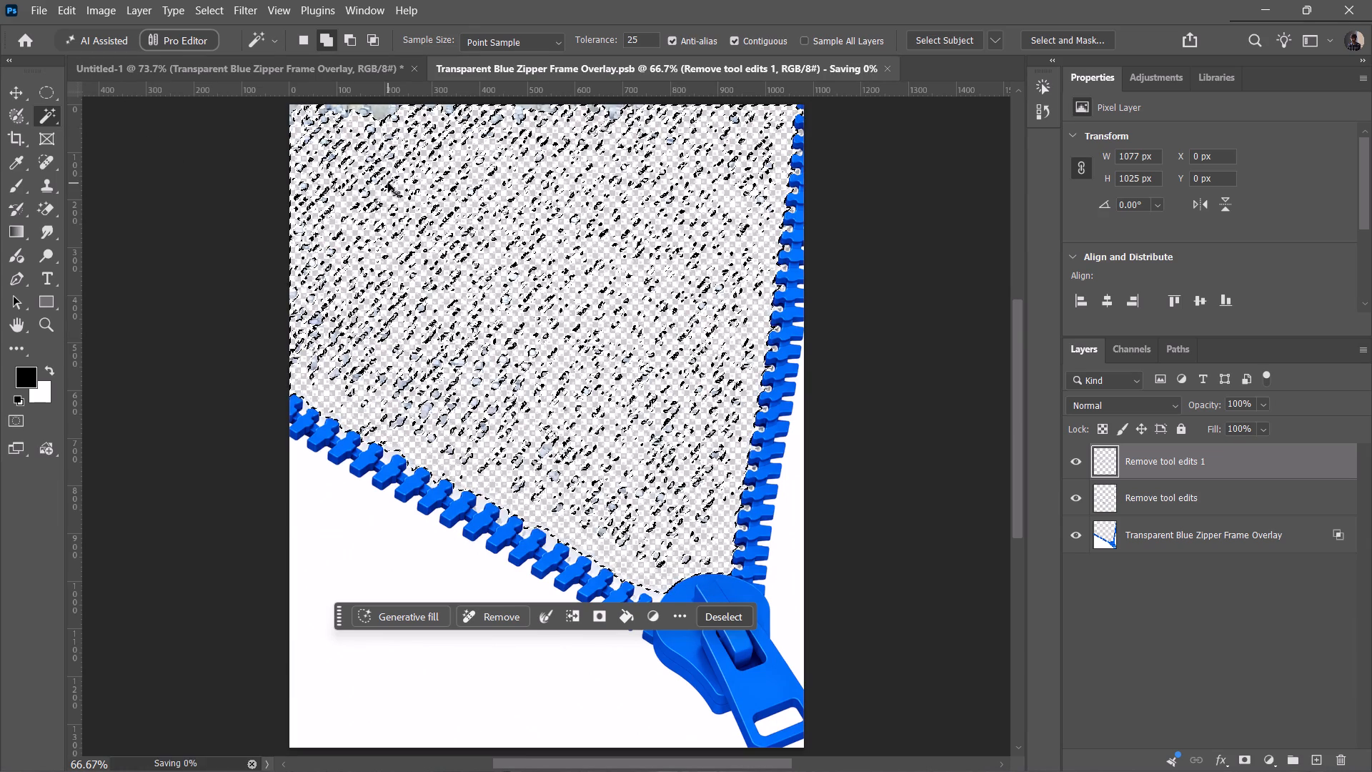
Switch to the Untitled-1 poster, drop the selection and inspect the updated area inside the zipper.
click(252, 72)
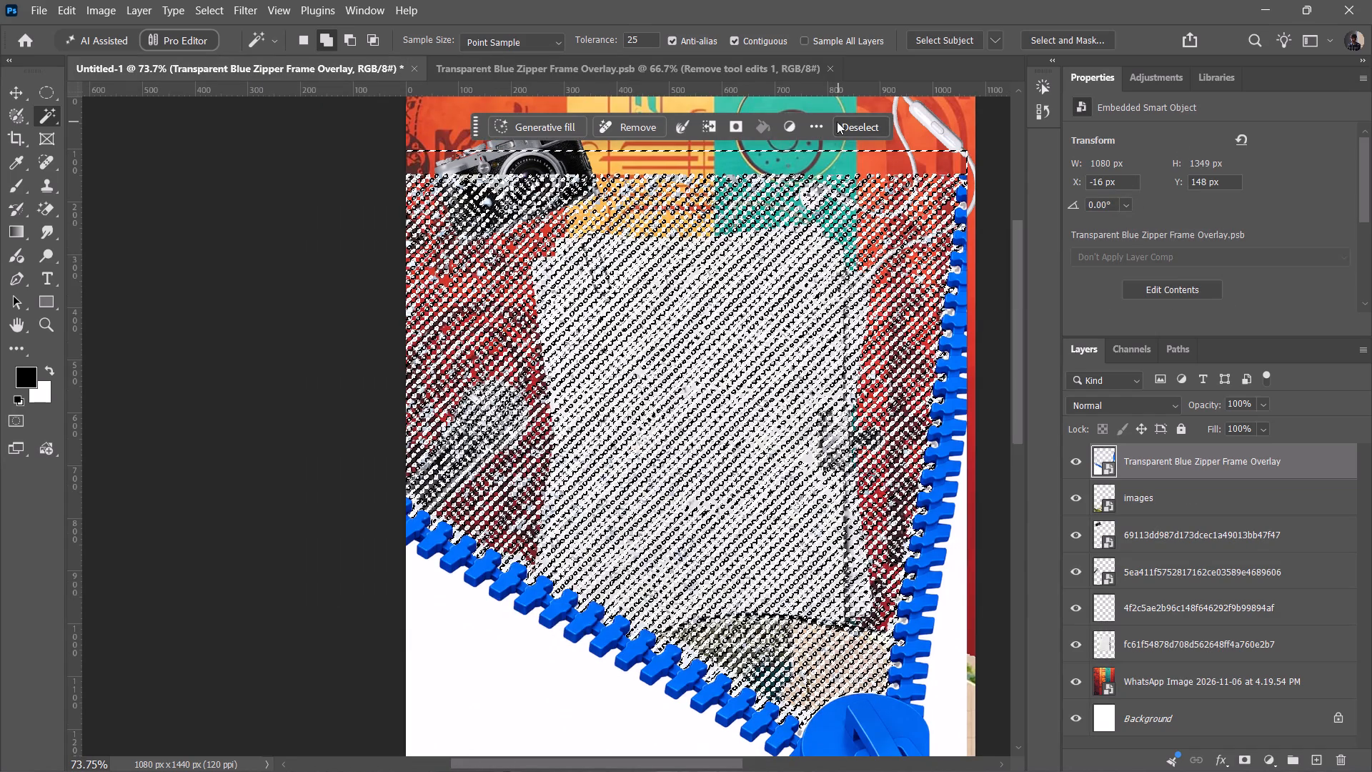
click(379, 279)
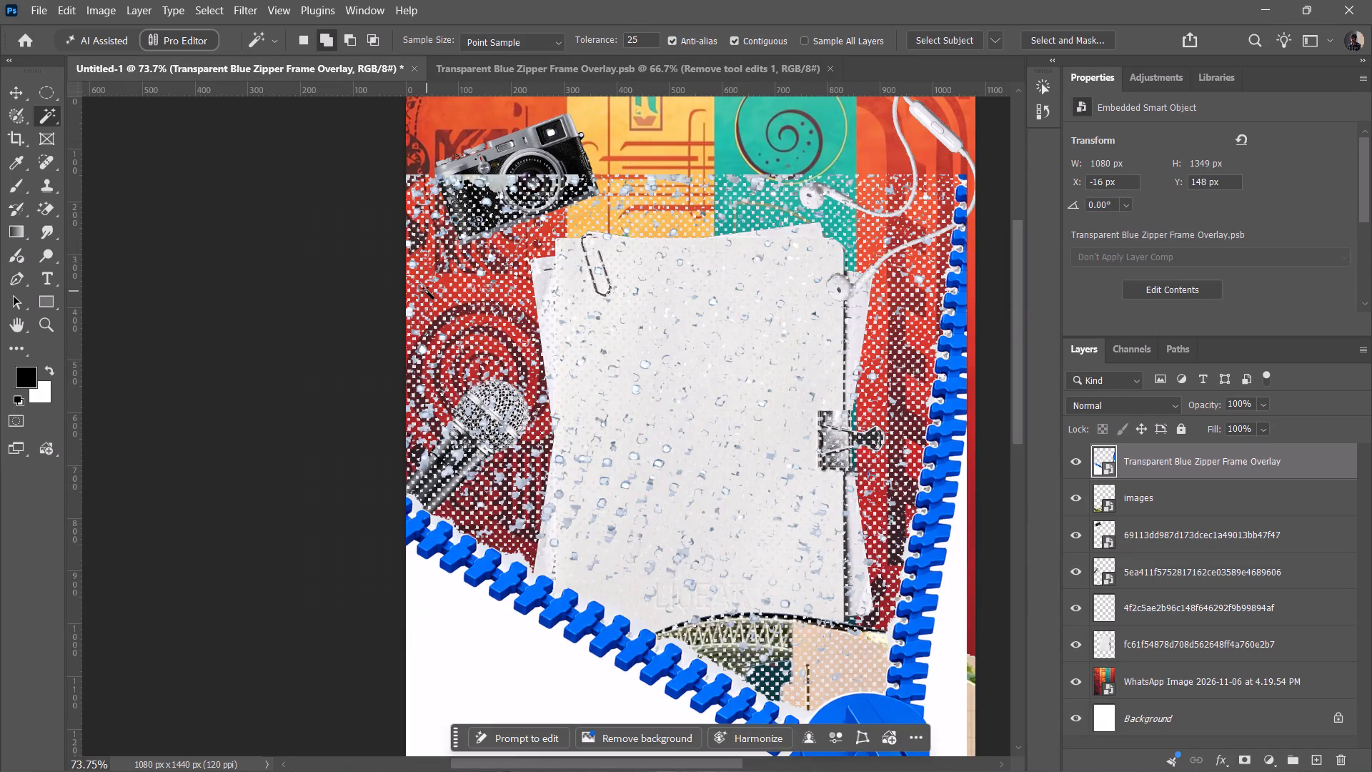
scroll(427, 291, left, 1)
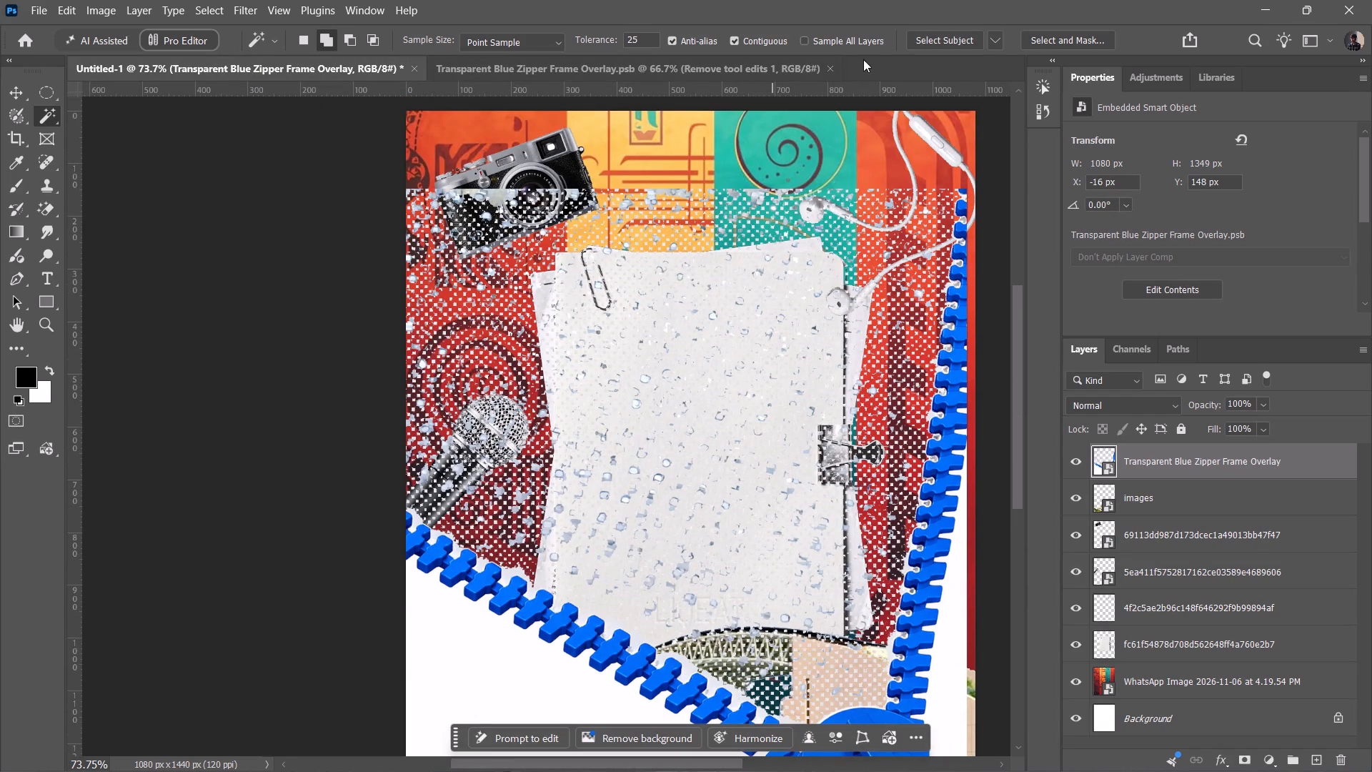
Return to the zipper smart object, extend the selection with the Magic Wand and paint leftover speckles into it with the Selection Brush.
click(562, 66)
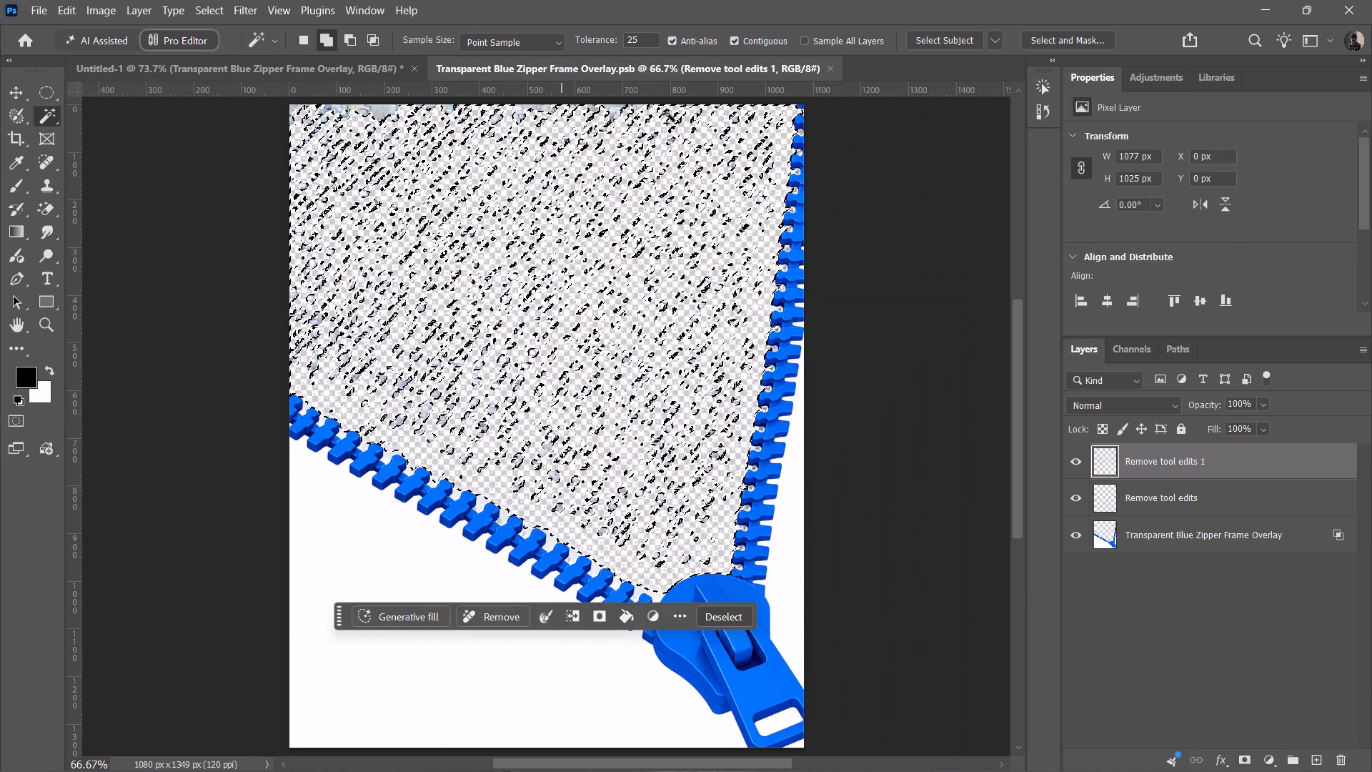
click(567, 245)
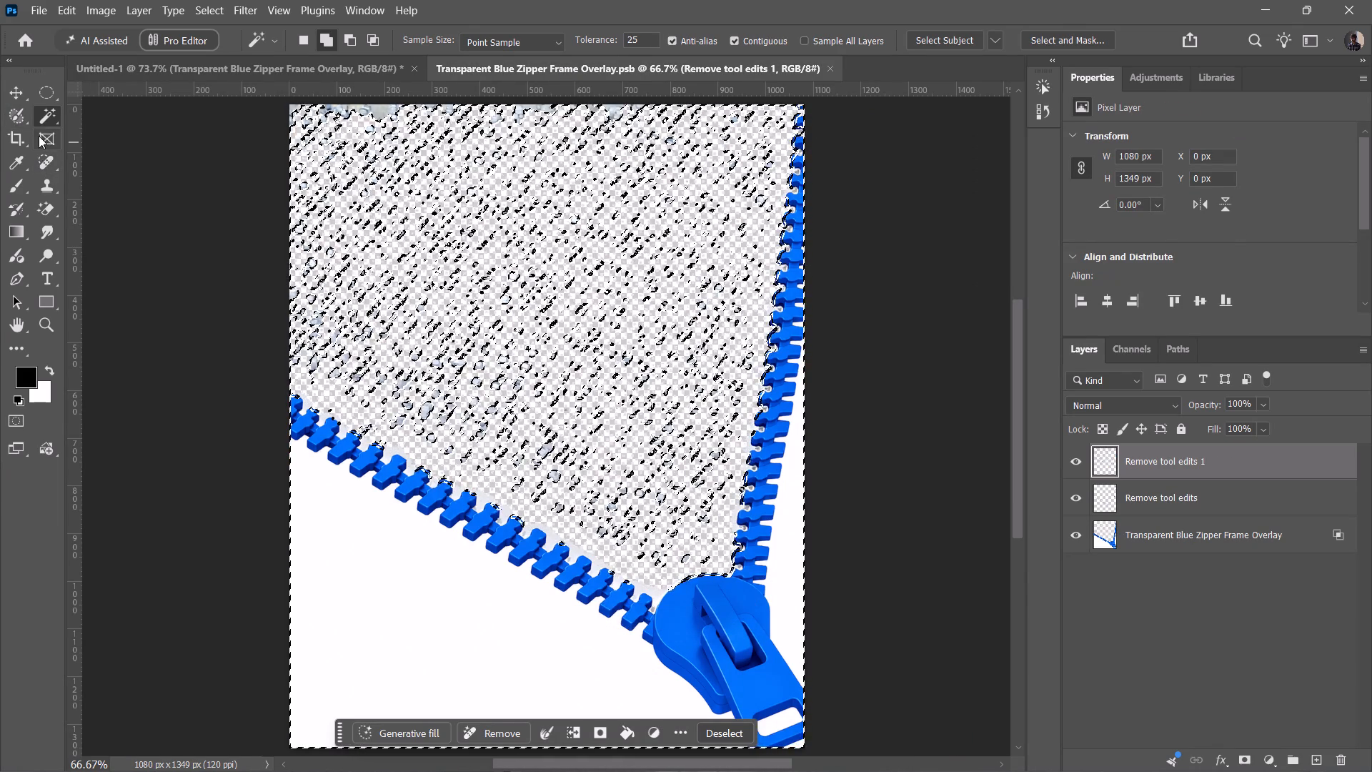
click(11, 113)
drag(439, 203, 504, 182)
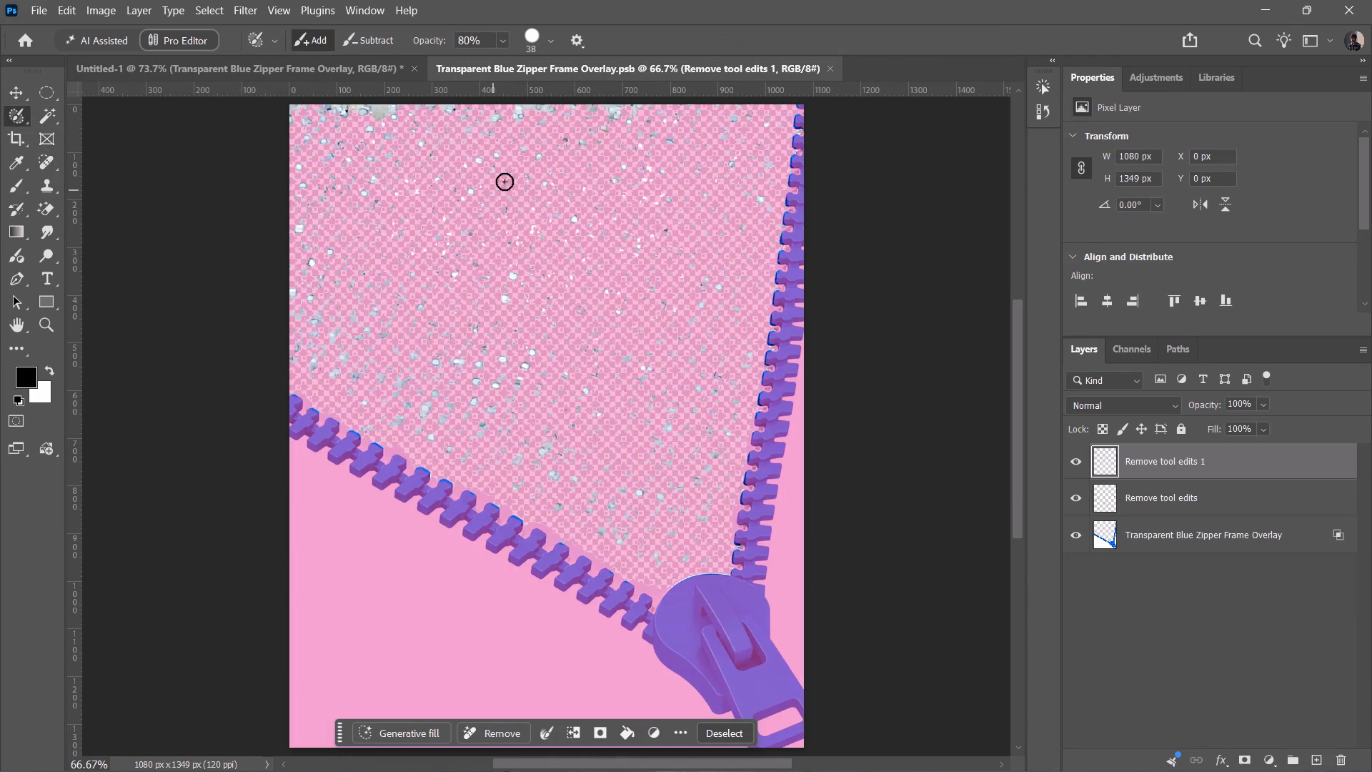
drag(504, 182, 496, 362)
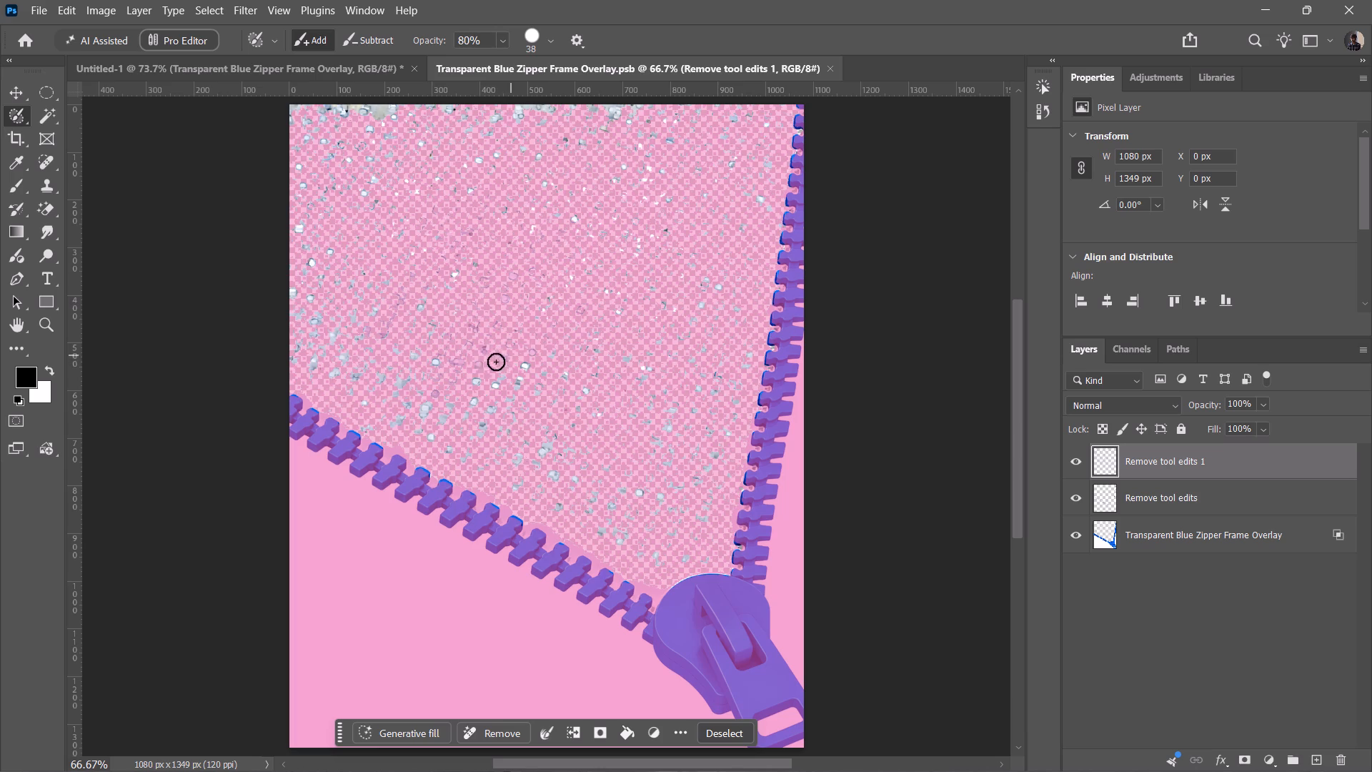
drag(496, 362, 233, 297)
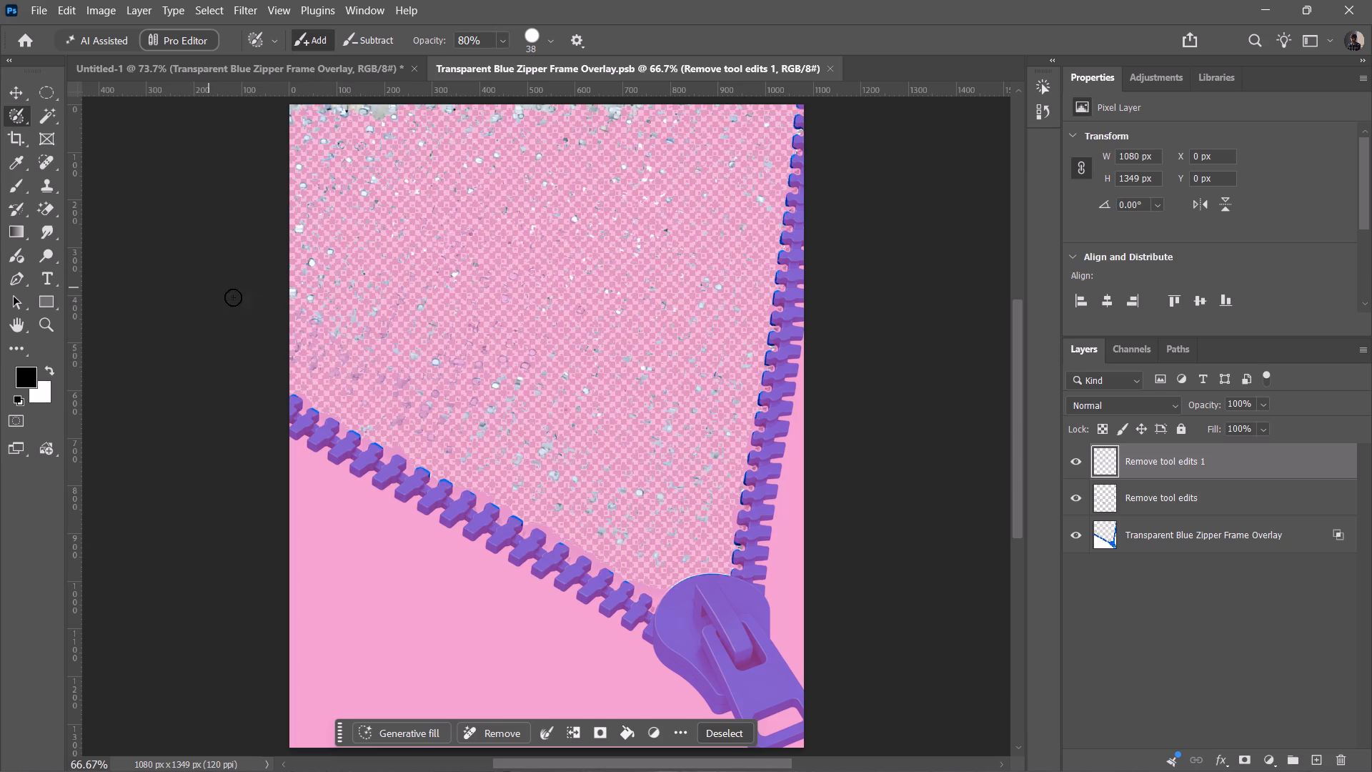
drag(233, 297, 307, 385)
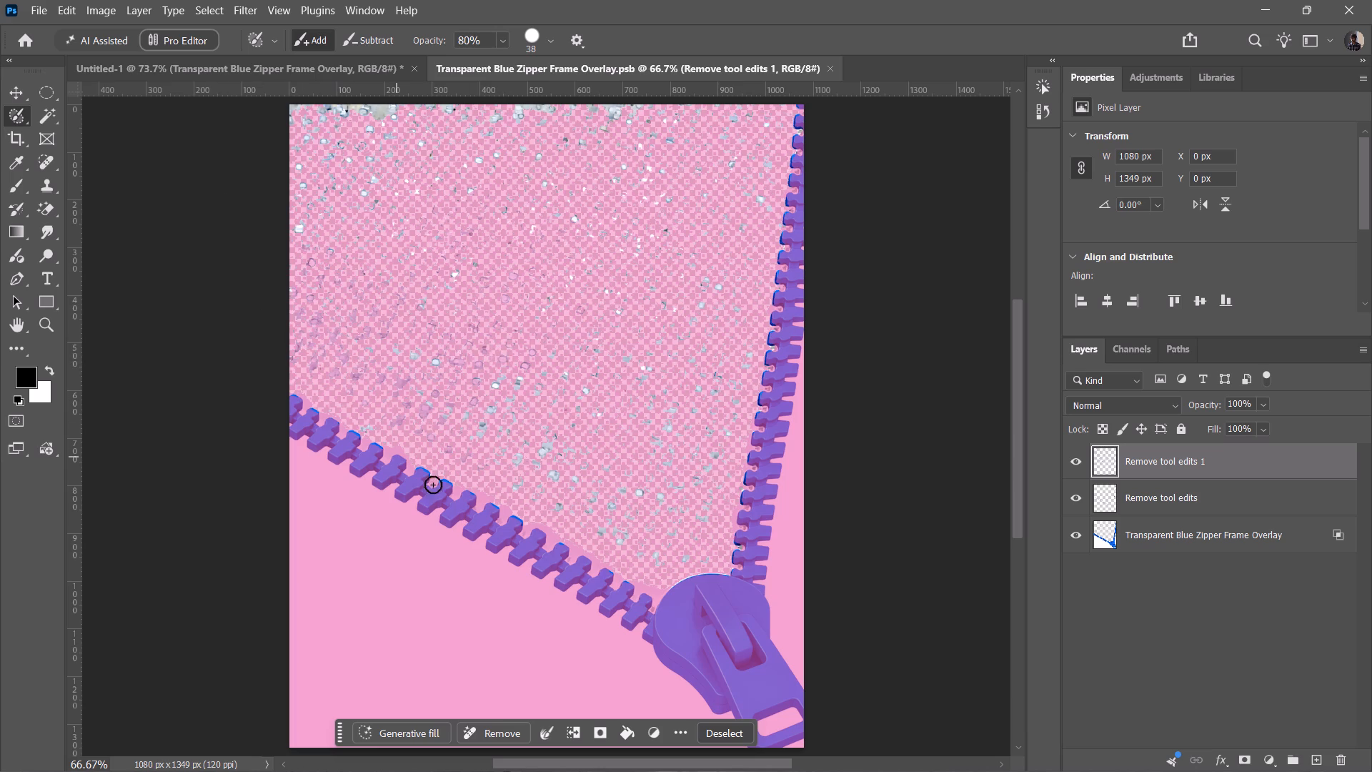
key(x)
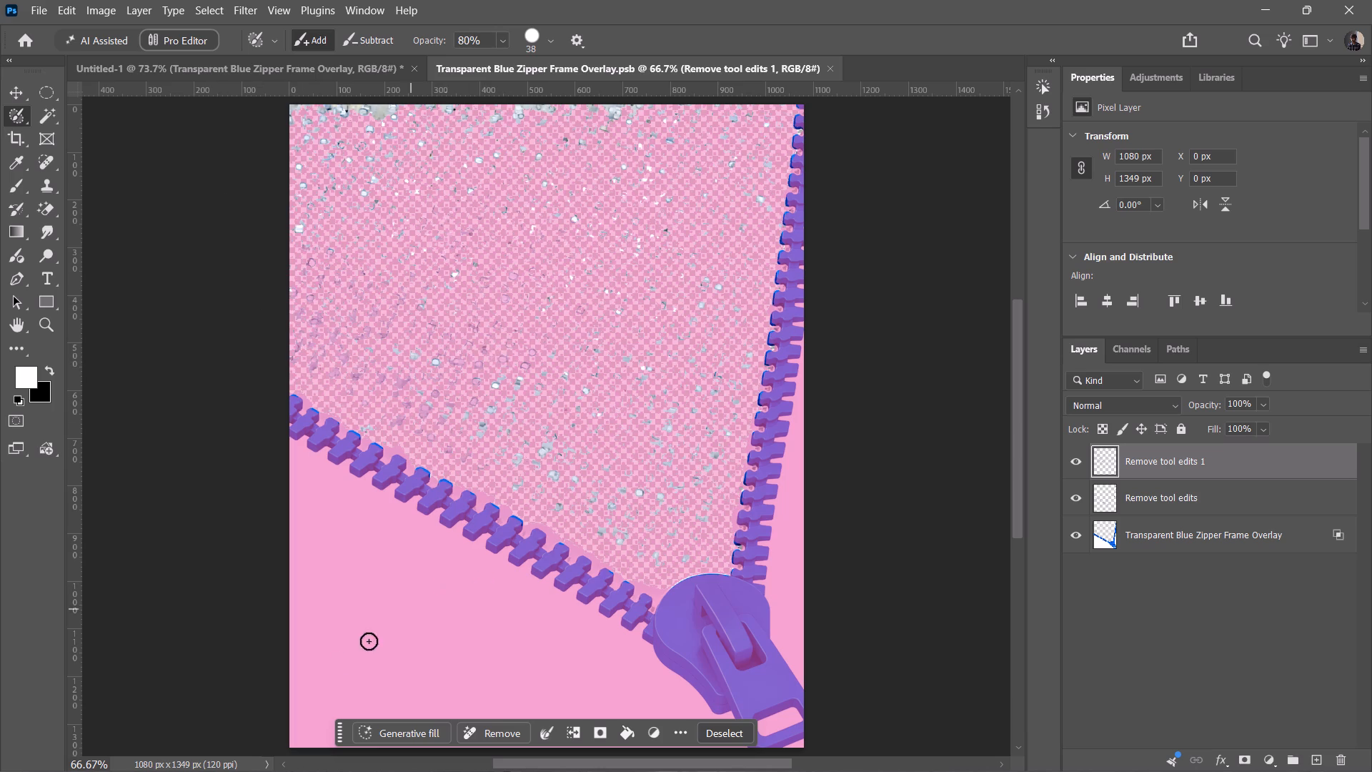
Shift the selection outline over the leftover speckles with the Elliptical Marquee tool and delete the selected pixels on Remove tool edits 1.
click(49, 87)
drag(386, 245, 364, 294)
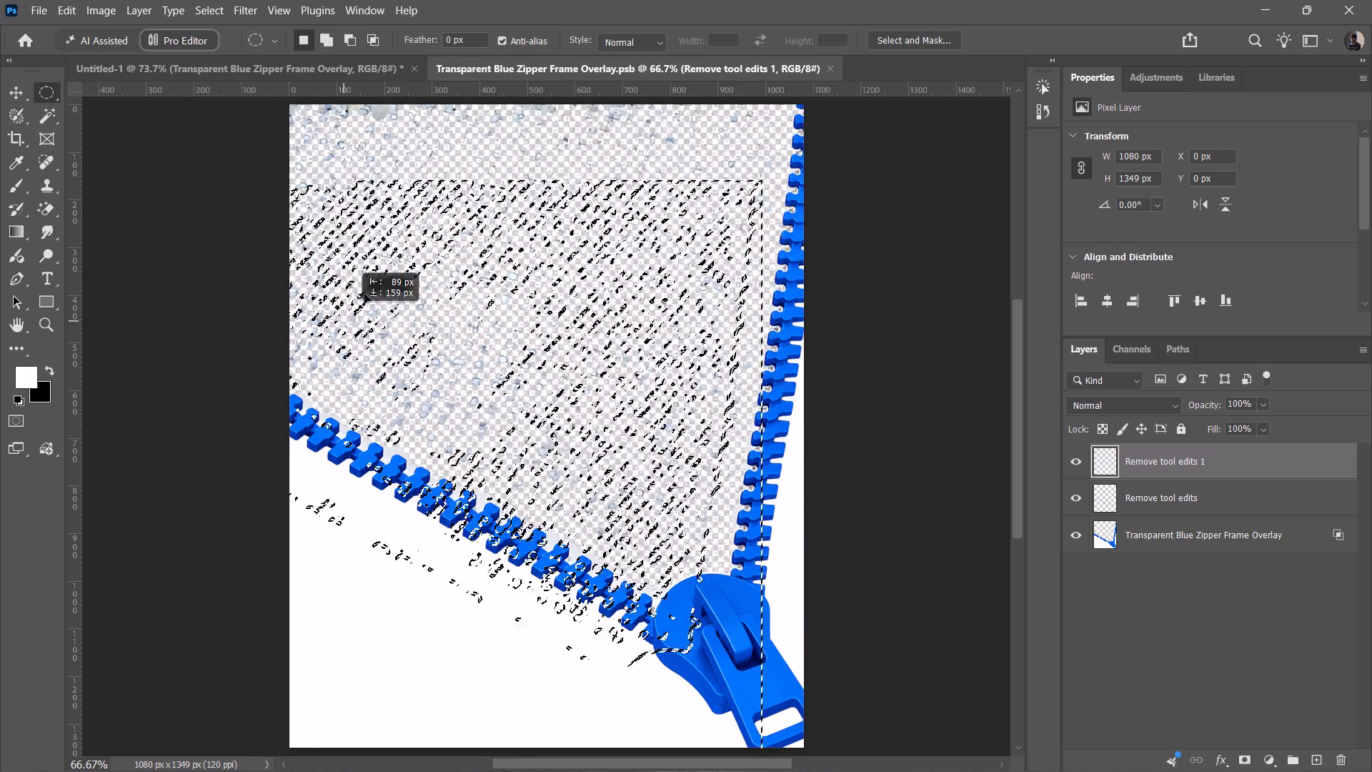
drag(364, 294, 411, 231)
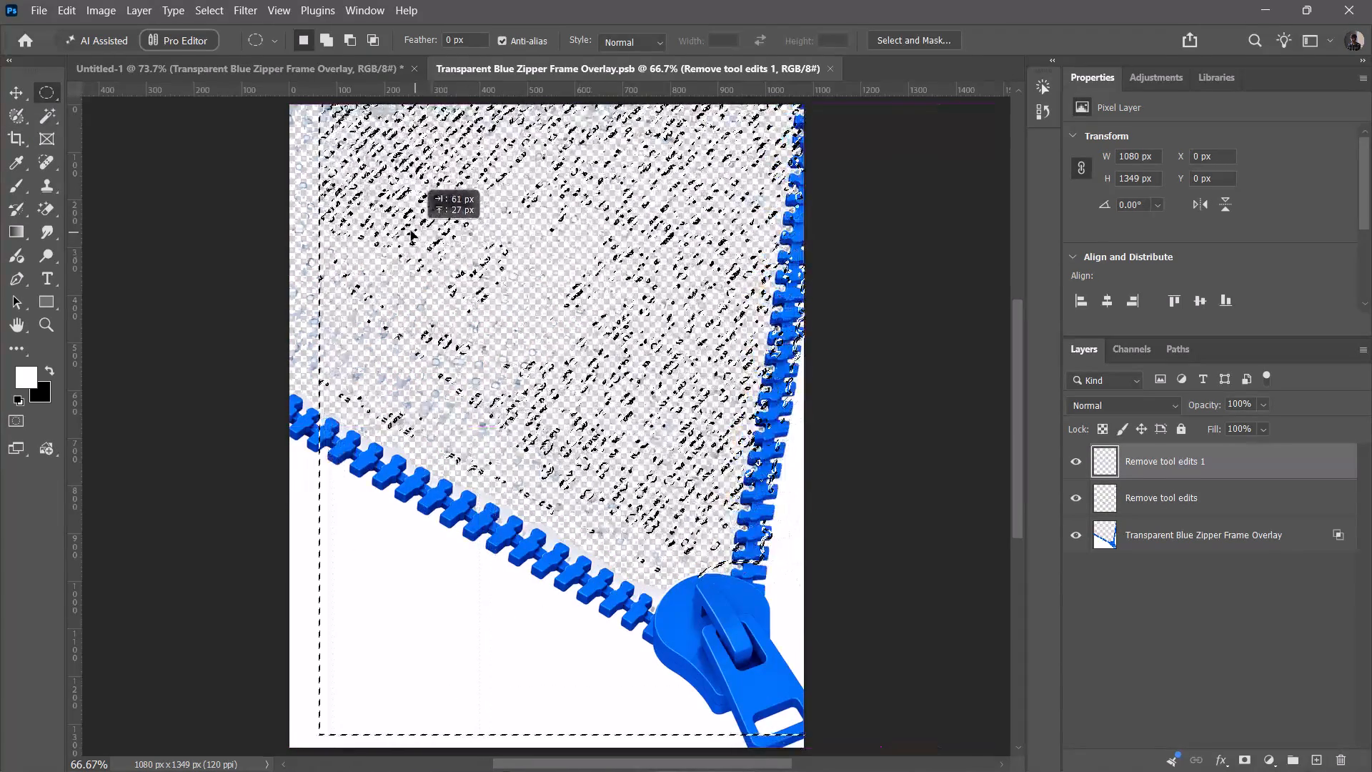
drag(411, 231, 309, 190)
key(Delete)
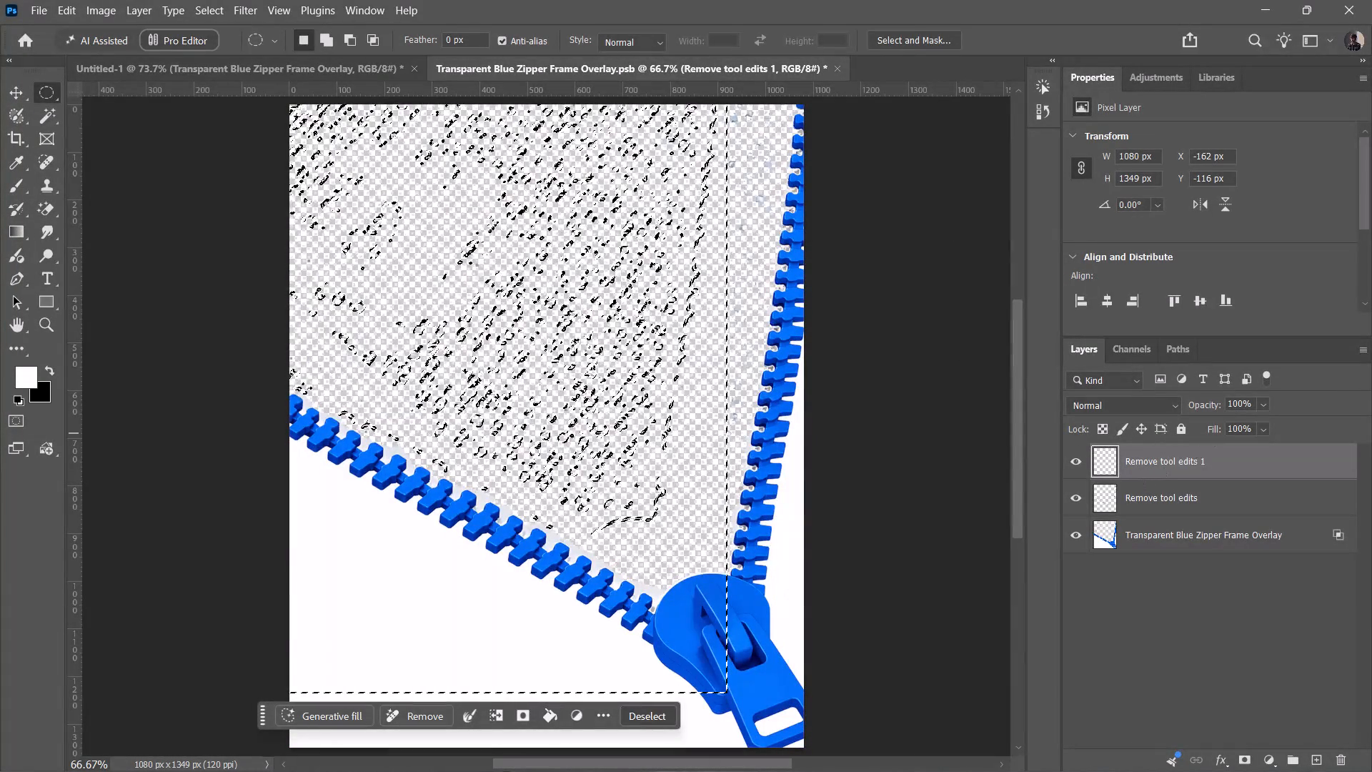
click(1174, 463)
key(Delete)
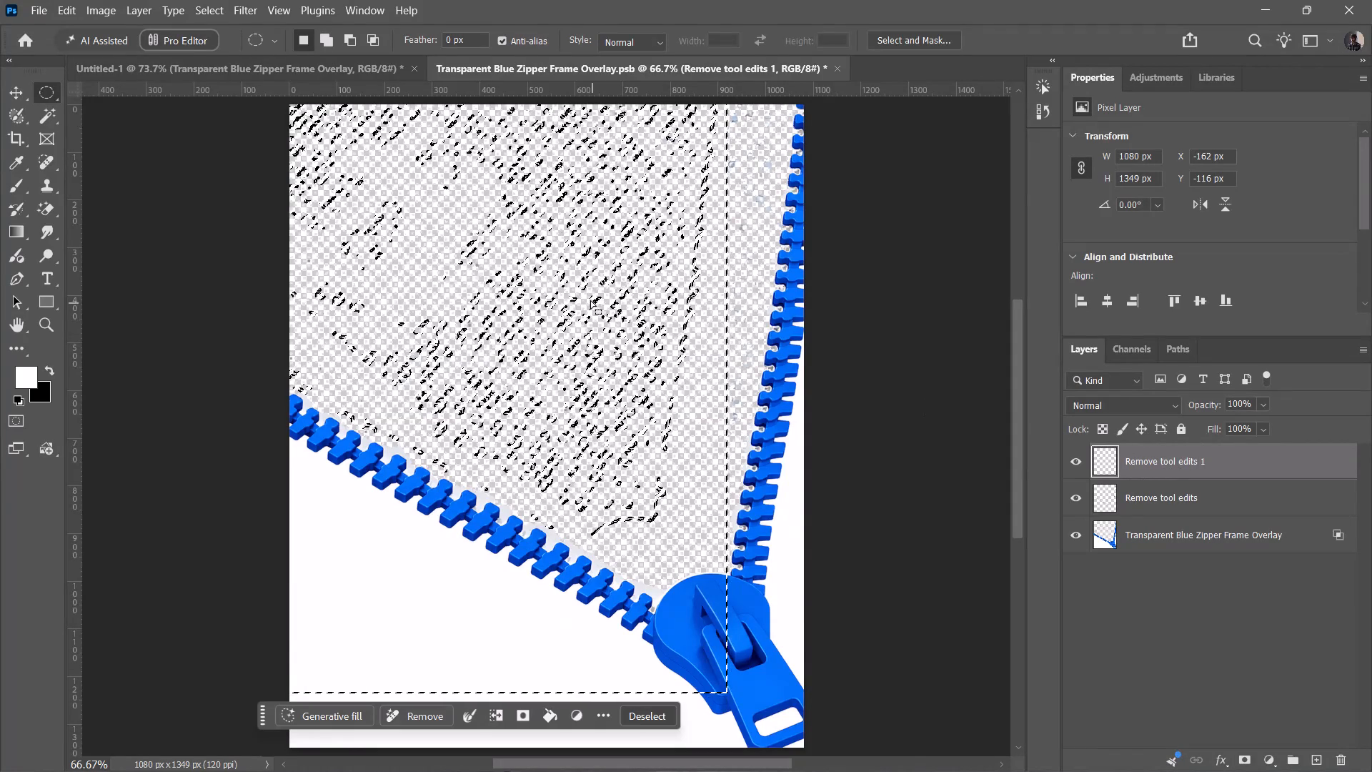
Move the selection outline off the canvas to reveal the cleared area, and save the smart object contents.
drag(590, 300, 0, 273)
drag(393, 199, 4, 310)
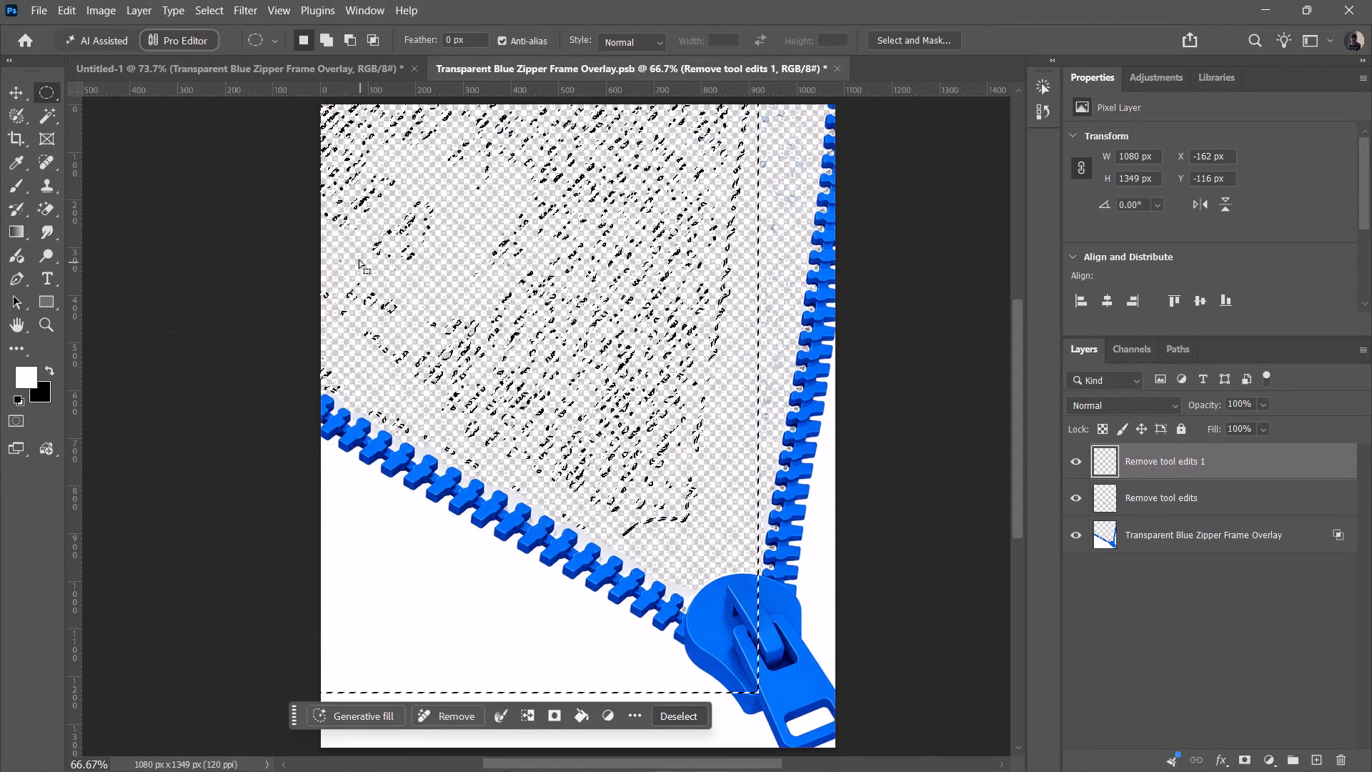
drag(717, 229, 324, 219)
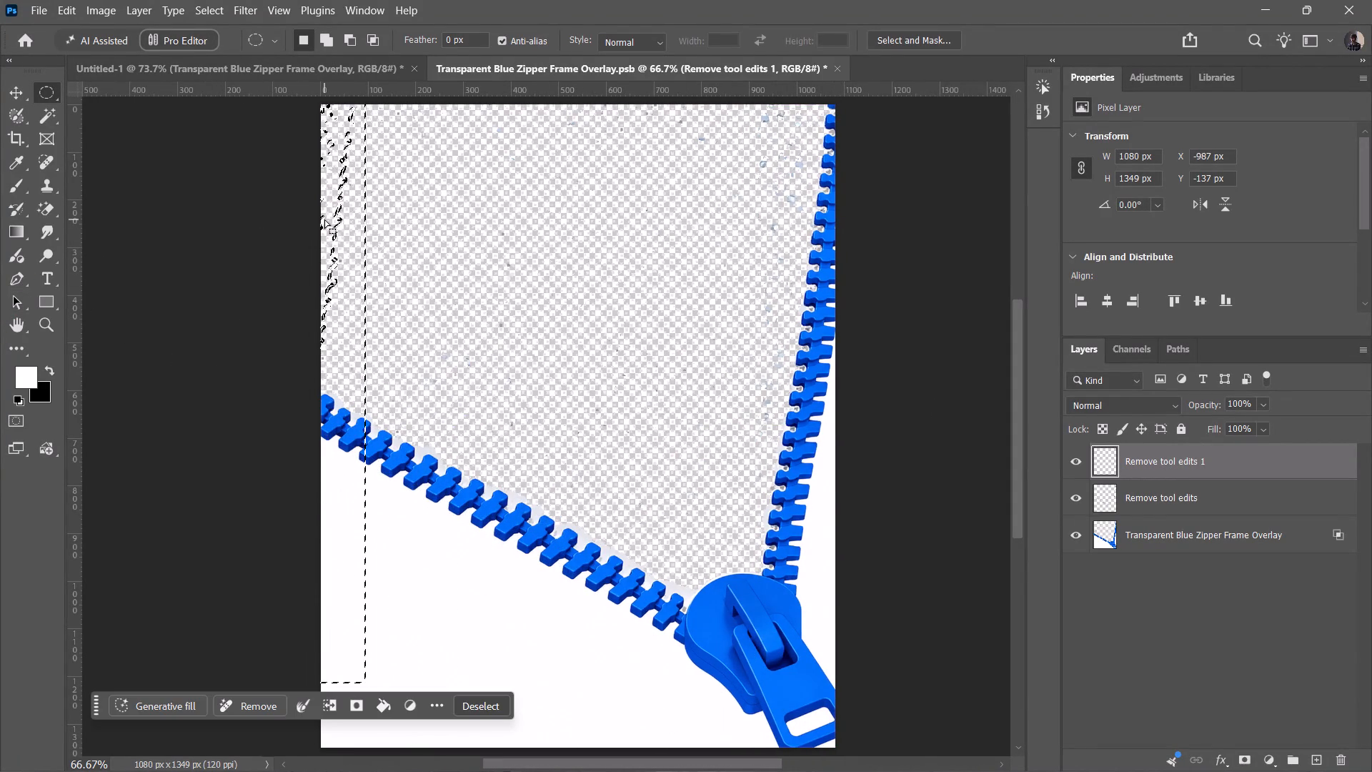
drag(343, 199, 274, 193)
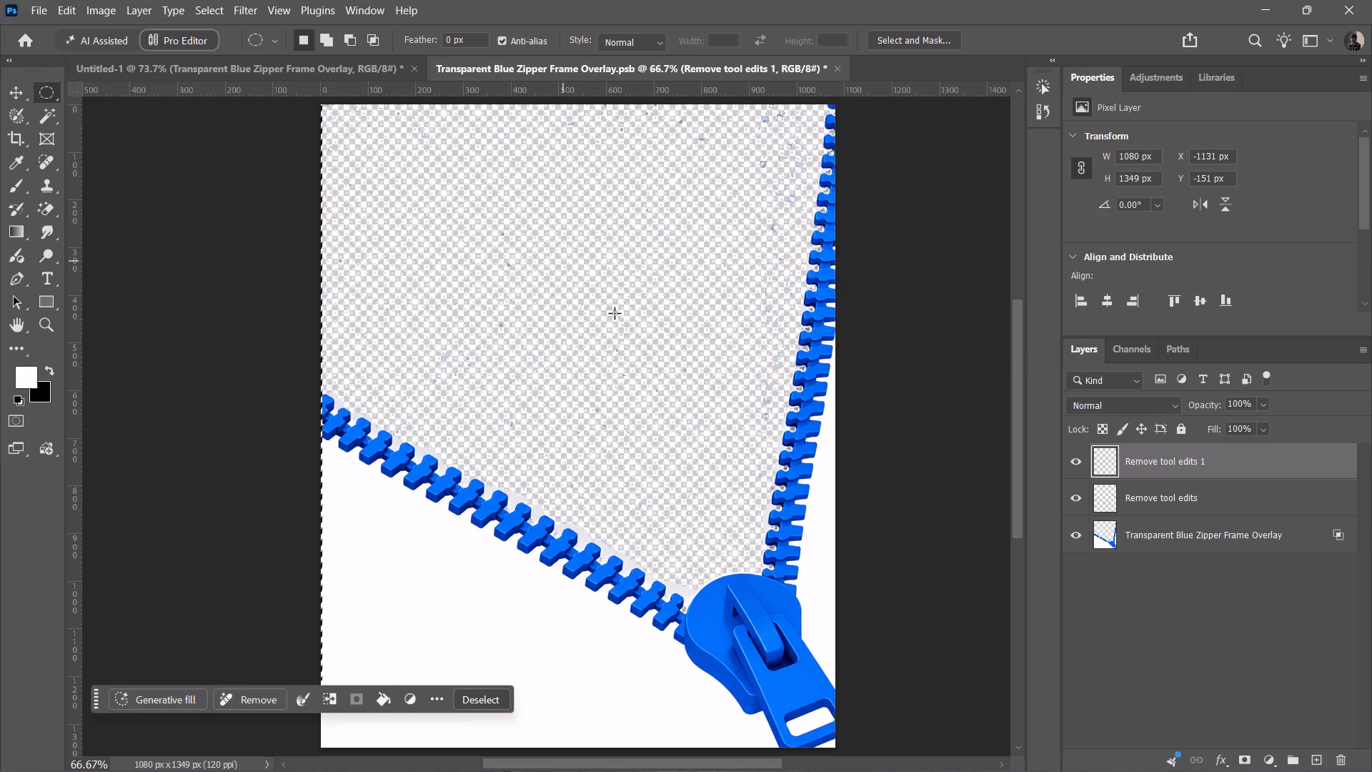
key(ctrl+s)
In the Untitled-1 poster, reposition the Transparent Blue Zipper Frame Overlay layer to about X 122 px, Y 31 px.
click(285, 49)
click(305, 64)
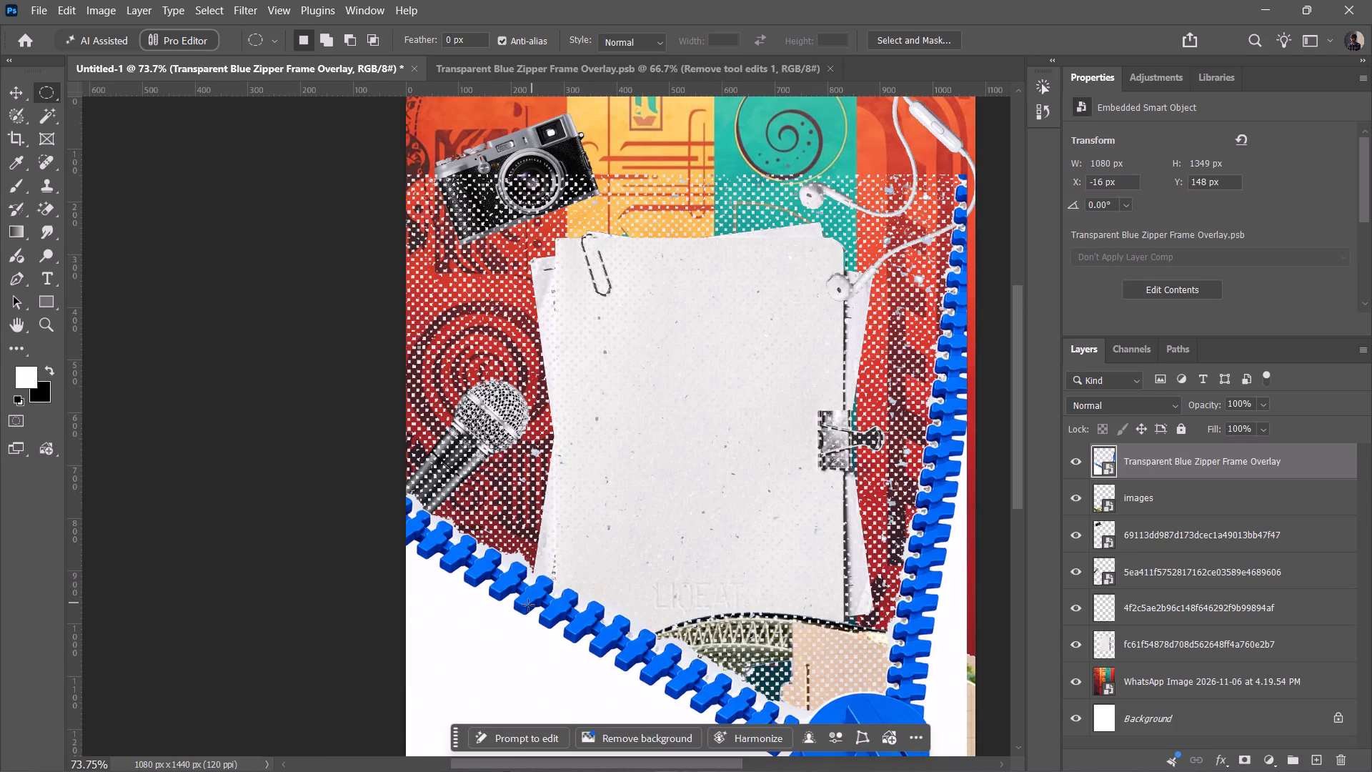
click(528, 605)
click(9, 84)
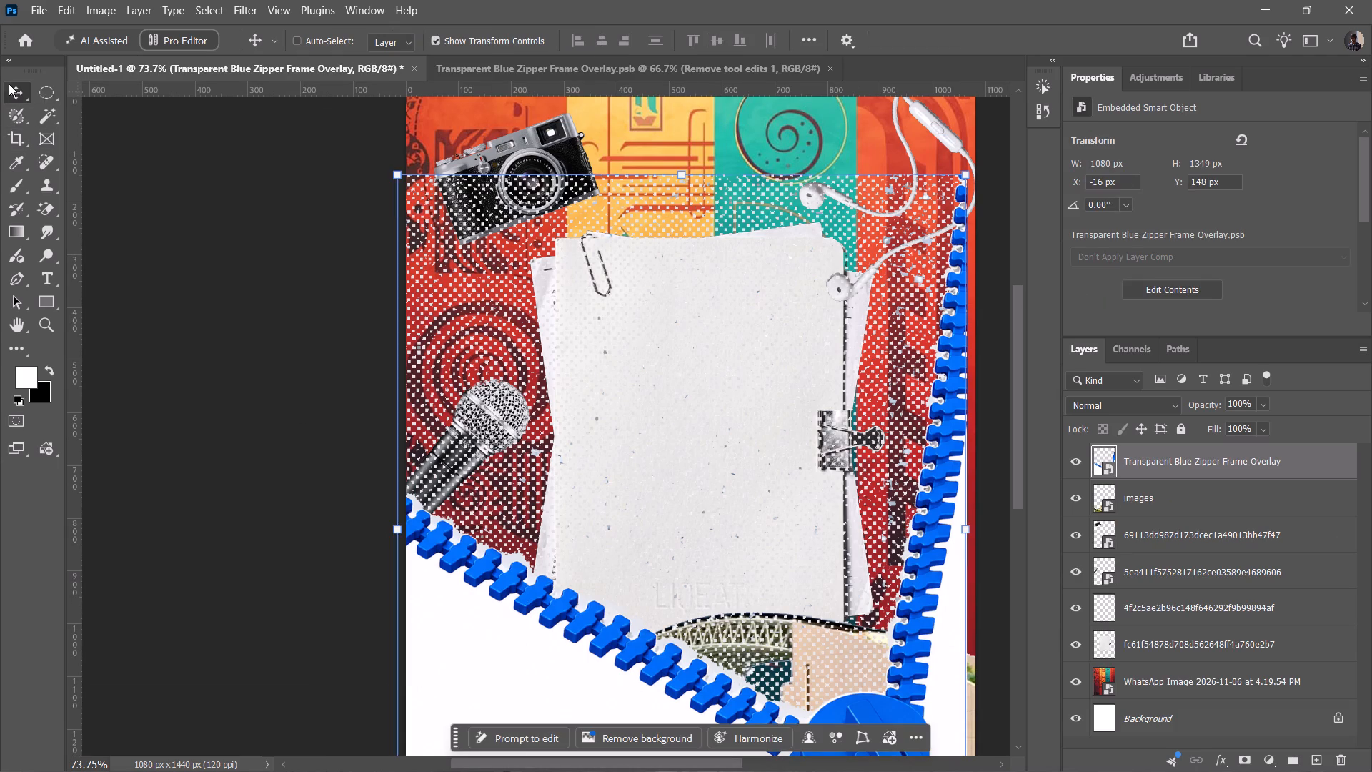
drag(530, 351, 522, 260)
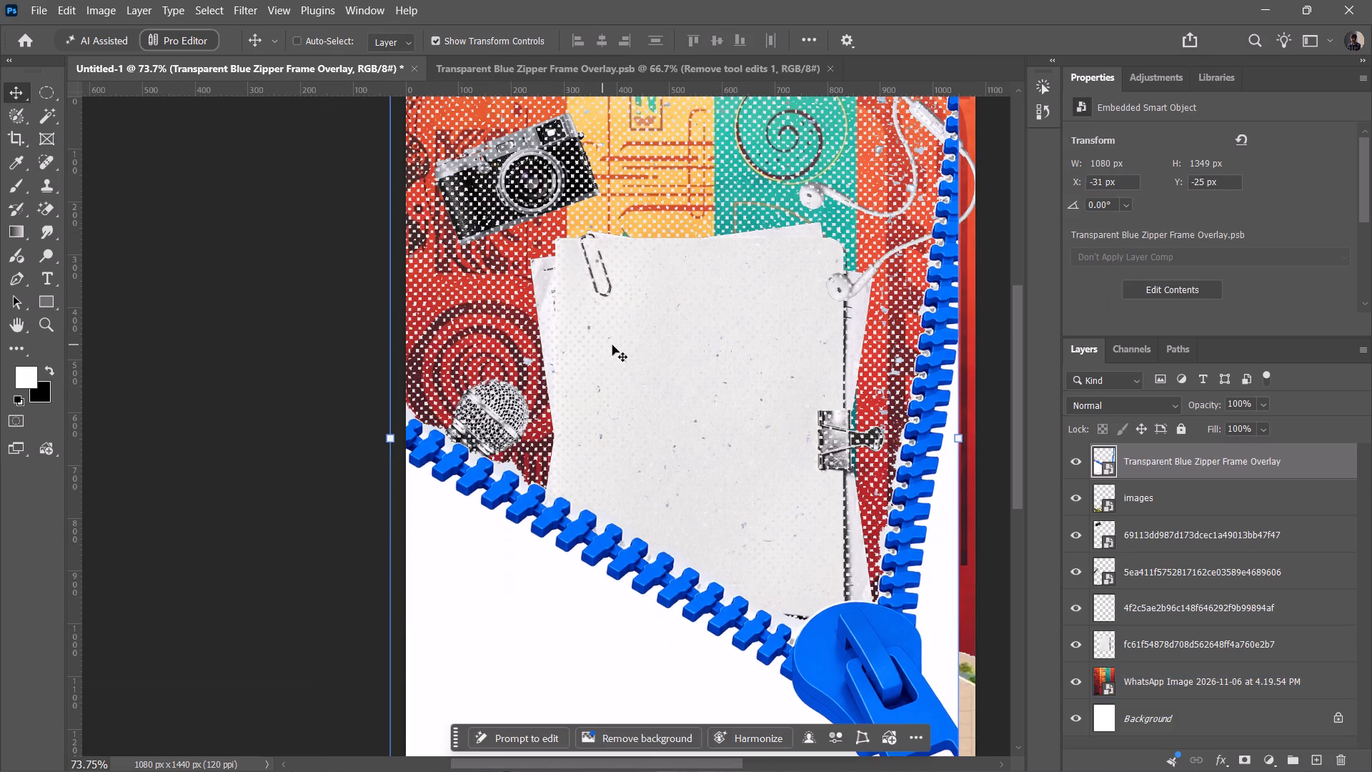
ctrl+alt+scroll(612, 345, down, 6)
drag(612, 345, 499, 432)
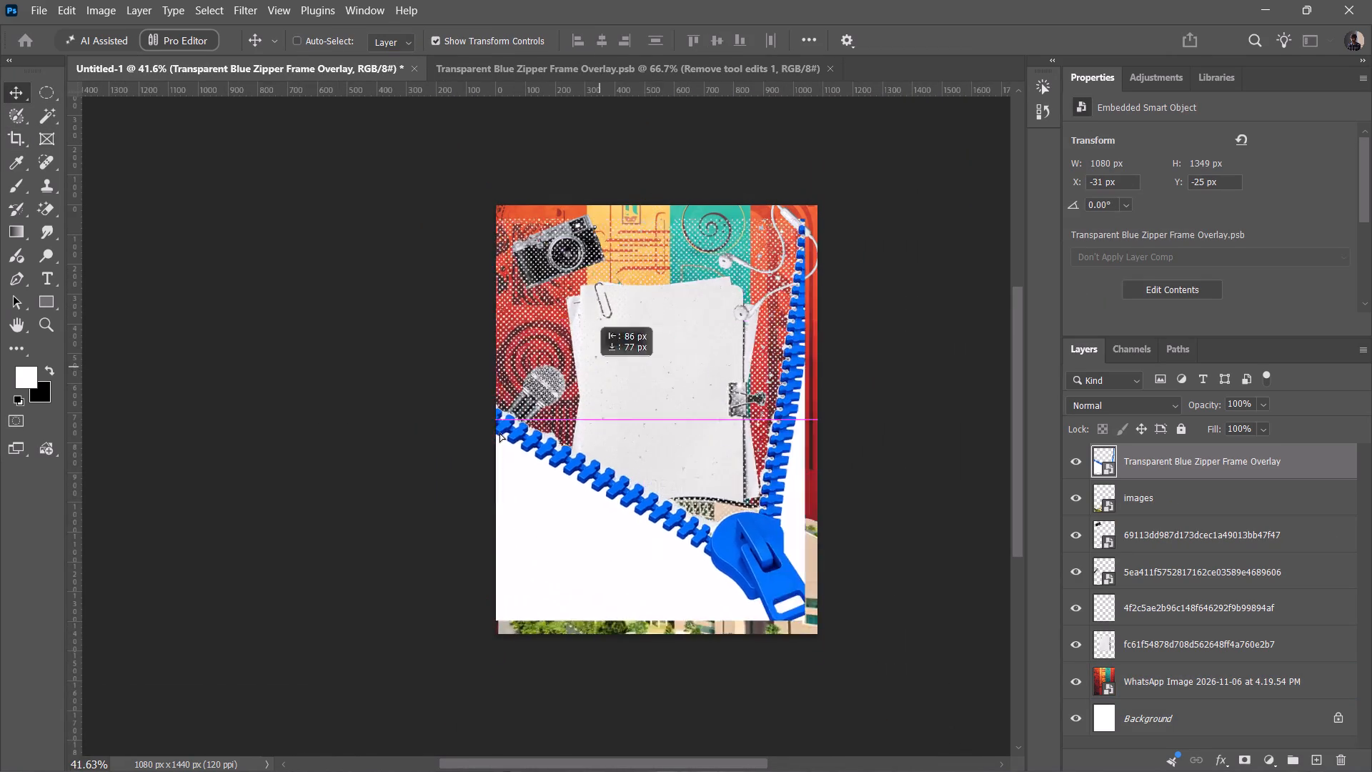
drag(499, 432, 660, 326)
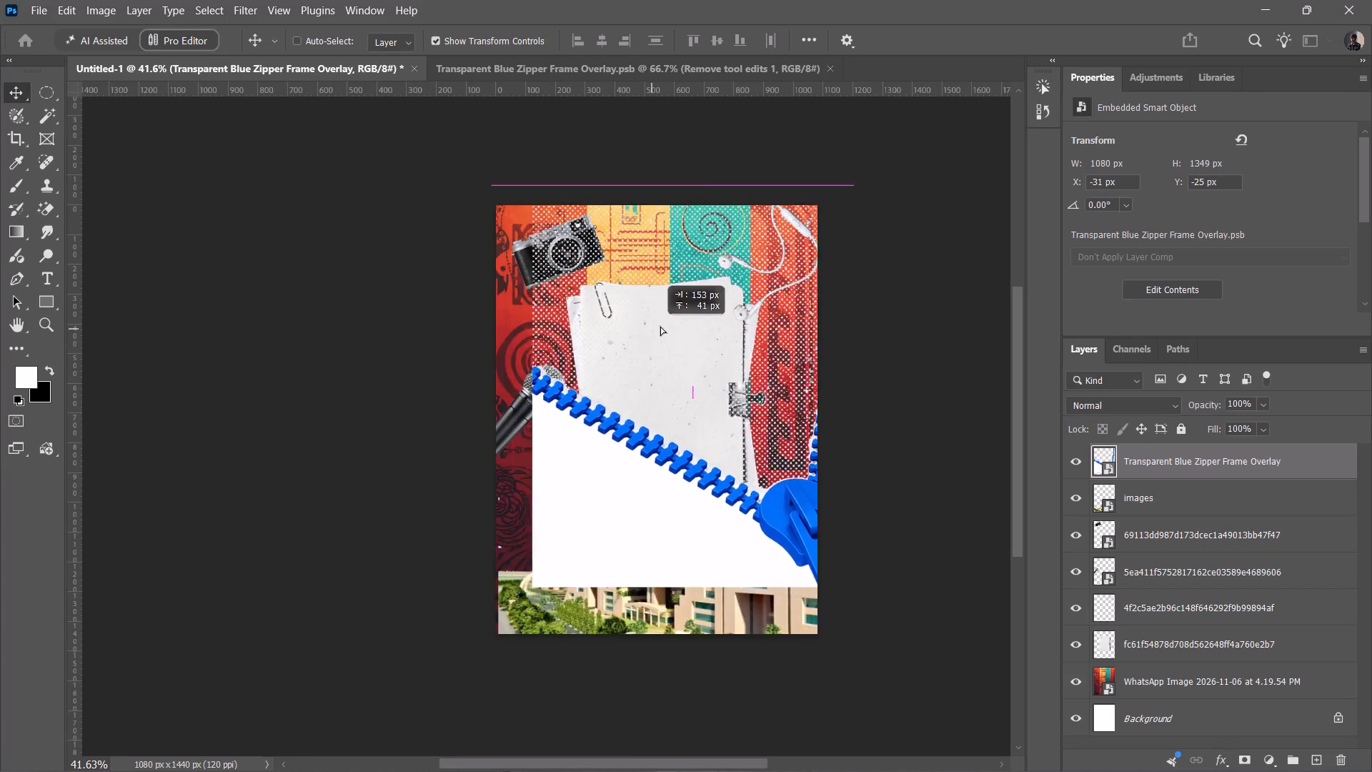
drag(660, 326, 658, 361)
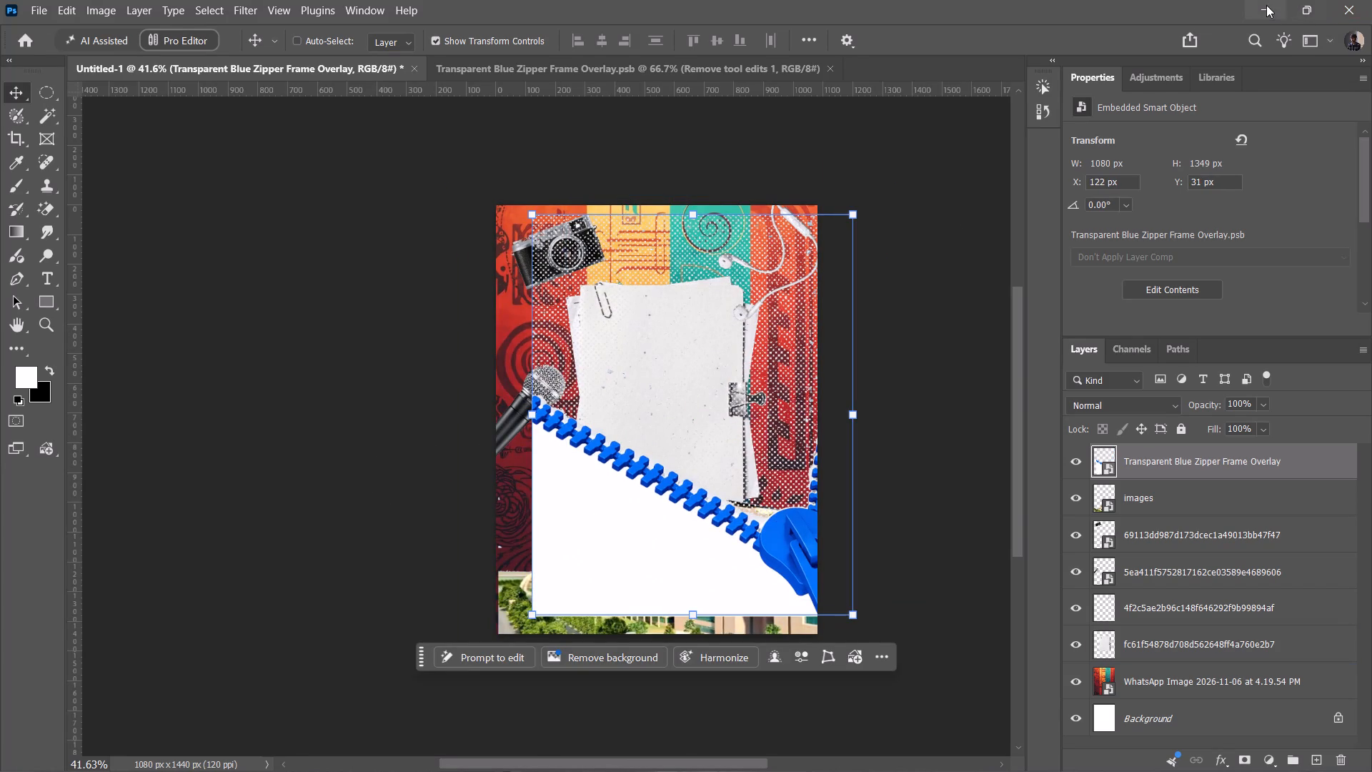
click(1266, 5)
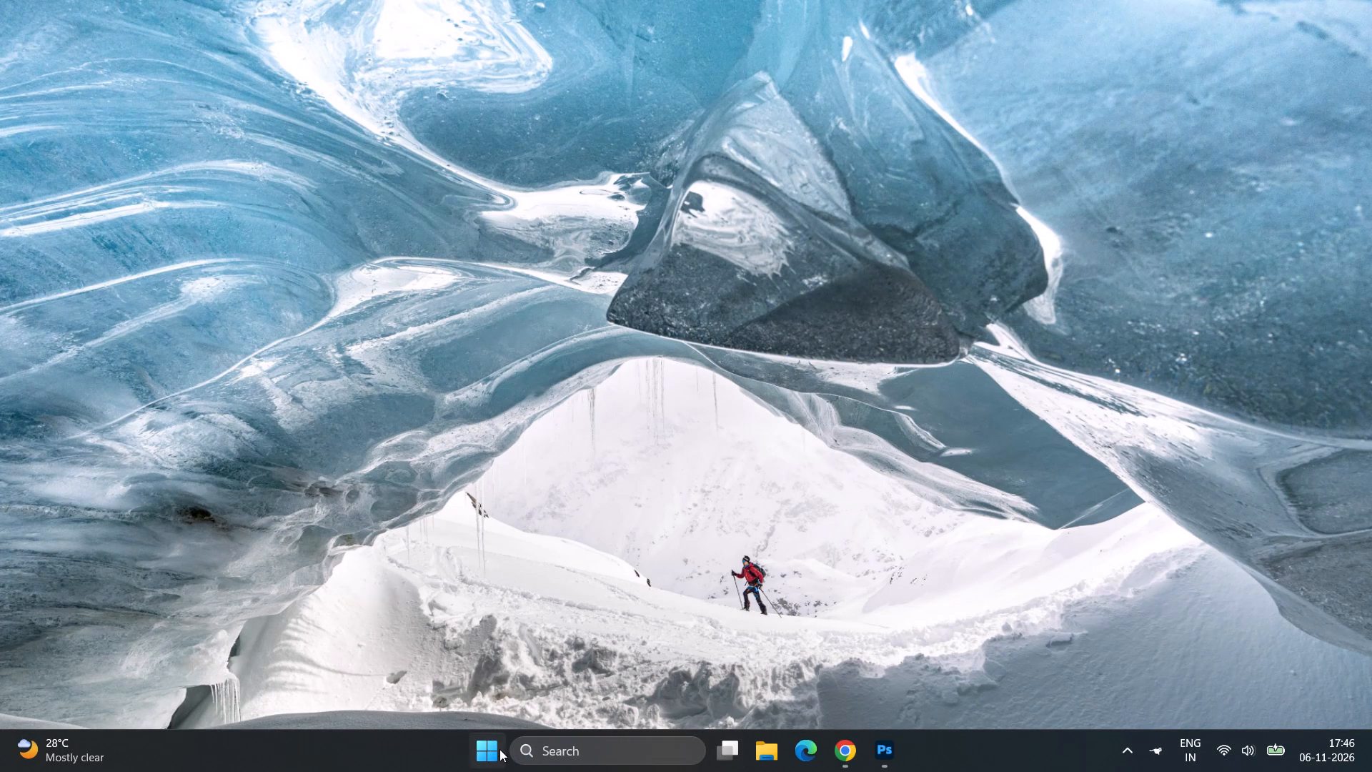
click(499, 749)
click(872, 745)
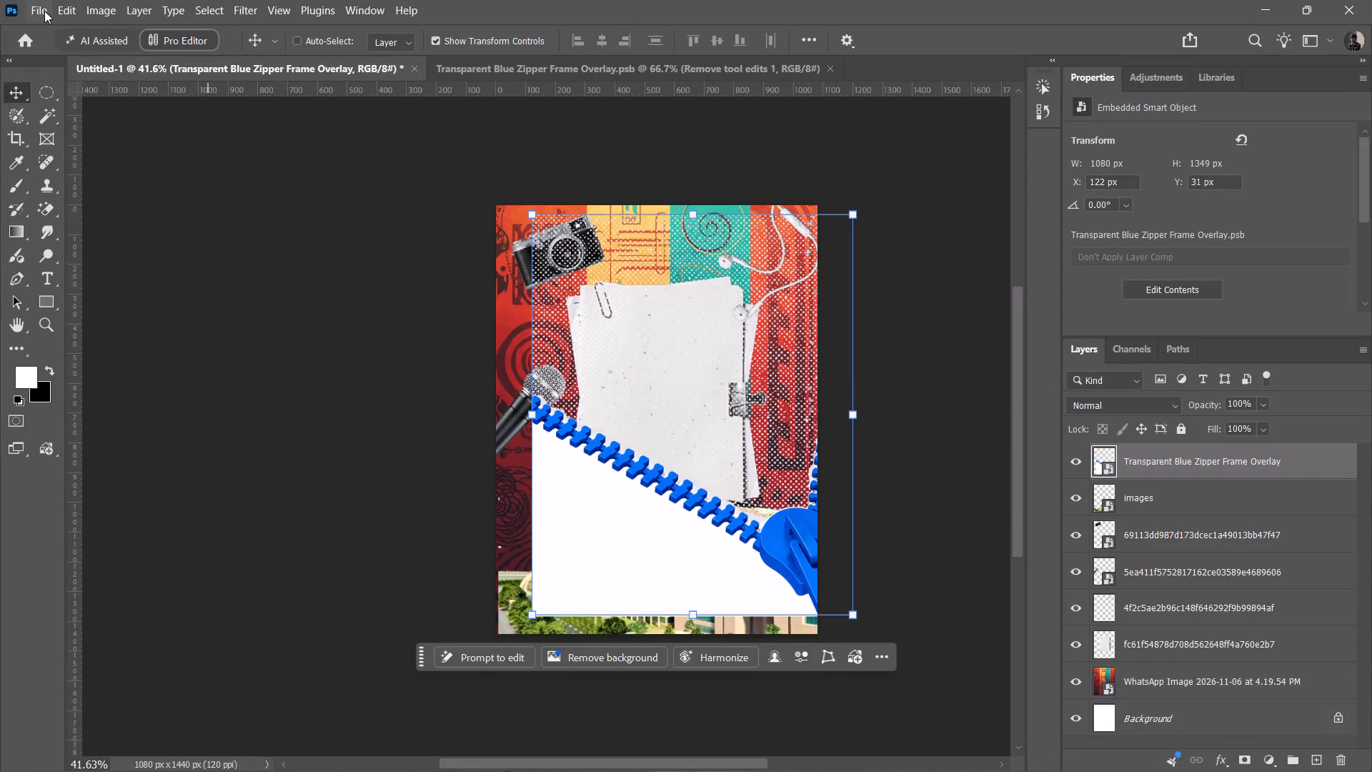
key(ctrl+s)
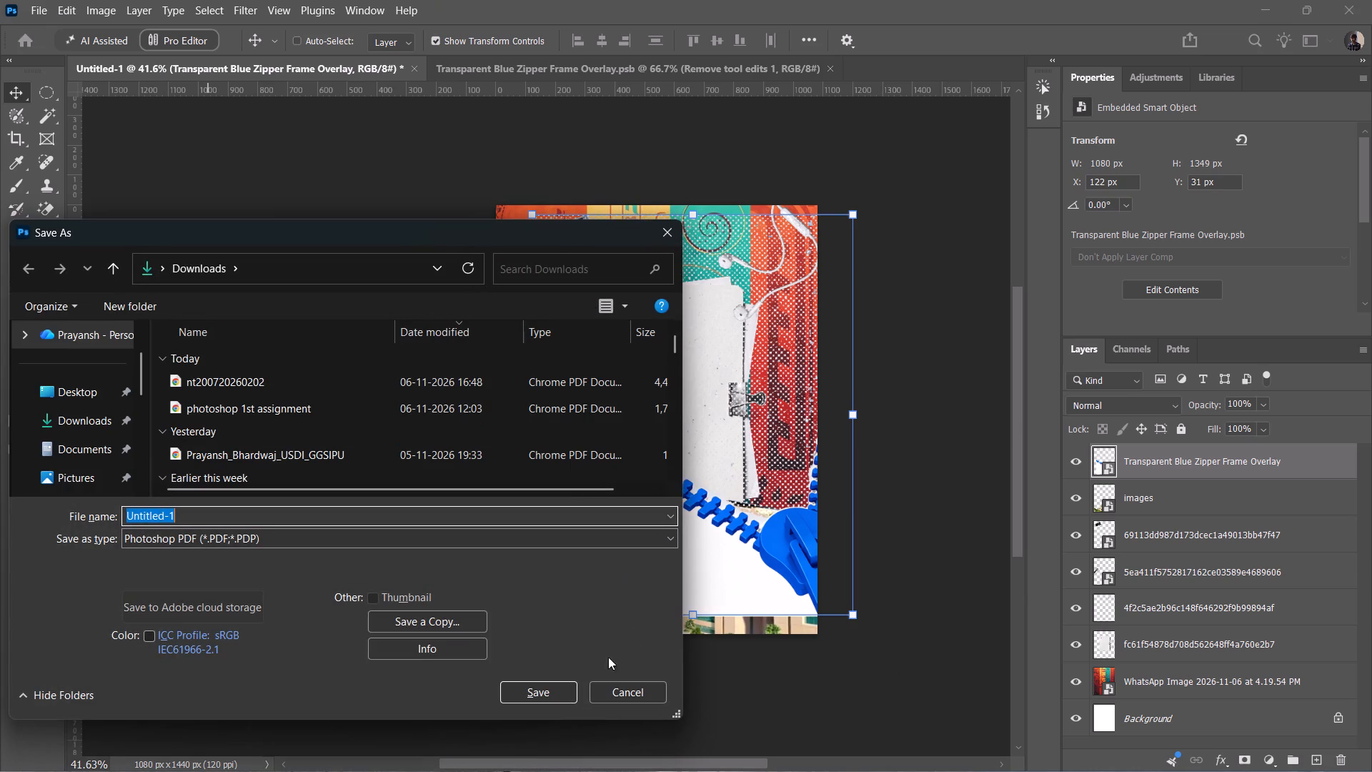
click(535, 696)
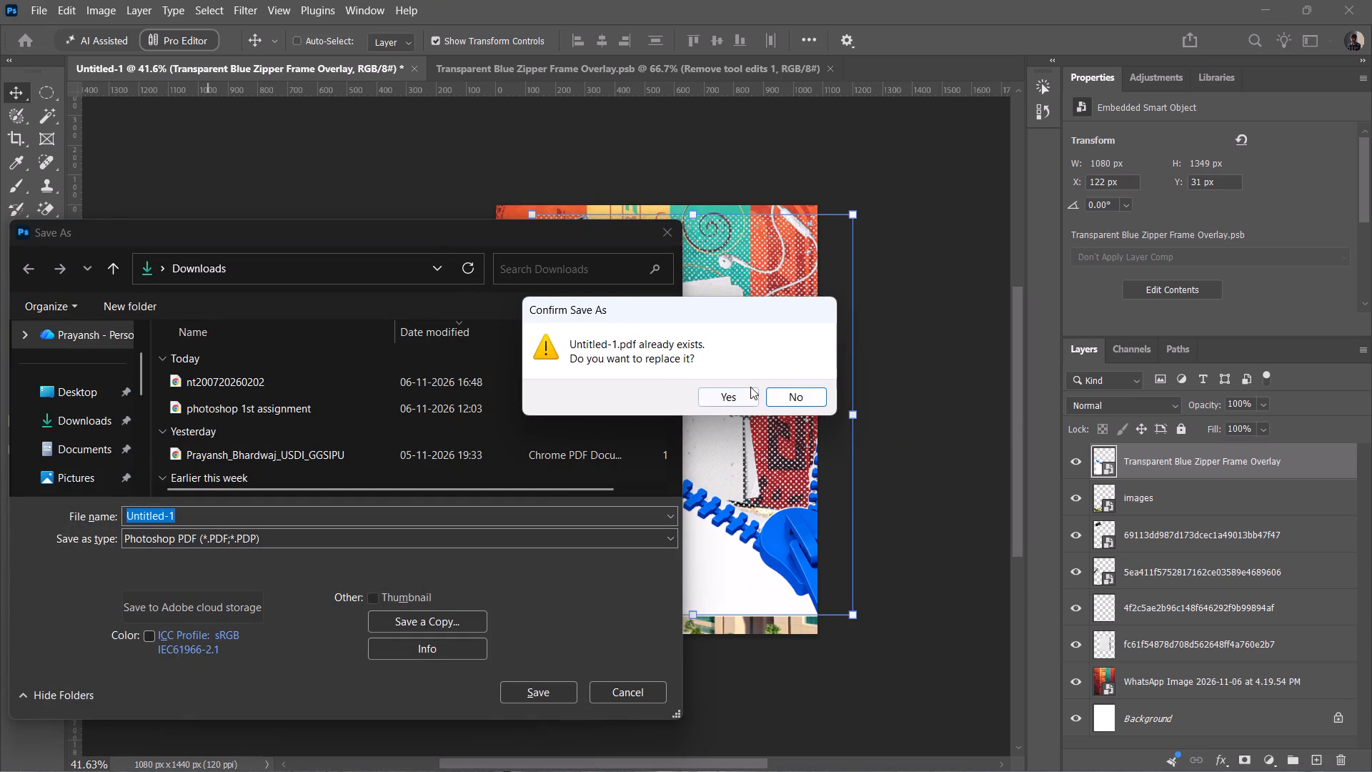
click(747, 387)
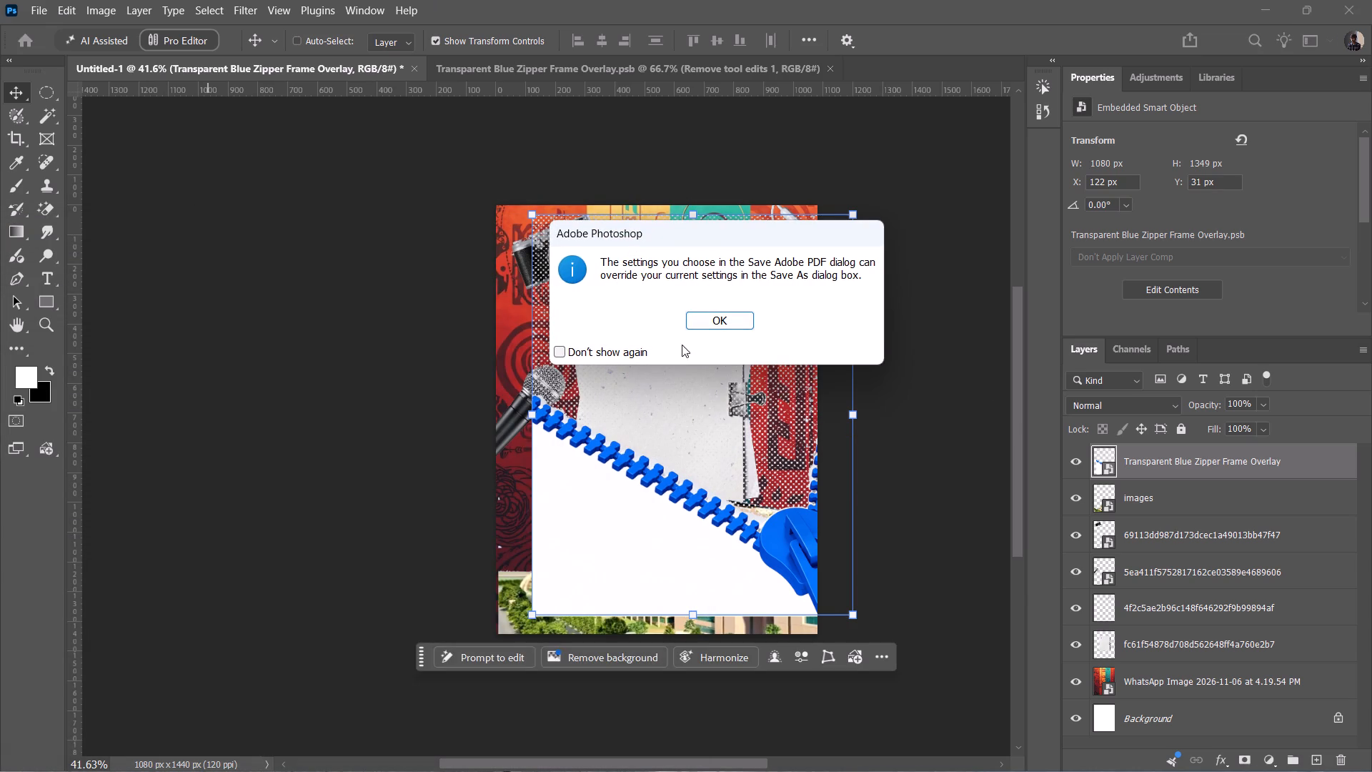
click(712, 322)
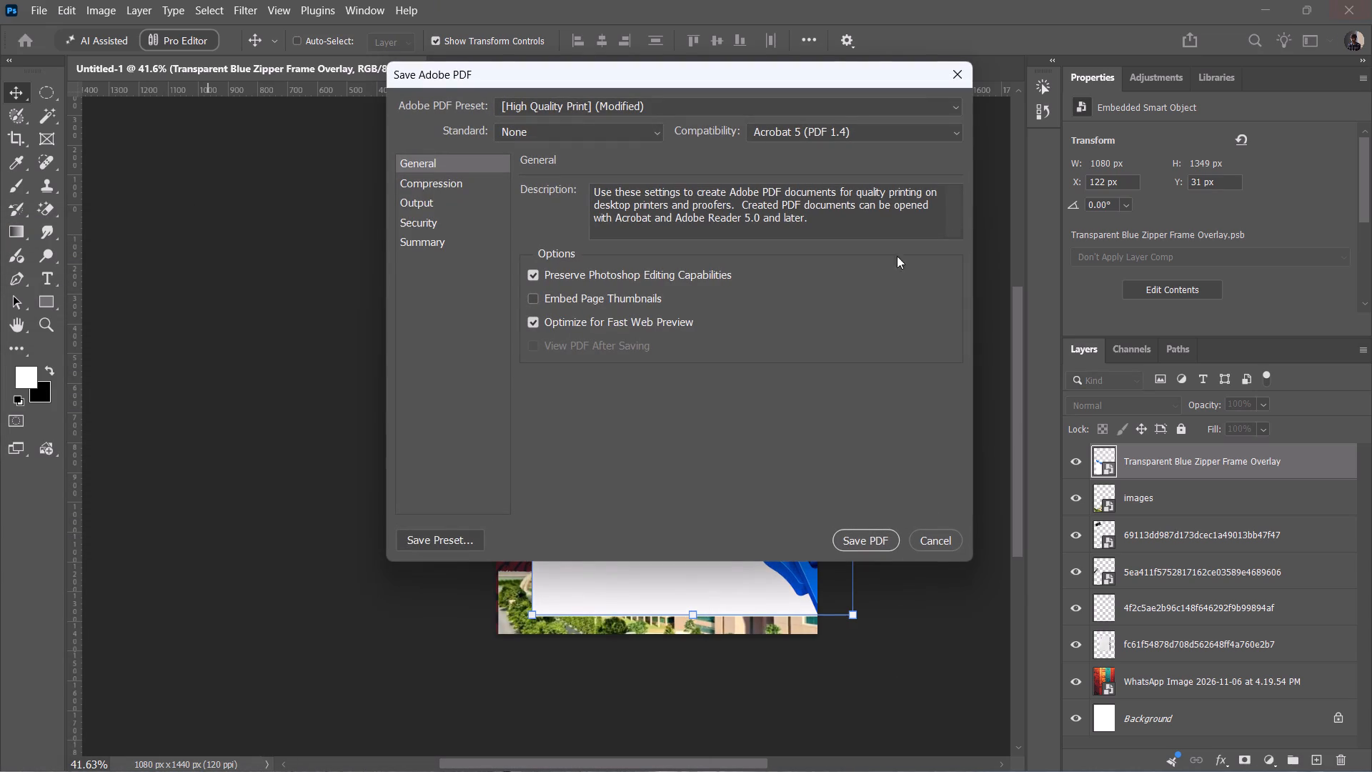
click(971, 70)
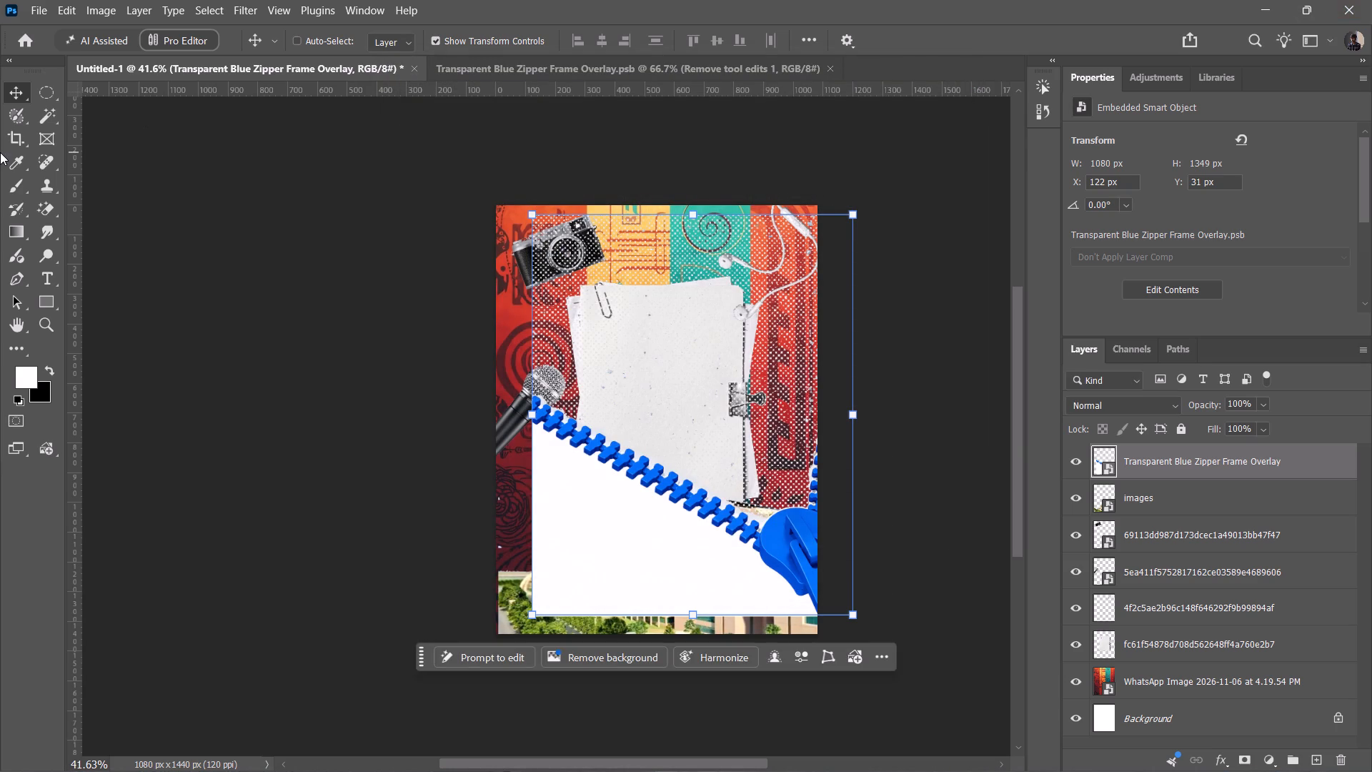
Save the poster as Untitled-1 in Photoshop PSD format in the Downloads folder, replacing the existing file of that name.
key(ctrl+s)
scroll(0, 152, up, 1)
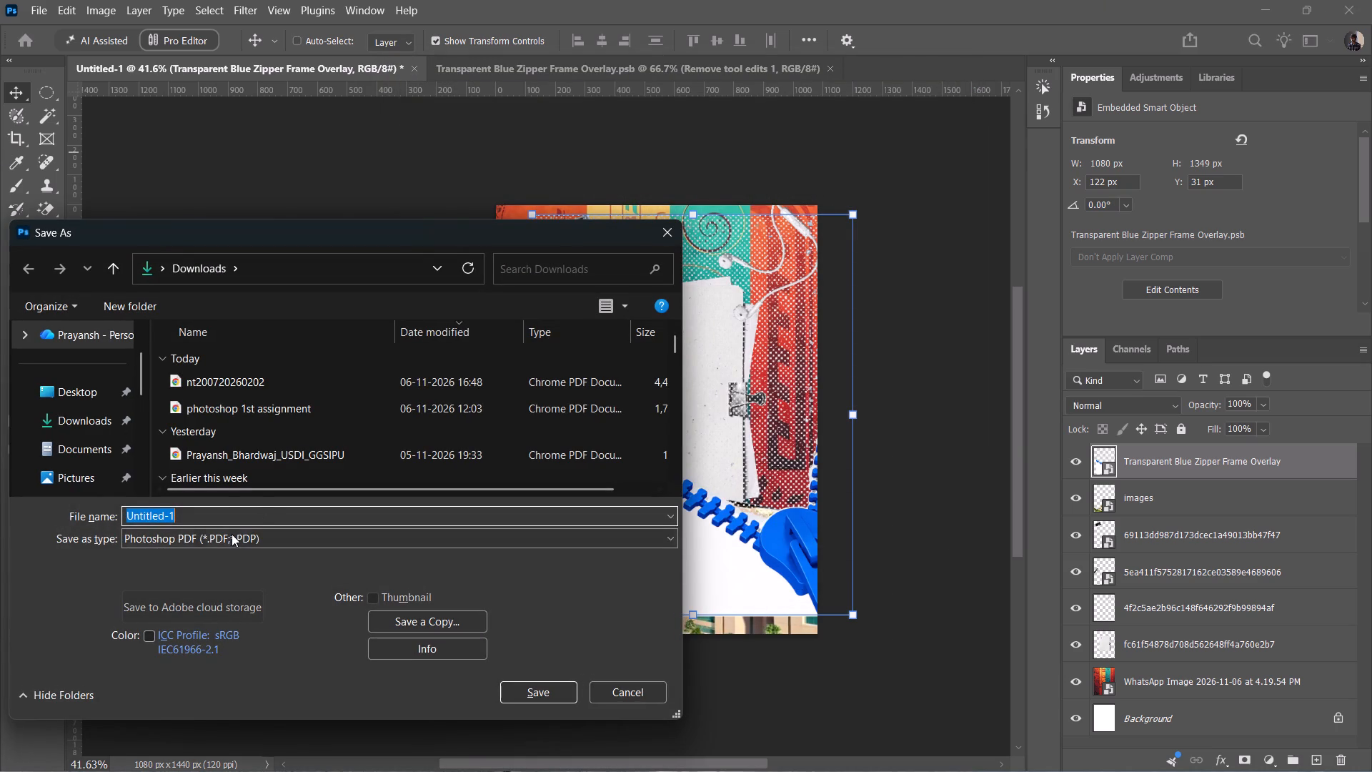
click(232, 534)
click(226, 548)
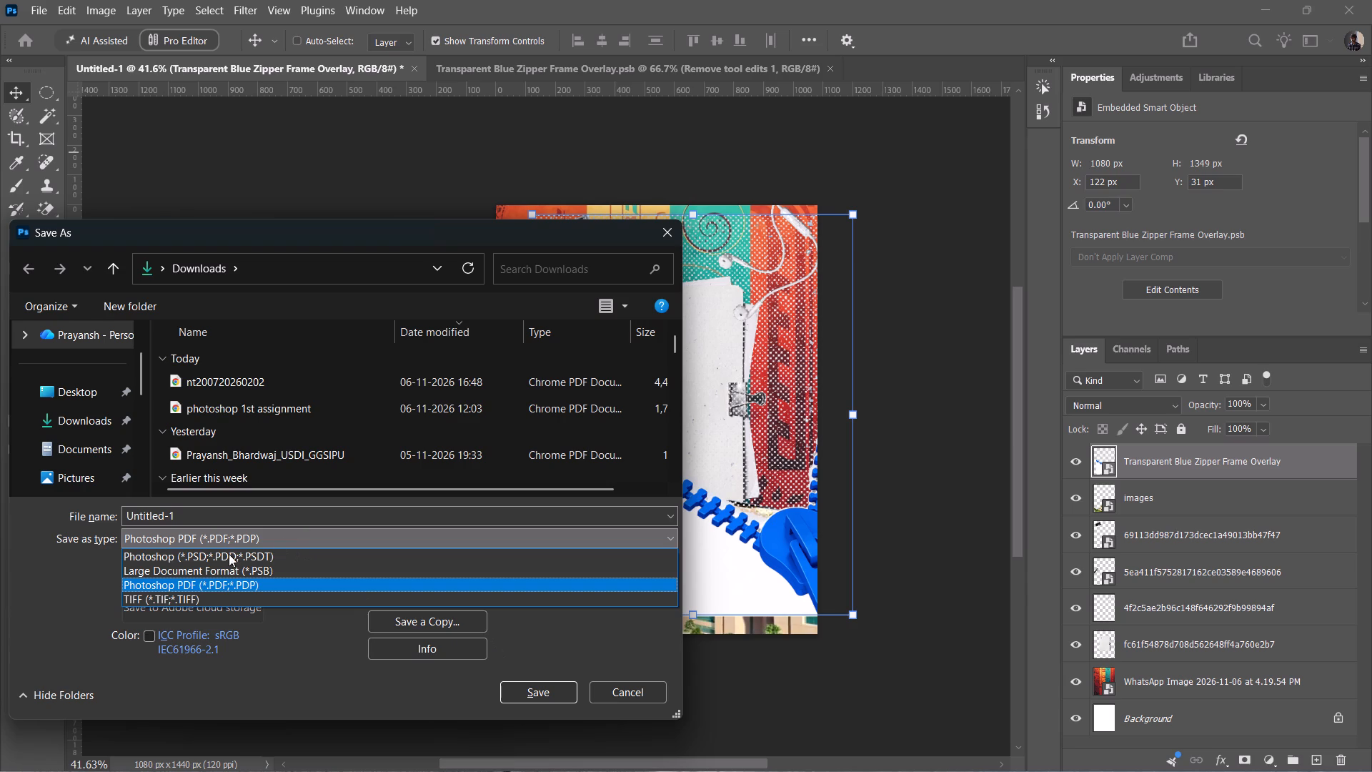
click(224, 557)
click(528, 695)
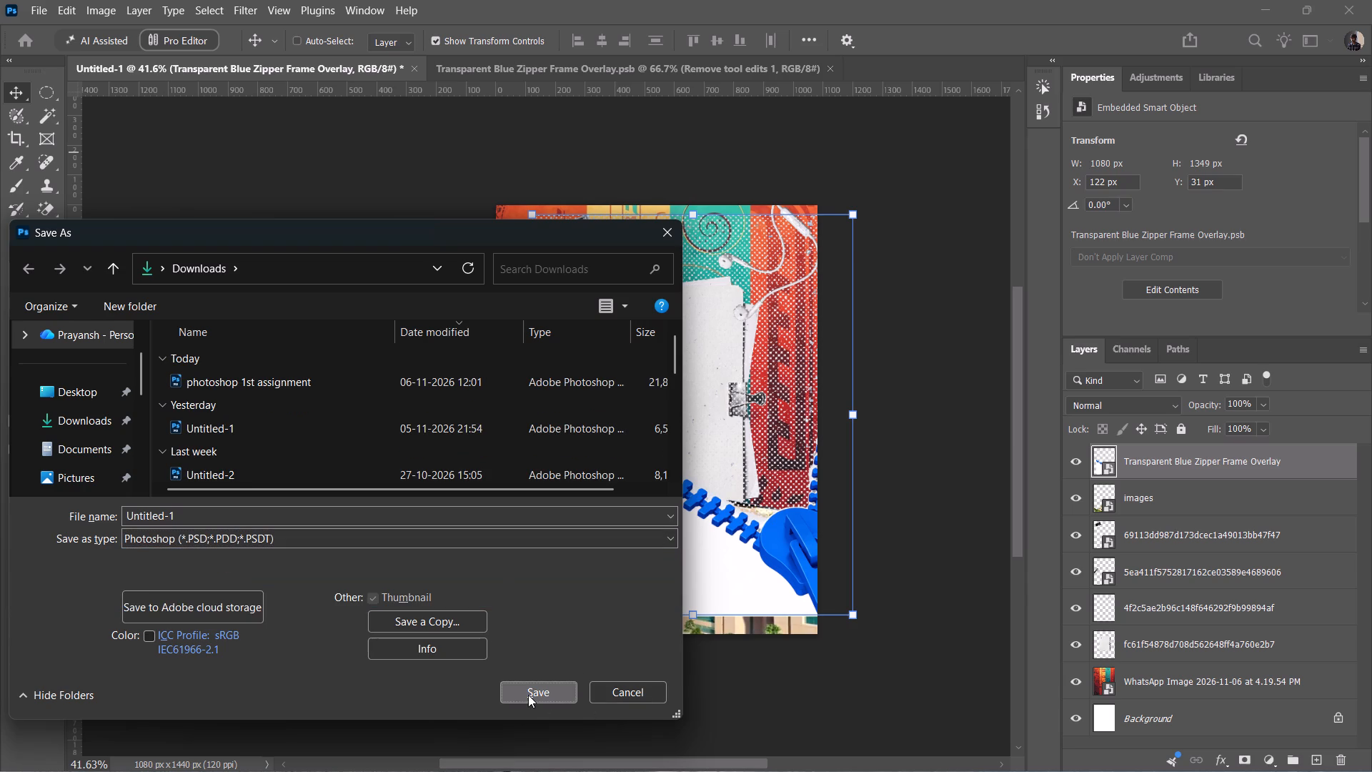
click(722, 390)
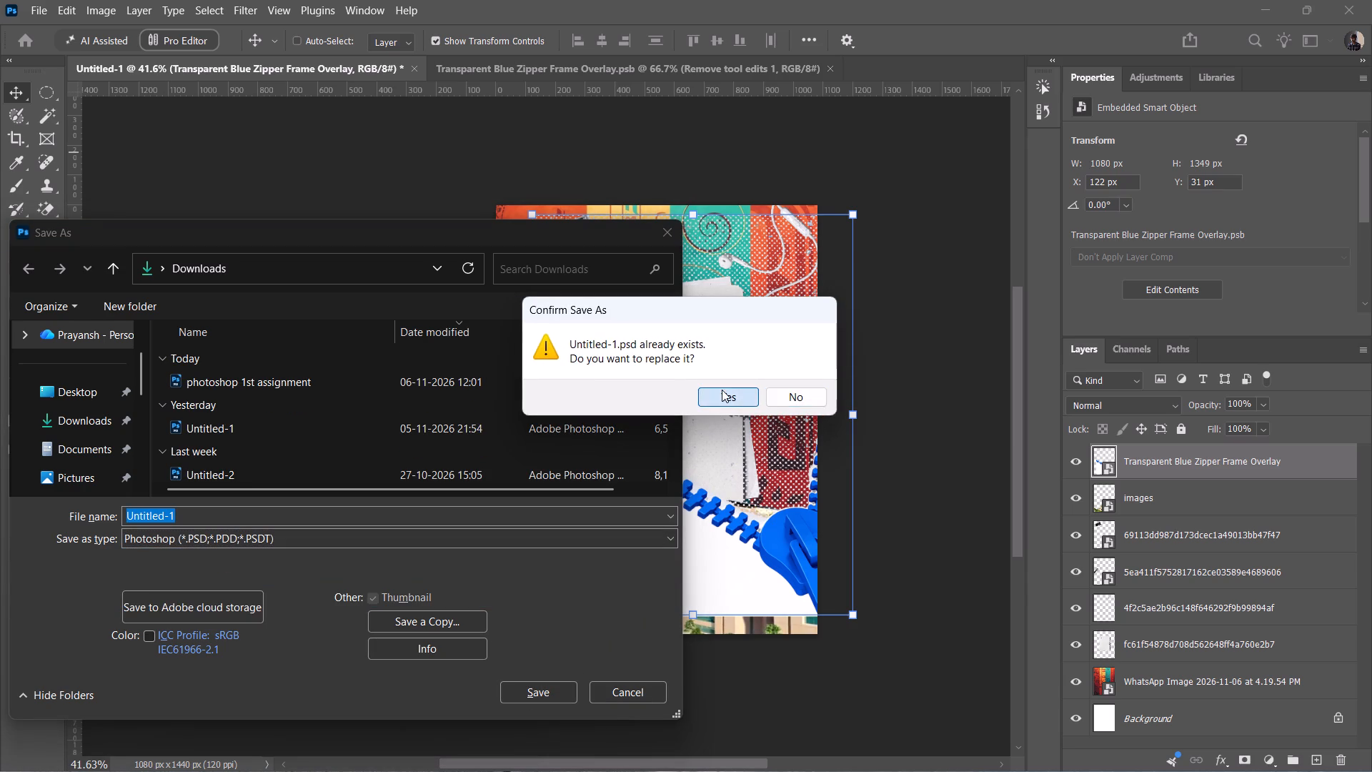
click(893, 214)
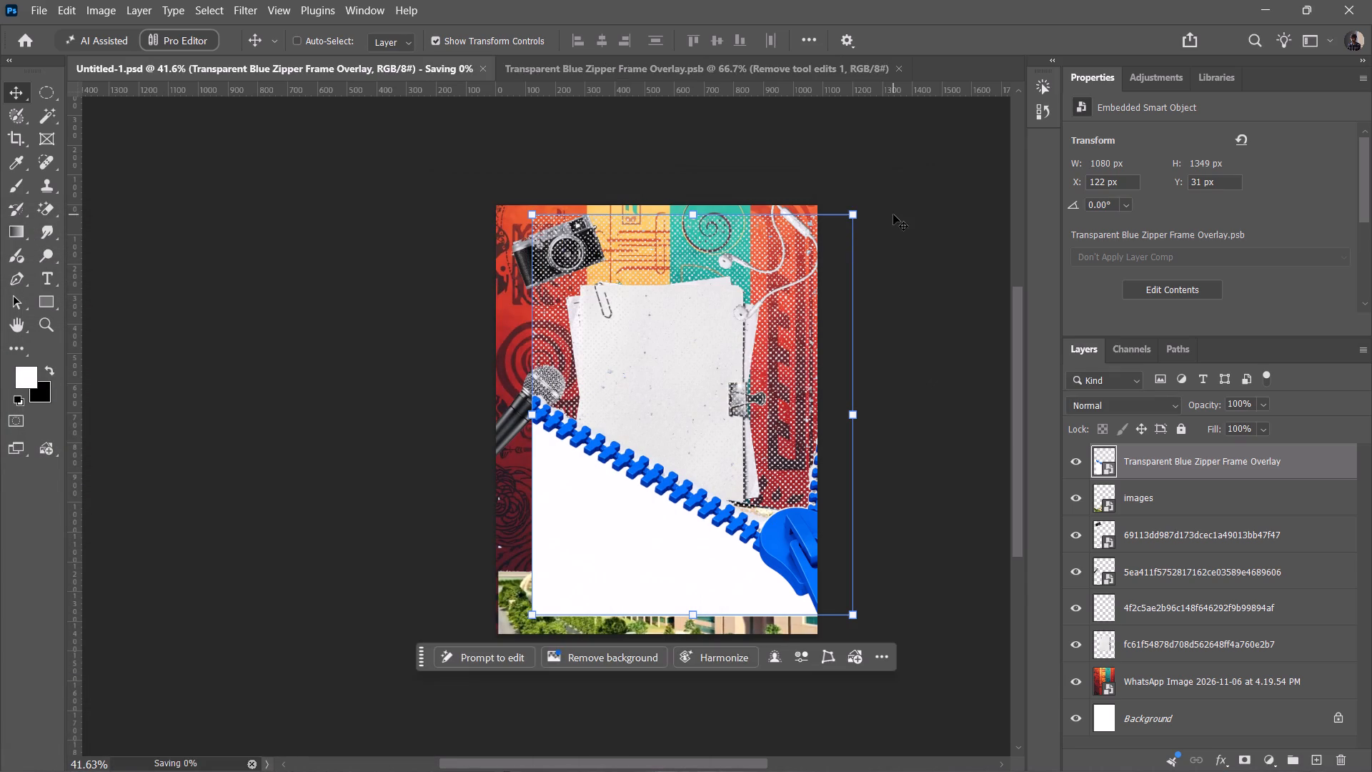
Close Photoshop.
click(1371, 0)
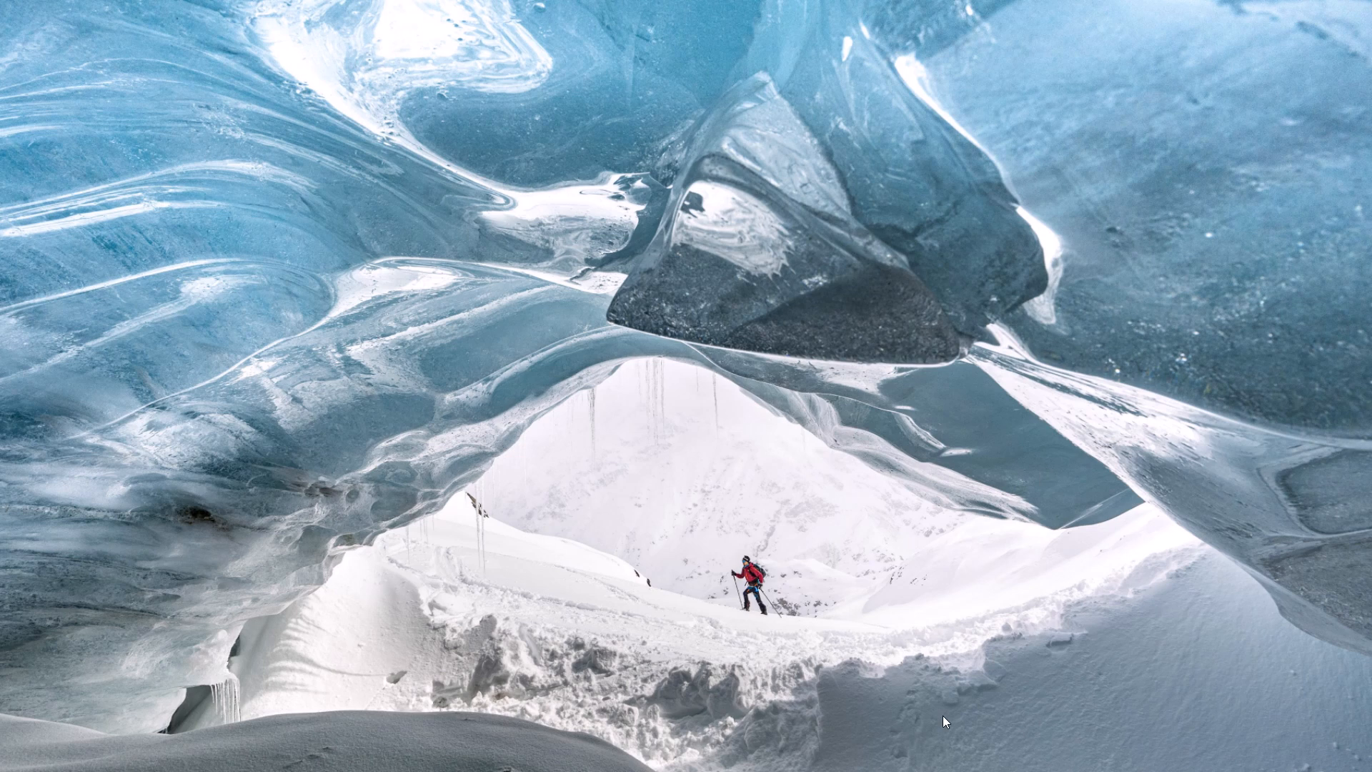
Open the Windows power options.
click(512, 761)
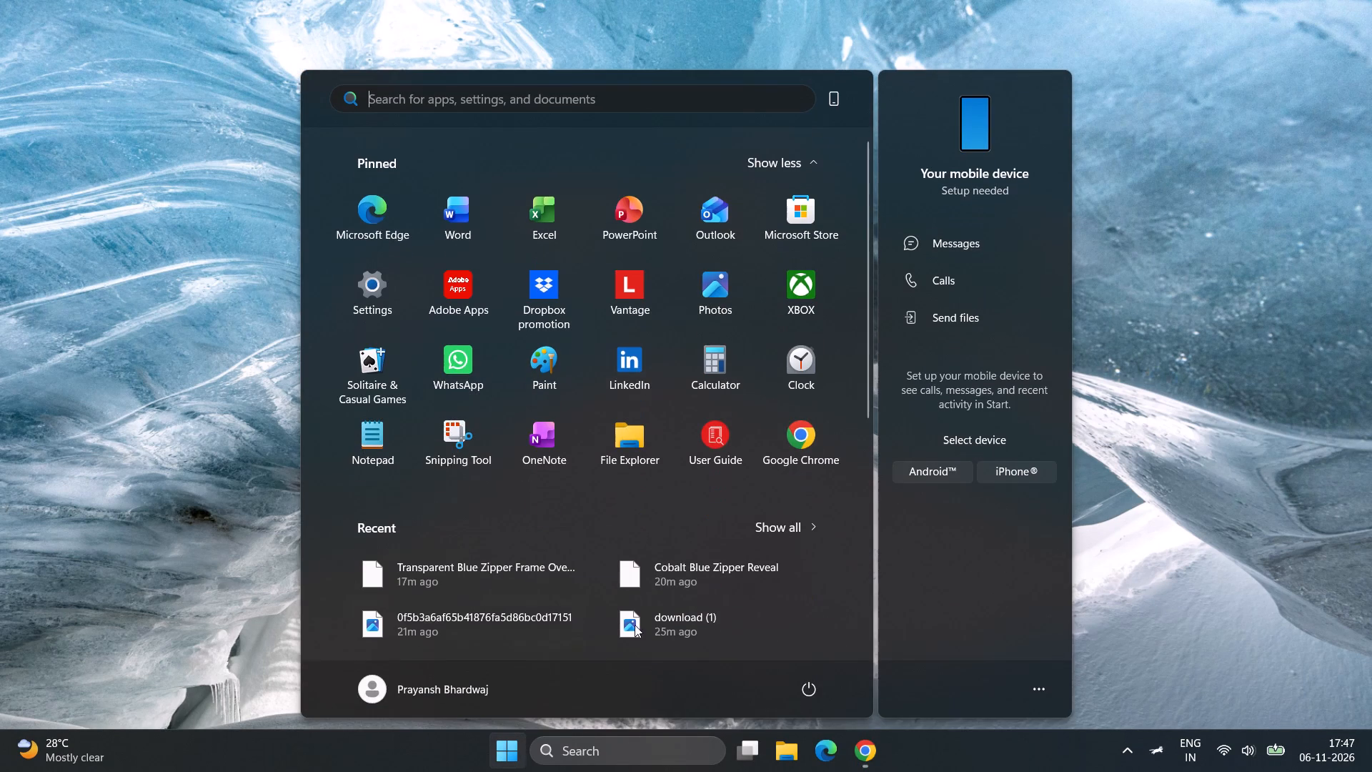
click(800, 696)
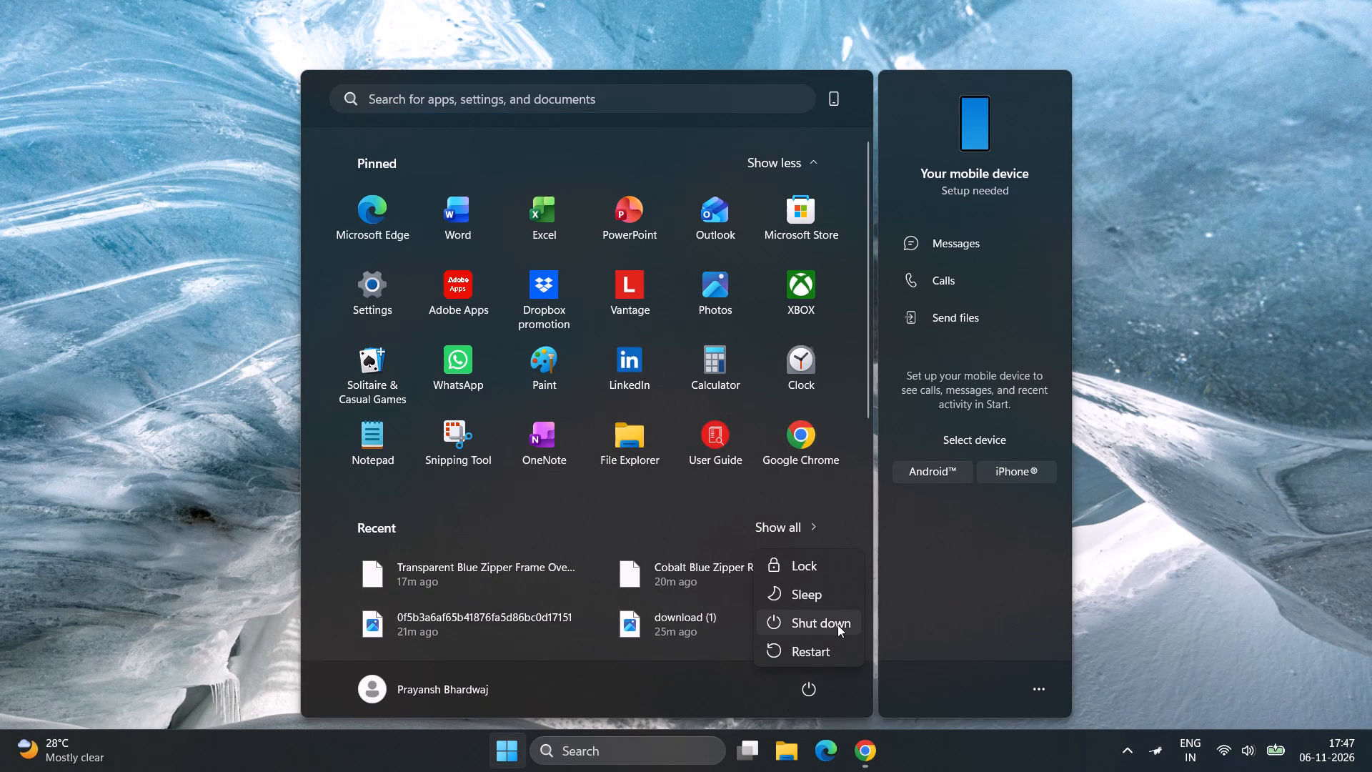